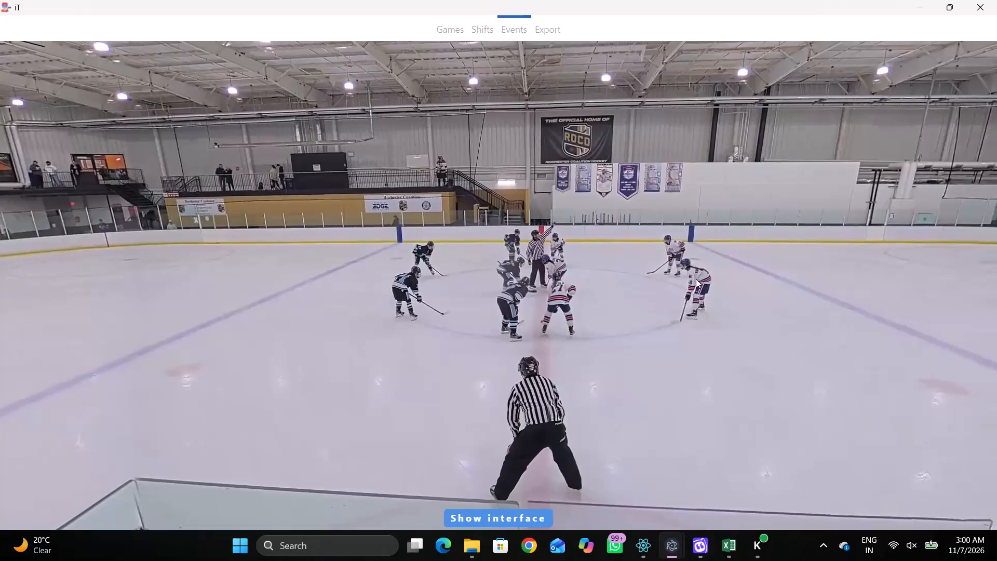
Play the period 2 footage from the centre-ice face-off.
{"action": "left_click", "coordinate": [696, 279]}
{"action": "key", "text": "space"}
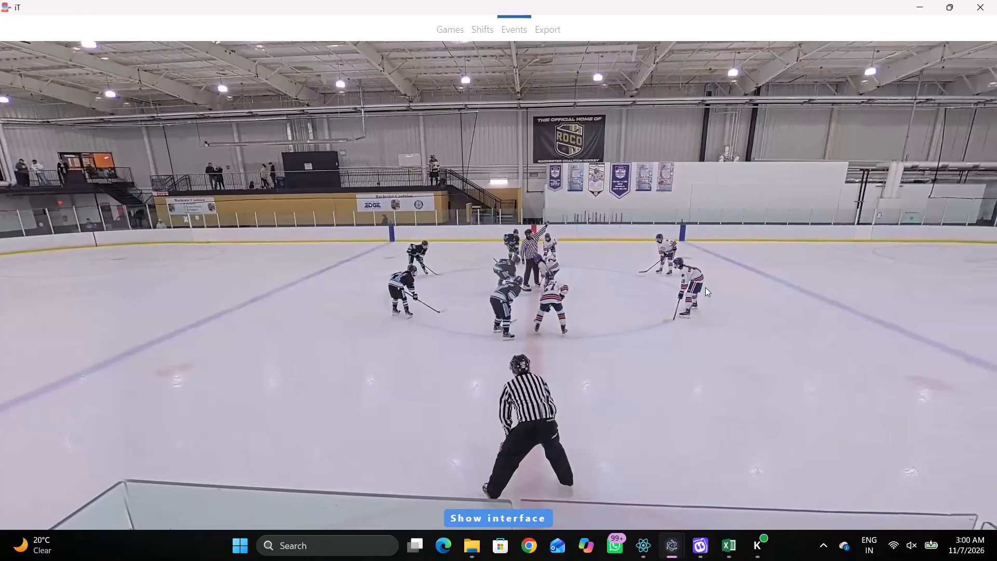
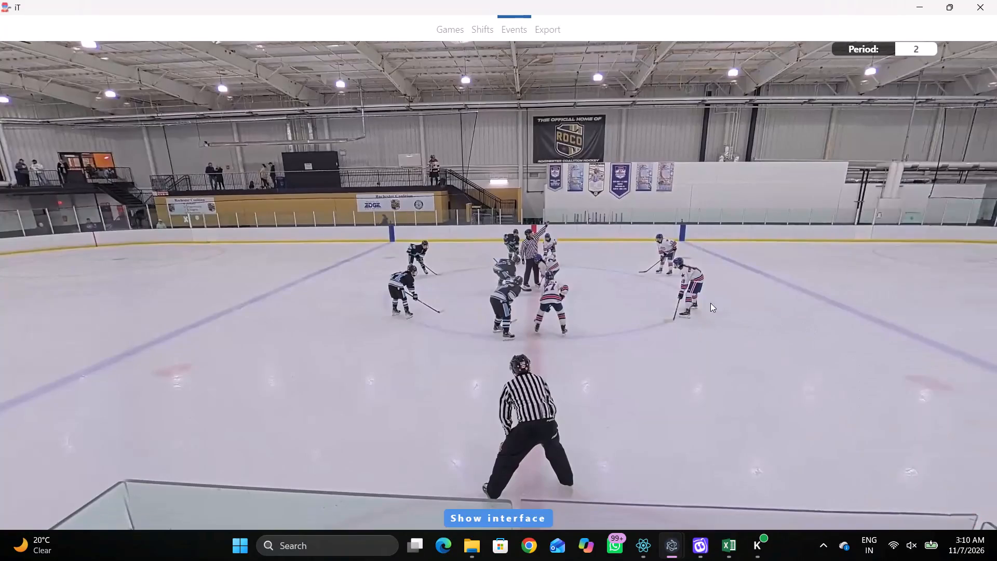
Tag the period 2 opening face-off at the centre dot, won by Away 3 against Home 3.
{"action": "key", "text": "shift+d"}
{"action": "key", "text": "shift+d"}
{"action": "key", "text": "space"}
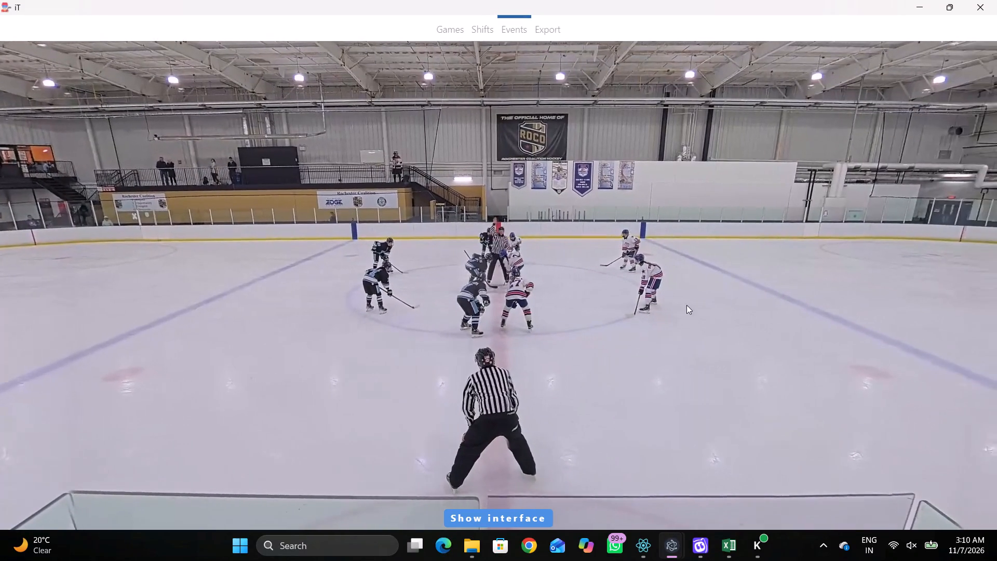
{"action": "key", "text": "space"}
{"action": "key", "text": "space"}
{"action": "key", "text": "space"}
{"action": "key", "text": "space"}
{"action": "key", "text": "space"}
{"action": "key", "text": "space"}
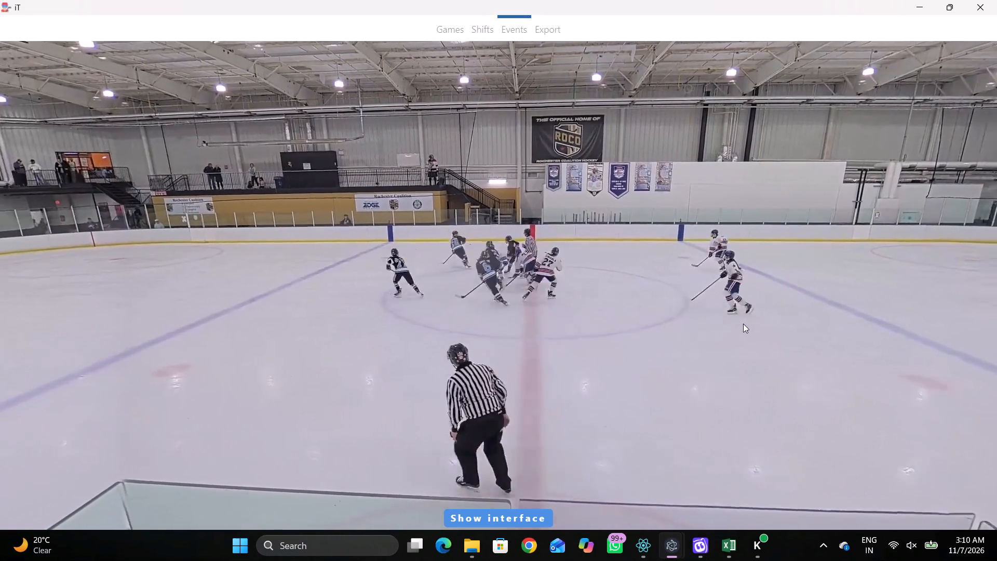
{"action": "key", "text": "q"}
{"action": "key", "text": "q"}
{"action": "key", "text": "q"}
{"action": "key", "text": "q"}
{"action": "key", "text": "q"}
{"action": "key", "text": "q"}
{"action": "key", "text": "q"}
{"action": "key", "text": "q"}
{"action": "key", "text": "q"}
{"action": "key", "text": "q"}
{"action": "key", "text": "q"}
{"action": "key", "text": "q"}
{"action": "key", "text": "q"}
{"action": "key", "text": "q"}
{"action": "key", "text": "q"}
{"action": "key", "text": "q"}
{"action": "key", "text": "q"}
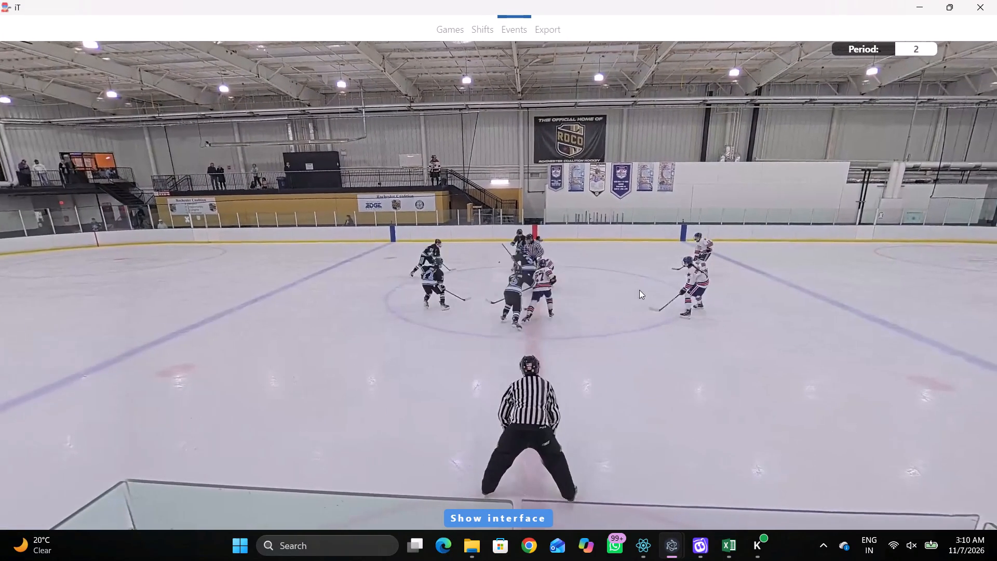
{"action": "key", "text": "q"}
{"action": "key", "text": "q"}
{"action": "key", "text": "q"}
{"action": "key", "text": "q"}
{"action": "right_click_drag", "start_coordinate": [641, 216], "coordinate": [677, 234]}
{"action": "key", "text": "q"}
{"action": "key", "text": "q"}
{"action": "left_click", "coordinate": [706, 293]}
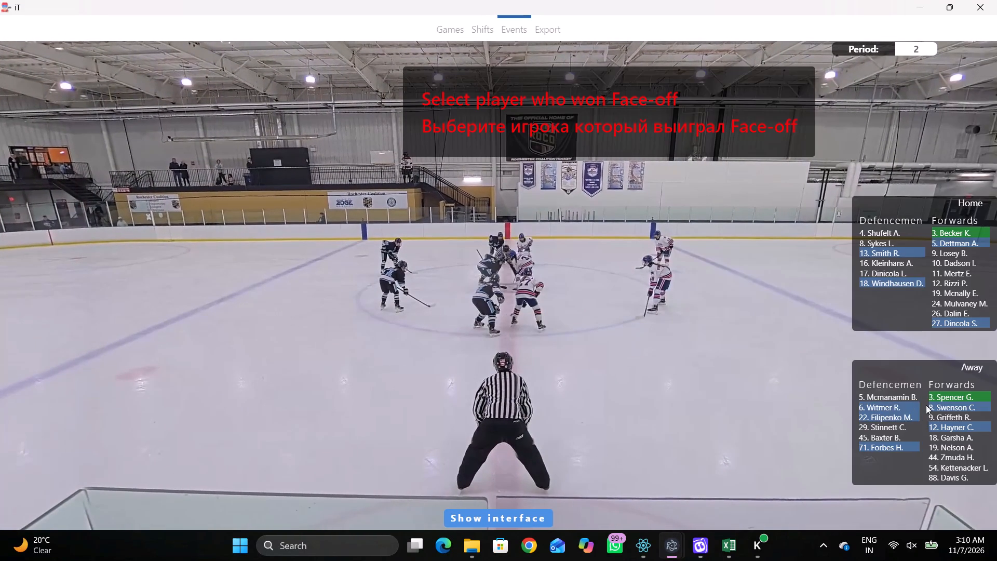
{"action": "left_click", "coordinate": [941, 396]}
{"action": "left_click", "coordinate": [955, 231]}
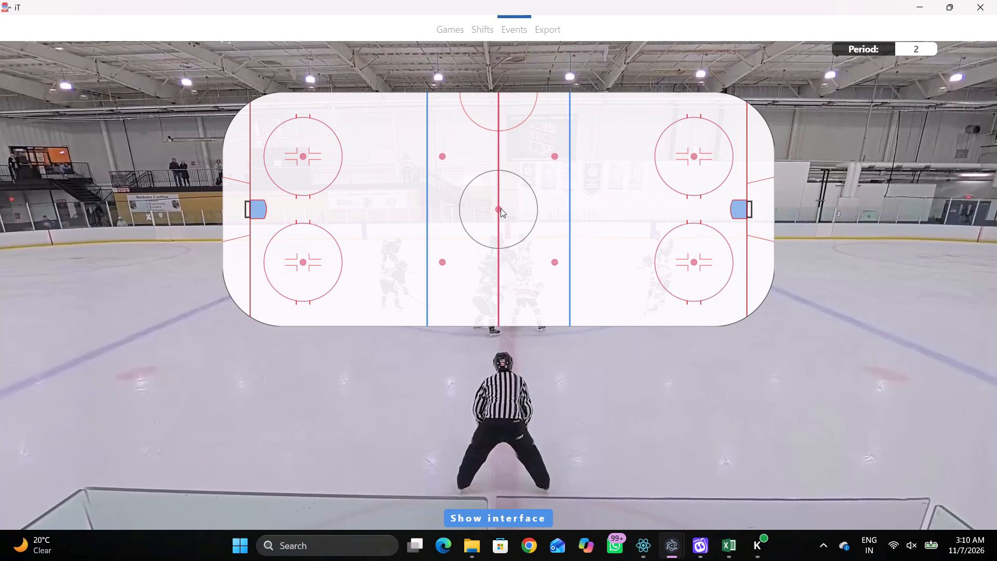
{"action": "left_click", "coordinate": [501, 207]}
Tag a pass by Away 22 after the face-off, at about -381,-1214 on the rink map.
{"action": "key", "text": "space"}
{"action": "key", "text": "space"}
{"action": "key", "text": "space"}
{"action": "key", "text": "space"}
{"action": "key", "text": "space"}
{"action": "key", "text": "space"}
{"action": "type", "text": "qr"}
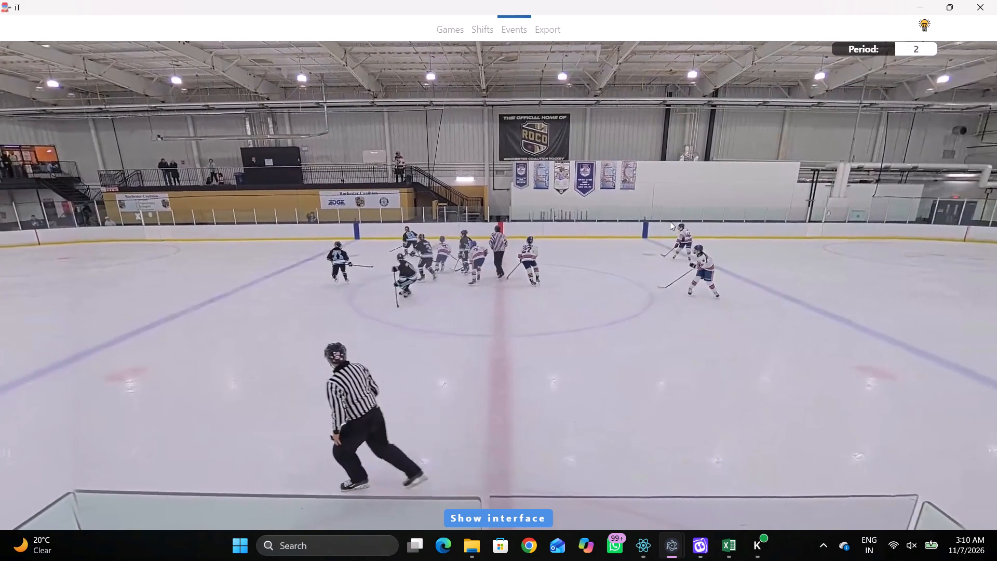
{"action": "key", "text": "space"}
{"action": "key", "text": "space"}
{"action": "key", "text": "space"}
{"action": "key", "text": "space"}
{"action": "right_click", "coordinate": [655, 224]}
{"action": "left_click", "coordinate": [661, 230]}
{"action": "right_click", "coordinate": [660, 230]}
{"action": "left_click", "coordinate": [662, 233]}
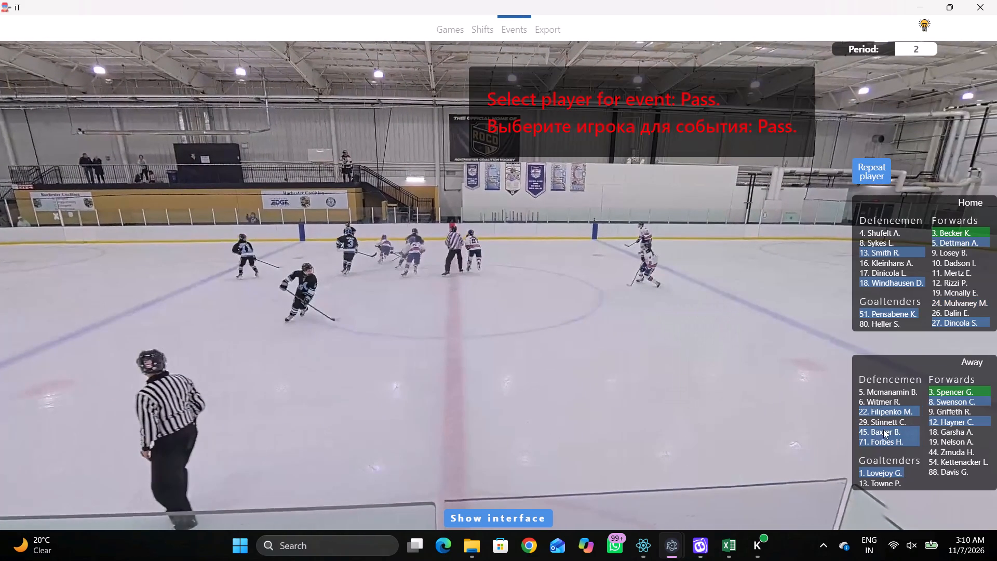
{"action": "left_click", "coordinate": [870, 412]}
{"action": "left_click", "coordinate": [483, 115]}
Tag the following pass by Away 12, at about 218,-940 on the rink map.
{"action": "key", "text": "space"}
{"action": "key", "text": "space"}
{"action": "key", "text": "space"}
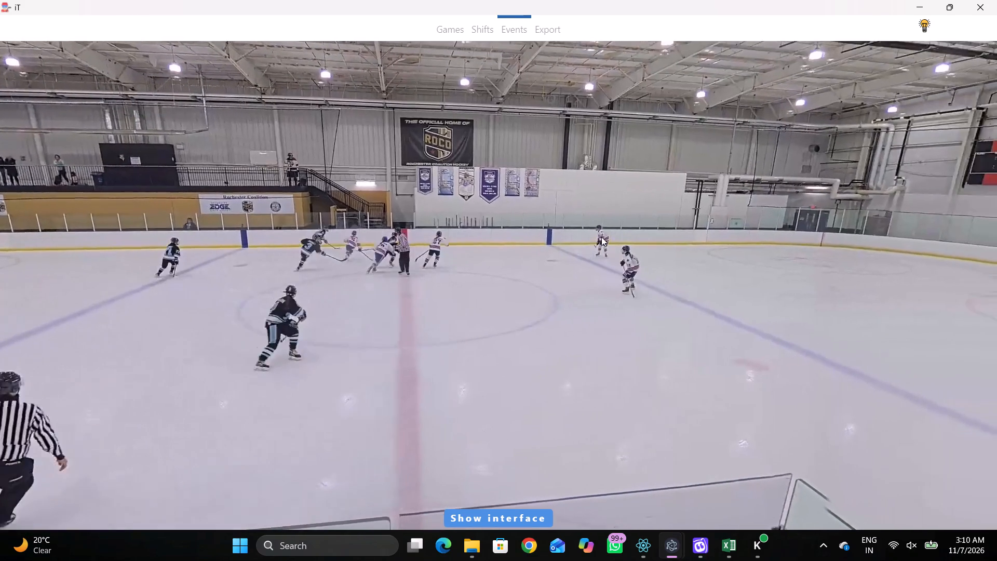
{"action": "key", "text": "space"}
{"action": "key", "text": "space"}
{"action": "key", "text": "space"}
{"action": "key", "text": "space"}
{"action": "key", "text": "space"}
{"action": "key", "text": "space"}
{"action": "key", "text": "space"}
{"action": "key", "text": "q"}
{"action": "right_click", "coordinate": [627, 218]}
{"action": "key", "text": "q"}
{"action": "key", "text": "q"}
{"action": "key", "text": "r"}
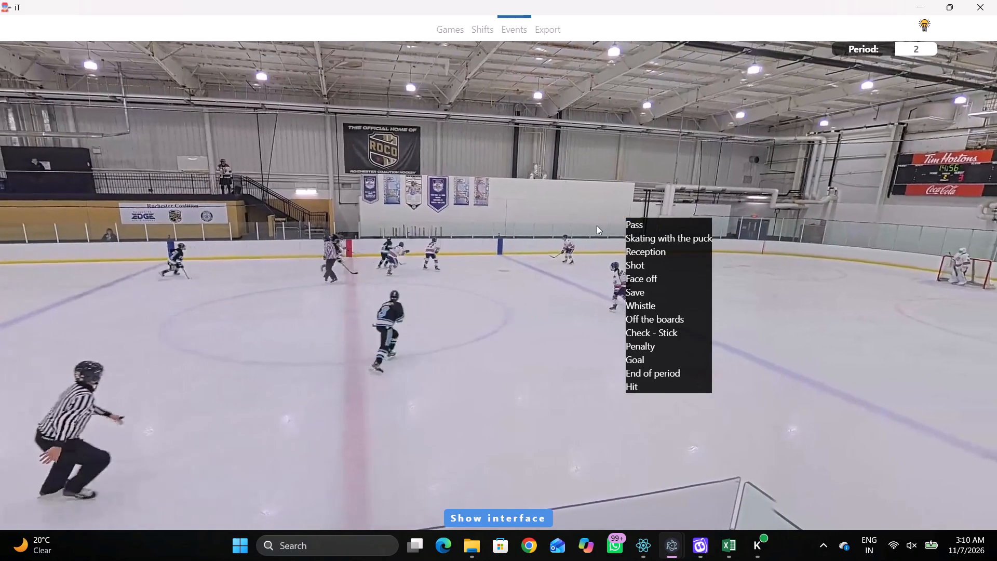
{"action": "key", "text": "space"}
{"action": "key", "text": "space"}
{"action": "key", "text": "space"}
{"action": "key", "text": "space"}
{"action": "key", "text": "space"}
{"action": "key", "text": "space"}
{"action": "key", "text": "q"}
{"action": "key", "text": "q"}
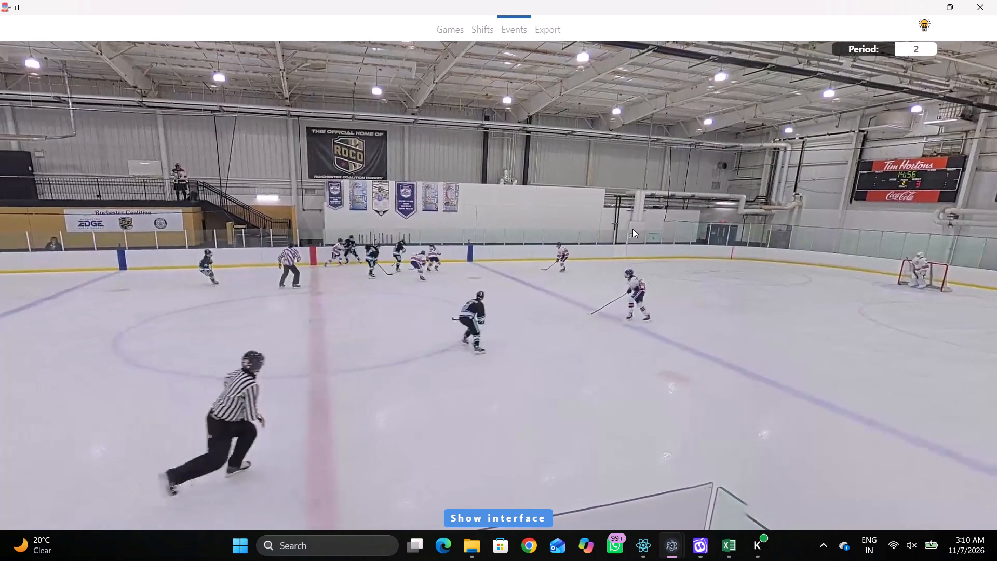
{"action": "key", "text": "q"}
{"action": "key", "text": "q"}
{"action": "key", "text": "q"}
{"action": "right_click", "coordinate": [632, 221]}
{"action": "right_click", "coordinate": [629, 223]}
{"action": "left_click_drag", "start_coordinate": [635, 231], "coordinate": [630, 227]}
{"action": "right_click", "coordinate": [613, 223]}
{"action": "left_click", "coordinate": [625, 230]}
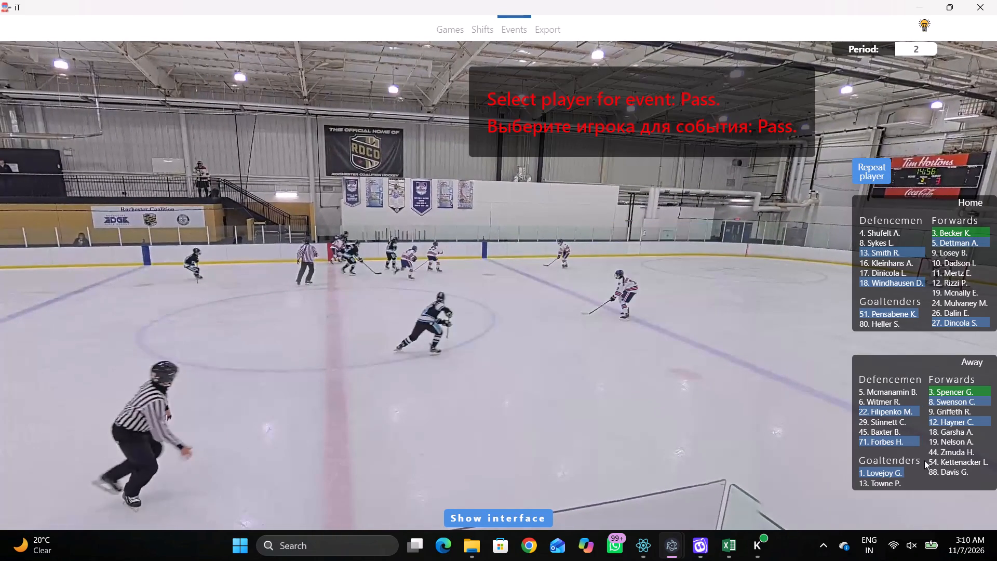
{"action": "left_click", "coordinate": [950, 418]}
{"action": "left_click", "coordinate": [538, 136]}
Tag a pass by Home 3 just after the Away 12 pass, at about 261,-990 on the rink map.
{"action": "key", "text": "q"}
{"action": "key", "text": "q"}
{"action": "key", "text": "q"}
{"action": "key", "text": "q"}
{"action": "key", "text": "q"}
{"action": "key", "text": "q"}
{"action": "key", "text": "q"}
{"action": "key", "text": "q"}
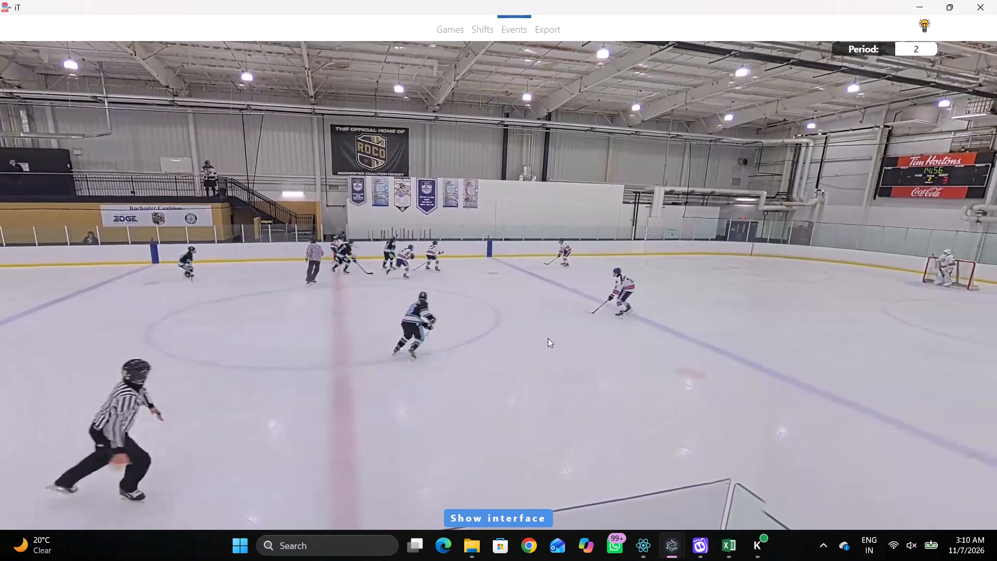
{"action": "key", "text": "q"}
{"action": "key", "text": "space"}
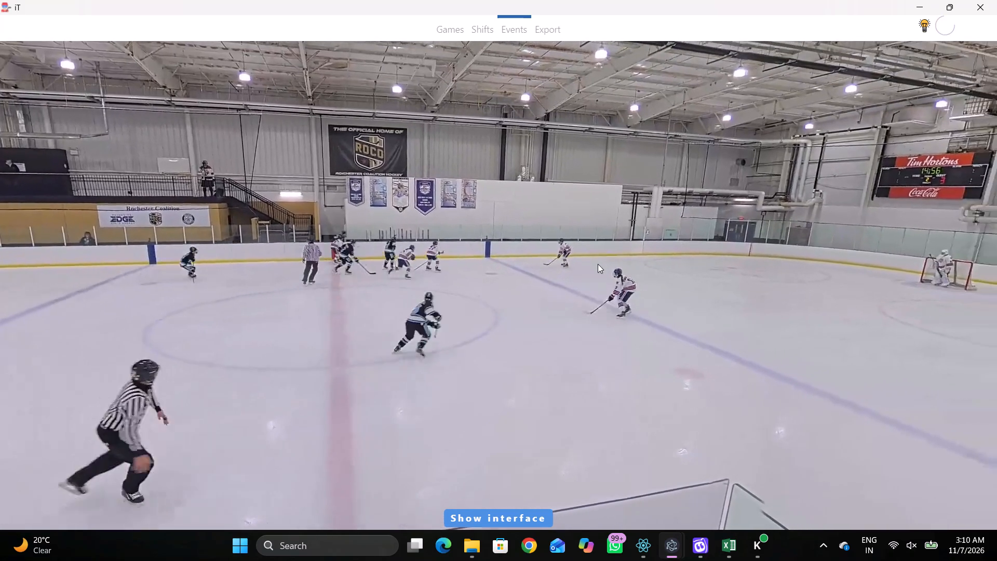
{"action": "key", "text": "v"}
{"action": "key", "text": "space"}
{"action": "key", "text": "space"}
{"action": "key", "text": "space"}
{"action": "key", "text": "q"}
{"action": "key", "text": "q"}
{"action": "right_click", "coordinate": [582, 219]}
{"action": "left_click", "coordinate": [586, 223]}
{"action": "right_click", "coordinate": [582, 221]}
{"action": "left_click", "coordinate": [586, 229]}
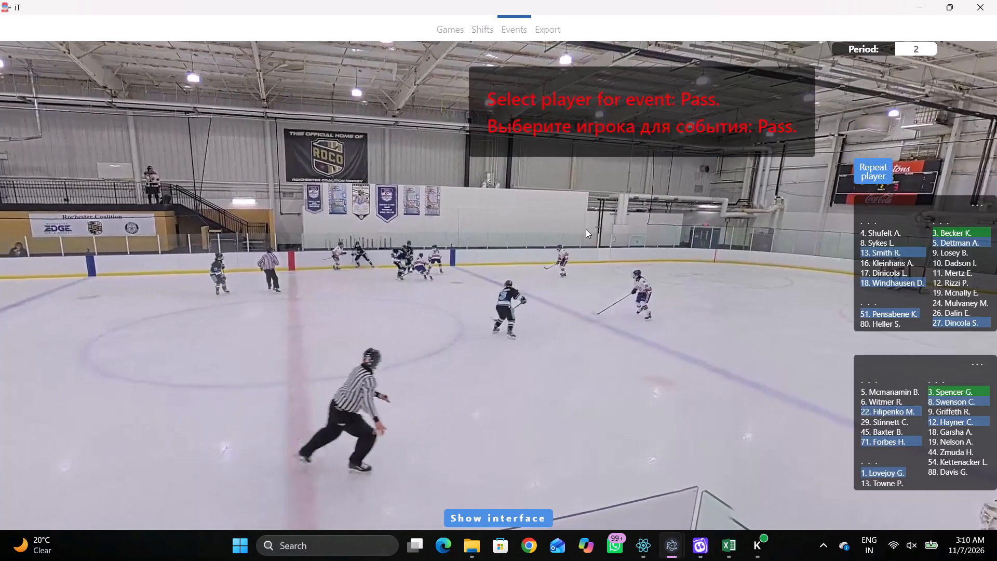
{"action": "right_click", "coordinate": [584, 228]}
{"action": "left_click", "coordinate": [595, 233]}
{"action": "left_click", "coordinate": [946, 234]}
{"action": "left_click", "coordinate": [542, 133]}
{"action": "key", "text": "f"}
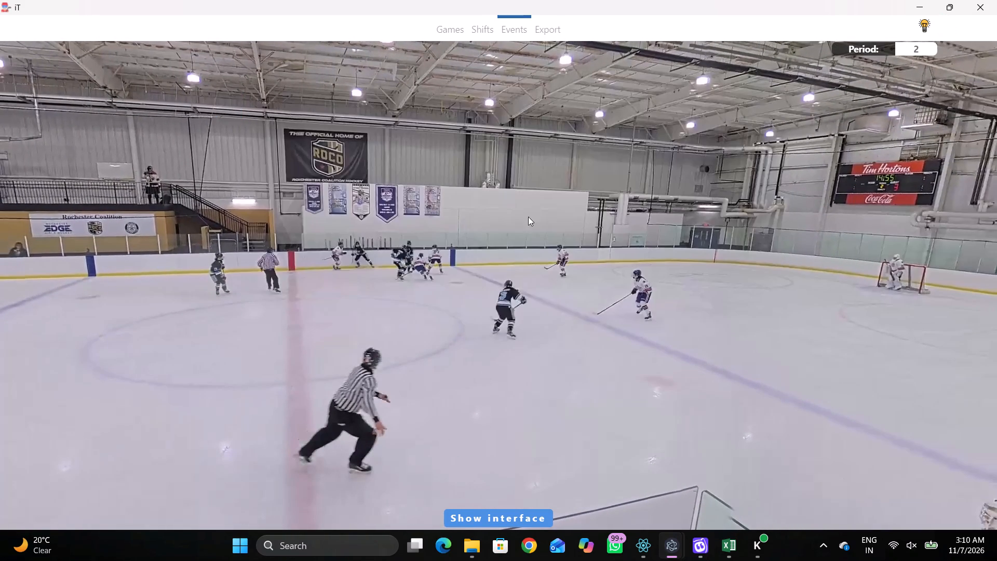
Tag Skating with the puck for Away 12, at about 861,-898 on the rink map.
{"action": "key", "text": "space"}
{"action": "key", "text": "v"}
{"action": "key", "text": "space"}
{"action": "key", "text": "space"}
{"action": "key", "text": "space"}
{"action": "key", "text": "space"}
{"action": "key", "text": "space"}
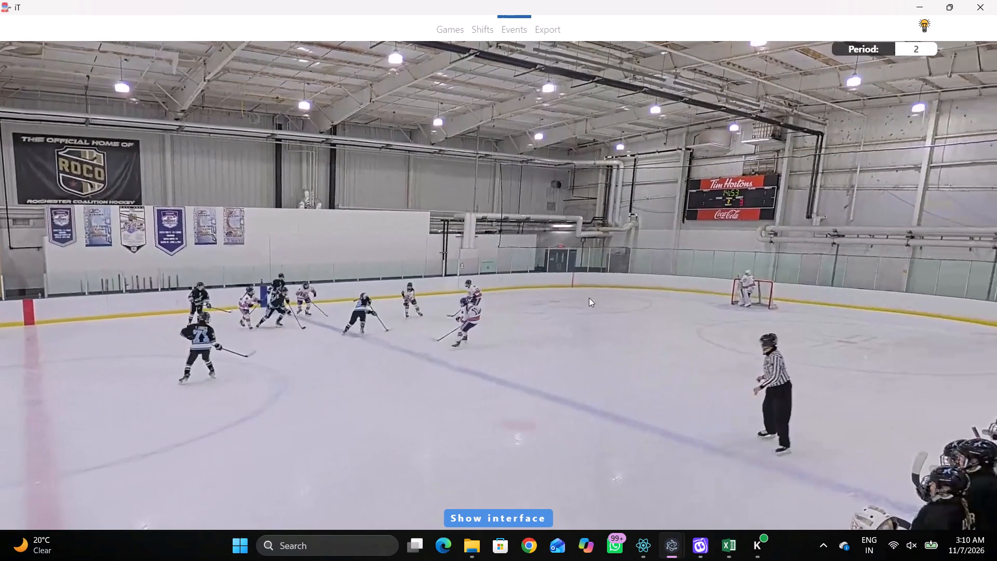
{"action": "right_click", "coordinate": [582, 227]}
{"action": "left_click", "coordinate": [607, 245]}
{"action": "left_click", "coordinate": [940, 417]}
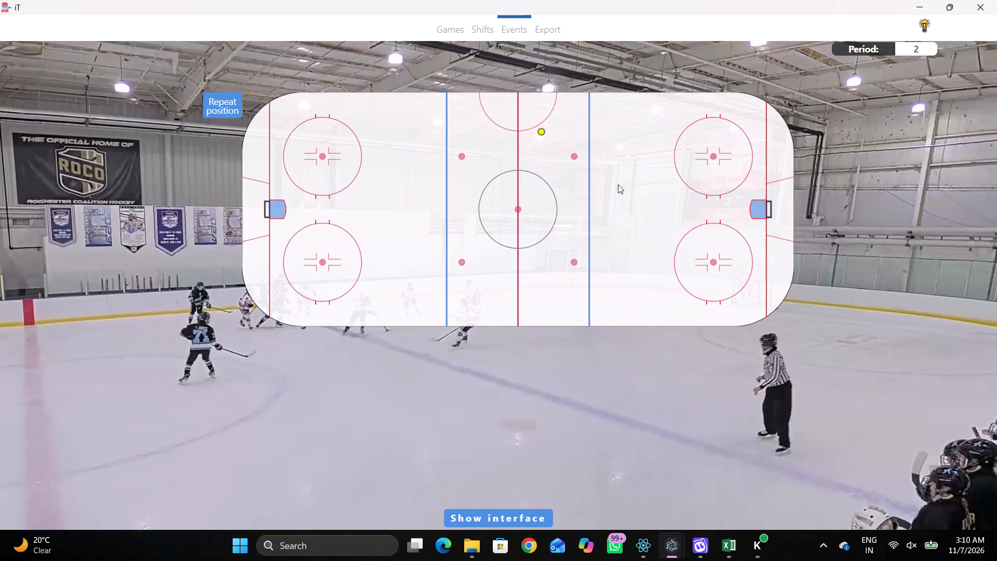
{"action": "left_click", "coordinate": [598, 139]}
Change the player of the Away Skating with the puck event at 00:42:59:0 to number 8.
{"action": "key", "text": "q"}
{"action": "key", "text": "q"}
{"action": "key", "text": "q"}
{"action": "key", "text": "shift+d"}
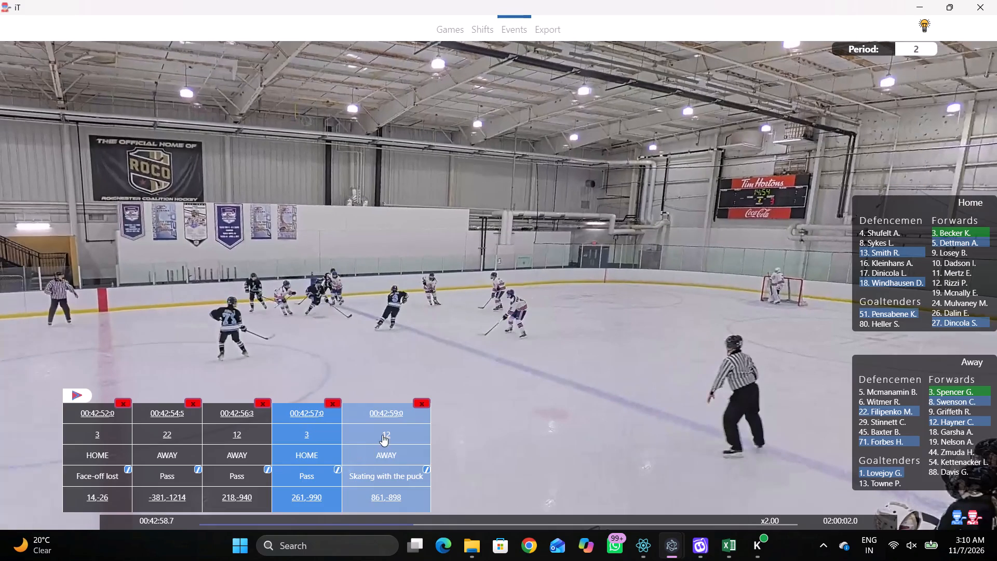
{"action": "left_click", "coordinate": [382, 435]}
{"action": "left_click", "coordinate": [935, 401]}
{"action": "key", "text": "shift+d"}
Tag a pass by the same player as the previous event, placed just inside the blue line on the rink map.
{"action": "key", "text": "space"}
{"action": "key", "text": "space"}
{"action": "key", "text": "space"}
{"action": "key", "text": "space"}
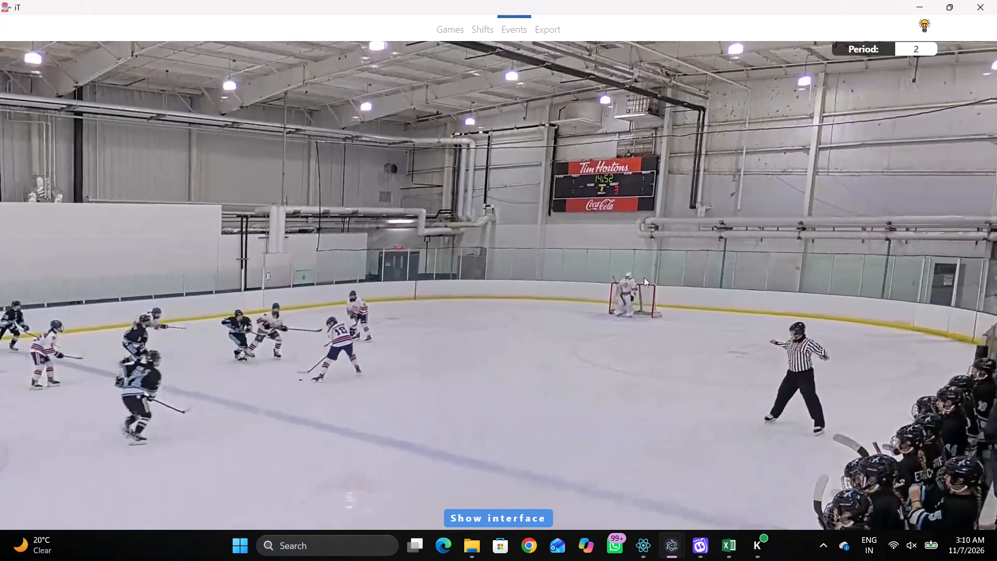
{"action": "key", "text": "q"}
{"action": "key", "text": "q"}
{"action": "key", "text": "q"}
{"action": "key", "text": "q"}
{"action": "right_click", "coordinate": [638, 223]}
{"action": "left_click", "coordinate": [653, 233]}
{"action": "right_click", "coordinate": [646, 229]}
{"action": "left_click", "coordinate": [657, 234]}
{"action": "left_click_drag", "start_coordinate": [893, 168], "coordinate": [885, 171]}
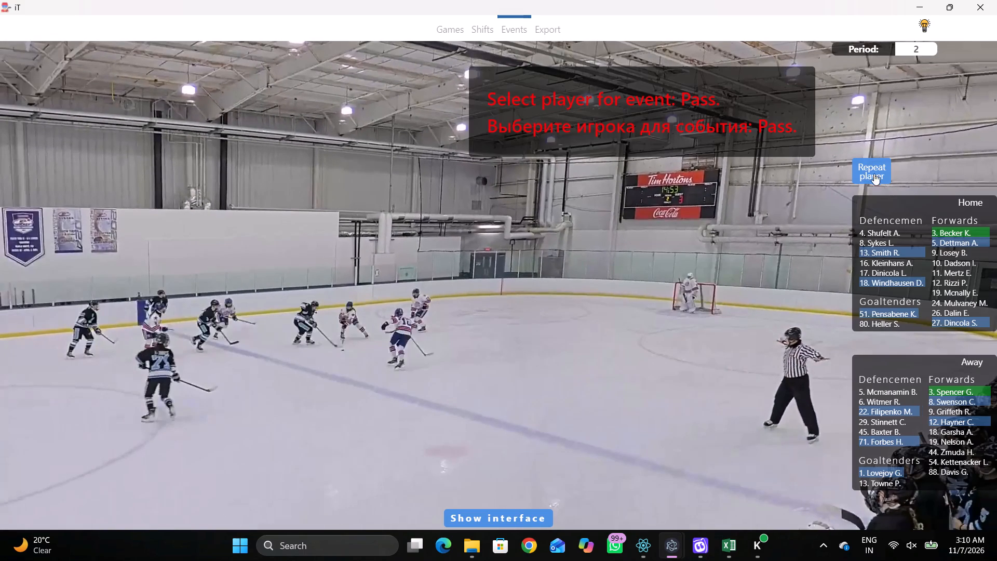
{"action": "left_click", "coordinate": [871, 172]}
{"action": "left_click", "coordinate": [618, 152]}
Tag Skating with the puck for Away 22, at about 1327,488 on the rink map.
{"action": "key", "text": "space"}
{"action": "key", "text": "space"}
{"action": "key", "text": "space"}
{"action": "right_click", "coordinate": [591, 225]}
{"action": "key", "text": "space"}
{"action": "key", "text": "space"}
{"action": "key", "text": "space"}
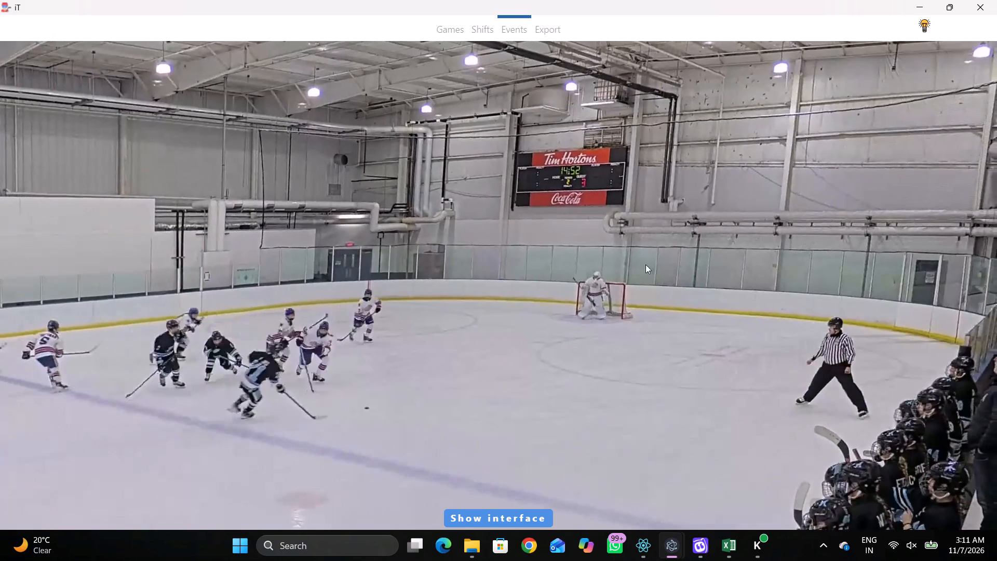
{"action": "key", "text": "space"}
{"action": "key", "text": "space"}
{"action": "right_click_drag", "start_coordinate": [583, 231], "coordinate": [577, 231]}
{"action": "left_click", "coordinate": [636, 260]}
{"action": "right_click", "coordinate": [680, 247]}
{"action": "left_click", "coordinate": [712, 266]}
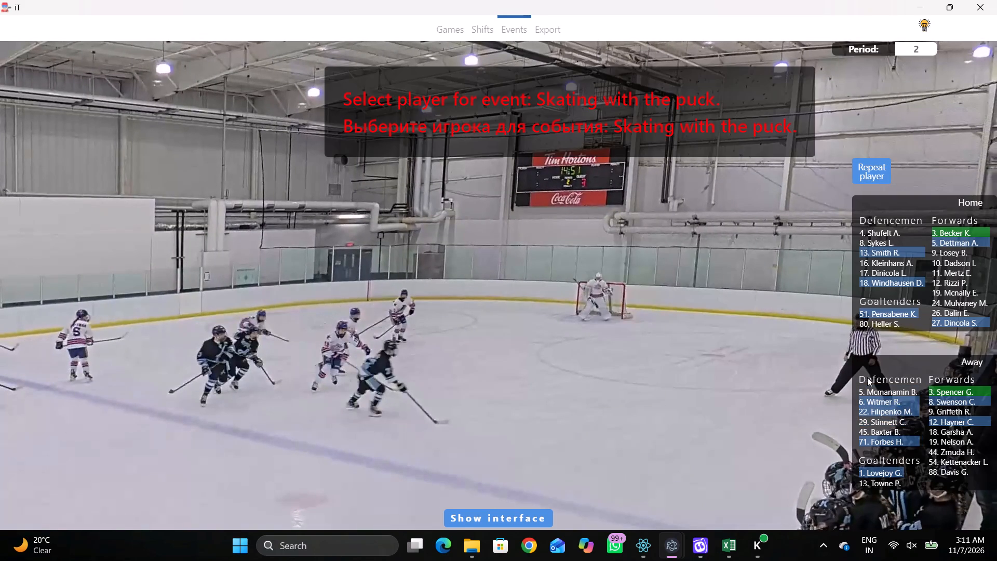
{"action": "left_click", "coordinate": [870, 409]}
{"action": "left_click", "coordinate": [640, 248]}
Tag an on-goal shot by the same player as the previous event, at about 2040,713 on the rink map.
{"action": "key", "text": "space"}
{"action": "key", "text": "space"}
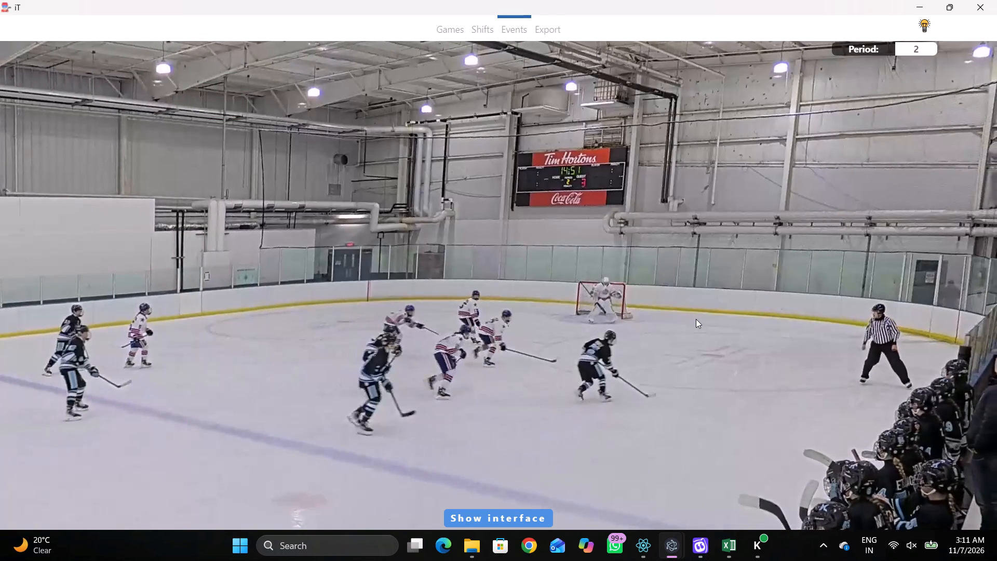
{"action": "key", "text": "r"}
{"action": "key", "text": "space"}
{"action": "key", "text": "space"}
{"action": "key", "text": "q"}
{"action": "key", "text": "q"}
{"action": "key", "text": "q"}
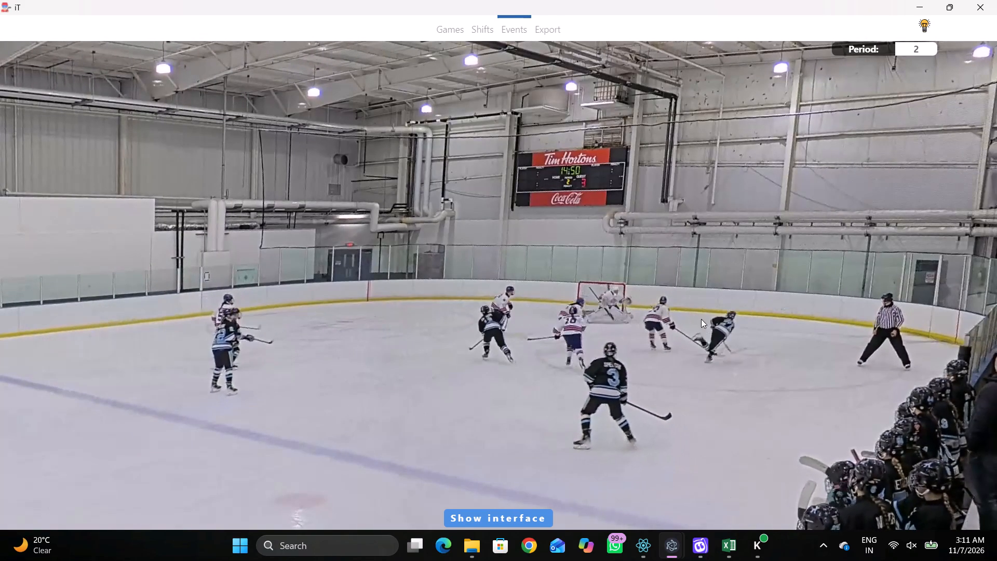
{"action": "key", "text": "q"}
{"action": "right_click", "coordinate": [690, 271]}
{"action": "key", "text": "q"}
{"action": "left_click", "coordinate": [727, 320]}
{"action": "left_click", "coordinate": [496, 261]}
{"action": "left_click", "coordinate": [878, 169]}
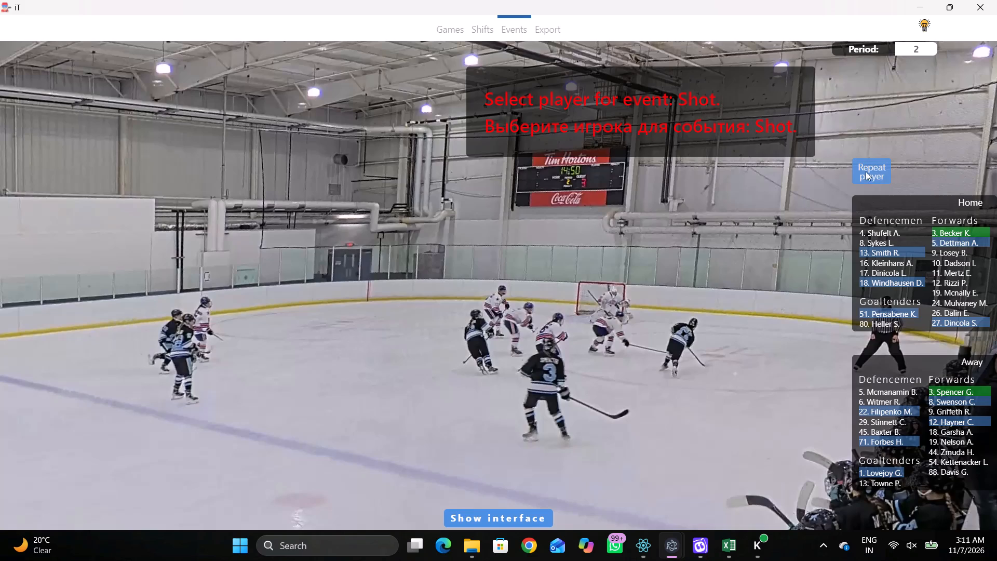
{"action": "left_click", "coordinate": [706, 265]}
Change the player of the Away Skating with the puck event at 00:43:00:9 and of the following shot to number 71.
{"action": "key", "text": "shift+d"}
{"action": "left_click", "coordinate": [270, 436]}
{"action": "left_click", "coordinate": [862, 440]}
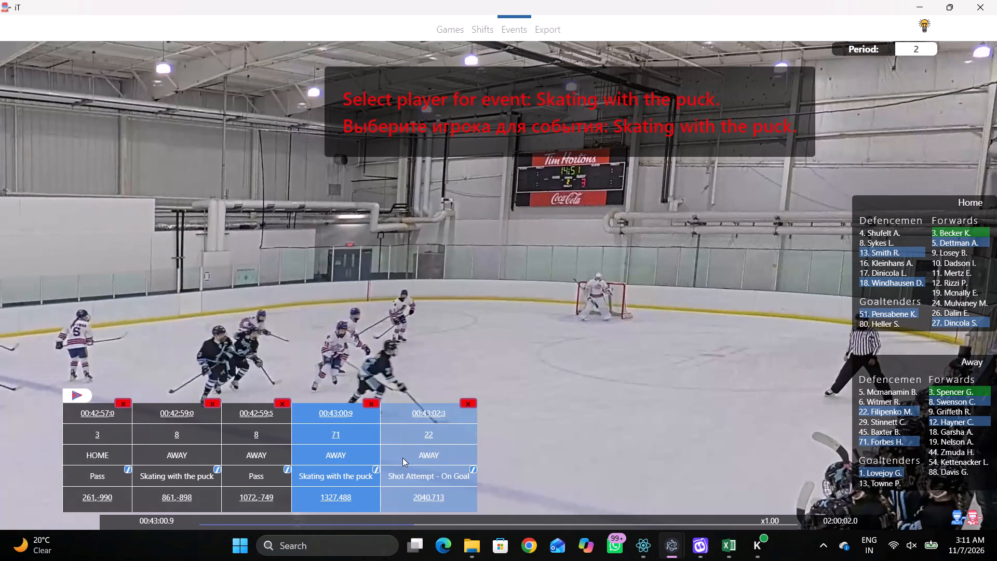
{"action": "left_click", "coordinate": [432, 435]}
{"action": "left_click", "coordinate": [875, 442]}
{"action": "key", "text": "shift+d"}
Tag a glove save, direction Center right, by Home goaltender 51, at about 2541,31 on the rink map.
{"action": "key", "text": "space"}
{"action": "key", "text": "space"}
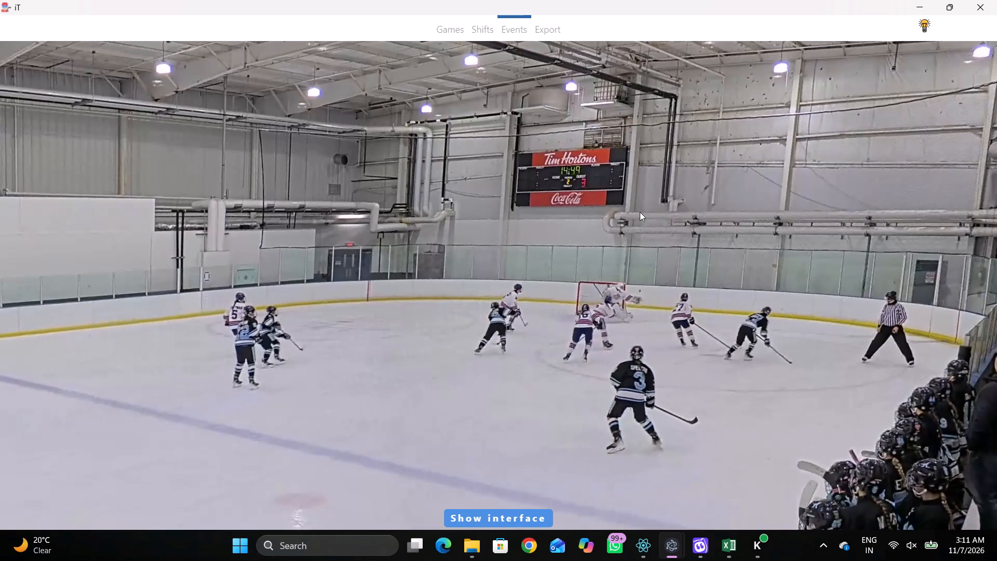
{"action": "right_click", "coordinate": [632, 208]}
{"action": "left_click", "coordinate": [662, 282]}
{"action": "left_click", "coordinate": [678, 194]}
{"action": "left_click", "coordinate": [634, 201]}
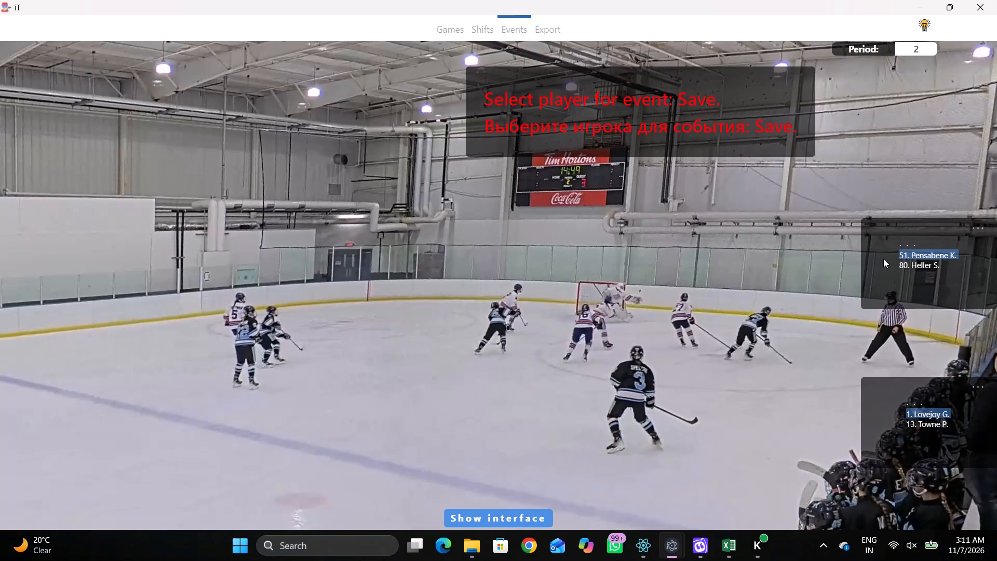
{"action": "left_click", "coordinate": [925, 257]}
{"action": "left_click", "coordinate": [752, 212]}
Tag a pass by Away 8 after the save, at about 2371,-1239 on the rink map.
{"action": "key", "text": "space"}
{"action": "key", "text": "v"}
{"action": "key", "text": "space"}
{"action": "key", "text": "space"}
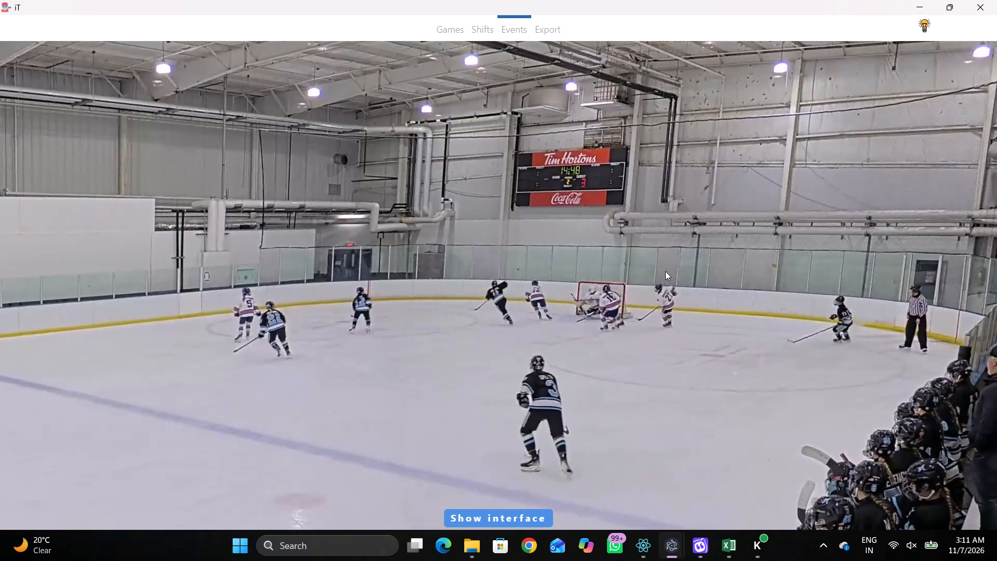
{"action": "key", "text": "space"}
{"action": "key", "text": "space"}
{"action": "key", "text": "space"}
{"action": "key", "text": "space"}
{"action": "key", "text": "space"}
{"action": "right_click", "coordinate": [684, 230]}
{"action": "left_click", "coordinate": [694, 231]}
{"action": "right_click_drag", "start_coordinate": [657, 222], "coordinate": [636, 220]}
{"action": "left_click", "coordinate": [653, 229]}
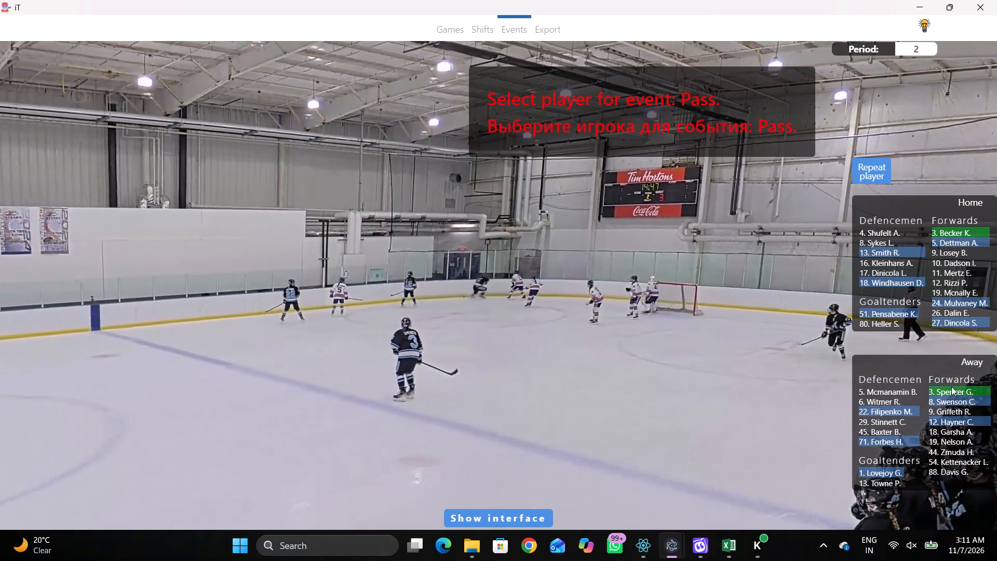
{"action": "left_click", "coordinate": [937, 400]}
{"action": "left_click", "coordinate": [737, 114]}
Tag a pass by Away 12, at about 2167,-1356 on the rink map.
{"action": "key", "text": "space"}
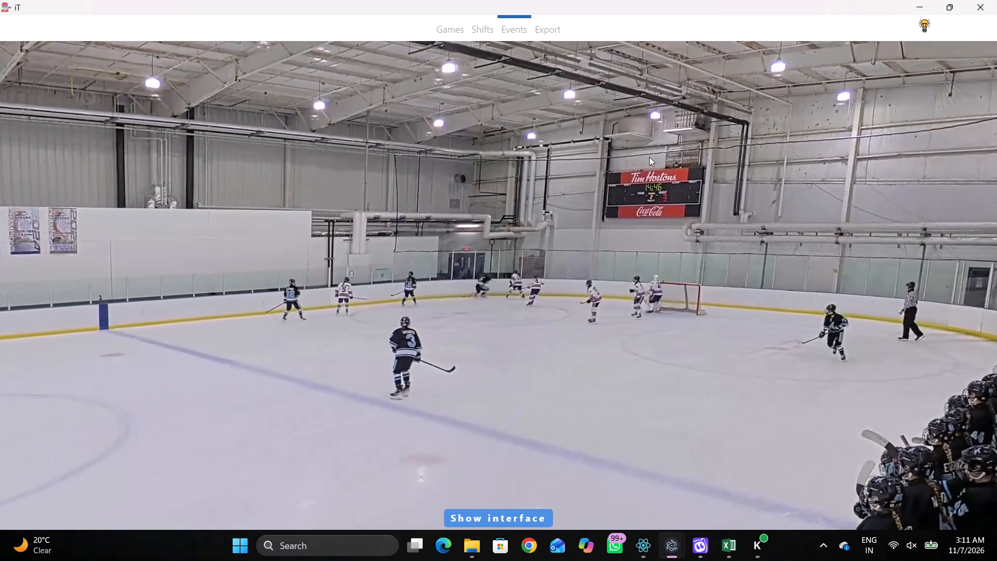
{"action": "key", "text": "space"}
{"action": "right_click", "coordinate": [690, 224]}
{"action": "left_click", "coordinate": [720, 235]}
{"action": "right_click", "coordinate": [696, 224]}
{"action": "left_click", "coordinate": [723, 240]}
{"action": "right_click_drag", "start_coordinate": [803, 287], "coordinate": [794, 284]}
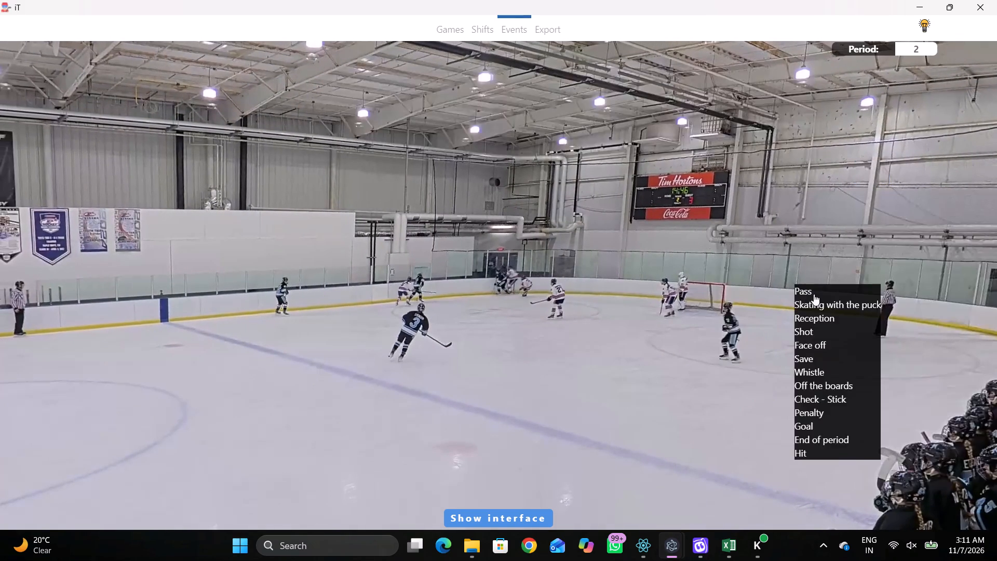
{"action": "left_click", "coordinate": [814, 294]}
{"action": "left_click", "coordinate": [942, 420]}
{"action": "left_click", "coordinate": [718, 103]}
Replay the video from the Away 12 pass at 00:43:06:6 to examine where the puck goes.
{"action": "key", "text": "space"}
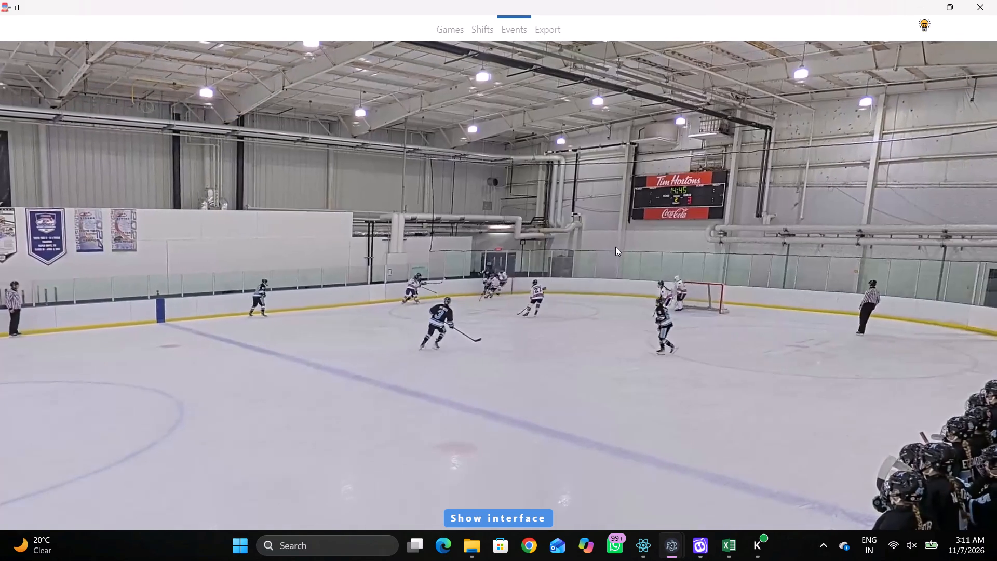
{"action": "key", "text": "space"}
{"action": "key", "text": "space"}
{"action": "key", "text": "space"}
{"action": "key", "text": "space"}
{"action": "key", "text": "space"}
{"action": "key", "text": "q"}
{"action": "key", "text": "q"}
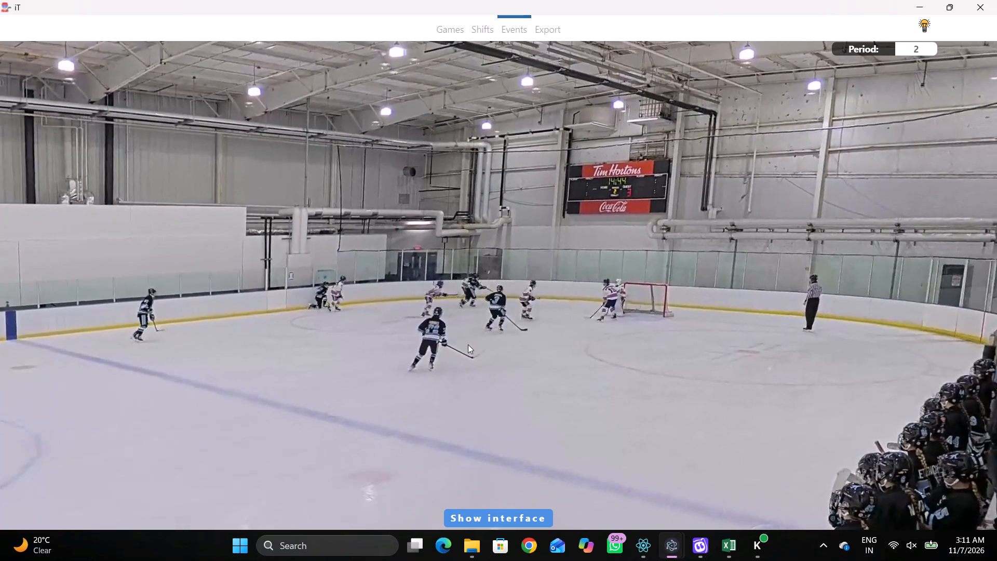
{"action": "key", "text": "shift+d"}
{"action": "left_click", "coordinate": [358, 406]}
{"action": "key", "text": "r"}
{"action": "key", "text": "space"}
{"action": "key", "text": "v"}
{"action": "key", "text": "space"}
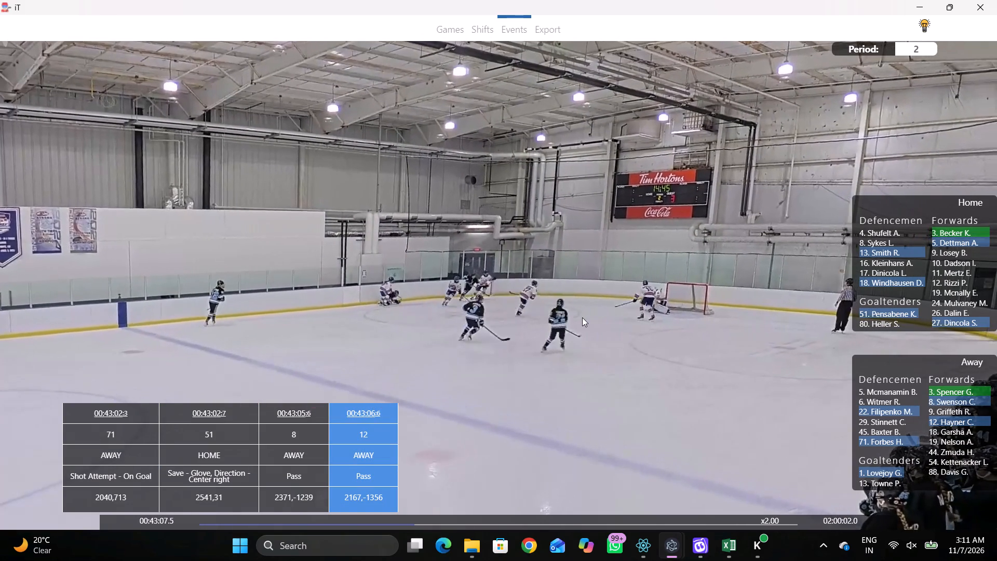
{"action": "key", "text": "space"}
{"action": "key", "text": "space"}
{"action": "key", "text": "space"}
{"action": "key", "text": "space"}
{"action": "key", "text": "shift+d"}
{"action": "key", "text": "shift+d"}
{"action": "left_click", "coordinate": [370, 413]}
{"action": "key", "text": "shift+d"}
Tag an on-goal shot by the same player as the Away 12 pass, at about 1969,-1356 on the rink map.
{"action": "key", "text": "space"}
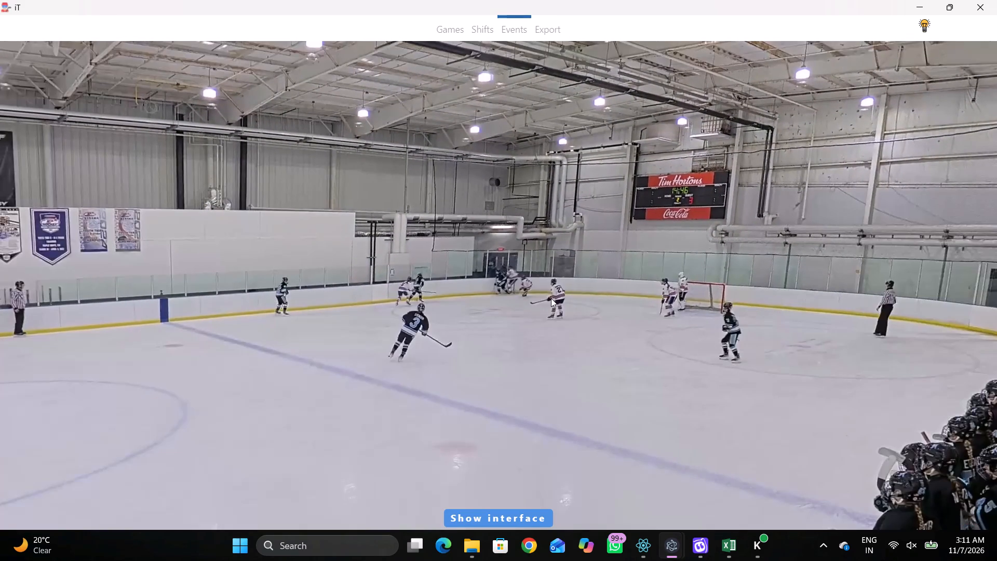
{"action": "key", "text": "space"}
{"action": "key", "text": "space"}
{"action": "key", "text": "space"}
{"action": "type", "text": "q"}
{"action": "right_click", "coordinate": [575, 245]}
{"action": "key", "text": "q"}
{"action": "key", "text": "q"}
{"action": "left_click", "coordinate": [600, 300]}
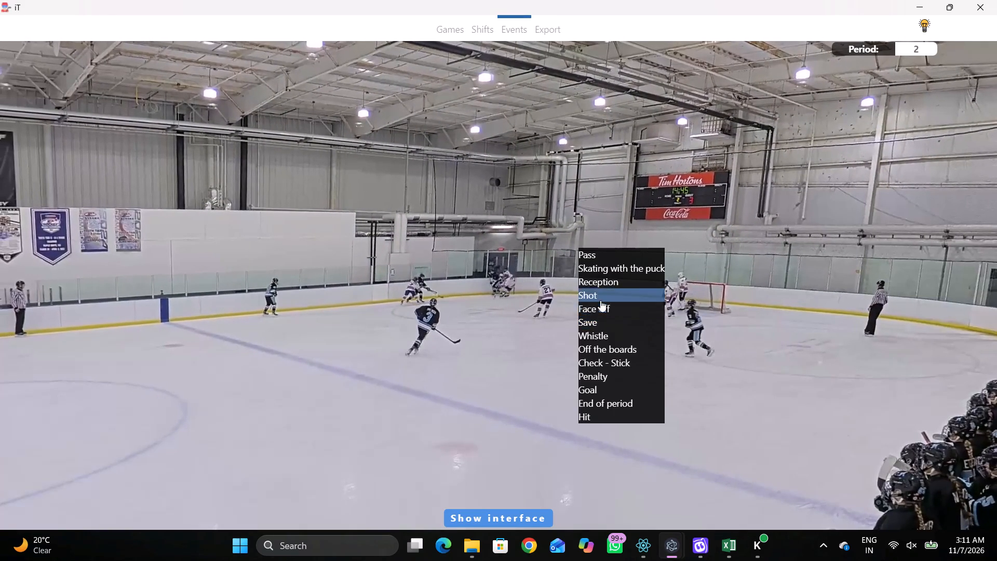
{"action": "left_click", "coordinate": [511, 249]}
{"action": "left_click", "coordinate": [872, 157]}
{"action": "left_click", "coordinate": [699, 103]}
Delete the Away 12 pass event at 00:43:06:6.
{"action": "key", "text": "shift+d"}
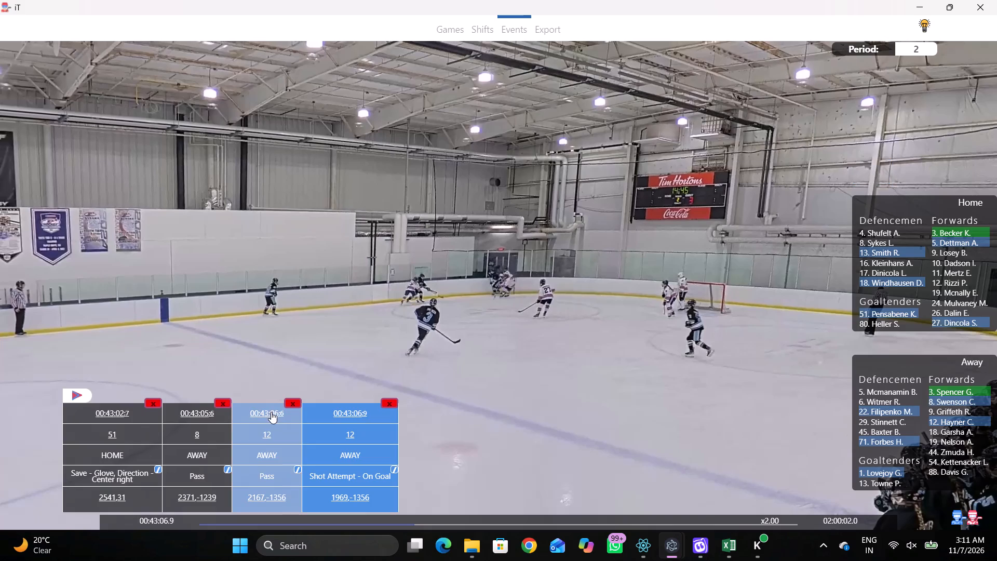
{"action": "left_click", "coordinate": [291, 403]}
{"action": "left_click", "coordinate": [290, 402]}
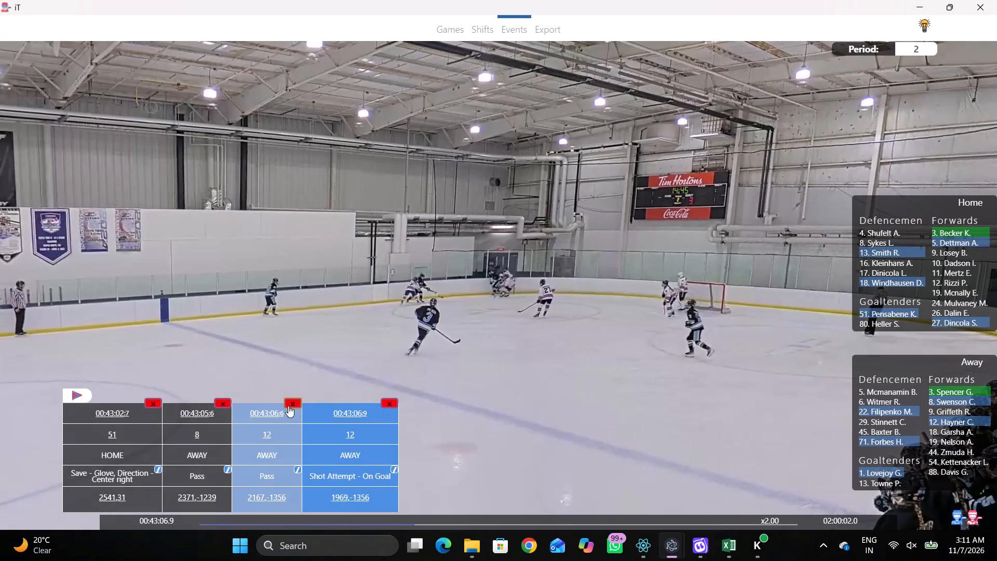
{"action": "left_click", "coordinate": [288, 406]}
{"action": "left_click", "coordinate": [600, 284]}
Tag a right pad save, direction Bottom middle, by Home goaltender 51, at about 2576,48 on the rink map.
{"action": "key", "text": "space"}
{"action": "key", "text": "v"}
{"action": "key", "text": "space"}
{"action": "right_click", "coordinate": [641, 222]}
{"action": "left_click", "coordinate": [673, 309]}
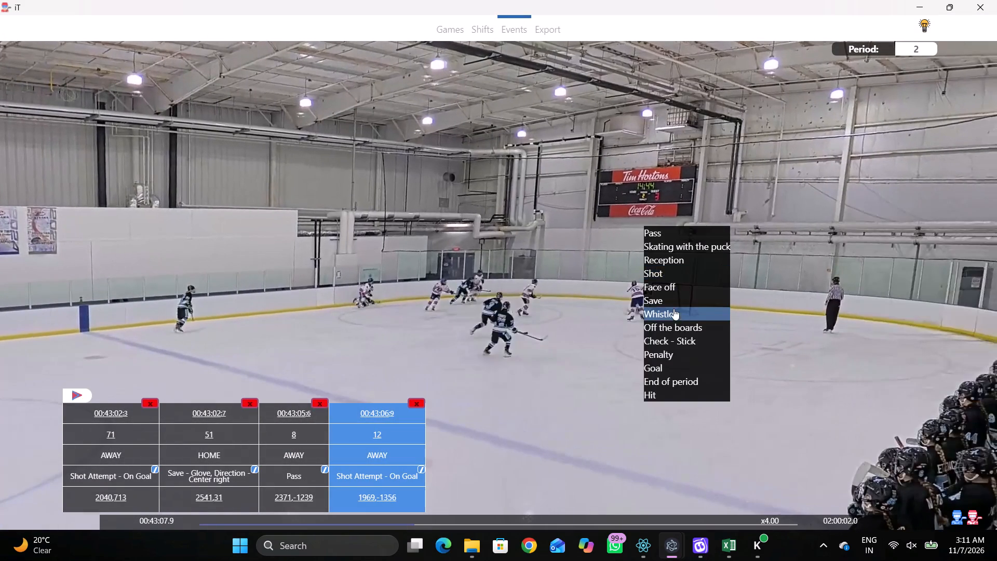
{"action": "right_click_drag", "start_coordinate": [662, 397], "coordinate": [662, 350]}
{"action": "right_click_drag", "start_coordinate": [640, 212], "coordinate": [659, 222]}
{"action": "left_click", "coordinate": [690, 296]}
{"action": "left_click", "coordinate": [420, 265]}
{"action": "left_click", "coordinate": [443, 280]}
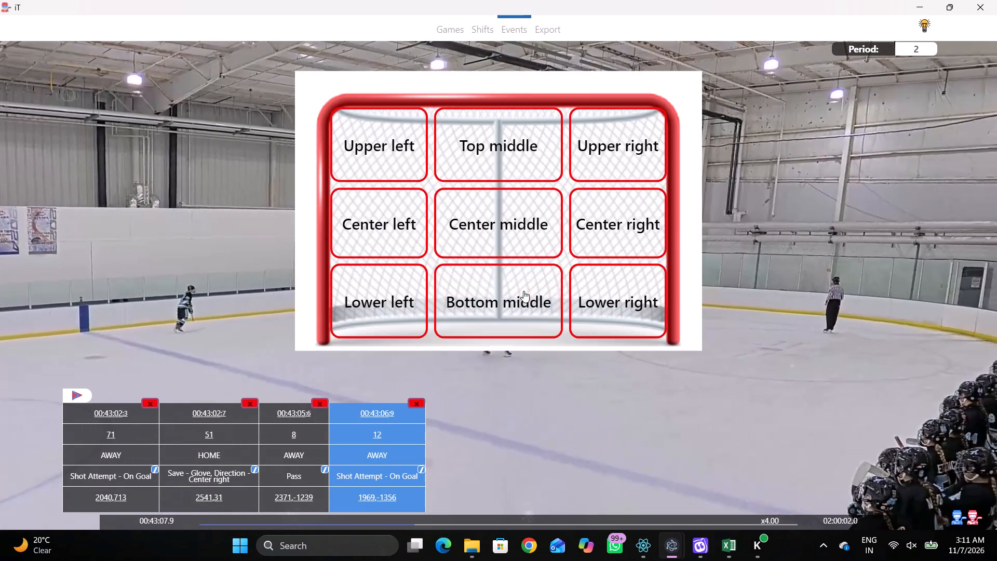
{"action": "left_click", "coordinate": [523, 291]}
{"action": "left_click", "coordinate": [914, 250]}
{"action": "left_click", "coordinate": [755, 213]}
Tag a pass by Away 8 at 00:43:10:0, at about 2767,-608 on the rink map.
{"action": "key", "text": "r"}
{"action": "key", "text": "space"}
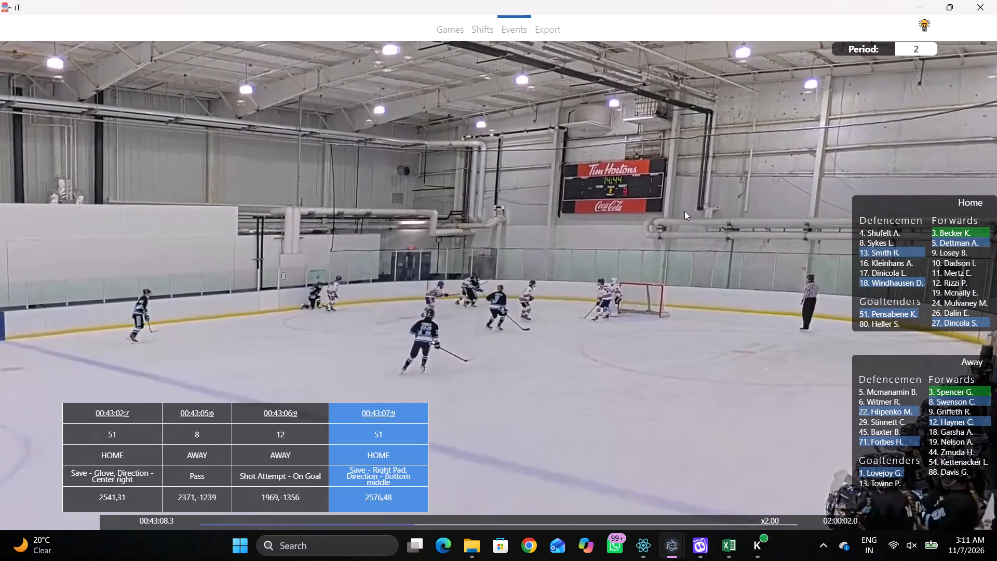
{"action": "key", "text": "space"}
{"action": "key", "text": "space"}
{"action": "key", "text": "space"}
{"action": "key", "text": "space"}
{"action": "key", "text": "space"}
{"action": "right_click", "coordinate": [676, 210]}
{"action": "key", "text": "space"}
{"action": "key", "text": "space"}
{"action": "right_click", "coordinate": [664, 211]}
{"action": "right_click_drag", "start_coordinate": [632, 214], "coordinate": [621, 214]}
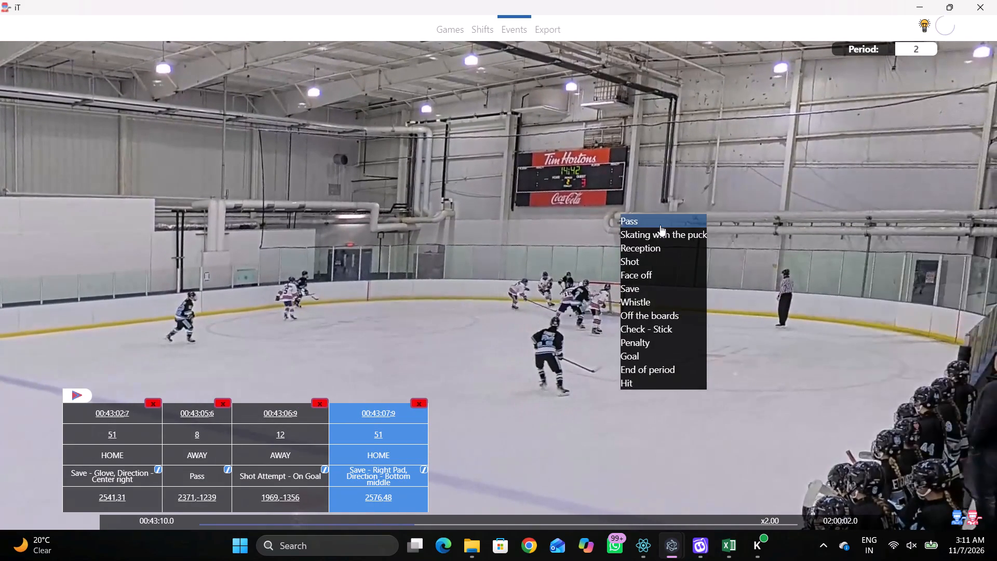
{"action": "left_click", "coordinate": [660, 225]}
{"action": "right_click", "coordinate": [641, 213]}
{"action": "left_click", "coordinate": [650, 219]}
{"action": "right_click", "coordinate": [636, 210]}
{"action": "left_click", "coordinate": [645, 220]}
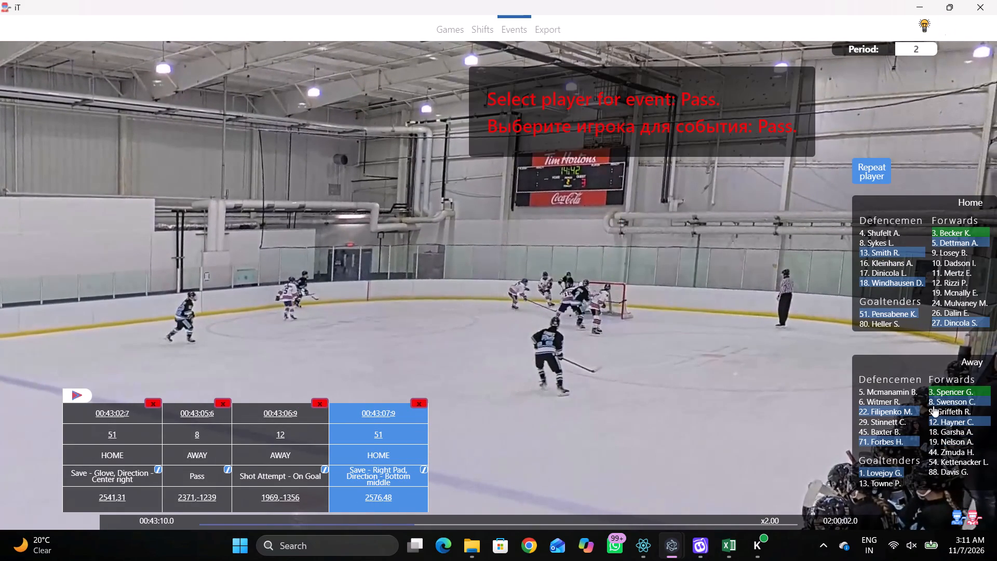
{"action": "left_click", "coordinate": [933, 406]}
{"action": "left_click", "coordinate": [773, 163]}
Tag Skating with the puck for Away 71, at about 1228,-109 on the rink map.
{"action": "key", "text": "space"}
{"action": "key", "text": "space"}
{"action": "key", "text": "space"}
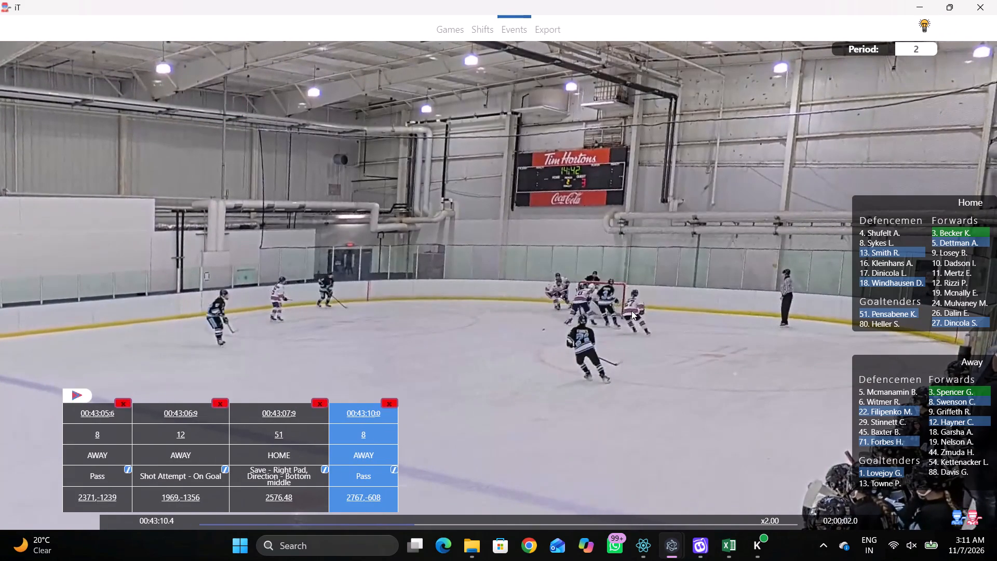
{"action": "key", "text": "space"}
{"action": "key", "text": "space"}
{"action": "key", "text": "space"}
{"action": "right_click", "coordinate": [640, 237]}
{"action": "left_click", "coordinate": [675, 257]}
{"action": "left_click", "coordinate": [863, 435]}
{"action": "left_click", "coordinate": [859, 436]}
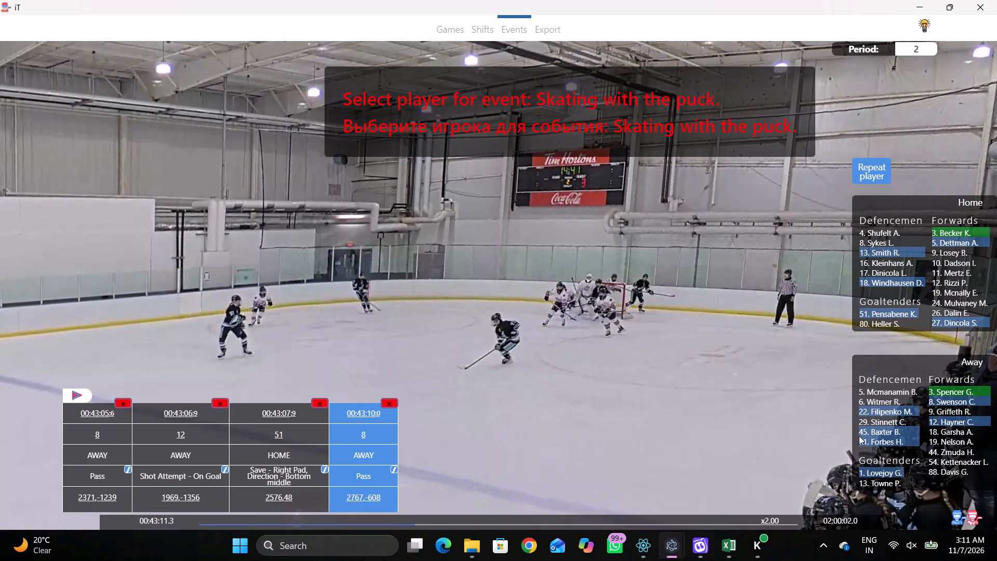
{"action": "left_click", "coordinate": [873, 435]}
{"action": "left_click", "coordinate": [874, 444]}
{"action": "left_click", "coordinate": [634, 205]}
Tag a pass by Away 71 at 00:43:13:2, at about 1552,547 on the rink map.
{"action": "key", "text": "space"}
{"action": "key", "text": "v"}
{"action": "key", "text": "space"}
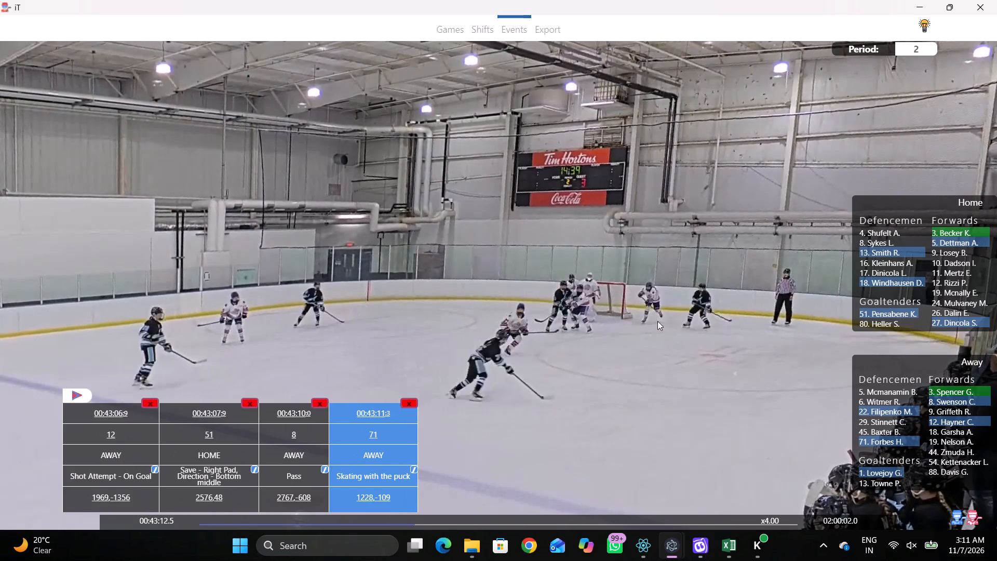
{"action": "key", "text": "space"}
{"action": "key", "text": "space"}
{"action": "key", "text": "r"}
{"action": "key", "text": "q"}
{"action": "left_click", "coordinate": [659, 258]}
{"action": "right_click", "coordinate": [655, 247]}
{"action": "left_click", "coordinate": [669, 252]}
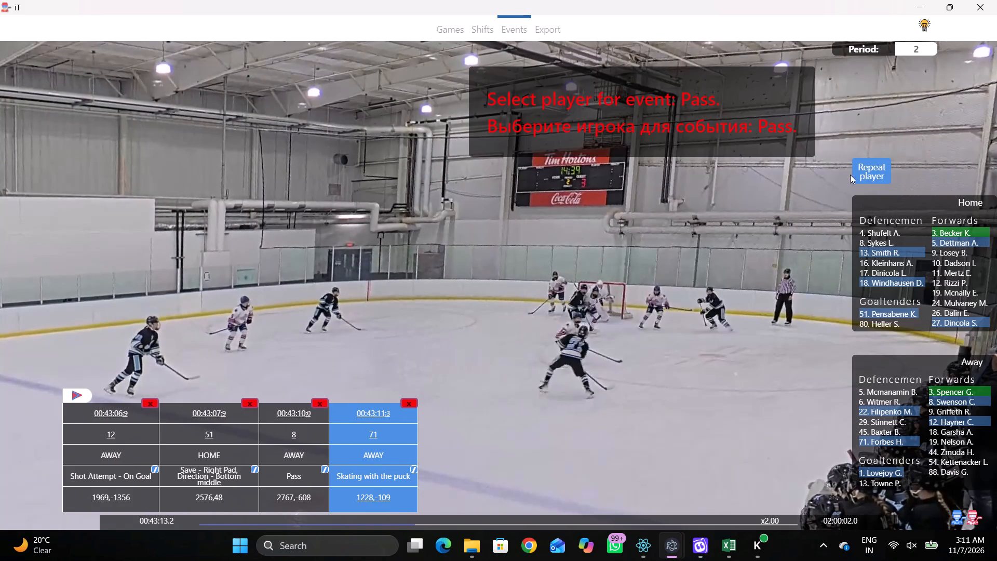
{"action": "left_click", "coordinate": [850, 174]}
{"action": "left_click", "coordinate": [693, 241]}
{"action": "right_click", "coordinate": [682, 231]}
{"action": "left_click", "coordinate": [697, 234]}
{"action": "left_click", "coordinate": [874, 168]}
{"action": "left_click", "coordinate": [661, 252]}
Tag Skating with the puck for Away 12 at 00:43:14:1, at about 1574,-774 on the rink map.
{"action": "key", "text": "r"}
{"action": "key", "text": "space"}
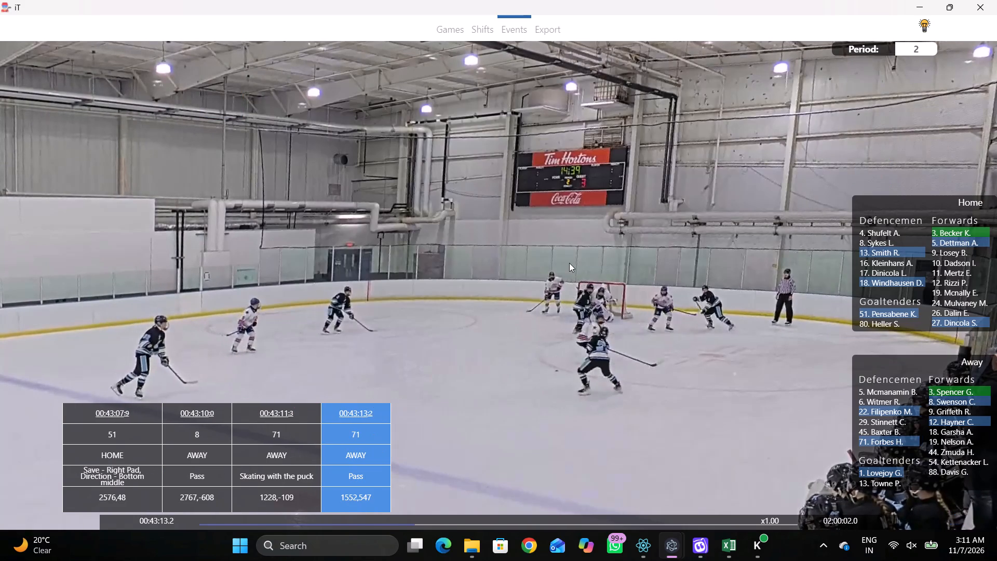
{"action": "key", "text": "space"}
{"action": "right_click", "coordinate": [550, 196]}
{"action": "left_click", "coordinate": [595, 219]}
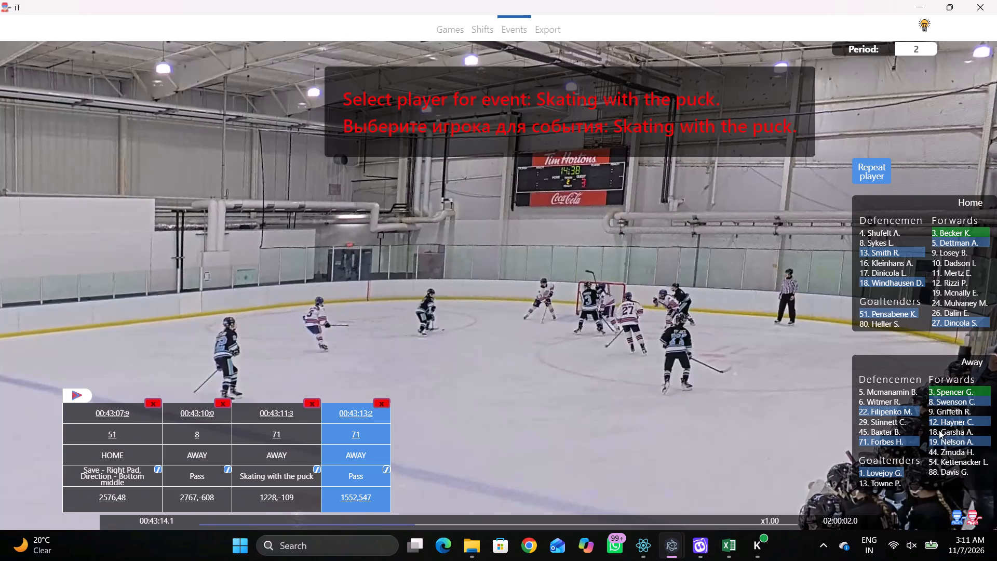
{"action": "left_click", "coordinate": [934, 421]}
{"action": "left_click", "coordinate": [663, 153]}
Tag an on-goal shot attempt by Away 12 at 00:43:14:4, at about 1948,-483 on the rink map.
{"action": "key", "text": "space"}
{"action": "key", "text": "v"}
{"action": "key", "text": "space"}
{"action": "key", "text": "q"}
{"action": "key", "text": "q"}
{"action": "key", "text": "q"}
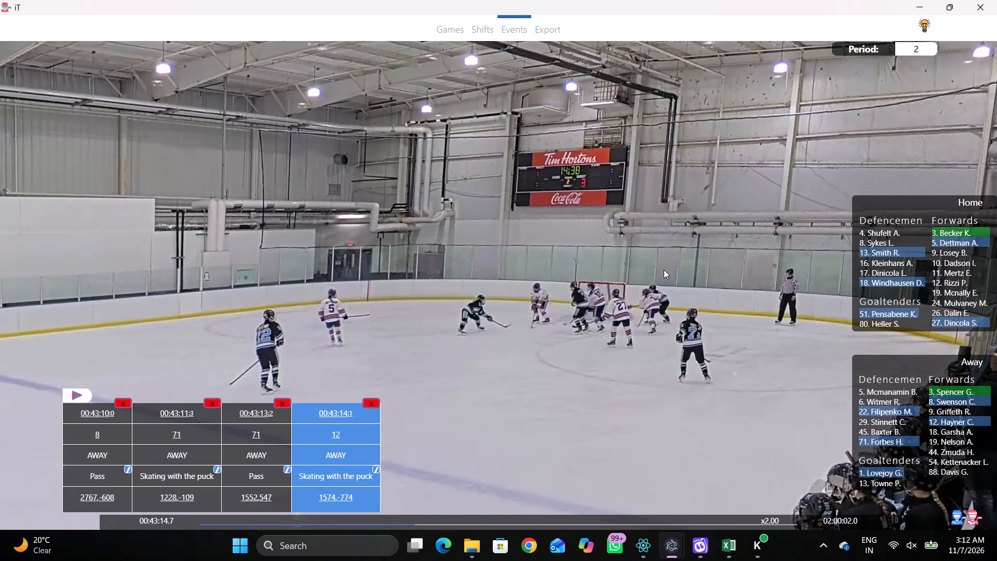
{"action": "right_click", "coordinate": [654, 256]}
{"action": "key", "text": "q"}
{"action": "left_click", "coordinate": [665, 302]}
{"action": "left_click", "coordinate": [545, 224]}
{"action": "left_click", "coordinate": [865, 174]}
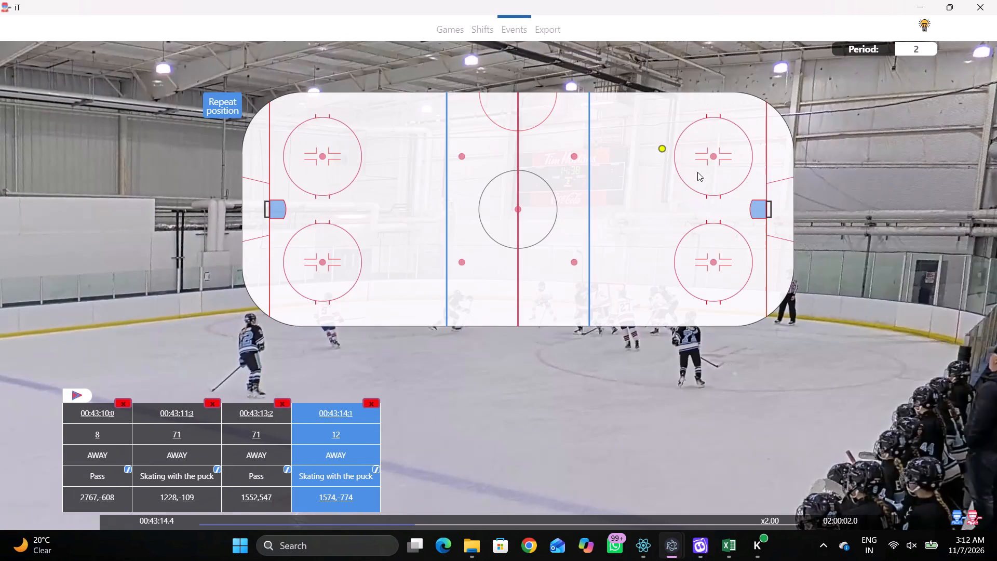
{"action": "left_click", "coordinate": [697, 172]}
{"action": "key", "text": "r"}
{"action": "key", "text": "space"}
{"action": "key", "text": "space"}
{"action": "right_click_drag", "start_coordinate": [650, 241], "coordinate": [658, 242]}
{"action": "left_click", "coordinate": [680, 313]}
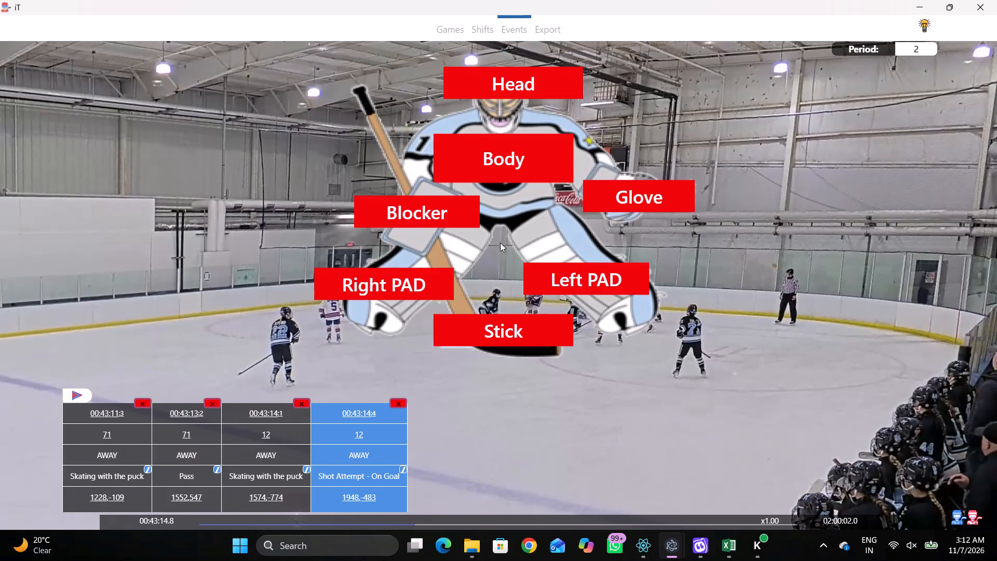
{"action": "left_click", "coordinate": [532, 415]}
Tag a pass by Away 8 at 00:43:17:7, at about 2880,613 on the rink map.
{"action": "key", "text": "space"}
{"action": "key", "text": "v"}
{"action": "key", "text": "space"}
{"action": "key", "text": "shift+d"}
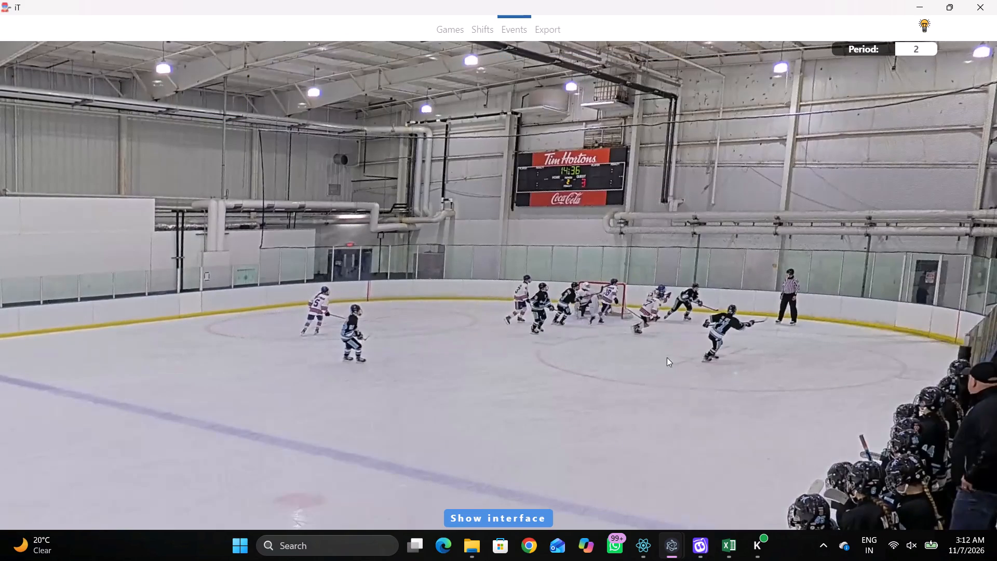
{"action": "key", "text": "space"}
{"action": "key", "text": "v"}
{"action": "key", "text": "space"}
{"action": "key", "text": "space"}
{"action": "key", "text": "space"}
{"action": "right_click_drag", "start_coordinate": [692, 314], "coordinate": [686, 314]}
{"action": "right_click_drag", "start_coordinate": [671, 315], "coordinate": [656, 315]}
{"action": "left_click", "coordinate": [694, 320]}
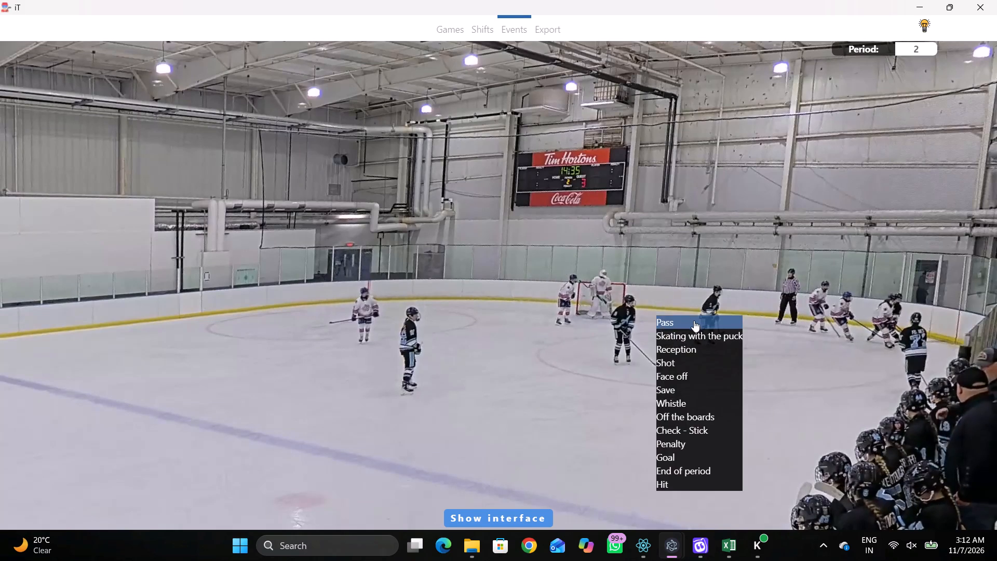
{"action": "left_click", "coordinate": [947, 402]}
{"action": "left_click", "coordinate": [782, 259]}
Change the rink position of the Away 8 pass at 00:43:17:7 to about 2816,738.
{"action": "key", "text": "space"}
{"action": "key", "text": "space"}
{"action": "key", "text": "space"}
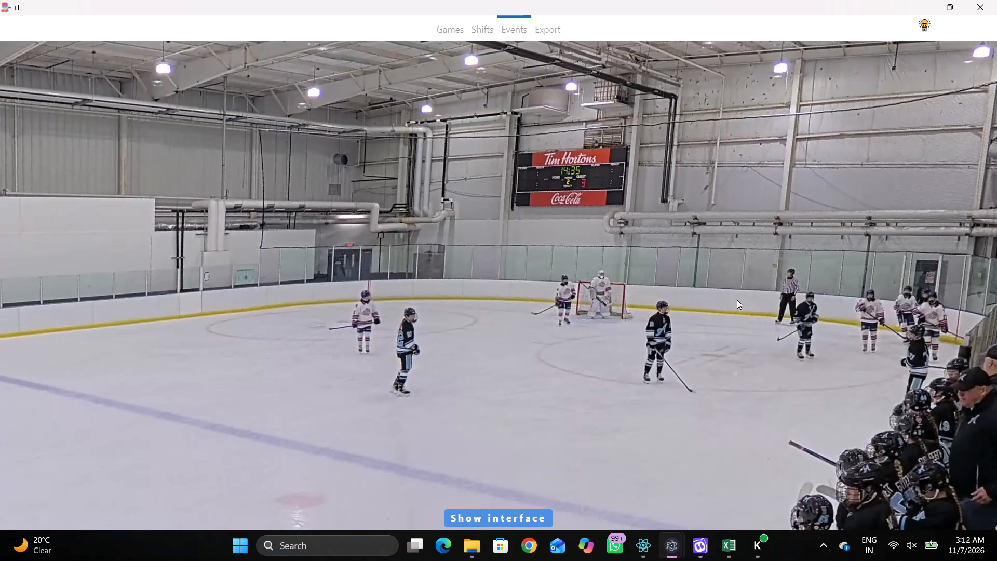
{"action": "key", "text": "space"}
{"action": "key", "text": "shift+d"}
{"action": "left_click", "coordinate": [356, 486]}
{"action": "left_click", "coordinate": [352, 495]}
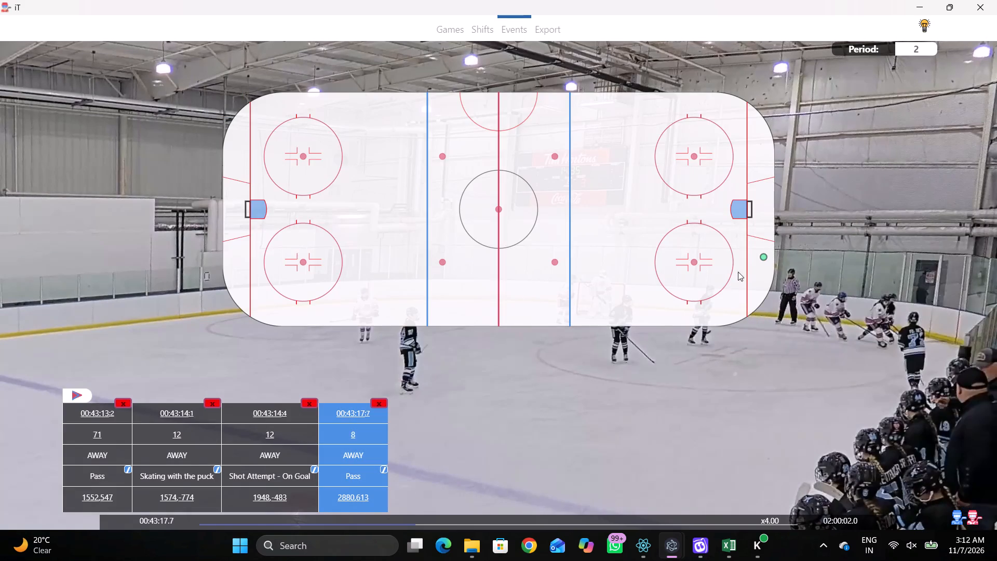
{"action": "left_click", "coordinate": [758, 268]}
Tag a whistle at 00:43:19:2, at about 1778,688 on the rink map.
{"action": "key", "text": "space"}
{"action": "key", "text": "v"}
{"action": "key", "text": "space"}
{"action": "right_click_drag", "start_coordinate": [663, 208], "coordinate": [671, 217]}
{"action": "left_click", "coordinate": [722, 306]}
{"action": "left_click", "coordinate": [682, 263]}
Tag the face-off at 00:43:43:2 won by Home 12 against Away 9, at about 2138,671 on the rink map.
{"action": "key", "text": "space"}
{"action": "key", "text": "c"}
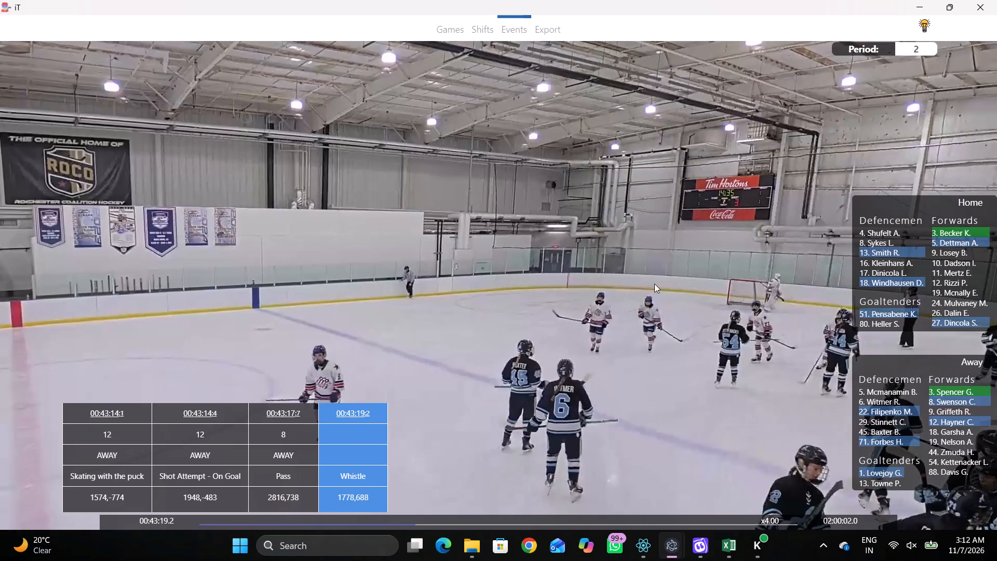
{"action": "key", "text": "space"}
{"action": "type", "text": "Dc"}
{"action": "key", "text": "space"}
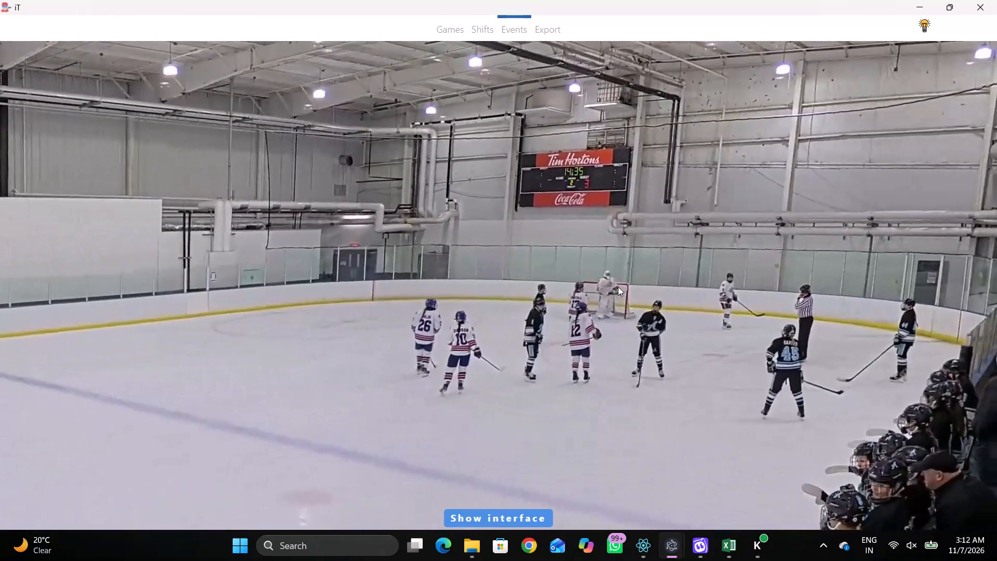
{"action": "key", "text": "space"}
{"action": "key", "text": "space"}
{"action": "key", "text": "space"}
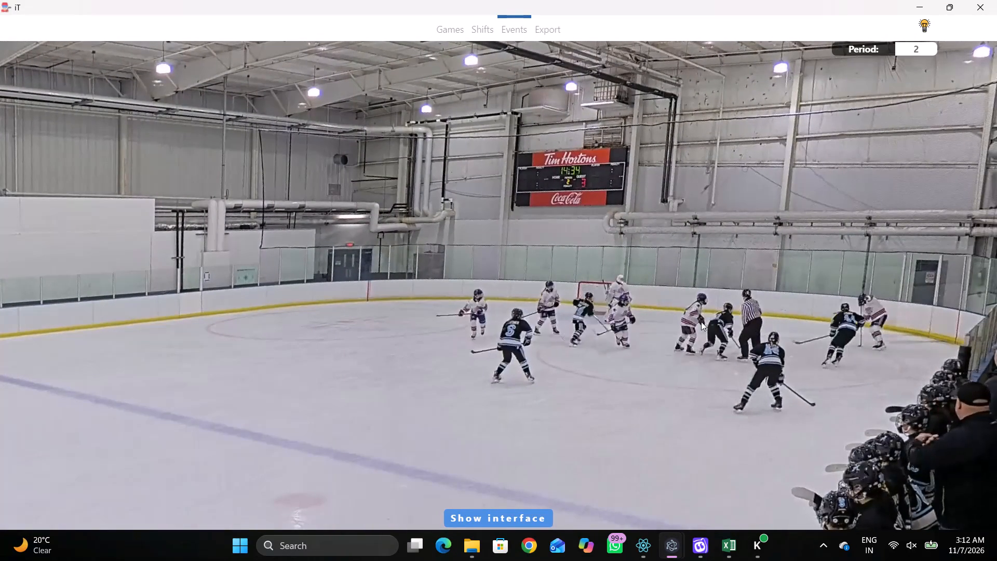
{"action": "key", "text": "q"}
{"action": "key", "text": "q"}
{"action": "key", "text": "q"}
{"action": "key", "text": "q"}
{"action": "key", "text": "q"}
{"action": "key", "text": "q"}
{"action": "key", "text": "q"}
{"action": "right_click_drag", "start_coordinate": [700, 226], "coordinate": [695, 222]}
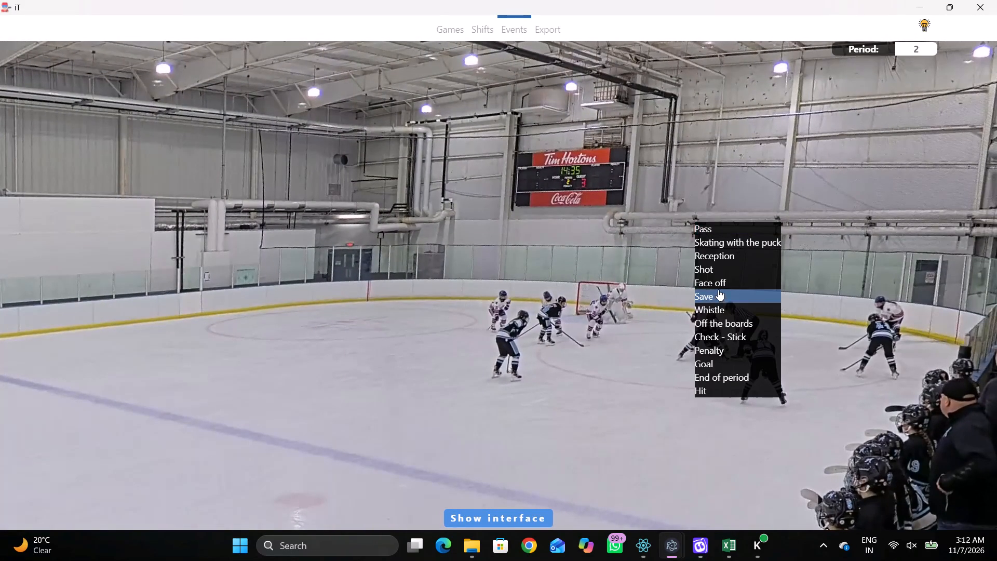
{"action": "left_click", "coordinate": [717, 287]}
{"action": "left_click", "coordinate": [947, 279]}
{"action": "left_click", "coordinate": [937, 403]}
{"action": "left_click", "coordinate": [946, 414]}
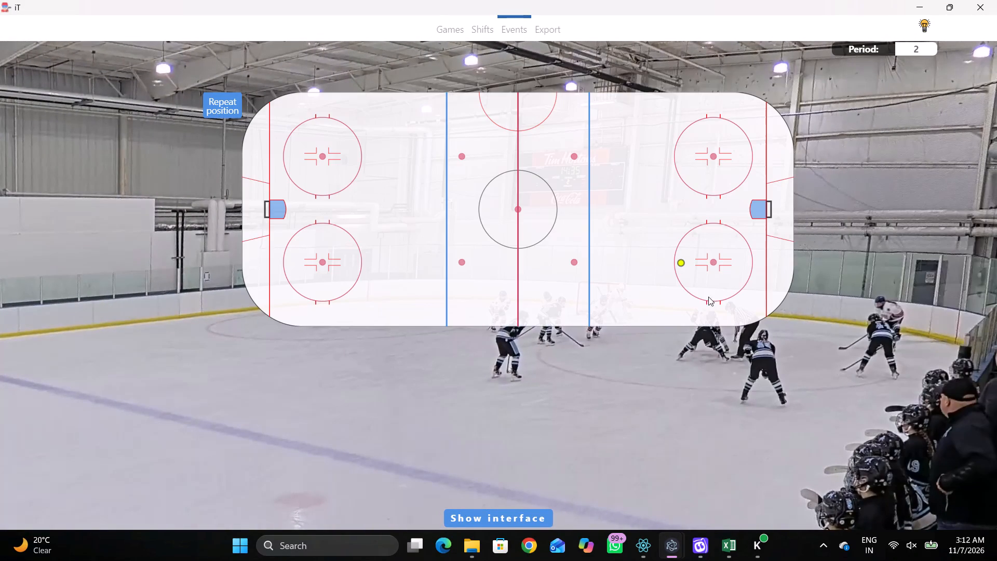
{"action": "left_click", "coordinate": [715, 262]}
Tag Skating with the puck for Home 8 at 00:43:44:4 and place it on the rink map.
{"action": "key", "text": "space"}
{"action": "key", "text": "space"}
{"action": "key", "text": "space"}
{"action": "key", "text": "space"}
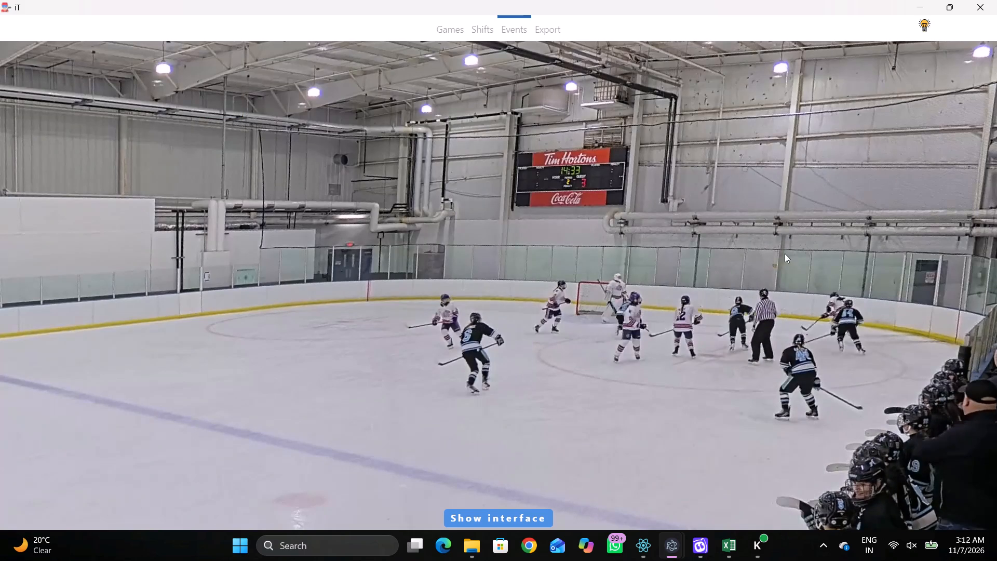
{"action": "right_click", "coordinate": [778, 243]}
{"action": "key", "text": "q"}
{"action": "right_click_drag", "start_coordinate": [760, 241], "coordinate": [744, 242]}
{"action": "left_click", "coordinate": [775, 263]}
{"action": "left_click", "coordinate": [881, 245]}
{"action": "left_click", "coordinate": [715, 301]}
Change the rink position of the Home 8 Skating with the puck event to about 2943,838.
{"action": "key", "text": "r"}
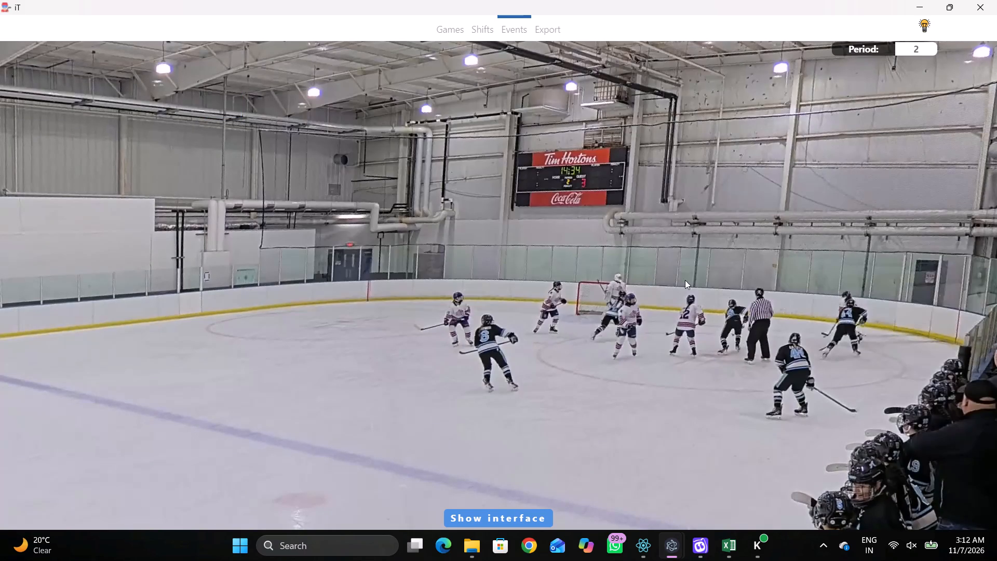
{"action": "key", "text": "space"}
{"action": "key", "text": "space"}
{"action": "key", "text": "space"}
{"action": "key", "text": "space"}
{"action": "key", "text": "space"}
{"action": "key", "text": "space"}
{"action": "key", "text": "shift+d"}
{"action": "left_click", "coordinate": [318, 488]}
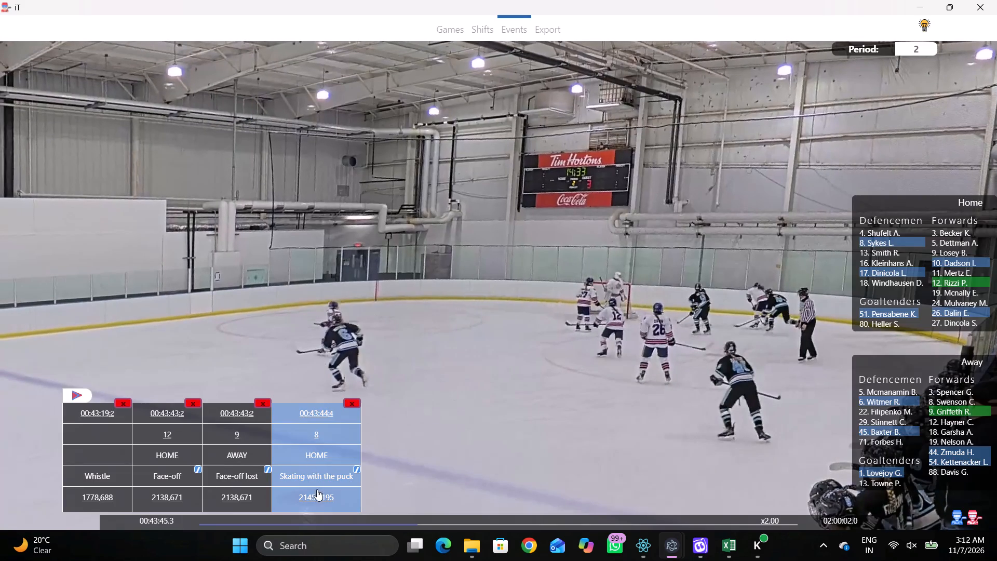
{"action": "left_click", "coordinate": [770, 275]}
Tag a pass by Home 8 at 00:43:45:8, at about 2809,397 on the rink map.
{"action": "key", "text": "shift+d"}
{"action": "key", "text": "space"}
{"action": "key", "text": "space"}
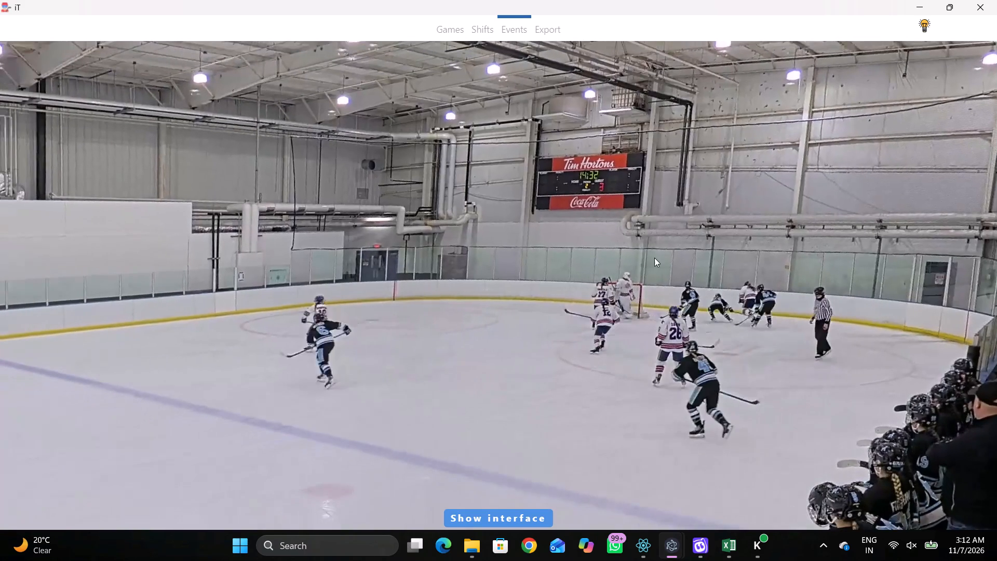
{"action": "key", "text": "space"}
{"action": "key", "text": "space"}
{"action": "right_click", "coordinate": [671, 234]}
{"action": "left_click", "coordinate": [690, 229]}
{"action": "right_click_drag", "start_coordinate": [800, 164], "coordinate": [757, 170]}
{"action": "left_click", "coordinate": [776, 176]}
{"action": "left_click_drag", "start_coordinate": [892, 144], "coordinate": [890, 152]}
{"action": "left_click", "coordinate": [875, 166]}
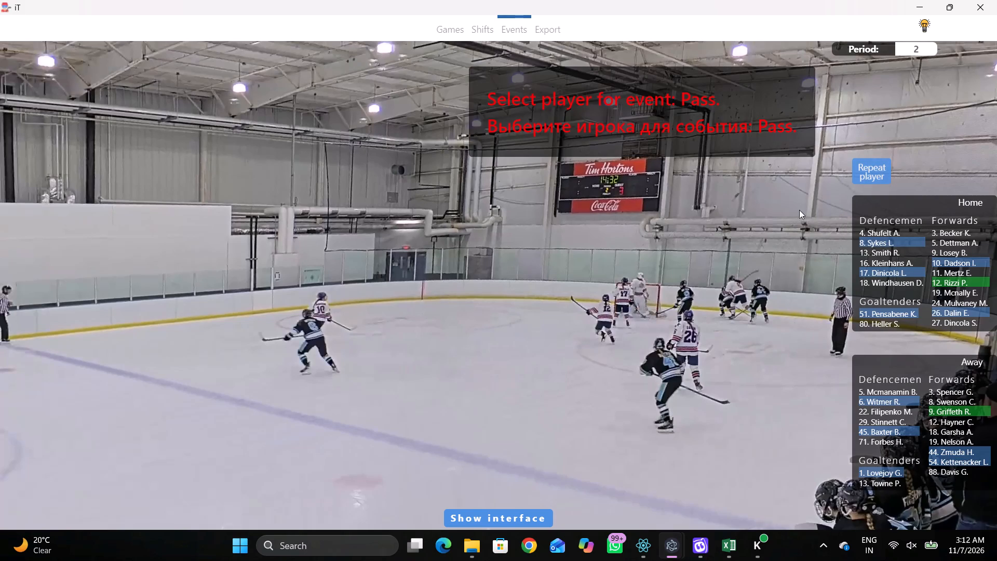
{"action": "left_click", "coordinate": [776, 241]}
Tag a pass by Home 8 at 00:43:49:2, at about 2498,-1322 on the rink map.
{"action": "key", "text": "r"}
{"action": "key", "text": "space"}
{"action": "key", "text": "v"}
{"action": "key", "text": "space"}
{"action": "key", "text": "space"}
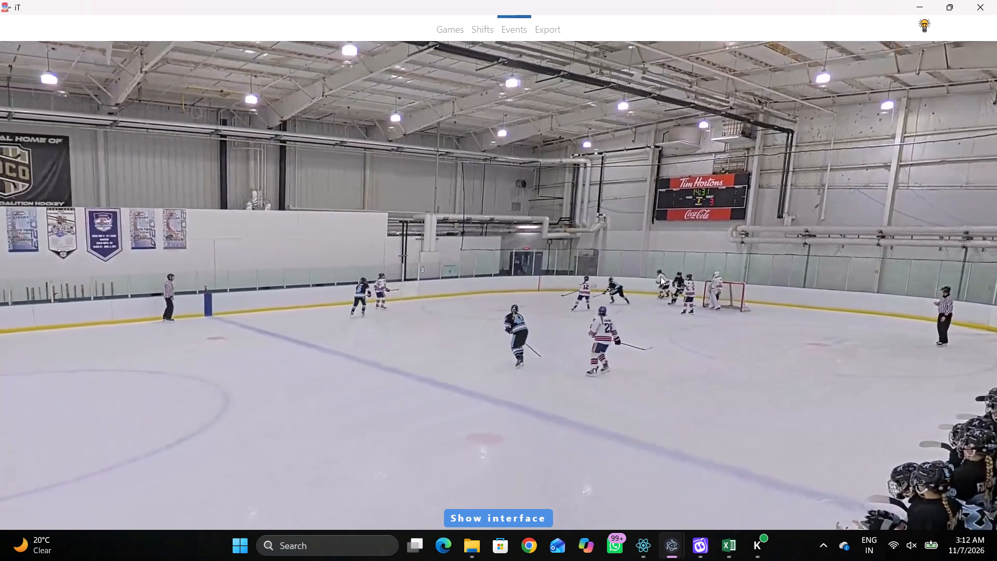
{"action": "key", "text": "space"}
{"action": "key", "text": "space"}
{"action": "key", "text": "space"}
{"action": "key", "text": "q"}
{"action": "key", "text": "q"}
{"action": "key", "text": "q"}
{"action": "key", "text": "q"}
{"action": "type", "text": "qqr"}
{"action": "key", "text": "space"}
{"action": "type", "text": "v"}
{"action": "key", "text": "space"}
{"action": "key", "text": "space"}
{"action": "key", "text": "space"}
{"action": "key", "text": "space"}
{"action": "key", "text": "space"}
{"action": "key", "text": "space"}
{"action": "key", "text": "space"}
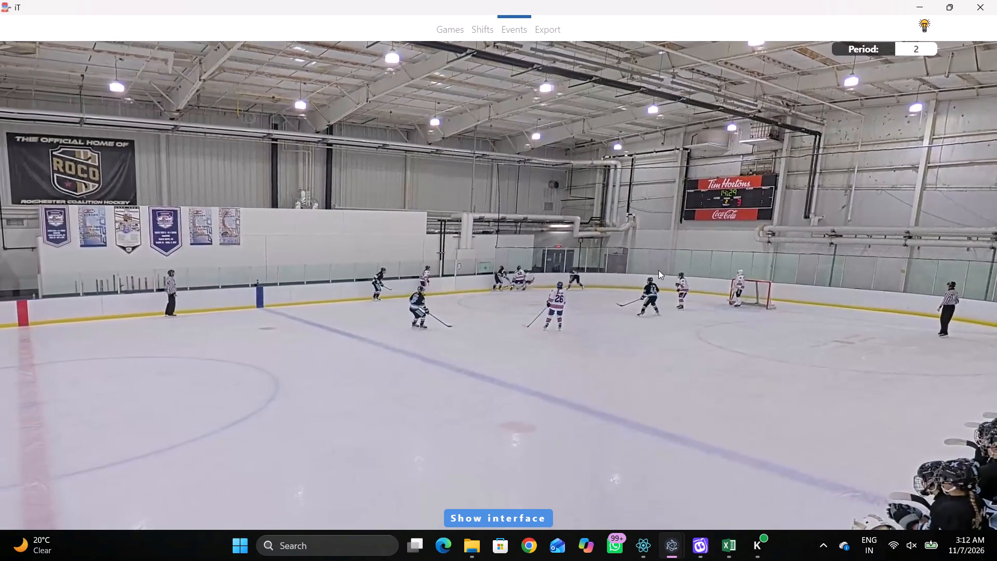
{"action": "key", "text": "q"}
{"action": "right_click", "coordinate": [640, 224]}
{"action": "left_click", "coordinate": [645, 235]}
{"action": "left_click", "coordinate": [884, 170]}
{"action": "left_click", "coordinate": [748, 106]}
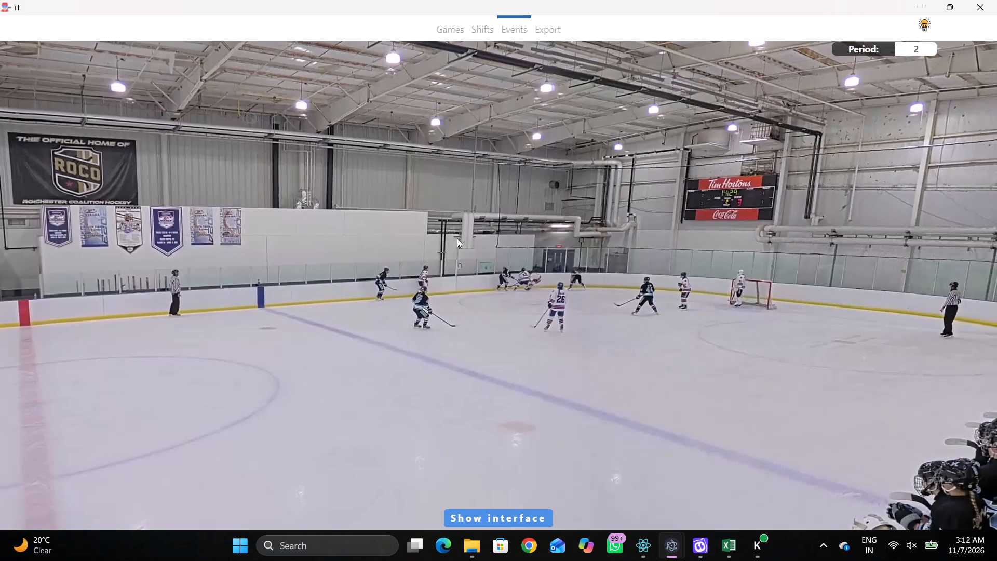
Delete the Home 8 Pass event recorded at 00:43:45:8.
{"action": "key", "text": "shift+d"}
{"action": "left_click", "coordinate": [273, 404]}
{"action": "left_click", "coordinate": [353, 402]}
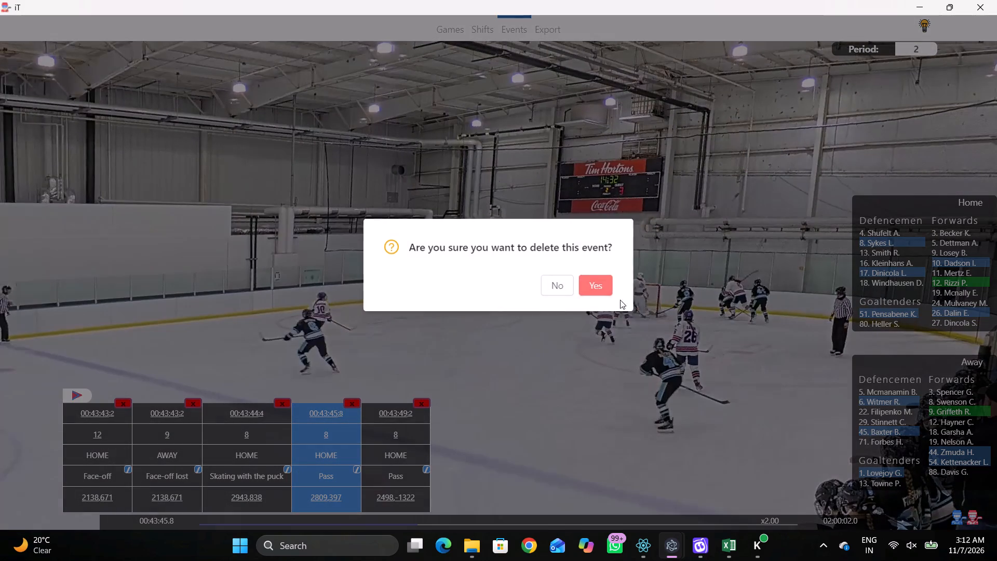
{"action": "left_click", "coordinate": [619, 289]}
{"action": "left_click", "coordinate": [577, 293]}
{"action": "left_click", "coordinate": [594, 293]}
Tag a pass by Away 9 at 00:43:49:2, placed on the rink map at the upper boards above the upper-right face-off circle.
{"action": "left_click", "coordinate": [392, 410]}
{"action": "type", "text": "qq"}
{"action": "key", "text": "q"}
{"action": "key", "text": "space"}
{"action": "key", "text": "space"}
{"action": "right_click", "coordinate": [644, 244]}
{"action": "left_click", "coordinate": [653, 251]}
{"action": "right_click", "coordinate": [652, 251]}
{"action": "left_click", "coordinate": [659, 259]}
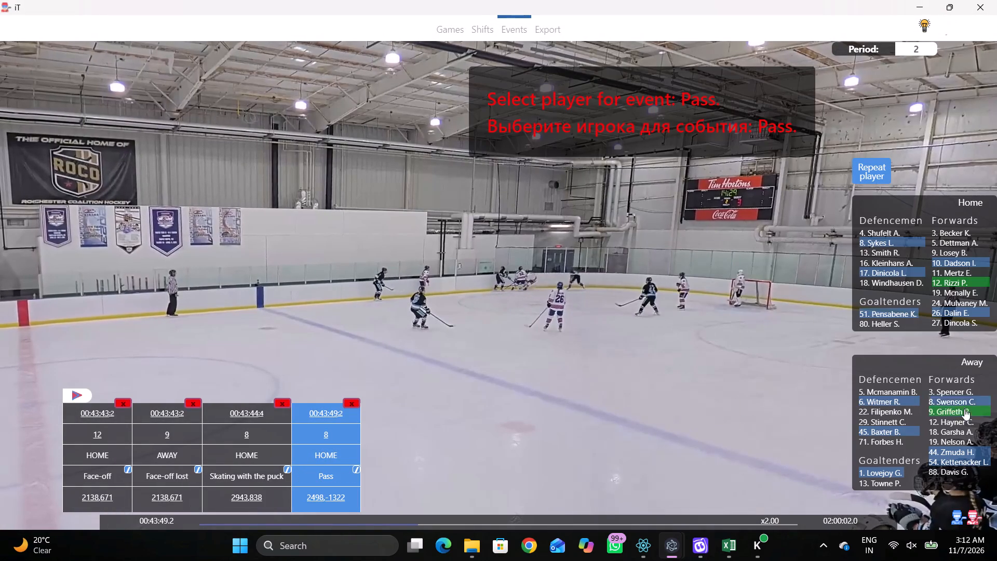
{"action": "left_click", "coordinate": [949, 416]}
{"action": "left_click", "coordinate": [926, 410]}
{"action": "left_click", "coordinate": [932, 407]}
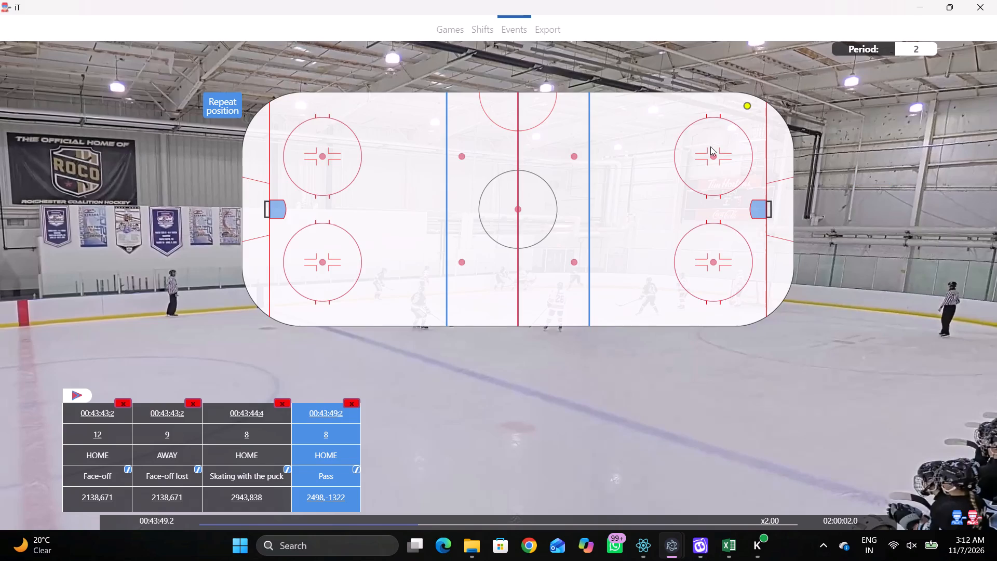
{"action": "left_click", "coordinate": [709, 94]}
Tag a pass by Away 54 at about 14:26 on the scoreboard, behind the rink map's right goal line and above the net.
{"action": "key", "text": "space"}
{"action": "key", "text": "space"}
{"action": "key", "text": "space"}
{"action": "key", "text": "space"}
{"action": "key", "text": "shift+d"}
{"action": "key", "text": "space"}
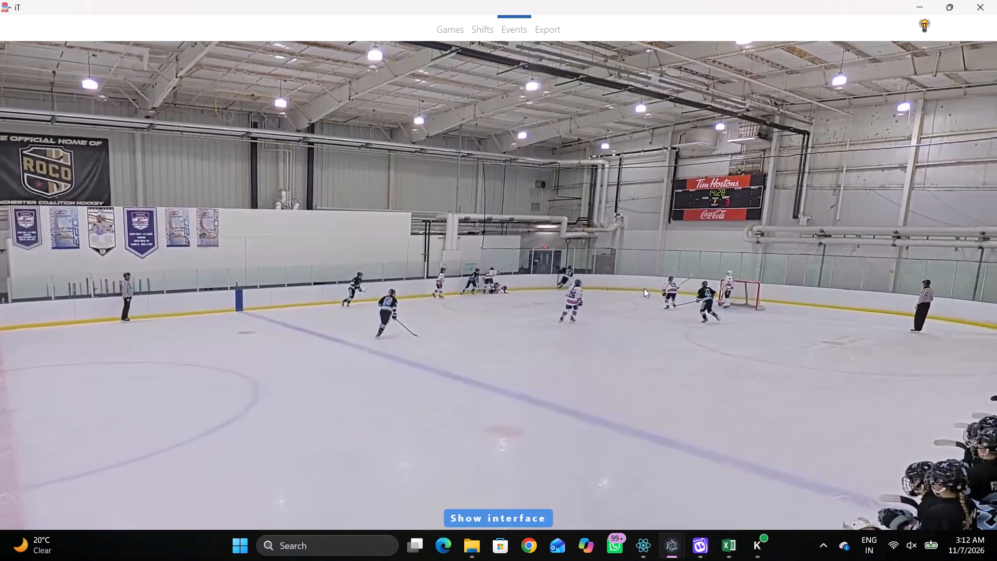
{"action": "key", "text": "space"}
{"action": "key", "text": "space"}
{"action": "key", "text": "space"}
{"action": "key", "text": "space"}
{"action": "key", "text": "space"}
{"action": "right_click", "coordinate": [725, 235]}
{"action": "left_click", "coordinate": [752, 255]}
{"action": "right_click_drag", "start_coordinate": [707, 245], "coordinate": [699, 243]}
{"action": "key", "text": "q"}
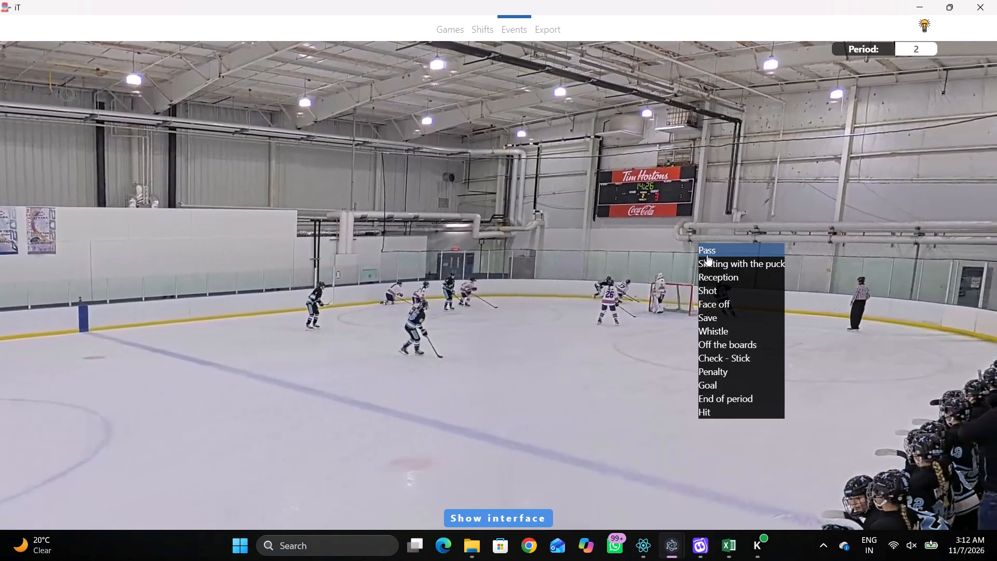
{"action": "left_click", "coordinate": [711, 246]}
{"action": "right_click", "coordinate": [696, 241]}
{"action": "left_click", "coordinate": [702, 249]}
{"action": "left_click", "coordinate": [956, 462]}
{"action": "left_click", "coordinate": [782, 169]}
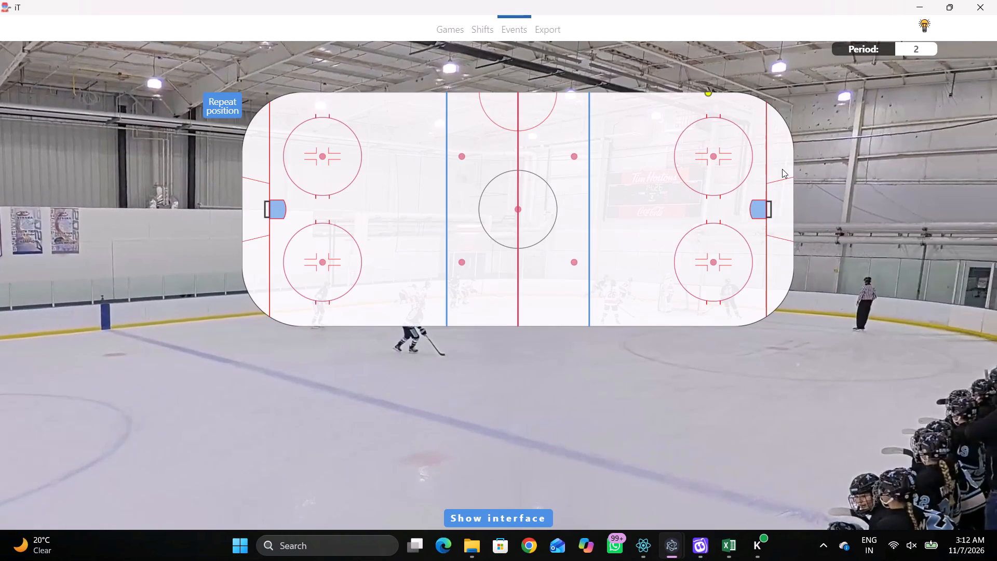
Tag Skating with the puck for Away 44 at scoreboard time 14:22, just behind the right goal line and below the net.
{"action": "key", "text": "space"}
{"action": "key", "text": "space"}
{"action": "key", "text": "space"}
{"action": "key", "text": "space"}
{"action": "key", "text": "space"}
{"action": "key", "text": "space"}
{"action": "key", "text": "space"}
{"action": "key", "text": "space"}
{"action": "key", "text": "space"}
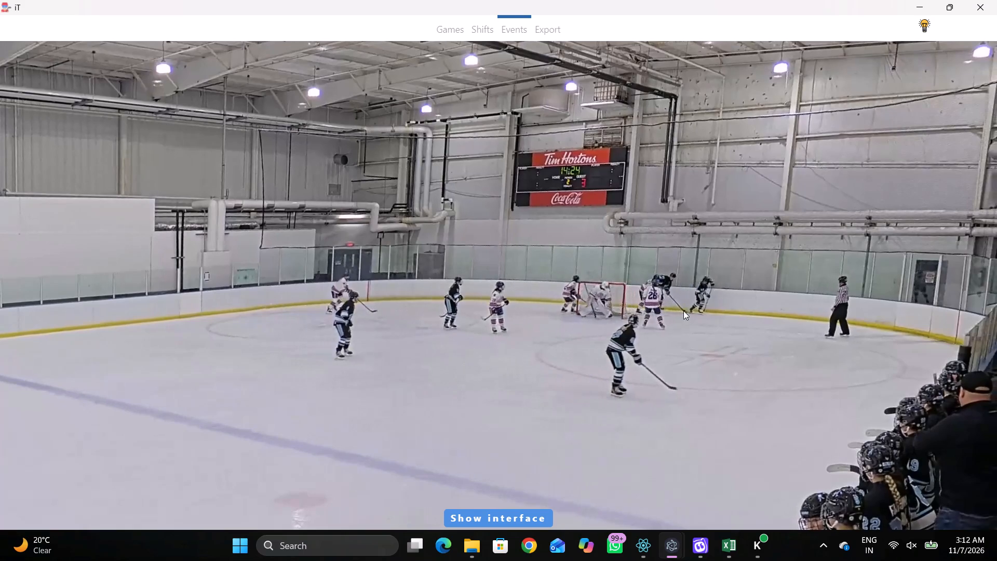
{"action": "key", "text": "space"}
{"action": "key", "text": "space"}
{"action": "key", "text": "space"}
{"action": "key", "text": "space"}
{"action": "key", "text": "space"}
{"action": "type", "text": "q"}
{"action": "right_click", "coordinate": [675, 221]}
{"action": "left_click", "coordinate": [718, 234]}
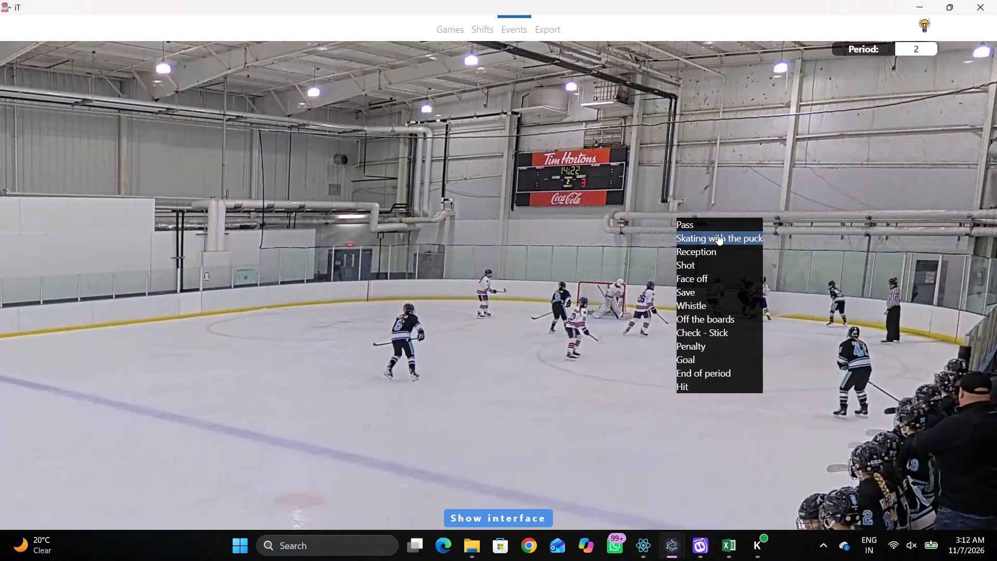
{"action": "left_click", "coordinate": [938, 452]}
{"action": "left_click", "coordinate": [785, 240]}
Tag a pass by the same player, Away 44, at scoreboard time 14:22, behind the right goal line just below the net.
{"action": "key", "text": "space"}
{"action": "key", "text": "v"}
{"action": "key", "text": "space"}
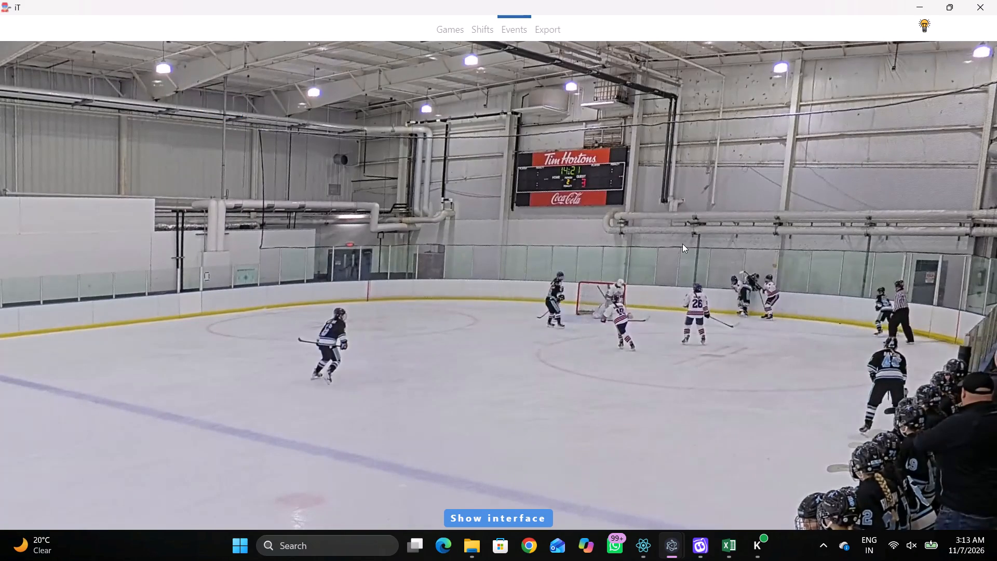
{"action": "key", "text": "space"}
{"action": "key", "text": "space"}
{"action": "key", "text": "q"}
{"action": "key", "text": "q"}
{"action": "key", "text": "q"}
{"action": "key", "text": "q"}
{"action": "key", "text": "q"}
{"action": "key", "text": "q"}
{"action": "key", "text": "q"}
{"action": "key", "text": "q"}
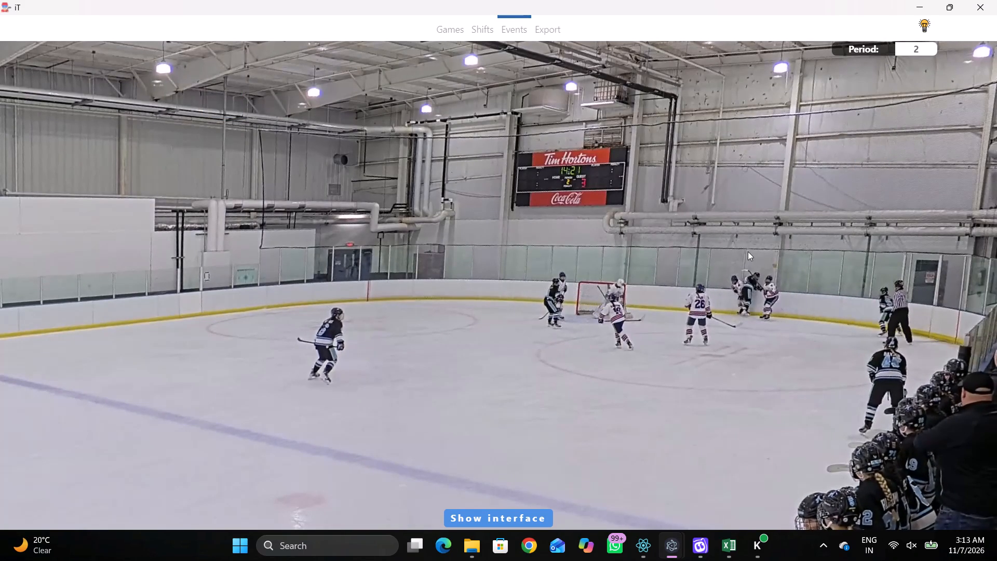
{"action": "key", "text": "q"}
{"action": "key", "text": "q"}
{"action": "right_click", "coordinate": [737, 238]}
{"action": "key", "text": "q"}
{"action": "key", "text": "q"}
{"action": "right_click", "coordinate": [734, 234]}
{"action": "left_click", "coordinate": [736, 240]}
{"action": "right_click", "coordinate": [708, 239]}
{"action": "left_click", "coordinate": [718, 246]}
{"action": "left_click", "coordinate": [885, 163]}
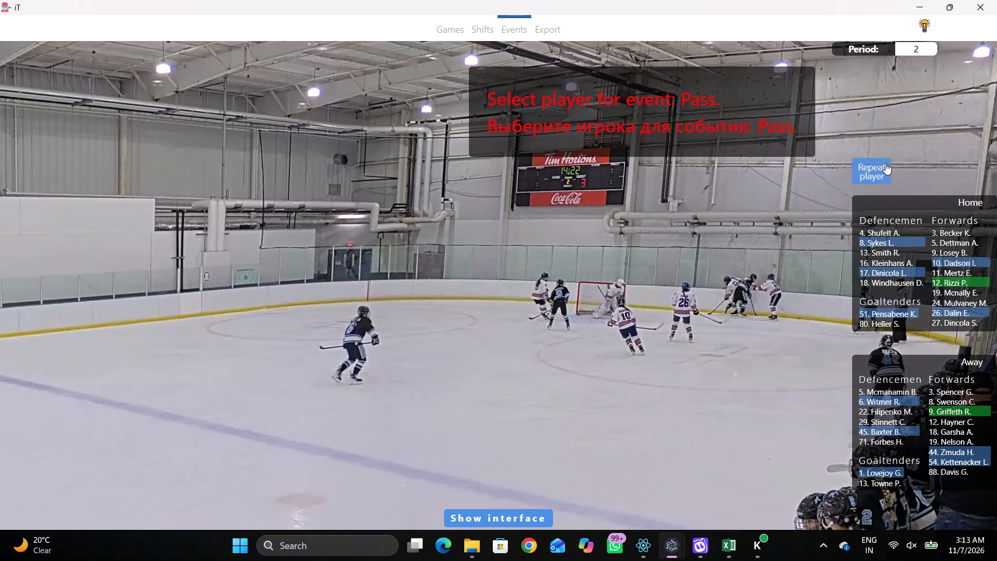
{"action": "left_click", "coordinate": [775, 232]}
Tag Skating with the puck for Away 54 at scoreboard time 14:21, behind the right goal line toward the rink map's lower corner.
{"action": "key", "text": "space"}
{"action": "key", "text": "space"}
{"action": "key", "text": "space"}
{"action": "key", "text": "space"}
{"action": "right_click_drag", "start_coordinate": [732, 245], "coordinate": [736, 252]}
{"action": "left_click", "coordinate": [752, 266]}
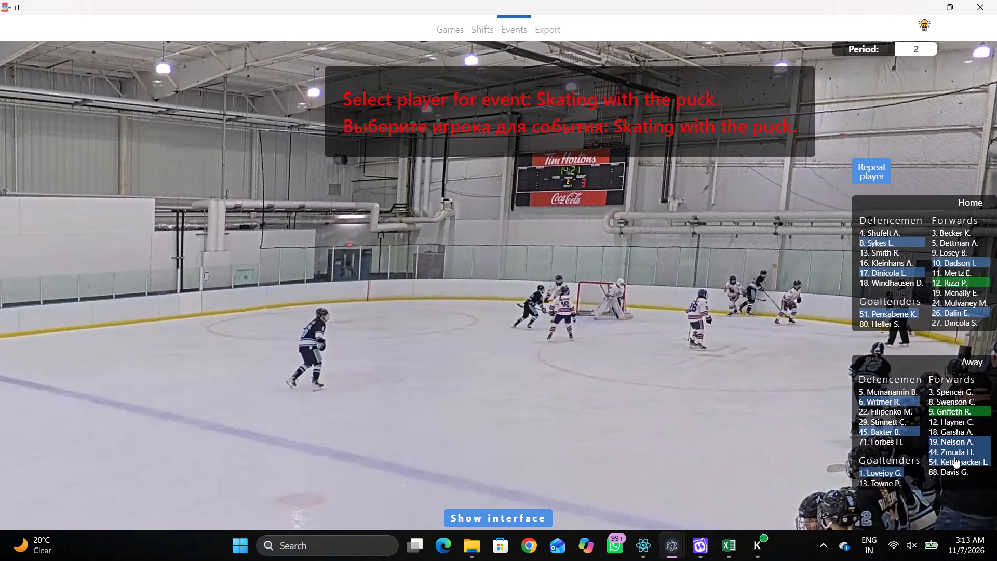
{"action": "left_click", "coordinate": [940, 462]}
{"action": "left_click", "coordinate": [781, 259]}
Tag a pass by the same player, Away 54, placed on the right goal line near the rink map's lower corner.
{"action": "key", "text": "r"}
{"action": "key", "text": "space"}
{"action": "key", "text": "space"}
{"action": "key", "text": "space"}
{"action": "key", "text": "space"}
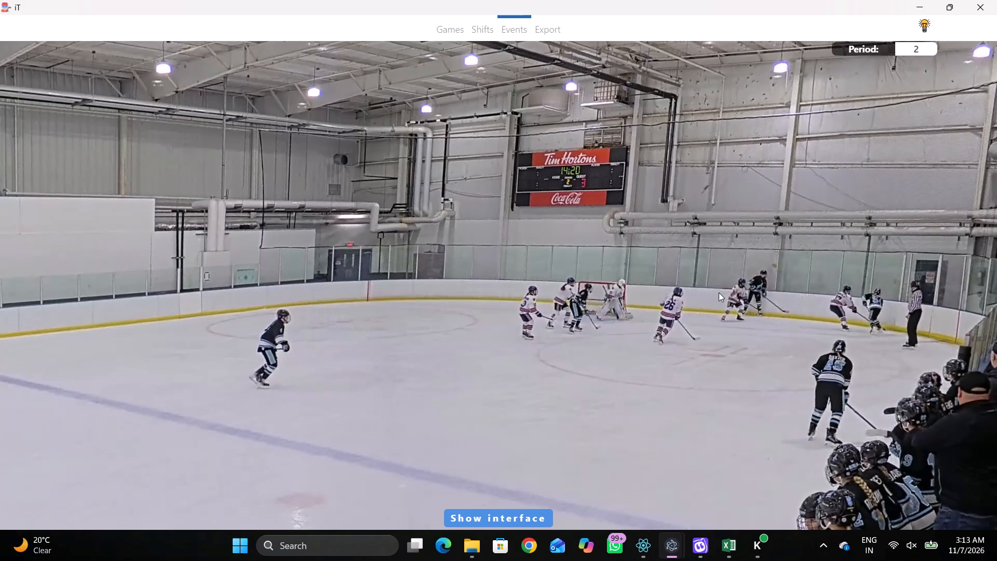
{"action": "key", "text": "space"}
{"action": "key", "text": "space"}
{"action": "key", "text": "space"}
{"action": "key", "text": "space"}
{"action": "type", "text": "q v"}
{"action": "key", "text": "space"}
{"action": "key", "text": "space"}
{"action": "key", "text": "space"}
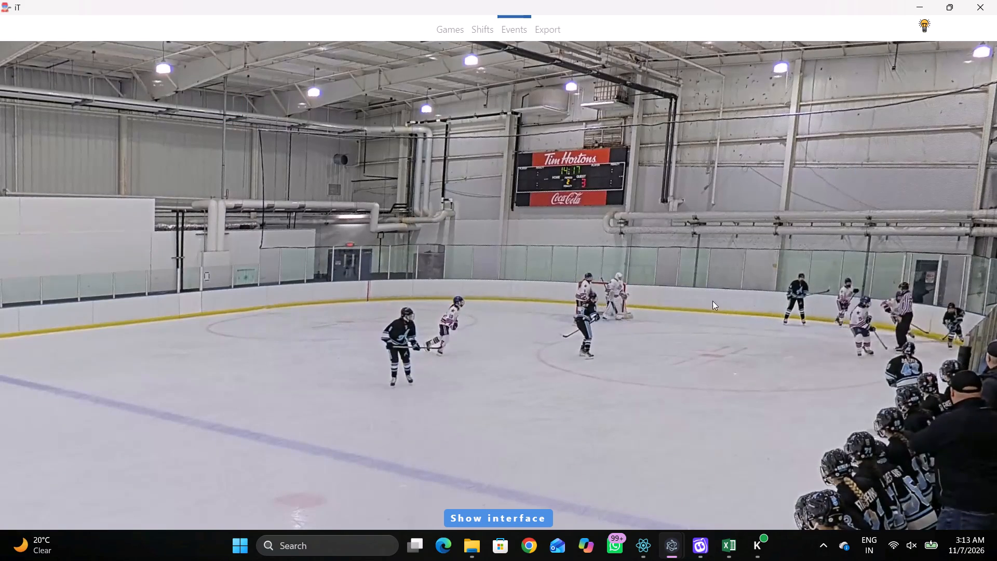
{"action": "key", "text": "space"}
{"action": "key", "text": "space"}
{"action": "right_click", "coordinate": [690, 239]}
{"action": "left_click", "coordinate": [697, 242]}
{"action": "left_click", "coordinate": [857, 176]}
{"action": "left_click", "coordinate": [767, 279]}
Tag Skating with the puck for Away 45 at scoreboard time 14:16, near the lower boards just inside the right blue line.
{"action": "key", "text": "space"}
{"action": "key", "text": "space"}
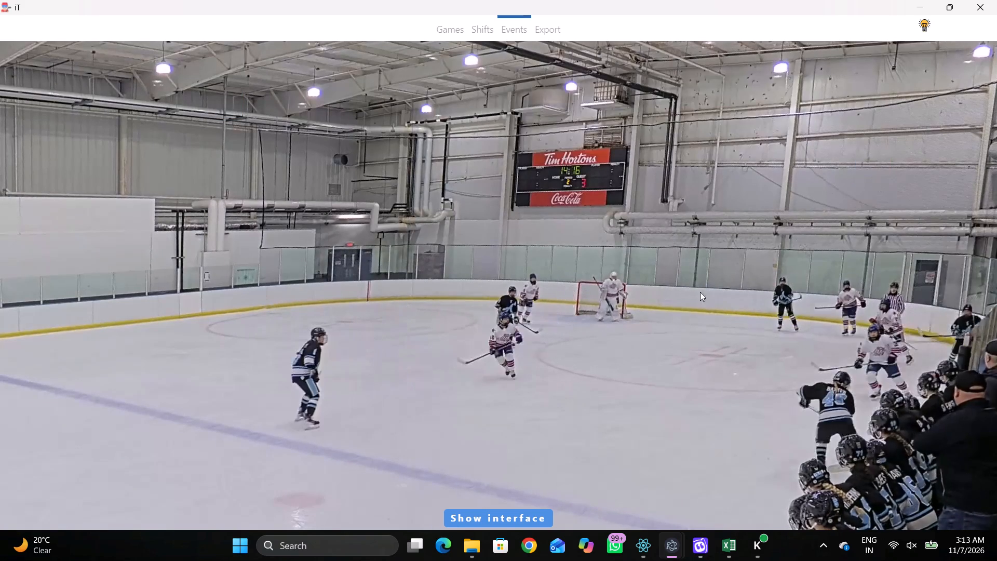
{"action": "right_click", "coordinate": [685, 269]}
{"action": "left_click", "coordinate": [734, 290]}
{"action": "left_click", "coordinate": [885, 431]}
{"action": "left_click", "coordinate": [619, 306]}
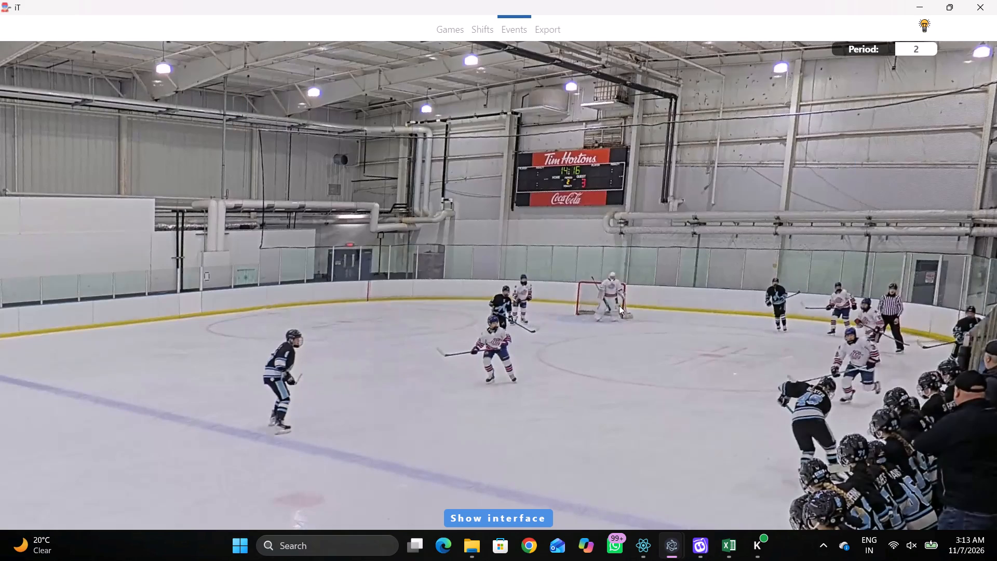
Tag a pass by the same player, Away 45, at scoreboard time 14:15, low on the rink between the right blue line and circle.
{"action": "key", "text": "r"}
{"action": "key", "text": "space"}
{"action": "key", "text": "space"}
{"action": "key", "text": "space"}
{"action": "key", "text": "space"}
{"action": "key", "text": "q"}
{"action": "right_click", "coordinate": [650, 215]}
{"action": "left_click", "coordinate": [658, 212]}
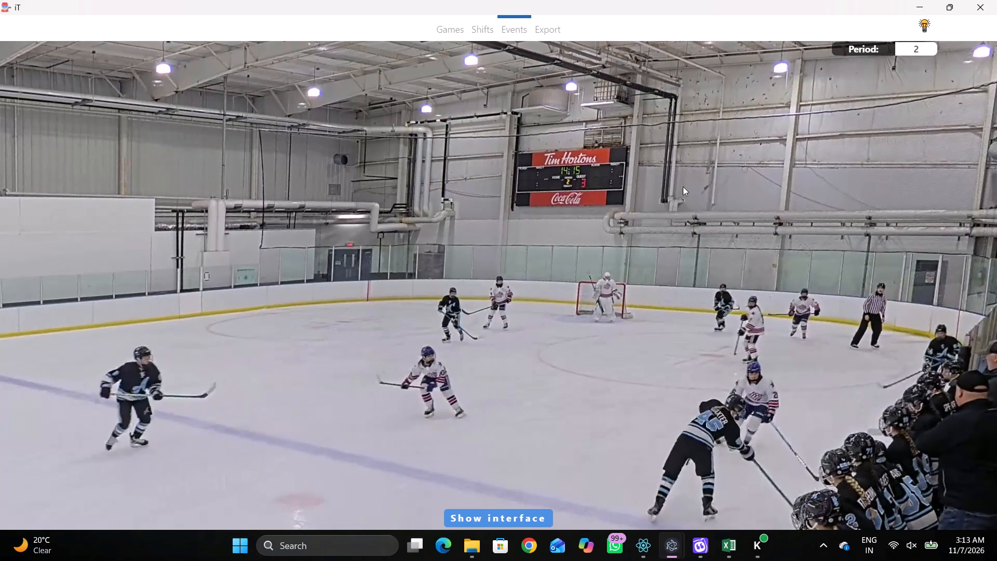
{"action": "left_click", "coordinate": [683, 186]}
{"action": "right_click", "coordinate": [700, 184]}
{"action": "left_click", "coordinate": [703, 186]}
{"action": "left_click", "coordinate": [888, 164]}
{"action": "left_click", "coordinate": [885, 164]}
{"action": "right_click", "coordinate": [689, 208]}
{"action": "left_click", "coordinate": [694, 210]}
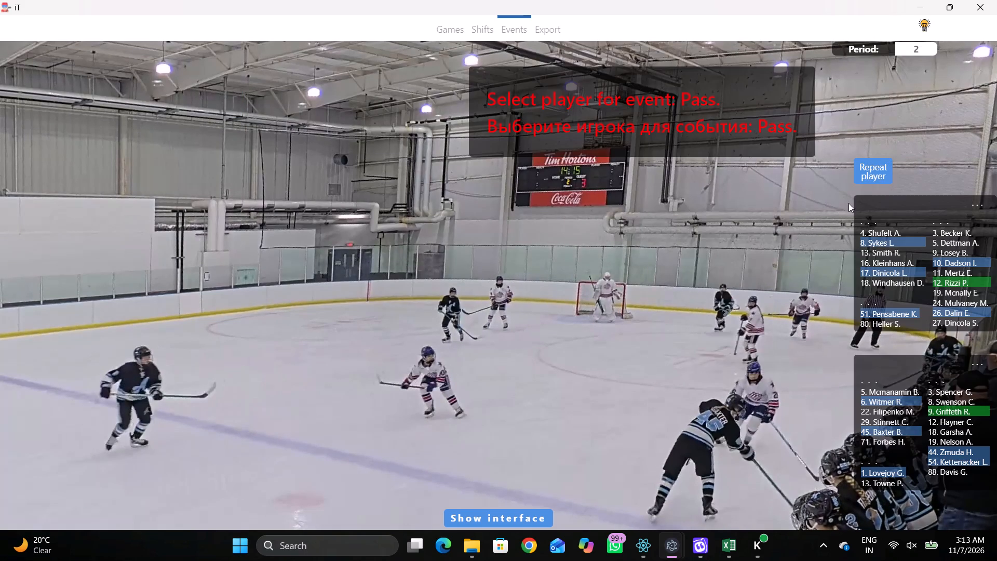
{"action": "left_click", "coordinate": [876, 167]}
{"action": "left_click_drag", "start_coordinate": [651, 293], "coordinate": [643, 293]}
Tag a pass by Away 54 at scoreboard time 14:14, near the lower boards beside the lower-right face-off circle.
{"action": "key", "text": "space"}
{"action": "key", "text": "space"}
{"action": "right_click_drag", "start_coordinate": [686, 257], "coordinate": [681, 255]}
{"action": "key", "text": "space"}
{"action": "key", "text": "space"}
{"action": "right_click", "coordinate": [685, 259]}
{"action": "key", "text": "space"}
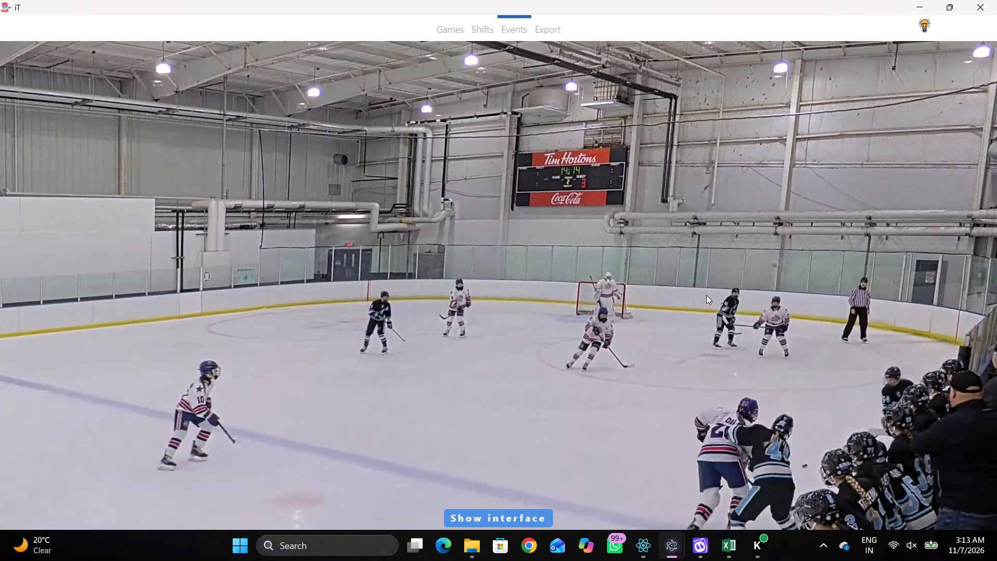
{"action": "key", "text": "space"}
{"action": "right_click", "coordinate": [683, 251]}
{"action": "key", "text": "q"}
{"action": "left_click", "coordinate": [680, 258]}
{"action": "right_click_drag", "start_coordinate": [671, 255], "coordinate": [664, 255]}
{"action": "left_click", "coordinate": [671, 261]}
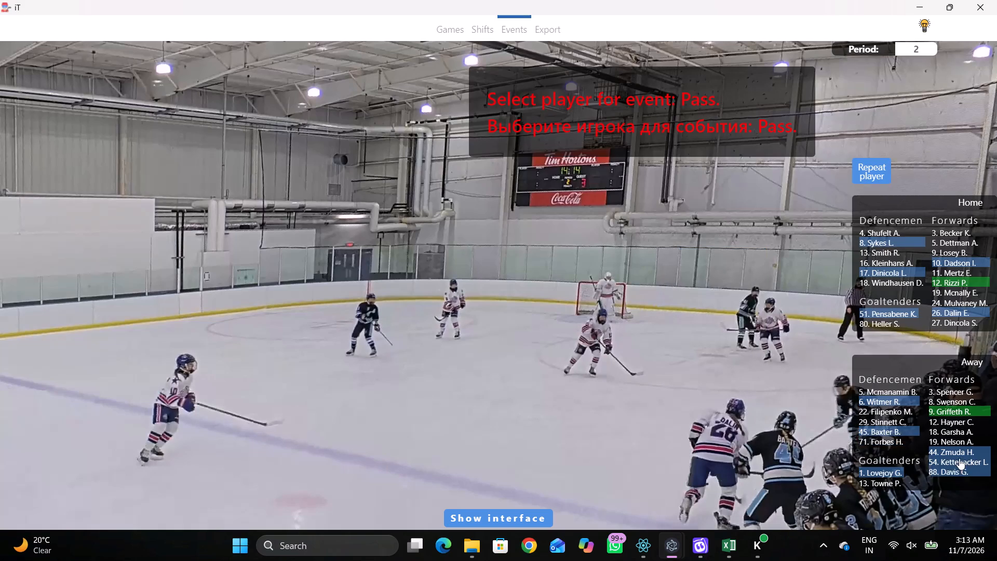
{"action": "left_click", "coordinate": [950, 460]}
{"action": "left_click", "coordinate": [688, 313]}
Tag Skating with the puck for Home 12 at scoreboard time 14:12, near the lower boards below the lower-right circle, about 2230,1120.
{"action": "key", "text": "space"}
{"action": "key", "text": "space"}
{"action": "key", "text": "space"}
{"action": "key", "text": "space"}
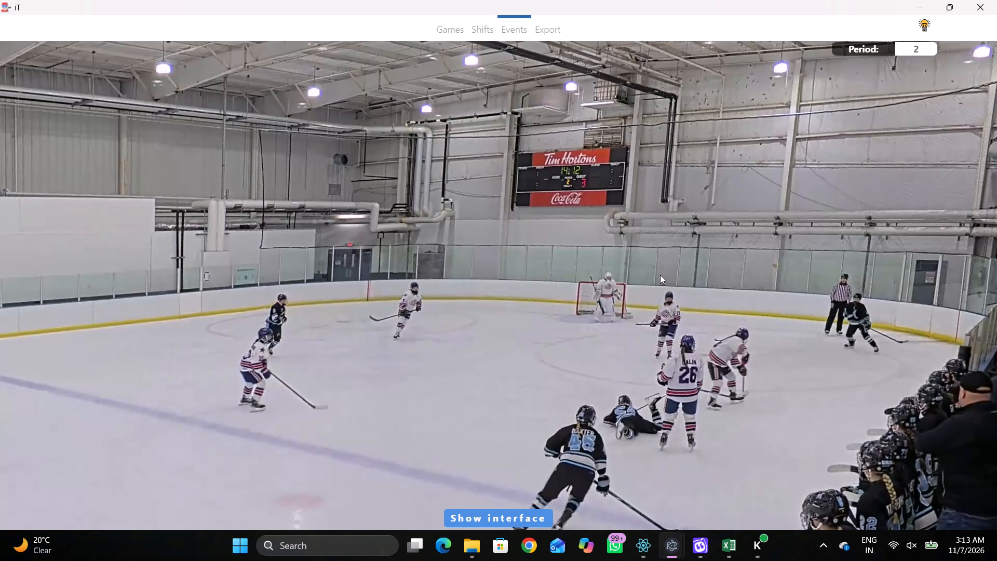
{"action": "key", "text": "q"}
{"action": "key", "text": "q"}
{"action": "key", "text": "q"}
{"action": "key", "text": "space"}
{"action": "type", "text": "v"}
{"action": "key", "text": "space"}
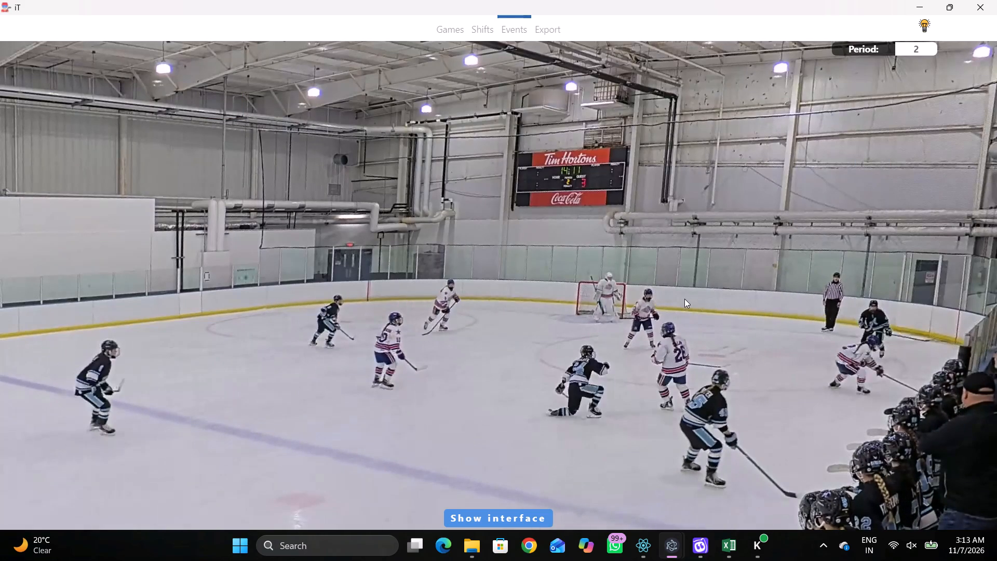
{"action": "key", "text": "r"}
{"action": "key", "text": "q"}
{"action": "key", "text": "q"}
{"action": "key", "text": "q"}
{"action": "key", "text": "q"}
{"action": "right_click_drag", "start_coordinate": [709, 250], "coordinate": [700, 265]}
{"action": "left_click", "coordinate": [740, 280]}
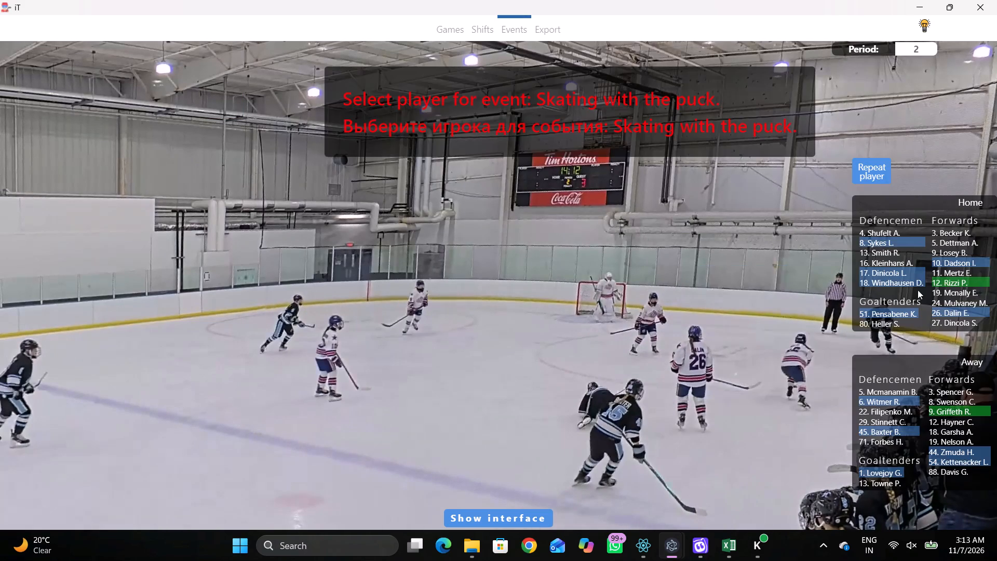
{"action": "left_click", "coordinate": [944, 281]}
{"action": "left_click", "coordinate": [723, 297]}
Tag a pass by the same player, Home 12, at scoreboard time 14:11, inside the lower-right circle at about 2230,422.
{"action": "key", "text": "space"}
{"action": "key", "text": "v"}
{"action": "key", "text": "space"}
{"action": "key", "text": "space"}
{"action": "key", "text": "space"}
{"action": "right_click", "coordinate": [728, 244]}
{"action": "key", "text": "q"}
{"action": "key", "text": "q"}
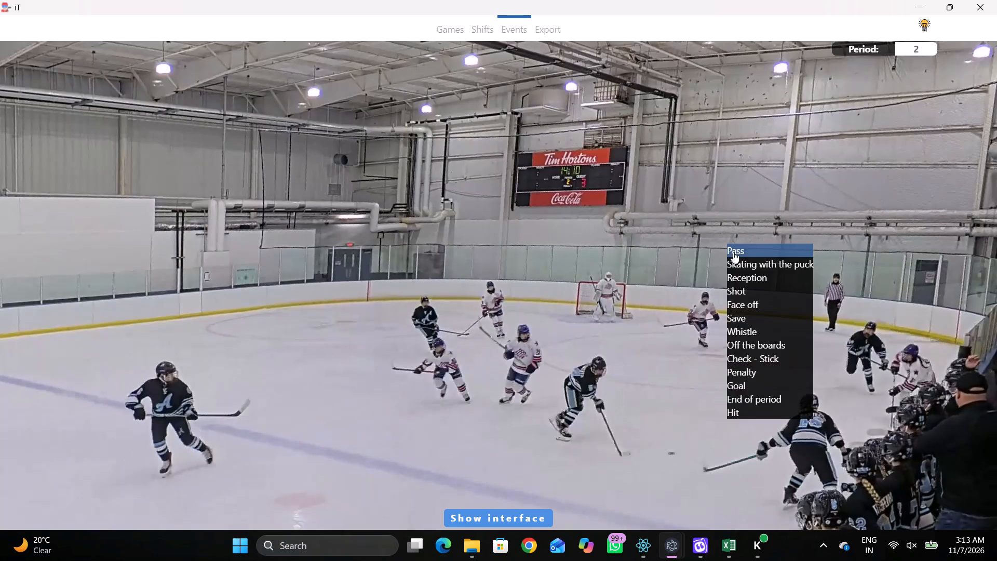
{"action": "left_click", "coordinate": [733, 252]}
{"action": "right_click_drag", "start_coordinate": [776, 240], "coordinate": [766, 237]}
{"action": "left_click", "coordinate": [775, 239]}
{"action": "left_click", "coordinate": [735, 246]}
{"action": "key", "text": "q"}
{"action": "key", "text": "q"}
{"action": "key", "text": "q"}
{"action": "right_click", "coordinate": [739, 235]}
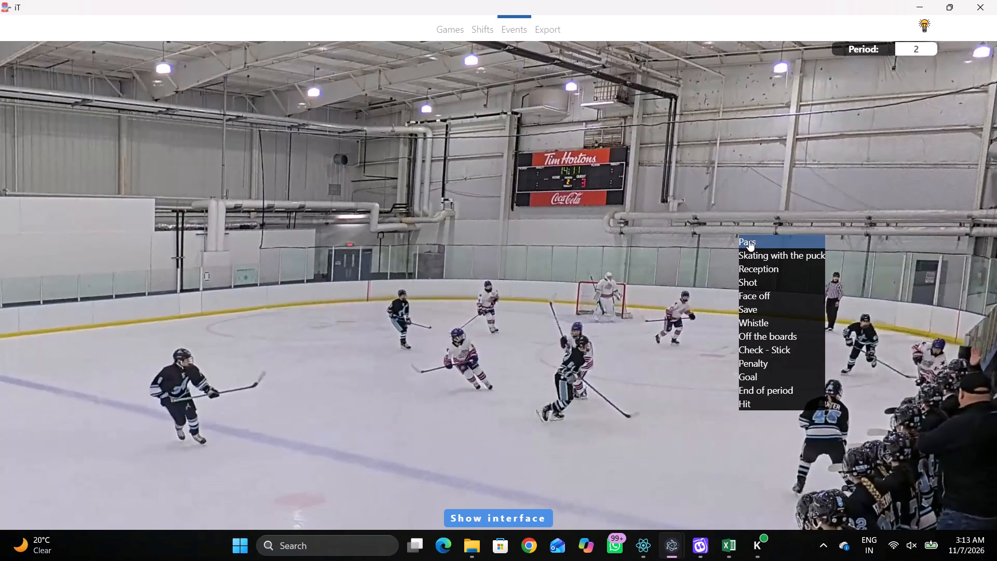
{"action": "right_click", "coordinate": [753, 208]}
{"action": "left_click", "coordinate": [756, 211]}
{"action": "left_click", "coordinate": [859, 169]}
{"action": "left_click", "coordinate": [723, 240]}
Tag a pass by Away 44 at scoreboard time 14:09, at the outer edge of the lower-right circle, about 1722,987.
{"action": "key", "text": "space"}
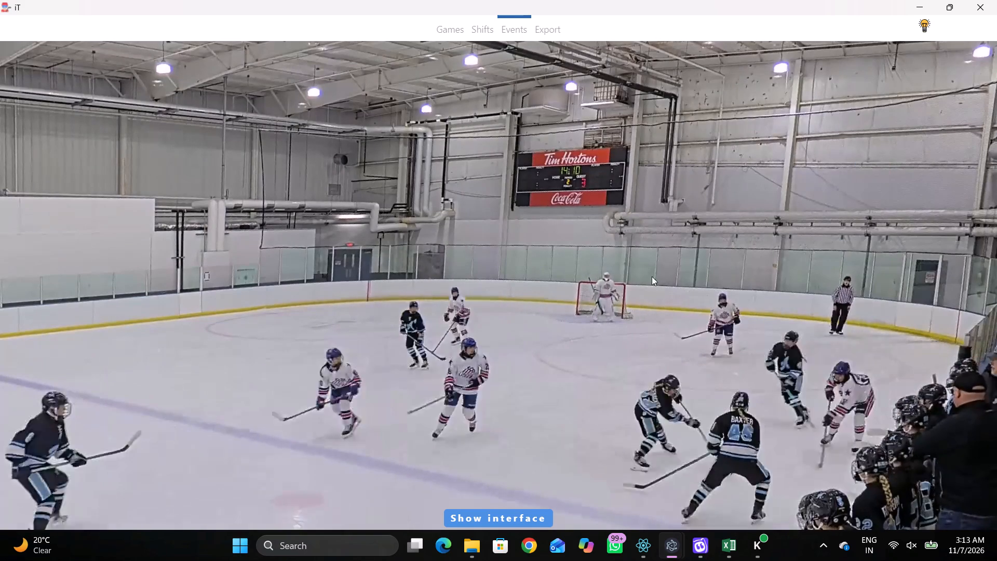
{"action": "key", "text": "space"}
{"action": "key", "text": "space"}
{"action": "key", "text": "space"}
{"action": "key", "text": "q"}
{"action": "key", "text": "q"}
{"action": "key", "text": "q"}
{"action": "key", "text": "q"}
{"action": "key", "text": "q"}
{"action": "key", "text": "q"}
{"action": "right_click", "coordinate": [711, 241]}
{"action": "left_click", "coordinate": [715, 242]}
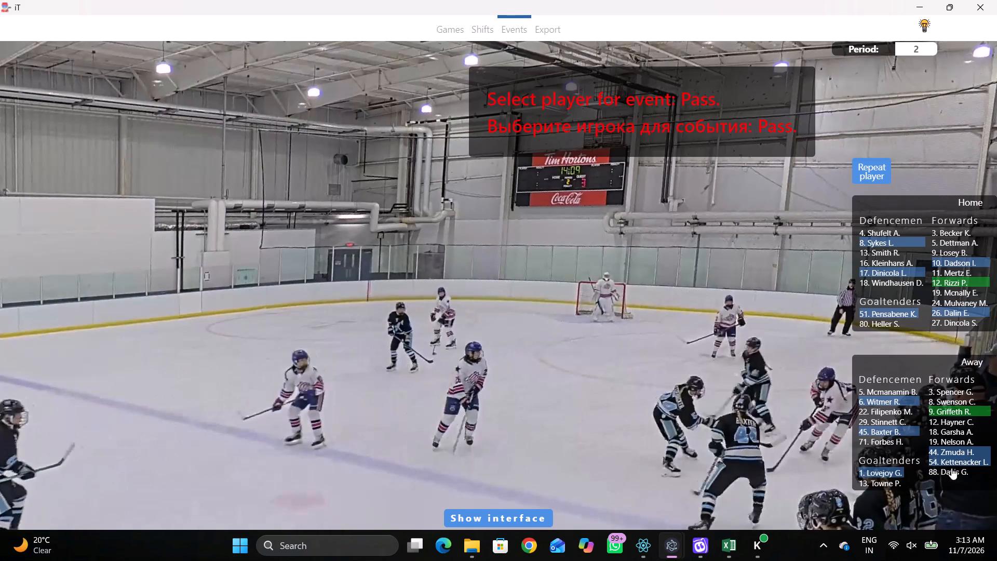
{"action": "left_click", "coordinate": [952, 454]}
{"action": "left_click", "coordinate": [677, 287]}
Change the player of the latest pass event, at 00:44:08, to Away 54.
{"action": "key", "text": "space"}
{"action": "key", "text": "space"}
{"action": "type", "text": "r"}
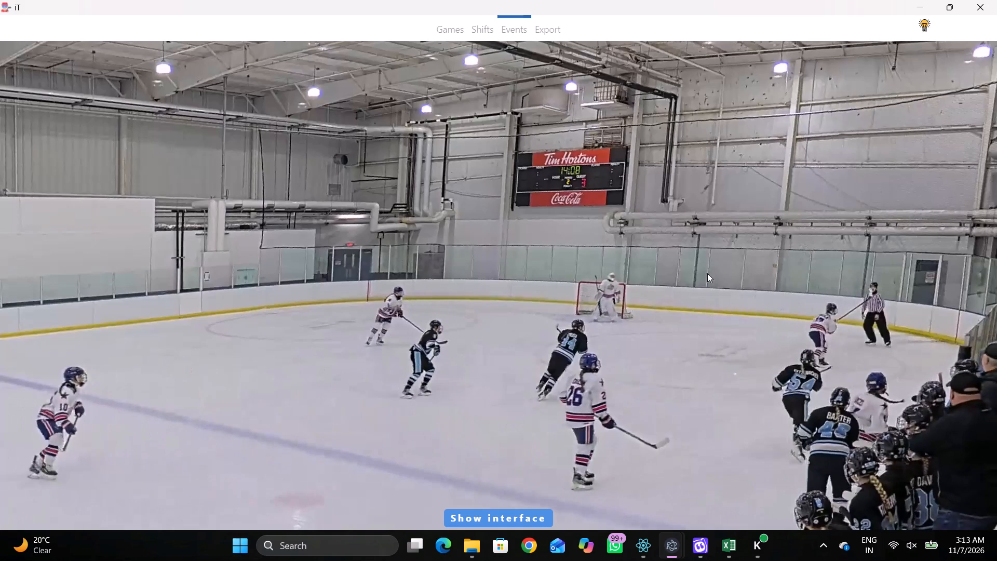
{"action": "key", "text": "shift+d"}
{"action": "left_click_drag", "start_coordinate": [345, 441], "coordinate": [339, 439]}
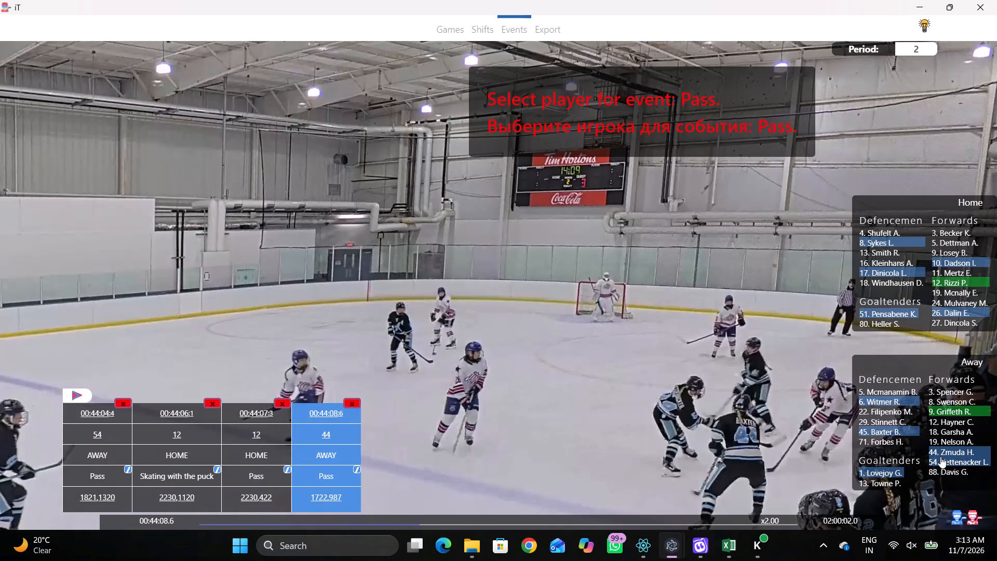
{"action": "left_click", "coordinate": [939, 458]}
{"action": "key", "text": "shift+d"}
Tag Skating with the puck for Away 44 at scoreboard time 14:05, behind the right goal line at about 2971,264.
{"action": "key", "text": "space"}
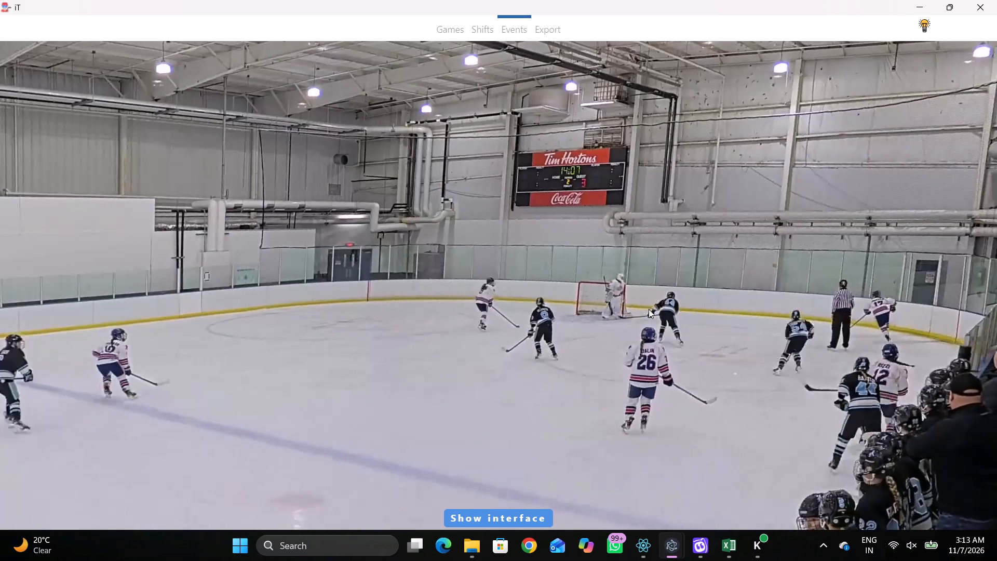
{"action": "key", "text": "space"}
{"action": "key", "text": "space"}
{"action": "key", "text": "space"}
{"action": "right_click", "coordinate": [602, 270]}
{"action": "left_click", "coordinate": [646, 286]}
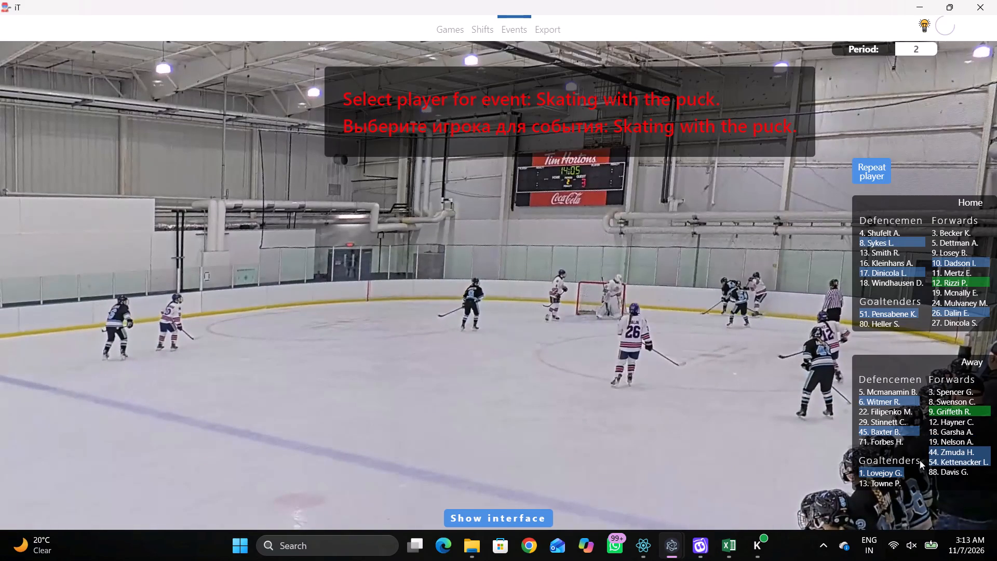
{"action": "left_click", "coordinate": [936, 453]}
{"action": "left_click", "coordinate": [791, 230]}
Tag a pass by the same player, Away 44, at scoreboard time 14:03, on the right goal line above the net, about 2752,-383.
{"action": "key", "text": "space"}
{"action": "key", "text": "v"}
{"action": "key", "text": "space"}
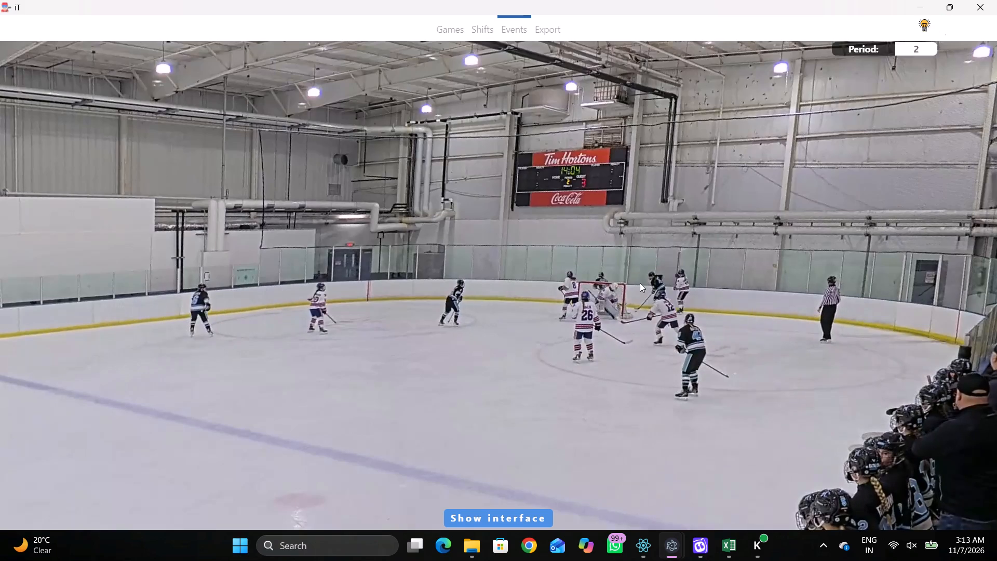
{"action": "key", "text": "space"}
{"action": "key", "text": "space"}
{"action": "key", "text": "q"}
{"action": "key", "text": "q"}
{"action": "key", "text": "q"}
{"action": "key", "text": "q"}
{"action": "key", "text": "r"}
{"action": "key", "text": "space"}
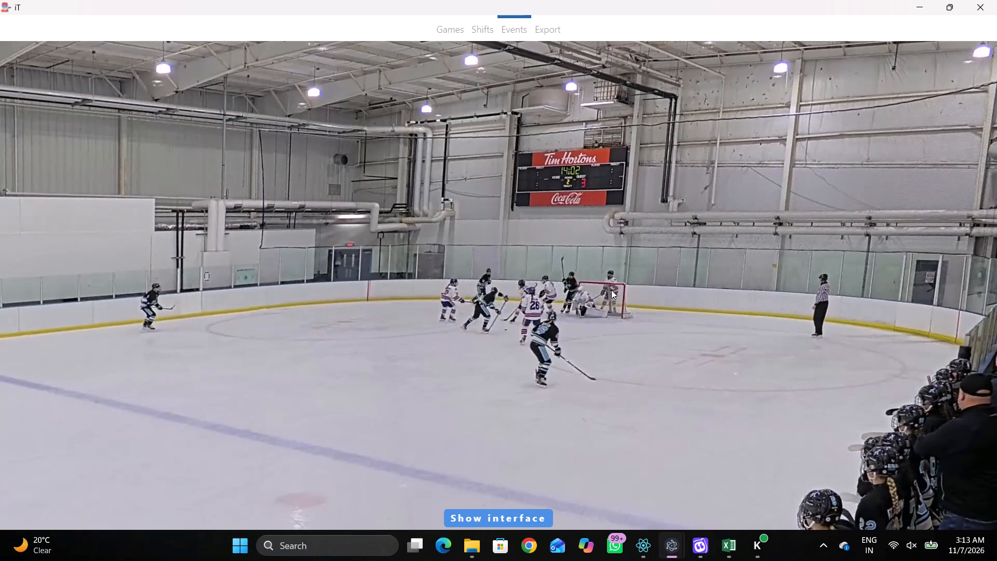
{"action": "key", "text": "space"}
{"action": "key", "text": "q"}
{"action": "key", "text": "q"}
{"action": "key", "text": "q"}
{"action": "key", "text": "q"}
{"action": "key", "text": "q"}
{"action": "key", "text": "q"}
{"action": "right_click", "coordinate": [634, 253]}
{"action": "left_click", "coordinate": [646, 261]}
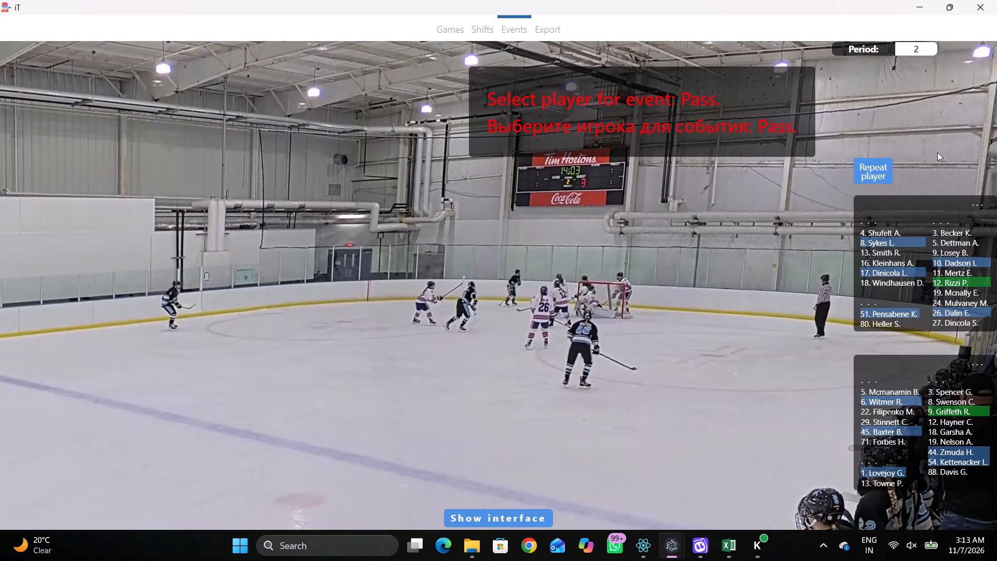
{"action": "left_click", "coordinate": [870, 173]}
{"action": "left_click", "coordinate": [771, 181]}
Tag a pass by Away 9 at scoreboard time 14:02, in the slot before the right net at about 2138,73.
{"action": "key", "text": "space"}
{"action": "key", "text": "space"}
{"action": "right_click", "coordinate": [627, 238]}
{"action": "left_click", "coordinate": [653, 246]}
{"action": "right_click", "coordinate": [648, 238]}
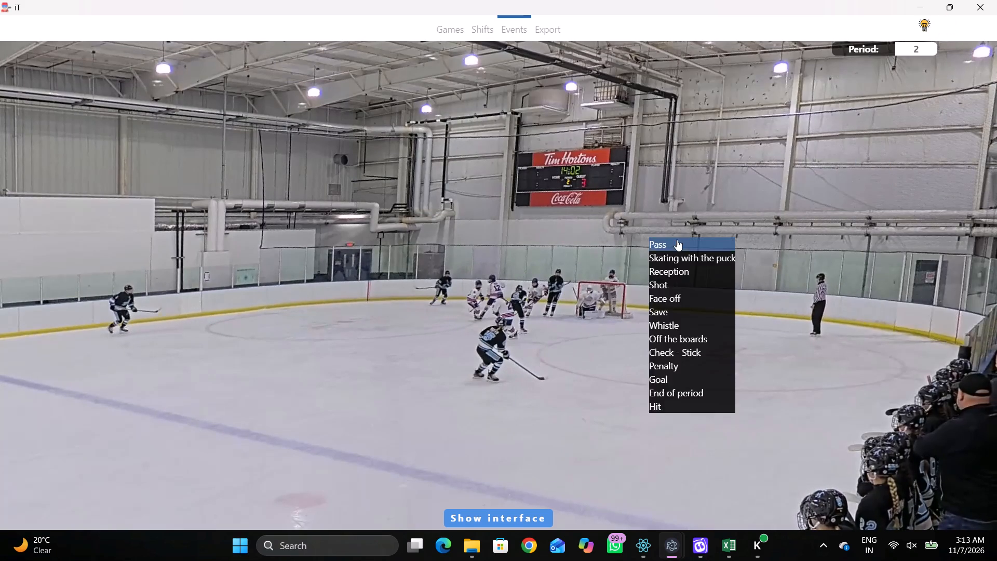
{"action": "left_click", "coordinate": [677, 239]}
{"action": "left_click", "coordinate": [950, 411]}
{"action": "left_click", "coordinate": [716, 217]}
Tag a pass by the same player, Away 9, at scoreboard time 13:55, behind the right goal line at about 2901,239.
{"action": "key", "text": "r"}
{"action": "key", "text": "space"}
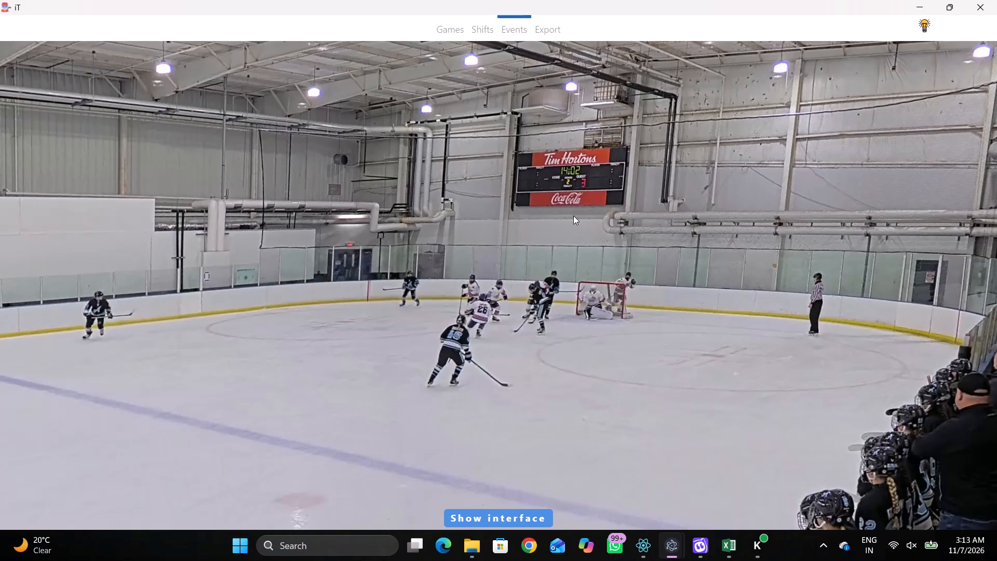
{"action": "key", "text": "v"}
{"action": "key", "text": "space"}
{"action": "key", "text": "space"}
{"action": "key", "text": "space"}
{"action": "key", "text": "space"}
{"action": "key", "text": "space"}
{"action": "key", "text": "space"}
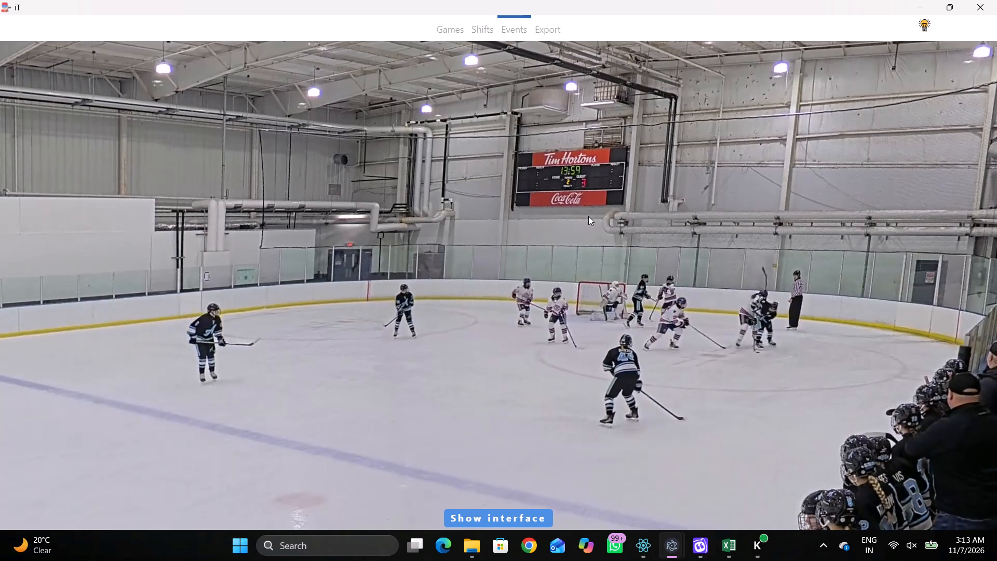
{"action": "key", "text": "space"}
{"action": "key", "text": "space"}
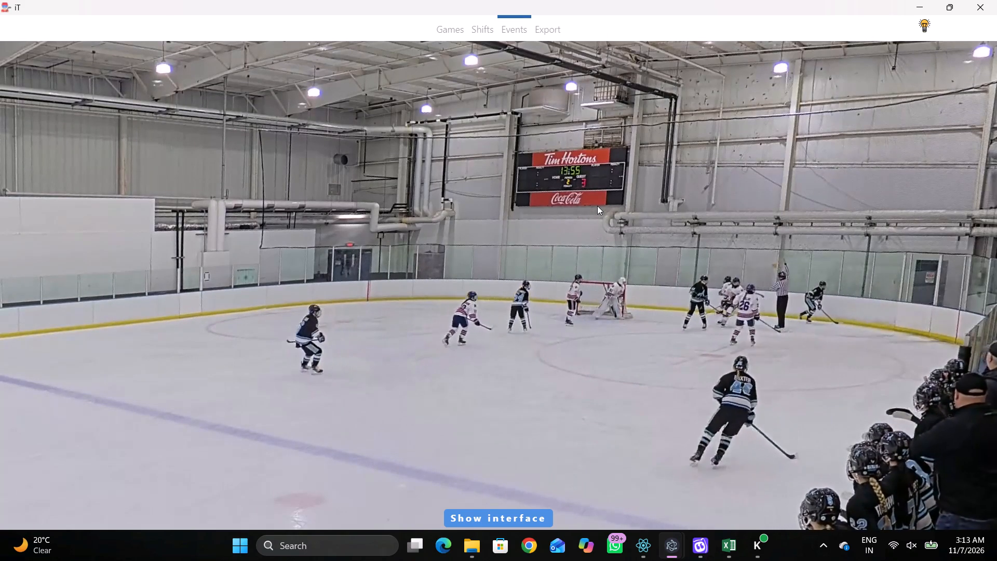
{"action": "key", "text": "v"}
{"action": "key", "text": "q"}
{"action": "key", "text": "q"}
{"action": "key", "text": "q"}
{"action": "key", "text": "q"}
{"action": "key", "text": "q"}
{"action": "key", "text": "q"}
{"action": "key", "text": "q"}
{"action": "key", "text": "q"}
{"action": "key", "text": "q"}
{"action": "key", "text": "q"}
{"action": "key", "text": "q"}
{"action": "key", "text": "q"}
{"action": "key", "text": "q"}
{"action": "key", "text": "q"}
{"action": "key", "text": "q"}
{"action": "key", "text": "q"}
{"action": "left_click", "coordinate": [608, 139]}
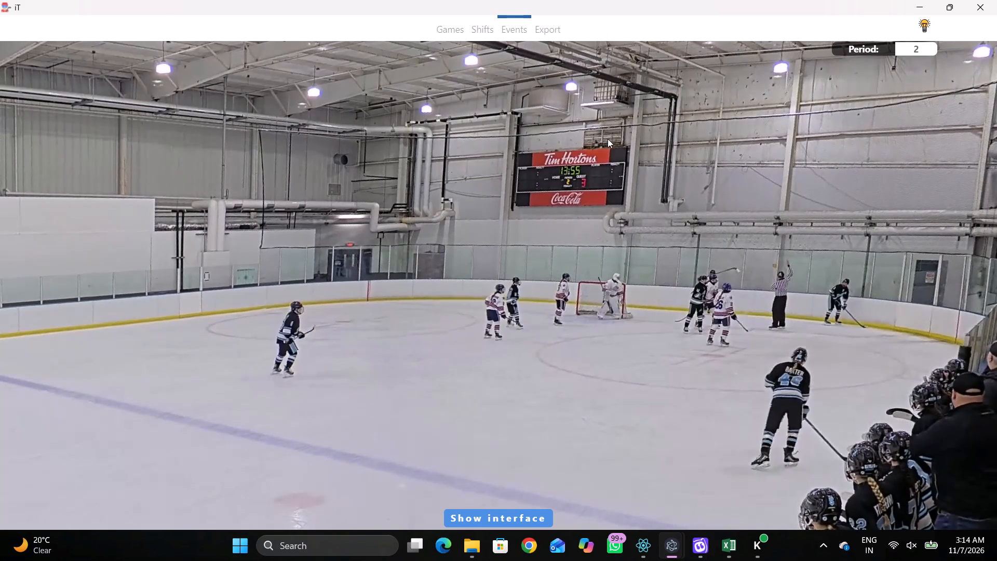
{"action": "right_click_drag", "start_coordinate": [802, 155], "coordinate": [767, 166]}
{"action": "left_click", "coordinate": [785, 167]}
{"action": "left_click", "coordinate": [873, 162]}
{"action": "left_click", "coordinate": [785, 228]}
Change the type of Away 9's earlier pass event at 00:44:16 to Skating with the puck and save it.
{"action": "key", "text": "shift+d"}
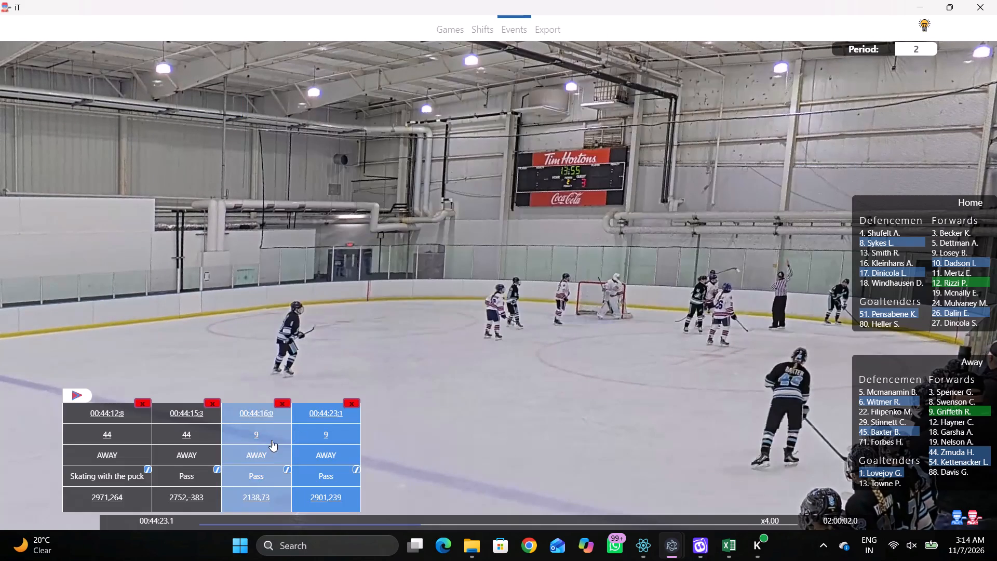
{"action": "left_click", "coordinate": [289, 471]}
{"action": "left_click", "coordinate": [409, 289]}
{"action": "left_click", "coordinate": [416, 279]}
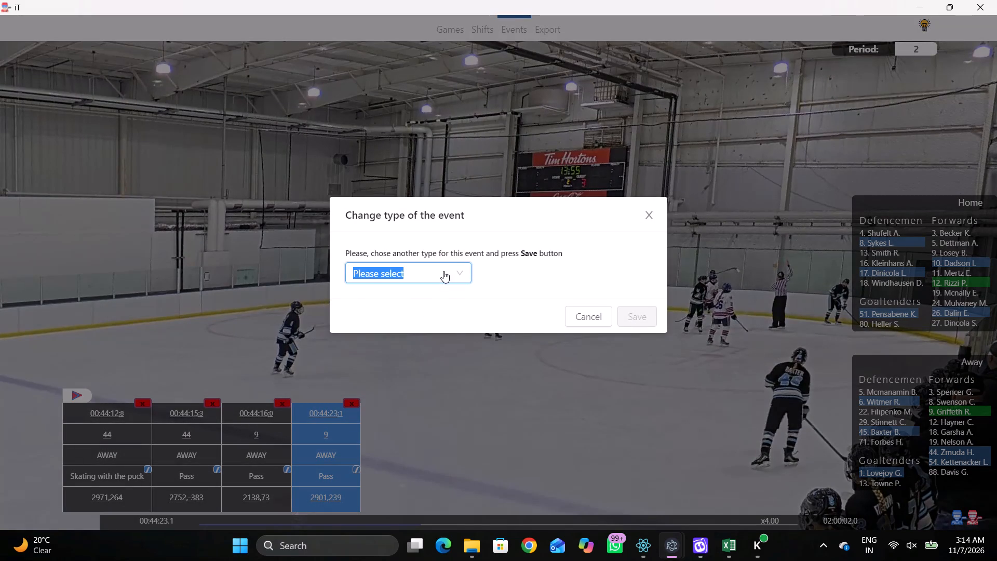
{"action": "left_click", "coordinate": [443, 271]}
{"action": "left_click", "coordinate": [421, 321]}
{"action": "left_click", "coordinate": [620, 315]}
Tag a Whistle at scoreboard time 13:55, at the blue-line side of the lower-right circle, about 1609,671.
{"action": "key", "text": "space"}
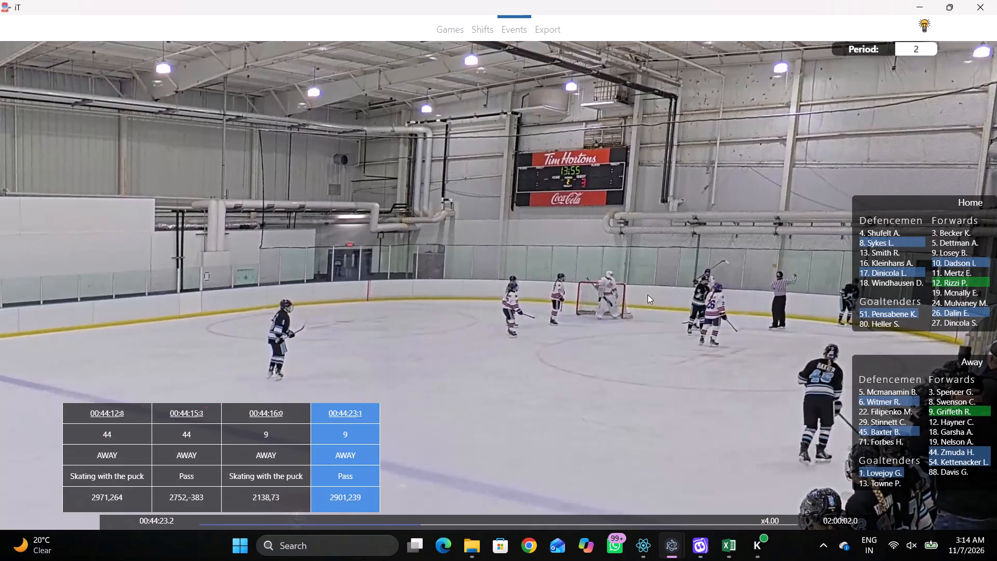
{"action": "key", "text": "space"}
{"action": "right_click", "coordinate": [642, 210]}
{"action": "left_click", "coordinate": [680, 297]}
{"action": "left_click", "coordinate": [666, 262]}
Tag a Face-off at 00:44:58:9, won by Away 54 and lost by Home 3, on the lower-left circle's dot at -2110,671.
{"action": "key", "text": "space"}
{"action": "type", "text": "vvc Dc c vvv"}
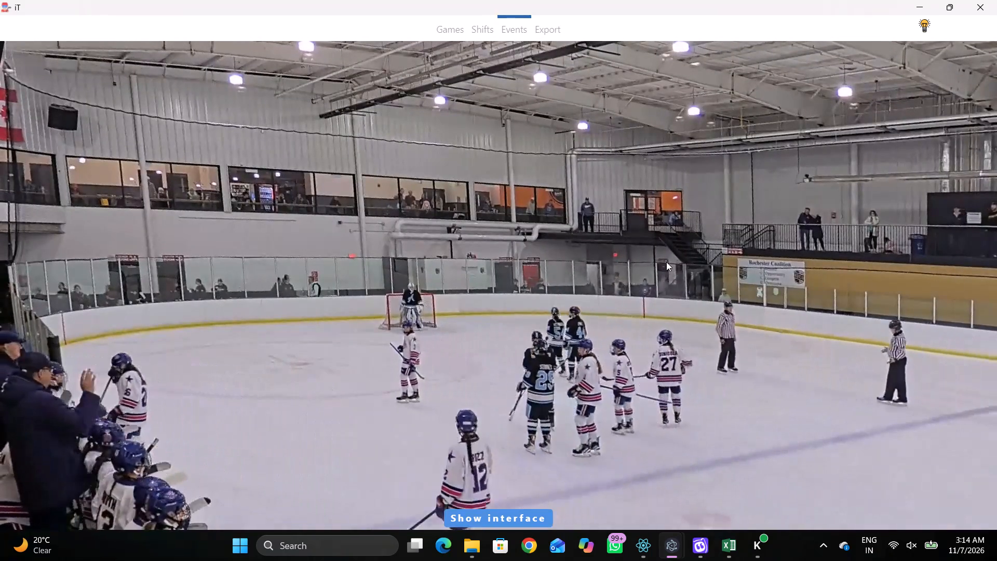
{"action": "key", "text": "shift+d"}
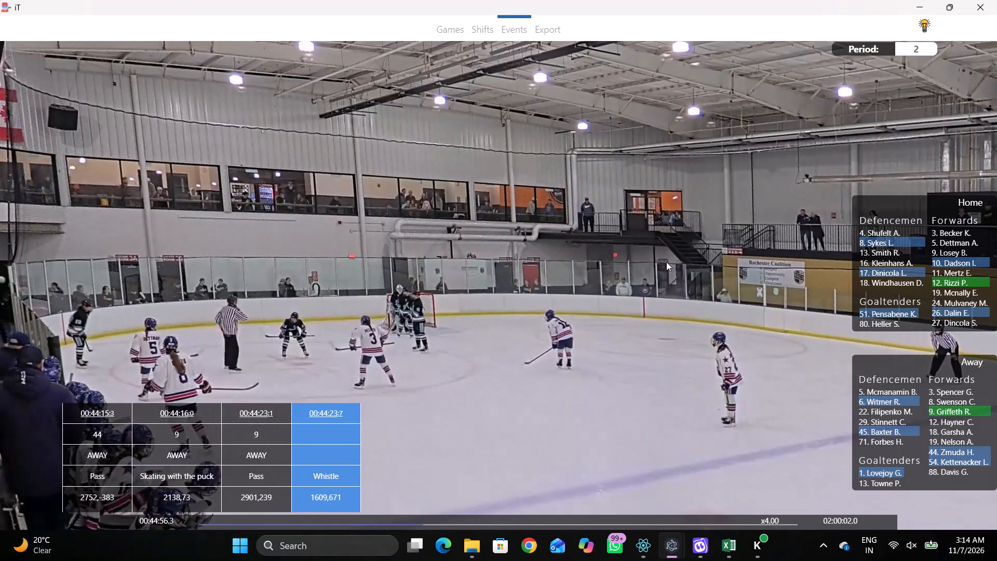
{"action": "key", "text": "shift+d"}
{"action": "key", "text": "space"}
{"action": "key", "text": "space"}
{"action": "key", "text": "space"}
{"action": "key", "text": "q"}
{"action": "key", "text": "q"}
{"action": "key", "text": "q"}
{"action": "key", "text": "q"}
{"action": "key", "text": "q"}
{"action": "key", "text": "q"}
{"action": "key", "text": "q"}
{"action": "key", "text": "q"}
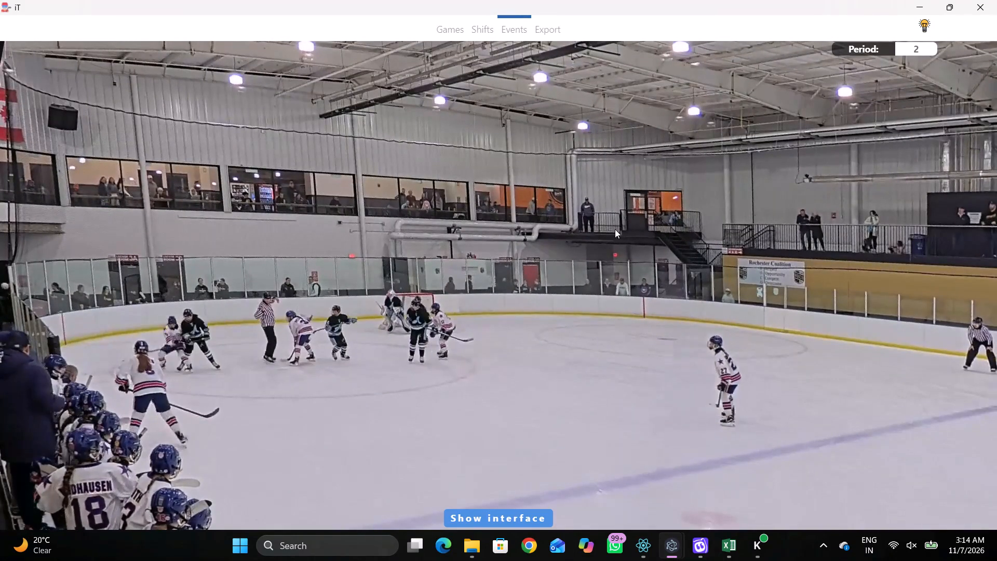
{"action": "key", "text": "q"}
{"action": "key", "text": "q"}
{"action": "key", "text": "q"}
{"action": "key", "text": "q"}
{"action": "key", "text": "q"}
{"action": "key", "text": "q"}
{"action": "right_click", "coordinate": [576, 245]}
{"action": "key", "text": "q"}
{"action": "left_click", "coordinate": [611, 308]}
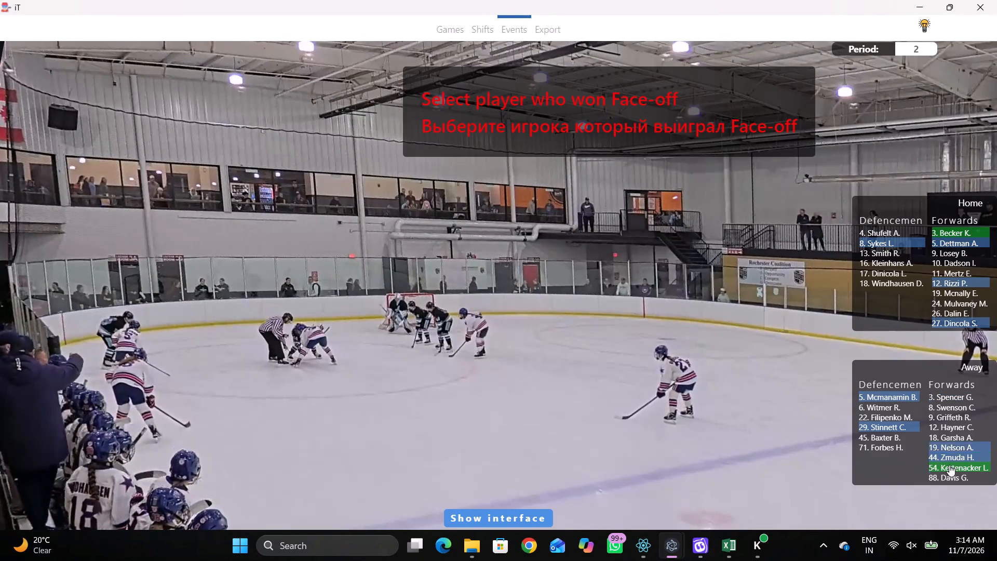
{"action": "left_click", "coordinate": [947, 469]}
{"action": "left_click", "coordinate": [936, 235]}
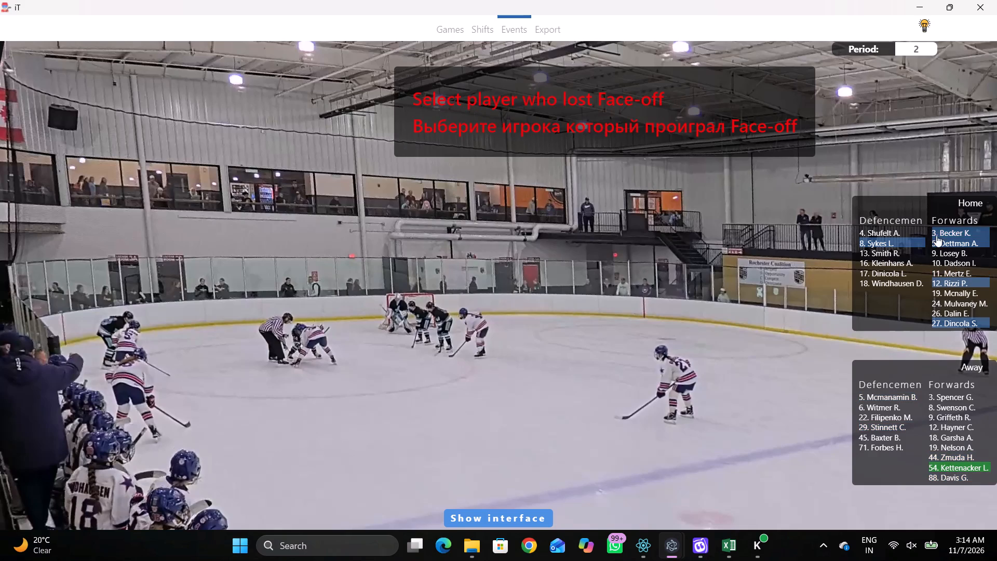
{"action": "left_click", "coordinate": [325, 261]}
Tag a pass by Away 44 at 00:45:01:3, on the lower edge of the lower-left circle at about -2018,1104.
{"action": "key", "text": "space"}
{"action": "key", "text": "space"}
{"action": "key", "text": "space"}
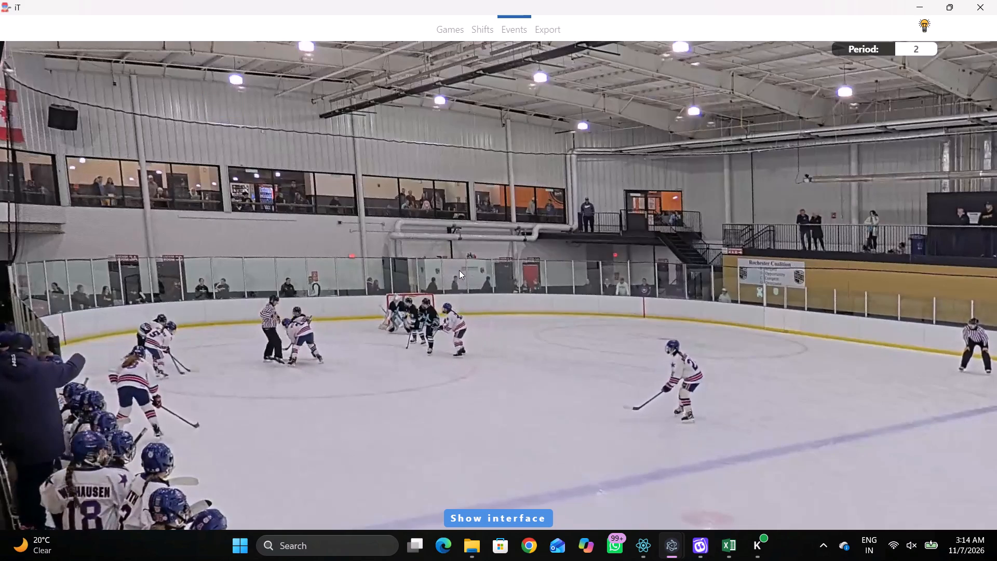
{"action": "key", "text": "space"}
{"action": "key", "text": "space"}
{"action": "key", "text": "space"}
{"action": "key", "text": "space"}
{"action": "key", "text": "space"}
{"action": "key", "text": "q"}
{"action": "key", "text": "q"}
{"action": "right_click", "coordinate": [494, 244]}
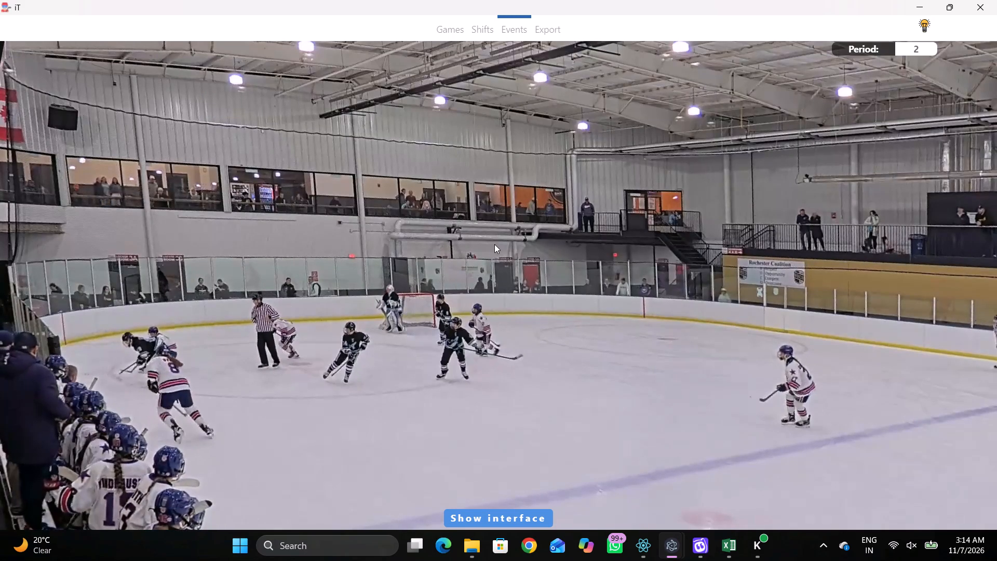
{"action": "left_click", "coordinate": [495, 244]}
{"action": "right_click", "coordinate": [495, 245]}
{"action": "left_click", "coordinate": [524, 246]}
{"action": "left_click", "coordinate": [939, 456]}
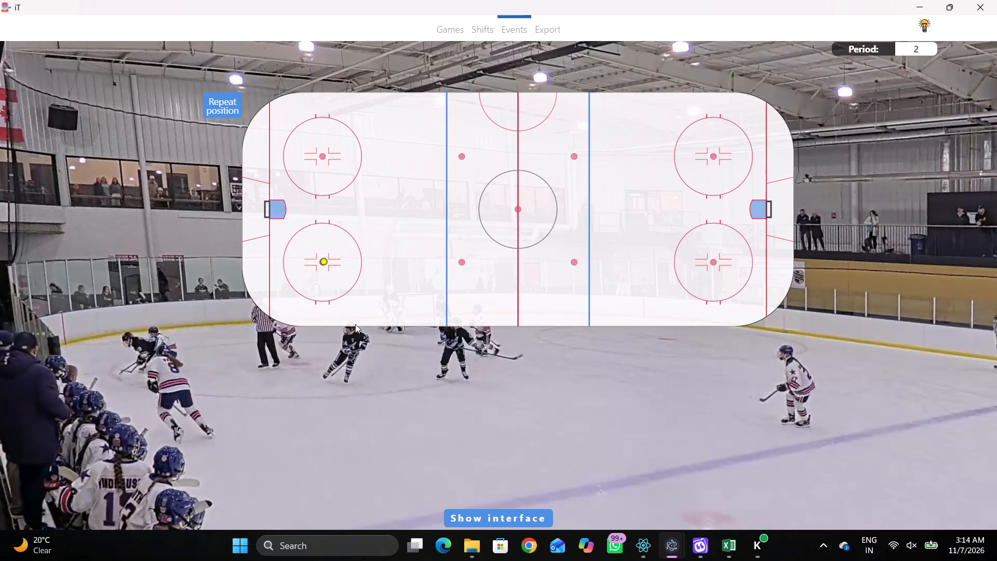
{"action": "left_click", "coordinate": [333, 296]}
Change the player of the pass event at 00:45:01:3 to Away 29.
{"action": "key", "text": "r"}
{"action": "key", "text": "space"}
{"action": "key", "text": "space"}
{"action": "key", "text": "space"}
{"action": "key", "text": "space"}
{"action": "key", "text": "shift+d"}
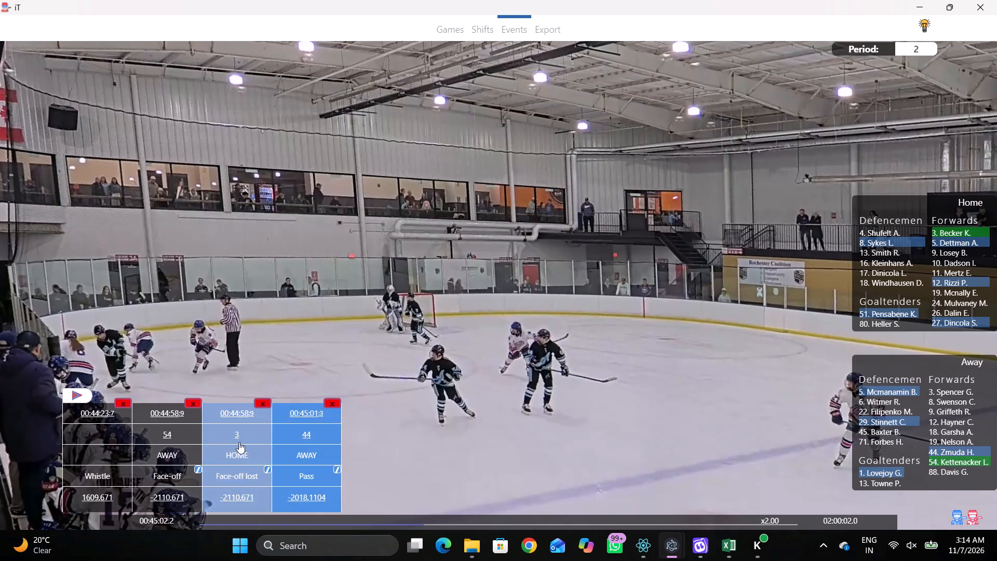
{"action": "left_click", "coordinate": [308, 436]}
{"action": "left_click", "coordinate": [878, 425]}
{"action": "key", "text": "shift+d"}
Tag a Hit at 00:45:05:6, taken by Away 54 and drawn by Home 27, at about -1418,1104 in the left zone.
{"action": "key", "text": "space"}
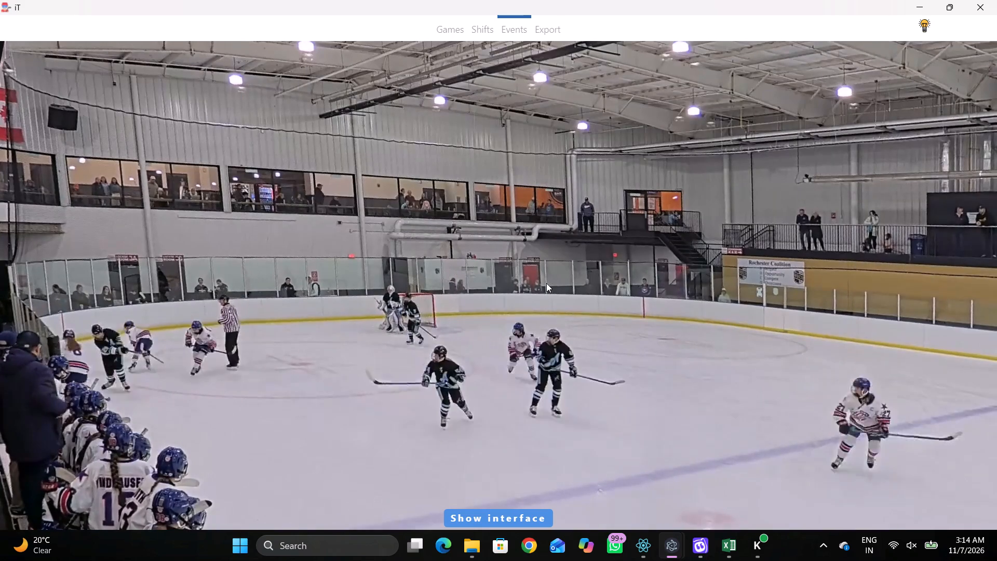
{"action": "key", "text": "space"}
{"action": "key", "text": "space"}
{"action": "key", "text": "v"}
{"action": "key", "text": "space"}
{"action": "type", "text": "q"}
{"action": "key", "text": "space"}
{"action": "key", "text": "space"}
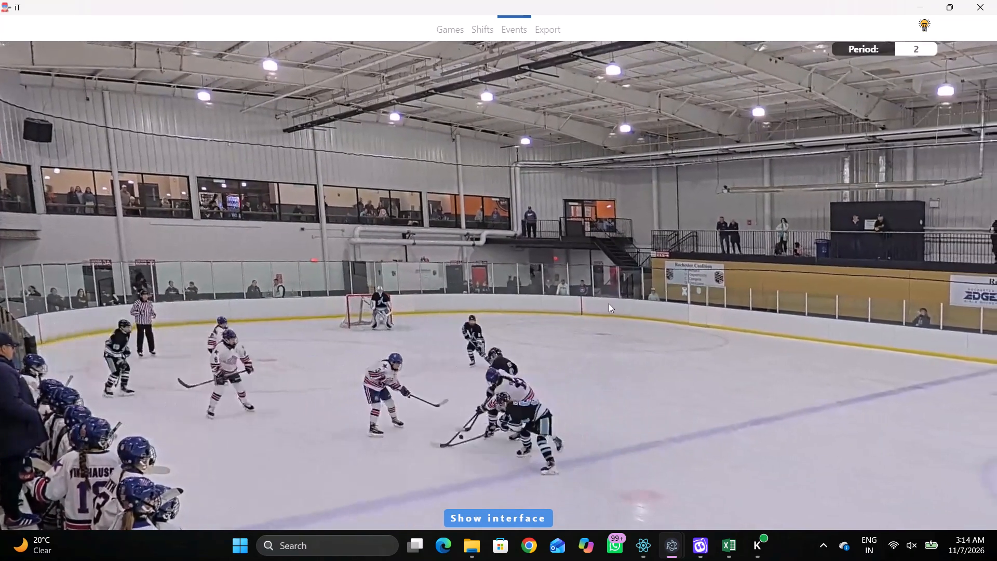
{"action": "key", "text": "space"}
{"action": "key", "text": "space"}
{"action": "key", "text": "q"}
{"action": "right_click", "coordinate": [582, 250]}
{"action": "key", "text": "q"}
{"action": "left_click", "coordinate": [582, 252]}
{"action": "right_click_drag", "start_coordinate": [566, 250], "coordinate": [509, 256]}
{"action": "left_click", "coordinate": [523, 429]}
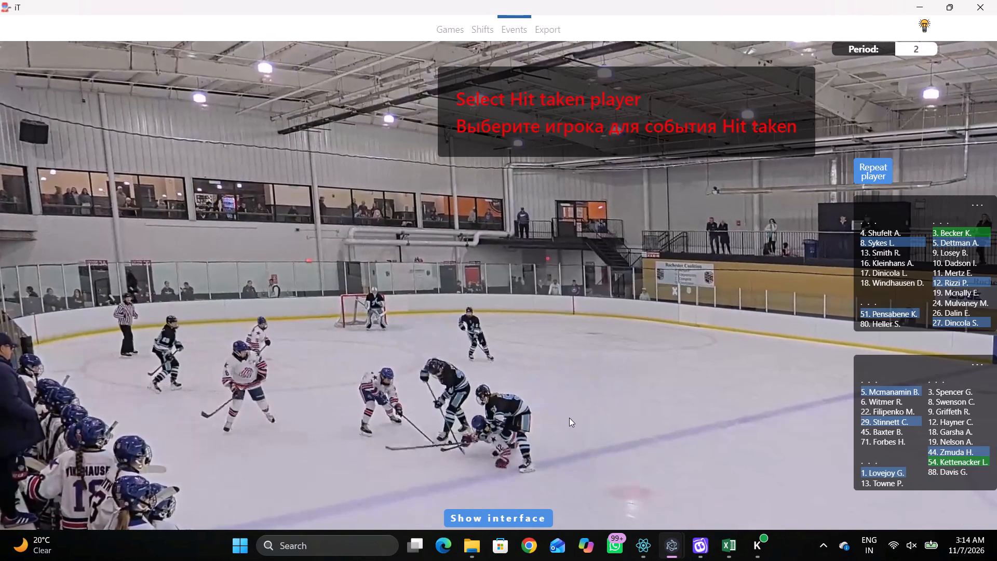
{"action": "left_click", "coordinate": [942, 464]}
{"action": "left_click", "coordinate": [946, 320]}
{"action": "left_click", "coordinate": [388, 296]}
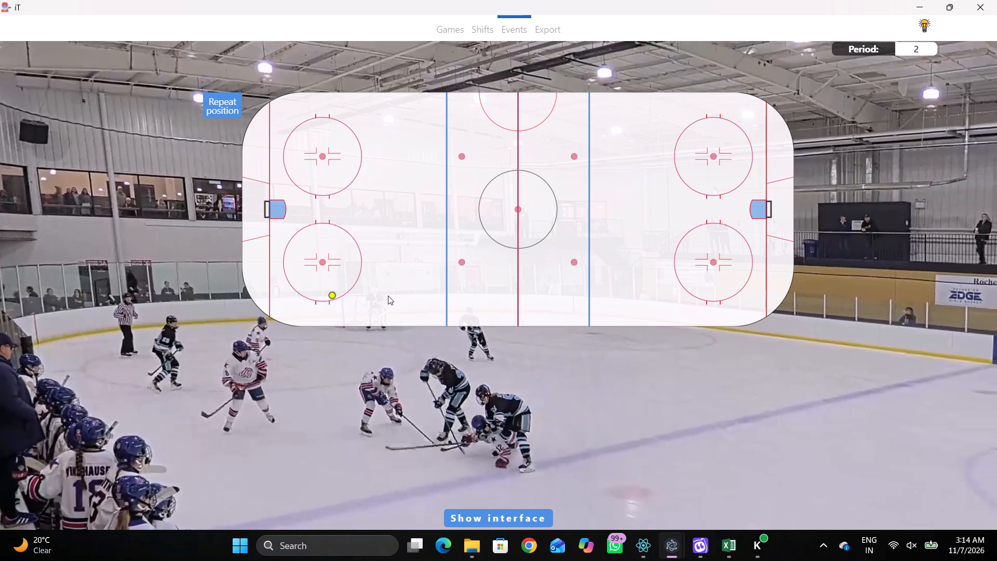
Tag Skating with the puck by Home 5 at 00:45:07:0, near the lower-left neutral-zone dot at about -557,738.
{"action": "key", "text": "space"}
{"action": "key", "text": "space"}
{"action": "key", "text": "space"}
{"action": "key", "text": "space"}
{"action": "type", "text": "r"}
{"action": "key", "text": "space"}
{"action": "key", "text": "space"}
{"action": "right_click", "coordinate": [591, 238]}
{"action": "left_click", "coordinate": [642, 260]}
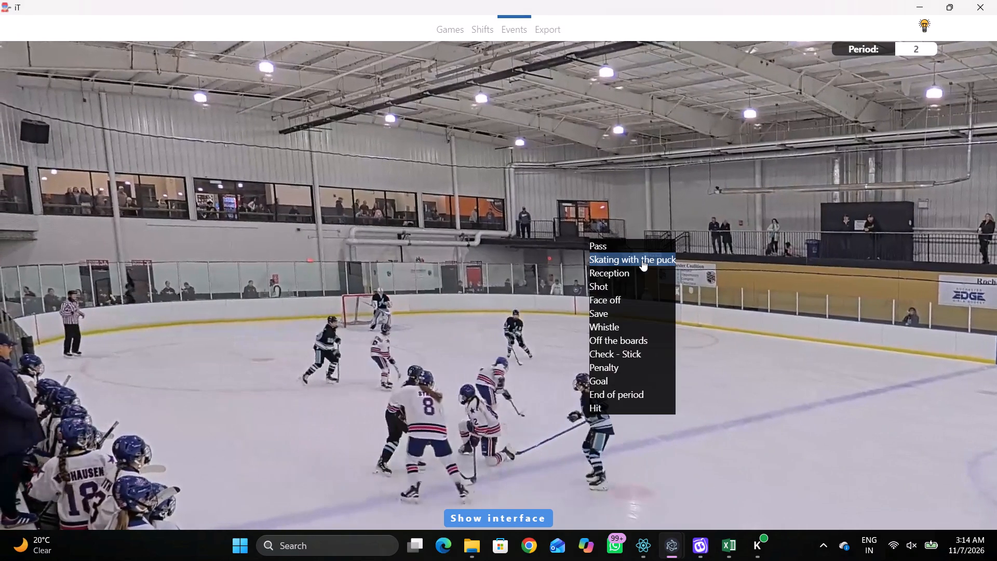
{"action": "left_click", "coordinate": [960, 238]}
{"action": "left_click_drag", "start_coordinate": [486, 271], "coordinate": [467, 267]}
Correct the Skating with the puck event at 00:45:07:0 to rink position -1108,439 and player Home 3.
{"action": "key", "text": "space"}
{"action": "key", "text": "space"}
{"action": "key", "text": "space"}
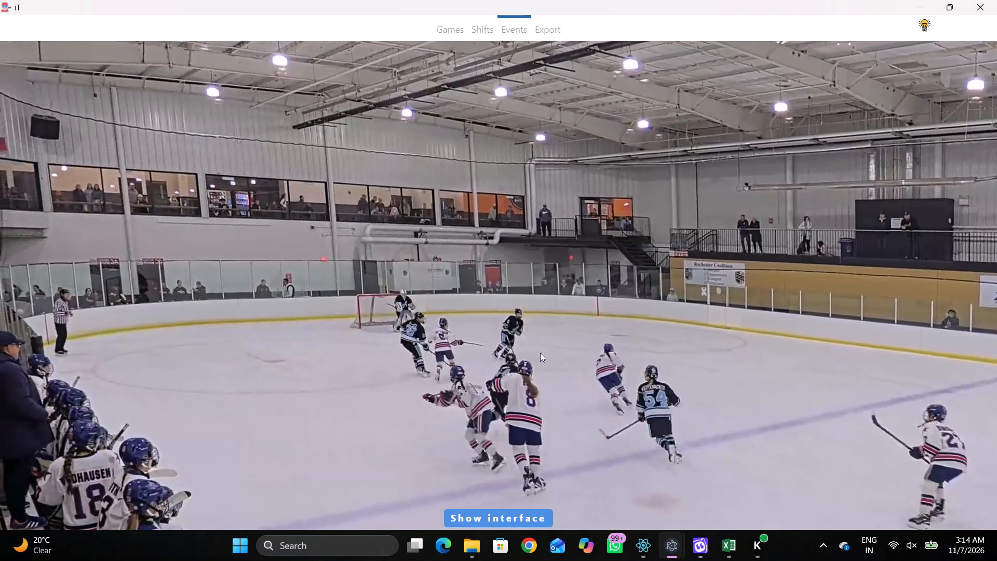
{"action": "key", "text": "space"}
{"action": "key", "text": "shift+d"}
{"action": "left_click_drag", "start_coordinate": [329, 483], "coordinate": [316, 489]}
{"action": "left_click", "coordinate": [301, 496]}
{"action": "left_click", "coordinate": [396, 243]}
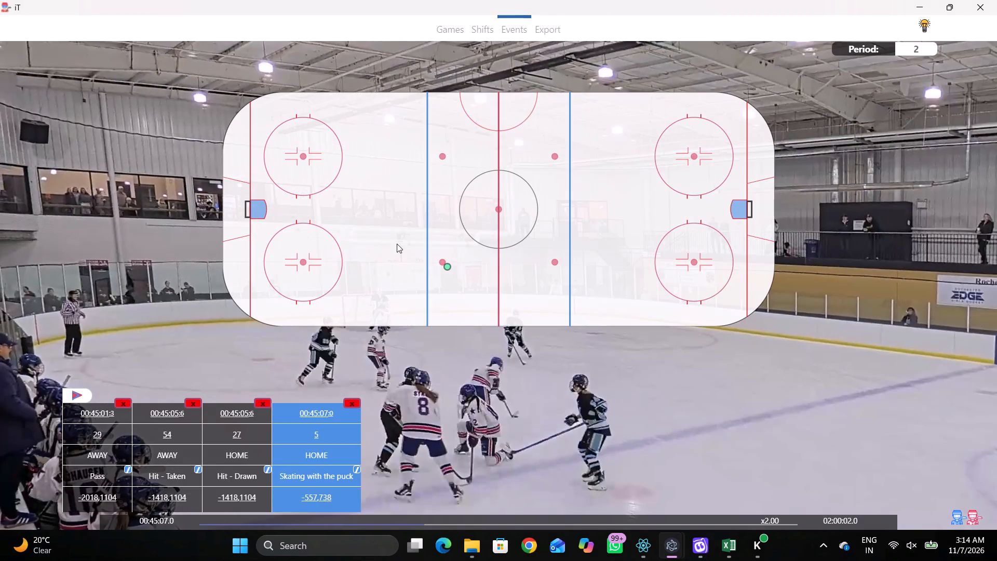
{"action": "left_click", "coordinate": [321, 430]}
{"action": "left_click", "coordinate": [962, 228]}
{"action": "key", "text": "shift+d"}
Tag an on-goal shot attempt by the same player, Home 3, at 00:45:09:5, in the slot before the left net at about -2032,-59.
{"action": "key", "text": "space"}
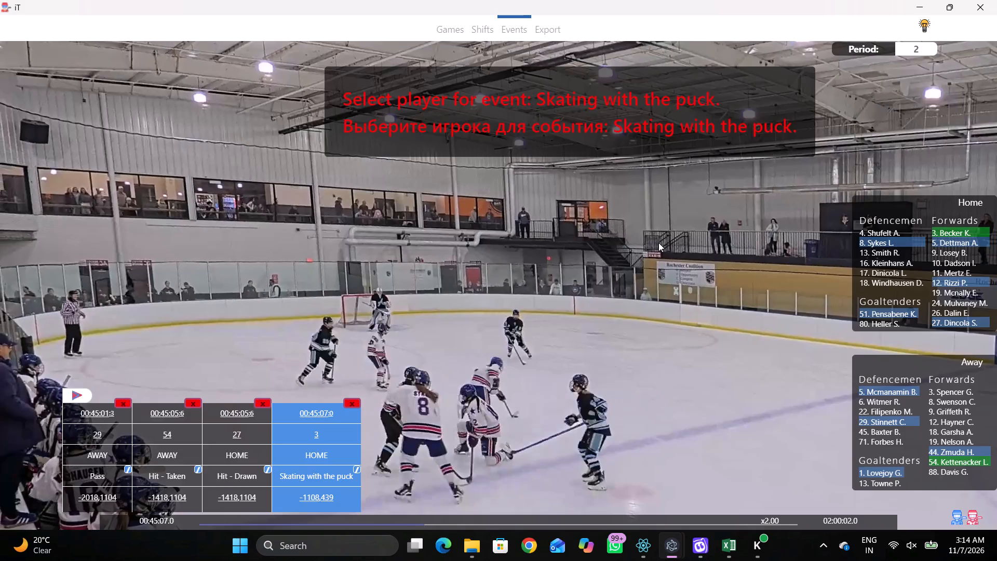
{"action": "type", "text": "v"}
{"action": "key", "text": "space"}
{"action": "key", "text": "r"}
{"action": "key", "text": "space"}
{"action": "key", "text": "space"}
{"action": "key", "text": "space"}
{"action": "key", "text": "space"}
{"action": "key", "text": "space"}
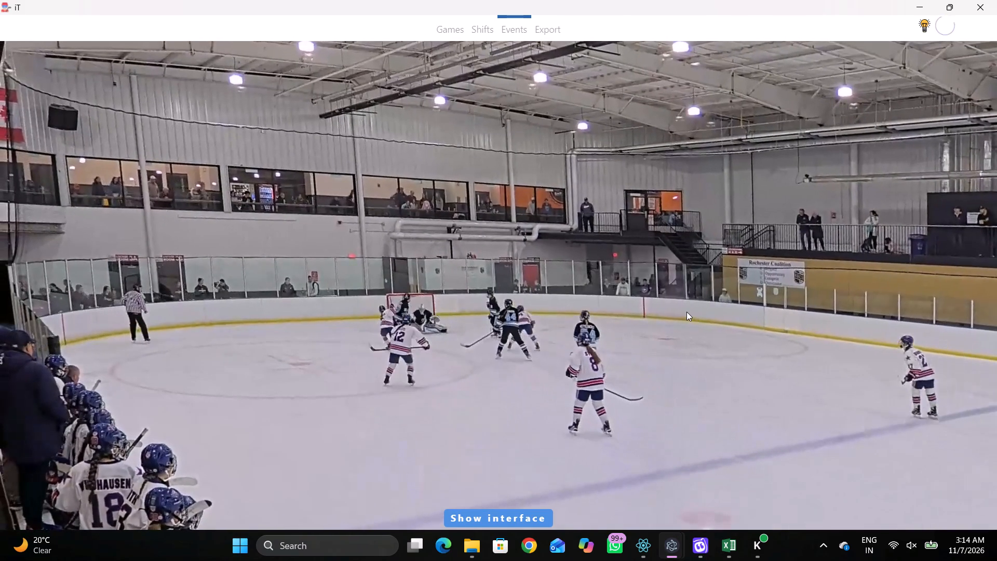
{"action": "key", "text": "space"}
{"action": "key", "text": "q"}
{"action": "key", "text": "q"}
{"action": "key", "text": "q"}
{"action": "key", "text": "q"}
{"action": "key", "text": "q"}
{"action": "key", "text": "q"}
{"action": "right_click_drag", "start_coordinate": [596, 222], "coordinate": [570, 213]}
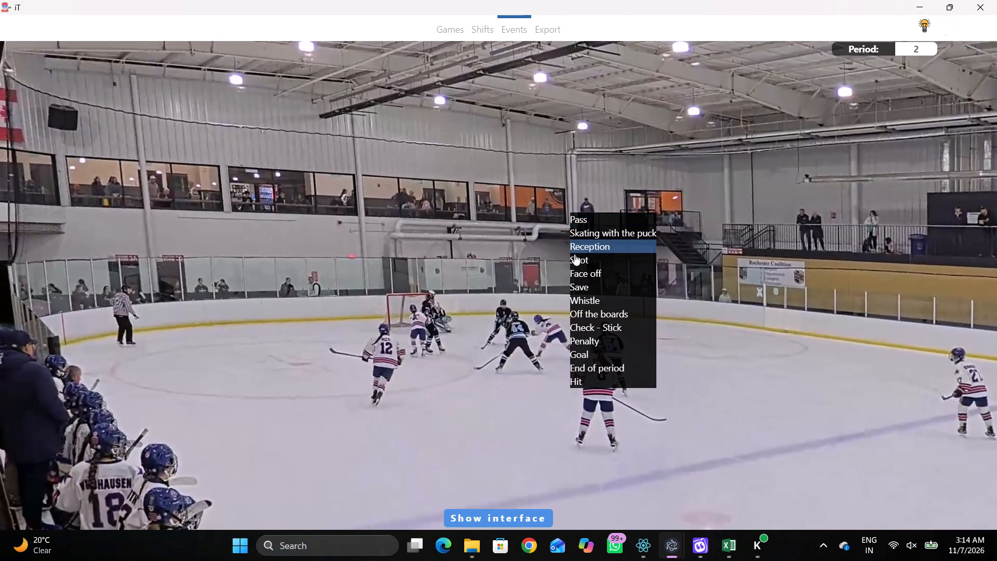
{"action": "left_click", "coordinate": [582, 261]}
{"action": "left_click", "coordinate": [490, 208]}
{"action": "left_click", "coordinate": [879, 169]}
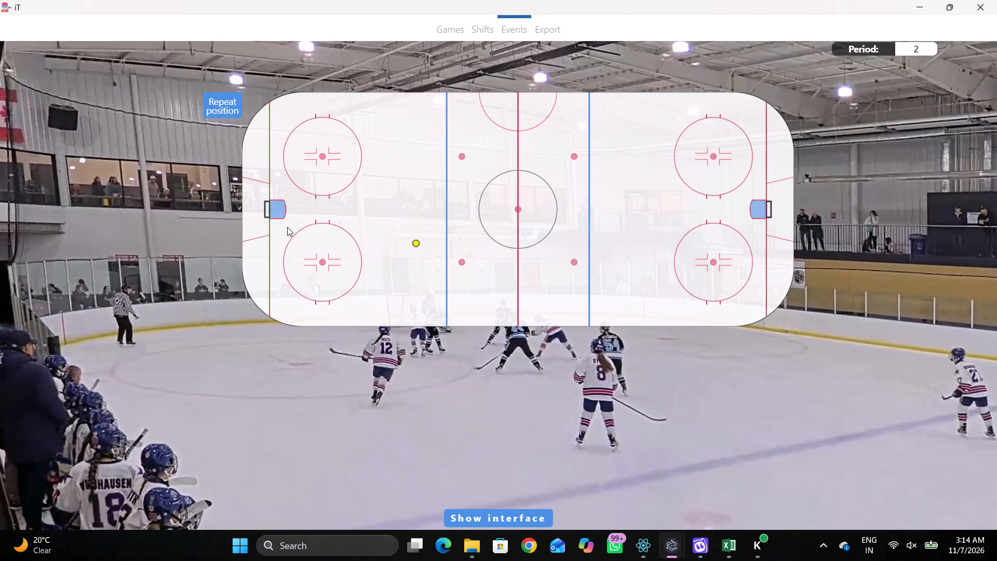
{"action": "left_click", "coordinate": [330, 207]}
Tag a Right Pad save, direction Bottom middle, by Away goaltender 1 at 00:45:09:8, in the left crease at about -2625,40.
{"action": "key", "text": "r"}
{"action": "key", "text": "space"}
{"action": "key", "text": "space"}
{"action": "right_click", "coordinate": [506, 225]}
{"action": "left_click", "coordinate": [524, 308]}
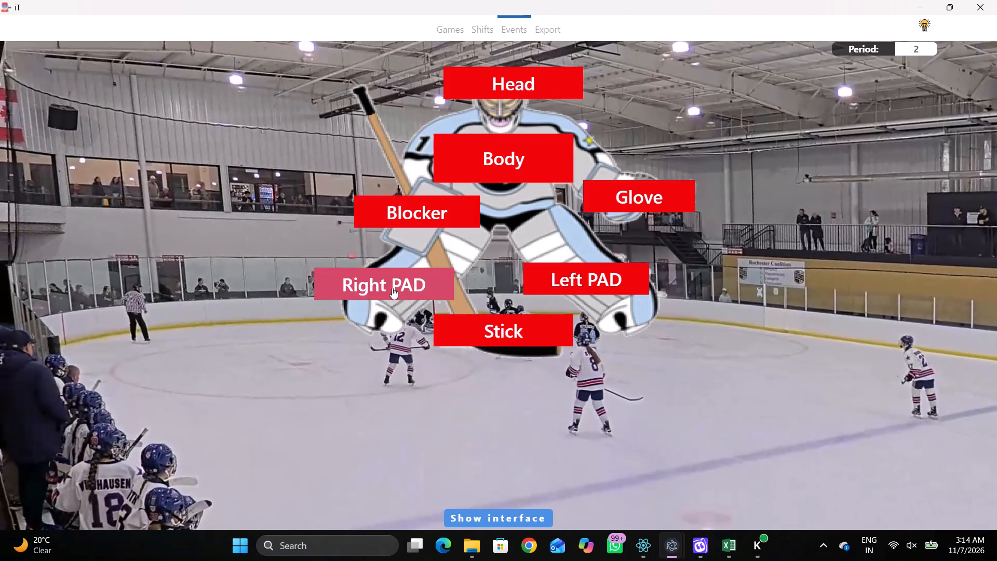
{"action": "left_click_drag", "start_coordinate": [392, 287], "coordinate": [399, 286]}
{"action": "left_click", "coordinate": [497, 286]}
{"action": "left_click", "coordinate": [921, 416]}
{"action": "left_click", "coordinate": [277, 213]}
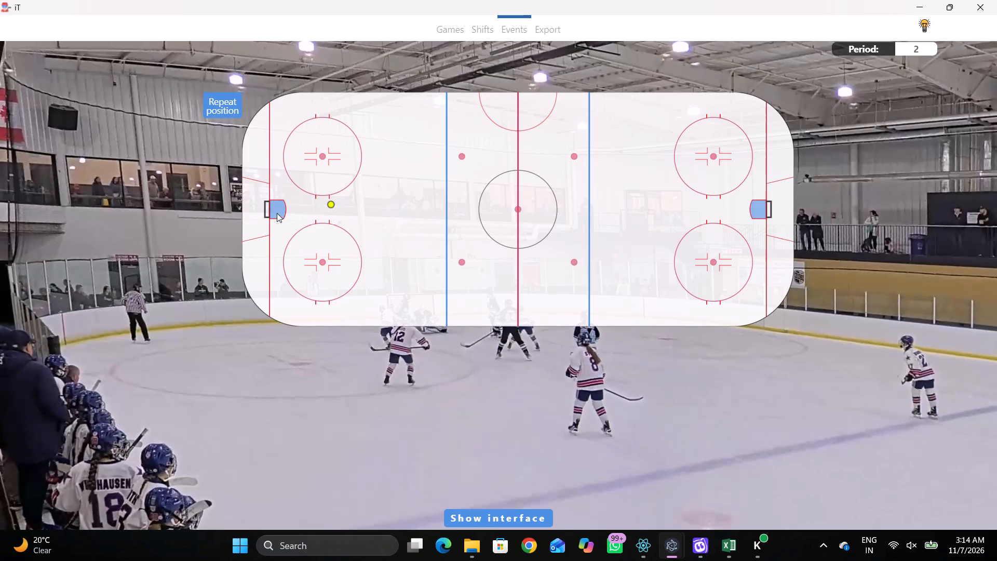
Tag a Whistle at 00:45:11:6, between the lower-left circle and the blue line at about -1651,779.
{"action": "key", "text": "space"}
{"action": "key", "text": "v"}
{"action": "key", "text": "space"}
{"action": "key", "text": "space"}
{"action": "key", "text": "space"}
{"action": "key", "text": "space"}
{"action": "key", "text": "space"}
{"action": "key", "text": "space"}
{"action": "key", "text": "space"}
{"action": "right_click", "coordinate": [568, 222]}
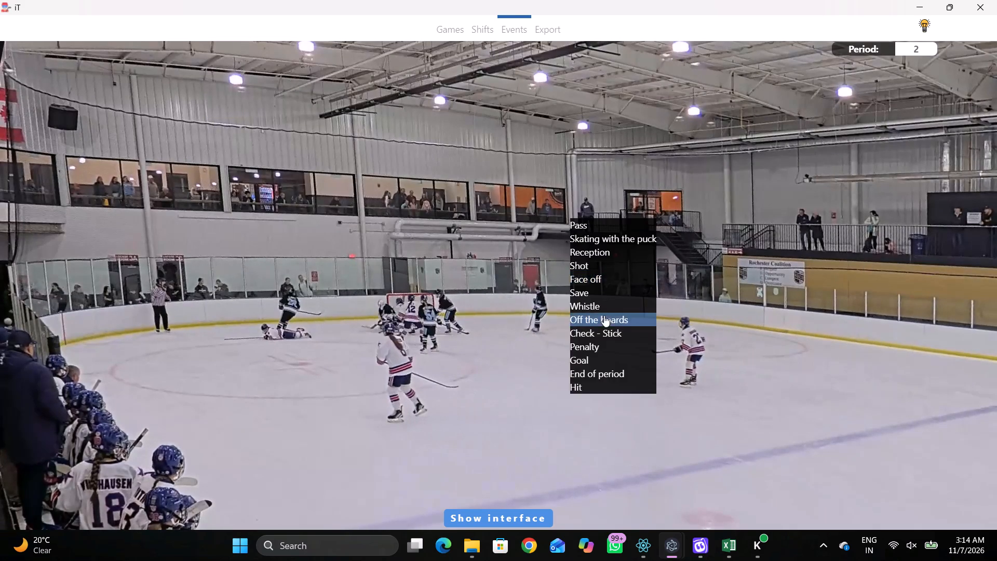
{"action": "left_click", "coordinate": [590, 301]}
{"action": "left_click", "coordinate": [368, 272]}
Tag a Hit at 00:45:10:7, taken by Away 29 and drawn by Home 5, on the left goal line below the net at about -2724,488.
{"action": "key", "text": "space"}
{"action": "key", "text": "v"}
{"action": "key", "text": "space"}
{"action": "key", "text": "shift+d"}
{"action": "left_click", "coordinate": [353, 421]}
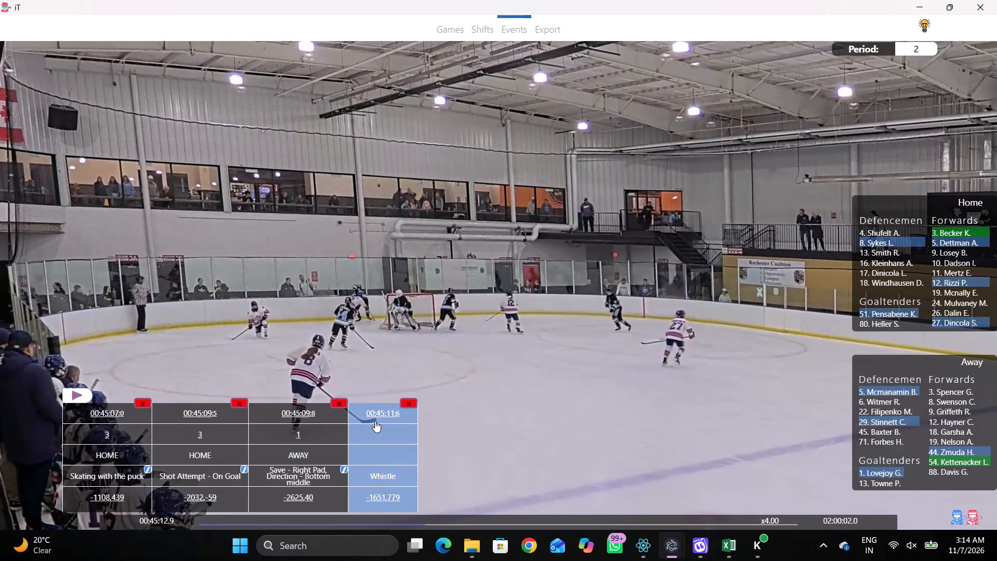
{"action": "key", "text": "q"}
{"action": "key", "text": "q"}
{"action": "key", "text": "q"}
{"action": "key", "text": "q"}
{"action": "key", "text": "q"}
{"action": "key", "text": "q"}
{"action": "key", "text": "q"}
{"action": "key", "text": "q"}
{"action": "key", "text": "q"}
{"action": "key", "text": "q"}
{"action": "key", "text": "q"}
{"action": "type", "text": "qq"}
{"action": "key", "text": "q"}
{"action": "key", "text": "q"}
{"action": "key", "text": "q"}
{"action": "key", "text": "q"}
{"action": "key", "text": "q"}
{"action": "key", "text": "q"}
{"action": "key", "text": "space"}
{"action": "key", "text": "space"}
{"action": "key", "text": "space"}
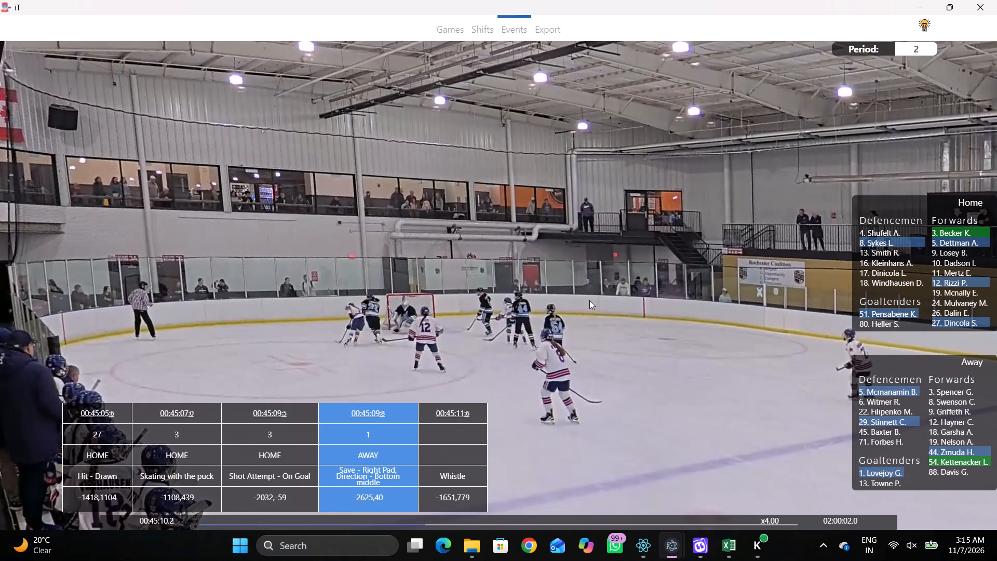
{"action": "key", "text": "space"}
{"action": "key", "text": "q"}
{"action": "key", "text": "q"}
{"action": "right_click_drag", "start_coordinate": [551, 229], "coordinate": [561, 225]}
{"action": "left_click", "coordinate": [576, 396]}
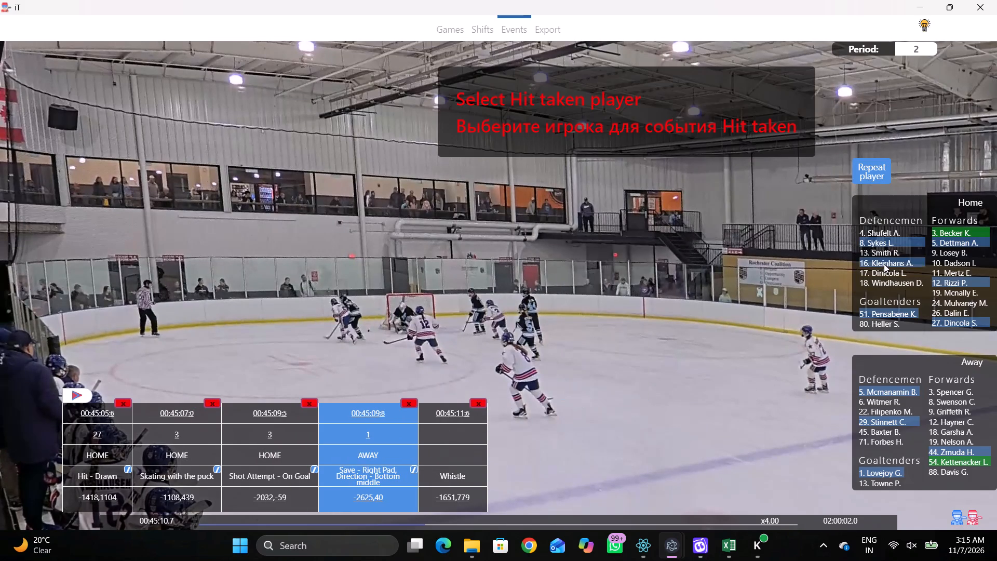
{"action": "left_click", "coordinate": [864, 419]}
{"action": "left_click", "coordinate": [953, 246]}
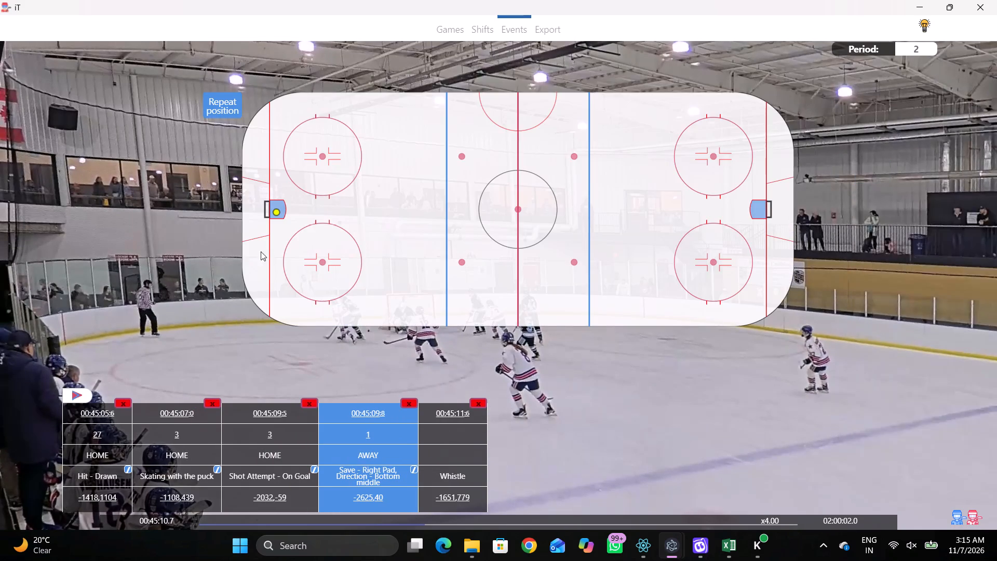
{"action": "left_click", "coordinate": [267, 248]}
Tag a Skating with the puck event by Away 29 at 00:45:12:6, behind the left goal line at about -2795,306.
{"action": "key", "text": "r"}
{"action": "key", "text": "space"}
{"action": "key", "text": "space"}
{"action": "key", "text": "space"}
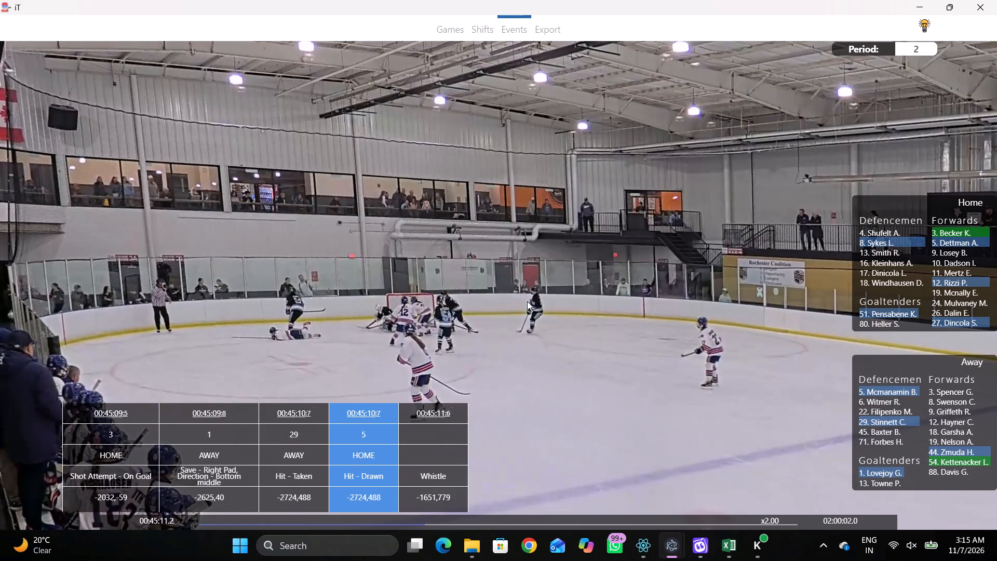
{"action": "key", "text": "space"}
{"action": "key", "text": "space"}
{"action": "key", "text": "space"}
{"action": "key", "text": "space"}
{"action": "key", "text": "space"}
{"action": "key", "text": "space"}
{"action": "key", "text": "space"}
{"action": "right_click", "coordinate": [565, 265]}
{"action": "left_click", "coordinate": [587, 278]}
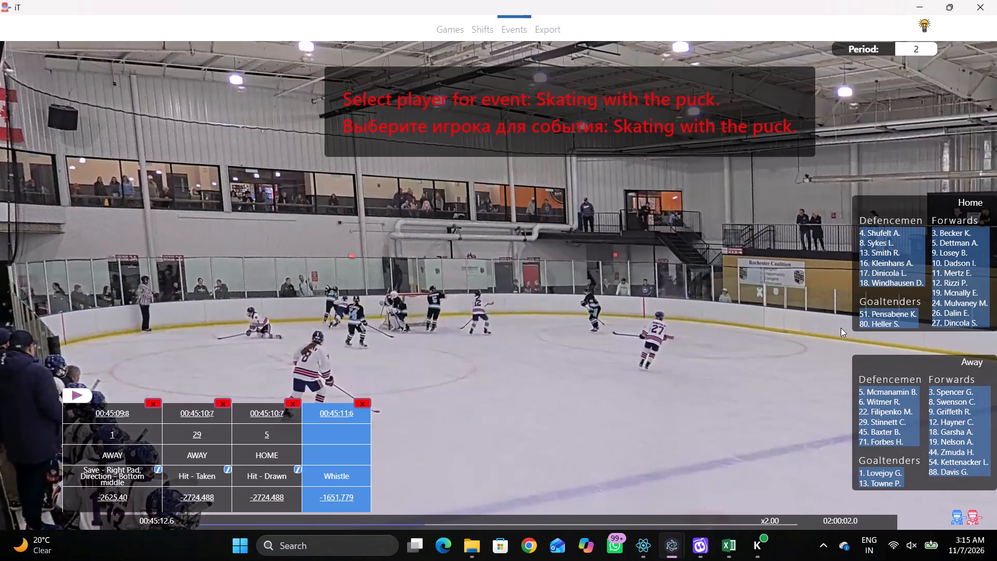
{"action": "left_click", "coordinate": [876, 422]}
{"action": "left_click", "coordinate": [263, 233]}
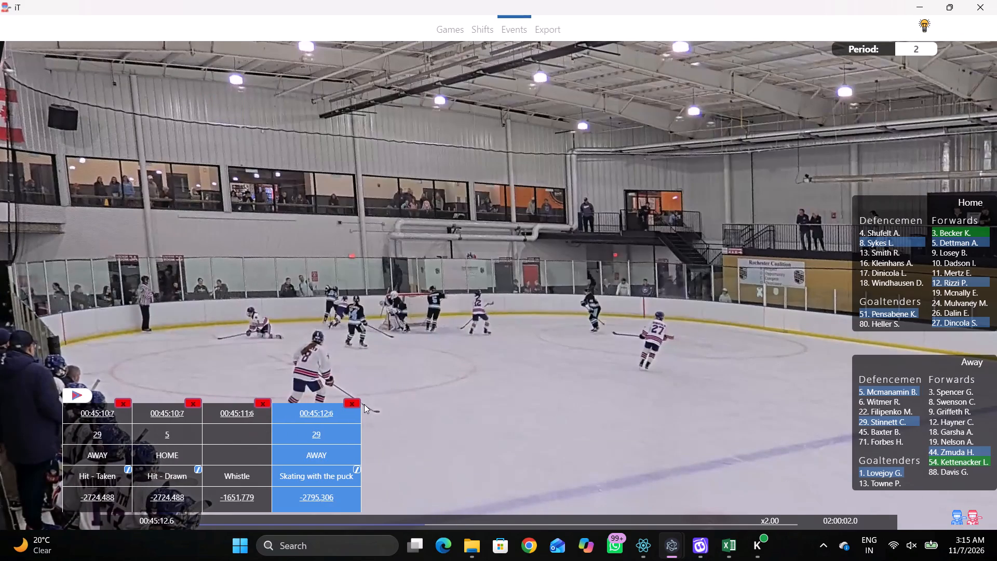
Delete the Whistle event at 00:45:11:6.
{"action": "left_click", "coordinate": [263, 400]}
{"action": "left_click", "coordinate": [580, 289]}
Tag a Pass by the same player, Away 29, at 00:45:14:4, near the left goal line above the net at about -2696,-242.
{"action": "key", "text": "space"}
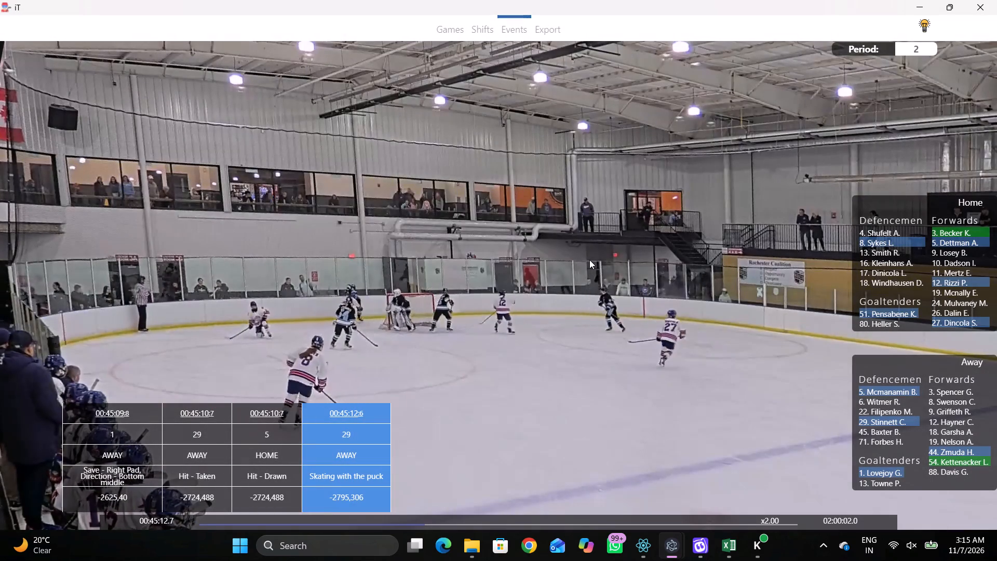
{"action": "key", "text": "space"}
{"action": "key", "text": "space"}
{"action": "key", "text": "space"}
{"action": "key", "text": "space"}
{"action": "key", "text": "space"}
{"action": "key", "text": "space"}
{"action": "key", "text": "space"}
{"action": "key", "text": "space"}
{"action": "key", "text": "space"}
{"action": "key", "text": "q"}
{"action": "right_click", "coordinate": [644, 268]}
{"action": "left_click_drag", "start_coordinate": [646, 273], "coordinate": [641, 273]}
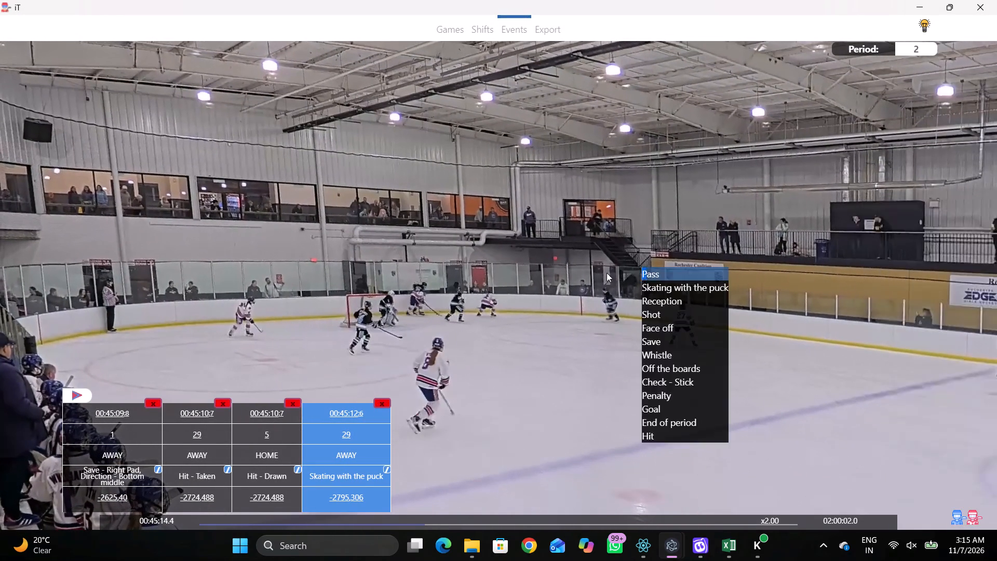
{"action": "right_click", "coordinate": [602, 273]}
{"action": "left_click", "coordinate": [606, 272]}
{"action": "right_click", "coordinate": [685, 194]}
{"action": "left_click", "coordinate": [702, 203]}
{"action": "left_click", "coordinate": [852, 178]}
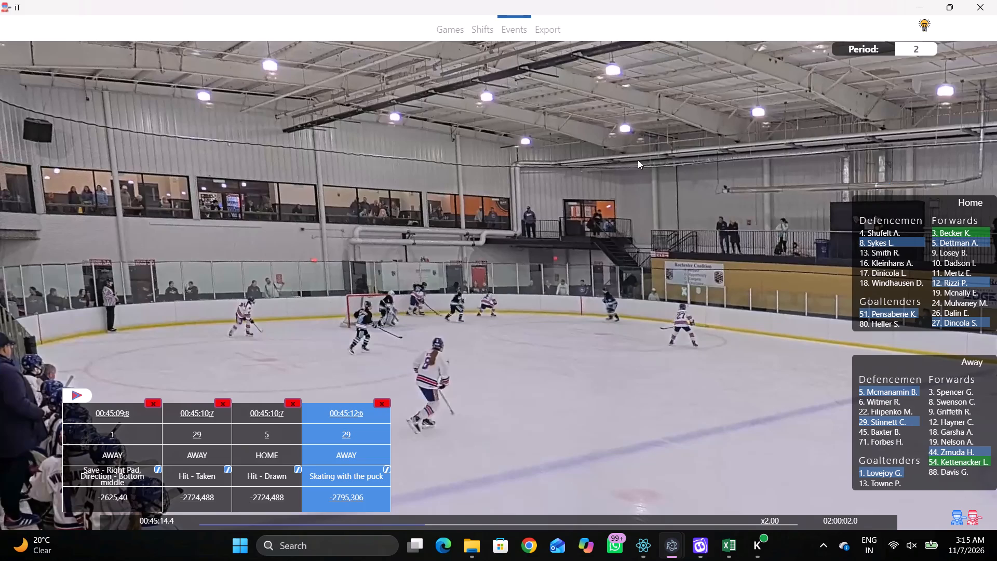
{"action": "right_click_drag", "start_coordinate": [765, 123], "coordinate": [733, 138]}
{"action": "left_click", "coordinate": [749, 143]}
{"action": "left_click", "coordinate": [878, 170]}
{"action": "left_click", "coordinate": [271, 191]}
Tag a Pass by Away 5 at 00:45:16:0, behind the left goal line at about -2837,-292.
{"action": "key", "text": "space"}
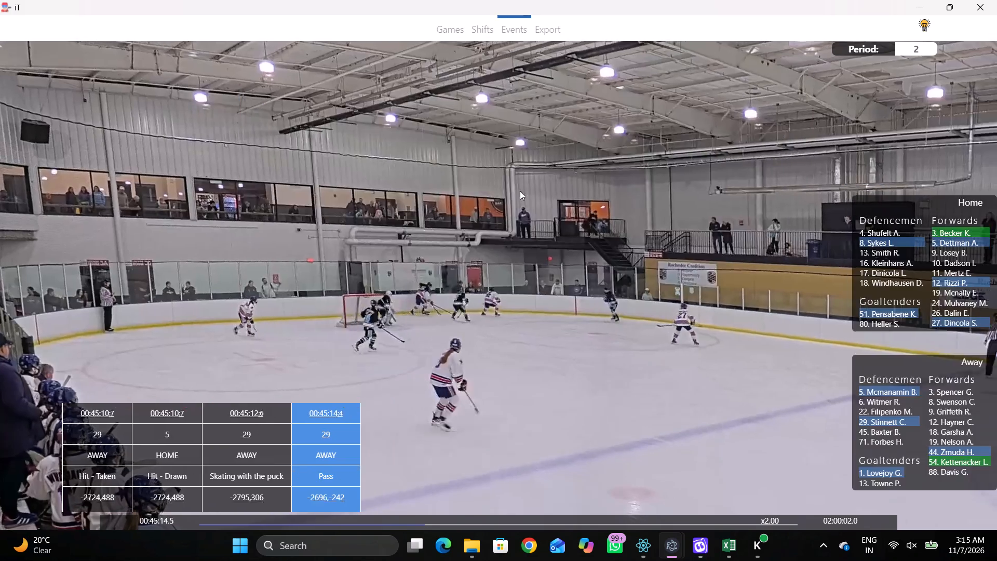
{"action": "key", "text": "space"}
{"action": "key", "text": "space"}
{"action": "key", "text": "space"}
{"action": "type", "text": "q"}
{"action": "key", "text": "space"}
{"action": "key", "text": "space"}
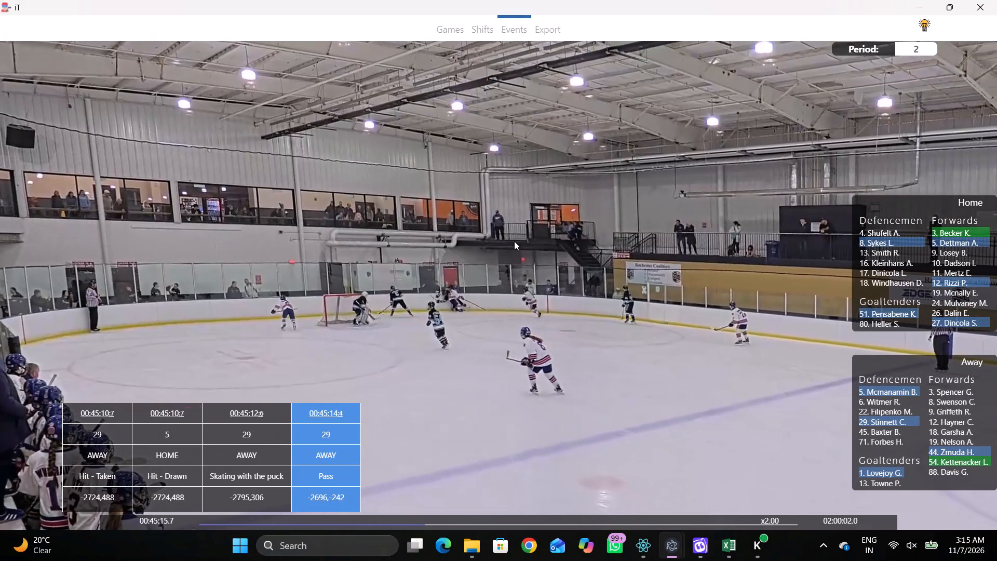
{"action": "right_click", "coordinate": [492, 230]}
{"action": "left_click", "coordinate": [533, 241]}
{"action": "right_click", "coordinate": [592, 229]}
{"action": "left_click", "coordinate": [611, 247]}
{"action": "right_click", "coordinate": [595, 236]}
{"action": "left_click", "coordinate": [600, 244]}
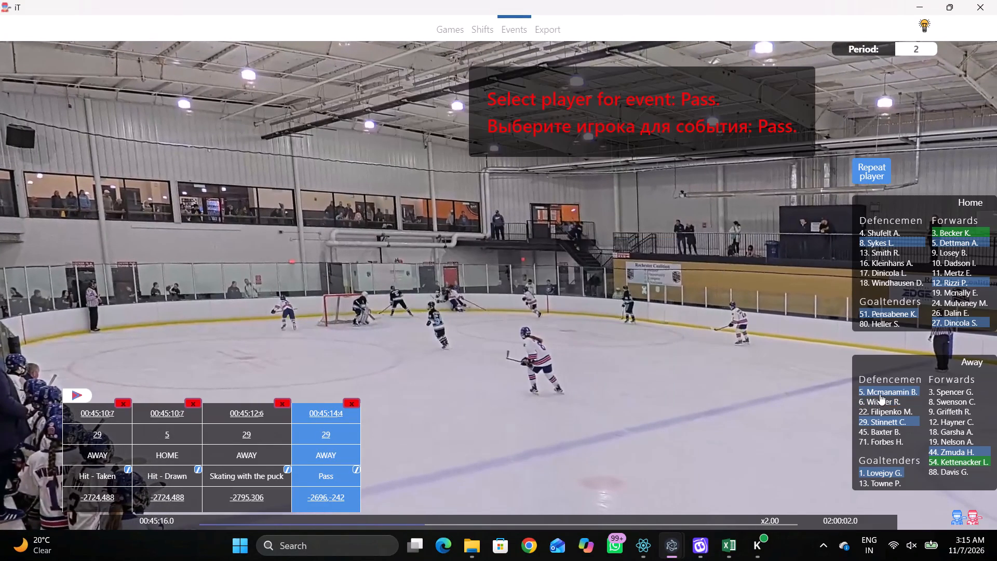
{"action": "left_click", "coordinate": [880, 394]}
{"action": "left_click", "coordinate": [257, 189]}
Tag a Skating with the puck event by Away 44 at 00:45:17:8, along the upper boards of the left zone at about -1312,-1455.
{"action": "key", "text": "space"}
{"action": "key", "text": "space"}
{"action": "key", "text": "space"}
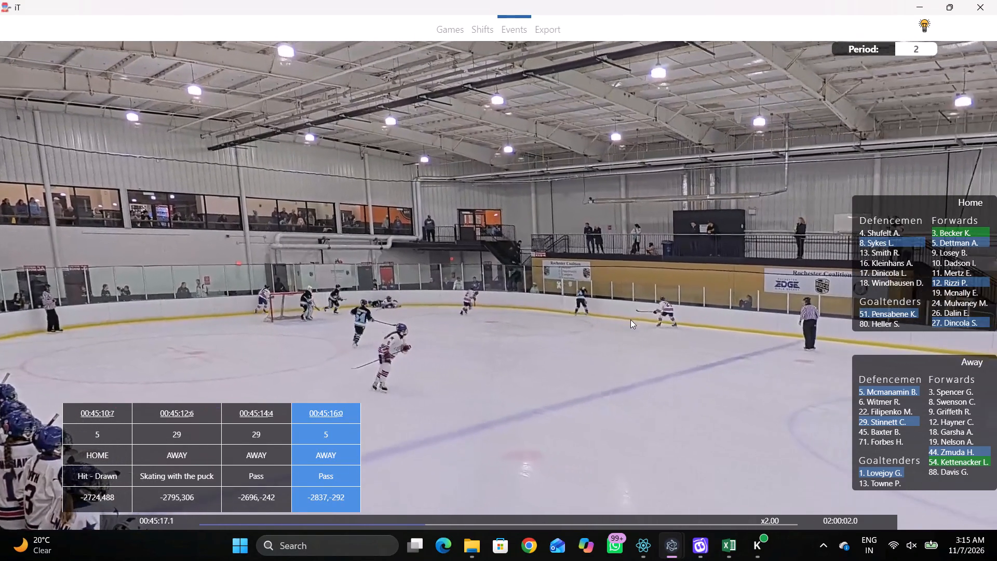
{"action": "key", "text": "space"}
{"action": "key", "text": "space"}
{"action": "key", "text": "space"}
{"action": "key", "text": "q"}
{"action": "right_click", "coordinate": [632, 250]}
{"action": "key", "text": "q"}
{"action": "right_click", "coordinate": [627, 256]}
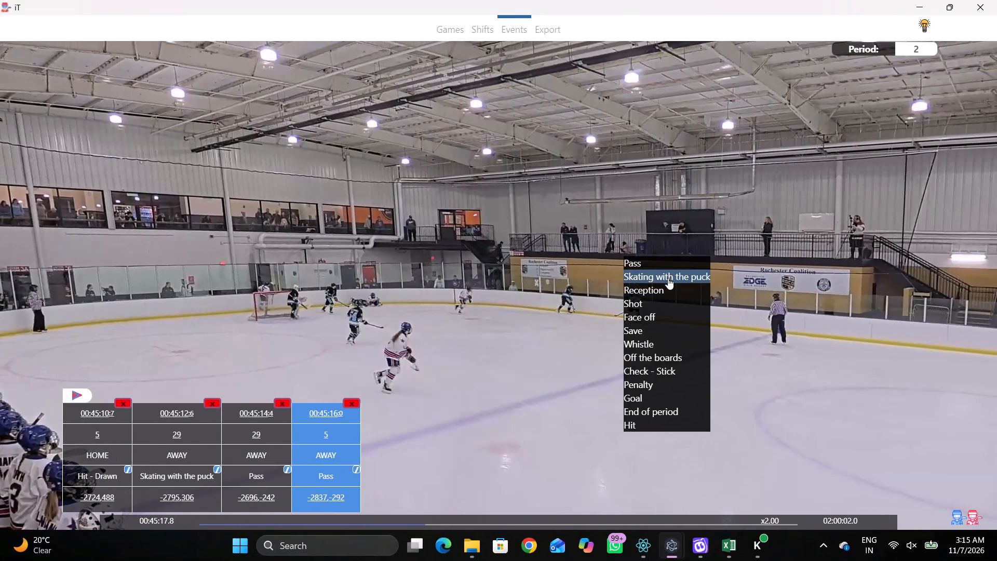
{"action": "left_click", "coordinate": [665, 275]}
{"action": "double_click", "coordinate": [943, 443]}
{"action": "left_click", "coordinate": [950, 452]}
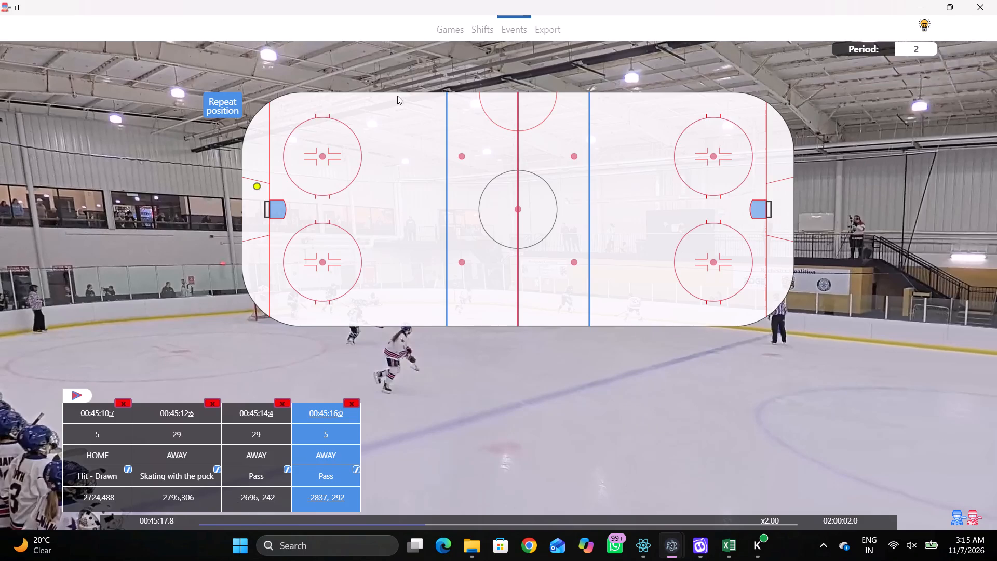
{"action": "left_click", "coordinate": [397, 96]}
Tag a Pass by the same player, Away 44, at 00:45:18:7, near the upper boards inside the left blue line at about -1080,-1347.
{"action": "key", "text": "q"}
{"action": "key", "text": "q"}
{"action": "key", "text": "q"}
{"action": "key", "text": "q"}
{"action": "key", "text": "q"}
{"action": "key", "text": "space"}
{"action": "key", "text": "space"}
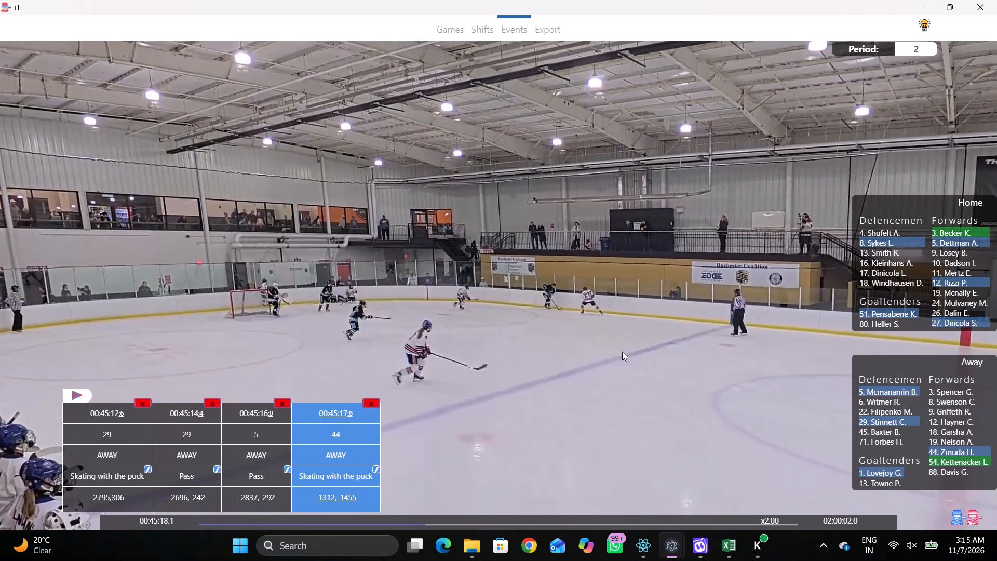
{"action": "key", "text": "space"}
{"action": "key", "text": "space"}
{"action": "key", "text": "space"}
{"action": "key", "text": "space"}
{"action": "key", "text": "q"}
{"action": "right_click", "coordinate": [654, 267]}
{"action": "left_click", "coordinate": [659, 272]}
{"action": "left_click", "coordinate": [858, 173]}
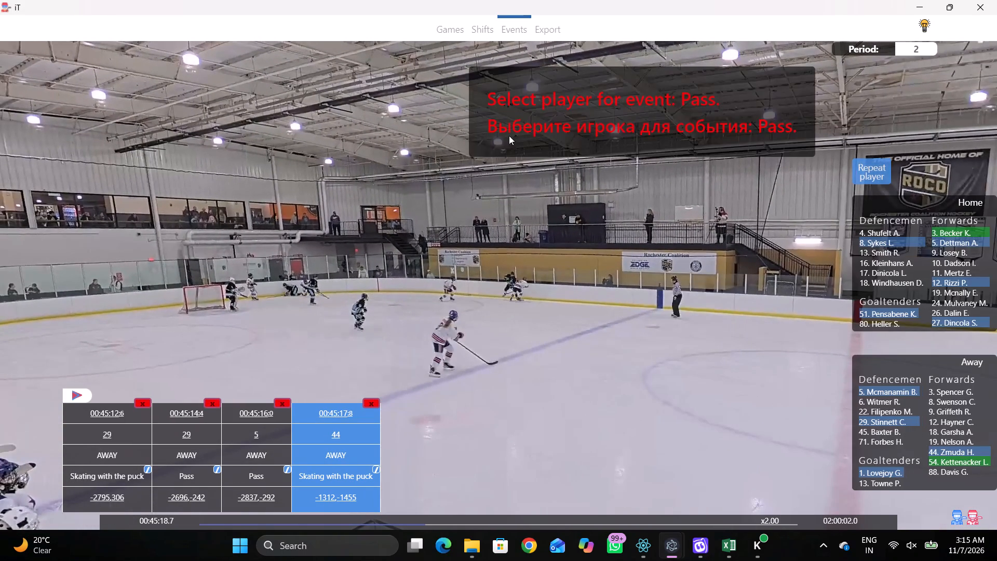
{"action": "left_click", "coordinate": [419, 104]}
Tag a Skating with the puck event by Away 54 at 00:45:20:3, just inside the left blue line at about -875,-400.
{"action": "key", "text": "space"}
{"action": "key", "text": "space"}
{"action": "key", "text": "space"}
{"action": "key", "text": "space"}
{"action": "key", "text": "space"}
{"action": "key", "text": "space"}
{"action": "right_click", "coordinate": [666, 261]}
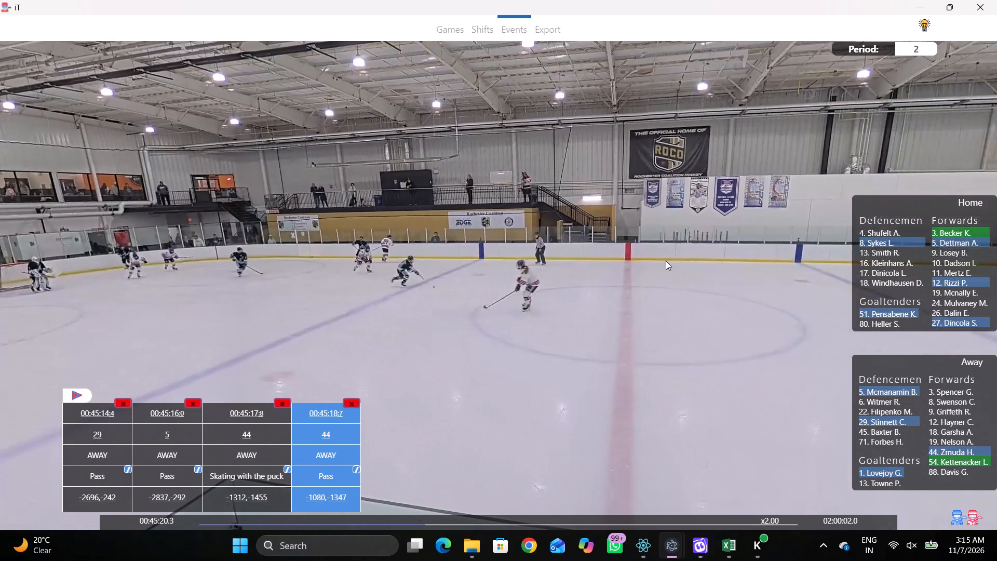
{"action": "left_click", "coordinate": [689, 278]}
{"action": "left_click", "coordinate": [933, 459]}
{"action": "left_click", "coordinate": [440, 176]}
Tag a Pass by the same player, Away 54, in the upper right corner of the rink, just behind the right goal line.
{"action": "key", "text": "space"}
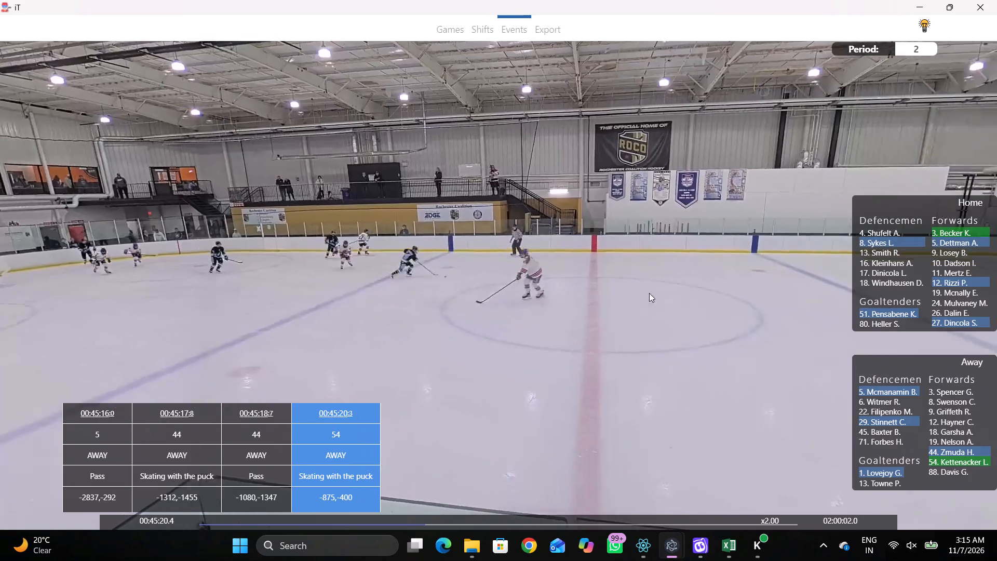
{"action": "key", "text": "shift+d"}
{"action": "key", "text": "space"}
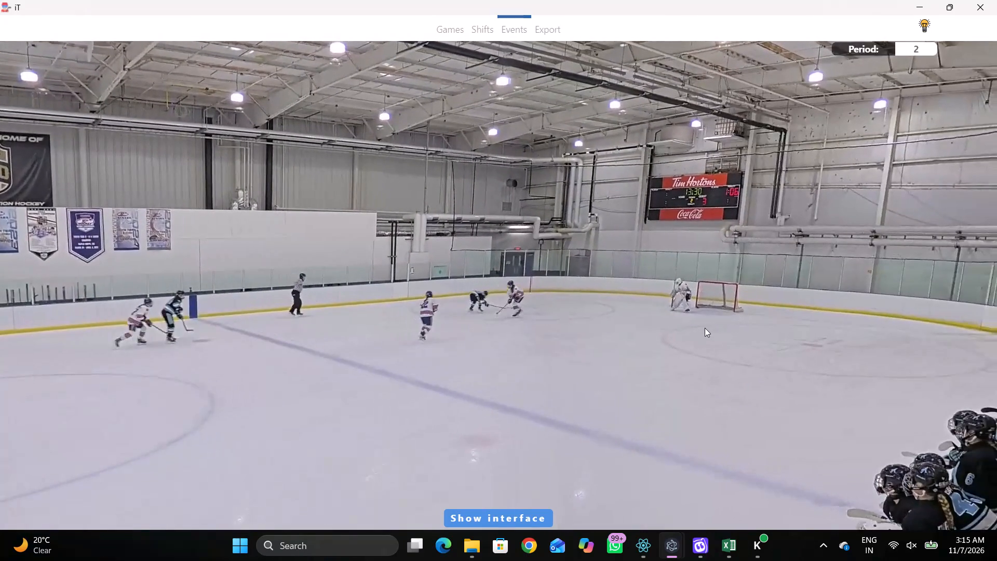
{"action": "key", "text": "space"}
{"action": "key", "text": "space"}
{"action": "key", "text": "space"}
{"action": "key", "text": "space"}
{"action": "key", "text": "space"}
{"action": "key", "text": "space"}
{"action": "key", "text": "space"}
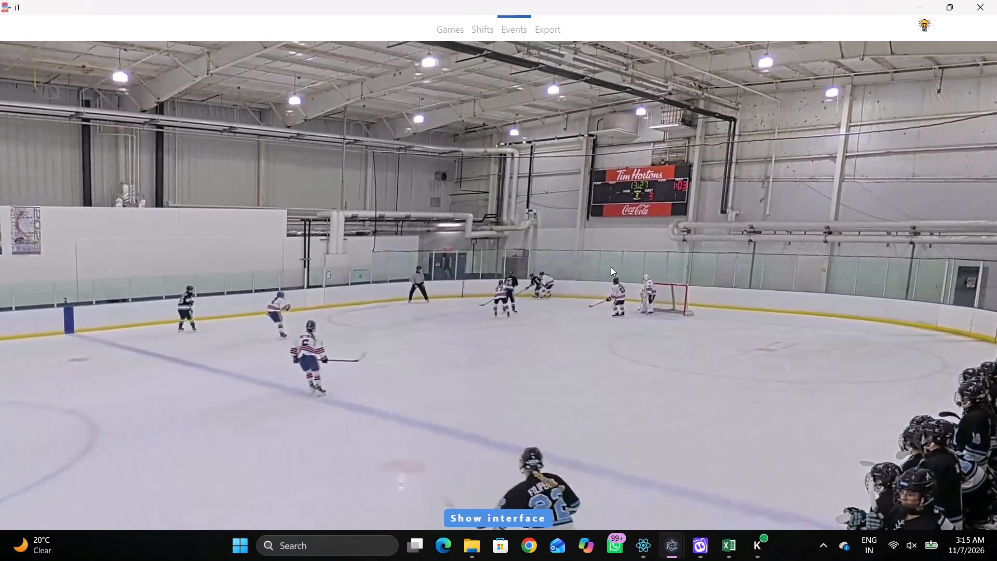
{"action": "key", "text": "space"}
{"action": "key", "text": "space"}
{"action": "key", "text": "space"}
{"action": "key", "text": "space"}
{"action": "key", "text": "space"}
{"action": "key", "text": "space"}
{"action": "key", "text": "space"}
{"action": "key", "text": "q"}
{"action": "key", "text": "q"}
{"action": "key", "text": "q"}
{"action": "key", "text": "q"}
{"action": "key", "text": "q"}
{"action": "key", "text": "q"}
{"action": "key", "text": "q"}
{"action": "key", "text": "q"}
{"action": "key", "text": "q"}
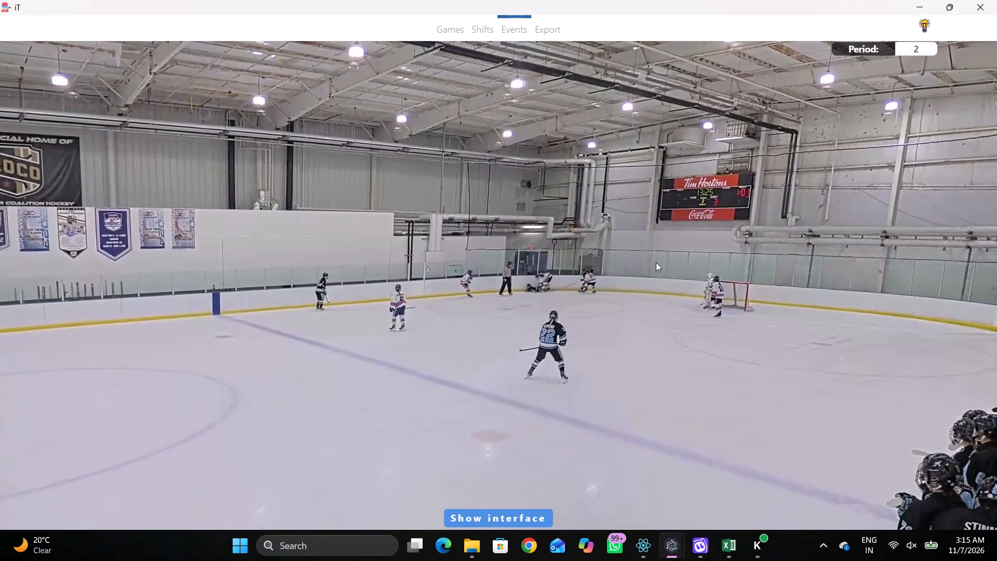
{"action": "right_click", "coordinate": [662, 234]}
{"action": "right_click_drag", "start_coordinate": [652, 232], "coordinate": [641, 232]}
{"action": "left_click", "coordinate": [653, 238]}
{"action": "left_click", "coordinate": [855, 175]}
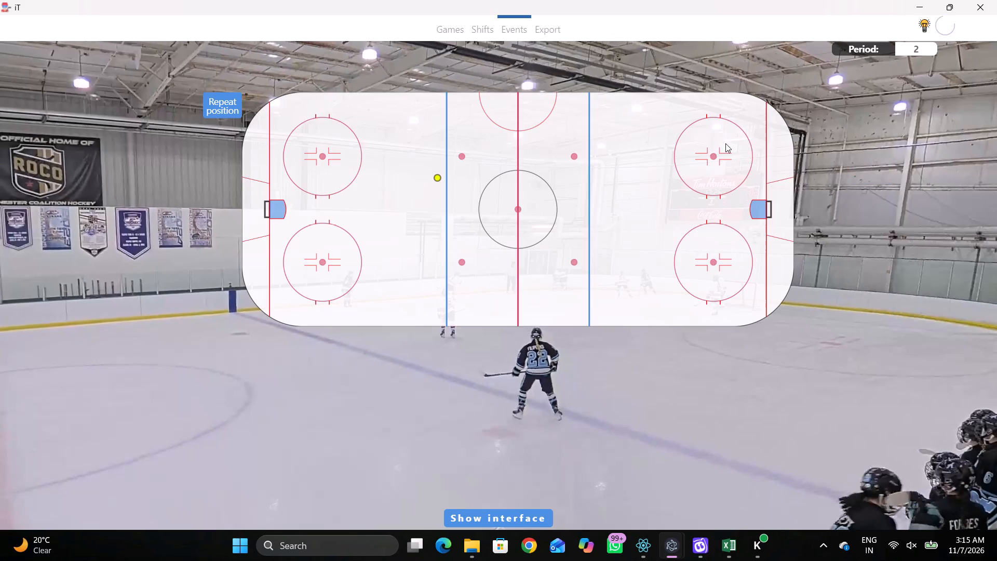
{"action": "left_click", "coordinate": [775, 122]}
Replay the corner battle and tag a Hit between Home 8 and Away 54, behind the right goal line in the upper corner.
{"action": "key", "text": "q"}
{"action": "key", "text": "q"}
{"action": "key", "text": "q"}
{"action": "key", "text": "q"}
{"action": "key", "text": "q"}
{"action": "key", "text": "q"}
{"action": "key", "text": "q"}
{"action": "key", "text": "q"}
{"action": "key", "text": "q"}
{"action": "type", "text": "qqq"}
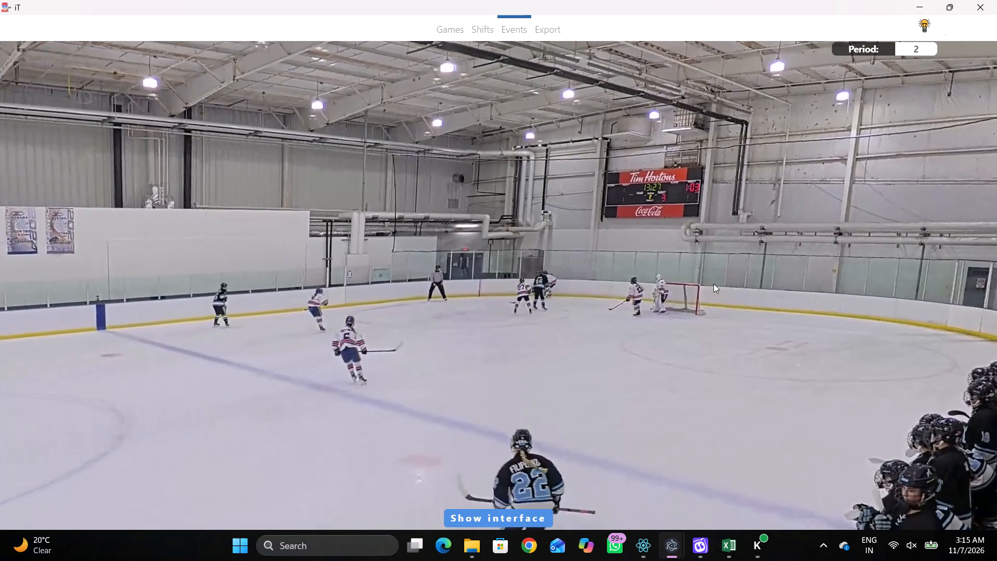
{"action": "key", "text": "q"}
{"action": "key", "text": "q"}
{"action": "key", "text": "q"}
{"action": "key", "text": "q"}
{"action": "key", "text": "q"}
{"action": "key", "text": "q"}
{"action": "key", "text": "q"}
{"action": "key", "text": "q"}
{"action": "key", "text": "q"}
{"action": "key", "text": "q"}
{"action": "key", "text": "q"}
{"action": "key", "text": "q"}
{"action": "type", "text": "qqq"}
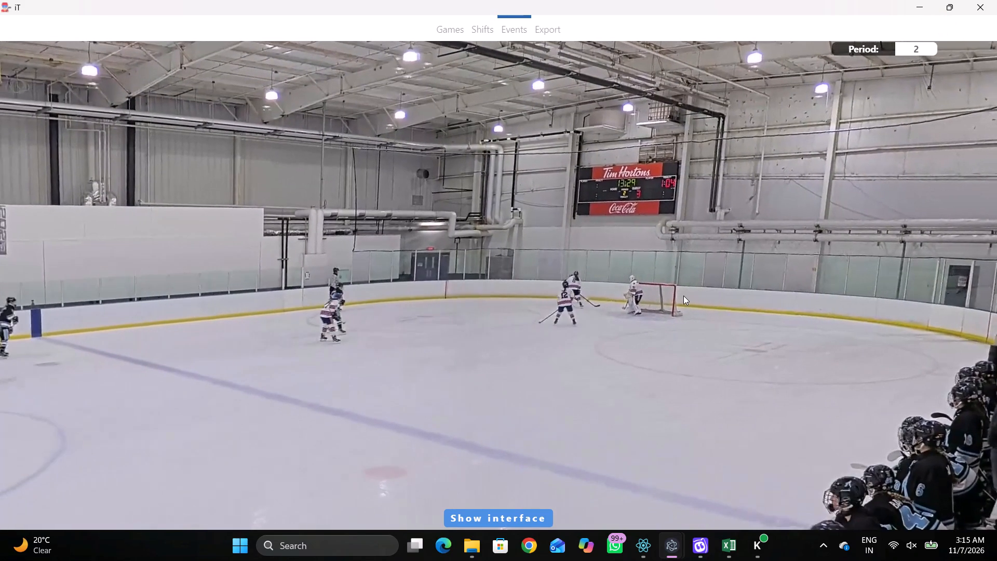
{"action": "key", "text": "space"}
{"action": "key", "text": "v"}
{"action": "key", "text": "space"}
{"action": "right_click", "coordinate": [607, 244]}
{"action": "key", "text": "space"}
{"action": "key", "text": "space"}
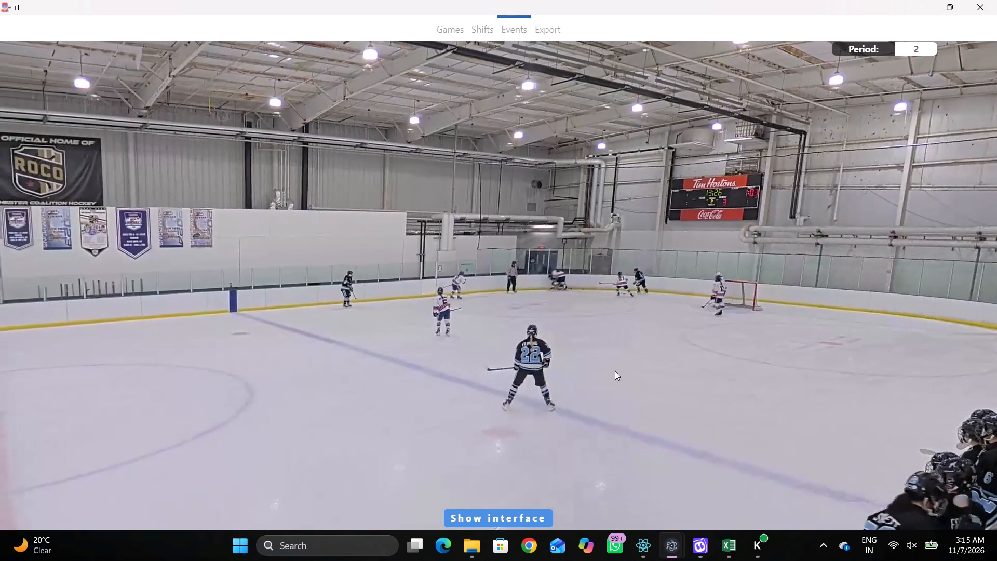
{"action": "right_click", "coordinate": [597, 326]}
{"action": "left_click", "coordinate": [612, 491]}
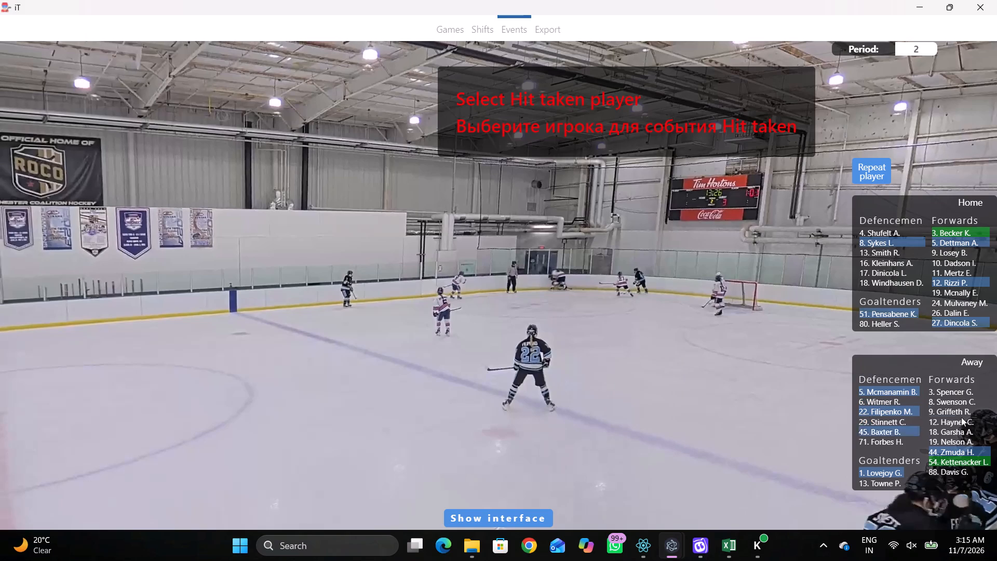
{"action": "left_click", "coordinate": [900, 241]}
{"action": "left_click", "coordinate": [929, 458]}
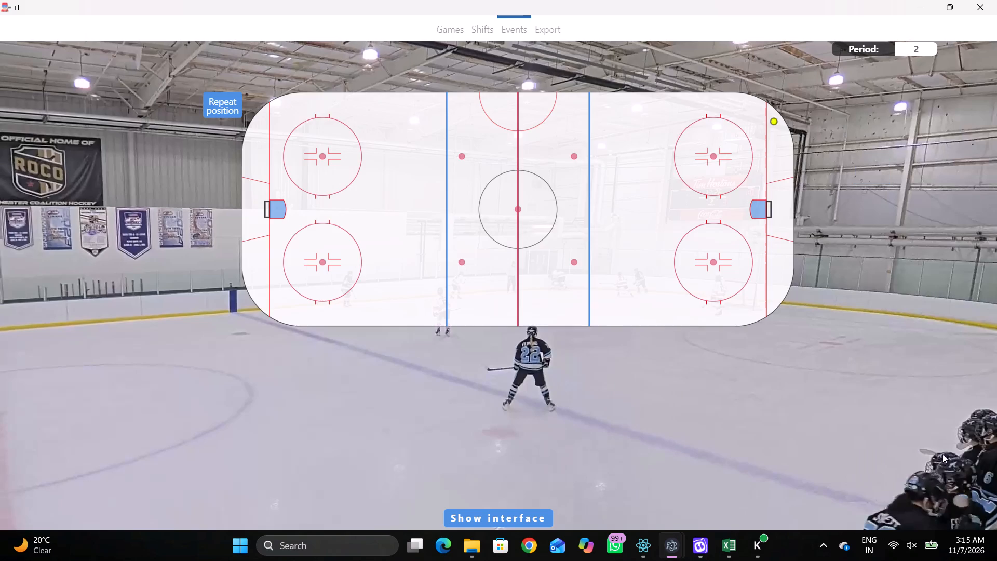
{"action": "left_click", "coordinate": [778, 139]}
Tag a Skating with the puck event by Home 27, between the upper right face-off circle and the corner.
{"action": "key", "text": "space"}
{"action": "key", "text": "space"}
{"action": "key", "text": "space"}
{"action": "key", "text": "space"}
{"action": "key", "text": "r"}
{"action": "key", "text": "space"}
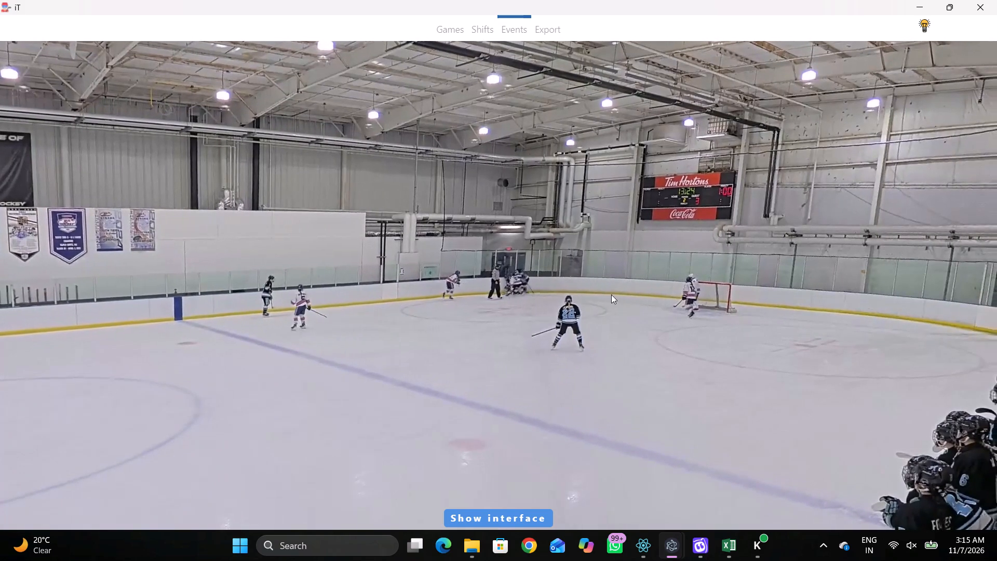
{"action": "key", "text": "space"}
{"action": "key", "text": "space"}
{"action": "key", "text": "space"}
{"action": "key", "text": "space"}
{"action": "key", "text": "space"}
{"action": "right_click", "coordinate": [634, 258]}
{"action": "left_click", "coordinate": [675, 282]}
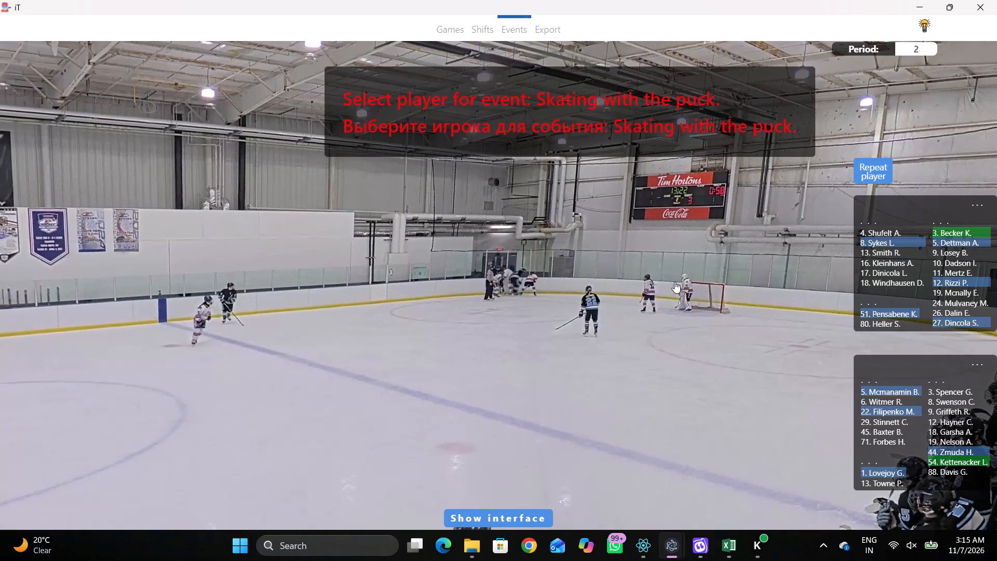
{"action": "left_click", "coordinate": [952, 318]}
{"action": "left_click", "coordinate": [743, 125]}
Tag a Pass by the same player, Home 27, just in front of the right goal line near the upper corner.
{"action": "key", "text": "space"}
{"action": "key", "text": "v"}
{"action": "key", "text": "space"}
{"action": "key", "text": "space"}
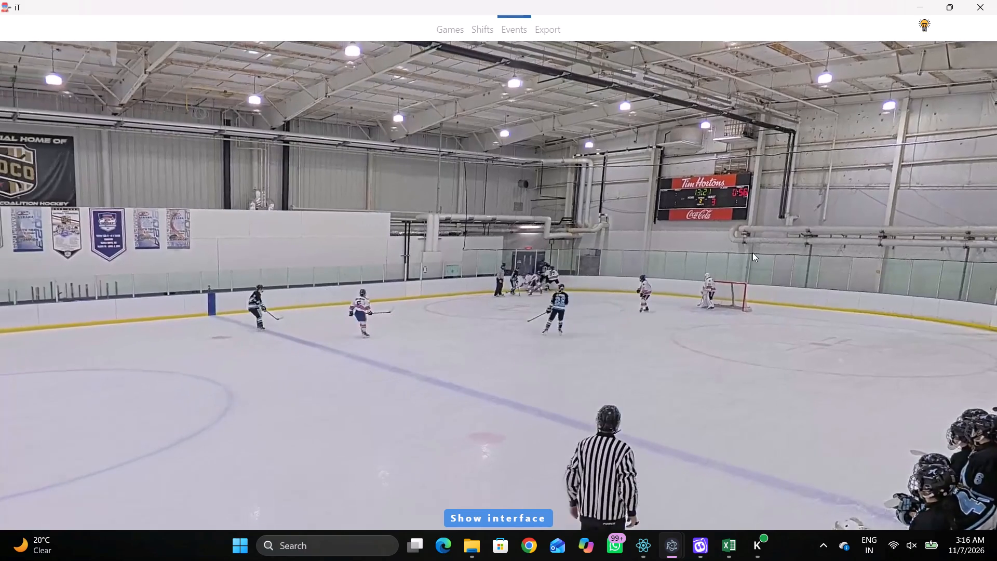
{"action": "key", "text": "space"}
{"action": "right_click", "coordinate": [743, 212]}
{"action": "left_click", "coordinate": [759, 206]}
{"action": "left_click", "coordinate": [748, 171]}
{"action": "right_click", "coordinate": [750, 171]}
{"action": "left_click", "coordinate": [758, 174]}
{"action": "left_click", "coordinate": [858, 171]}
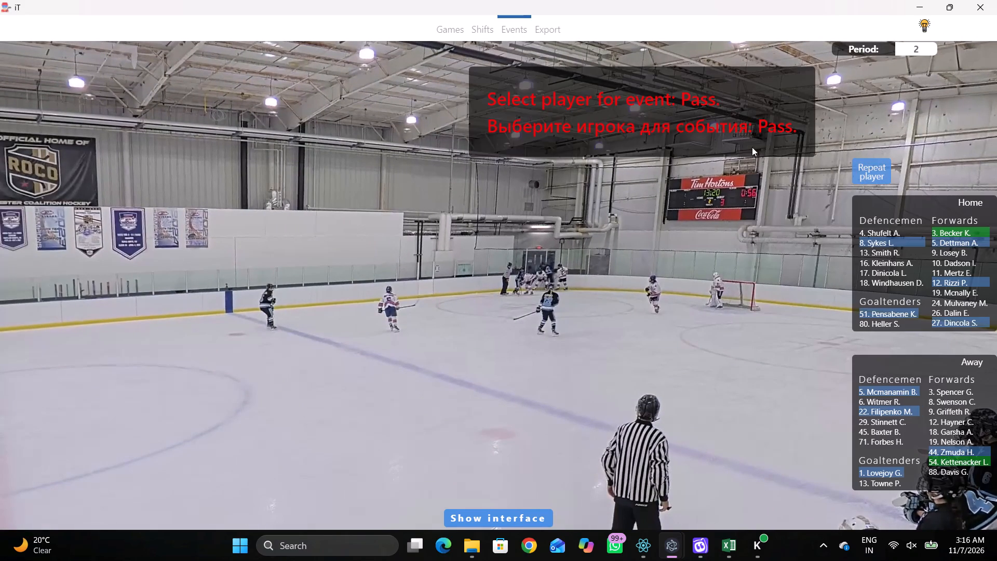
{"action": "left_click", "coordinate": [763, 127]}
Tag a Skating with the puck event by Home 3 at 00:45:36:1, along the upper boards of the right zone at about 2131,-1364.
{"action": "key", "text": "r"}
{"action": "key", "text": "space"}
{"action": "key", "text": "space"}
{"action": "key", "text": "space"}
{"action": "key", "text": "space"}
{"action": "key", "text": "space"}
{"action": "key", "text": "space"}
{"action": "right_click", "coordinate": [557, 232]}
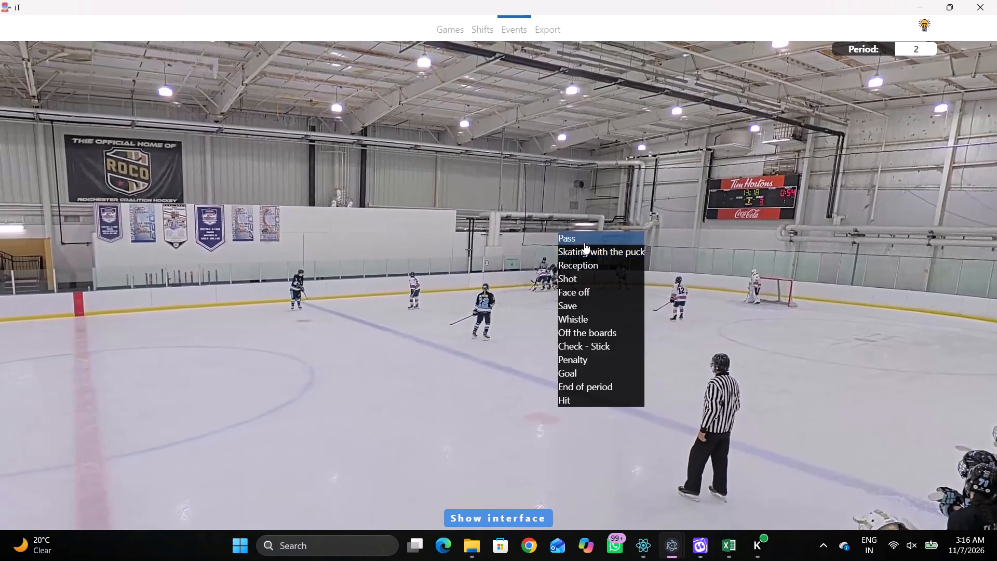
{"action": "left_click", "coordinate": [614, 255]}
{"action": "left_click", "coordinate": [939, 234]}
{"action": "left_click", "coordinate": [715, 103]}
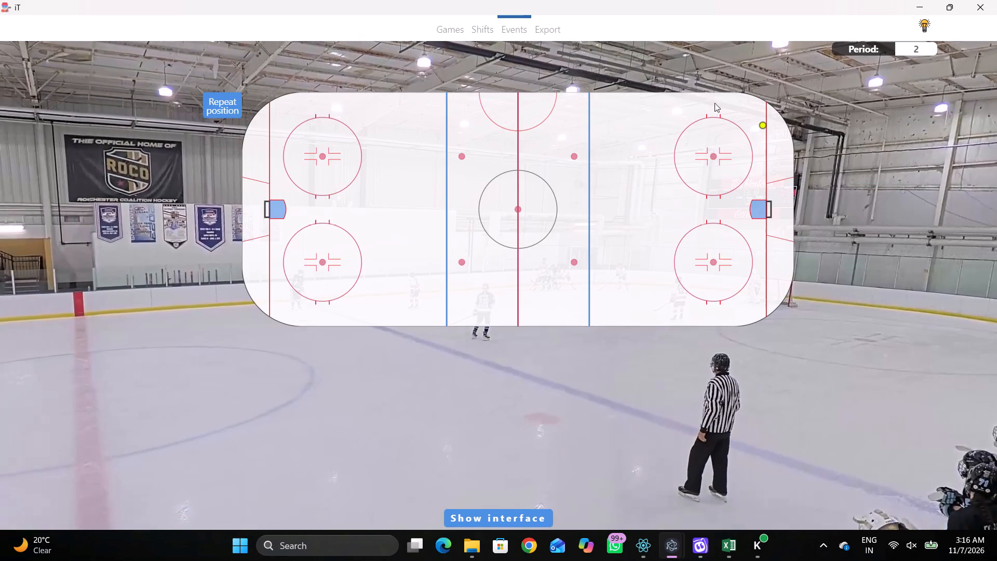
Tag a Pass by the same player, Home 3, at 00:45:36:9, along the upper boards of the right zone at about 2131,-1389.
{"action": "key", "text": "space"}
{"action": "key", "text": "space"}
{"action": "key", "text": "space"}
{"action": "key", "text": "space"}
{"action": "right_click", "coordinate": [742, 185]}
{"action": "left_click", "coordinate": [746, 190]}
{"action": "left_click", "coordinate": [861, 173]}
{"action": "left_click", "coordinate": [714, 101]}
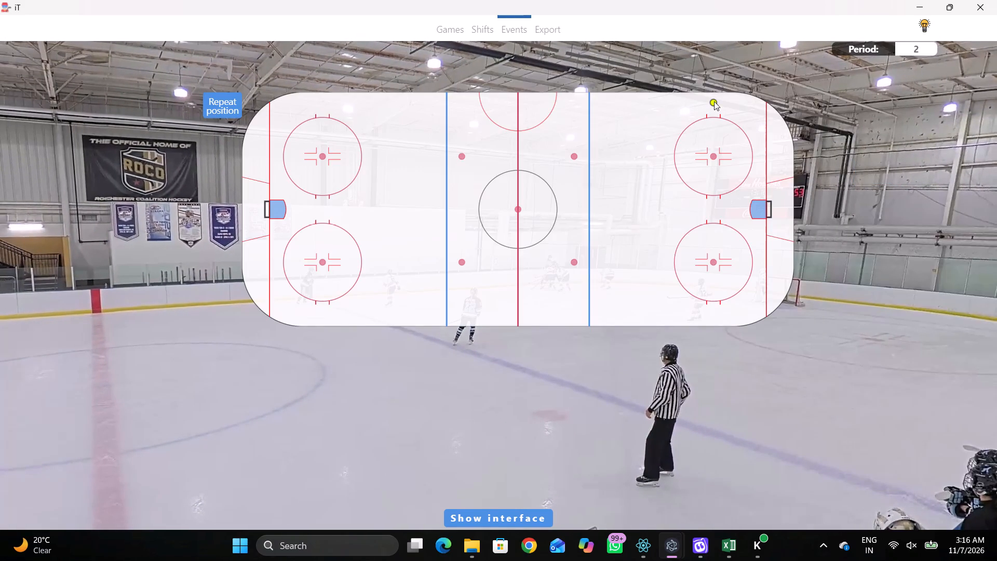
Tag a Skating with the puck event by Home 27 at 00:45:37:7, near the upper boards of the right zone at about 2414,-1289.
{"action": "key", "text": "space"}
{"action": "key", "text": "space"}
{"action": "key", "text": "space"}
{"action": "key", "text": "space"}
{"action": "right_click", "coordinate": [719, 231]}
{"action": "left_click", "coordinate": [744, 238]}
{"action": "right_click_drag", "start_coordinate": [788, 266], "coordinate": [774, 265]}
{"action": "left_click", "coordinate": [807, 284]}
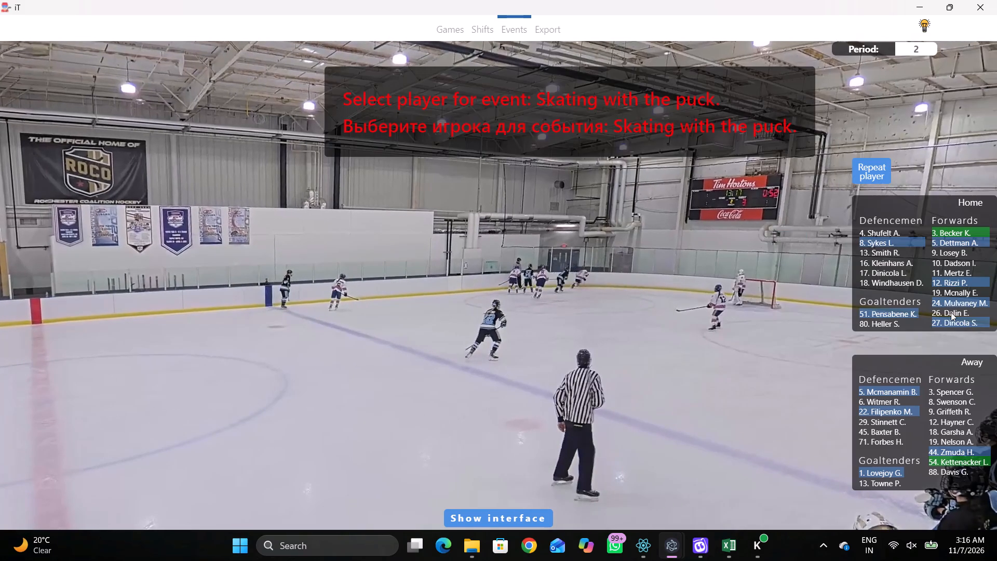
{"action": "left_click", "coordinate": [940, 323]}
{"action": "left_click", "coordinate": [740, 109]}
Tag a Pass by the same player, Home 27, at 00:45:38:9, beside the right goal line at about 2675,-990.
{"action": "key", "text": "space"}
{"action": "key", "text": "space"}
{"action": "key", "text": "space"}
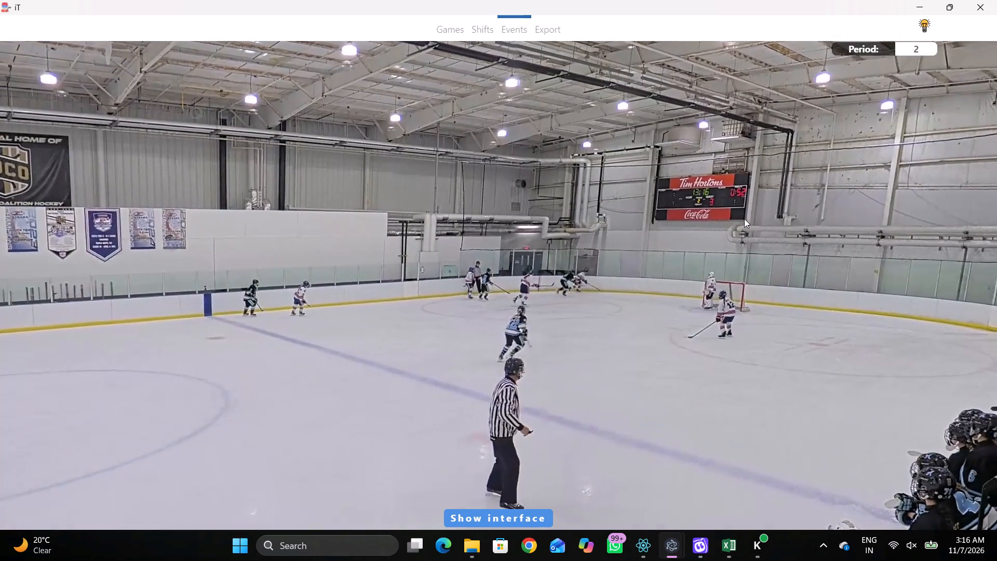
{"action": "key", "text": "space"}
{"action": "key", "text": "q"}
{"action": "right_click_drag", "start_coordinate": [696, 162], "coordinate": [697, 167]}
{"action": "left_click", "coordinate": [751, 173]}
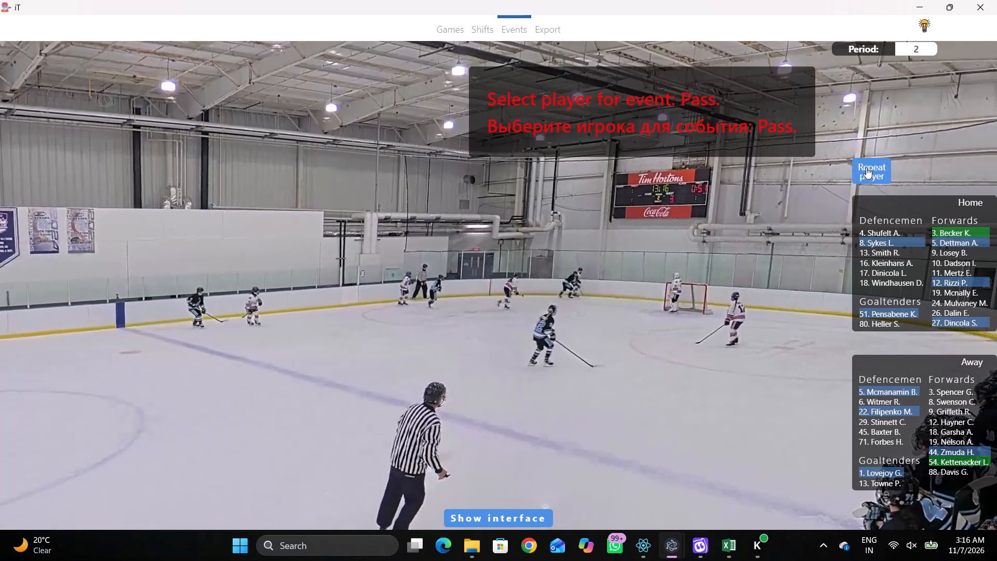
{"action": "left_click", "coordinate": [865, 167]}
{"action": "left_click", "coordinate": [764, 133]}
Review the footage following Home 27's pass to follow the puck around the right net and identify who gets possession.
{"action": "key", "text": "space"}
{"action": "key", "text": "space"}
{"action": "key", "text": "space"}
{"action": "key", "text": "space"}
{"action": "type", "text": "q"}
{"action": "key", "text": "q"}
{"action": "key", "text": "q"}
{"action": "key", "text": "q"}
{"action": "key", "text": "q"}
{"action": "key", "text": "q"}
{"action": "key", "text": "q"}
{"action": "key", "text": "q"}
{"action": "key", "text": "q"}
{"action": "key", "text": "q"}
{"action": "type", "text": "qqqqqqqqqqqqqqqqq v"}
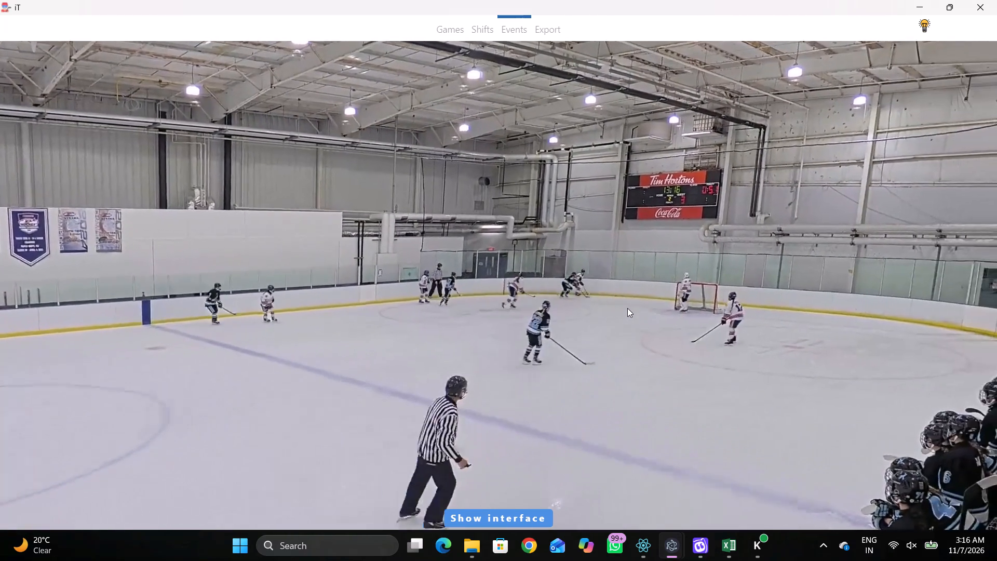
{"action": "key", "text": "space"}
{"action": "key", "text": "space"}
{"action": "key", "text": "space"}
{"action": "key", "text": "space"}
{"action": "key", "text": "space"}
{"action": "key", "text": "space"}
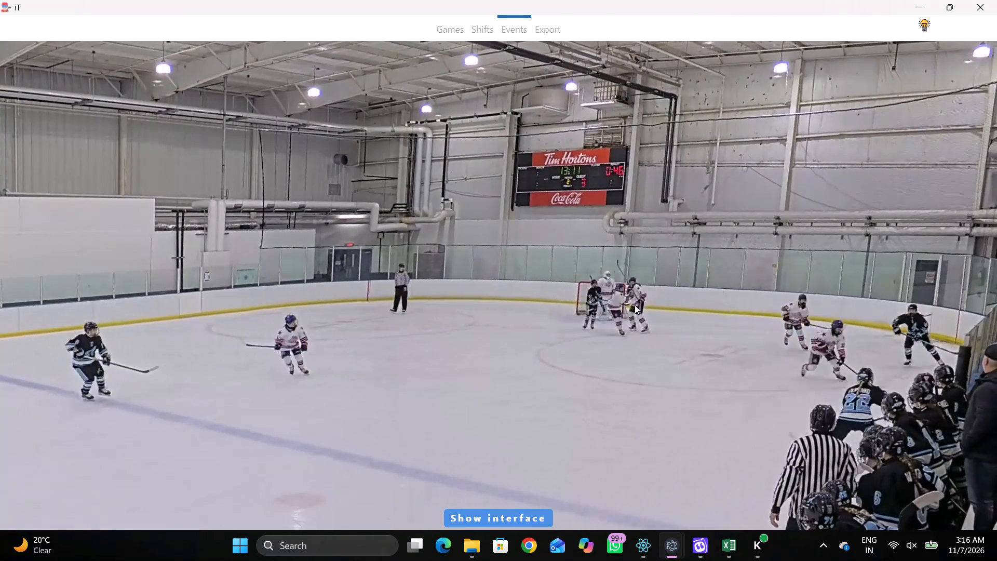
{"action": "key", "text": "space"}
Return to the 00:45:38:9 pass and tag a Check - Stick by Away 22 at 00:45:39:3, behind the right goal line at about 2936,-392.
{"action": "key", "text": "shift+d"}
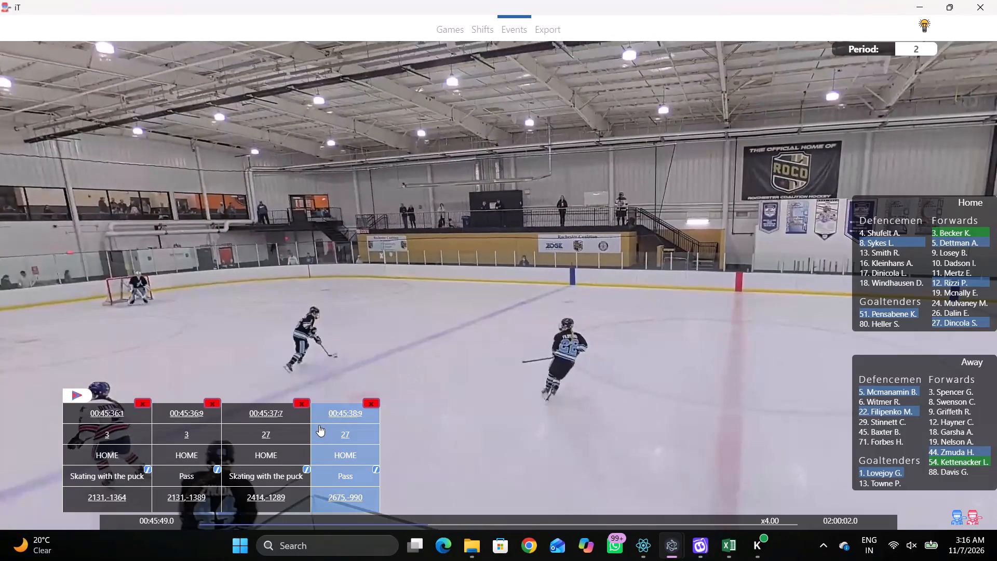
{"action": "left_click", "coordinate": [319, 424]}
{"action": "left_click", "coordinate": [335, 413]}
{"action": "key", "text": "shift+d"}
{"action": "key", "text": "space"}
{"action": "key", "text": "space"}
{"action": "right_click_drag", "start_coordinate": [694, 282], "coordinate": [717, 286]}
{"action": "left_click", "coordinate": [739, 399]}
{"action": "left_click", "coordinate": [881, 411]}
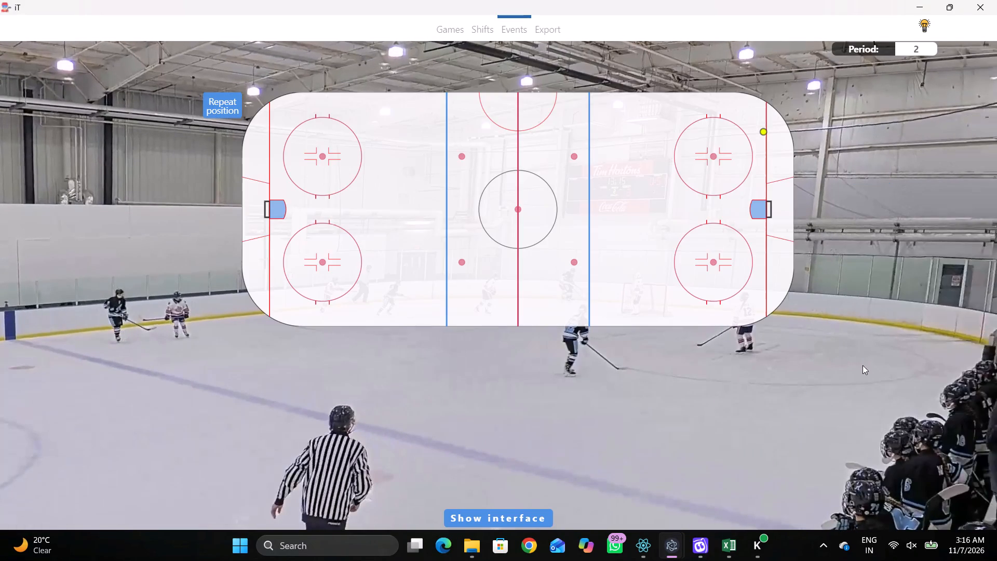
{"action": "left_click", "coordinate": [788, 179]}
Delete the Home 27 Pass event at 00:45:38:9.
{"action": "key", "text": "shift+d"}
{"action": "left_click_drag", "start_coordinate": [285, 398], "coordinate": [280, 401]}
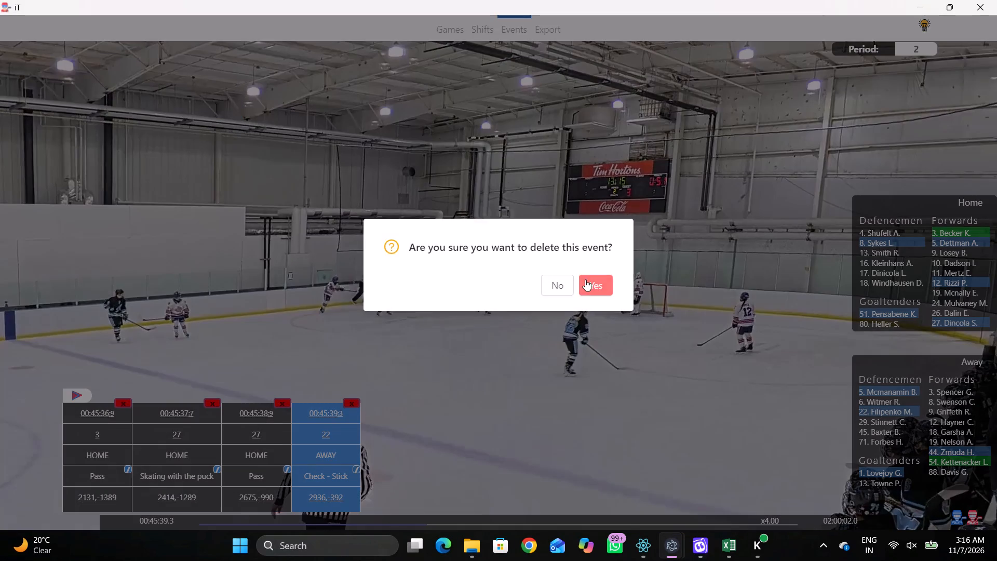
{"action": "left_click", "coordinate": [585, 279]}
{"action": "key", "text": "shift+d"}
Tag a Skating with the puck event by the same player, Away 22, at 00:45:39:9, behind the right net at about 2851,-59.
{"action": "key", "text": "space"}
{"action": "key", "text": "space"}
{"action": "left_click", "coordinate": [706, 289]}
{"action": "right_click", "coordinate": [638, 276]}
{"action": "left_click", "coordinate": [685, 301]}
{"action": "left_click", "coordinate": [862, 173]}
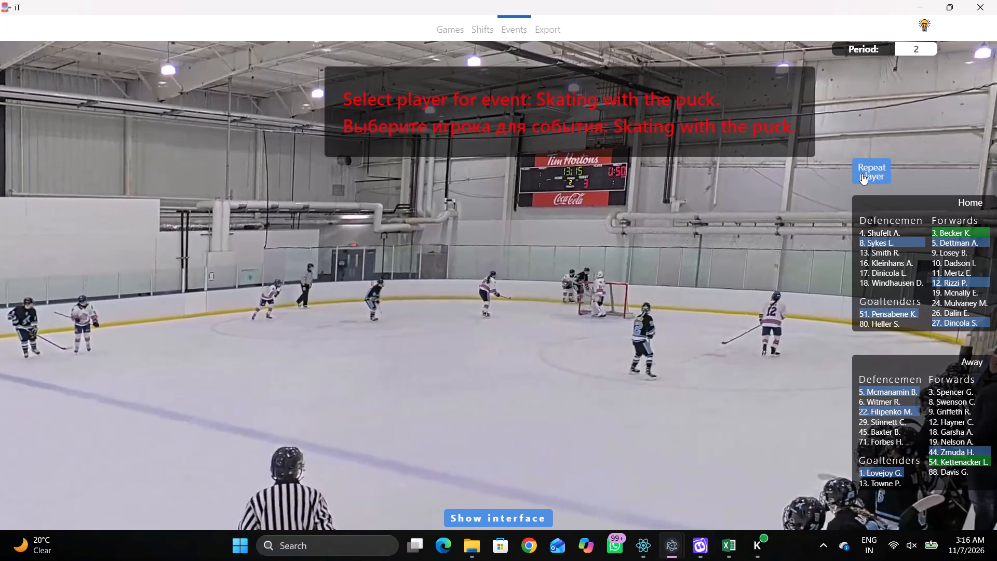
{"action": "left_click", "coordinate": [780, 205]}
Play on to check the puck carrier's number and reassign the Check - Stick event at 00:45:39:3 to Away 44.
{"action": "key", "text": "space"}
{"action": "key", "text": "space"}
{"action": "key", "text": "space"}
{"action": "key", "text": "space"}
{"action": "key", "text": "q"}
{"action": "key", "text": "shift+d"}
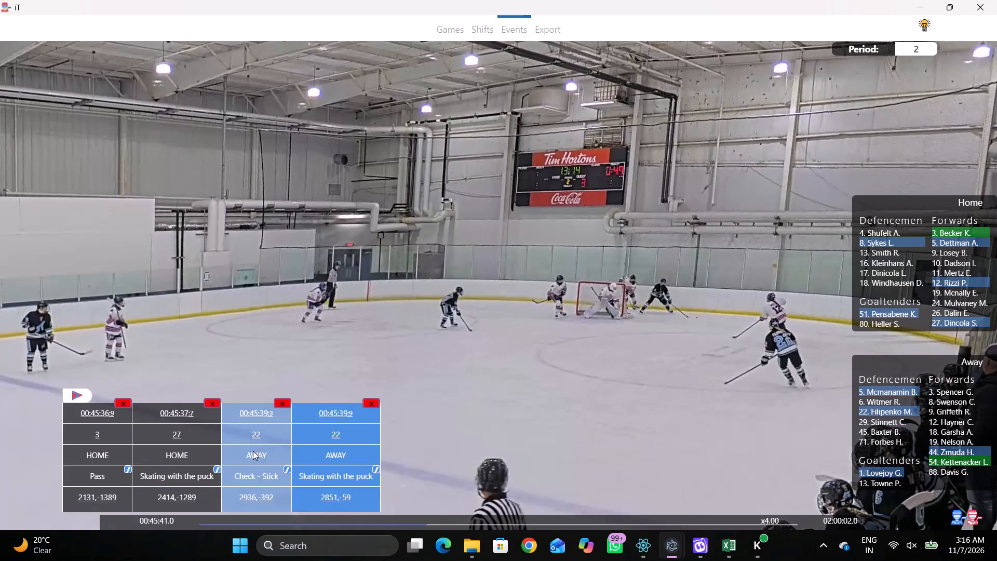
{"action": "left_click", "coordinate": [259, 435]}
{"action": "left_click", "coordinate": [937, 450]}
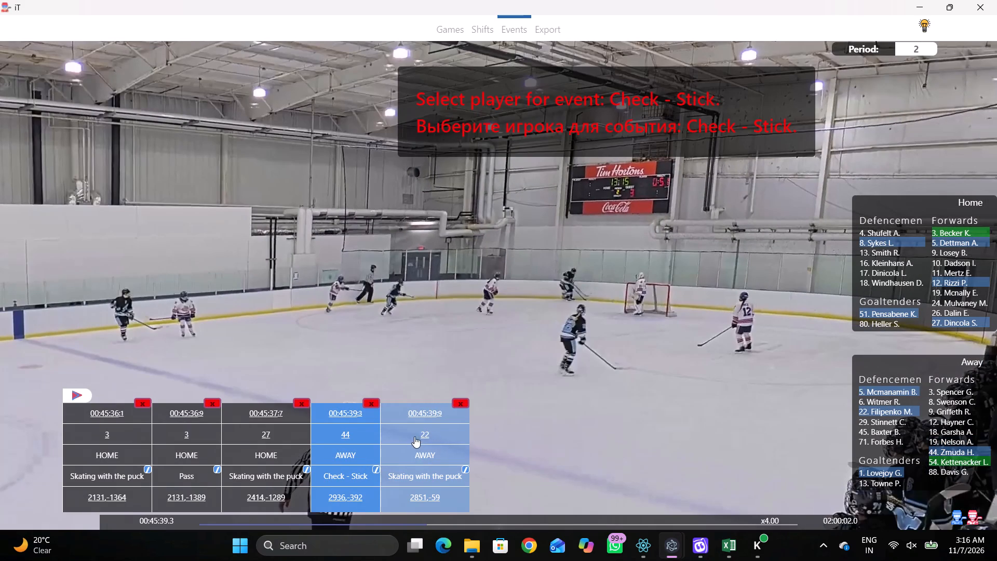
Reassign the Skating with the puck event at 00:45:39:9 to Away 44.
{"action": "left_click", "coordinate": [416, 435]}
{"action": "left_click", "coordinate": [940, 454]}
{"action": "key", "text": "shift+d"}
Tag a Pass by the same player, Away 44, at 00:45:42:5, near the right goal line at about 2774,705.
{"action": "key", "text": "space"}
{"action": "key", "text": "space"}
{"action": "key", "text": "space"}
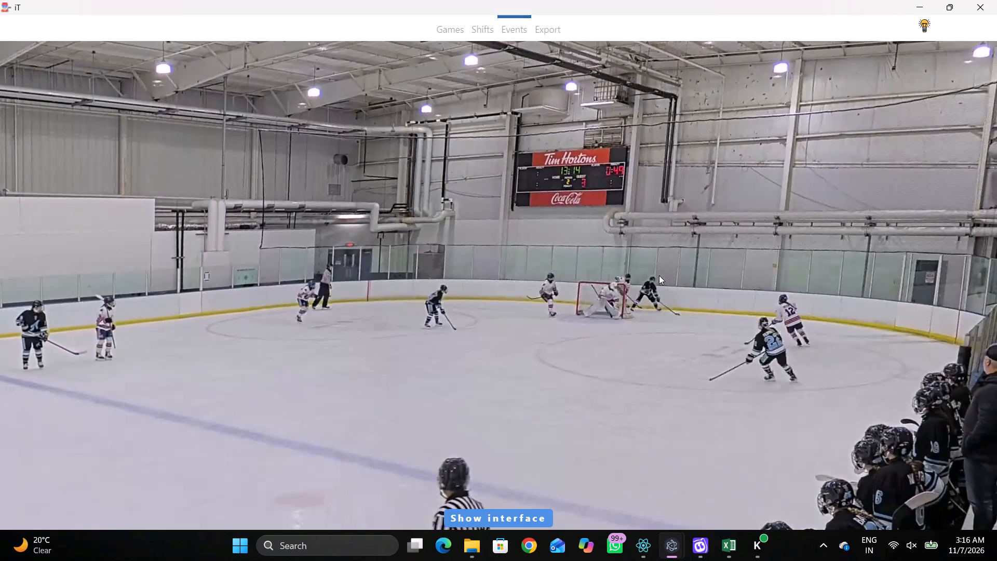
{"action": "key", "text": "space"}
{"action": "type", "text": "r"}
{"action": "key", "text": "space"}
{"action": "key", "text": "space"}
{"action": "key", "text": "space"}
{"action": "key", "text": "space"}
{"action": "right_click", "coordinate": [672, 238]}
{"action": "key", "text": "space"}
{"action": "key", "text": "space"}
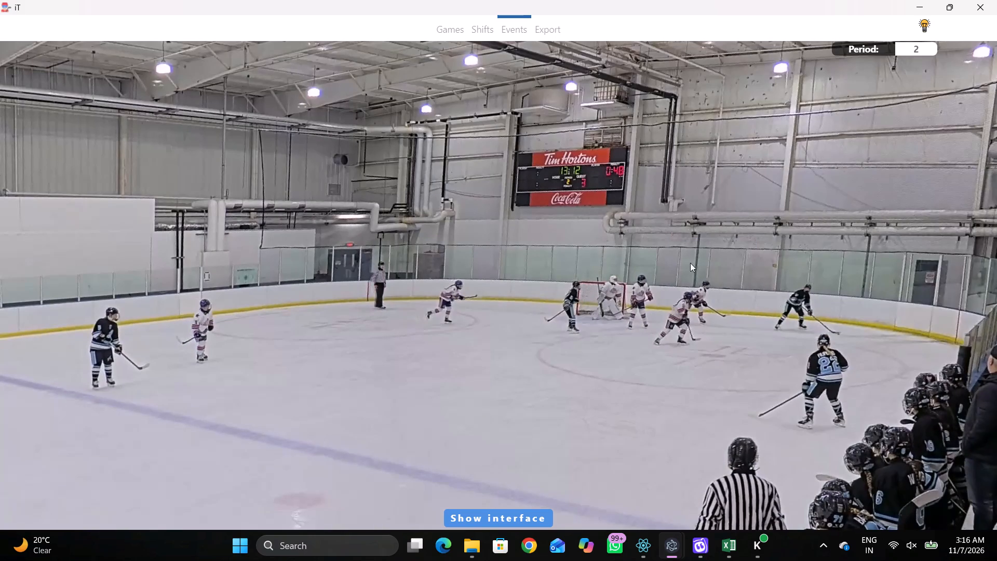
{"action": "key", "text": "shift+d"}
{"action": "type", "text": "D"}
{"action": "key", "text": "space"}
{"action": "key", "text": "space"}
{"action": "right_click", "coordinate": [699, 239]}
{"action": "key", "text": "q"}
{"action": "double_click", "coordinate": [705, 245]}
{"action": "right_click", "coordinate": [705, 243]}
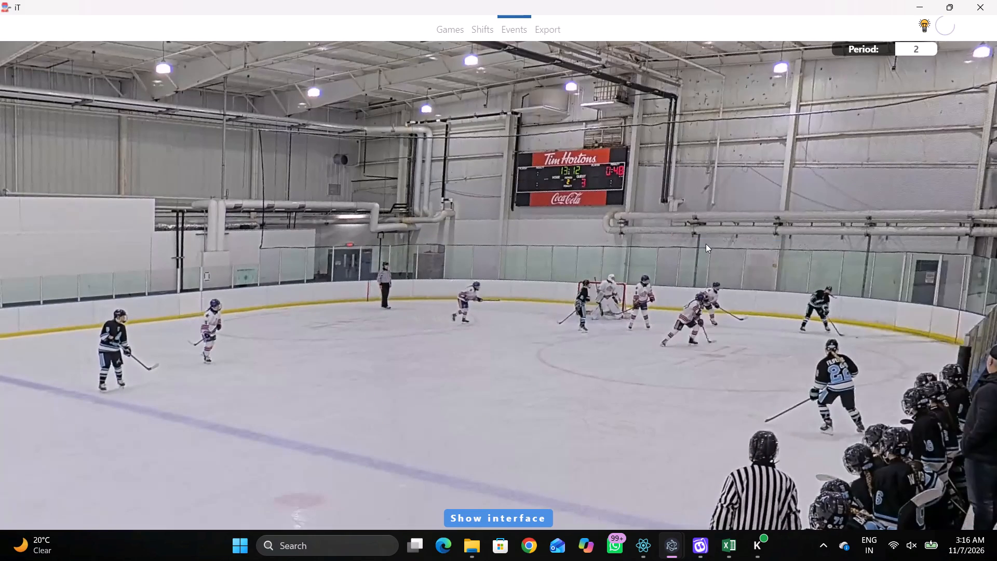
{"action": "left_click", "coordinate": [708, 246]}
{"action": "left_click", "coordinate": [862, 169]}
{"action": "left_click", "coordinate": [773, 264]}
{"action": "key", "text": "shift+d"}
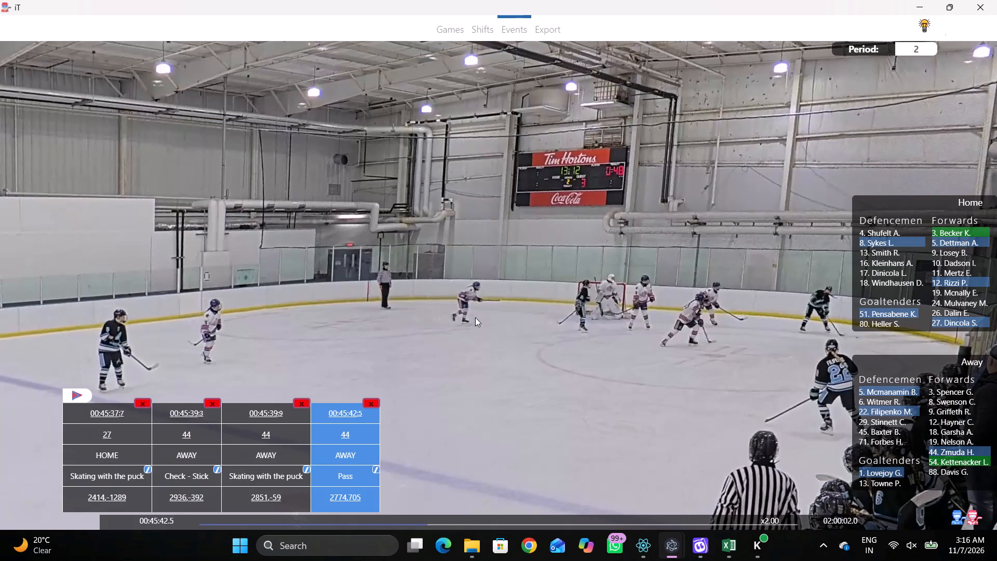
{"action": "key", "text": "shift+d"}
Tag a Skating with the puck event by Away 22 near the lower boards, between the right blue line and the face-off circle.
{"action": "key", "text": "space"}
{"action": "type", "text": "v"}
{"action": "key", "text": "space"}
{"action": "key", "text": "space"}
{"action": "key", "text": "space"}
{"action": "key", "text": "space"}
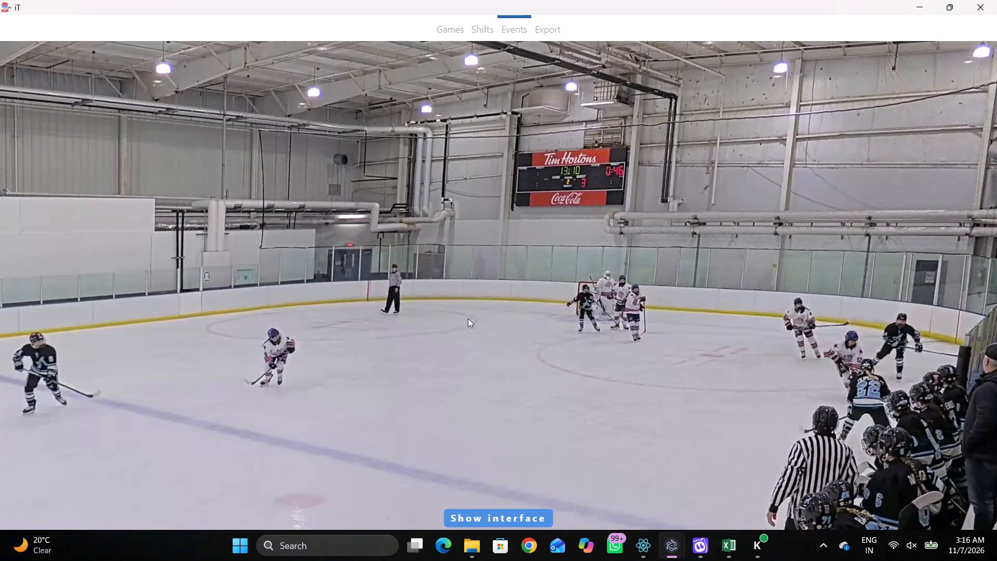
{"action": "key", "text": "space"}
{"action": "key", "text": "space"}
{"action": "key", "text": "space"}
{"action": "key", "text": "q"}
{"action": "right_click", "coordinate": [496, 260]}
{"action": "left_click", "coordinate": [511, 262]}
{"action": "right_click_drag", "start_coordinate": [488, 261], "coordinate": [478, 262]}
{"action": "left_click", "coordinate": [510, 272]}
{"action": "right_click", "coordinate": [500, 274]}
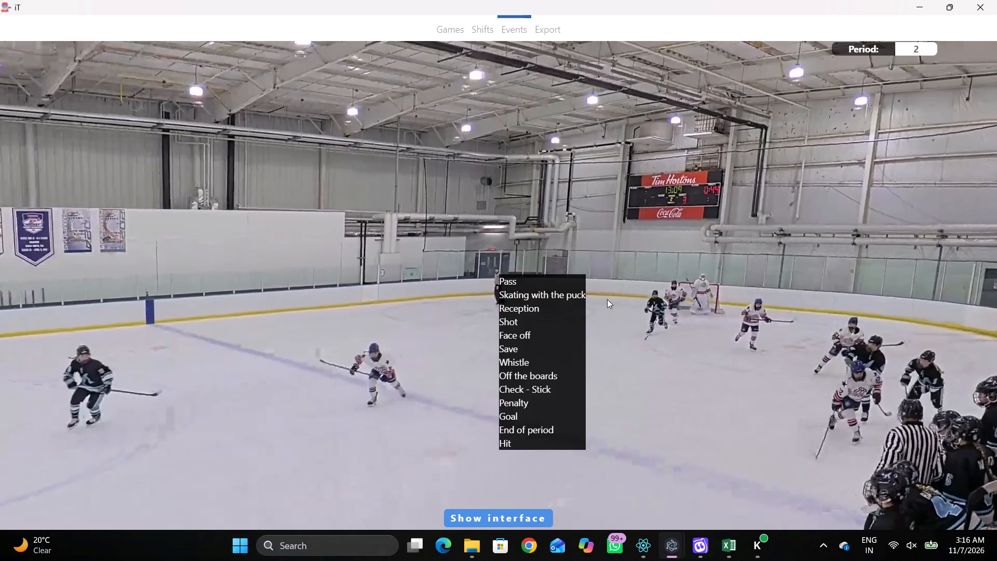
{"action": "left_click", "coordinate": [565, 298]}
{"action": "left_click", "coordinate": [879, 411]}
{"action": "left_click", "coordinate": [652, 310]}
Tag a Pass by the same player, Away 22, inside the edge of the right zone's lower face-off circle.
{"action": "key", "text": "space"}
{"action": "key", "text": "space"}
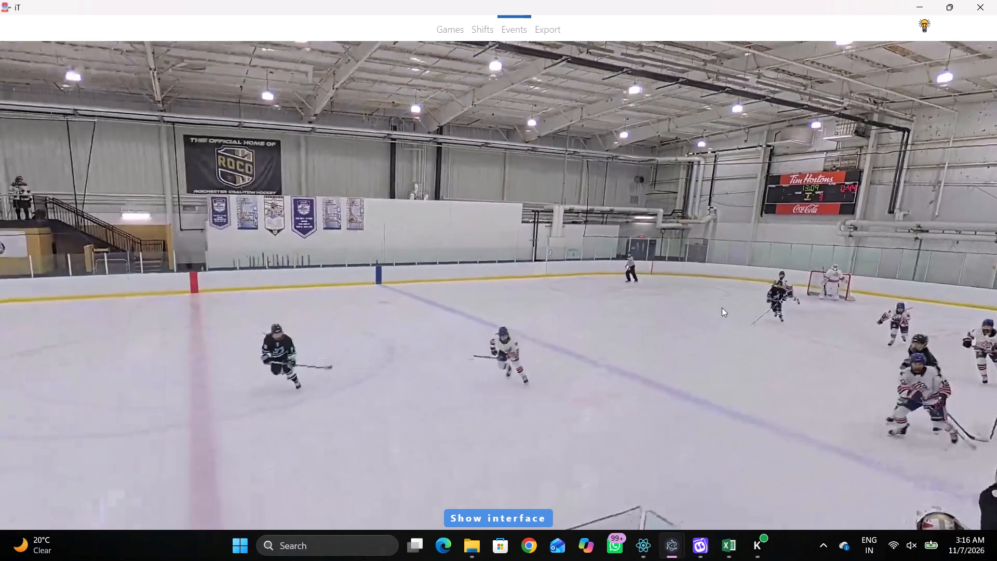
{"action": "key", "text": "space"}
{"action": "key", "text": "space"}
{"action": "left_click", "coordinate": [704, 234]}
{"action": "right_click", "coordinate": [687, 231]}
{"action": "left_click", "coordinate": [688, 239]}
{"action": "left_click", "coordinate": [880, 169]}
{"action": "left_click_drag", "start_coordinate": [685, 278], "coordinate": [682, 284]}
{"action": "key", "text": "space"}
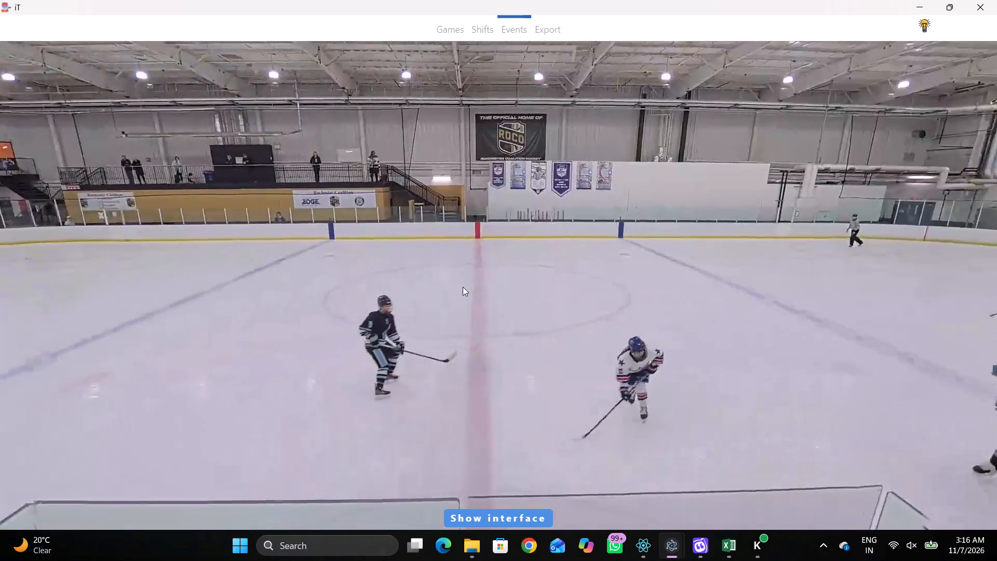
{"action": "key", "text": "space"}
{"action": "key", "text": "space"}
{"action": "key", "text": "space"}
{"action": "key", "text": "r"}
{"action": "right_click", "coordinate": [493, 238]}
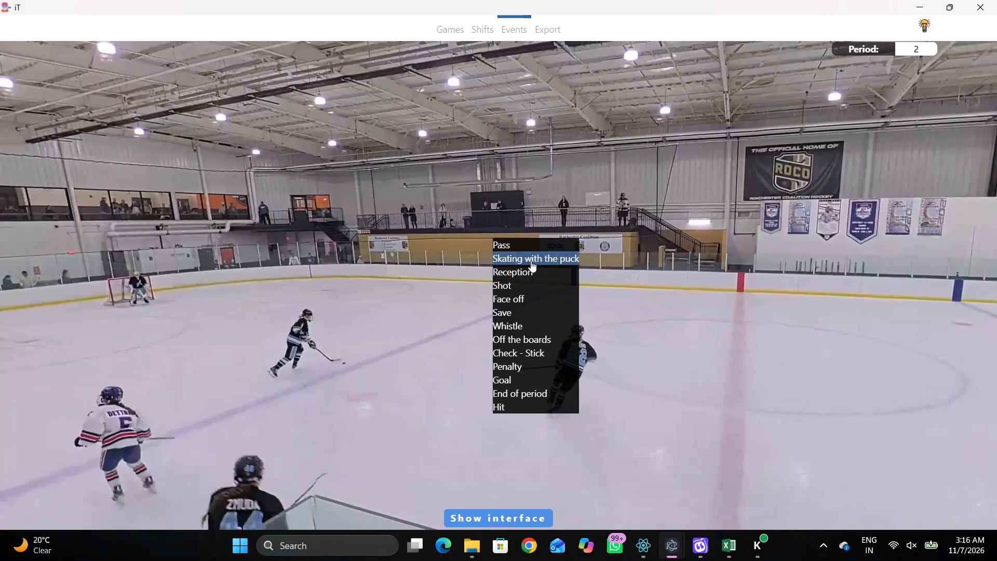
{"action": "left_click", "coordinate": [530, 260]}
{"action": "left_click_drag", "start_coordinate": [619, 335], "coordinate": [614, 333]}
Tag a Pass by Away 5 in the left zone, just inside the blue line and slightly below the middle of the rink.
{"action": "key", "text": "space"}
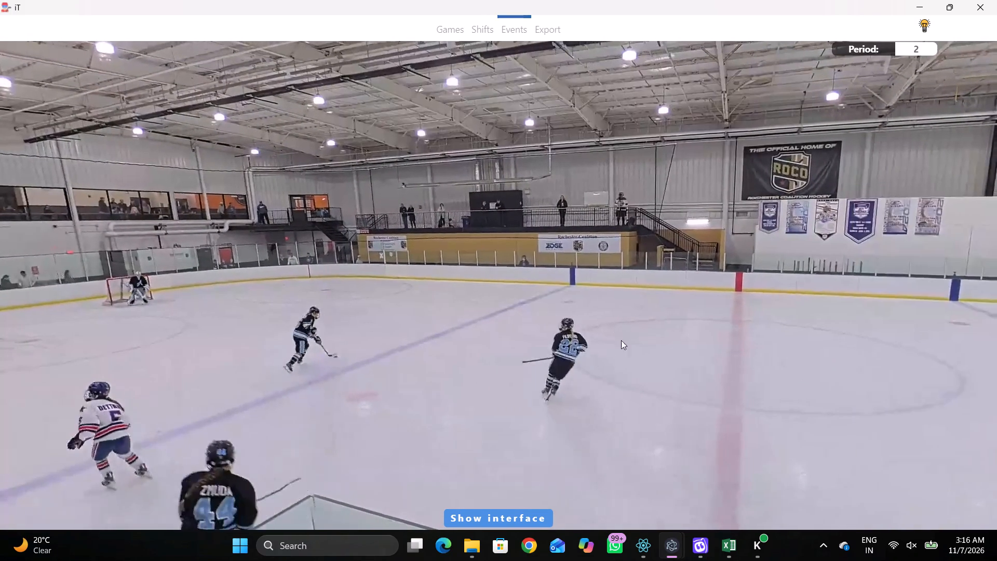
{"action": "key", "text": "space"}
{"action": "right_click", "coordinate": [621, 284]}
{"action": "key", "text": "q"}
{"action": "type", "text": "qq"}
{"action": "left_click", "coordinate": [640, 288]}
{"action": "right_click", "coordinate": [635, 283]}
{"action": "left_click", "coordinate": [642, 286]}
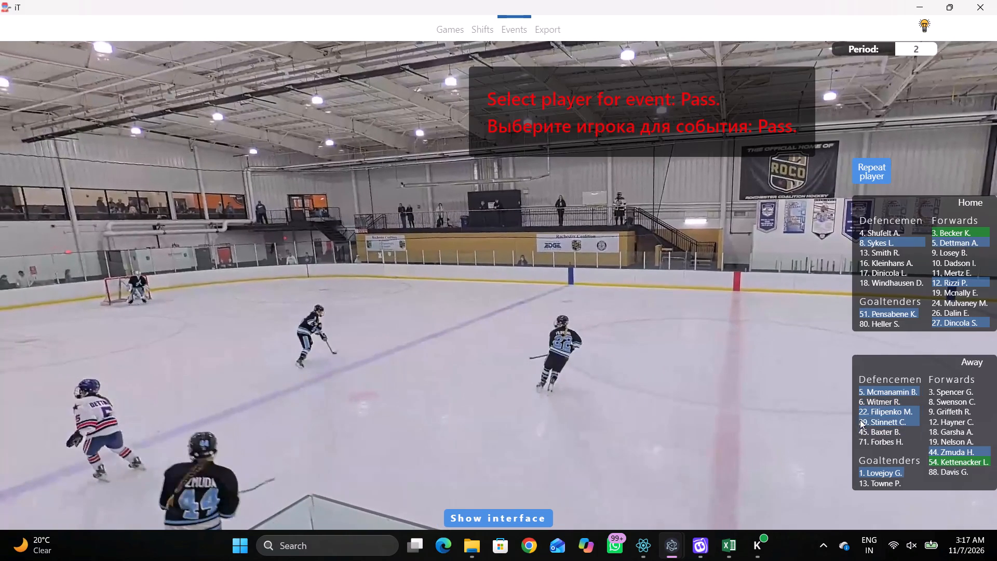
{"action": "left_click", "coordinate": [866, 389]}
{"action": "left_click", "coordinate": [415, 235]}
Tag a Skating with the puck event by Away 22 in the neutral zone, near the upper-left face-off dot.
{"action": "key", "text": "space"}
{"action": "key", "text": "space"}
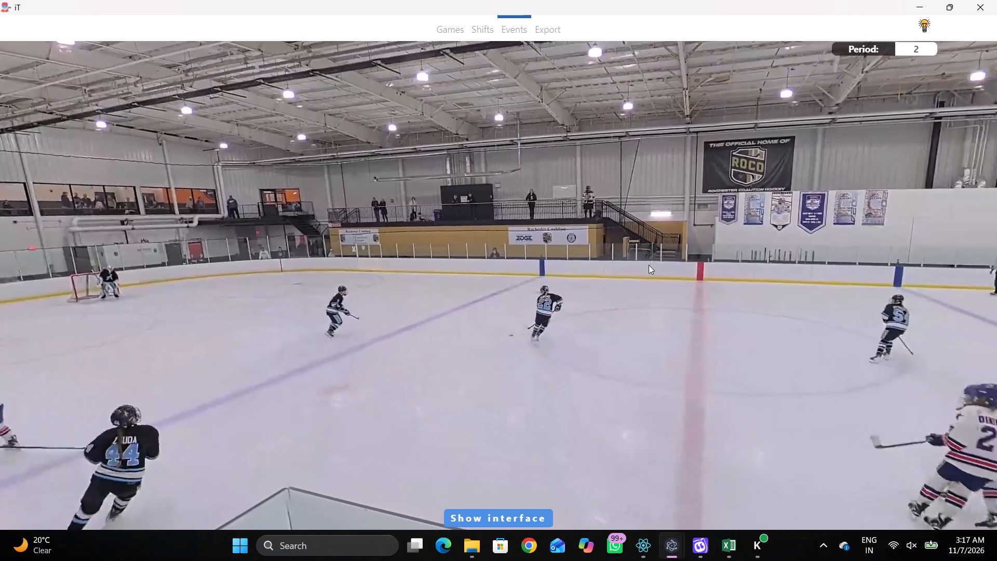
{"action": "key", "text": "space"}
{"action": "key", "text": "space"}
{"action": "right_click_drag", "start_coordinate": [610, 178], "coordinate": [611, 170]}
{"action": "left_click", "coordinate": [657, 201]}
{"action": "right_click_drag", "start_coordinate": [782, 212], "coordinate": [757, 239]}
{"action": "left_click", "coordinate": [842, 247]}
{"action": "right_click_drag", "start_coordinate": [664, 222], "coordinate": [645, 222]}
{"action": "left_click", "coordinate": [722, 249]}
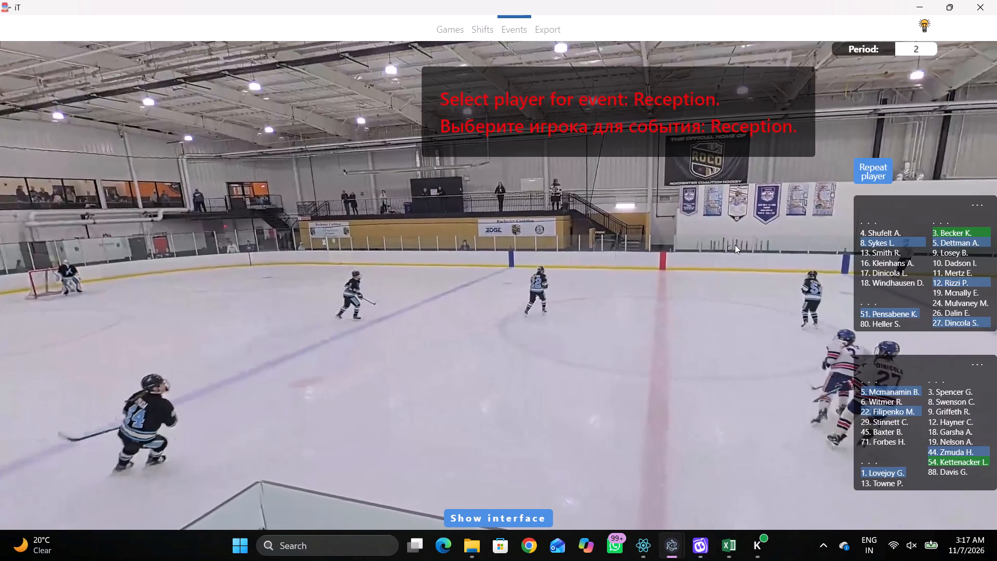
{"action": "right_click_drag", "start_coordinate": [688, 237], "coordinate": [691, 247]}
{"action": "left_click", "coordinate": [764, 260]}
{"action": "left_click", "coordinate": [879, 406]}
{"action": "left_click", "coordinate": [480, 162]}
Tag a Pass by the same player, Away 22, along the upper boards between the right blue line and the face-off circle.
{"action": "key", "text": "space"}
{"action": "key", "text": "space"}
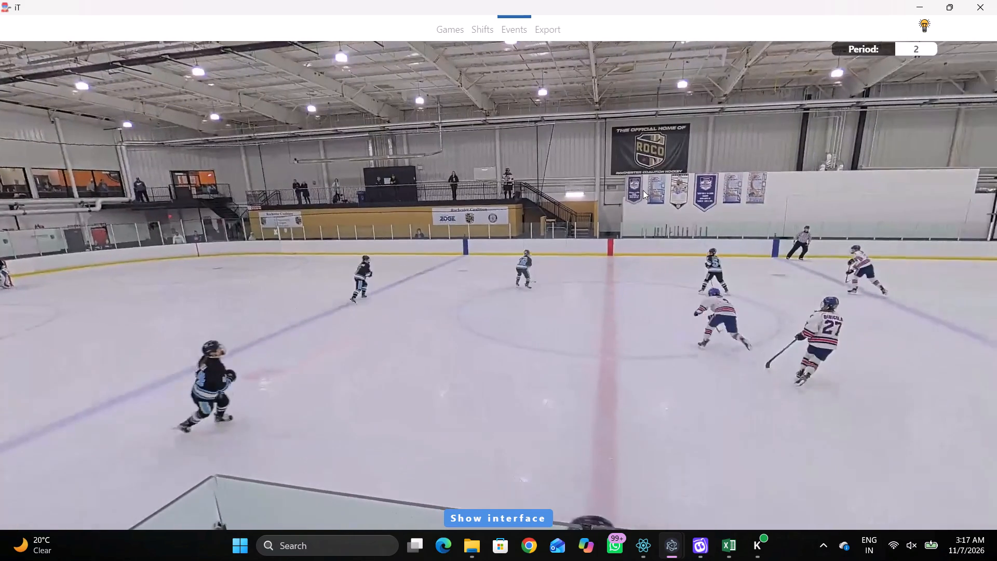
{"action": "key", "text": "space"}
{"action": "key", "text": "space"}
{"action": "key", "text": "space"}
{"action": "key", "text": "space"}
{"action": "key", "text": "space"}
{"action": "key", "text": "space"}
{"action": "key", "text": "space"}
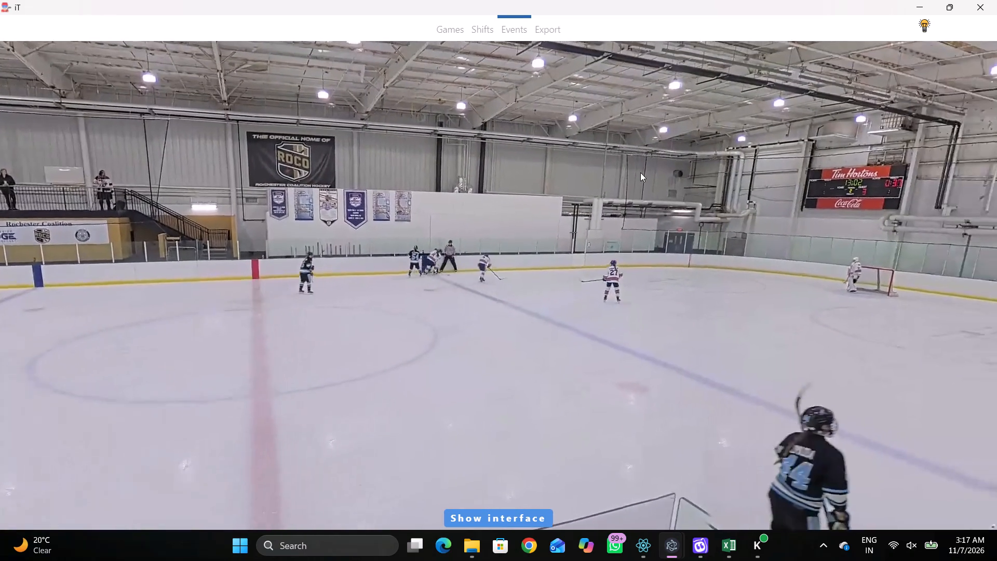
{"action": "key", "text": "space"}
{"action": "key", "text": "q"}
{"action": "right_click", "coordinate": [618, 122]}
{"action": "left_click", "coordinate": [622, 115]}
{"action": "right_click", "coordinate": [637, 218]}
{"action": "left_click", "coordinate": [641, 216]}
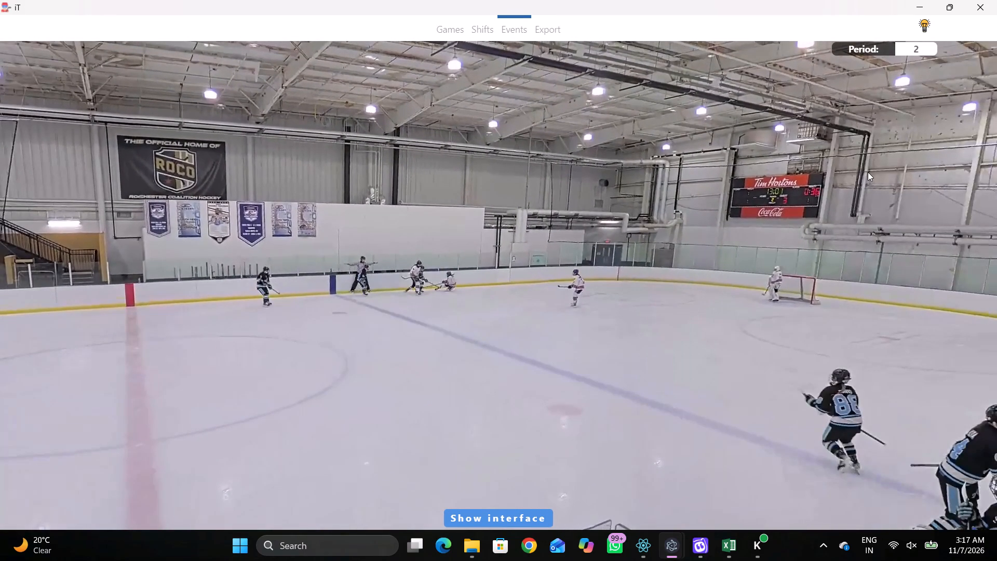
{"action": "right_click_drag", "start_coordinate": [757, 165], "coordinate": [731, 167]}
{"action": "left_click", "coordinate": [736, 171]}
{"action": "left_click", "coordinate": [867, 164]}
{"action": "left_click_drag", "start_coordinate": [642, 119], "coordinate": [639, 111]}
Tag a Skating with the puck event by Home 27 along the upper boards, above the right zone's upper face-off circle.
{"action": "key", "text": "space"}
{"action": "key", "text": "v"}
{"action": "key", "text": "space"}
{"action": "key", "text": "space"}
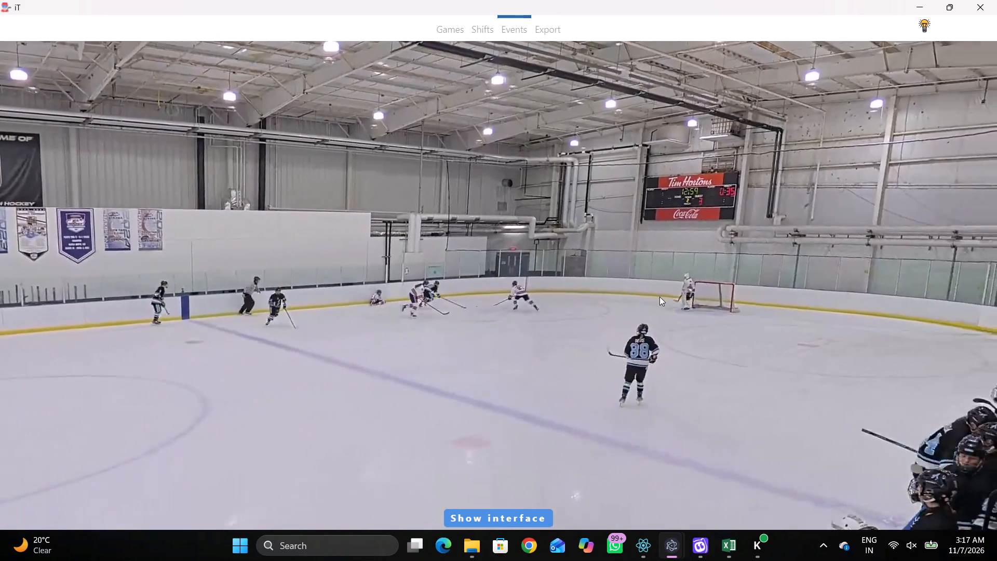
{"action": "key", "text": "space"}
{"action": "right_click", "coordinate": [649, 231]}
{"action": "key", "text": "q"}
{"action": "left_click", "coordinate": [661, 238]}
{"action": "right_click", "coordinate": [646, 237]}
{"action": "left_click", "coordinate": [677, 258]}
{"action": "left_click", "coordinate": [871, 265]}
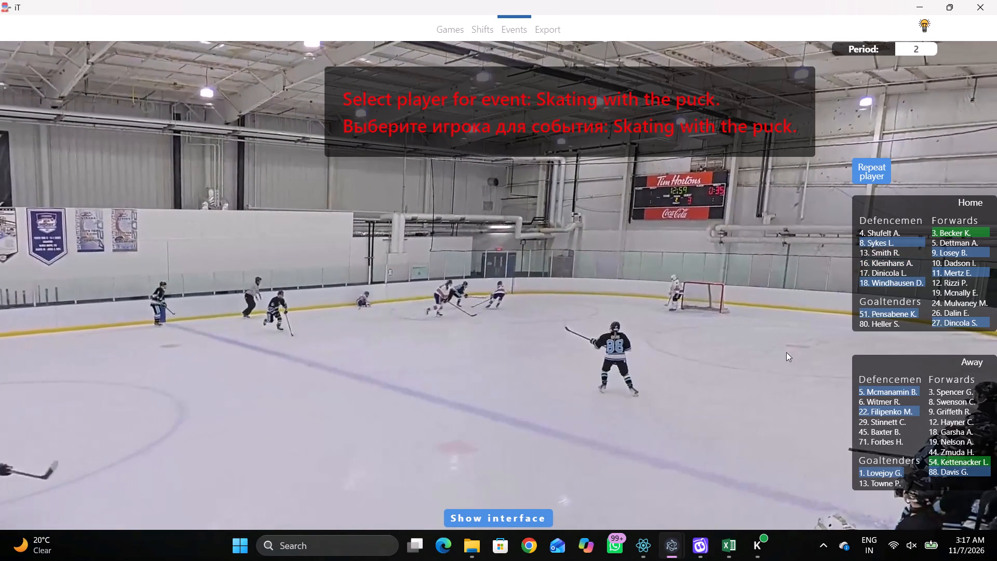
{"action": "left_click", "coordinate": [953, 323]}
{"action": "left_click", "coordinate": [693, 115]}
{"action": "key", "text": "r"}
Tag a Pass by the same player, Home 27, at the upper boards of the right zone, shortly before the goal line.
{"action": "key", "text": "space"}
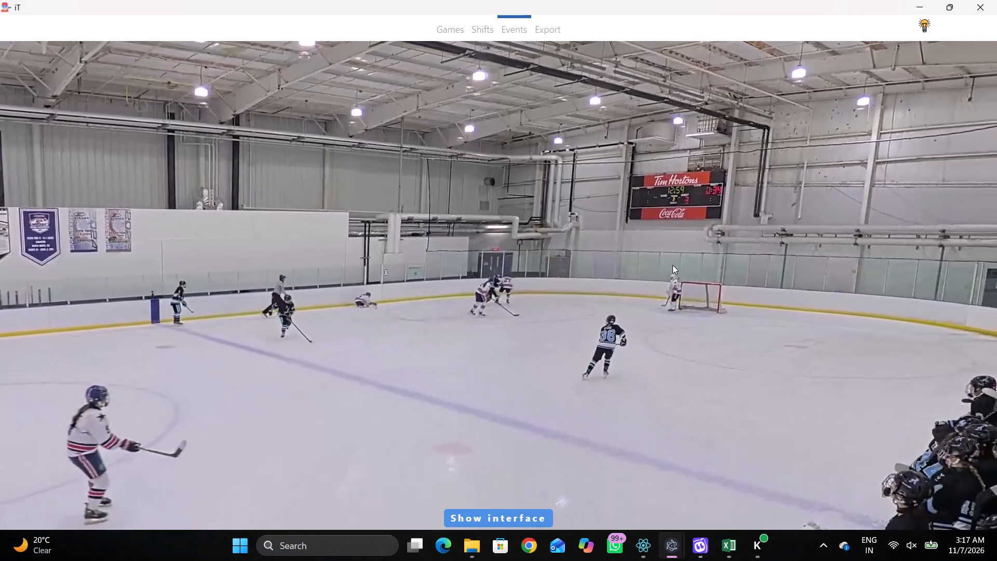
{"action": "key", "text": "space"}
{"action": "key", "text": "space"}
{"action": "key", "text": "space"}
{"action": "key", "text": "space"}
{"action": "key", "text": "space"}
{"action": "key", "text": "space"}
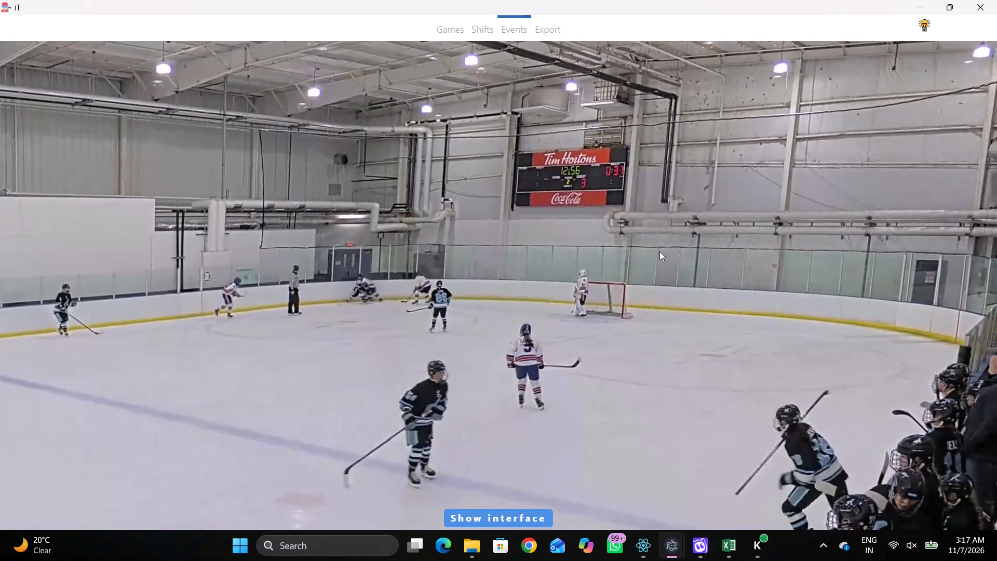
{"action": "key", "text": "space"}
{"action": "right_click", "coordinate": [654, 241]}
{"action": "left_click", "coordinate": [660, 239]}
{"action": "left_click", "coordinate": [854, 175]}
{"action": "left_click", "coordinate": [749, 109]}
Tag a Skating with the puck event by Home 8 in the right zone's upper corner, near the goal line.
{"action": "key", "text": "space"}
{"action": "key", "text": "space"}
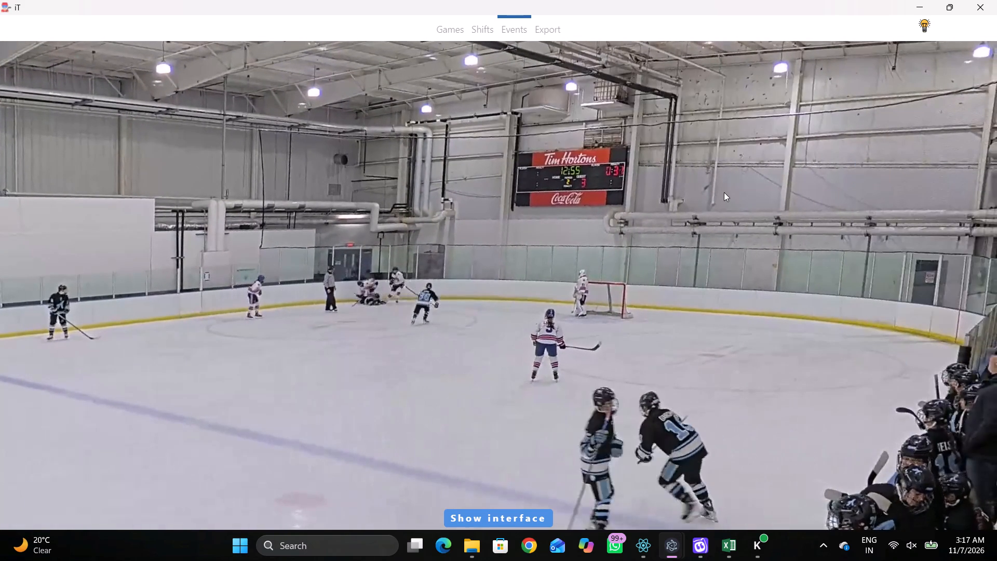
{"action": "key", "text": "space"}
{"action": "key", "text": "space"}
{"action": "key", "text": "space"}
{"action": "key", "text": "space"}
{"action": "key", "text": "space"}
{"action": "key", "text": "space"}
{"action": "type", "text": "q"}
{"action": "key", "text": "q"}
{"action": "right_click_drag", "start_coordinate": [646, 208], "coordinate": [624, 208]}
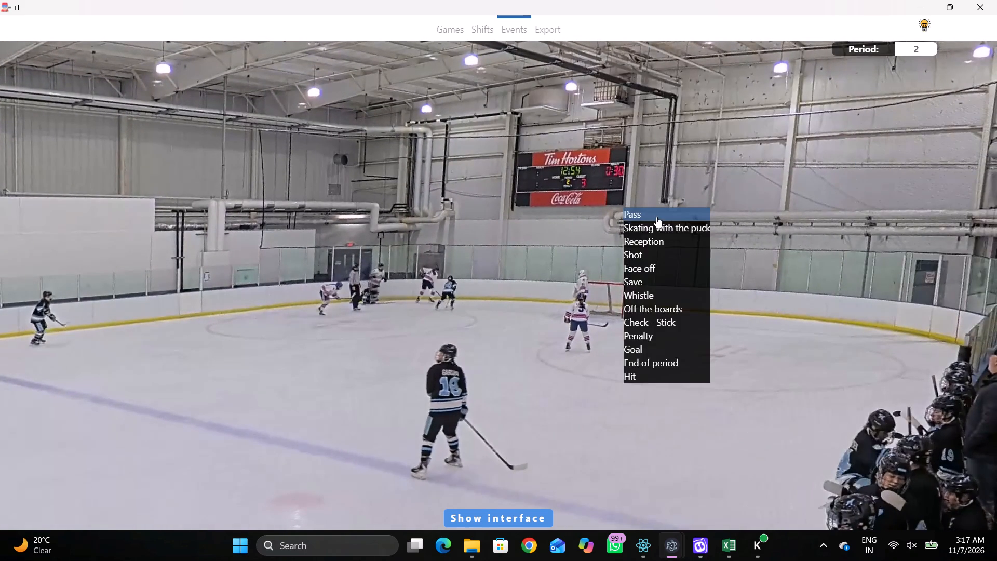
{"action": "left_click", "coordinate": [656, 217]}
{"action": "right_click_drag", "start_coordinate": [612, 211], "coordinate": [594, 211]}
{"action": "left_click", "coordinate": [657, 236]}
{"action": "left_click", "coordinate": [859, 243]}
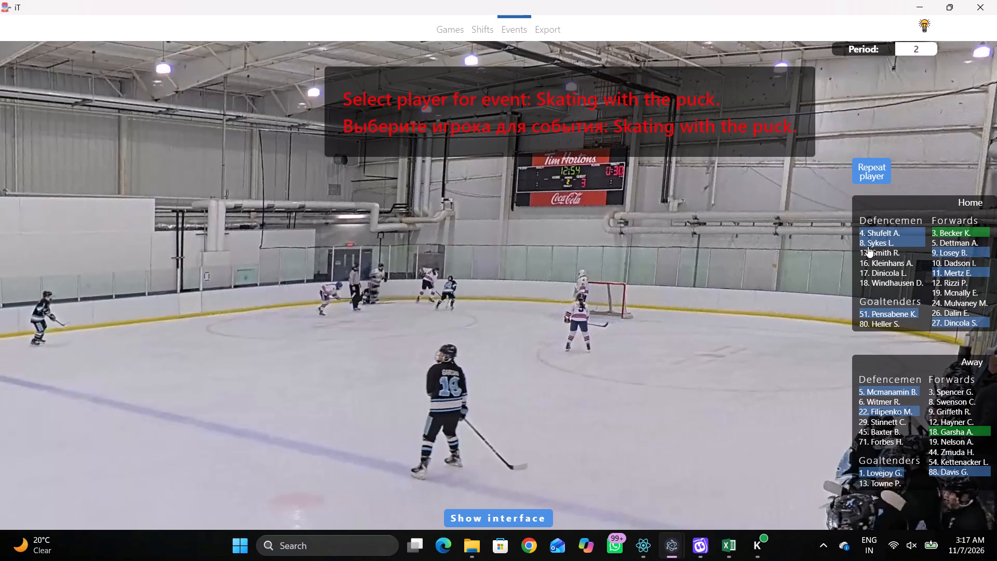
{"action": "left_click", "coordinate": [866, 236]}
{"action": "left_click", "coordinate": [873, 239]}
{"action": "left_click", "coordinate": [760, 136]}
Tag a Pass by the same player, Home 8, in the right zone's upper corner, just behind the goal line.
{"action": "key", "text": "space"}
{"action": "key", "text": "space"}
{"action": "key", "text": "space"}
{"action": "key", "text": "space"}
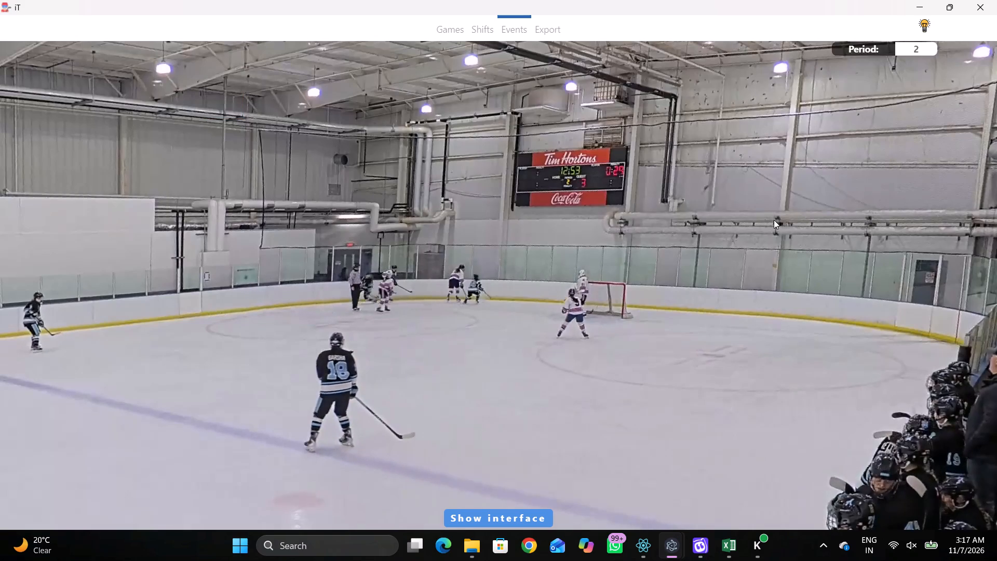
{"action": "key", "text": "space"}
{"action": "key", "text": "space"}
{"action": "right_click", "coordinate": [779, 195]}
{"action": "left_click", "coordinate": [805, 192]}
{"action": "right_click", "coordinate": [772, 151]}
{"action": "left_click", "coordinate": [802, 155]}
{"action": "left_click", "coordinate": [872, 165]}
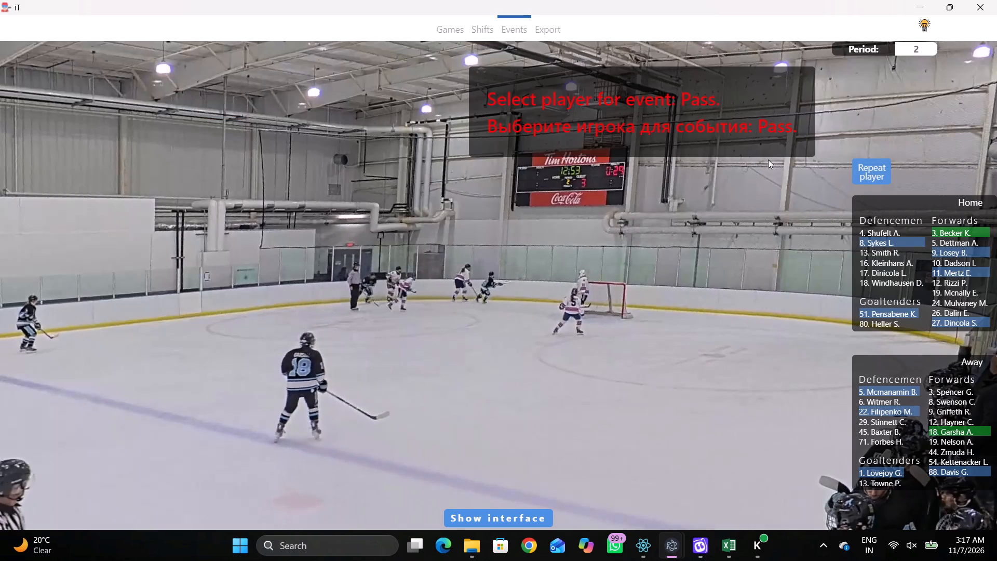
{"action": "left_click", "coordinate": [775, 149]}
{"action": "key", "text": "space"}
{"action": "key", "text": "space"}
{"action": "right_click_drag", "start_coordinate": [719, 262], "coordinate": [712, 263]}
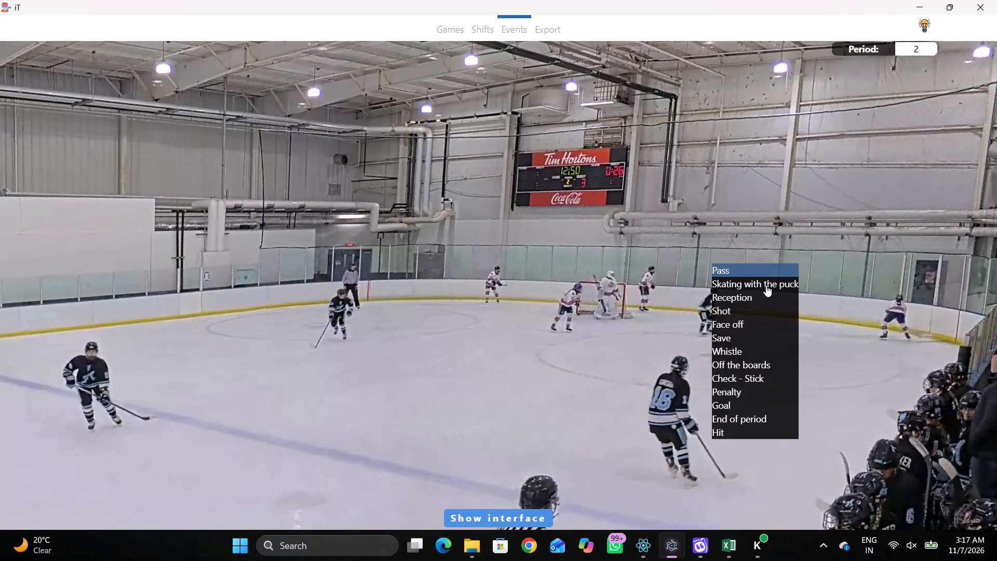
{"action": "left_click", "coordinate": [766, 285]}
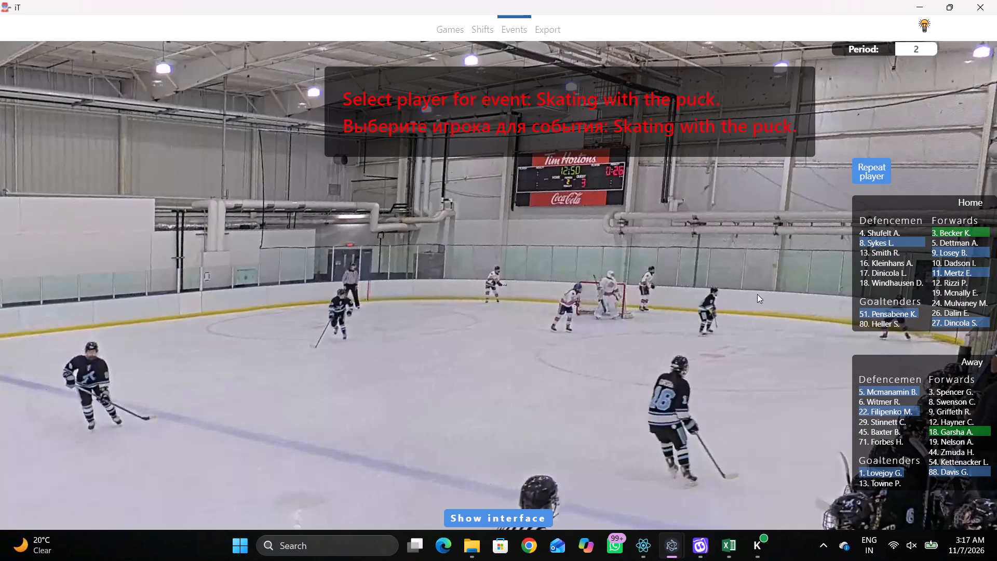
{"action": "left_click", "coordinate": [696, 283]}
Step the footage back to about 00:45:59 and examine which home skaters are on the ice against the listed lineup.
{"action": "key", "text": "q"}
{"action": "key", "text": "q"}
{"action": "key", "text": "q"}
{"action": "key", "text": "q"}
{"action": "key", "text": "q"}
{"action": "key", "text": "q"}
{"action": "key", "text": "q"}
{"action": "key", "text": "q"}
{"action": "key", "text": "q"}
{"action": "key", "text": "q"}
{"action": "key", "text": "q"}
{"action": "type", "text": "qq"}
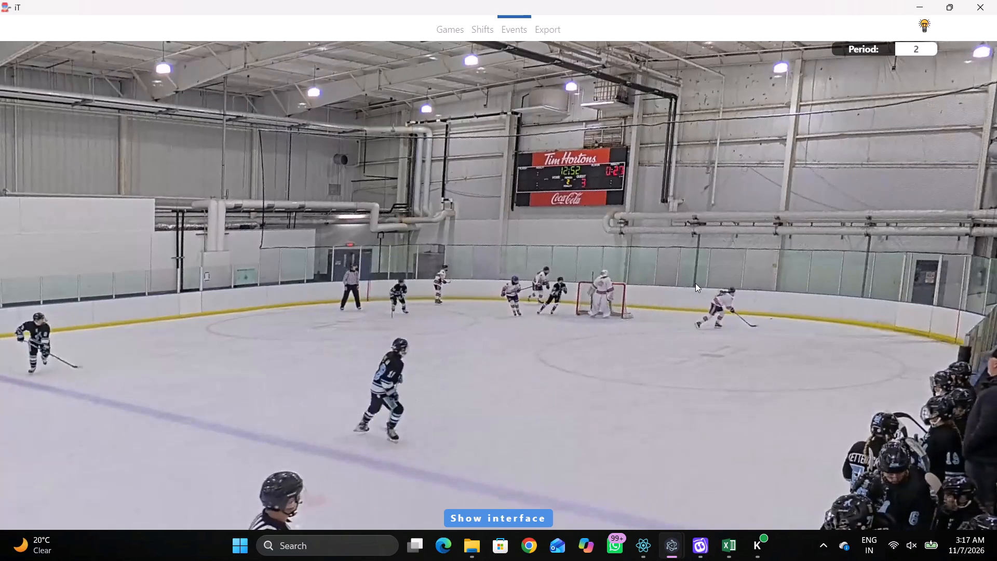
{"action": "type", "text": "qqq qqqqD"}
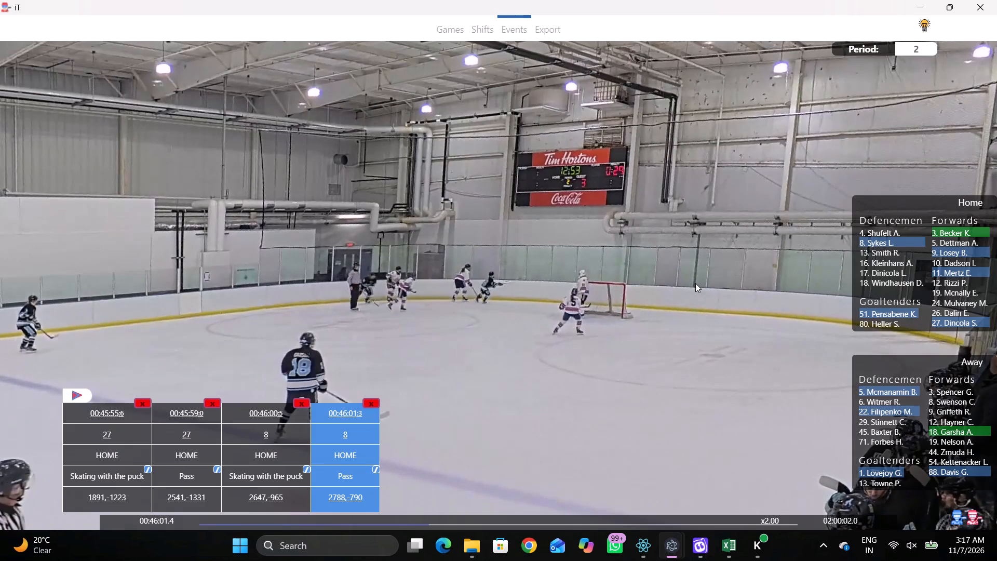
{"action": "key", "text": "q"}
{"action": "key", "text": "q"}
{"action": "key", "text": "q"}
{"action": "key", "text": "q"}
{"action": "key", "text": "q"}
{"action": "key", "text": "q"}
{"action": "key", "text": "q"}
{"action": "key", "text": "q"}
{"action": "key", "text": "q"}
{"action": "type", "text": "qqqqqqqqqq"}
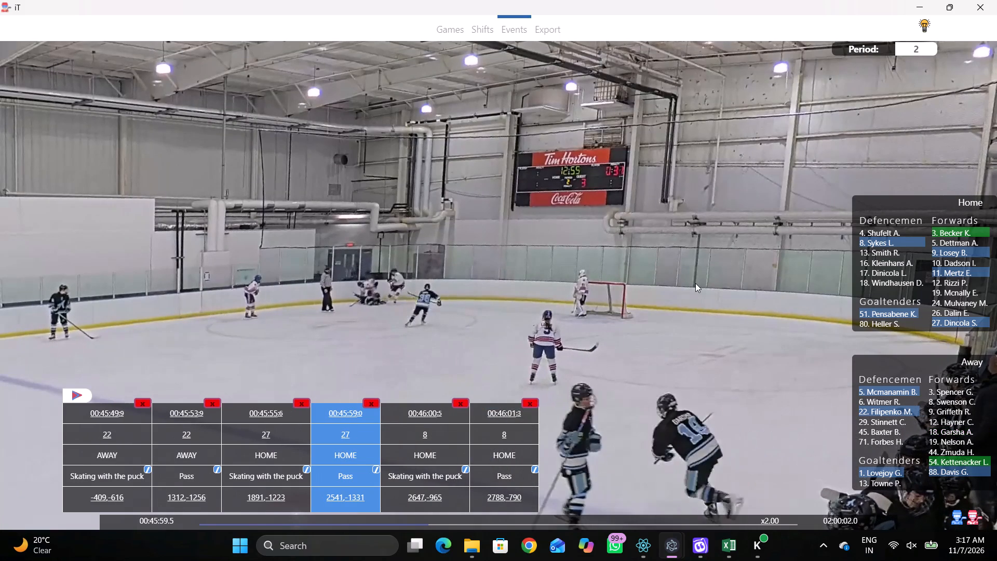
{"action": "key", "text": "q"}
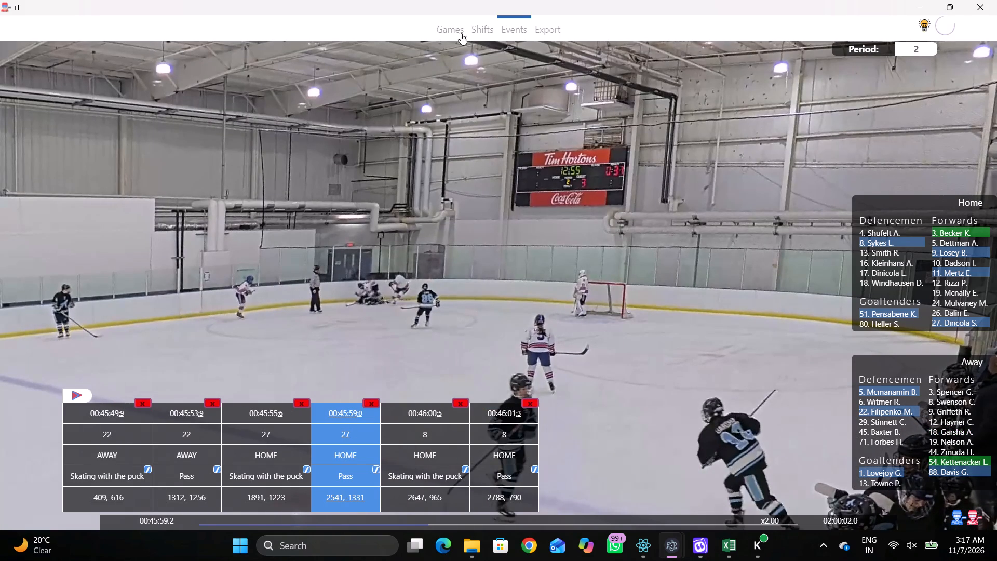
Set the first Forward to 5 in the home shifts starting at 00:45:53.9, 00:45:52.2 and 00:46:17.0.
{"action": "left_click", "coordinate": [488, 30]}
{"action": "left_click", "coordinate": [670, 389]}
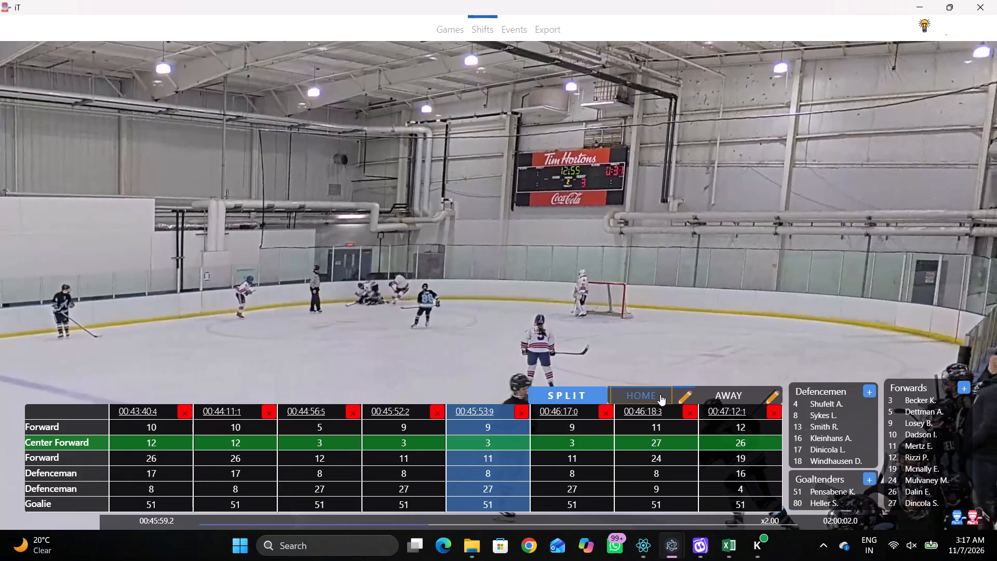
{"action": "left_click", "coordinate": [493, 425]}
{"action": "left_click", "coordinate": [900, 416]}
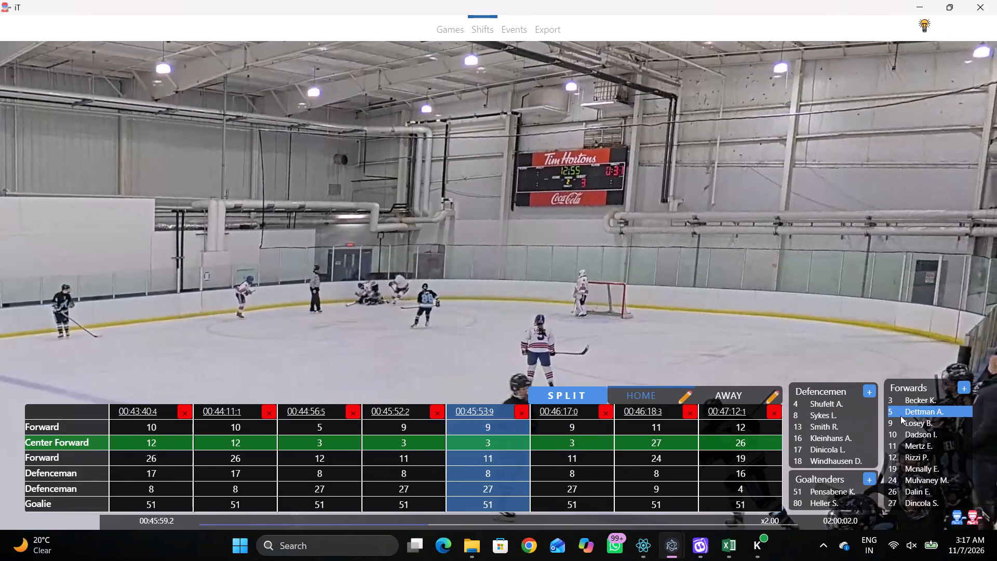
{"action": "left_click", "coordinate": [565, 420]}
{"action": "left_click", "coordinate": [421, 420]}
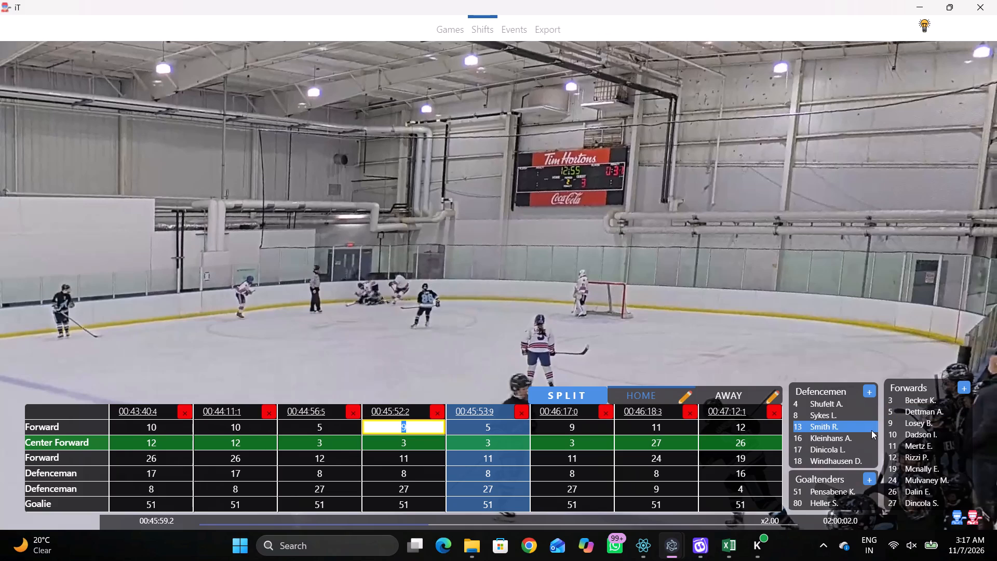
{"action": "left_click", "coordinate": [898, 413]}
{"action": "left_click", "coordinate": [600, 421]}
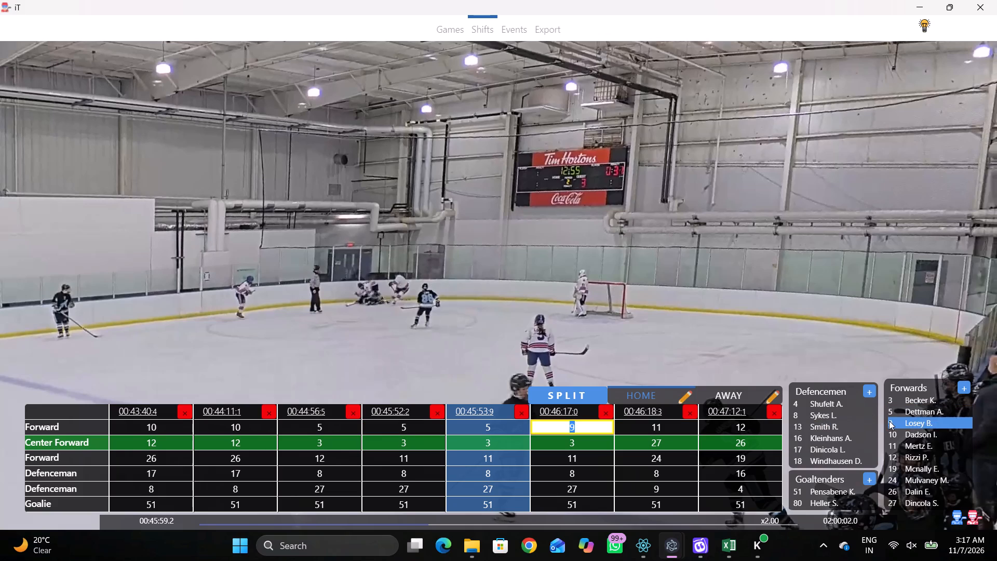
{"action": "left_click", "coordinate": [896, 410]}
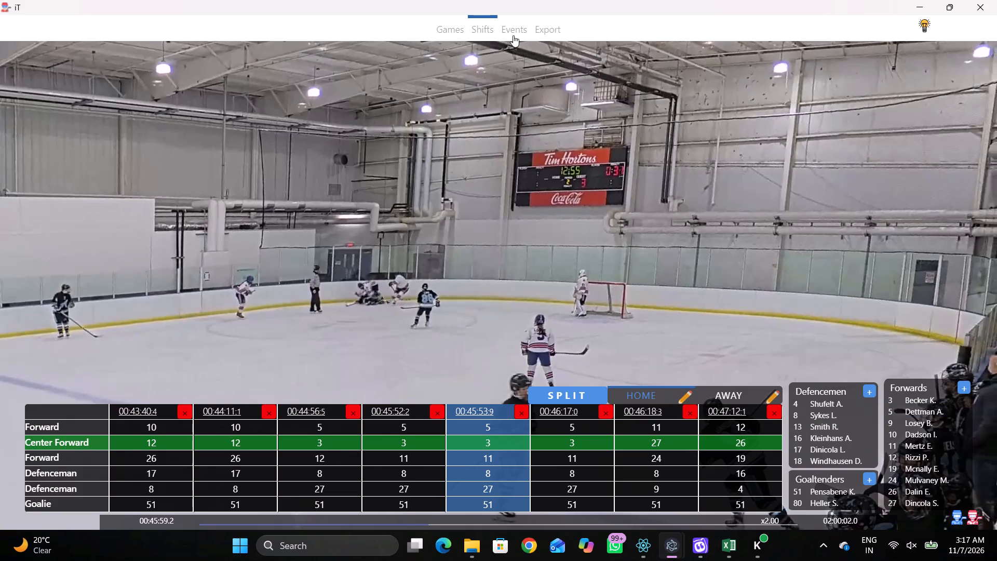
Return to event tagging and tag a Skating with the puck event by Home 5 behind the right goal line, below the net.
{"action": "left_click", "coordinate": [513, 35]}
{"action": "left_click", "coordinate": [622, 220]}
{"action": "left_click", "coordinate": [487, 423]}
{"action": "key", "text": "shift+d"}
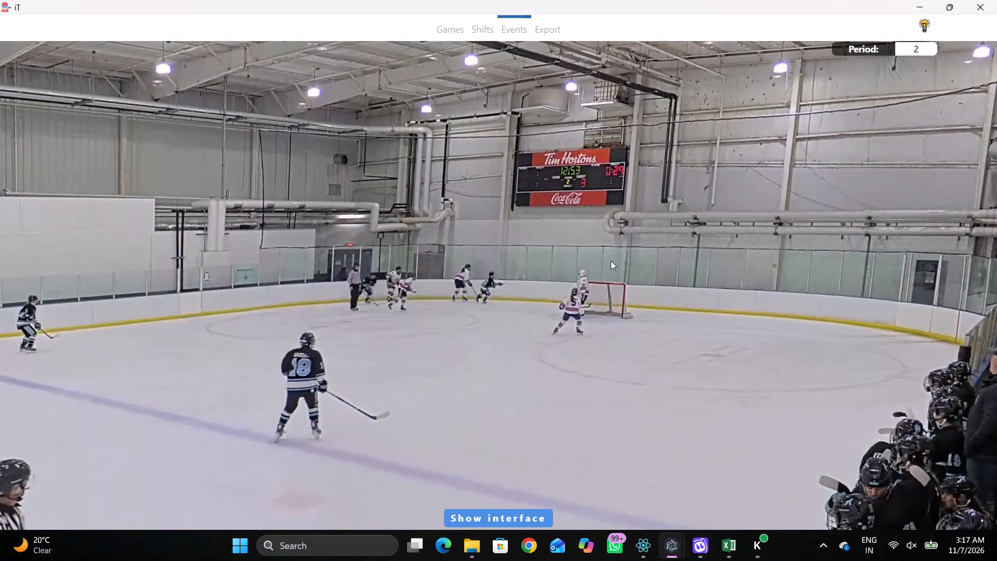
{"action": "key", "text": "space"}
{"action": "key", "text": "v"}
{"action": "key", "text": "space"}
{"action": "right_click", "coordinate": [629, 304]}
{"action": "key", "text": "space"}
{"action": "key", "text": "space"}
{"action": "right_click", "coordinate": [635, 277]}
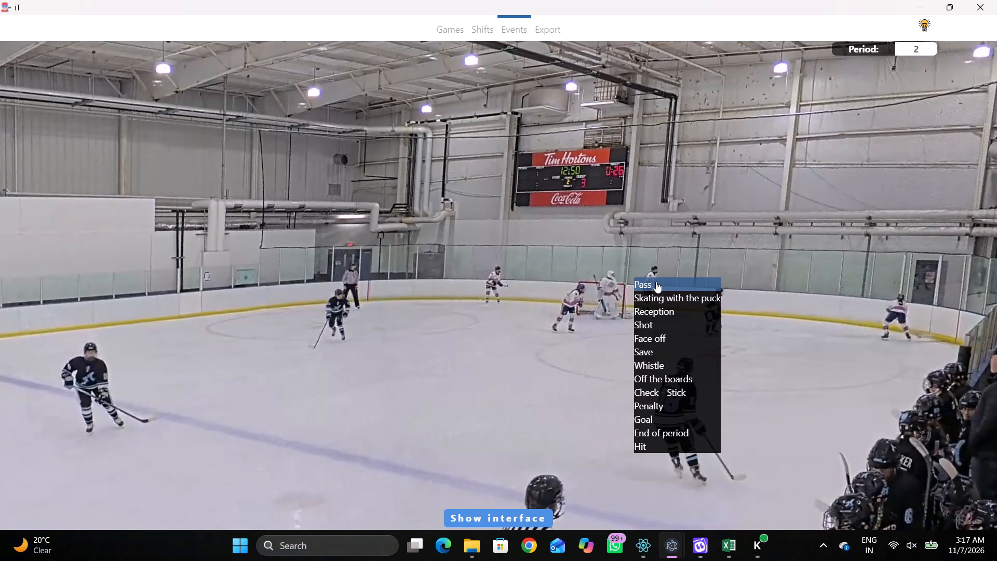
{"action": "left_click", "coordinate": [673, 297]}
{"action": "left_click", "coordinate": [934, 243]}
{"action": "left_click", "coordinate": [784, 253]}
Tag a Pass by the same player, Home 5, near the right goal line, below the net.
{"action": "key", "text": "space"}
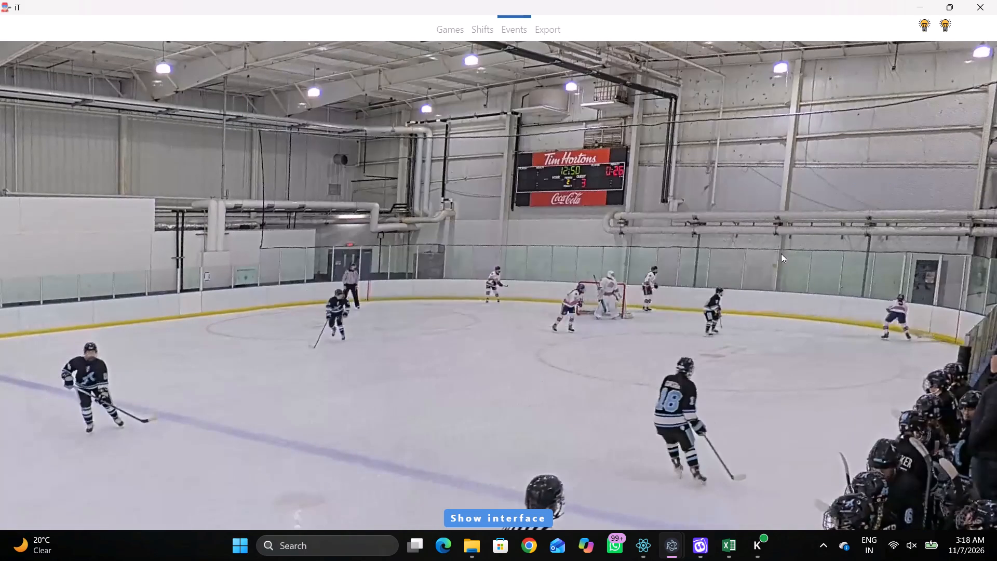
{"action": "key", "text": "space"}
{"action": "right_click", "coordinate": [759, 227]}
{"action": "left_click", "coordinate": [761, 229]}
{"action": "left_click", "coordinate": [863, 180]}
{"action": "left_click", "coordinate": [772, 248]}
Tag a Skating with the puck event by Home 8 behind the right goal line, above the net.
{"action": "key", "text": "space"}
{"action": "key", "text": "space"}
{"action": "key", "text": "space"}
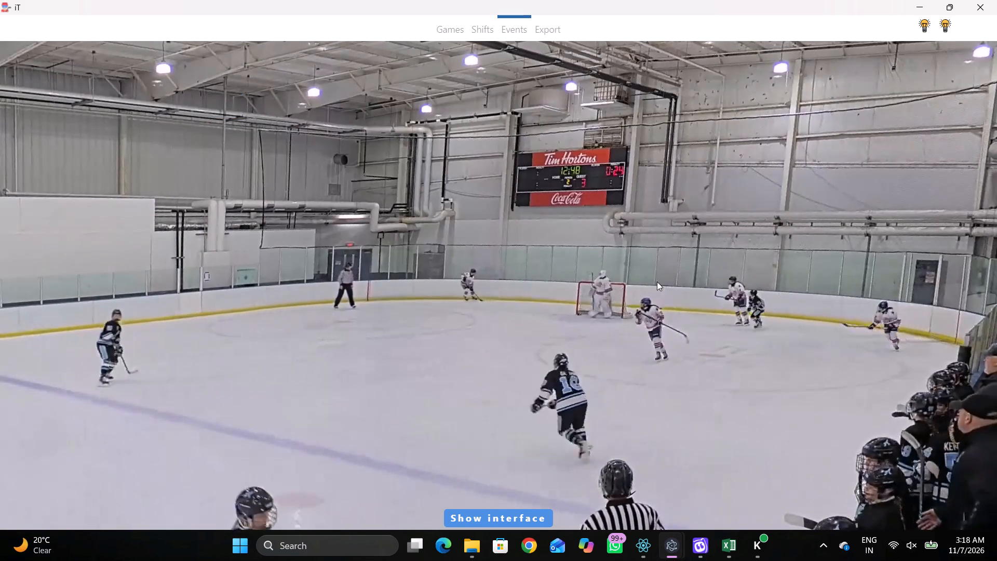
{"action": "key", "text": "space"}
{"action": "right_click_drag", "start_coordinate": [656, 227], "coordinate": [651, 230]}
{"action": "left_click", "coordinate": [681, 250]}
{"action": "left_click", "coordinate": [879, 242]}
{"action": "left_click_drag", "start_coordinate": [783, 167], "coordinate": [781, 154]}
Tag a Pass by the same player, Home 8, in front of the right goal line, near the edge of the upper face-off circle.
{"action": "key", "text": "space"}
{"action": "key", "text": "space"}
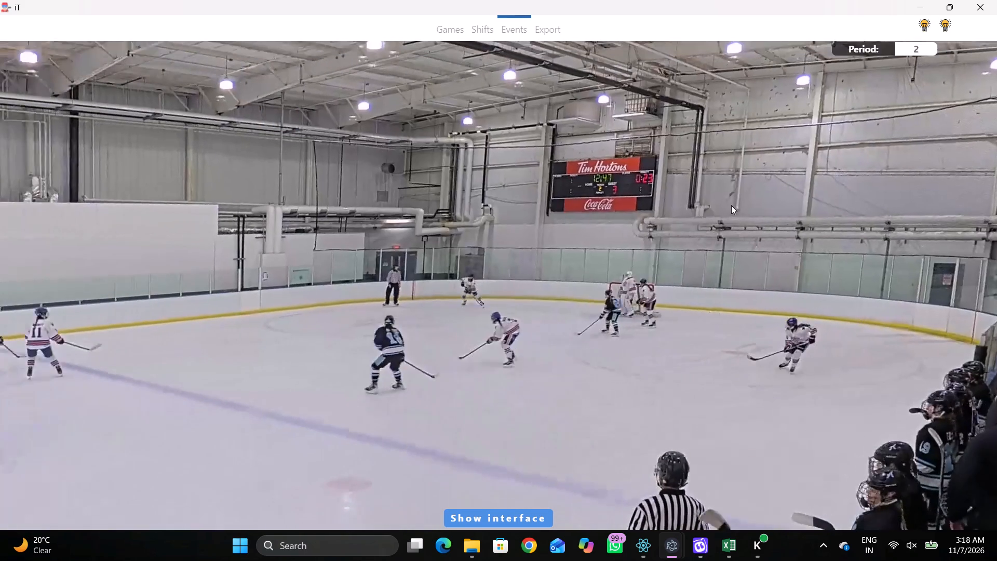
{"action": "key", "text": "space"}
{"action": "key", "text": "space"}
{"action": "key", "text": "q"}
{"action": "right_click", "coordinate": [719, 185]}
{"action": "left_click", "coordinate": [729, 190]}
{"action": "left_click", "coordinate": [876, 167]}
{"action": "left_click", "coordinate": [752, 156]}
{"action": "key", "text": "space"}
{"action": "key", "text": "space"}
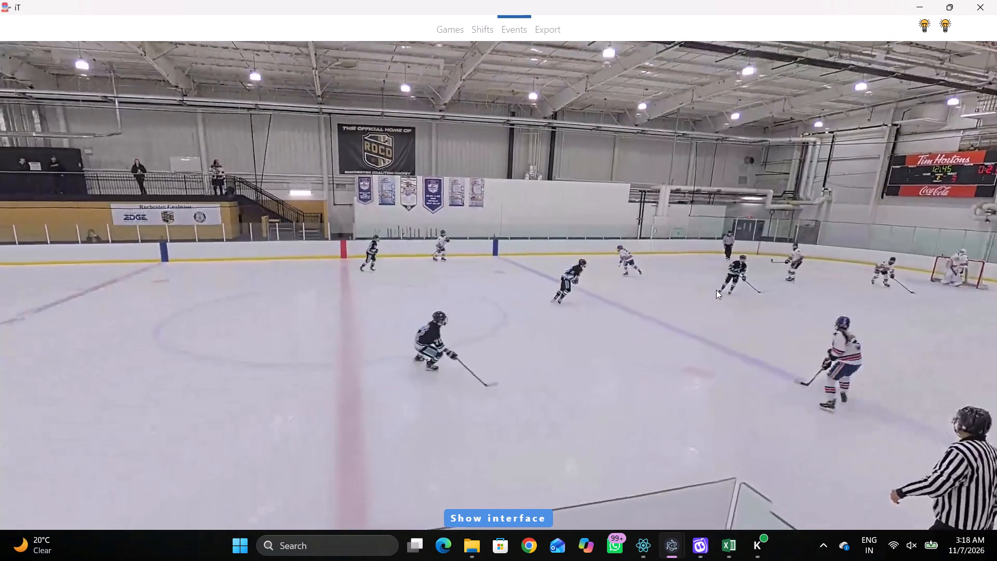
Follow the play into the left zone and tag a Skating with the puck event by Away 71 on its lower side.
{"action": "key", "text": "space"}
{"action": "key", "text": "space"}
{"action": "key", "text": "space"}
{"action": "key", "text": "space"}
{"action": "key", "text": "space"}
{"action": "key", "text": "space"}
{"action": "key", "text": "space"}
{"action": "key", "text": "space"}
{"action": "key", "text": "space"}
{"action": "key", "text": "space"}
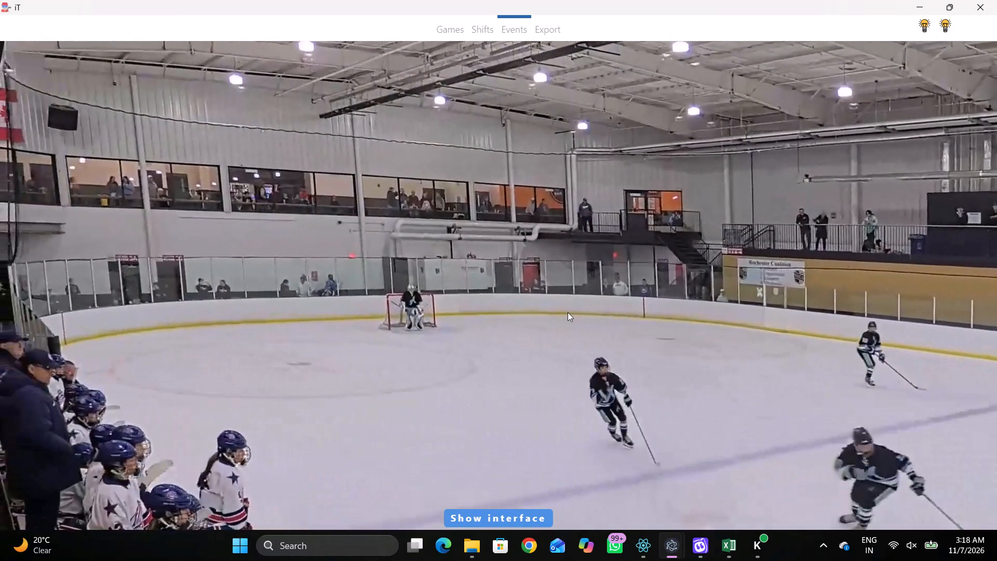
{"action": "key", "text": "space"}
{"action": "key", "text": "space"}
{"action": "key", "text": "space"}
{"action": "key", "text": "space"}
{"action": "type", "text": "qr"}
{"action": "key", "text": "space"}
{"action": "key", "text": "space"}
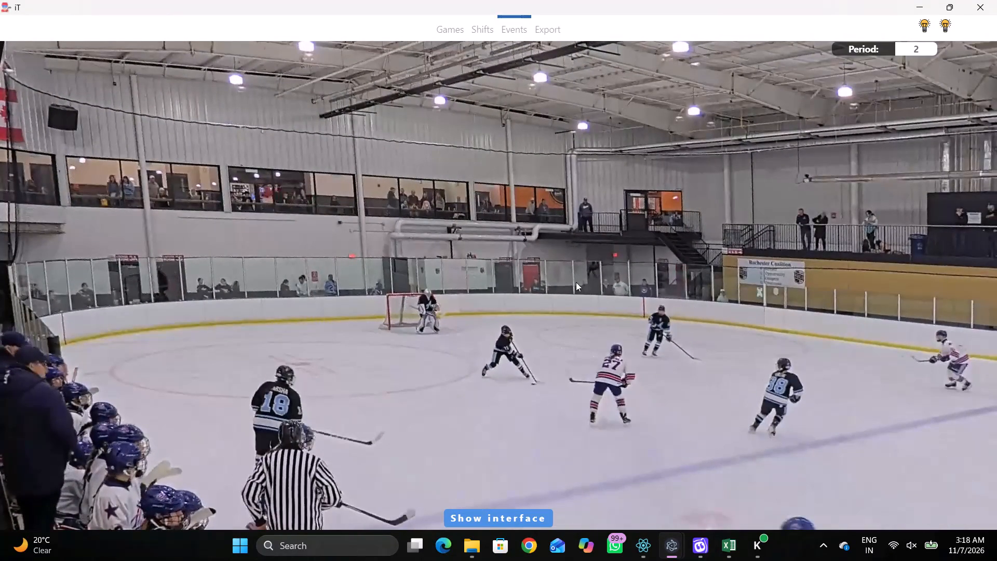
{"action": "right_click_drag", "start_coordinate": [525, 271], "coordinate": [510, 271]}
{"action": "left_click", "coordinate": [543, 292]}
{"action": "left_click", "coordinate": [873, 442]}
{"action": "left_click_drag", "start_coordinate": [412, 287], "coordinate": [394, 279]}
Tag a Pass by the same player, Away 71, inside the left zone, slightly below the middle of the rink.
{"action": "key", "text": "space"}
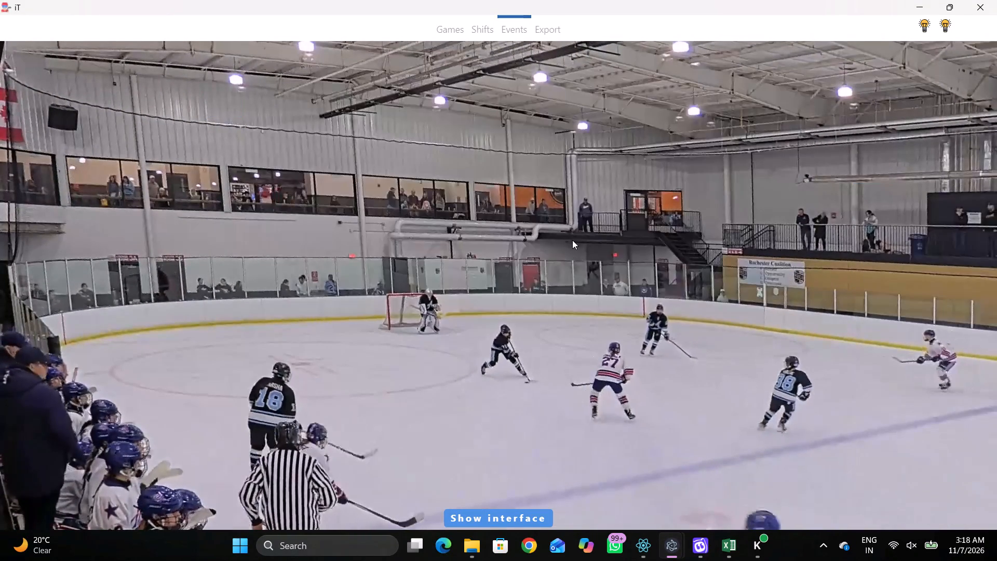
{"action": "key", "text": "space"}
{"action": "key", "text": "space"}
{"action": "key", "text": "space"}
{"action": "key", "text": "q"}
{"action": "key", "text": "q"}
{"action": "right_click", "coordinate": [535, 253]}
{"action": "left_click", "coordinate": [535, 258]}
{"action": "left_click_drag", "start_coordinate": [871, 159], "coordinate": [869, 165]}
{"action": "left_click_drag", "start_coordinate": [423, 226], "coordinate": [411, 226]}
Tag a Skating with the puck event by Home 8 in the right zone, near the edge of the lower face-off circle.
{"action": "key", "text": "space"}
{"action": "key", "text": "space"}
{"action": "key", "text": "space"}
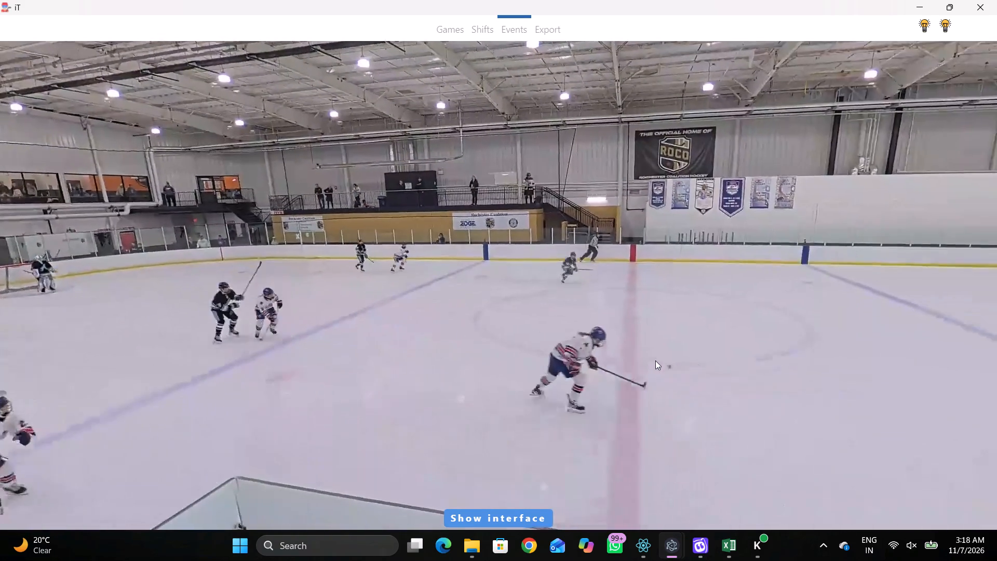
{"action": "key", "text": "space"}
{"action": "key", "text": "space"}
{"action": "key", "text": "v"}
{"action": "key", "text": "space"}
{"action": "key", "text": "space"}
{"action": "key", "text": "space"}
{"action": "right_click", "coordinate": [672, 278]}
{"action": "left_click", "coordinate": [698, 297]}
{"action": "right_click_drag", "start_coordinate": [669, 285], "coordinate": [632, 288]}
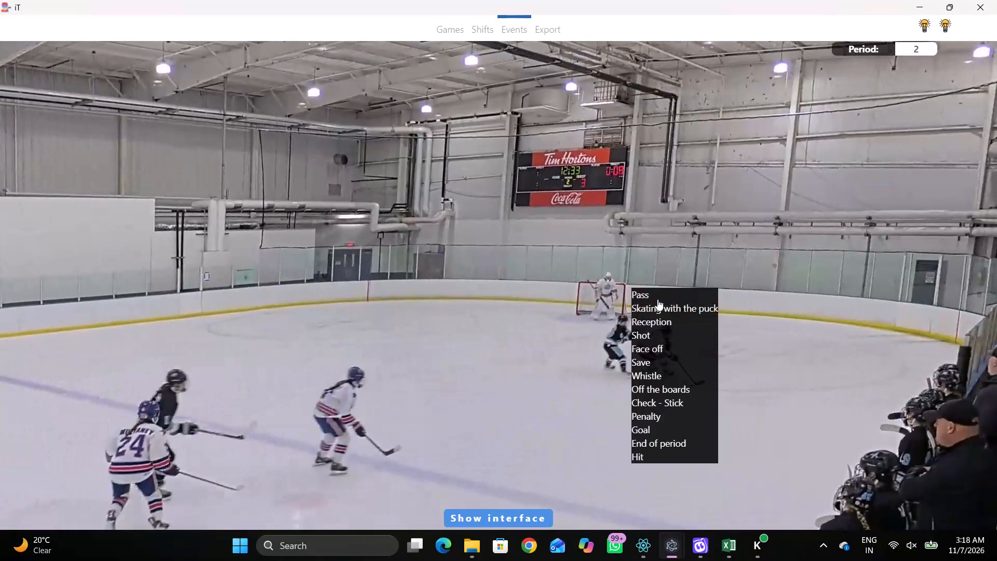
{"action": "left_click", "coordinate": [679, 301]}
{"action": "left_click", "coordinate": [874, 240]}
{"action": "left_click", "coordinate": [684, 290]}
Tag a Pass by the same player, Home 8, in the upper part of the right zone's lower face-off circle.
{"action": "key", "text": "r"}
{"action": "key", "text": "space"}
{"action": "key", "text": "space"}
{"action": "key", "text": "space"}
{"action": "key", "text": "space"}
{"action": "key", "text": "space"}
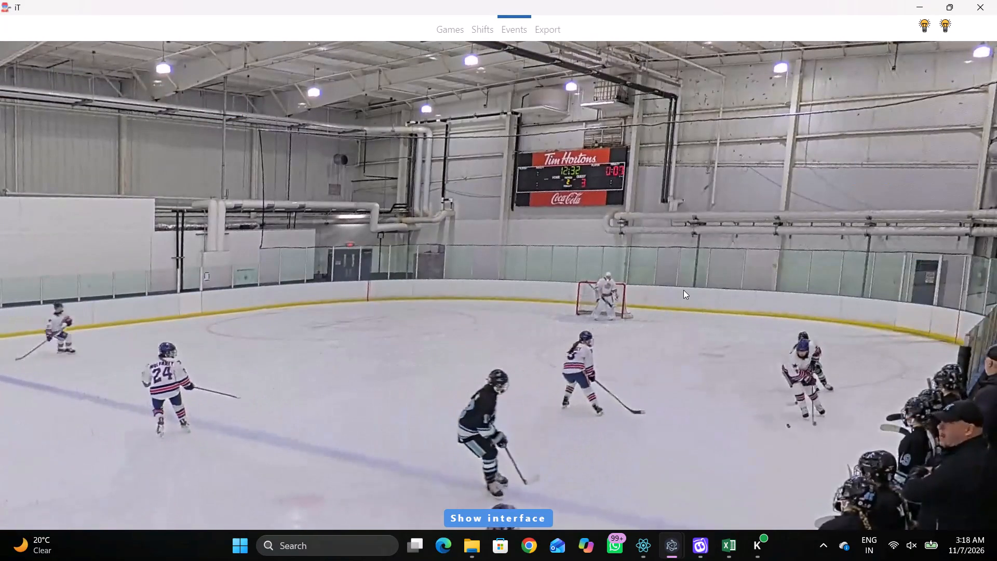
{"action": "key", "text": "space"}
{"action": "key", "text": "space"}
{"action": "key", "text": "space"}
{"action": "type", "text": "qq"}
{"action": "key", "text": "q"}
{"action": "right_click", "coordinate": [680, 263]}
{"action": "left_click", "coordinate": [683, 266]}
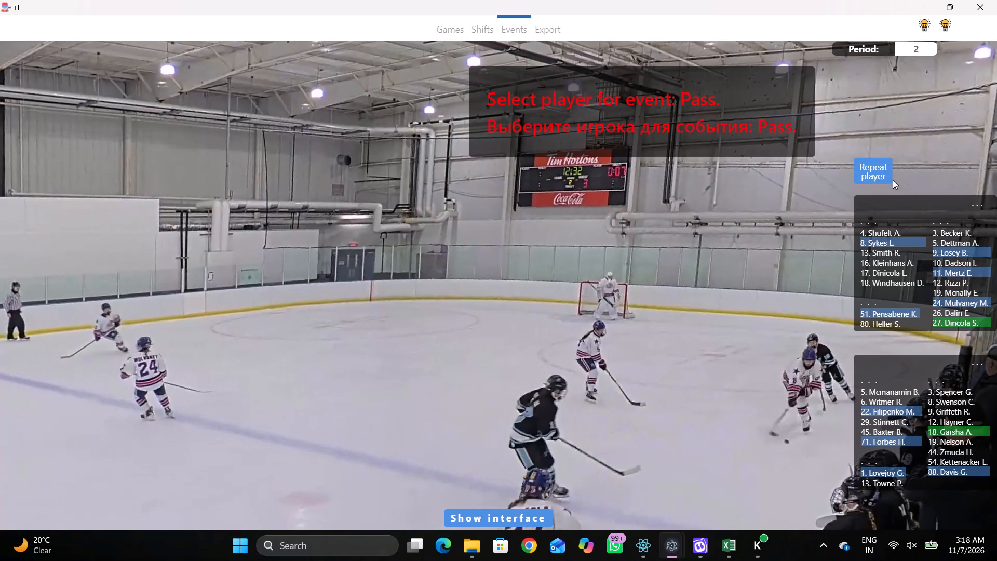
{"action": "left_click", "coordinate": [881, 174]}
{"action": "left_click", "coordinate": [722, 232]}
Replay the puck coming out of the zone and tag a Pass by Away 71 near the centre line, along the lower boards.
{"action": "key", "text": "space"}
{"action": "key", "text": "space"}
{"action": "key", "text": "space"}
{"action": "key", "text": "space"}
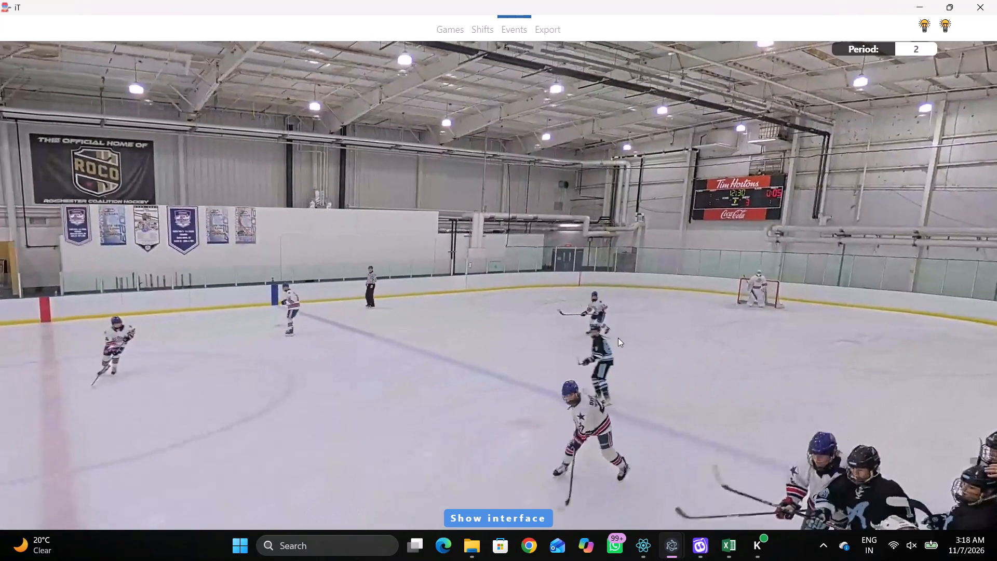
{"action": "key", "text": "q"}
{"action": "key", "text": "q"}
{"action": "key", "text": "q"}
{"action": "key", "text": "q"}
{"action": "key", "text": "q"}
{"action": "key", "text": "q"}
{"action": "key", "text": "q"}
{"action": "key", "text": "q"}
{"action": "key", "text": "q"}
{"action": "key", "text": "q"}
{"action": "key", "text": "q"}
{"action": "key", "text": "q"}
{"action": "key", "text": "q"}
{"action": "key", "text": "q"}
{"action": "key", "text": "q"}
{"action": "key", "text": "q"}
{"action": "key", "text": "q"}
{"action": "key", "text": "q"}
{"action": "key", "text": "q"}
{"action": "key", "text": "q"}
{"action": "key", "text": "q"}
{"action": "key", "text": "q"}
{"action": "key", "text": "q"}
{"action": "key", "text": "q"}
{"action": "key", "text": "q"}
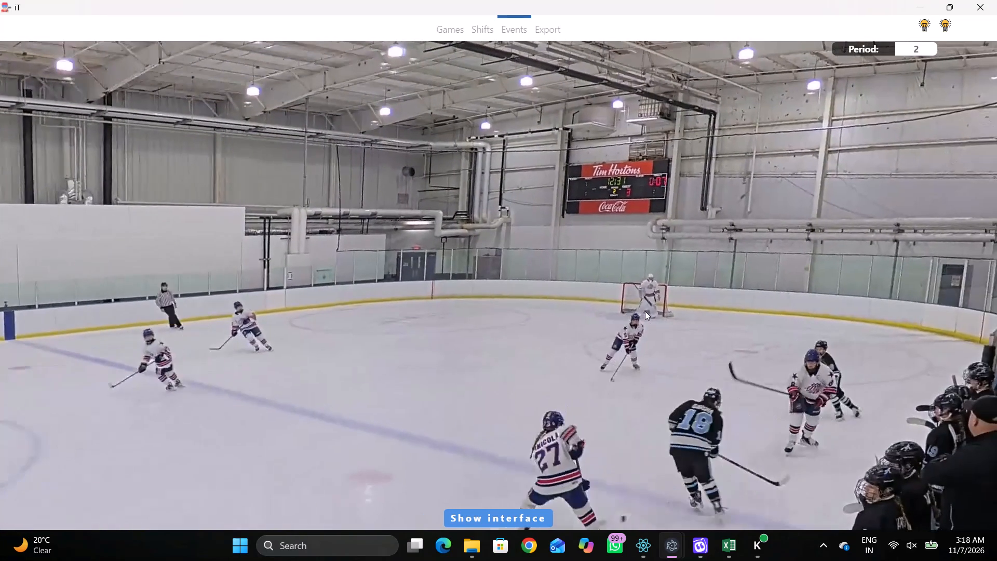
{"action": "key", "text": "space"}
{"action": "key", "text": "v"}
{"action": "key", "text": "space"}
{"action": "key", "text": "space"}
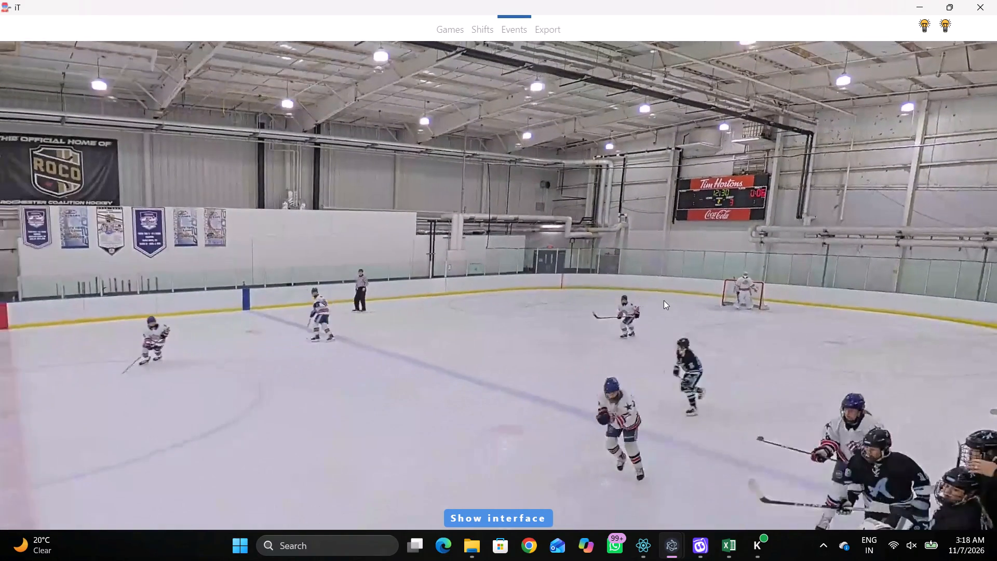
{"action": "key", "text": "space"}
{"action": "key", "text": "space"}
{"action": "right_click", "coordinate": [647, 277]}
{"action": "left_click", "coordinate": [649, 281]}
{"action": "right_click", "coordinate": [635, 277]}
{"action": "right_click_drag", "start_coordinate": [772, 261], "coordinate": [766, 260]}
{"action": "left_click", "coordinate": [774, 263]}
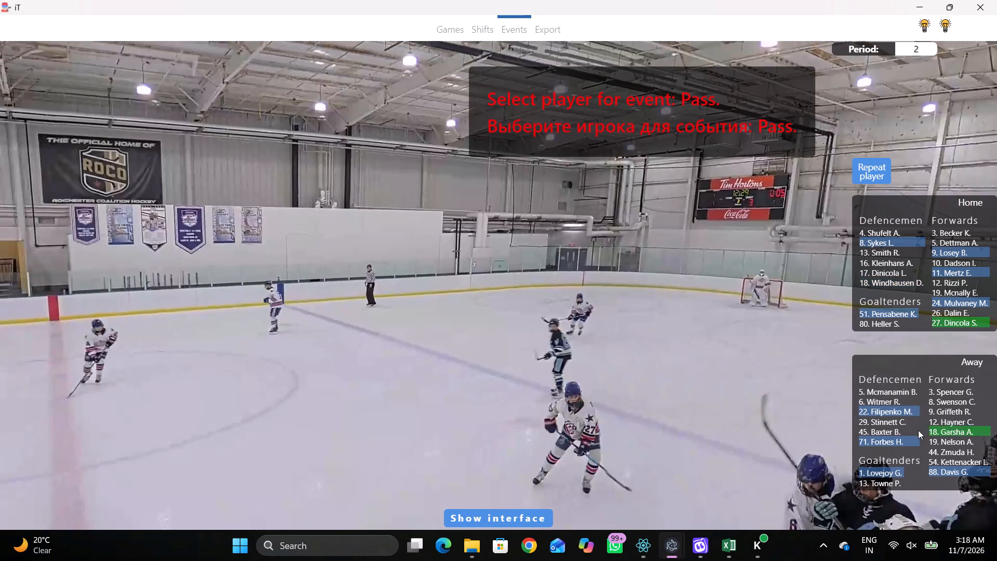
{"action": "left_click", "coordinate": [896, 439]}
{"action": "left_click", "coordinate": [533, 310]}
Tag a Skating with the puck event by Home 8 behind the right goal line, just below the net.
{"action": "key", "text": "space"}
{"action": "key", "text": "space"}
{"action": "key", "text": "space"}
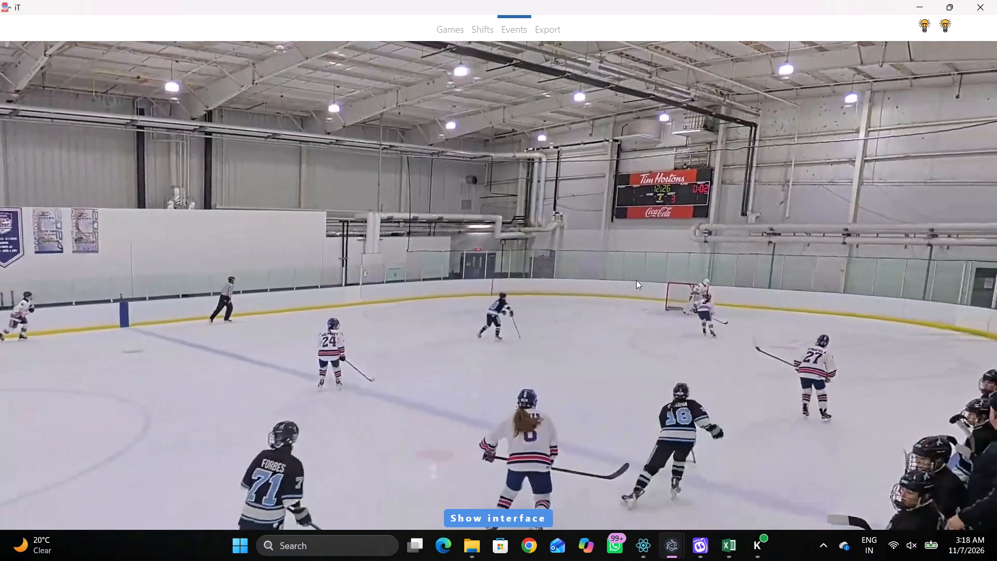
{"action": "key", "text": "space"}
{"action": "key", "text": "space"}
{"action": "key", "text": "space"}
{"action": "key", "text": "q"}
{"action": "left_click", "coordinate": [678, 248]}
{"action": "right_click_drag", "start_coordinate": [634, 230], "coordinate": [597, 229]}
{"action": "left_click", "coordinate": [639, 251]}
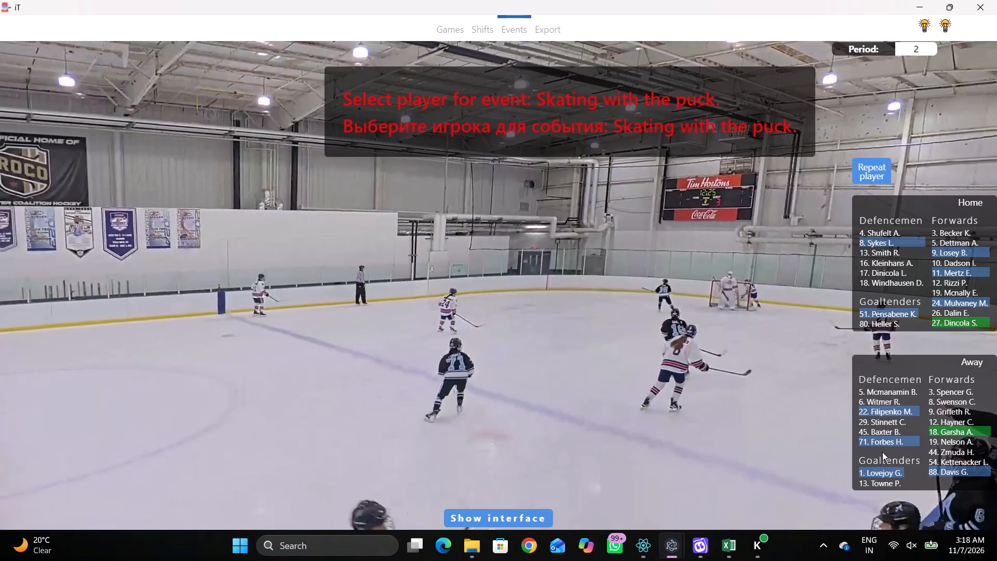
{"action": "left_click", "coordinate": [882, 243]}
{"action": "left_click", "coordinate": [777, 225]}
Recheck the footage and reassign the latest Skating with the puck event, behind the right goal line, to Home 9.
{"action": "key", "text": "q"}
{"action": "key", "text": "q"}
{"action": "key", "text": "q"}
{"action": "key", "text": "q"}
{"action": "key", "text": "q"}
{"action": "key", "text": "q"}
{"action": "key", "text": "q"}
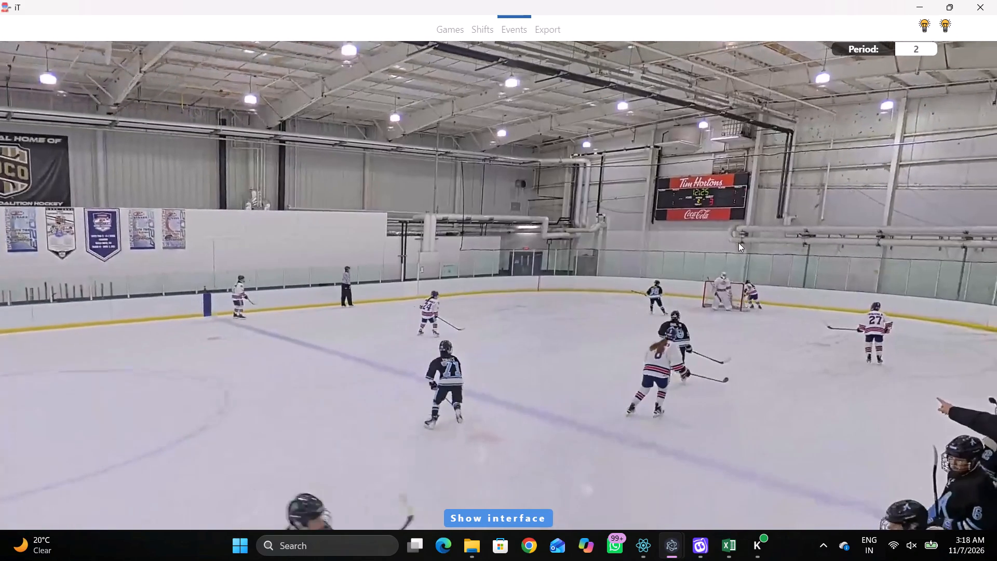
{"action": "key", "text": "q"}
{"action": "key", "text": "q"}
{"action": "key", "text": "q"}
{"action": "key", "text": "q"}
{"action": "key", "text": "q"}
{"action": "type", "text": "qqqqqqqqqqq"}
{"action": "key", "text": "shift+d"}
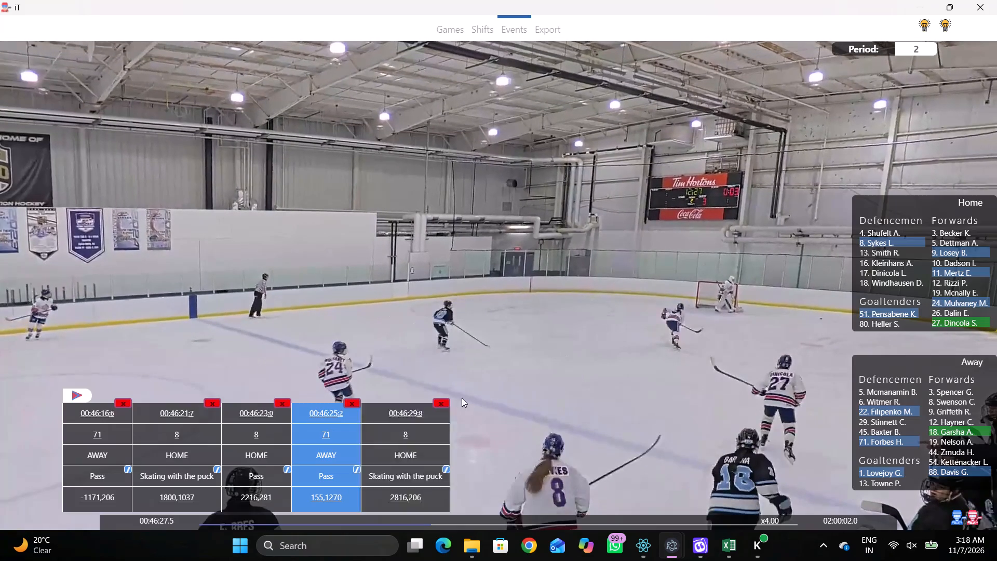
{"action": "left_click", "coordinate": [411, 428]}
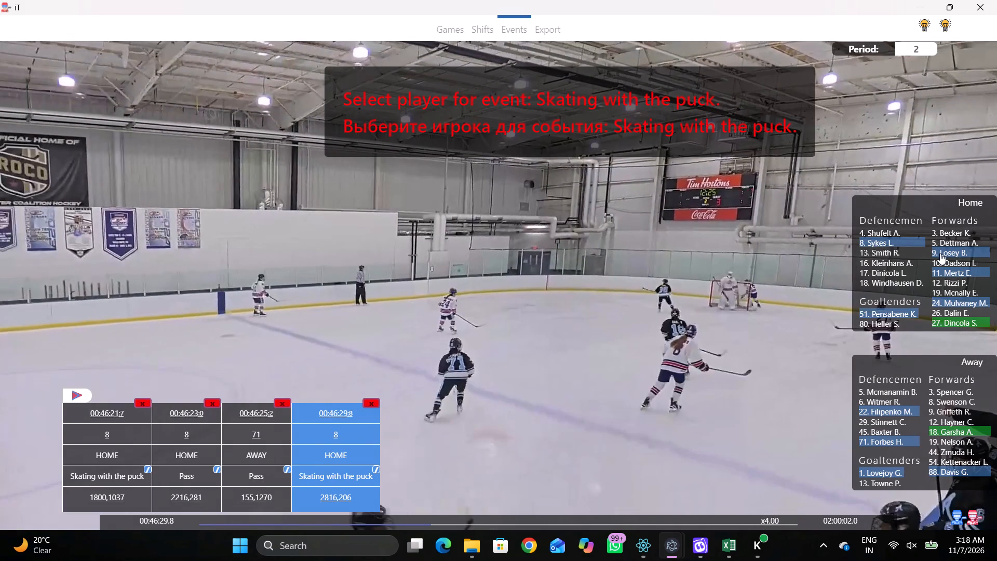
{"action": "left_click", "coordinate": [940, 253]}
{"action": "left_click", "coordinate": [686, 306]}
Rewind through the preceding plays with the overlay hidden and examine which Home players are on the ice and carrying the puck.
{"action": "key", "text": "q"}
{"action": "key", "text": "q"}
{"action": "key", "text": "q"}
{"action": "type", "text": "qqqqq"}
{"action": "key", "text": "q"}
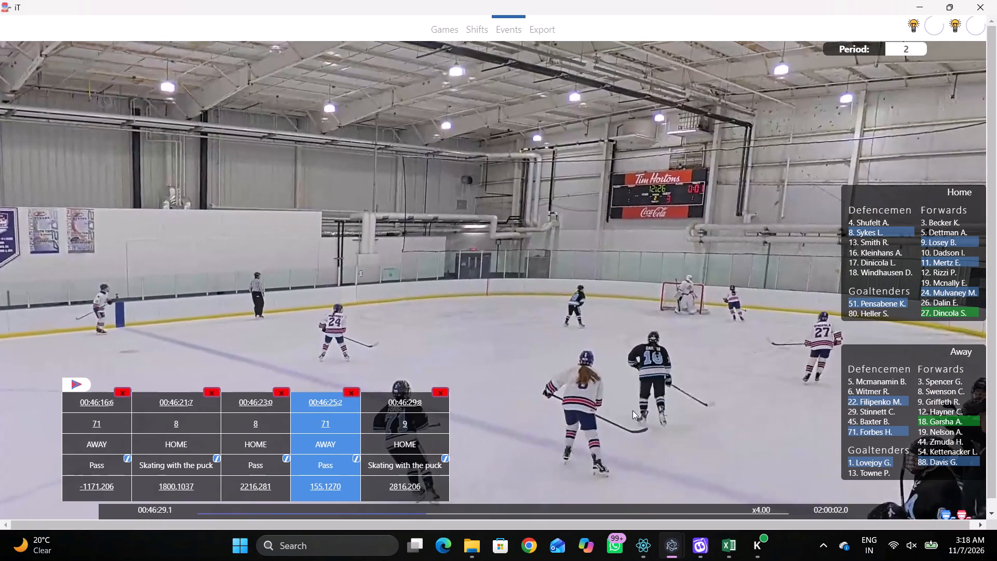
{"action": "key", "text": "q"}
{"action": "key", "text": "q"}
{"action": "key", "text": "q"}
{"action": "key", "text": "q"}
{"action": "key", "text": "q"}
{"action": "key", "text": "q"}
{"action": "key", "text": "q"}
{"action": "key", "text": "q"}
{"action": "key", "text": "q"}
{"action": "key", "text": "q"}
{"action": "key", "text": "q"}
{"action": "key", "text": "q"}
{"action": "key", "text": "q"}
{"action": "key", "text": "q"}
{"action": "key", "text": "q"}
{"action": "key", "text": "shift+d"}
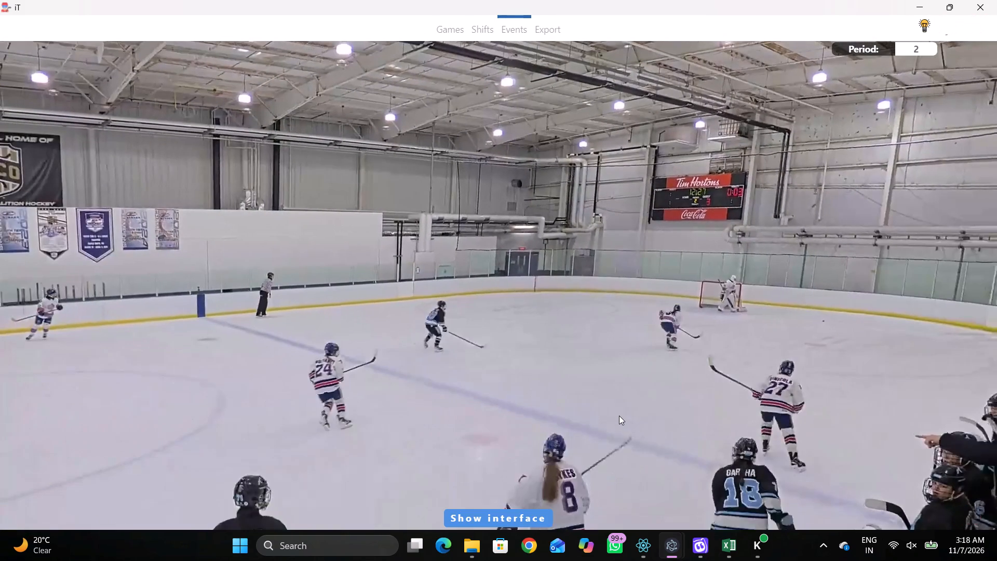
{"action": "key", "text": "q"}
{"action": "key", "text": "q"}
{"action": "key", "text": "q"}
{"action": "key", "text": "q"}
{"action": "key", "text": "q"}
{"action": "key", "text": "q"}
{"action": "key", "text": "q"}
{"action": "key", "text": "q"}
{"action": "key", "text": "q"}
{"action": "key", "text": "q"}
{"action": "key", "text": "q"}
{"action": "key", "text": "q"}
{"action": "key", "text": "q"}
{"action": "type", "text": "qq"}
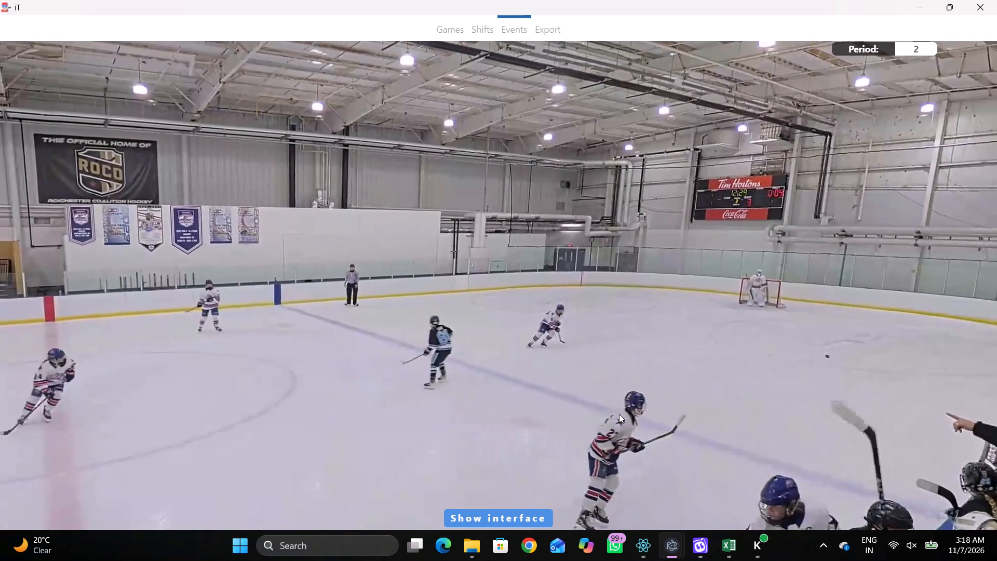
{"action": "key", "text": "q"}
{"action": "key", "text": "q"}
{"action": "key", "text": "q"}
{"action": "key", "text": "q"}
{"action": "key", "text": "q"}
{"action": "key", "text": "q"}
{"action": "key", "text": "q"}
{"action": "key", "text": "q"}
{"action": "key", "text": "q"}
{"action": "key", "text": "q"}
{"action": "key", "text": "q"}
{"action": "key", "text": "q"}
{"action": "key", "text": "q"}
{"action": "key", "text": "q"}
{"action": "key", "text": "q"}
{"action": "key", "text": "q"}
{"action": "key", "text": "q"}
{"action": "key", "text": "q"}
{"action": "key", "text": "q"}
{"action": "key", "text": "q"}
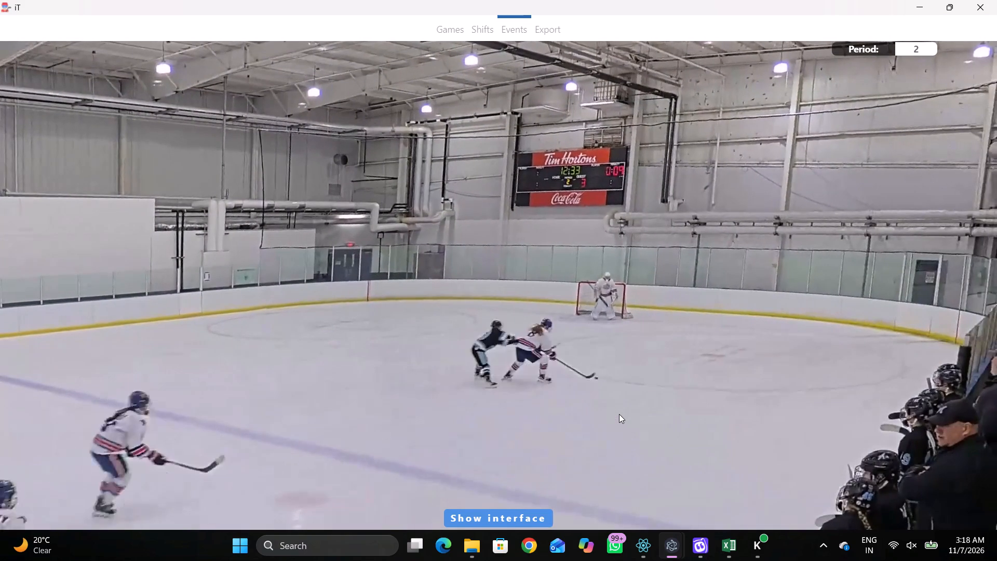
{"action": "type", "text": "qq"}
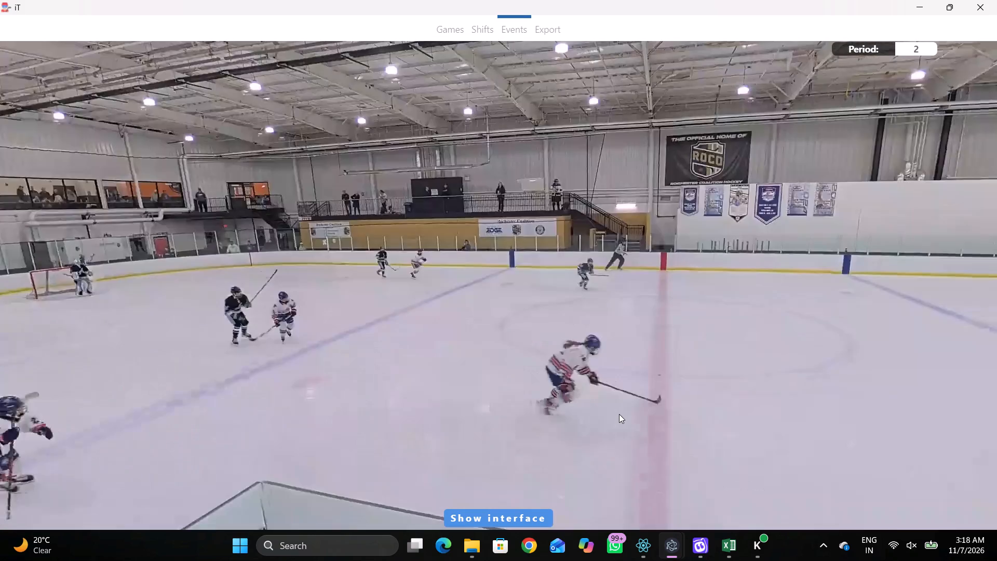
{"action": "key", "text": "q"}
{"action": "key", "text": "q"}
{"action": "key", "text": "q"}
{"action": "key", "text": "q"}
{"action": "key", "text": "q"}
{"action": "key", "text": "q"}
{"action": "type", "text": "qqqqqqq"}
{"action": "key", "text": "space"}
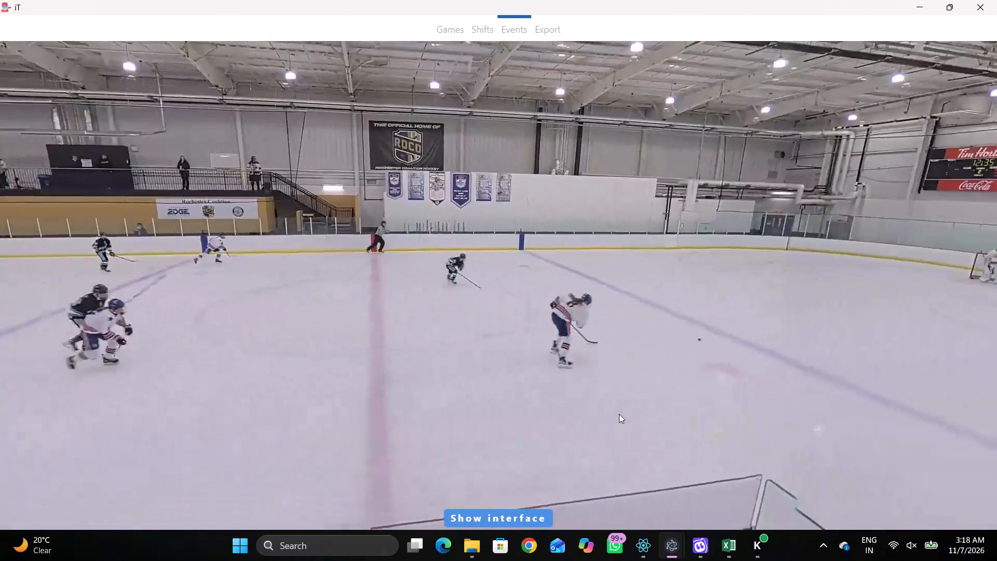
{"action": "key", "text": "space"}
{"action": "type", "text": "D"}
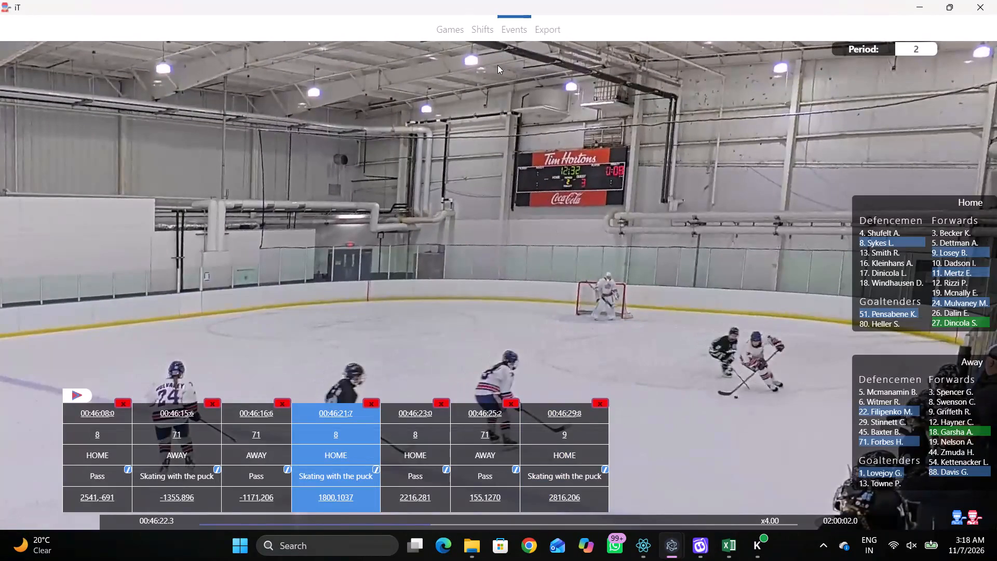
In the Home shift at 00:46:18:3, replace 9 in the second Defenceman slot with player 5.
{"action": "left_click", "coordinate": [489, 31]}
{"action": "left_click", "coordinate": [493, 489]}
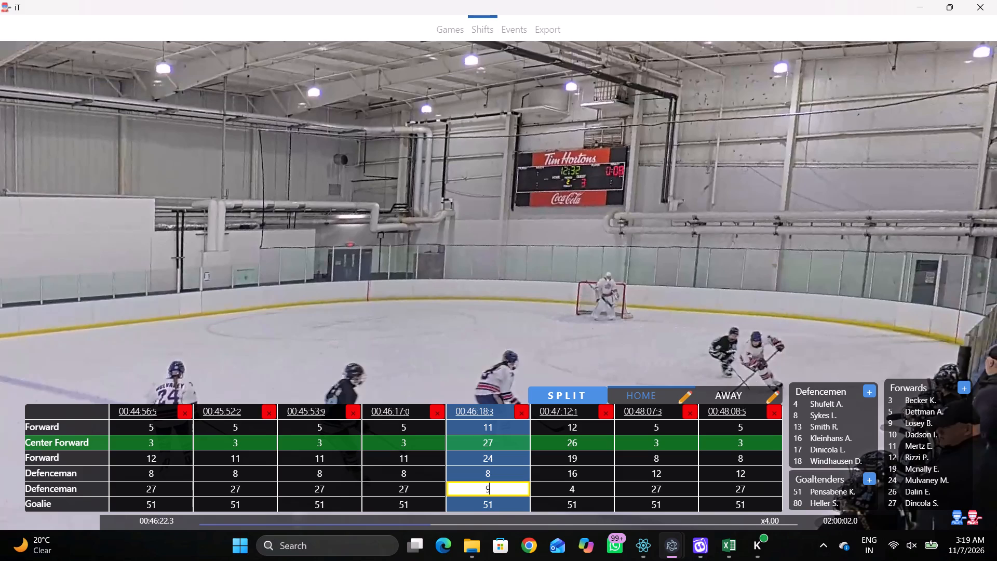
{"action": "left_click", "coordinate": [913, 407]}
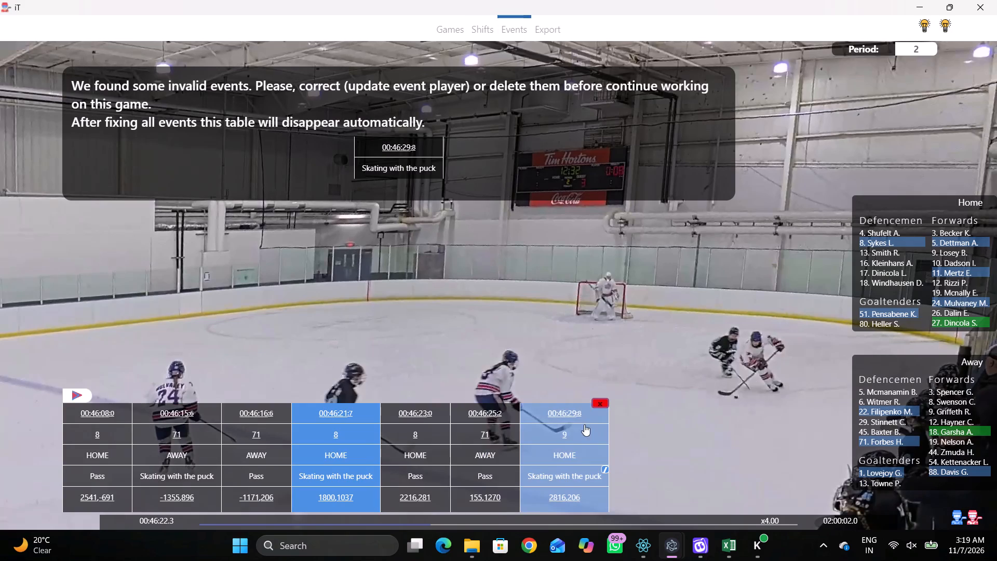
Reassign the invalid Skating with the puck event at 00:46:29:8 to Home 5.
{"action": "left_click", "coordinate": [574, 424]}
{"action": "left_click", "coordinate": [957, 239]}
Play on and tag a Pass by the same player behind the right goal line, against the end boards above the net.
{"action": "key", "text": "shift+d"}
{"action": "key", "text": "space"}
{"action": "key", "text": "space"}
{"action": "key", "text": "space"}
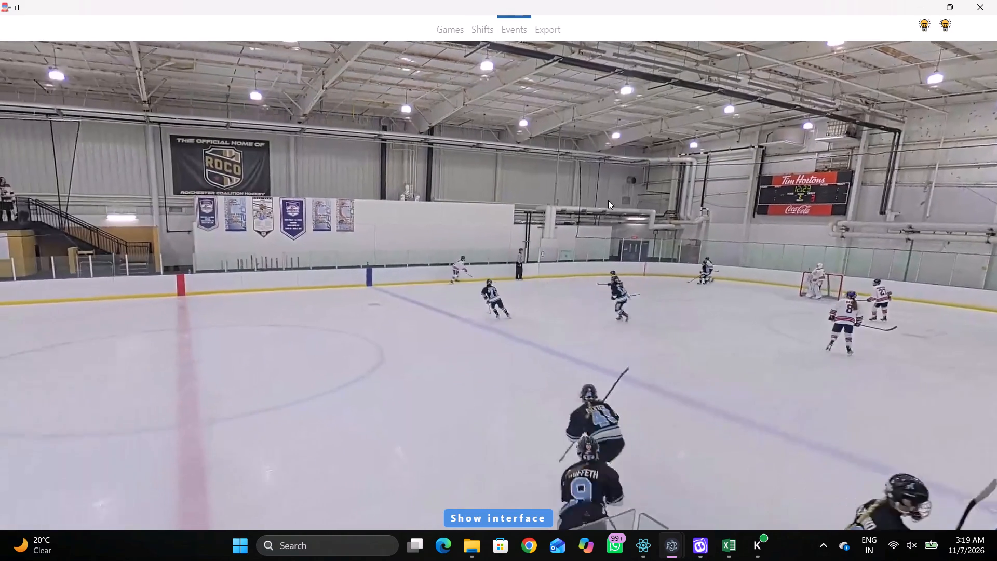
{"action": "key", "text": "space"}
{"action": "right_click", "coordinate": [605, 183]}
{"action": "left_click", "coordinate": [614, 188]}
{"action": "left_click", "coordinate": [852, 169]}
{"action": "right_click_drag", "start_coordinate": [776, 164], "coordinate": [781, 167]}
{"action": "left_click", "coordinate": [788, 169]}
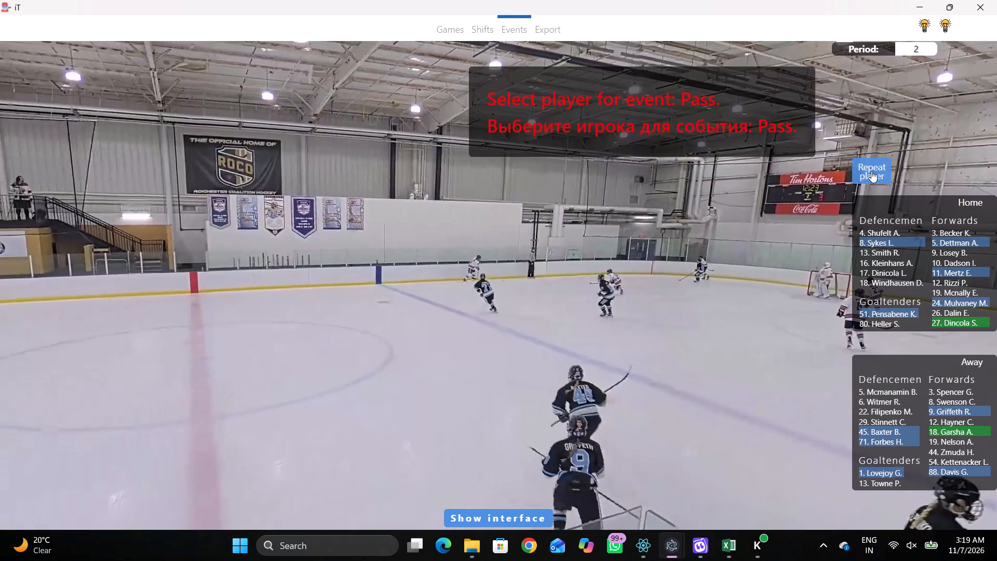
{"action": "left_click", "coordinate": [870, 170]}
{"action": "left_click", "coordinate": [789, 155]}
Replay the breakout and tag Skating with the puck by Home 11 near the upper boards, between the right blue line and the face-off circle.
{"action": "key", "text": "r"}
{"action": "key", "text": "space"}
{"action": "key", "text": "space"}
{"action": "key", "text": "space"}
{"action": "key", "text": "space"}
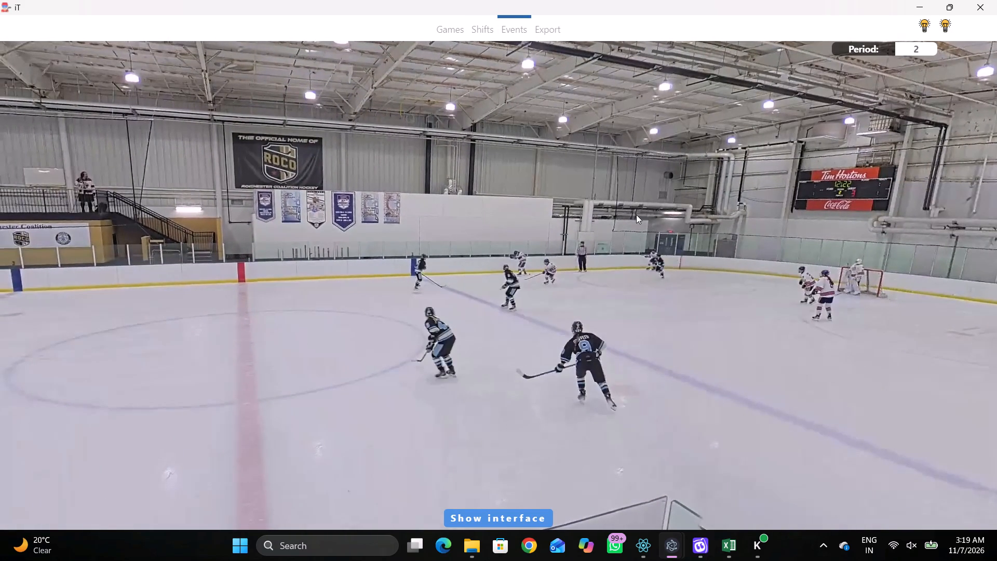
{"action": "key", "text": "q"}
{"action": "key", "text": "q"}
{"action": "key", "text": "q"}
{"action": "key", "text": "q"}
{"action": "key", "text": "q"}
{"action": "key", "text": "q"}
{"action": "key", "text": "q"}
{"action": "key", "text": "q"}
{"action": "key", "text": "q"}
{"action": "key", "text": "q"}
{"action": "key", "text": "q"}
{"action": "key", "text": "q"}
{"action": "key", "text": "q"}
{"action": "key", "text": "q"}
{"action": "key", "text": "q"}
{"action": "key", "text": "q"}
{"action": "key", "text": "q"}
{"action": "type", "text": "qqq"}
{"action": "key", "text": "space"}
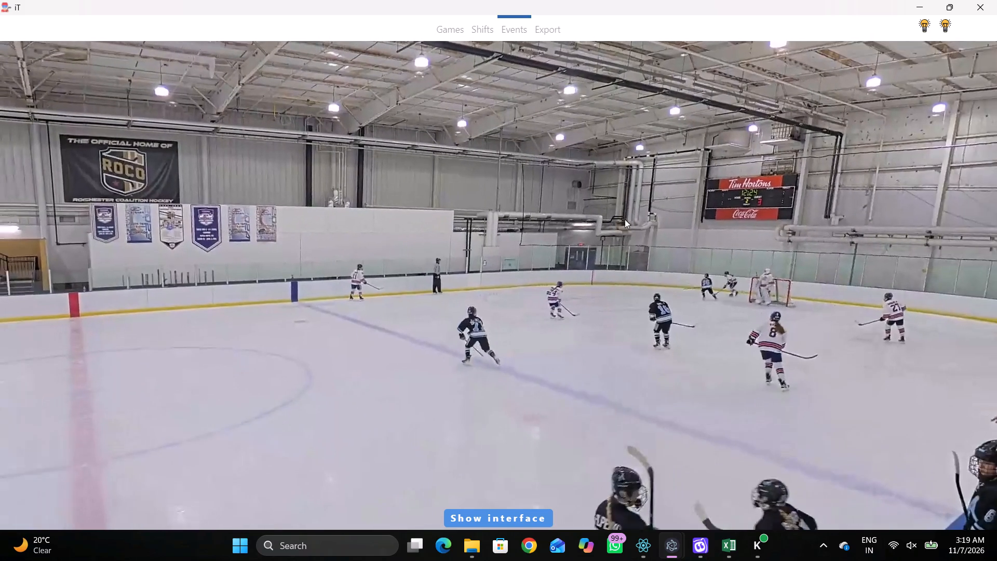
{"action": "key", "text": "v"}
{"action": "key", "text": "space"}
{"action": "left_click", "coordinate": [630, 249]}
{"action": "right_click", "coordinate": [664, 253]}
{"action": "left_click", "coordinate": [697, 273]}
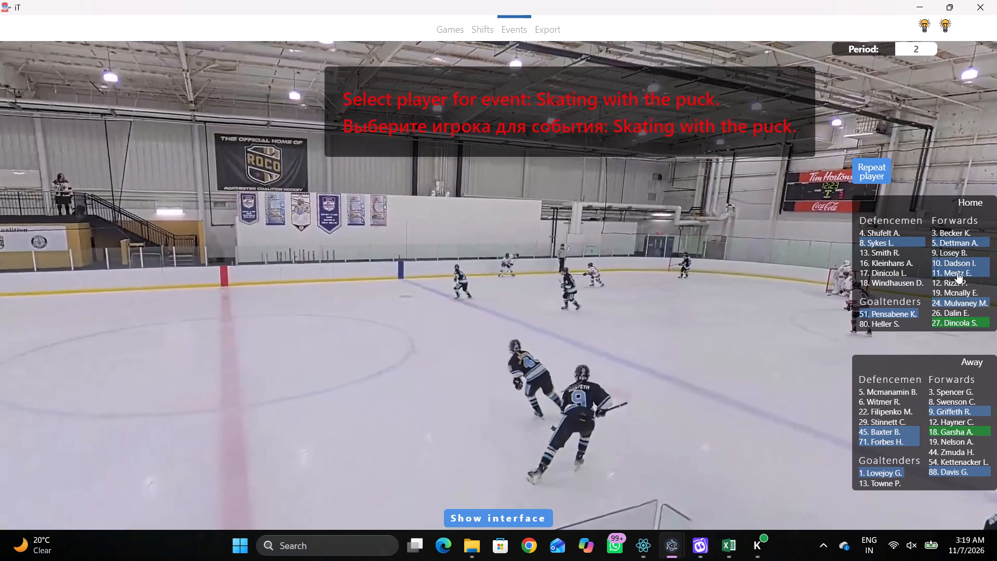
{"action": "left_click", "coordinate": [957, 272]}
{"action": "left_click", "coordinate": [636, 116]}
Tag a Pass by the same player, Home 11, a little inside the right blue line near the upper boards.
{"action": "key", "text": "space"}
{"action": "key", "text": "space"}
{"action": "right_click", "coordinate": [663, 145]}
{"action": "left_click", "coordinate": [671, 144]}
{"action": "left_click_drag", "start_coordinate": [720, 218], "coordinate": [713, 221]}
{"action": "key", "text": "space"}
{"action": "key", "text": "space"}
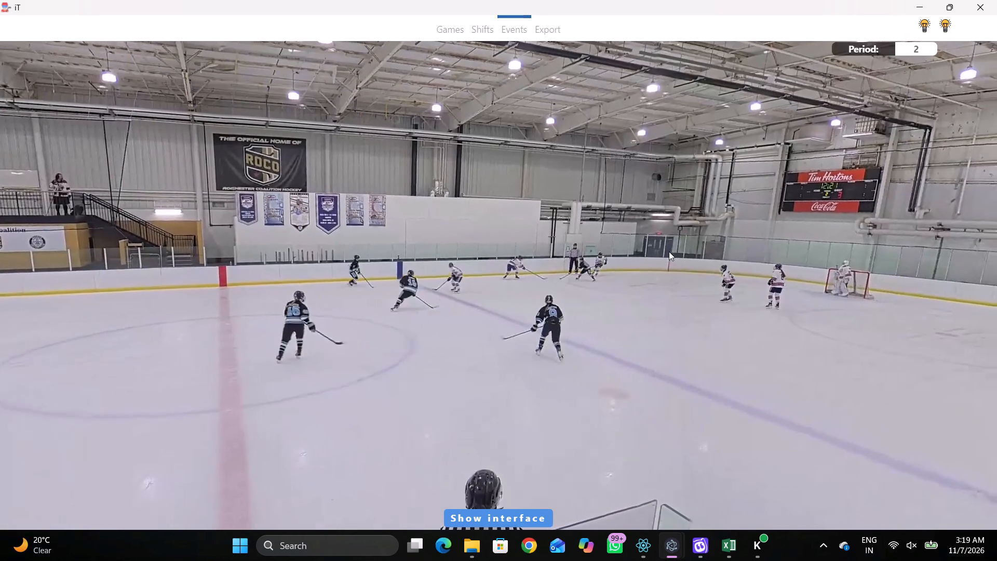
{"action": "key", "text": "space"}
{"action": "key", "text": "space"}
{"action": "type", "text": "q"}
{"action": "right_click", "coordinate": [662, 228]}
{"action": "left_click", "coordinate": [673, 226]}
{"action": "right_click_drag", "start_coordinate": [711, 166], "coordinate": [697, 171]}
{"action": "left_click", "coordinate": [719, 181]}
{"action": "left_click", "coordinate": [867, 169]}
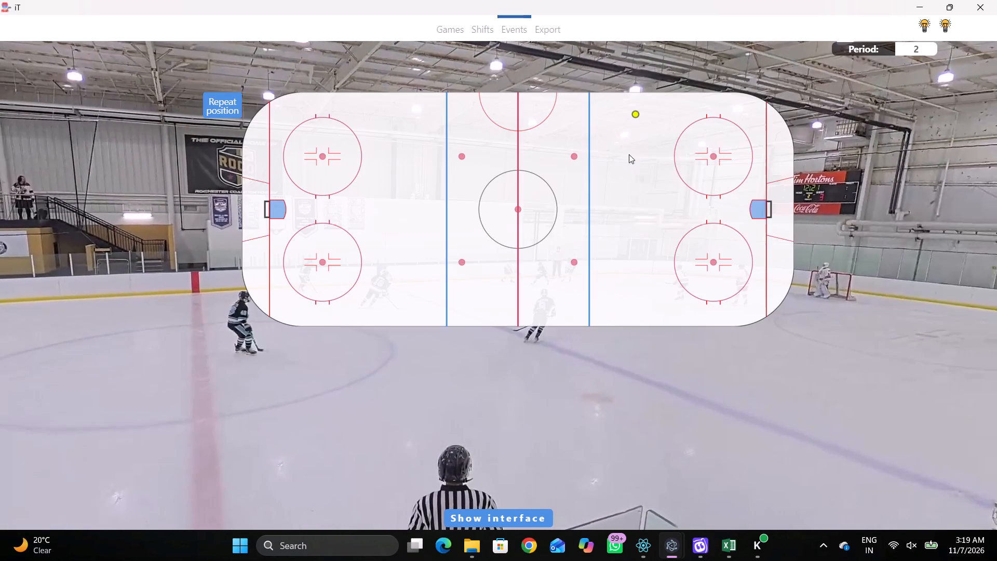
{"action": "left_click", "coordinate": [630, 125]}
Follow the puck battle and tag the next play by Away 9 in the middle of the right zone, between the blue line and the circles.
{"action": "key", "text": "r"}
{"action": "key", "text": "space"}
{"action": "key", "text": "space"}
{"action": "key", "text": "space"}
{"action": "key", "text": "space"}
{"action": "key", "text": "space"}
{"action": "key", "text": "space"}
{"action": "right_click", "coordinate": [659, 221]}
{"action": "key", "text": "space"}
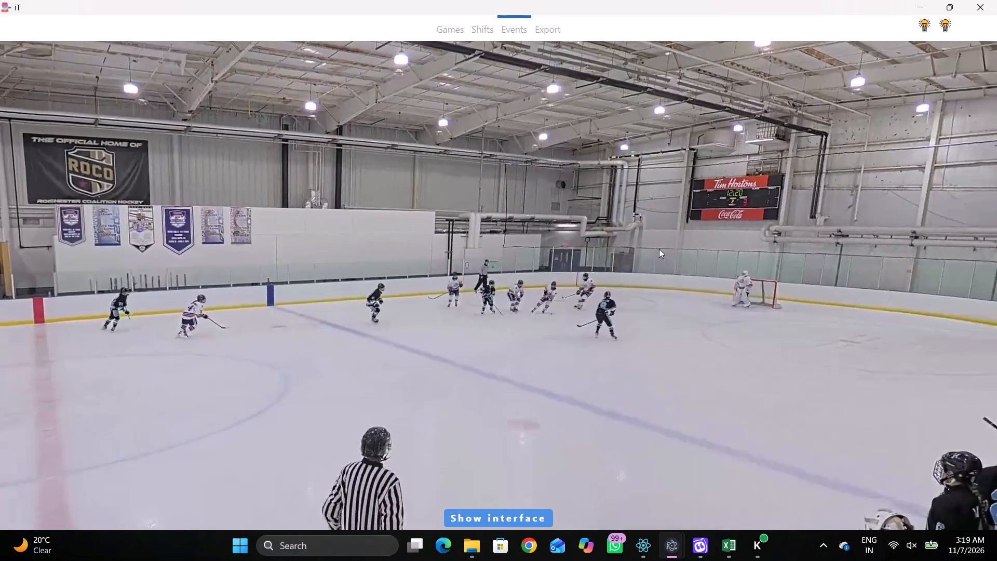
{"action": "key", "text": "space"}
{"action": "key", "text": "space"}
{"action": "key", "text": "space"}
{"action": "right_click", "coordinate": [658, 234]}
{"action": "key", "text": "q"}
{"action": "left_click", "coordinate": [673, 250]}
{"action": "right_click_drag", "start_coordinate": [601, 231], "coordinate": [597, 229]}
{"action": "left_click", "coordinate": [651, 240]}
{"action": "right_click_drag", "start_coordinate": [624, 244], "coordinate": [610, 248]}
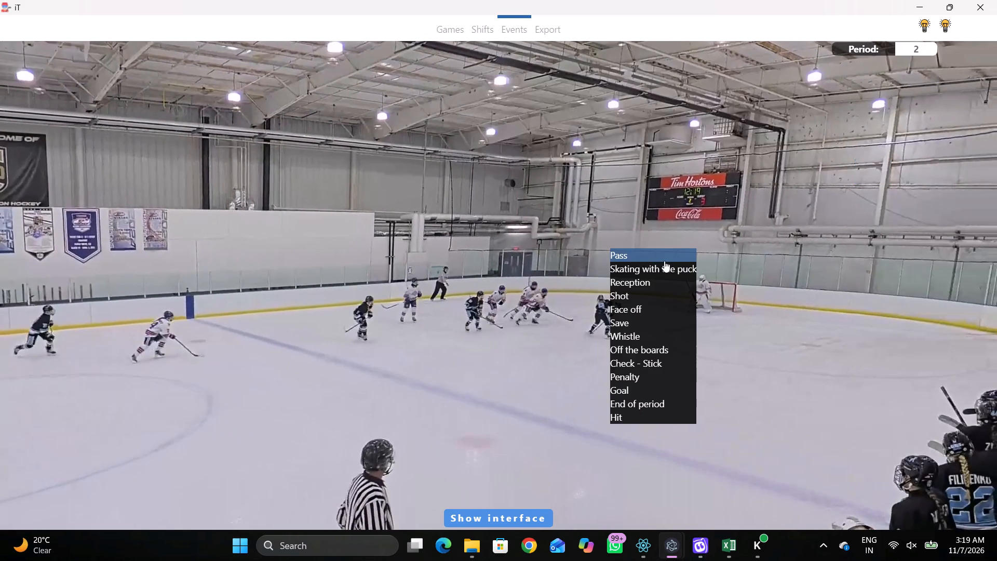
{"action": "left_click", "coordinate": [662, 261]}
{"action": "left_click", "coordinate": [667, 275]}
{"action": "left_click", "coordinate": [930, 409]}
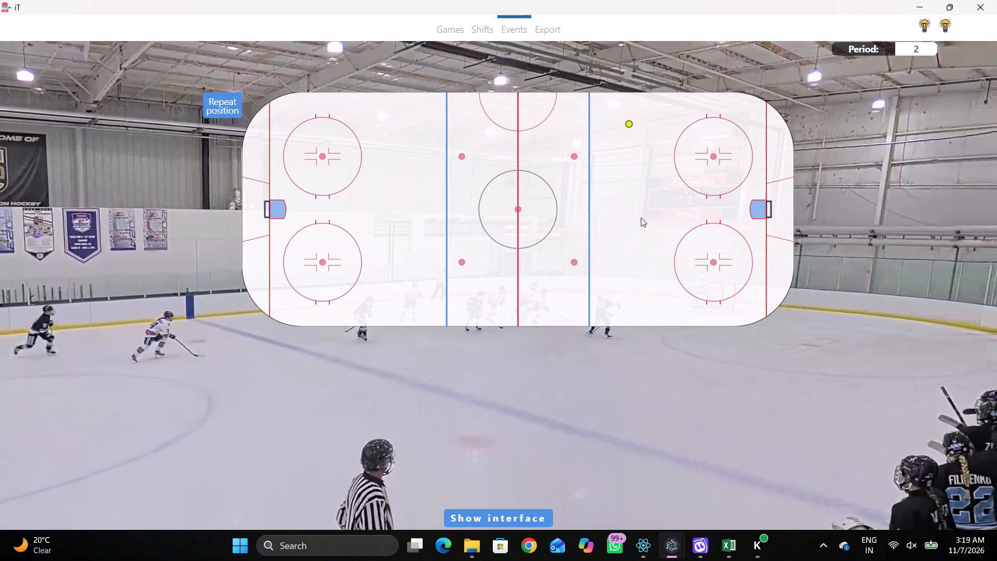
{"action": "left_click", "coordinate": [645, 200]}
Play on, step back to the release and tag a Pass by the same player, Away 9, at the right goal line level with the lower face-off circle.
{"action": "key", "text": "space"}
{"action": "key", "text": "space"}
{"action": "key", "text": "space"}
{"action": "key", "text": "v"}
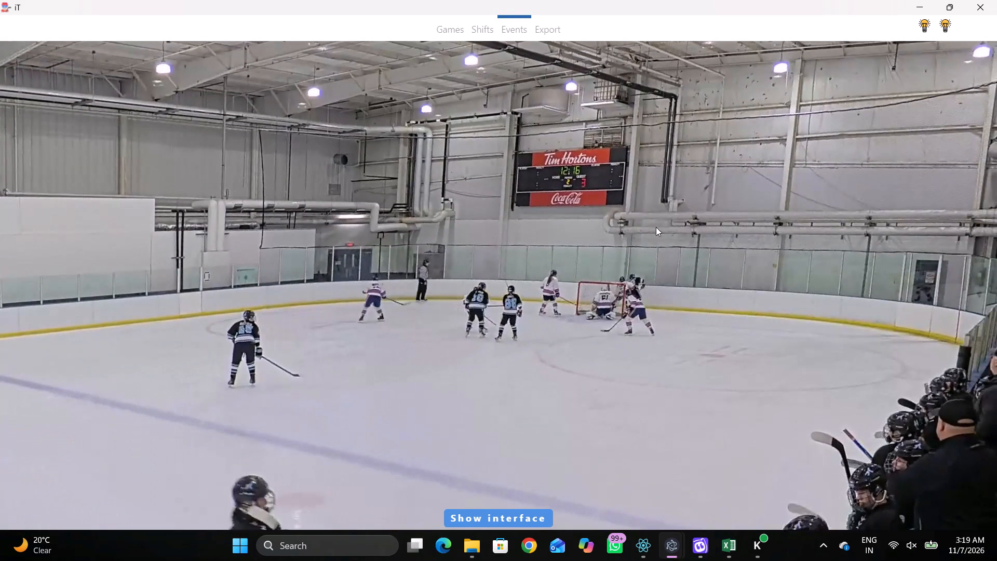
{"action": "key", "text": "space"}
{"action": "key", "text": "space"}
{"action": "key", "text": "space"}
{"action": "key", "text": "space"}
{"action": "key", "text": "space"}
{"action": "key", "text": "space"}
{"action": "key", "text": "space"}
{"action": "key", "text": "space"}
{"action": "key", "text": "space"}
{"action": "key", "text": "q"}
{"action": "key", "text": "q"}
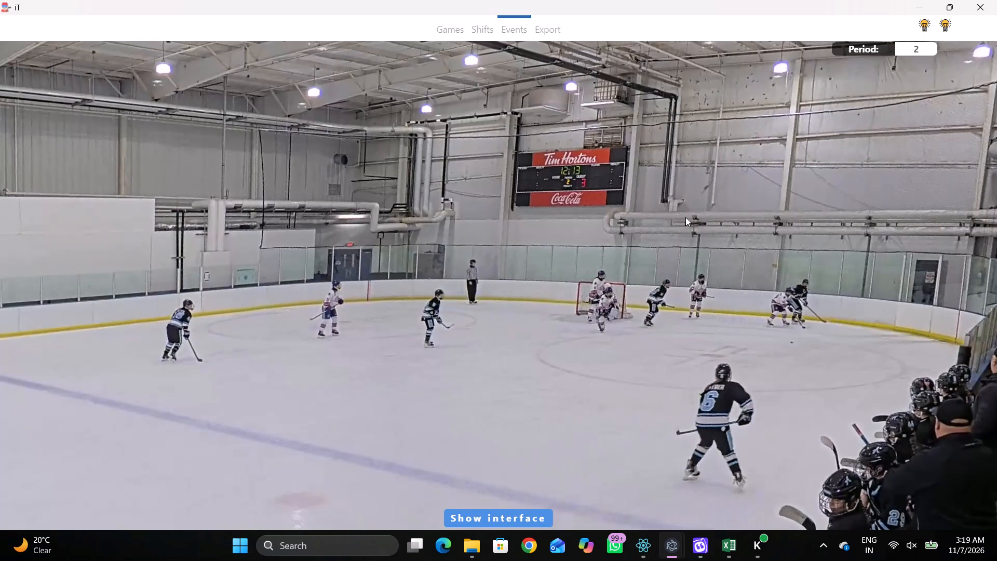
{"action": "key", "text": "q"}
{"action": "key", "text": "q"}
{"action": "right_click", "coordinate": [673, 192]}
{"action": "left_click", "coordinate": [676, 204]}
{"action": "left_click", "coordinate": [878, 166]}
{"action": "left_click", "coordinate": [771, 262]}
Tag Skating with the puck by Away 6 near the lower boards, between the right blue line and the lower face-off circle.
{"action": "key", "text": "space"}
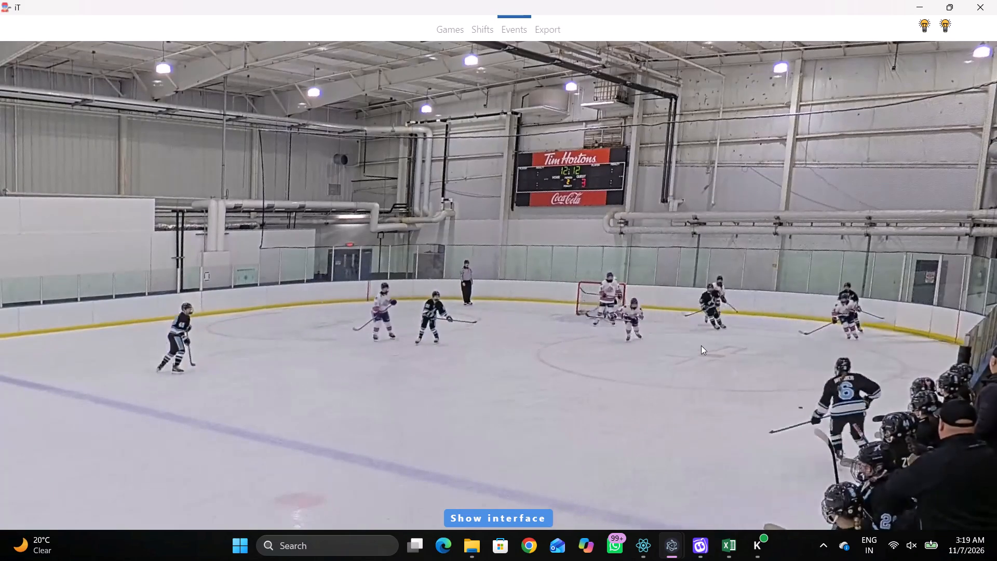
{"action": "key", "text": "space"}
{"action": "right_click_drag", "start_coordinate": [715, 276], "coordinate": [697, 275]}
{"action": "left_click", "coordinate": [749, 303]}
{"action": "right_click_drag", "start_coordinate": [653, 275], "coordinate": [637, 281]}
{"action": "left_click", "coordinate": [702, 301]}
{"action": "left_click_drag", "start_coordinate": [872, 396], "coordinate": [867, 396]}
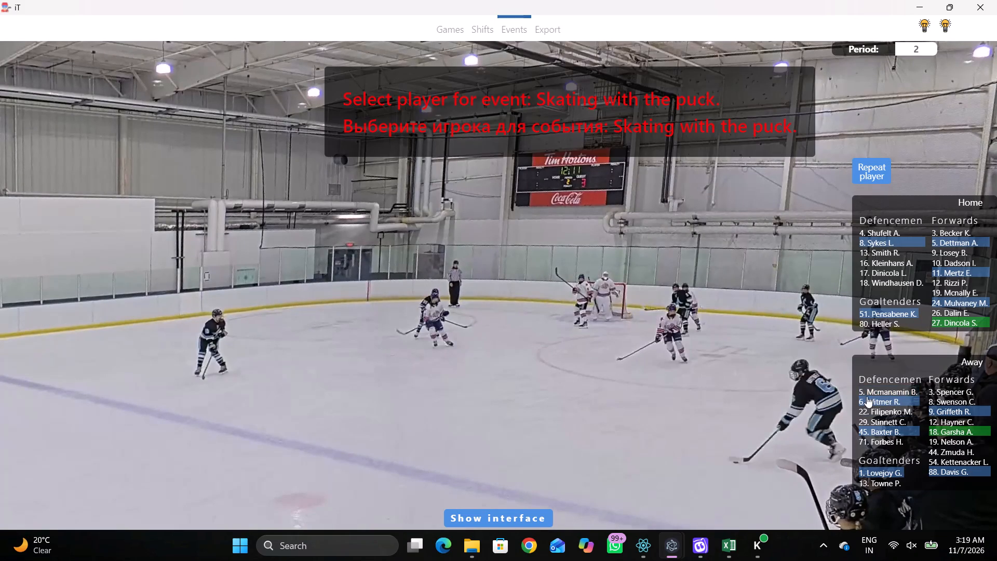
{"action": "left_click_drag", "start_coordinate": [867, 396], "coordinate": [867, 396]}
{"action": "left_click", "coordinate": [891, 395]}
{"action": "left_click", "coordinate": [886, 402]}
{"action": "left_click_drag", "start_coordinate": [652, 284], "coordinate": [647, 283]}
{"action": "key", "text": "r"}
Play on, step back and tag a Pass by the same player, Away 6, just outside the blue-line side of the lower right face-off circle.
{"action": "key", "text": "space"}
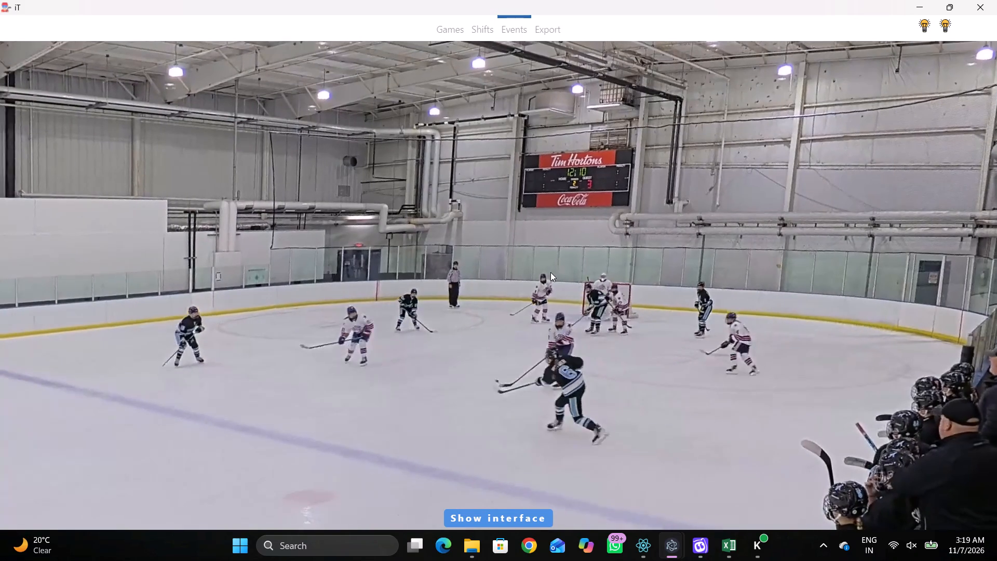
{"action": "key", "text": "space"}
{"action": "key", "text": "q"}
{"action": "key", "text": "q"}
{"action": "key", "text": "q"}
{"action": "key", "text": "q"}
{"action": "key", "text": "q"}
{"action": "right_click", "coordinate": [553, 259]}
{"action": "left_click", "coordinate": [559, 267]}
{"action": "left_click", "coordinate": [873, 161]}
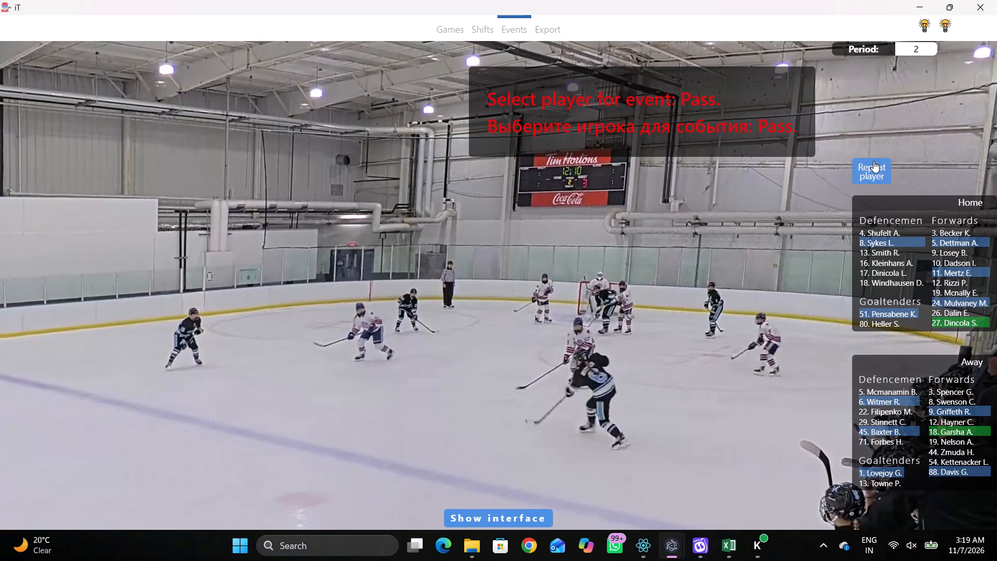
{"action": "left_click", "coordinate": [670, 255]}
Play on past the pass and review the scramble in front of the right net up to the stoppage.
{"action": "key", "text": "space"}
{"action": "key", "text": "space"}
{"action": "key", "text": "space"}
{"action": "key", "text": "space"}
{"action": "right_click", "coordinate": [609, 223]}
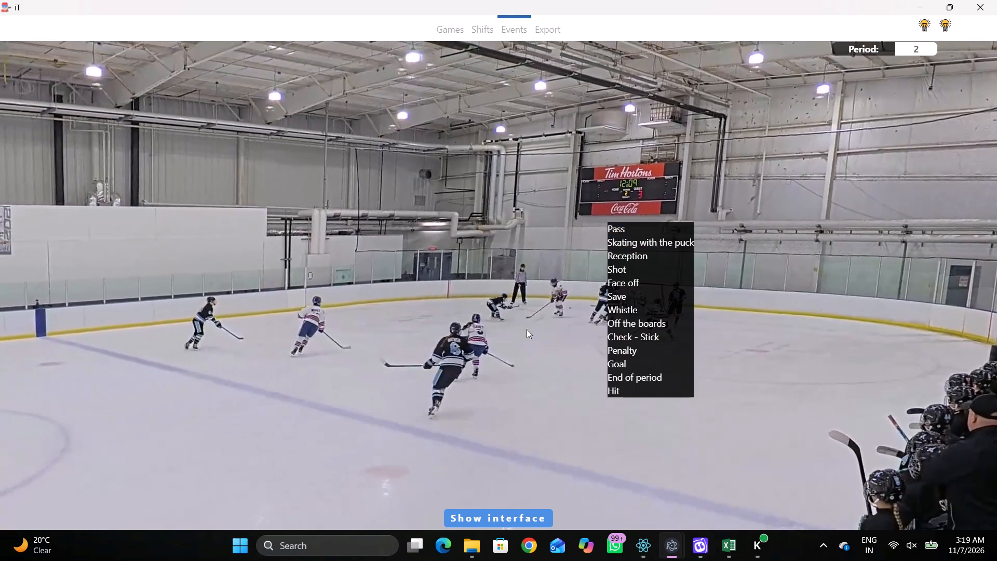
{"action": "left_click", "coordinate": [502, 333]}
{"action": "key", "text": "space"}
{"action": "key", "text": "space"}
{"action": "key", "text": "space"}
{"action": "key", "text": "space"}
{"action": "key", "text": "space"}
{"action": "key", "text": "v"}
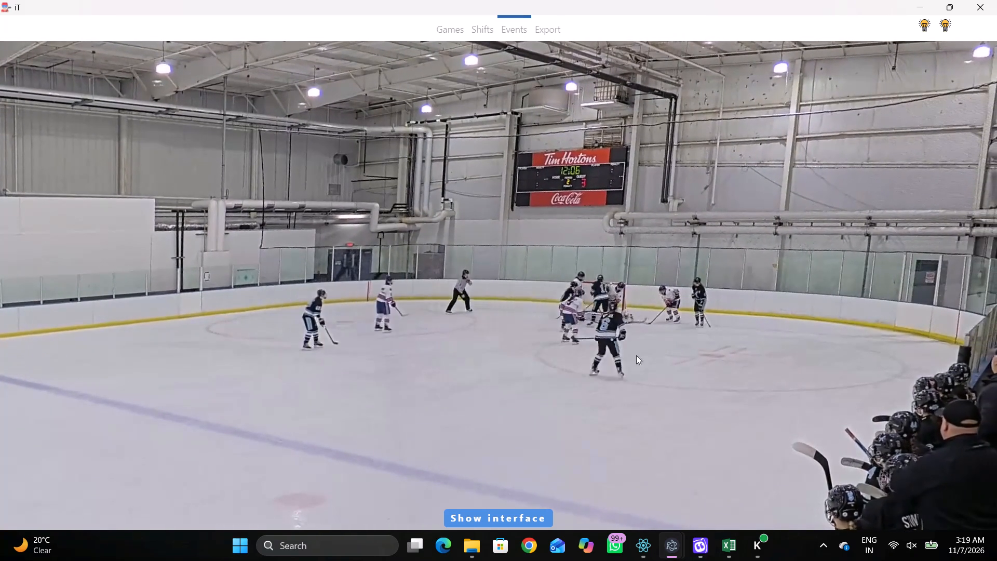
{"action": "key", "text": "space"}
{"action": "key", "text": "space"}
{"action": "key", "text": "space"}
{"action": "key", "text": "space"}
{"action": "key", "text": "space"}
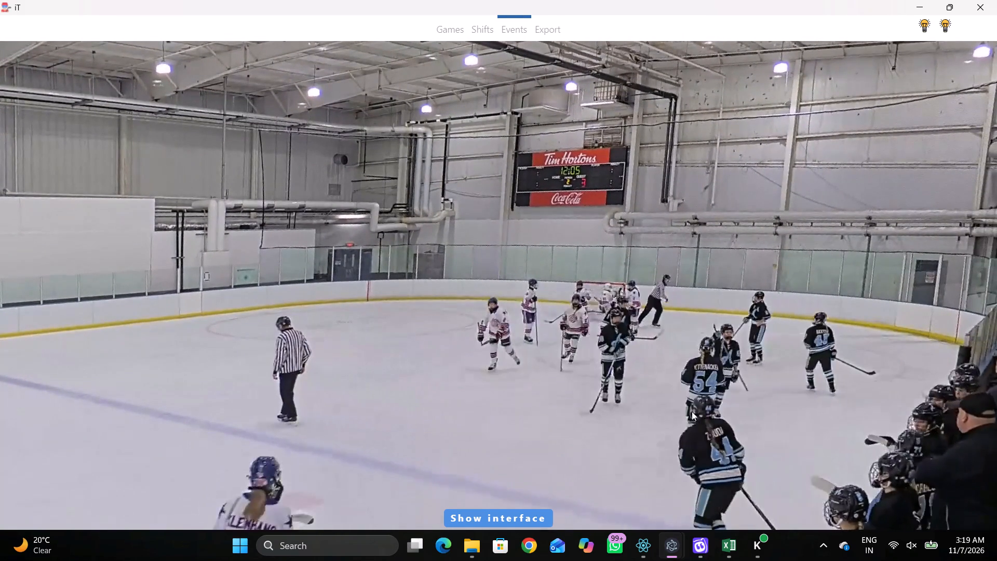
{"action": "key", "text": "space"}
{"action": "key", "text": "space"}
{"action": "key", "text": "space"}
{"action": "key", "text": "space"}
Jump back to the last tagged Pass and tag Skating with the puck by Away 88 at the lower edge of the upper right face-off circle.
{"action": "key", "text": "shift+d"}
{"action": "left_click_drag", "start_coordinate": [345, 394], "coordinate": [342, 399]}
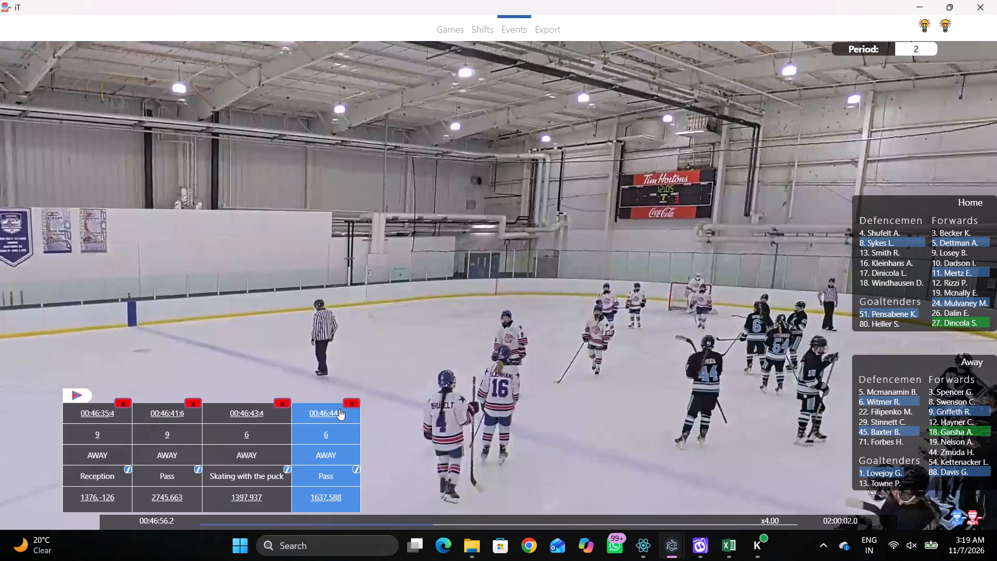
{"action": "left_click", "coordinate": [338, 409]}
{"action": "key", "text": "shift+d"}
{"action": "key", "text": "space"}
{"action": "key", "text": "space"}
{"action": "key", "text": "space"}
{"action": "key", "text": "space"}
{"action": "right_click", "coordinate": [443, 318]}
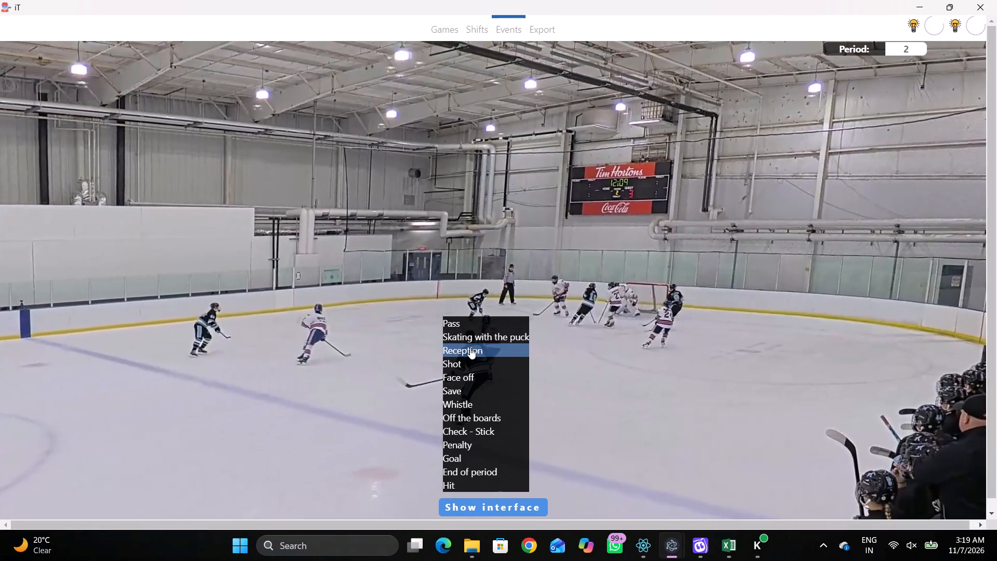
{"action": "left_click", "coordinate": [471, 336]}
{"action": "left_click", "coordinate": [950, 468]}
{"action": "left_click", "coordinate": [692, 182]}
{"action": "key", "text": "r"}
Tag a Shot by the same player, Away 88, slightly closer to the right net inside the upper face-off circle.
{"action": "key", "text": "space"}
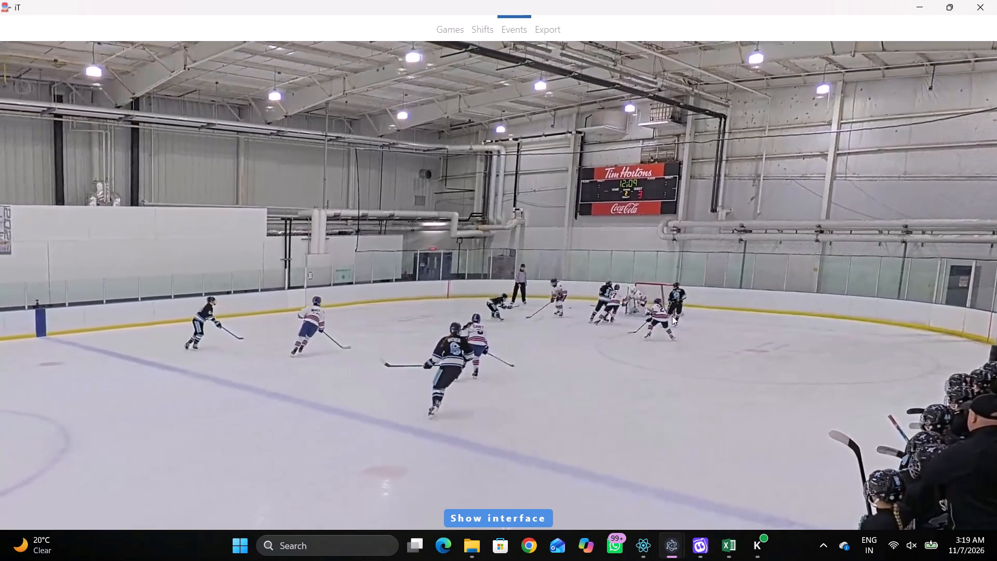
{"action": "key", "text": "space"}
{"action": "right_click_drag", "start_coordinate": [655, 270], "coordinate": [643, 268]}
{"action": "left_click", "coordinate": [668, 319]}
{"action": "left_click_drag", "start_coordinate": [519, 245], "coordinate": [526, 245]}
{"action": "left_click", "coordinate": [874, 172]}
{"action": "left_click", "coordinate": [704, 181]}
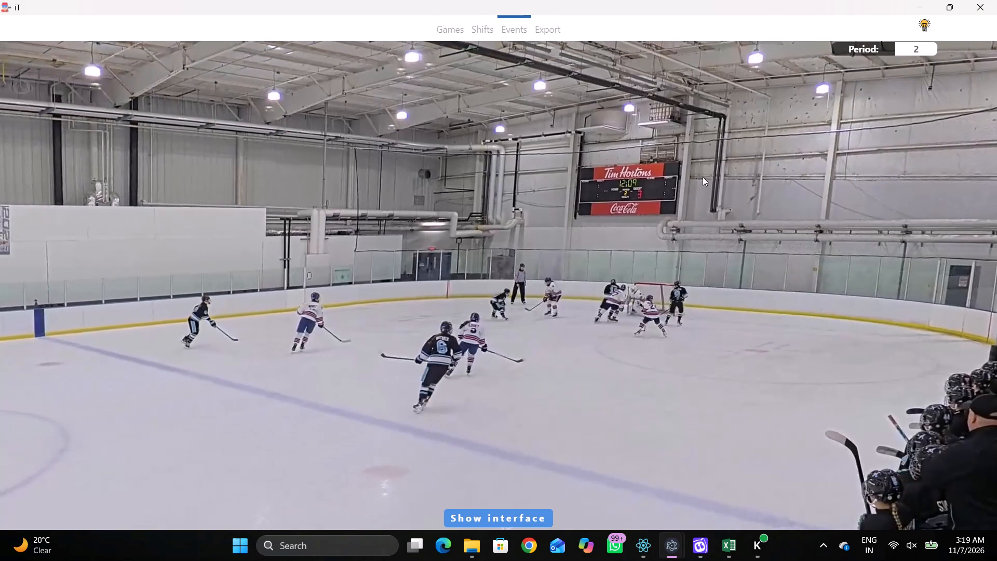
Tag a Save by the home goaltender, number 51, in the right goal crease.
{"action": "key", "text": "space"}
{"action": "key", "text": "space"}
{"action": "right_click", "coordinate": [654, 222]}
{"action": "left_click", "coordinate": [665, 298]}
{"action": "left_click", "coordinate": [450, 298]}
{"action": "left_click", "coordinate": [463, 295]}
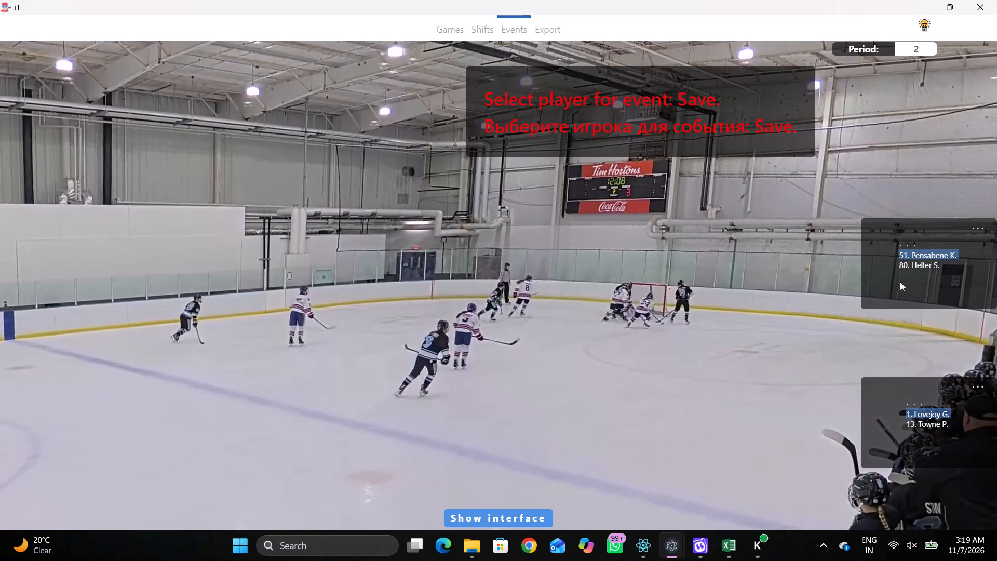
{"action": "left_click", "coordinate": [910, 255]}
{"action": "left_click", "coordinate": [756, 210]}
Play on to the stoppage and tag a Whistle in the blue-line half of the lower right face-off circle.
{"action": "key", "text": "space"}
{"action": "key", "text": "space"}
{"action": "key", "text": "space"}
{"action": "right_click", "coordinate": [673, 236]}
{"action": "key", "text": "space"}
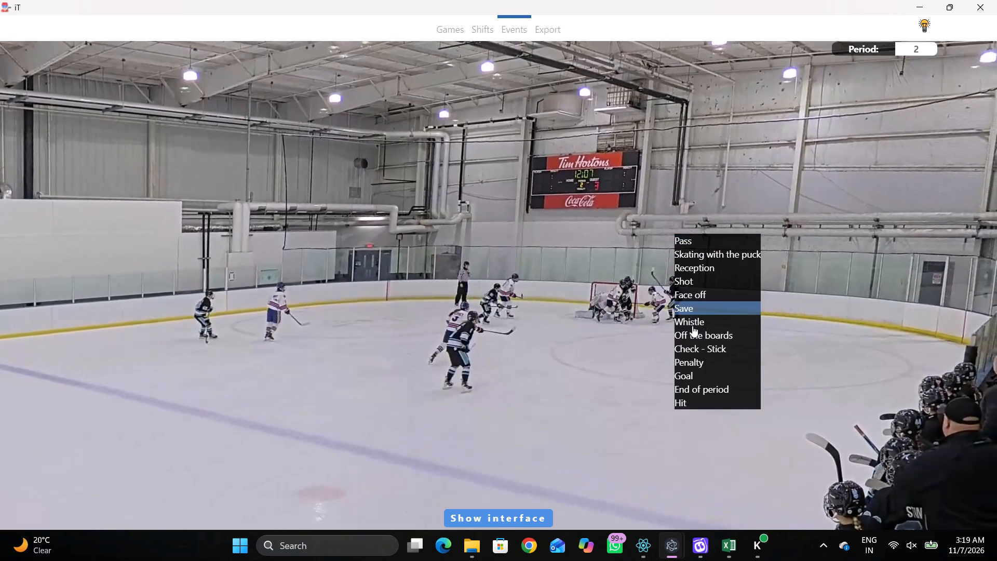
{"action": "left_click", "coordinate": [709, 322]}
{"action": "left_click", "coordinate": [690, 263]}
Advance the video past the stoppage and step back to the moment of the face-off in the right zone.
{"action": "key", "text": "space"}
{"action": "type", "text": "v c"}
{"action": "key", "text": "space"}
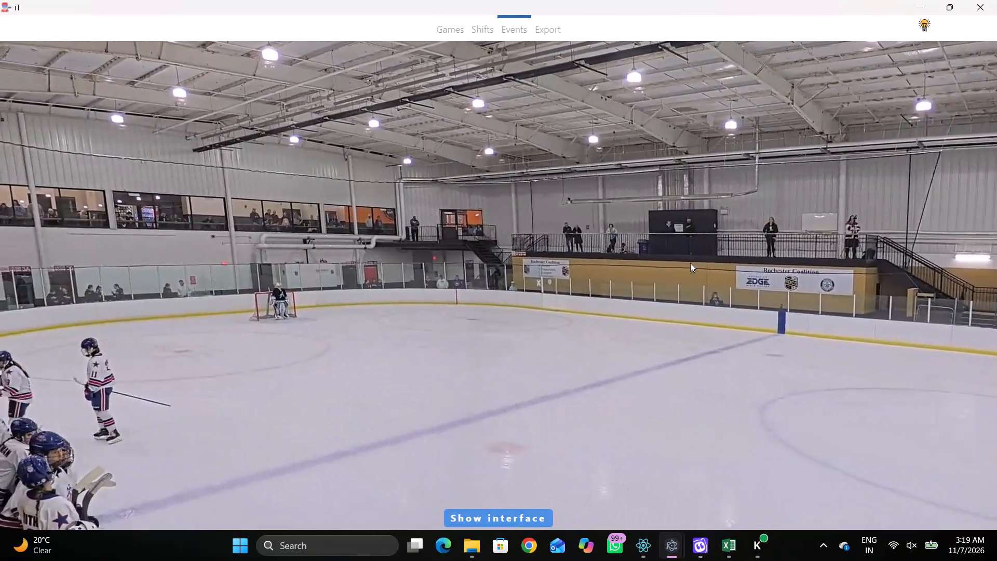
{"action": "key", "text": "space"}
{"action": "type", "text": "q"}
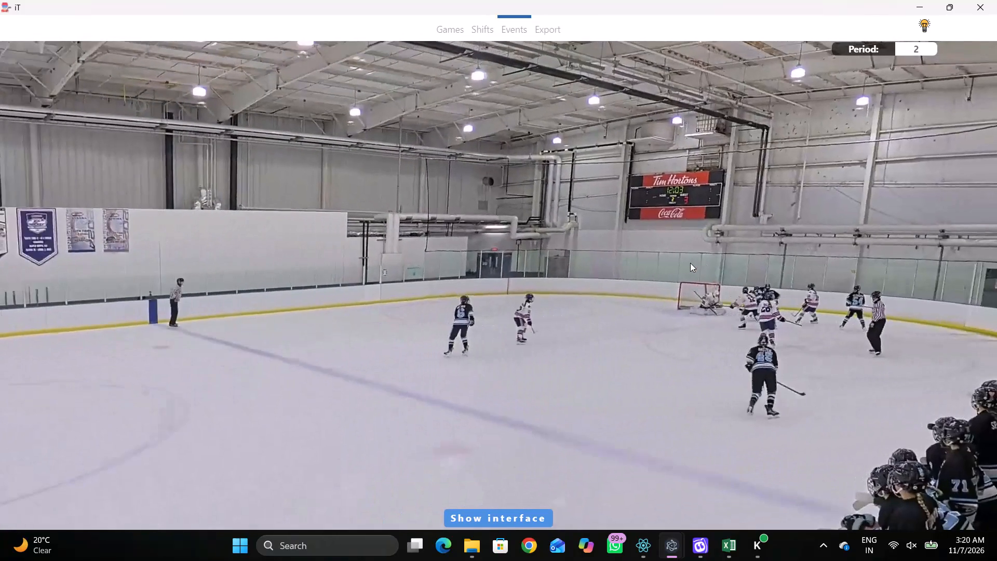
{"action": "type", "text": "qqq"}
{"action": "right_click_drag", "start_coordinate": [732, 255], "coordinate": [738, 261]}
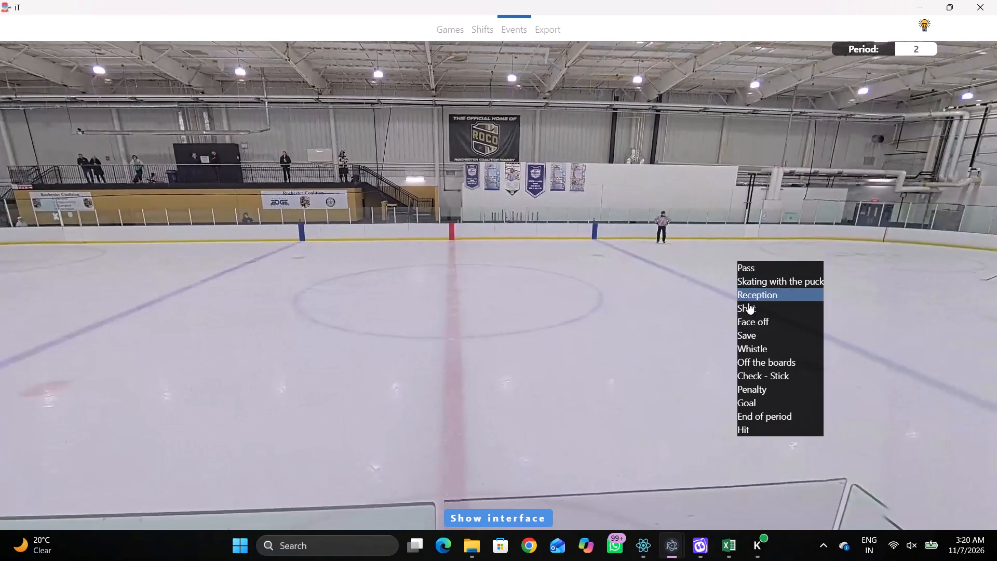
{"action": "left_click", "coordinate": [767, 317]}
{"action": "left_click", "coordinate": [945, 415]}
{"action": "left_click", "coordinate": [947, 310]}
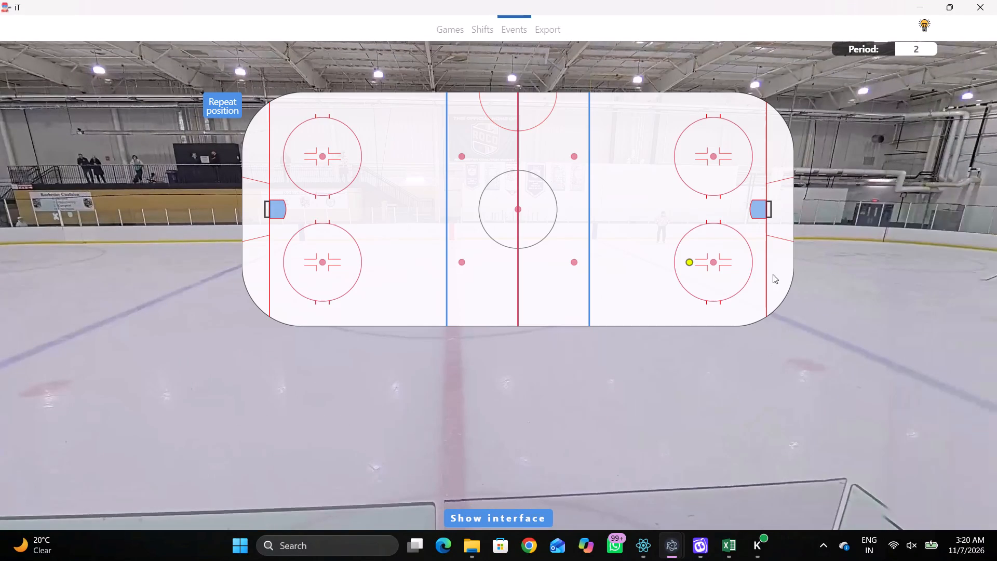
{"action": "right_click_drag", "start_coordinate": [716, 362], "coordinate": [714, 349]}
Tag a Face off won by Home 26 against Away 9 at the lower right face-off dot.
{"action": "right_click_drag", "start_coordinate": [667, 263], "coordinate": [682, 279]}
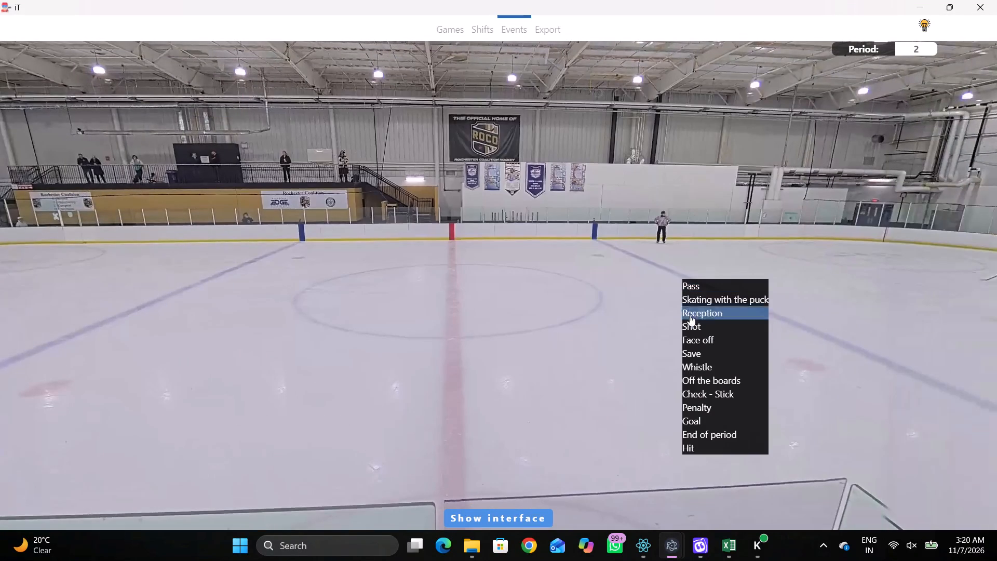
{"action": "left_click", "coordinate": [697, 334]}
{"action": "left_click", "coordinate": [947, 306]}
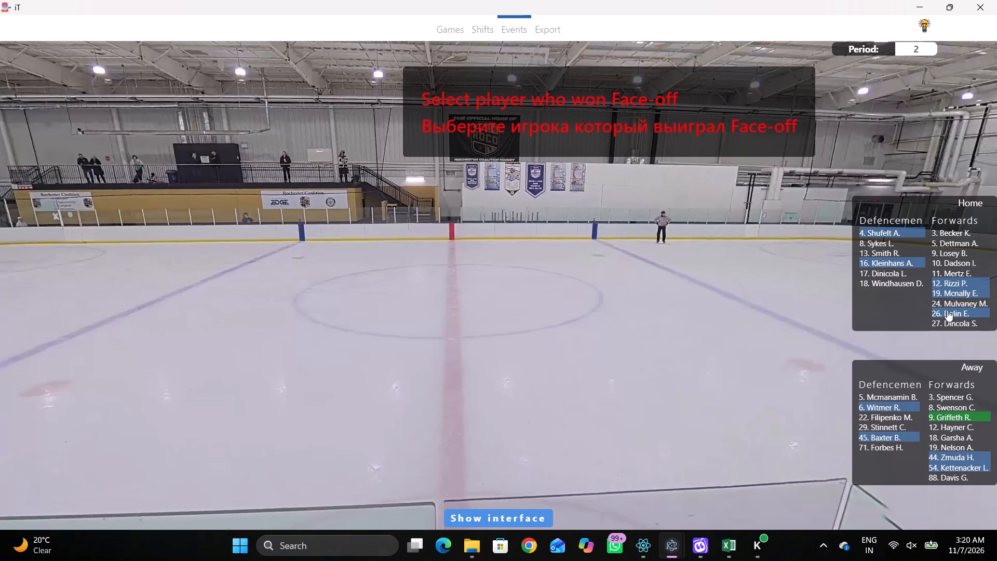
{"action": "left_click", "coordinate": [949, 312]}
{"action": "left_click", "coordinate": [939, 416]}
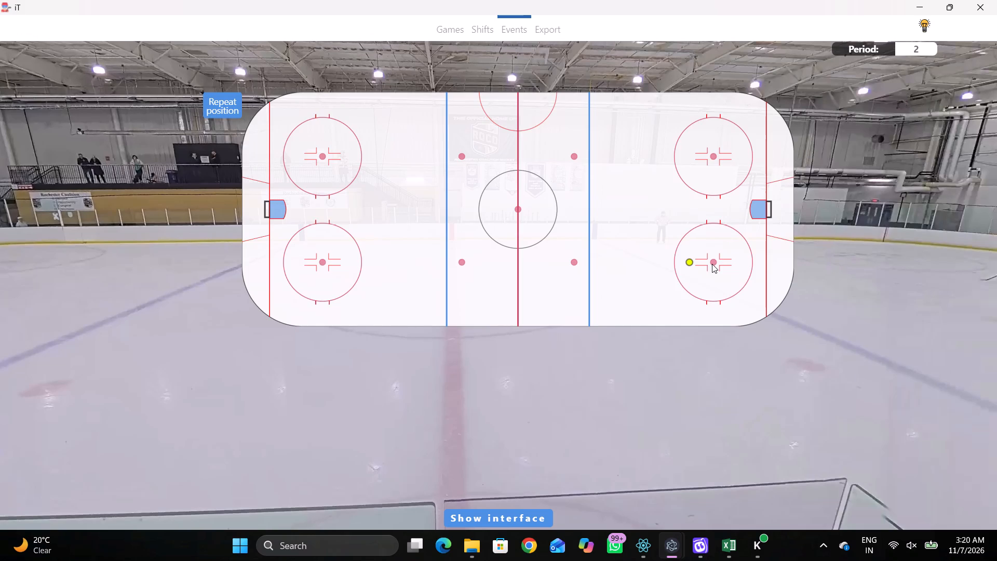
{"action": "left_click", "coordinate": [712, 264]}
{"action": "key", "text": "r"}
Tag Skating with the puck by Home 4 behind the right goal line, just below the net.
{"action": "key", "text": "space"}
{"action": "key", "text": "space"}
{"action": "key", "text": "space"}
{"action": "key", "text": "space"}
{"action": "key", "text": "space"}
{"action": "key", "text": "space"}
{"action": "key", "text": "space"}
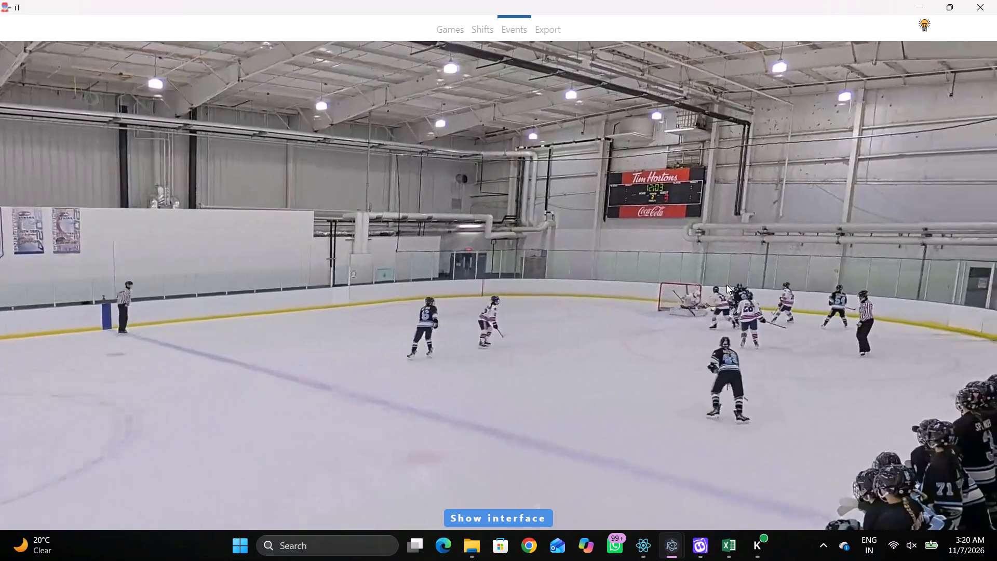
{"action": "key", "text": "space"}
{"action": "left_click", "coordinate": [717, 255]}
{"action": "right_click_drag", "start_coordinate": [662, 245], "coordinate": [636, 246]}
{"action": "left_click", "coordinate": [691, 268]}
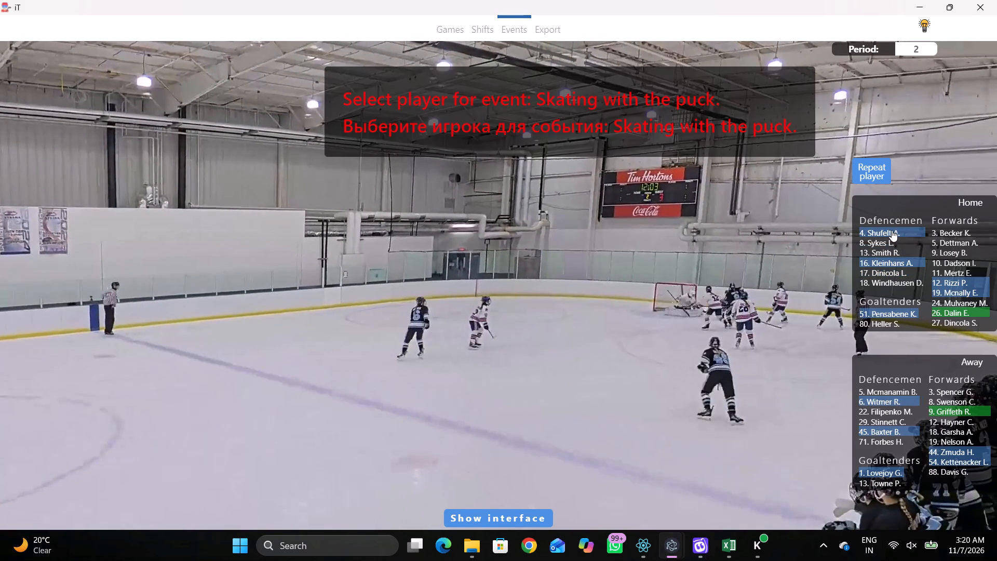
{"action": "left_click", "coordinate": [890, 230]}
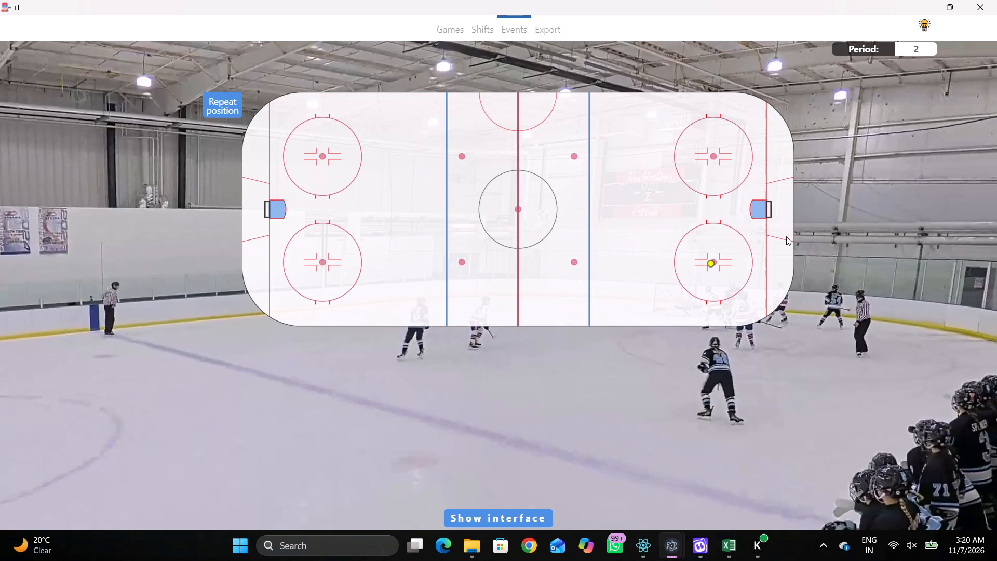
{"action": "left_click", "coordinate": [777, 233]}
Play on, step back and tag a Pass by the same player, Home 4, directly behind the right net.
{"action": "key", "text": "space"}
{"action": "key", "text": "space"}
{"action": "key", "text": "space"}
{"action": "key", "text": "space"}
{"action": "key", "text": "space"}
{"action": "key", "text": "space"}
{"action": "key", "text": "q"}
{"action": "key", "text": "q"}
{"action": "key", "text": "q"}
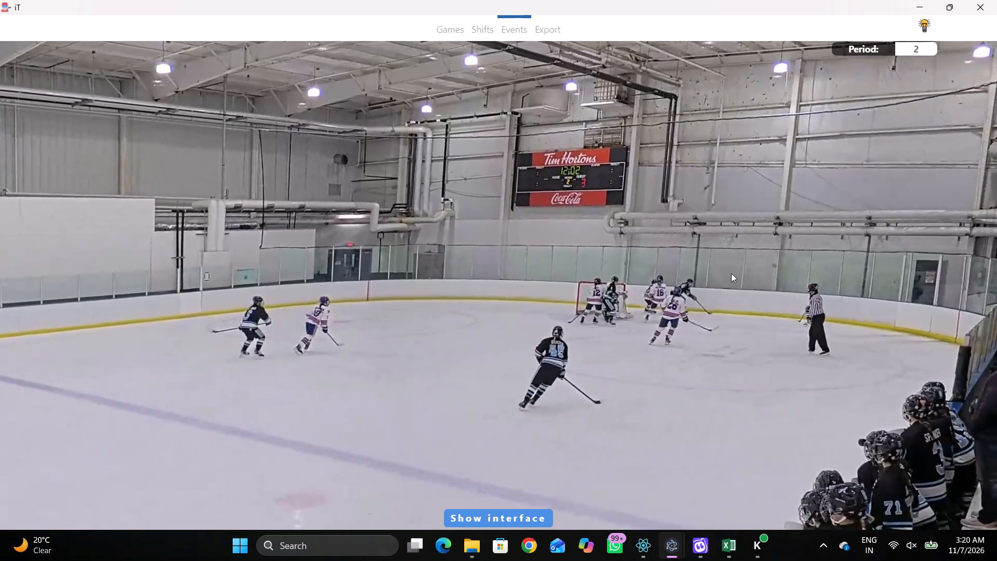
{"action": "key", "text": "q"}
{"action": "key", "text": "q"}
{"action": "key", "text": "q"}
{"action": "right_click", "coordinate": [742, 242]}
{"action": "left_click", "coordinate": [742, 244]}
{"action": "left_click", "coordinate": [694, 237]}
{"action": "right_click", "coordinate": [705, 232]}
{"action": "left_click", "coordinate": [712, 233]}
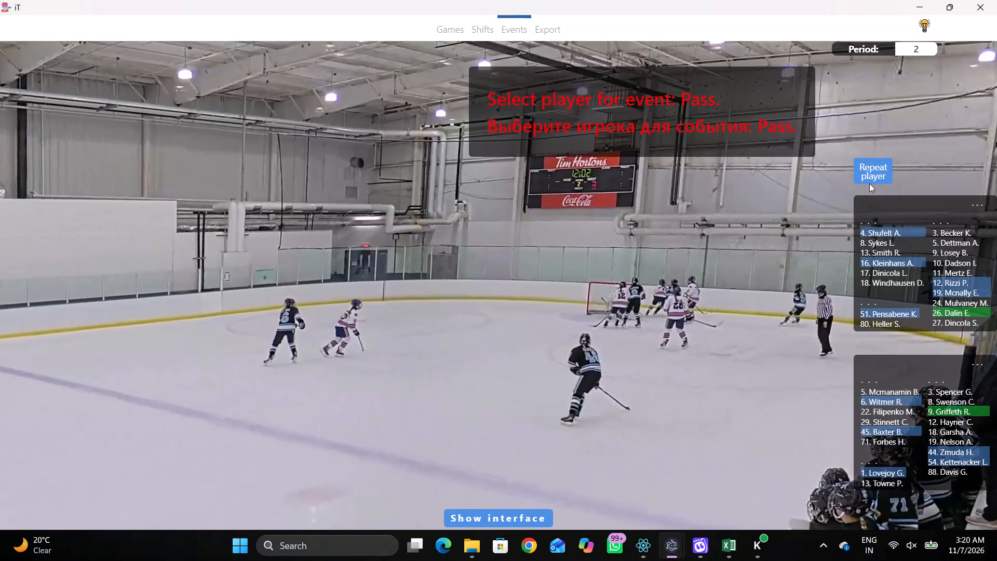
{"action": "left_click", "coordinate": [869, 173]}
{"action": "left_click", "coordinate": [773, 210]}
Play on and tag Skating with the puck by Away 44 at the end boards in the lower right corner of the rink.
{"action": "key", "text": "space"}
{"action": "key", "text": "space"}
{"action": "key", "text": "space"}
{"action": "key", "text": "space"}
{"action": "key", "text": "space"}
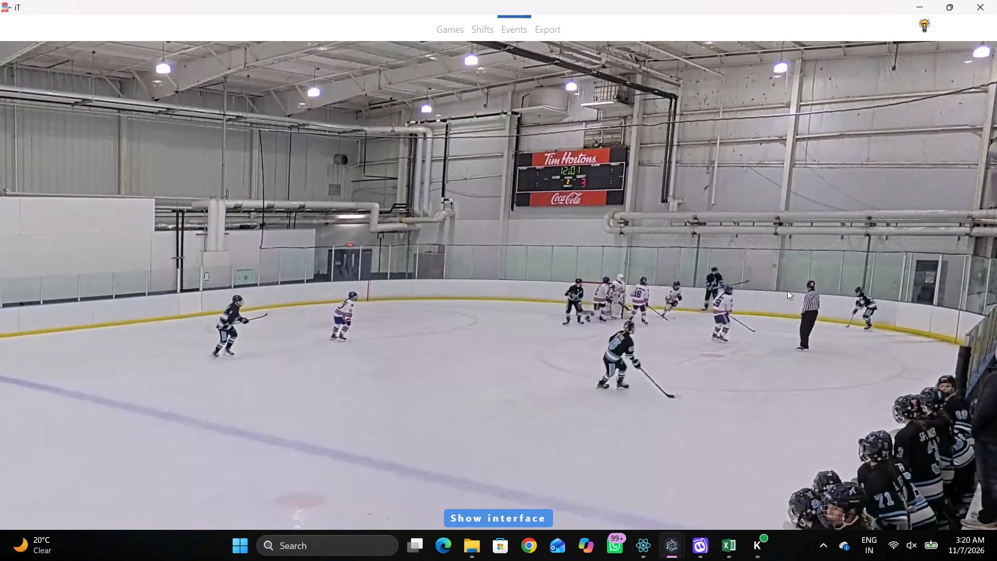
{"action": "right_click", "coordinate": [764, 264]}
{"action": "key", "text": "space"}
{"action": "left_click", "coordinate": [798, 288]}
{"action": "left_click", "coordinate": [942, 455]}
{"action": "left_click", "coordinate": [788, 282]}
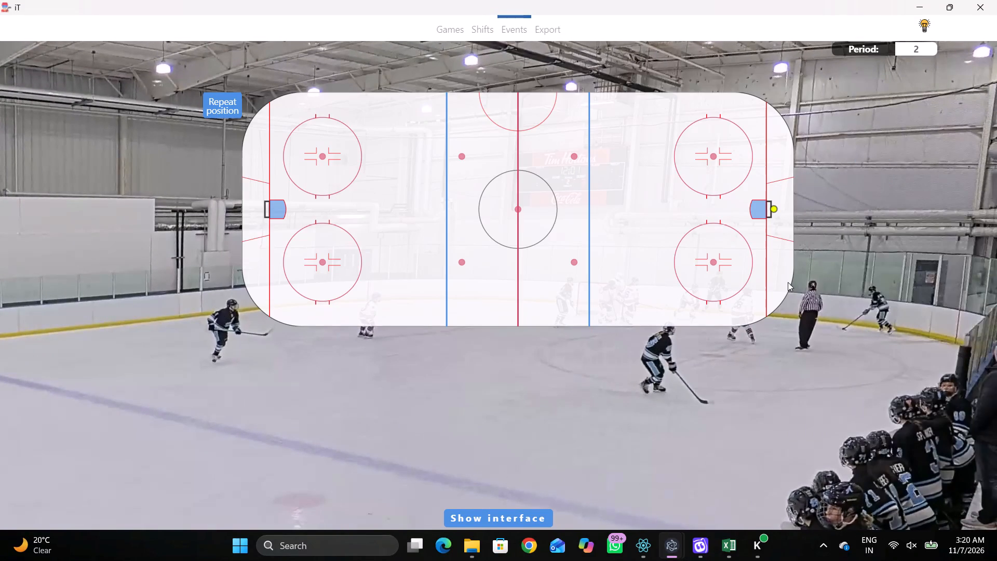
Step back to recheck the play, and reassign the latest Skating with the puck event to Away 54.
{"action": "key", "text": "q"}
{"action": "key", "text": "q"}
{"action": "key", "text": "q"}
{"action": "key", "text": "q"}
{"action": "key", "text": "q"}
{"action": "key", "text": "q"}
{"action": "key", "text": "q"}
{"action": "key", "text": "q"}
{"action": "key", "text": "q"}
{"action": "key", "text": "q"}
{"action": "key", "text": "q"}
{"action": "key", "text": "q"}
{"action": "key", "text": "q"}
{"action": "key", "text": "q"}
{"action": "key", "text": "q"}
{"action": "key", "text": "q"}
{"action": "key", "text": "q"}
{"action": "type", "text": "qq"}
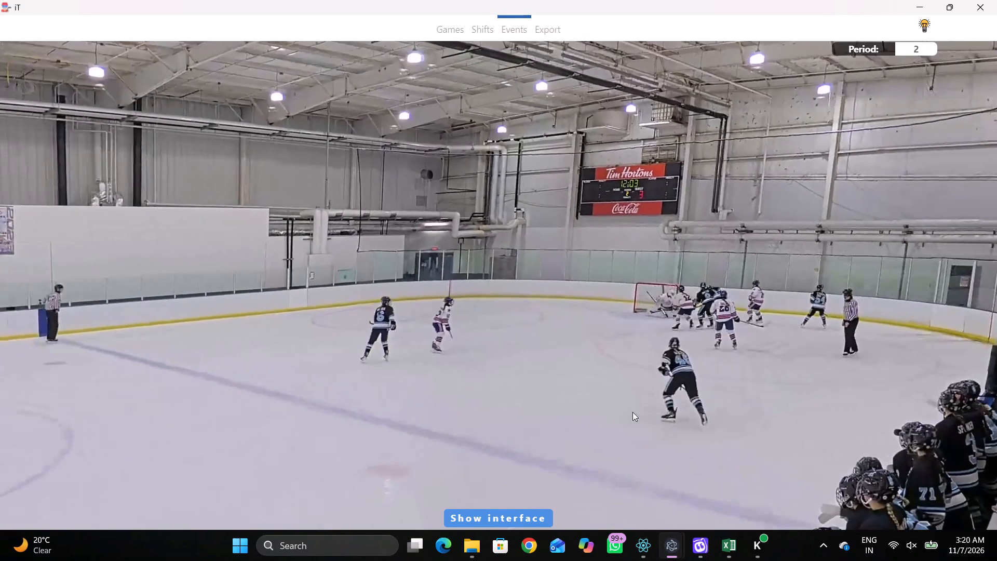
{"action": "key", "text": "shift+d"}
{"action": "left_click", "coordinate": [478, 408]}
{"action": "left_click", "coordinate": [352, 433]}
{"action": "left_click", "coordinate": [344, 433]}
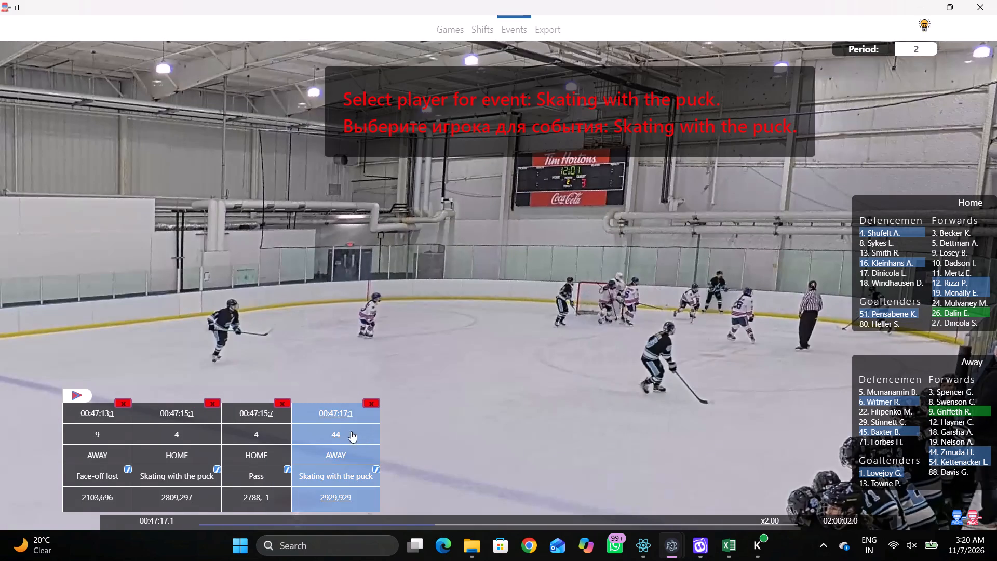
{"action": "left_click", "coordinate": [952, 461]}
{"action": "key", "text": "shift+d"}
Play on, step back and tag a Pass by the same player between the lower right face-off circle and the goal line.
{"action": "key", "text": "space"}
{"action": "key", "text": "space"}
{"action": "key", "text": "space"}
{"action": "key", "text": "space"}
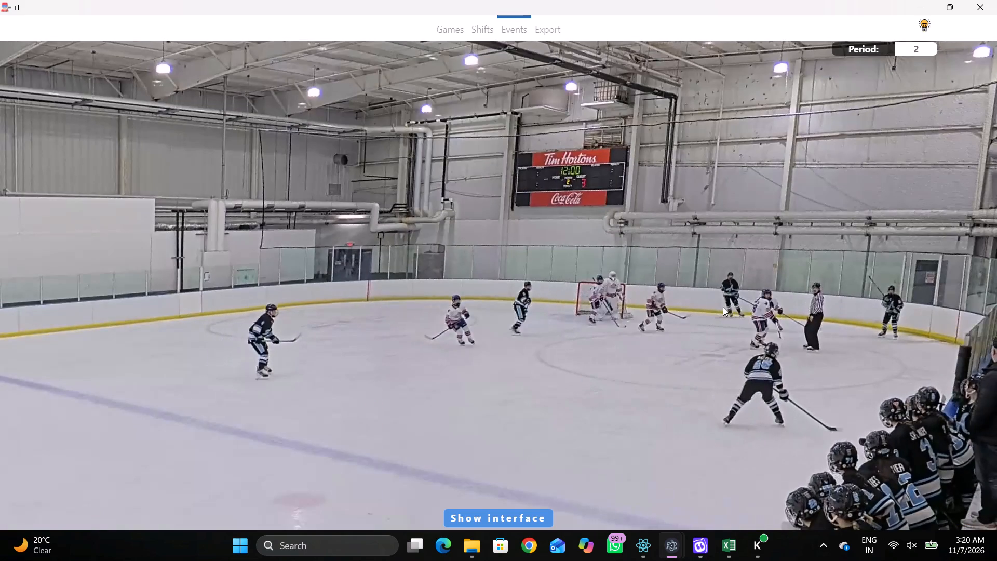
{"action": "type", "text": "q"}
{"action": "key", "text": "q"}
{"action": "key", "text": "q"}
{"action": "key", "text": "q"}
{"action": "right_click", "coordinate": [739, 275]}
{"action": "left_click", "coordinate": [745, 281]}
{"action": "left_click", "coordinate": [871, 164]}
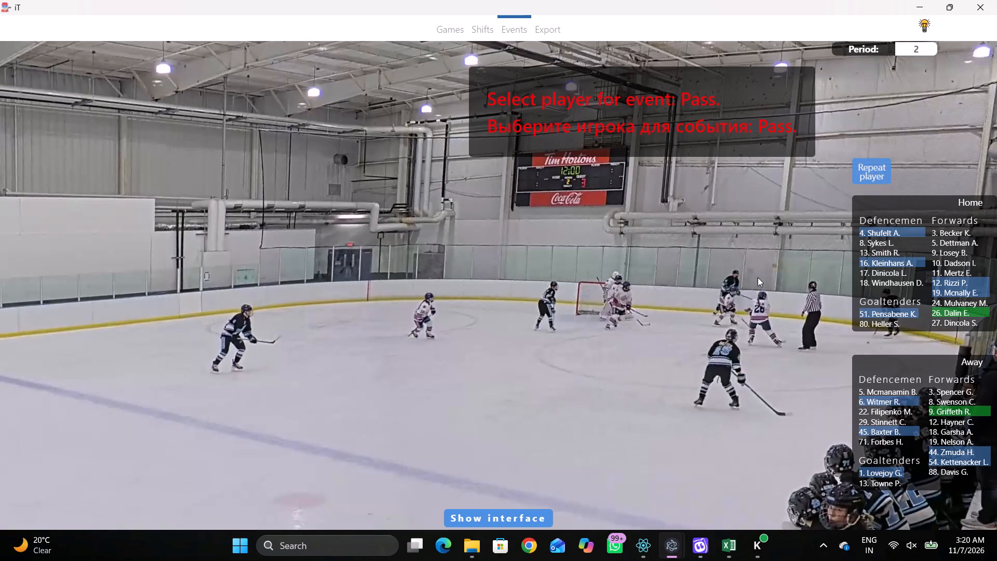
{"action": "left_click", "coordinate": [758, 277]}
Tag Skating with the puck by Away 45 just outside the lower-left edge of the lower right face-off circle.
{"action": "key", "text": "space"}
{"action": "key", "text": "v"}
{"action": "key", "text": "space"}
{"action": "right_click_drag", "start_coordinate": [676, 259], "coordinate": [653, 256]}
{"action": "key", "text": "space"}
{"action": "key", "text": "space"}
{"action": "right_click_drag", "start_coordinate": [644, 262], "coordinate": [635, 265]}
{"action": "left_click", "coordinate": [662, 287]}
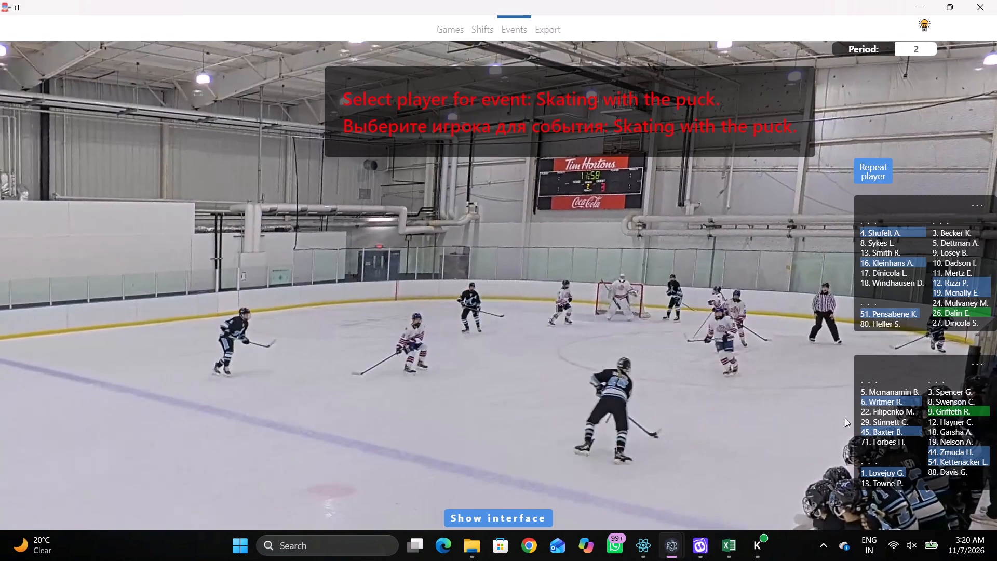
{"action": "left_click", "coordinate": [873, 427]}
{"action": "left_click", "coordinate": [677, 302]}
{"action": "key", "text": "r"}
Play on, step back and tag a Pass by the same player, Away 45, inside the lower right face-off circle.
{"action": "key", "text": "space"}
{"action": "key", "text": "space"}
{"action": "key", "text": "space"}
{"action": "key", "text": "space"}
{"action": "key", "text": "q"}
{"action": "key", "text": "q"}
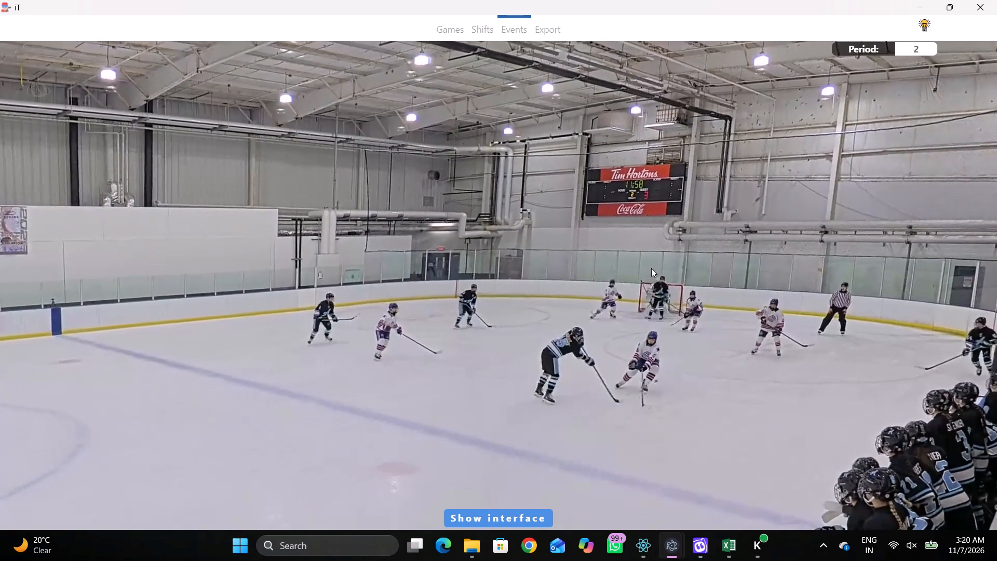
{"action": "right_click", "coordinate": [644, 258]}
{"action": "left_click", "coordinate": [654, 269]}
{"action": "left_click", "coordinate": [877, 170]}
{"action": "left_click", "coordinate": [700, 260]}
Play on to the puck pickup and tag Skating with the puck by Away 54 just inside the right blue line.
{"action": "key", "text": "space"}
{"action": "key", "text": "space"}
{"action": "key", "text": "space"}
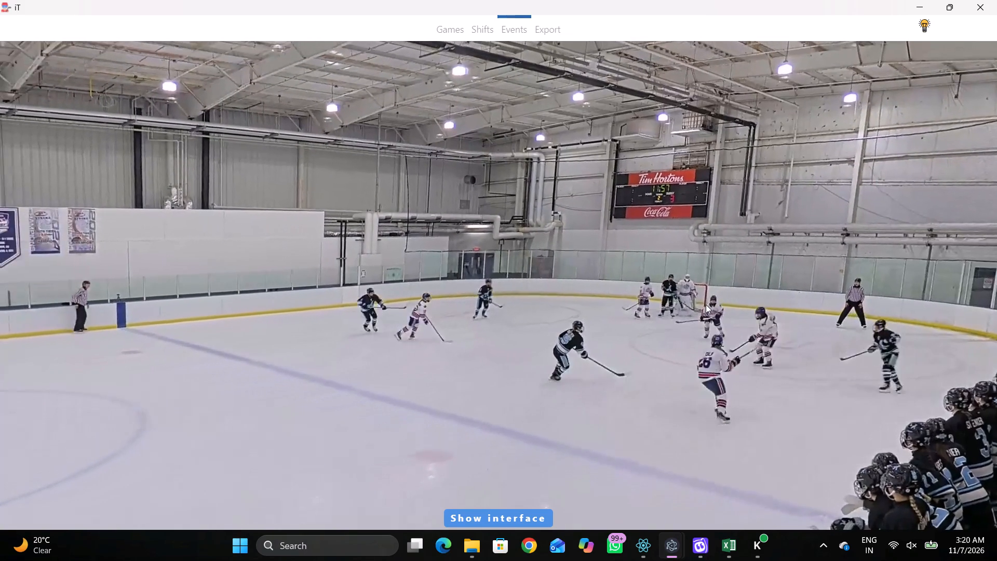
{"action": "key", "text": "space"}
{"action": "key", "text": "space"}
{"action": "key", "text": "space"}
{"action": "key", "text": "space"}
{"action": "key", "text": "space"}
{"action": "key", "text": "space"}
{"action": "key", "text": "space"}
{"action": "key", "text": "q"}
{"action": "right_click", "coordinate": [705, 268]}
{"action": "key", "text": "space"}
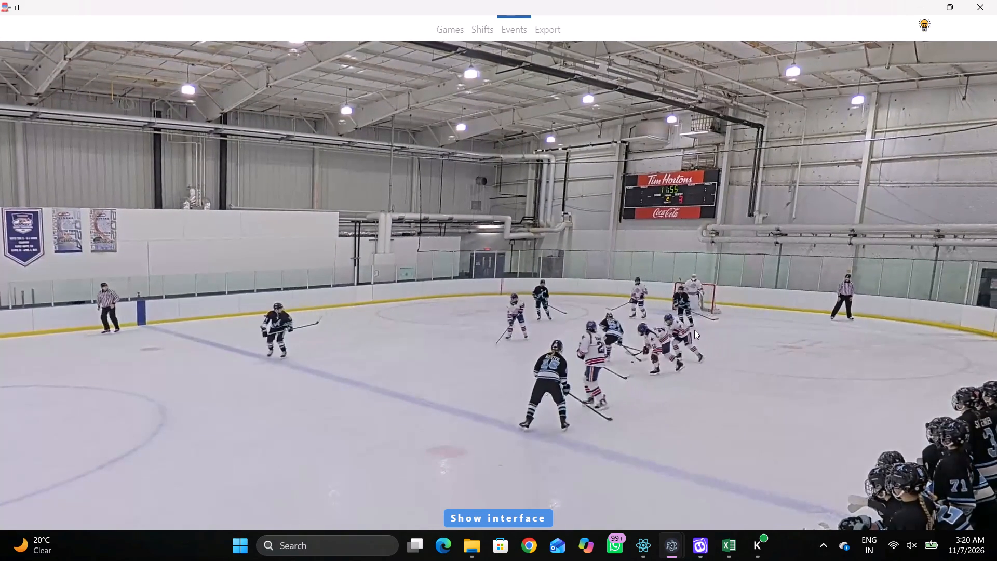
{"action": "key", "text": "space"}
{"action": "key", "text": "space"}
{"action": "key", "text": "space"}
{"action": "key", "text": "q"}
{"action": "right_click", "coordinate": [683, 290]}
{"action": "left_click", "coordinate": [700, 298]}
{"action": "right_click_drag", "start_coordinate": [649, 291], "coordinate": [622, 293]}
{"action": "left_click", "coordinate": [640, 308]}
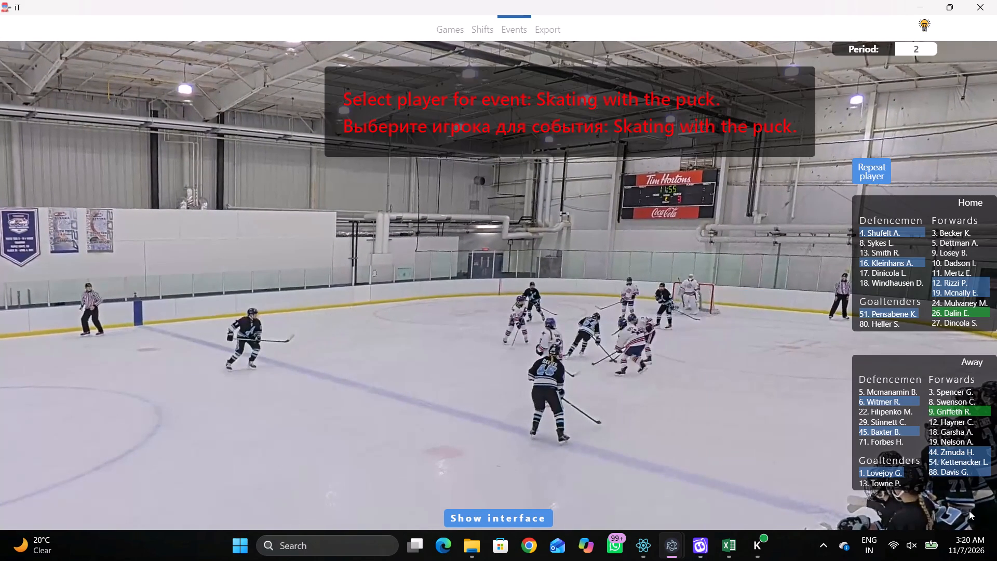
{"action": "left_click", "coordinate": [938, 460]}
{"action": "left_click", "coordinate": [617, 240]}
Review the puck battle and tag a Check - Stick by Home 12 in the left part of the lower right face-off circle.
{"action": "key", "text": "space"}
{"action": "key", "text": "space"}
{"action": "key", "text": "space"}
{"action": "key", "text": "space"}
{"action": "key", "text": "space"}
{"action": "key", "text": "space"}
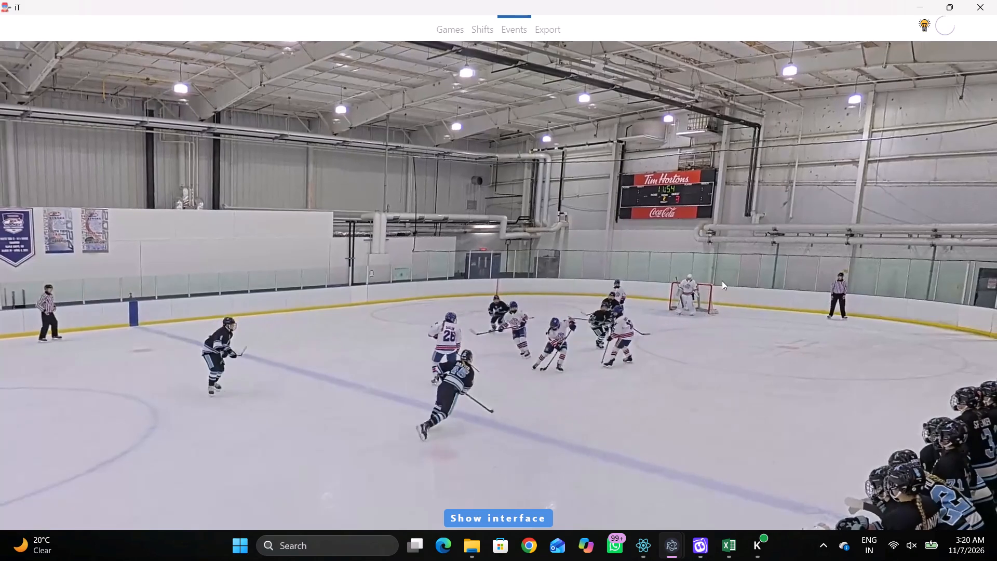
{"action": "type", "text": "qq"}
{"action": "key", "text": "q"}
{"action": "key", "text": "q"}
{"action": "key", "text": "q"}
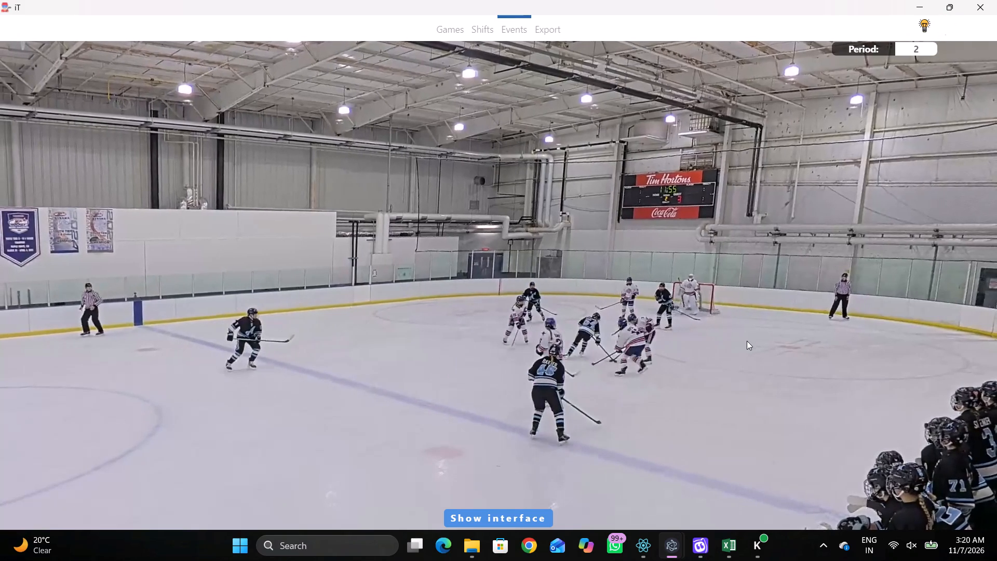
{"action": "key", "text": "space"}
{"action": "right_click", "coordinate": [661, 295]}
{"action": "key", "text": "space"}
{"action": "right_click", "coordinate": [662, 315]}
{"action": "left_click", "coordinate": [681, 434]}
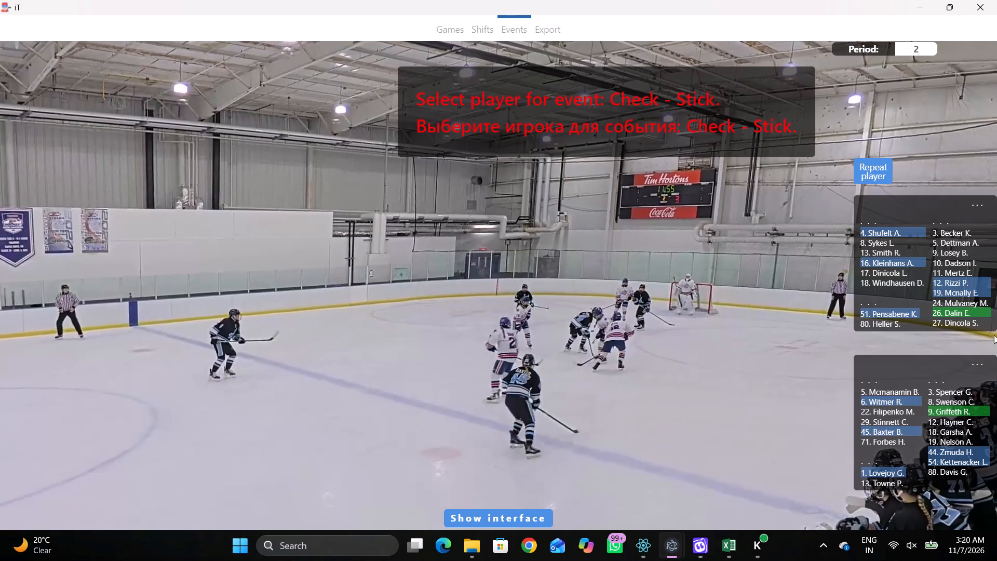
{"action": "left_click", "coordinate": [954, 282]}
{"action": "left_click", "coordinate": [689, 251]}
Watch the play following the stick check to see who takes the puck and where it goes.
{"action": "key", "text": "space"}
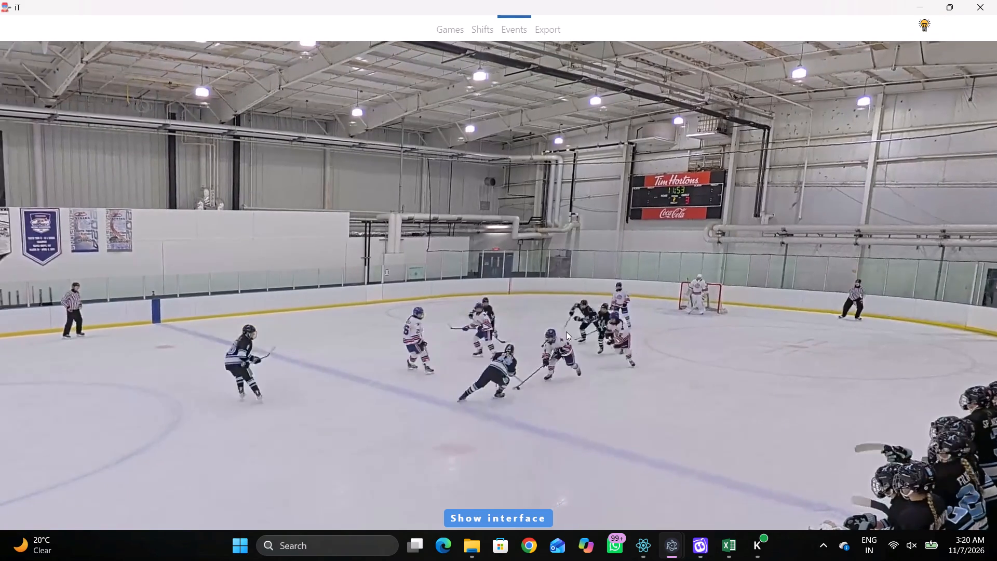
{"action": "key", "text": "space"}
{"action": "key", "text": "space"}
{"action": "key", "text": "space"}
{"action": "key", "text": "space"}
{"action": "key", "text": "space"}
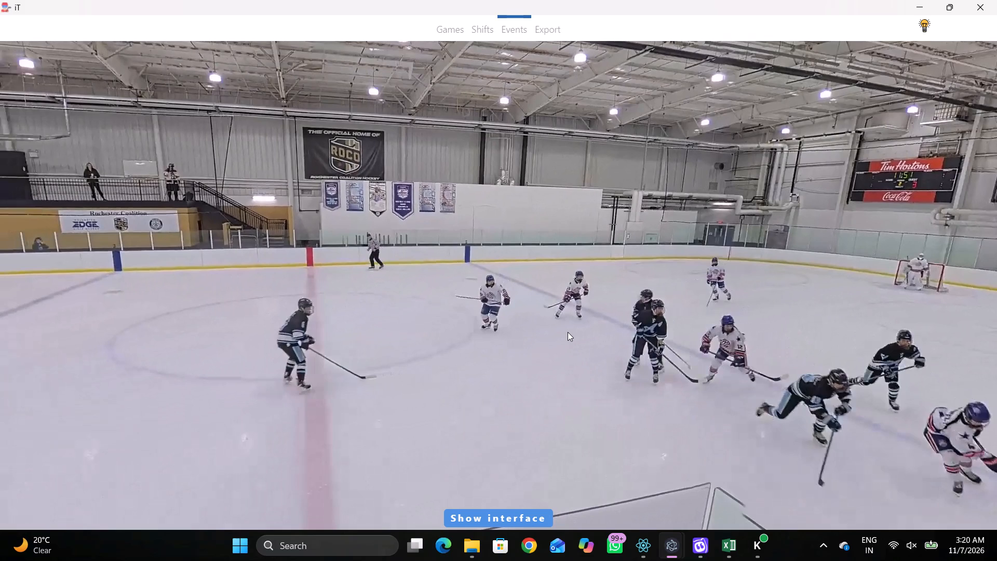
{"action": "key", "text": "space"}
{"action": "key", "text": "space"}
{"action": "key", "text": "space"}
{"action": "key", "text": "space"}
{"action": "key", "text": "space"}
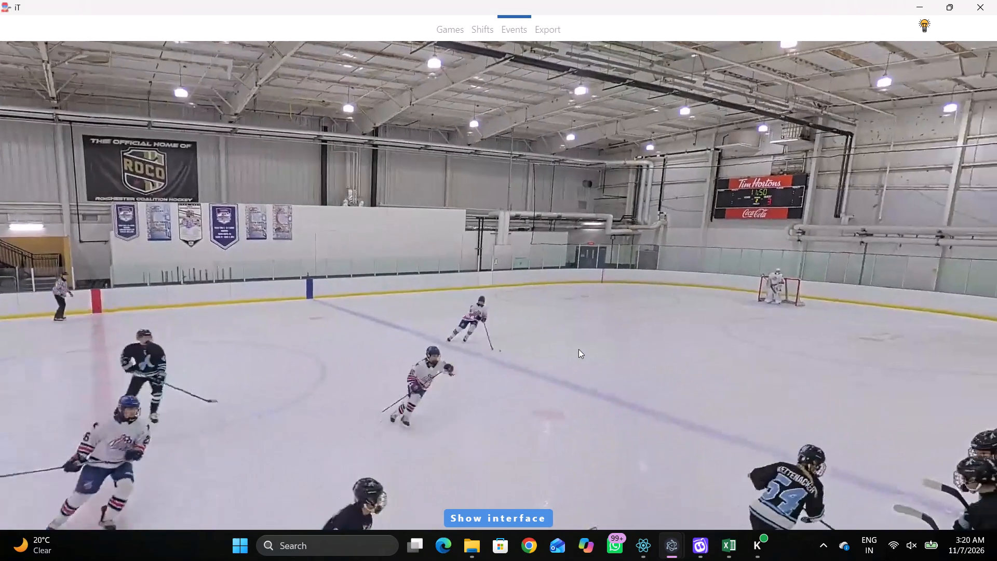
{"action": "key", "text": "space"}
{"action": "key", "text": "space"}
{"action": "key", "text": "space"}
Return to the Check - Stick event and tag Skating with the puck by Home 12 between the right blue line and the lower right circle.
{"action": "key", "text": "shift+d"}
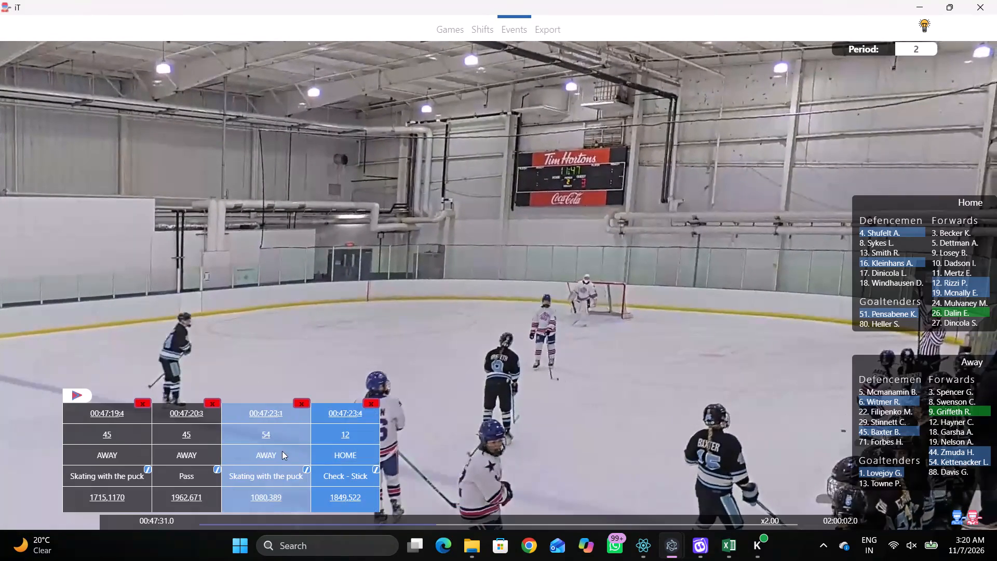
{"action": "left_click", "coordinate": [352, 426]}
{"action": "key", "text": "shift+d"}
{"action": "key", "text": "space"}
{"action": "left_click", "coordinate": [623, 302]}
{"action": "key", "text": "space"}
{"action": "key", "text": "space"}
{"action": "right_click", "coordinate": [645, 280]}
{"action": "key", "text": "space"}
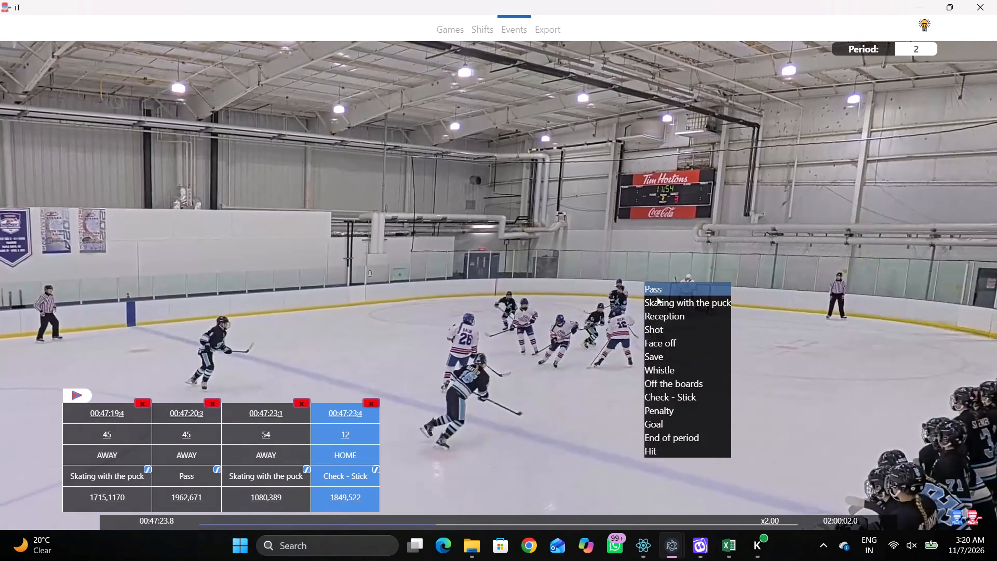
{"action": "key", "text": "space"}
{"action": "right_click_drag", "start_coordinate": [610, 278], "coordinate": [602, 280]}
{"action": "left_click", "coordinate": [646, 306]}
{"action": "left_click", "coordinate": [874, 176]}
{"action": "left_click", "coordinate": [650, 245]}
Play on and tag a Pass by the same player, Home 12, just outside the right blue line near the lower boards.
{"action": "key", "text": "space"}
{"action": "key", "text": "v"}
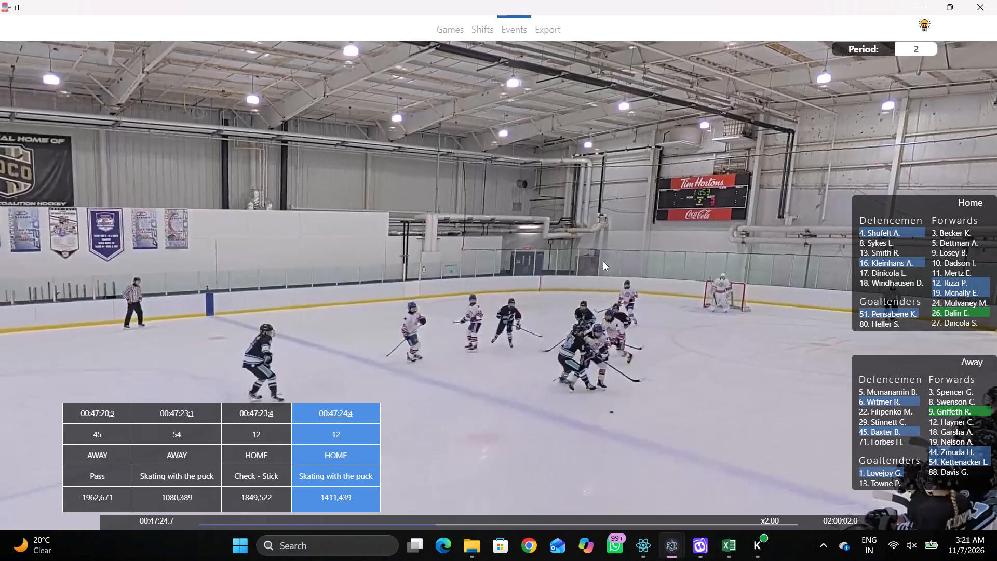
{"action": "key", "text": "space"}
{"action": "right_click", "coordinate": [562, 297]}
{"action": "right_click", "coordinate": [538, 300]}
{"action": "left_click", "coordinate": [550, 305]}
{"action": "left_click", "coordinate": [858, 179]}
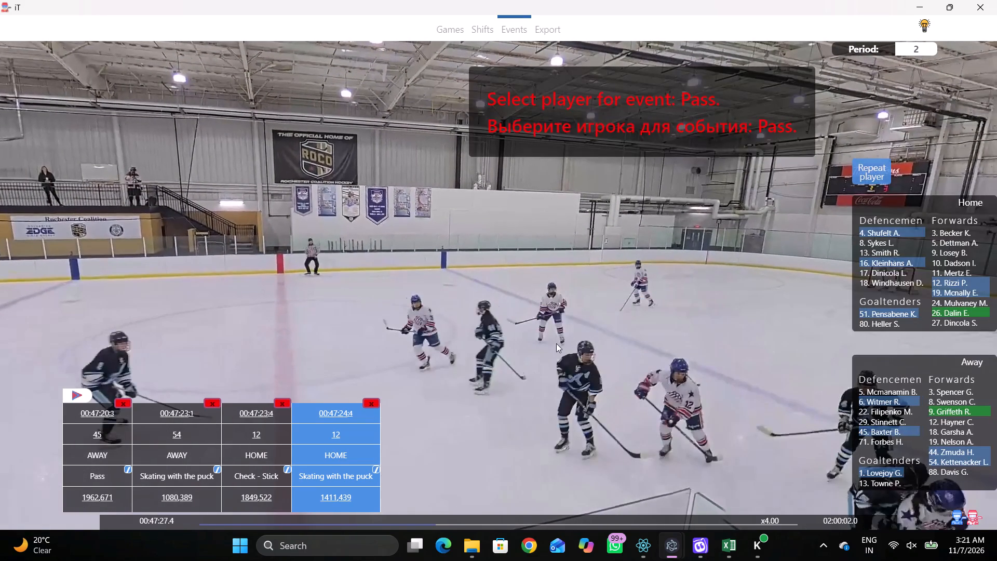
{"action": "left_click", "coordinate": [570, 304]}
Play on and tag Skating with the puck by Away 54 just inside the right blue line near the lower boards.
{"action": "key", "text": "space"}
{"action": "key", "text": "space"}
{"action": "key", "text": "shift+d"}
{"action": "key", "text": "space"}
{"action": "key", "text": "space"}
{"action": "right_click", "coordinate": [692, 244]}
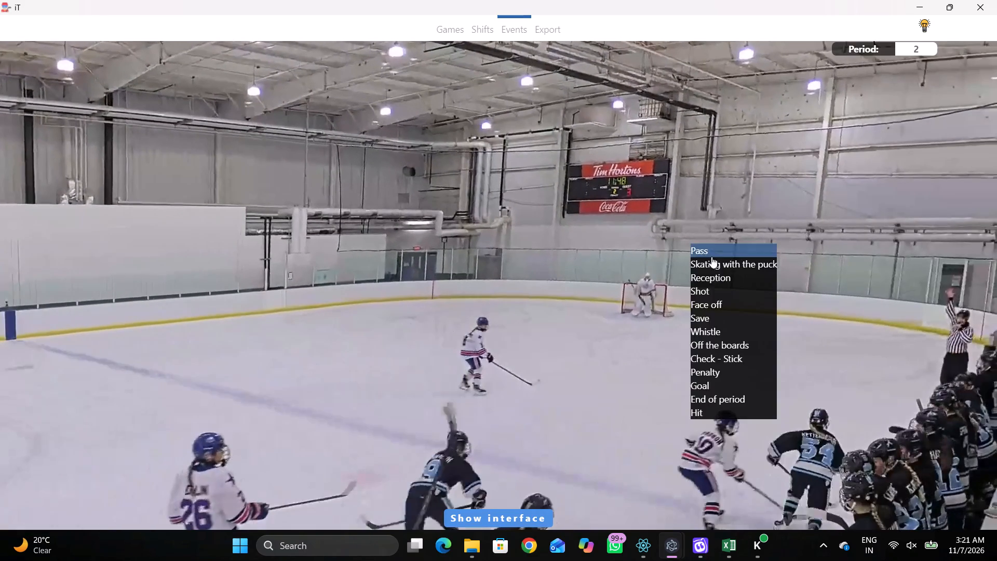
{"action": "key", "text": "q"}
{"action": "left_click", "coordinate": [717, 262]}
{"action": "left_click", "coordinate": [940, 453]}
{"action": "right_click", "coordinate": [717, 365]}
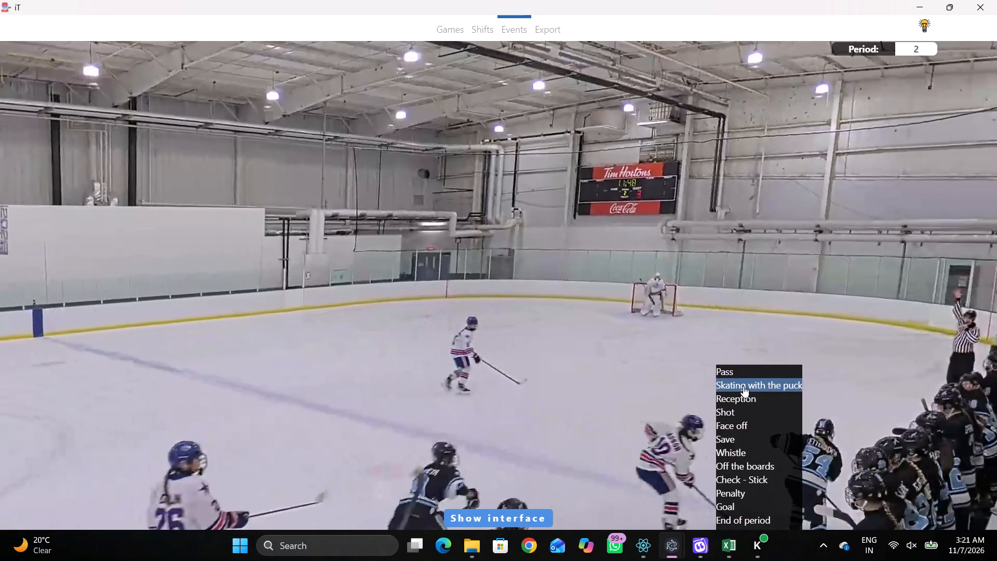
{"action": "left_click", "coordinate": [741, 384]}
{"action": "left_click", "coordinate": [935, 460]}
{"action": "left_click", "coordinate": [616, 305]}
{"action": "type", "text": "f"}
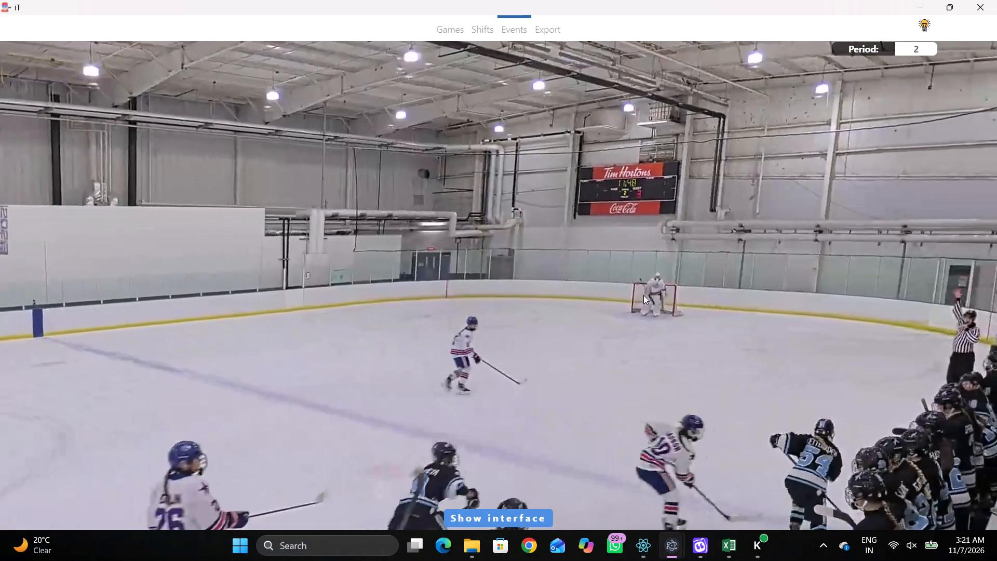
Play on and tag a Pass by the same player, Away 54, just outside the lower-left edge of the lower right circle.
{"action": "key", "text": "space"}
{"action": "type", "text": "v"}
{"action": "key", "text": "space"}
{"action": "key", "text": "space"}
{"action": "key", "text": "space"}
{"action": "key", "text": "space"}
{"action": "type", "text": "q"}
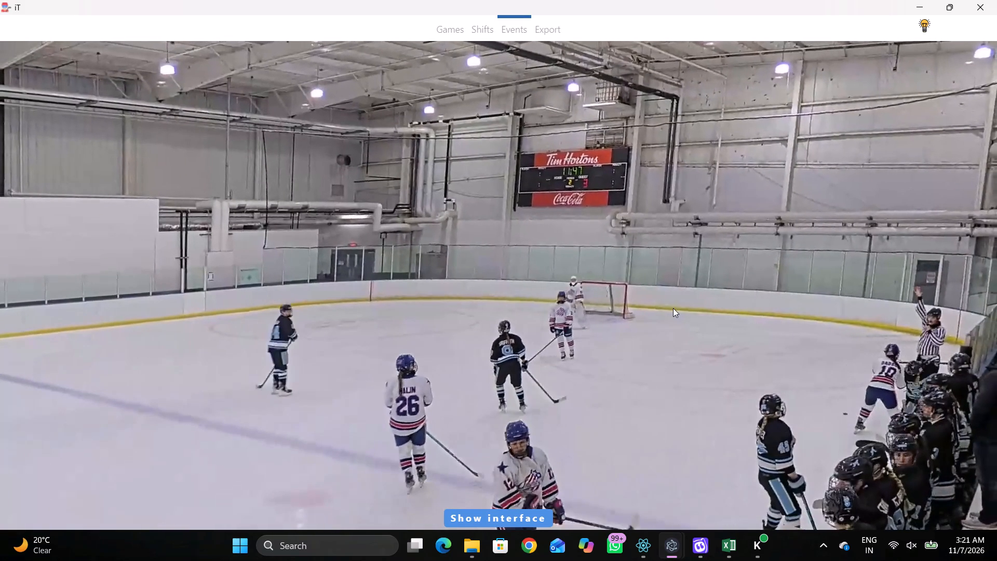
{"action": "left_click", "coordinate": [670, 265]}
{"action": "right_click", "coordinate": [667, 262]}
{"action": "left_click", "coordinate": [671, 265]}
{"action": "left_click", "coordinate": [879, 169]}
{"action": "left_click", "coordinate": [664, 290]}
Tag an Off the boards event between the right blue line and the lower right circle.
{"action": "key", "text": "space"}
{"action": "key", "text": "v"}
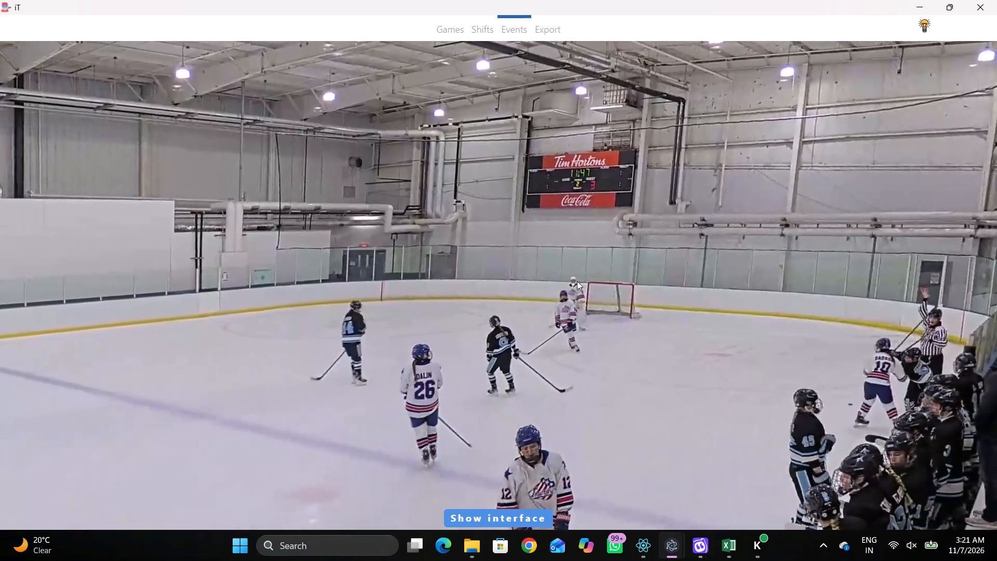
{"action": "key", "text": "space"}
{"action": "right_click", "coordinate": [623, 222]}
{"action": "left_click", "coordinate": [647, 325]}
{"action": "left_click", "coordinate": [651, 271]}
Tag a Whistle at the left edge of the lower right circle.
{"action": "right_click_drag", "start_coordinate": [626, 311], "coordinate": [623, 324]}
{"action": "right_click_drag", "start_coordinate": [644, 422], "coordinate": [627, 365]}
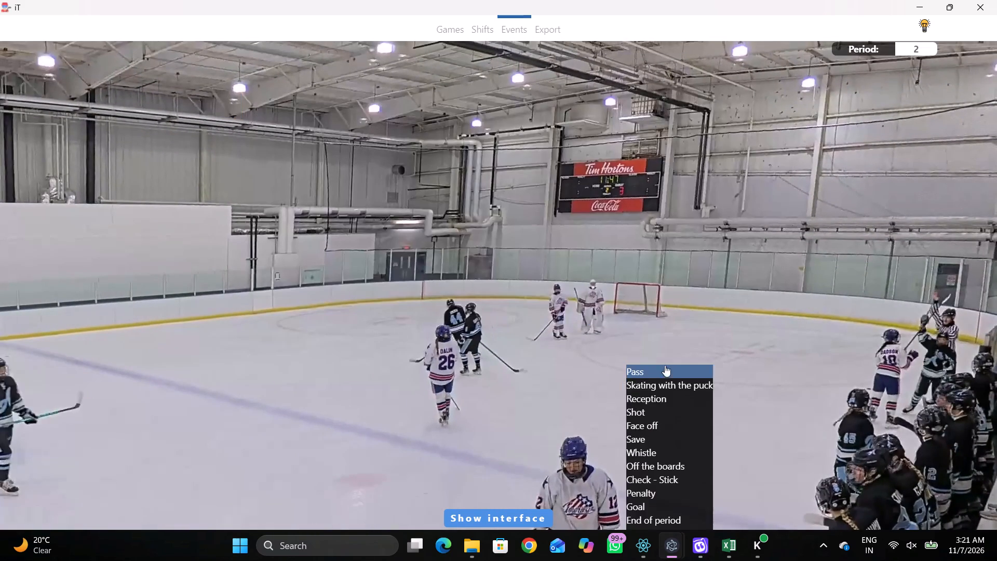
{"action": "right_click", "coordinate": [610, 290]}
{"action": "left_click", "coordinate": [629, 380]}
{"action": "left_click", "coordinate": [674, 266]}
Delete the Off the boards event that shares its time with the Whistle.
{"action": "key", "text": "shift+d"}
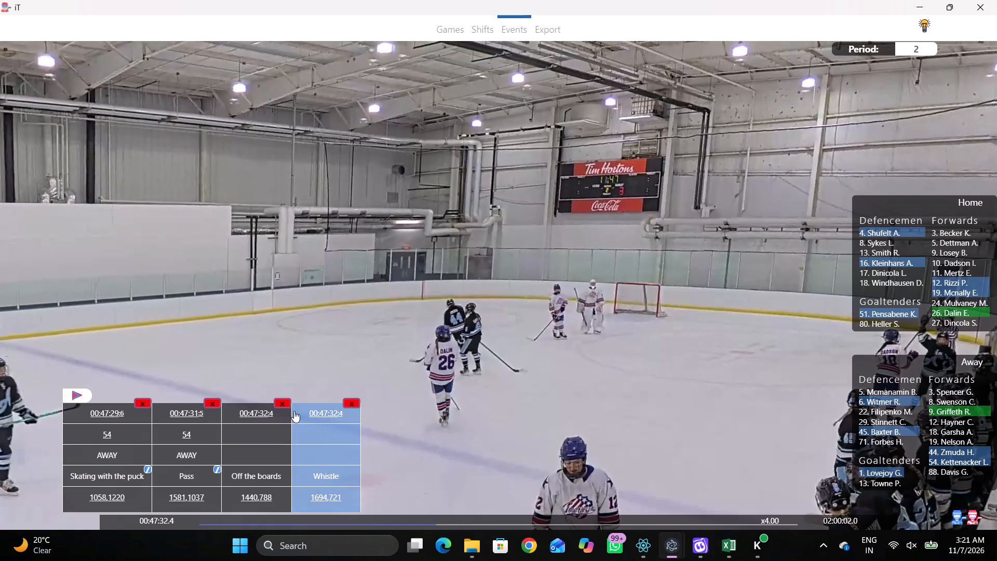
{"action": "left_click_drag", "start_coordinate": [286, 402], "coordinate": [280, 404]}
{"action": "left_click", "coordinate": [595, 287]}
Advance to the puck drop and tag a Face off at the lower left dot, won by Away 3 and lost by Home 3.
{"action": "key", "text": "space"}
{"action": "type", "text": "c"}
{"action": "key", "text": "space"}
{"action": "type", "text": "vvD c c"}
{"action": "key", "text": "space"}
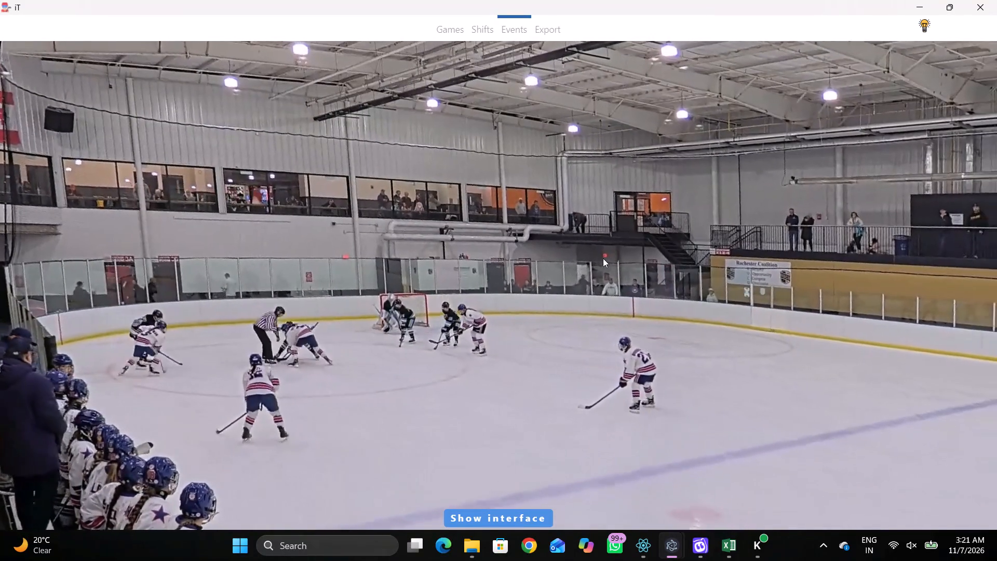
{"action": "key", "text": "space"}
{"action": "type", "text": "q"}
{"action": "key", "text": "q"}
{"action": "key", "text": "q"}
{"action": "key", "text": "q"}
{"action": "key", "text": "q"}
{"action": "key", "text": "q"}
{"action": "key", "text": "q"}
{"action": "key", "text": "q"}
{"action": "key", "text": "q"}
{"action": "right_click_drag", "start_coordinate": [572, 250], "coordinate": [564, 250]}
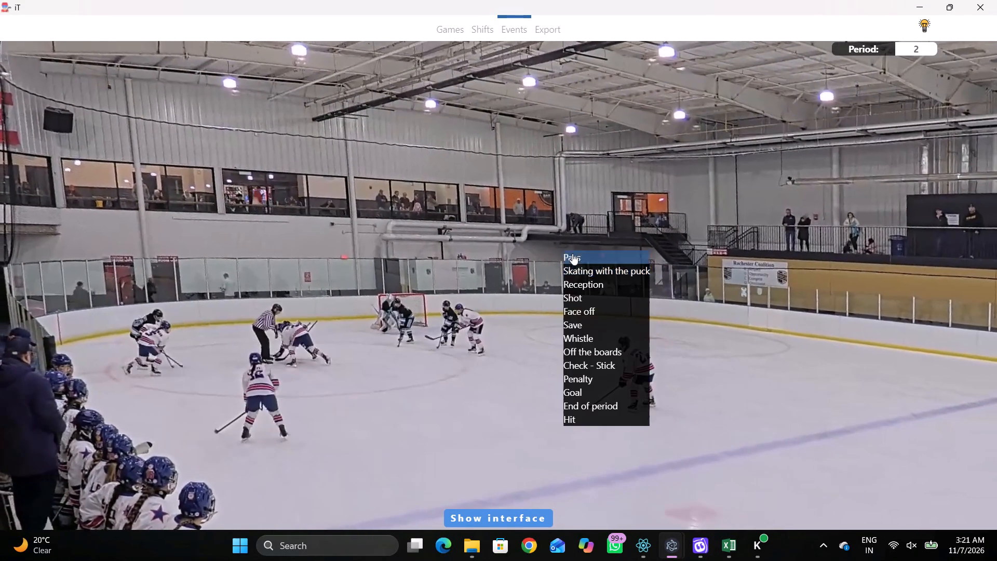
{"action": "key", "text": "q"}
{"action": "left_click", "coordinate": [588, 313]}
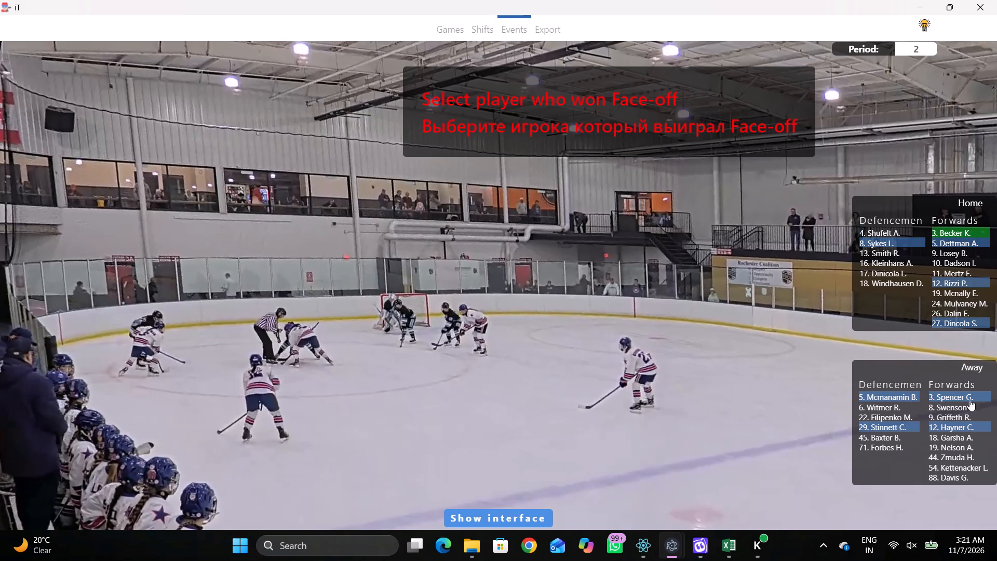
{"action": "left_click", "coordinate": [948, 399]}
{"action": "left_click", "coordinate": [958, 236]}
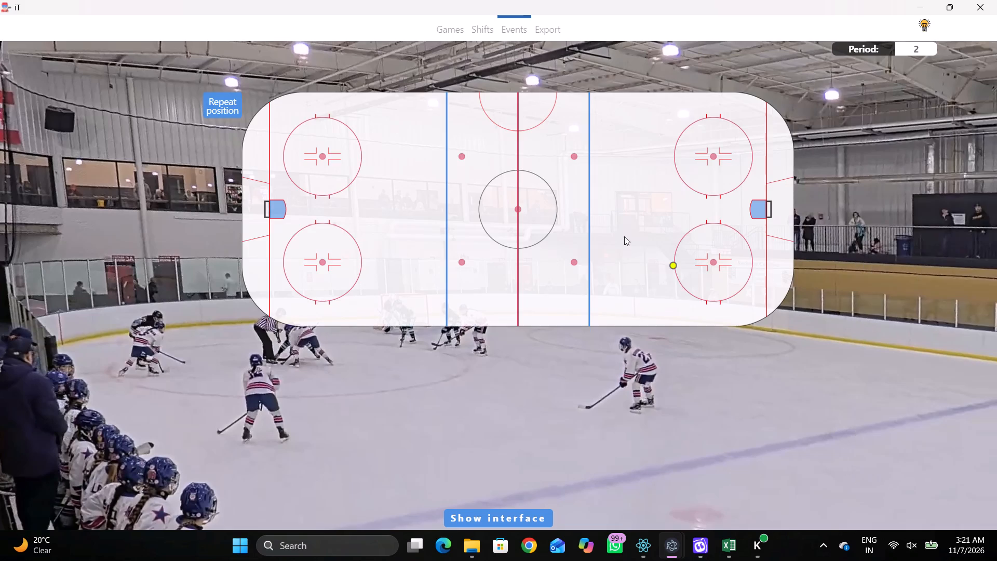
{"action": "left_click", "coordinate": [322, 260]}
Play on and tag Skating with the puck by Away 29 in the goal-side half of the lower left circle.
{"action": "key", "text": "space"}
{"action": "key", "text": "space"}
{"action": "key", "text": "space"}
{"action": "key", "text": "space"}
{"action": "right_click", "coordinate": [432, 237]}
{"action": "left_click", "coordinate": [493, 265]}
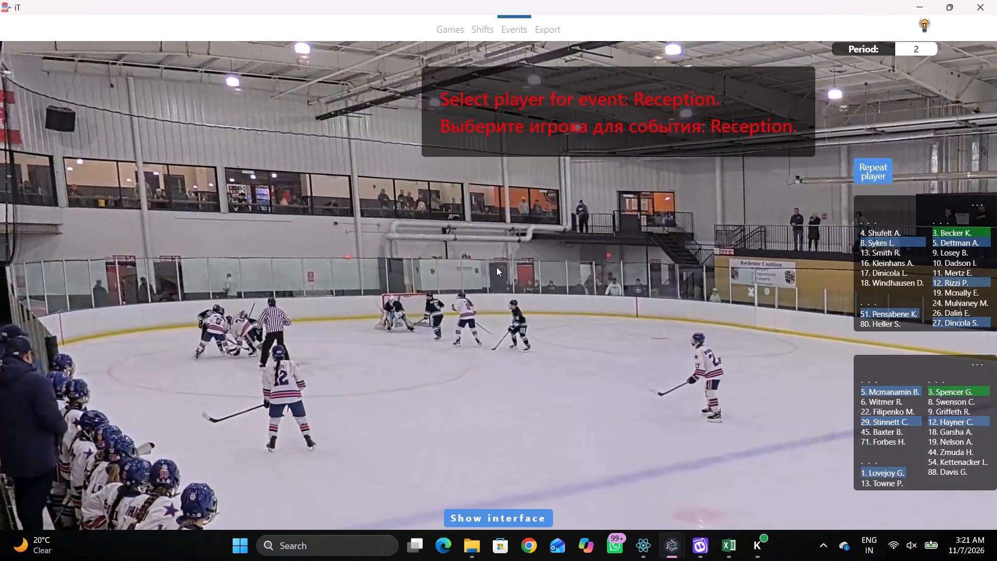
{"action": "right_click", "coordinate": [561, 250]}
{"action": "left_click", "coordinate": [619, 280]}
{"action": "right_click_drag", "start_coordinate": [596, 264], "coordinate": [575, 270]}
{"action": "left_click", "coordinate": [655, 291]}
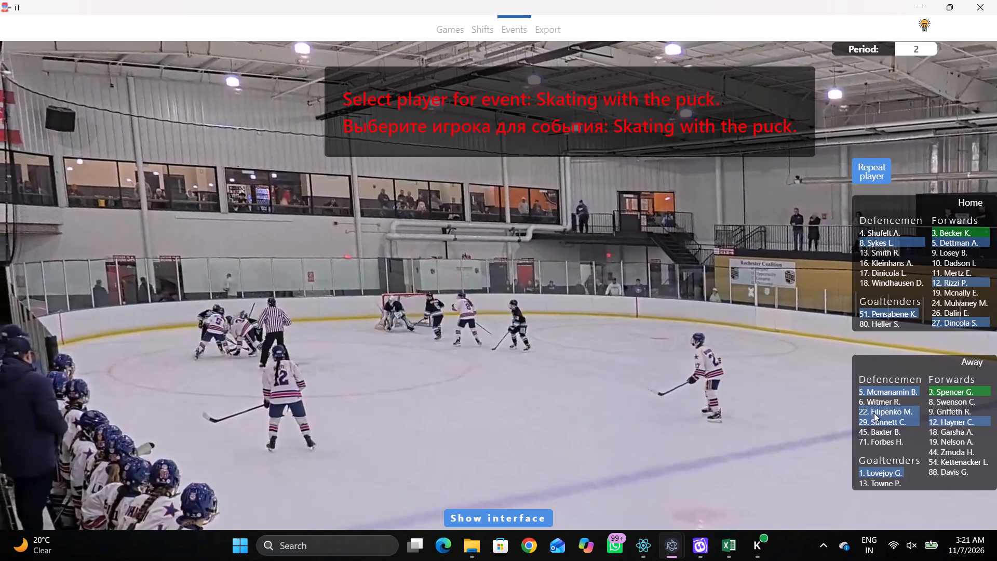
{"action": "left_click_drag", "start_coordinate": [873, 421], "coordinate": [874, 428]}
{"action": "left_click", "coordinate": [901, 414]}
{"action": "left_click", "coordinate": [901, 419]}
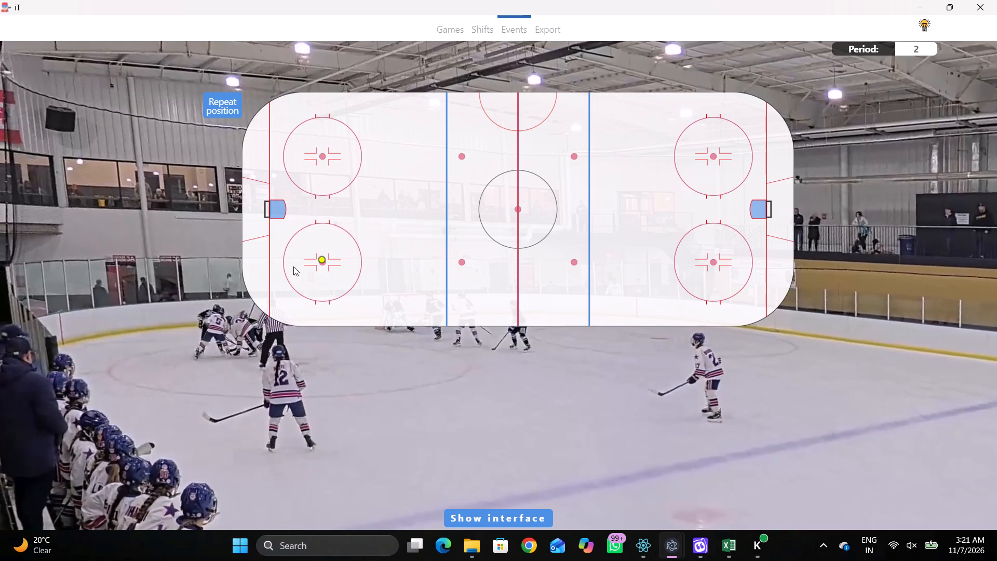
{"action": "left_click", "coordinate": [293, 266]}
Play on and tag a Pass by the same player, Away 29, in the lower left circle near the face-off dot.
{"action": "key", "text": "r"}
{"action": "key", "text": "space"}
{"action": "key", "text": "space"}
{"action": "key", "text": "space"}
{"action": "key", "text": "space"}
{"action": "key", "text": "q"}
{"action": "key", "text": "q"}
{"action": "key", "text": "q"}
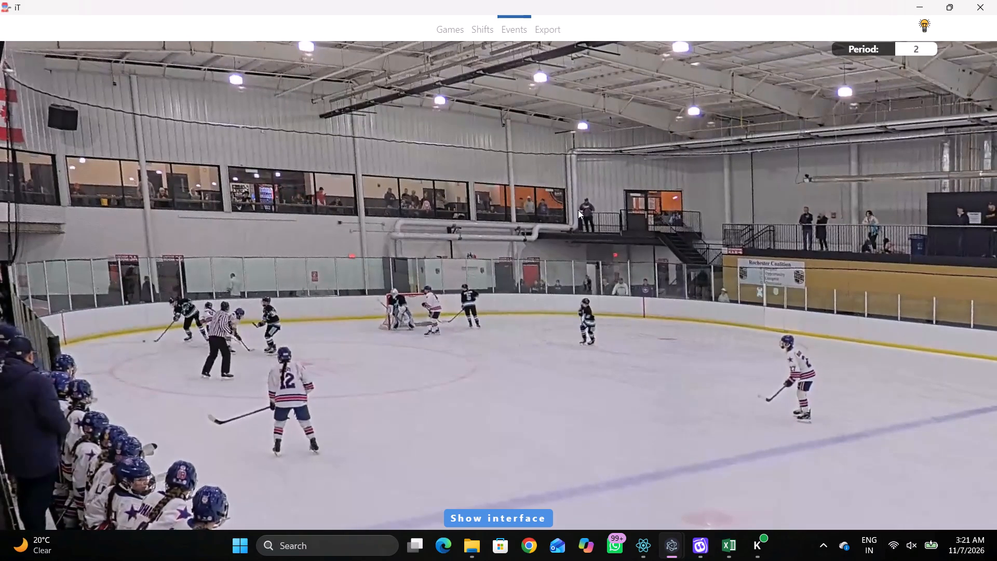
{"action": "right_click", "coordinate": [577, 206]}
{"action": "left_click", "coordinate": [587, 216]}
{"action": "left_click", "coordinate": [878, 172]}
{"action": "left_click", "coordinate": [304, 267]}
Play on to the other end and tag Skating with the puck by Away 5 in front of the right goal, just above the lower circle.
{"action": "key", "text": "space"}
{"action": "key", "text": "v"}
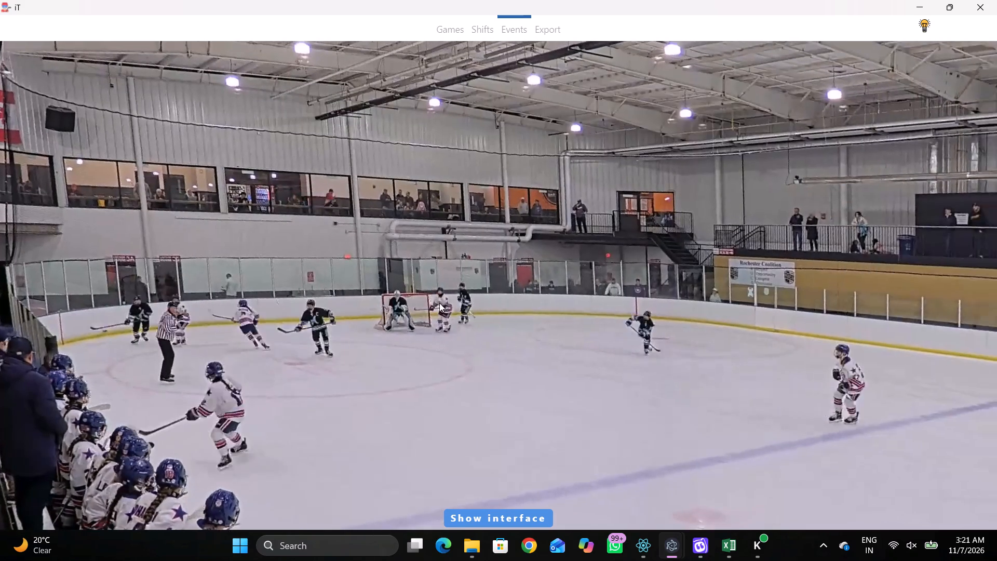
{"action": "key", "text": "space"}
{"action": "key", "text": "space"}
{"action": "key", "text": "space"}
{"action": "key", "text": "space"}
{"action": "key", "text": "space"}
{"action": "key", "text": "space"}
{"action": "key", "text": "space"}
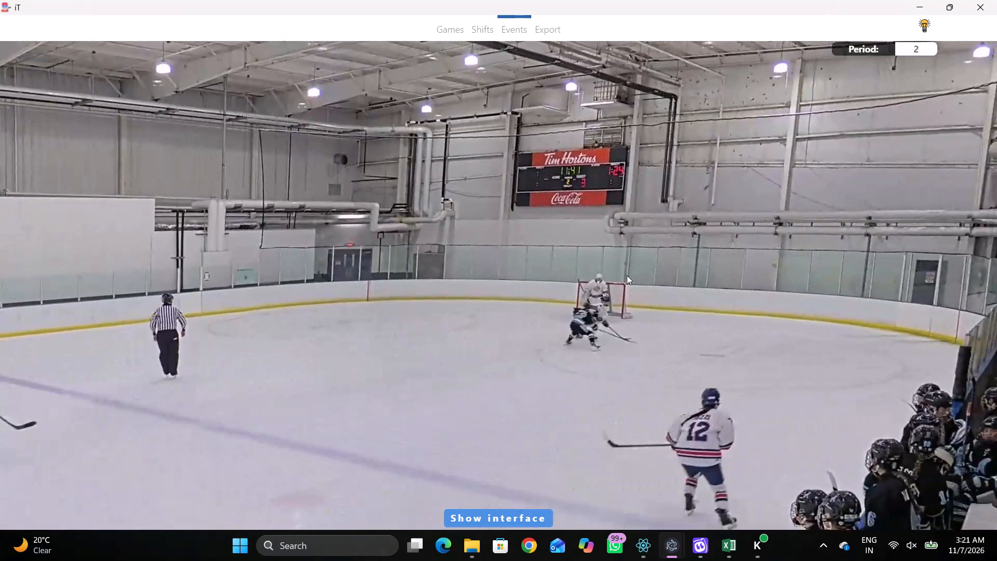
{"action": "right_click", "coordinate": [627, 276]}
{"action": "left_click", "coordinate": [680, 309]}
{"action": "right_click_drag", "start_coordinate": [634, 286], "coordinate": [638, 289]}
{"action": "left_click", "coordinate": [698, 312]}
{"action": "left_click", "coordinate": [883, 391]}
{"action": "left_click", "coordinate": [727, 222]}
Check in the video who carries the puck, and change the player of the last Skating with the puck event to Home 27.
{"action": "key", "text": "r"}
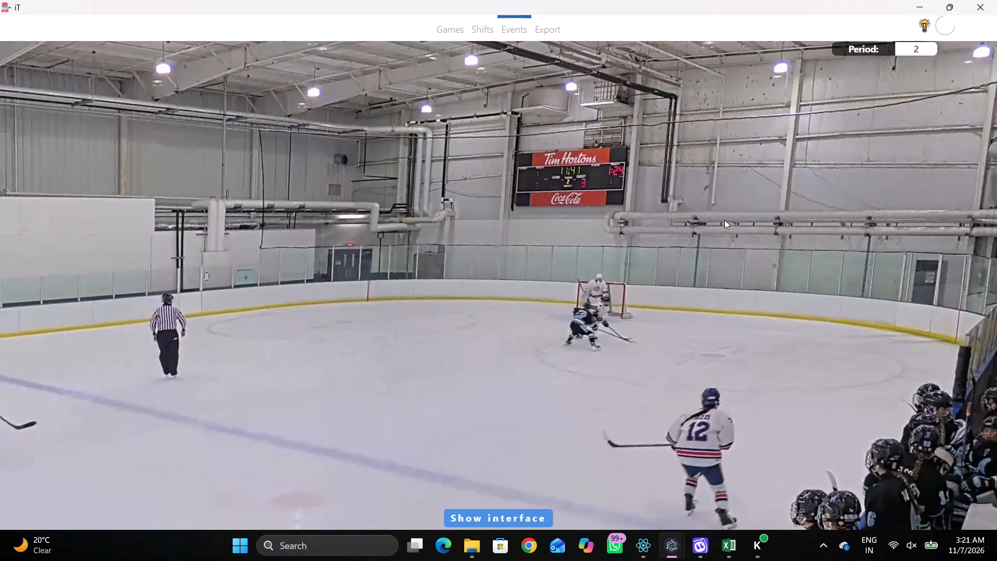
{"action": "key", "text": "space"}
{"action": "key", "text": "space"}
{"action": "key", "text": "space"}
{"action": "key", "text": "space"}
{"action": "key", "text": "space"}
{"action": "key", "text": "space"}
{"action": "key", "text": "space"}
{"action": "key", "text": "space"}
{"action": "key", "text": "space"}
{"action": "key", "text": "space"}
{"action": "key", "text": "q"}
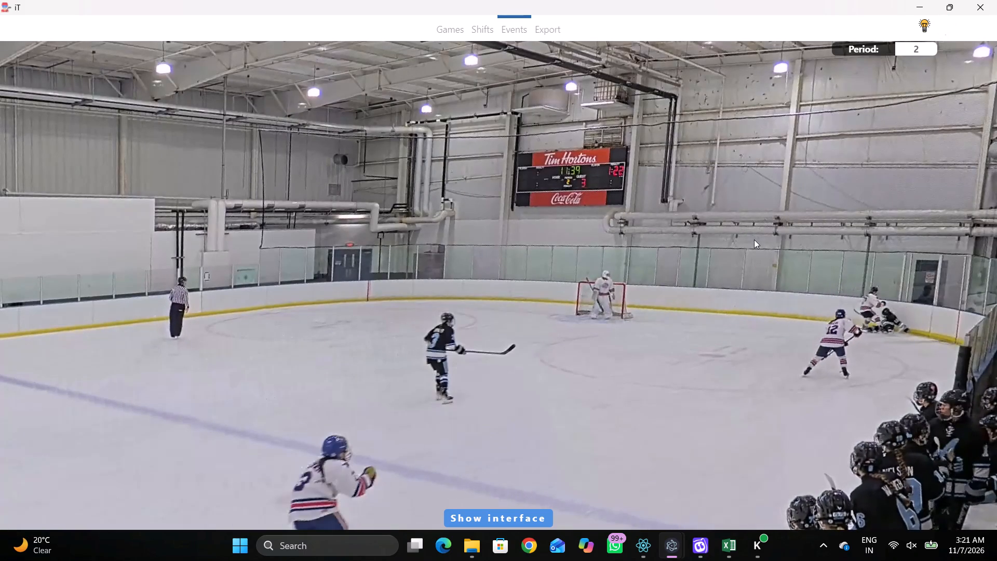
{"action": "right_click", "coordinate": [752, 237]}
{"action": "key", "text": "q"}
{"action": "key", "text": "space"}
{"action": "key", "text": "space"}
{"action": "key", "text": "shift+d"}
{"action": "left_click", "coordinate": [340, 437]}
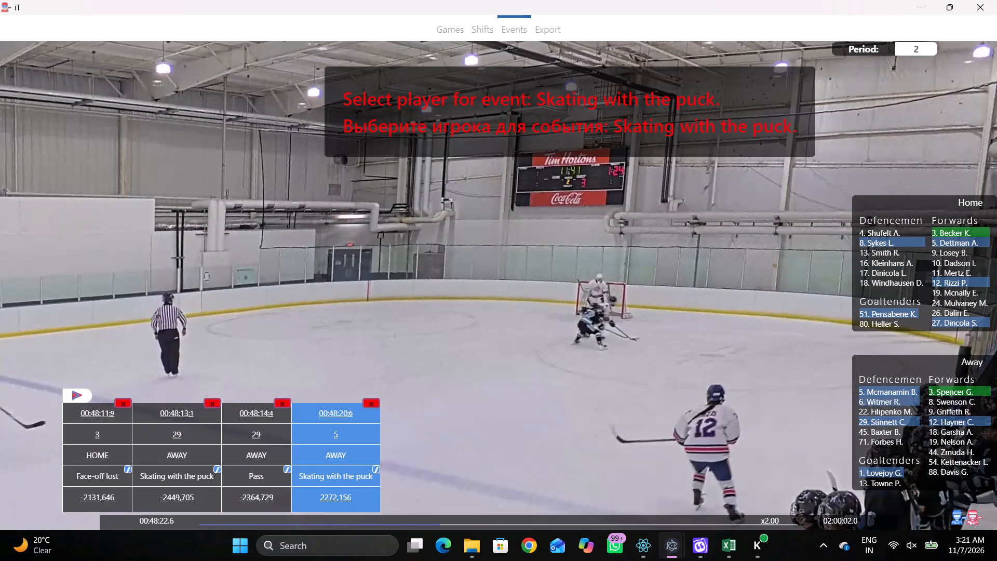
{"action": "left_click", "coordinate": [945, 324]}
{"action": "key", "text": "shift+d"}
Play on and tag a Pass by the same player, Home 27, just behind the right goal line below the net.
{"action": "key", "text": "space"}
{"action": "key", "text": "space"}
{"action": "key", "text": "space"}
{"action": "key", "text": "space"}
{"action": "right_click", "coordinate": [689, 216]}
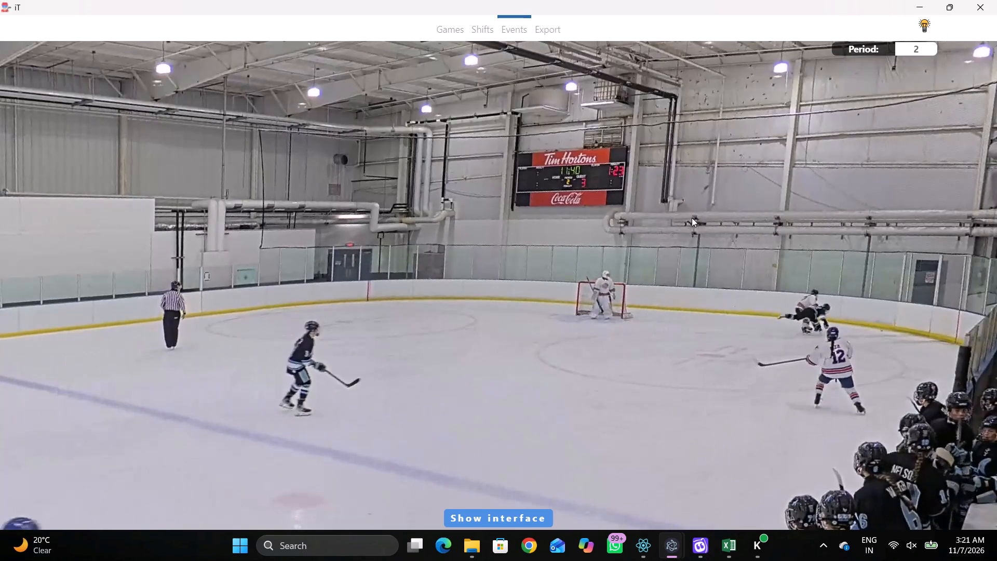
{"action": "left_click", "coordinate": [696, 226]}
{"action": "left_click", "coordinate": [700, 232]}
{"action": "right_click", "coordinate": [757, 212]}
{"action": "left_click", "coordinate": [769, 218]}
{"action": "left_click_drag", "start_coordinate": [884, 172], "coordinate": [878, 175]}
{"action": "left_click", "coordinate": [772, 254]}
Watch the play after the Home 27 pass to look for the next event to tag.
{"action": "key", "text": "r"}
{"action": "key", "text": "space"}
{"action": "key", "text": "space"}
{"action": "key", "text": "space"}
{"action": "key", "text": "space"}
{"action": "key", "text": "q"}
{"action": "key", "text": "q"}
{"action": "right_click", "coordinate": [785, 305]}
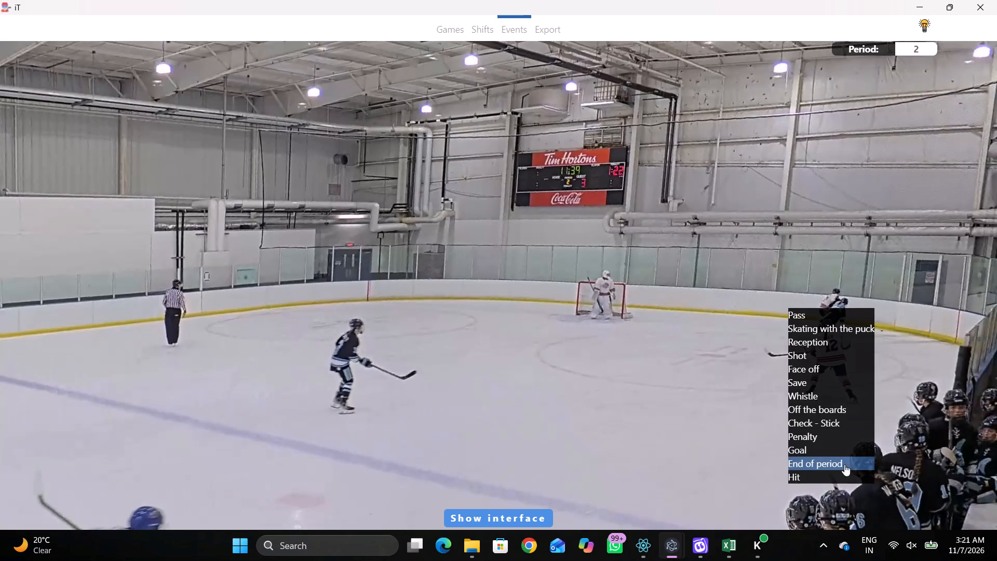
{"action": "left_click", "coordinate": [643, 425]}
Rewind and replay the play around the Home 27 pass to examine the contact in the corner and the players involved.
{"action": "key", "text": "q"}
{"action": "key", "text": "q"}
{"action": "key", "text": "q"}
{"action": "key", "text": "q"}
{"action": "key", "text": "q"}
{"action": "key", "text": "q"}
{"action": "key", "text": "q"}
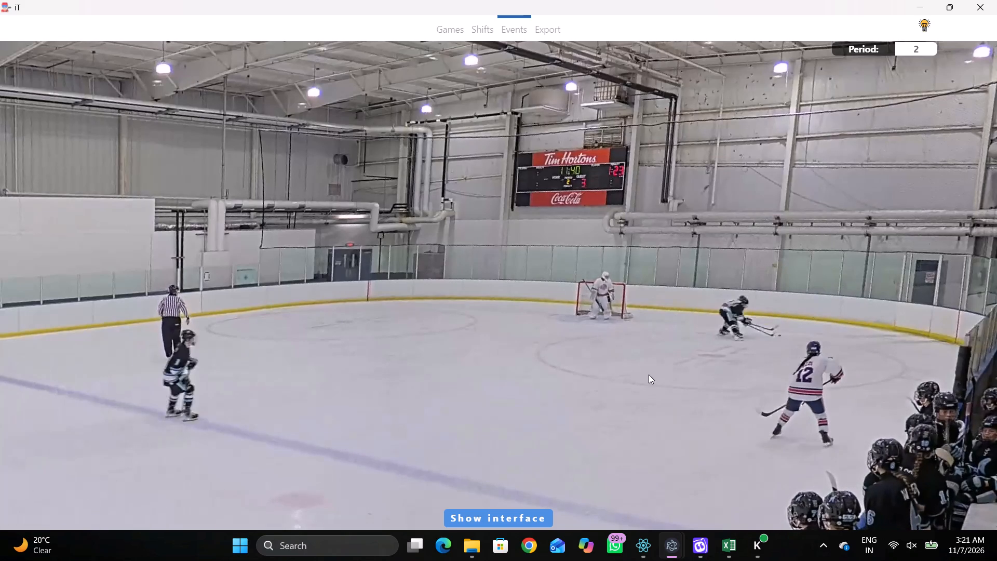
{"action": "key", "text": "q"}
{"action": "key", "text": "q"}
{"action": "key", "text": "q"}
{"action": "key", "text": "q"}
{"action": "key", "text": "q"}
{"action": "key", "text": "q"}
{"action": "key", "text": "q"}
{"action": "key", "text": "q"}
{"action": "key", "text": "q"}
{"action": "key", "text": "q"}
{"action": "key", "text": "q"}
{"action": "key", "text": "q"}
{"action": "key", "text": "q"}
{"action": "type", "text": "qqqq"}
{"action": "key", "text": "space"}
{"action": "key", "text": "space"}
{"action": "key", "text": "shift+d"}
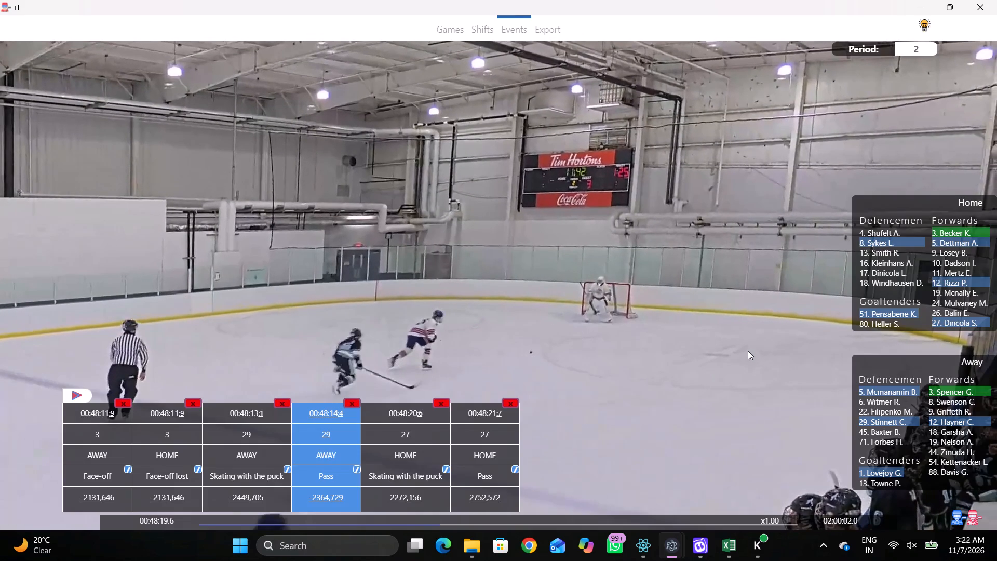
{"action": "key", "text": "space"}
{"action": "type", "text": "v"}
{"action": "key", "text": "space"}
{"action": "key", "text": "shift+d"}
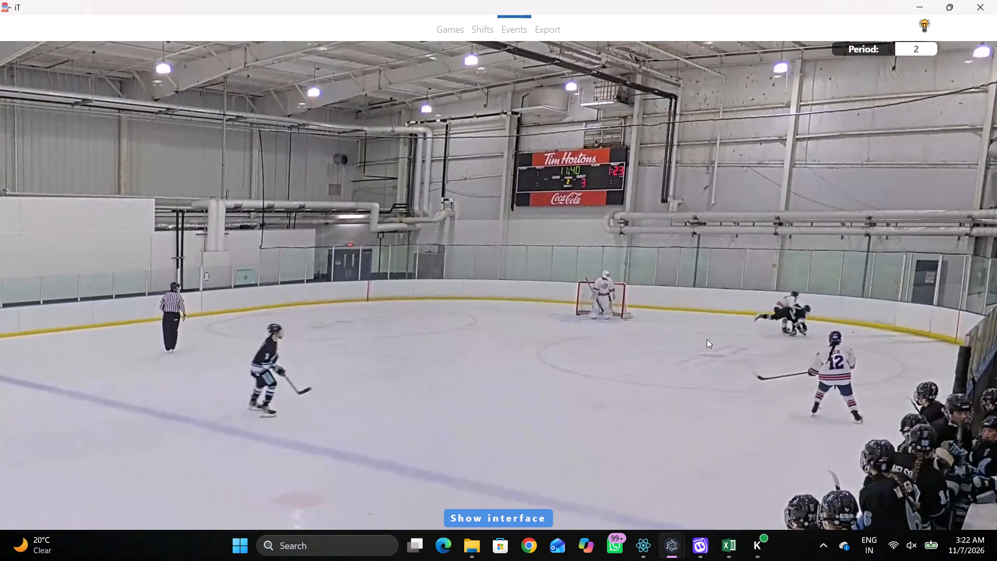
{"action": "key", "text": "space"}
{"action": "key", "text": "space"}
Tag a Hit in the corner beside the net, with Home 27 as the hit-taken player and Away 12 as the hit-drawn player.
{"action": "right_click", "coordinate": [713, 289]}
{"action": "left_click_drag", "start_coordinate": [749, 464], "coordinate": [741, 462]}
{"action": "right_click_drag", "start_coordinate": [678, 276], "coordinate": [683, 266]}
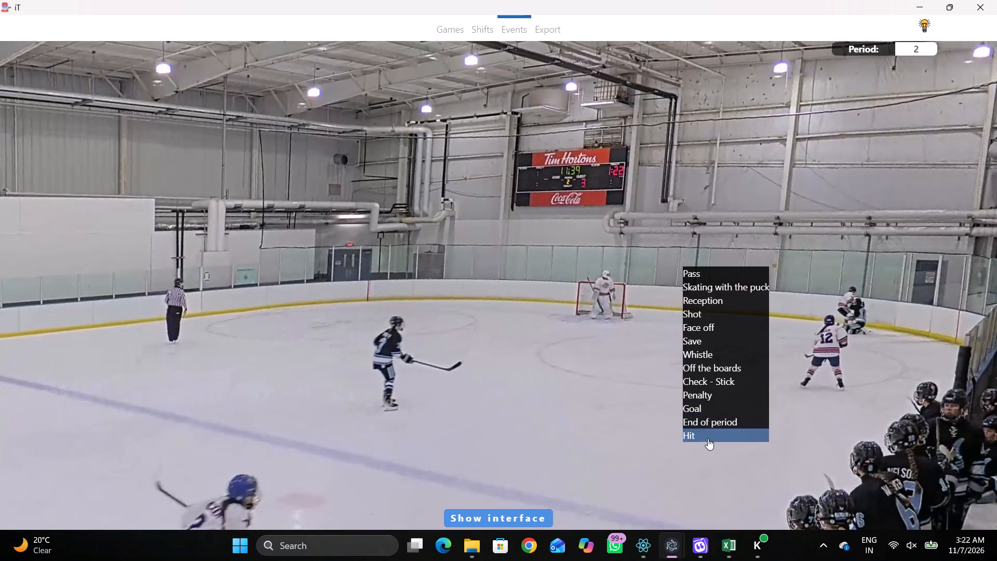
{"action": "left_click", "coordinate": [708, 438]}
{"action": "left_click", "coordinate": [940, 325]}
{"action": "left_click", "coordinate": [931, 417]}
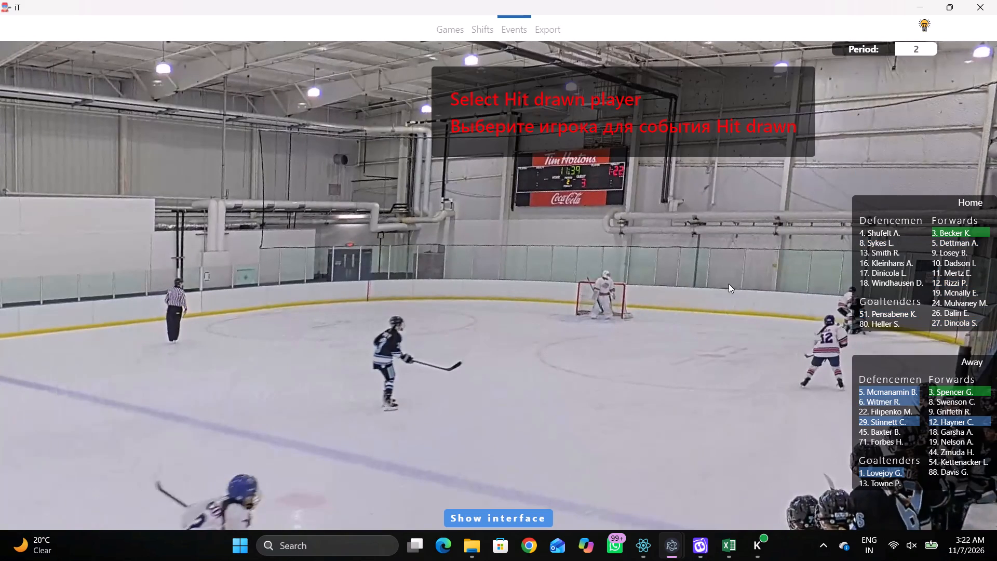
{"action": "left_click", "coordinate": [942, 417]}
{"action": "left_click", "coordinate": [758, 262]}
Play on after the hit and examine the board battle in the corner to find who comes away with the puck.
{"action": "key", "text": "space"}
{"action": "key", "text": "space"}
{"action": "key", "text": "space"}
{"action": "key", "text": "space"}
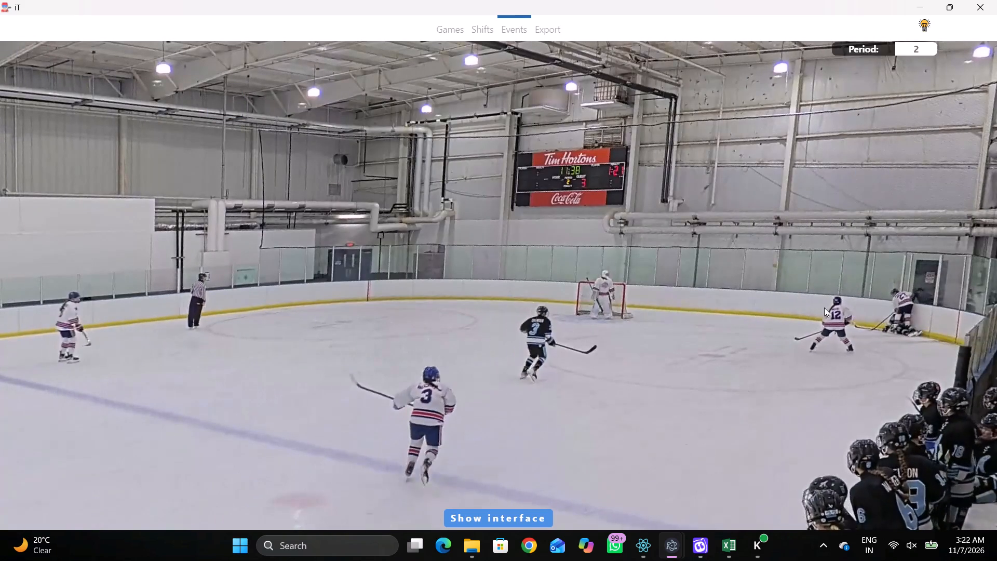
{"action": "key", "text": "space"}
{"action": "key", "text": "space"}
{"action": "key", "text": "space"}
{"action": "key", "text": "space"}
{"action": "right_click_drag", "start_coordinate": [705, 273], "coordinate": [699, 270]}
{"action": "key", "text": "shift+d"}
{"action": "right_click_drag", "start_coordinate": [597, 263], "coordinate": [608, 259]}
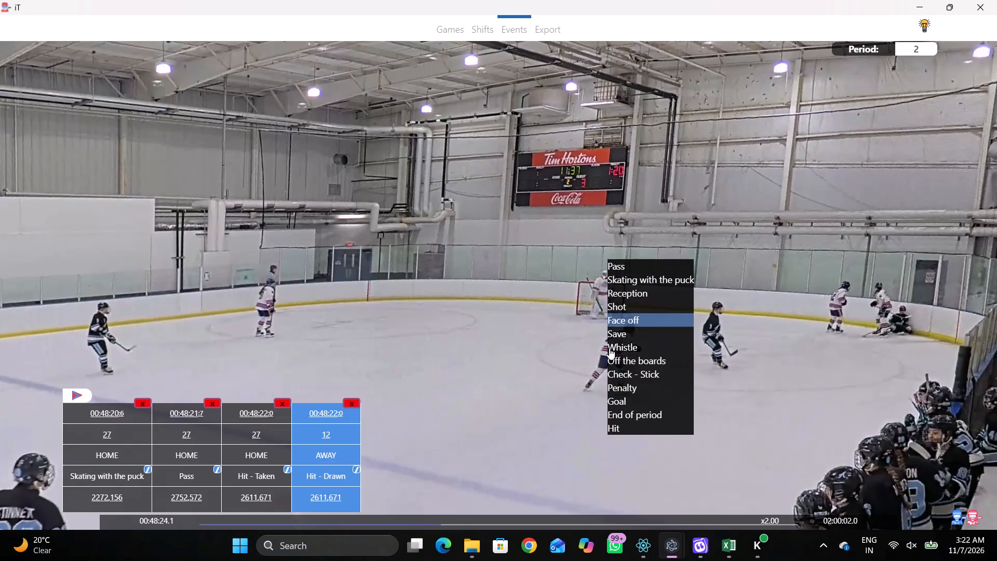
{"action": "left_click", "coordinate": [557, 290]}
{"action": "key", "text": "space"}
{"action": "key", "text": "space"}
{"action": "key", "text": "space"}
{"action": "key", "text": "space"}
{"action": "right_click", "coordinate": [645, 196]}
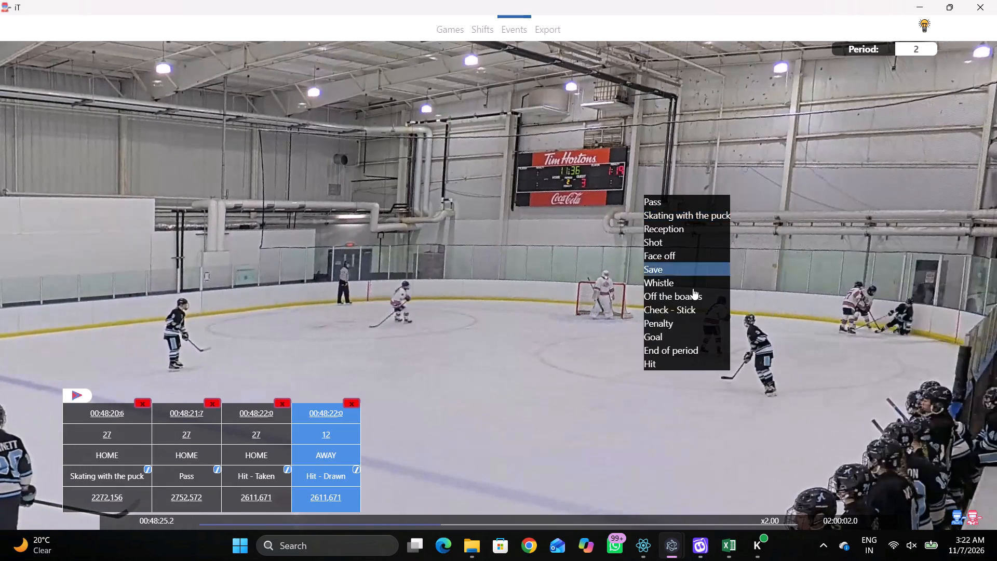
{"action": "key", "text": "shift+d"}
{"action": "key", "text": "space"}
{"action": "key", "text": "v"}
{"action": "key", "text": "space"}
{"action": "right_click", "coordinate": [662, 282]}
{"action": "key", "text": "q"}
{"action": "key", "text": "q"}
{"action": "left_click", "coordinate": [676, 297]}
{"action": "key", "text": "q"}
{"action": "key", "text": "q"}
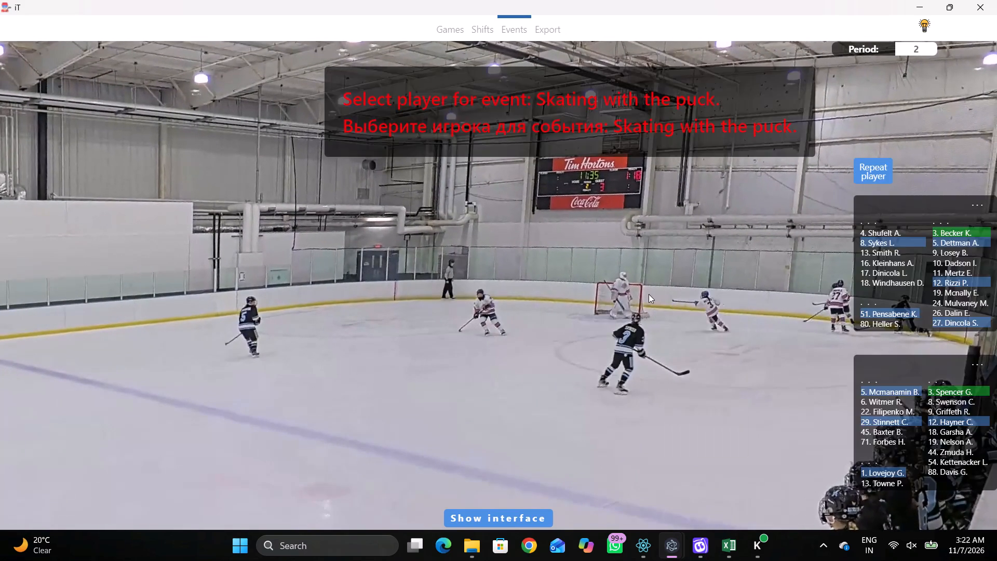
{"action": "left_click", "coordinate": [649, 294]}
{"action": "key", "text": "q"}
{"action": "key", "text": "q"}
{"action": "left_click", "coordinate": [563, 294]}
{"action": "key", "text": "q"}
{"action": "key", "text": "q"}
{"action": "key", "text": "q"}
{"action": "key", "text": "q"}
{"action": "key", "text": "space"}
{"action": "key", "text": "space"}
Tag Skating with the puck by Home 12 once the puck comes out of the corner beside the net.
{"action": "right_click", "coordinate": [684, 295]}
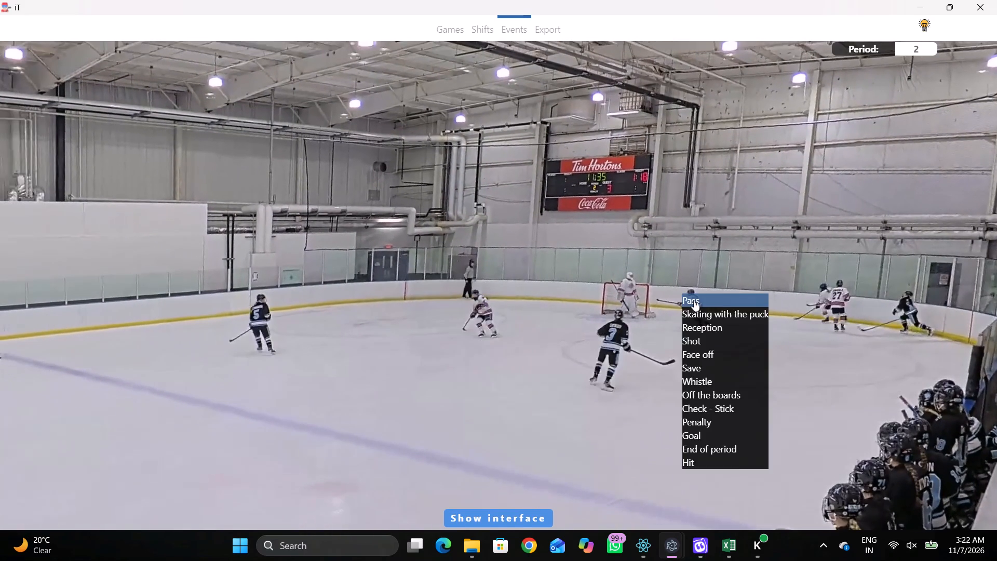
{"action": "key", "text": "space"}
{"action": "key", "text": "space"}
{"action": "key", "text": "q"}
{"action": "right_click", "coordinate": [682, 293]}
{"action": "left_click", "coordinate": [699, 306]}
{"action": "right_click_drag", "start_coordinate": [683, 298], "coordinate": [667, 304]}
{"action": "left_click", "coordinate": [715, 316]}
{"action": "right_click_drag", "start_coordinate": [743, 323], "coordinate": [717, 325]}
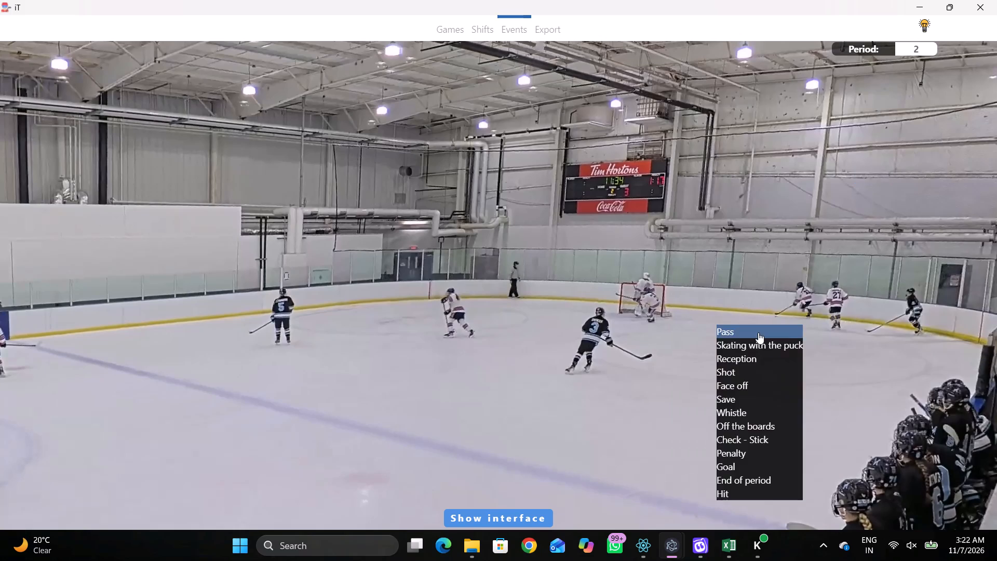
{"action": "left_click", "coordinate": [762, 343]}
{"action": "left_click", "coordinate": [941, 286]}
{"action": "left_click", "coordinate": [769, 245]}
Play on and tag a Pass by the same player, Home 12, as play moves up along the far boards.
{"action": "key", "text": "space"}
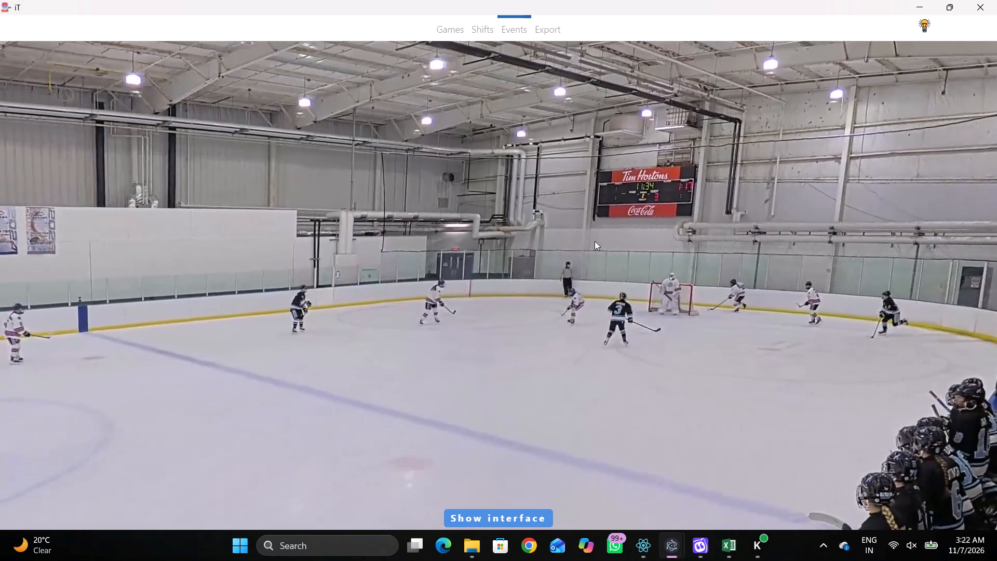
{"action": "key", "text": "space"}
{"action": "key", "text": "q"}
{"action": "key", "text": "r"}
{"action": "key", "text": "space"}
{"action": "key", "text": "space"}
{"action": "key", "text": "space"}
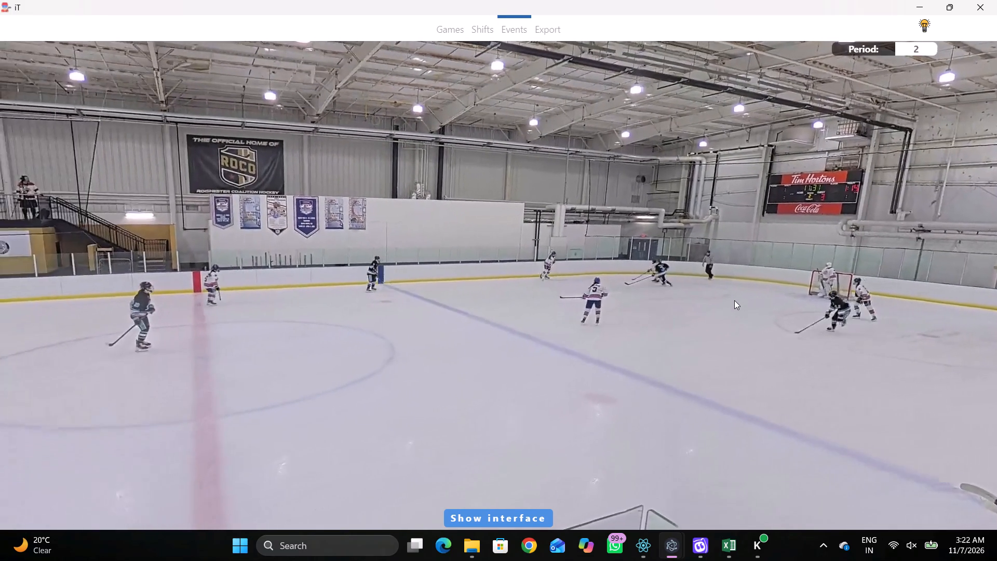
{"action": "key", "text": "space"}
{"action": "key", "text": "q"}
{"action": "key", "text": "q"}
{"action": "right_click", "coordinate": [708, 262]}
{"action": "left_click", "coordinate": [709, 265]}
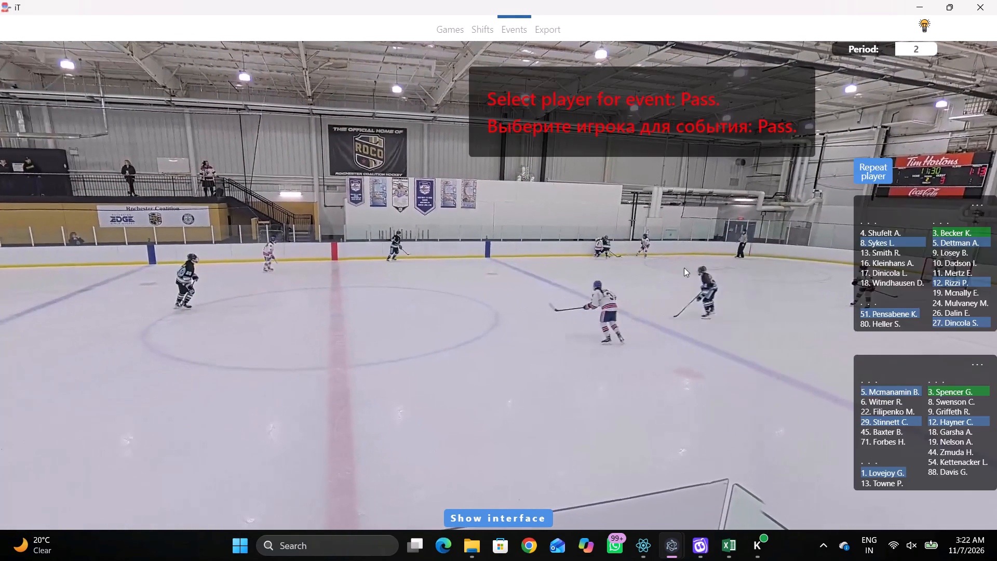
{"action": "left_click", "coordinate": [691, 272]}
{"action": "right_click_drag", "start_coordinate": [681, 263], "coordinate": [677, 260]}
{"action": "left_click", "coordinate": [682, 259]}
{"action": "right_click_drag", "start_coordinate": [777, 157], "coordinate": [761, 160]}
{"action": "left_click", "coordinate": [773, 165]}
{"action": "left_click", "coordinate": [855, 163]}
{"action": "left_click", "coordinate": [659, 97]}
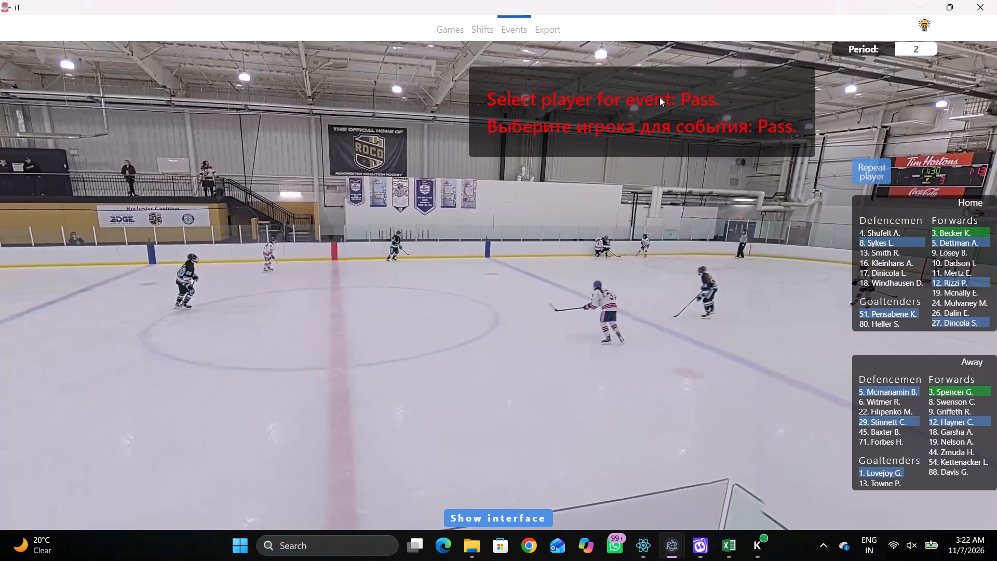
Review the play a little further on and tag the Pass by the same player, Home 12, at that moment instead.
{"action": "key", "text": "space"}
{"action": "key", "text": "space"}
{"action": "key", "text": "space"}
{"action": "key", "text": "space"}
{"action": "key", "text": "space"}
{"action": "key", "text": "space"}
{"action": "key", "text": "space"}
{"action": "key", "text": "space"}
{"action": "key", "text": "space"}
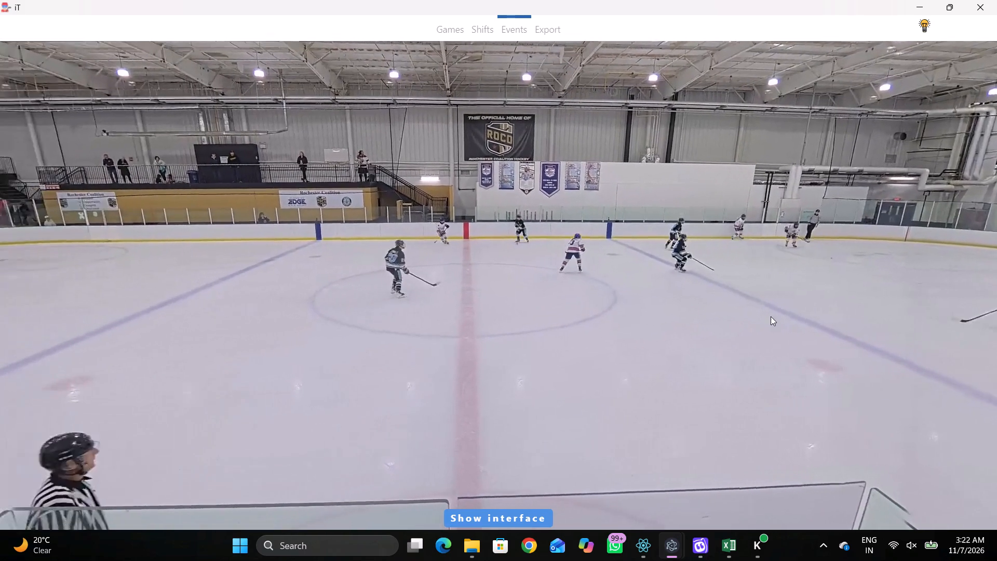
{"action": "key", "text": "space"}
{"action": "key", "text": "q"}
{"action": "key", "text": "q"}
{"action": "key", "text": "q"}
{"action": "key", "text": "q"}
{"action": "right_click_drag", "start_coordinate": [727, 263], "coordinate": [718, 261]}
{"action": "left_click", "coordinate": [733, 263]}
{"action": "left_click", "coordinate": [873, 178]}
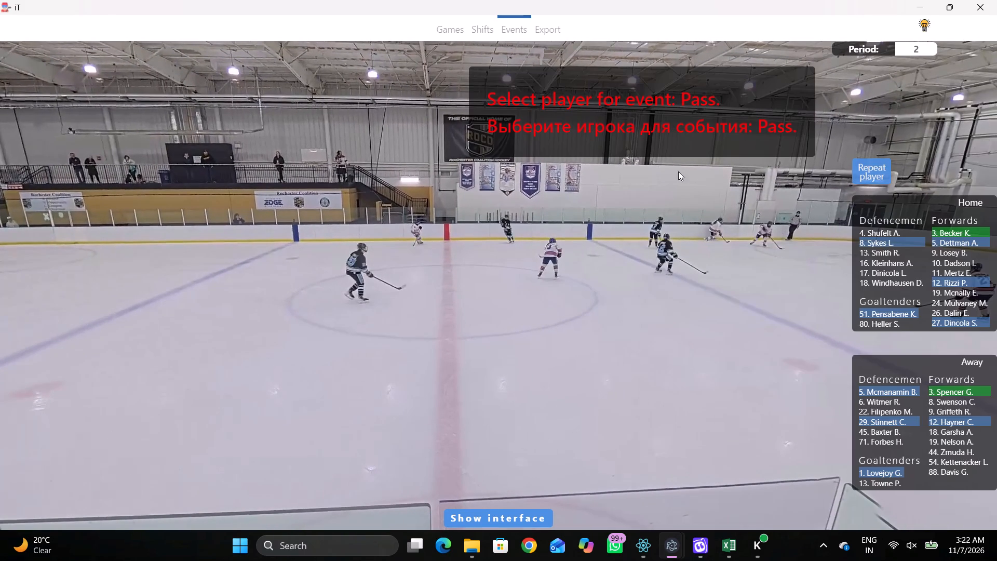
{"action": "left_click", "coordinate": [678, 164]}
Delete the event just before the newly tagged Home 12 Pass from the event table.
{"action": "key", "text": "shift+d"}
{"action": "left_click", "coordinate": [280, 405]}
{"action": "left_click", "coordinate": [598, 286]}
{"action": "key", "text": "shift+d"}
Play on to centre ice and tag Skating with the puck by the Home forward who carries the puck.
{"action": "key", "text": "q"}
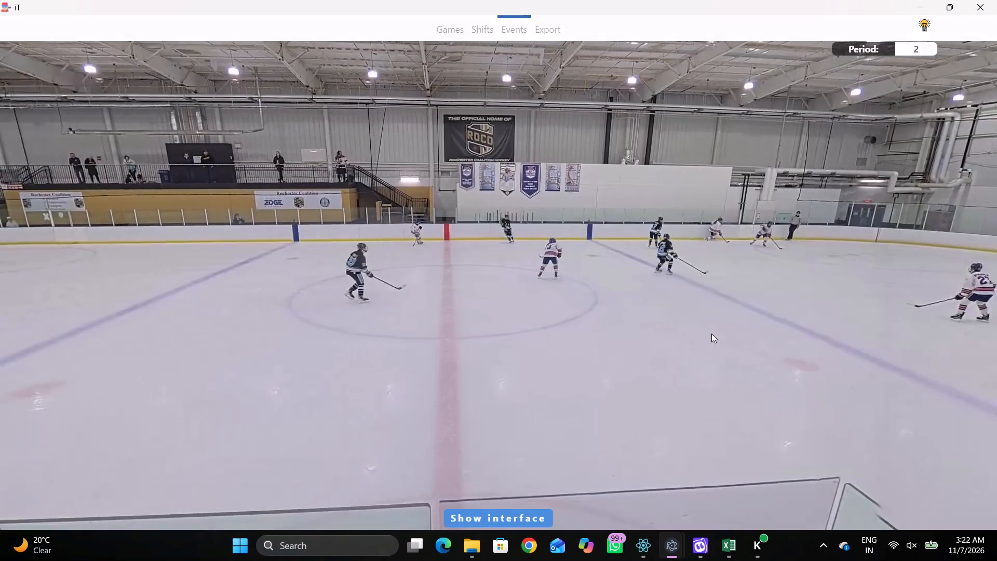
{"action": "key", "text": "space"}
{"action": "right_click", "coordinate": [613, 284]}
{"action": "key", "text": "space"}
{"action": "left_click", "coordinate": [669, 322]}
{"action": "right_click_drag", "start_coordinate": [652, 302], "coordinate": [644, 310]}
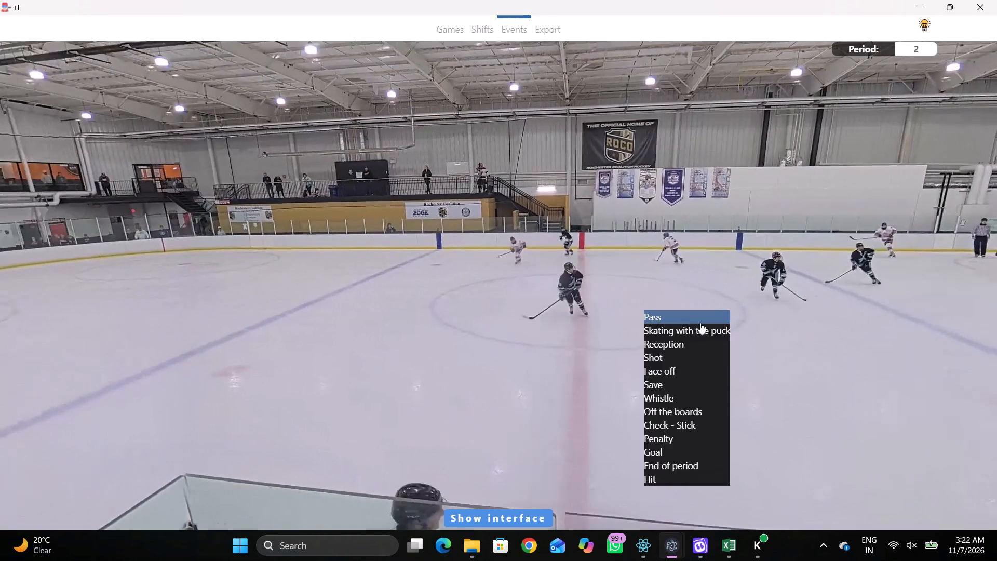
{"action": "left_click", "coordinate": [700, 322]}
{"action": "right_click_drag", "start_coordinate": [679, 320], "coordinate": [673, 332]}
{"action": "left_click", "coordinate": [732, 354]}
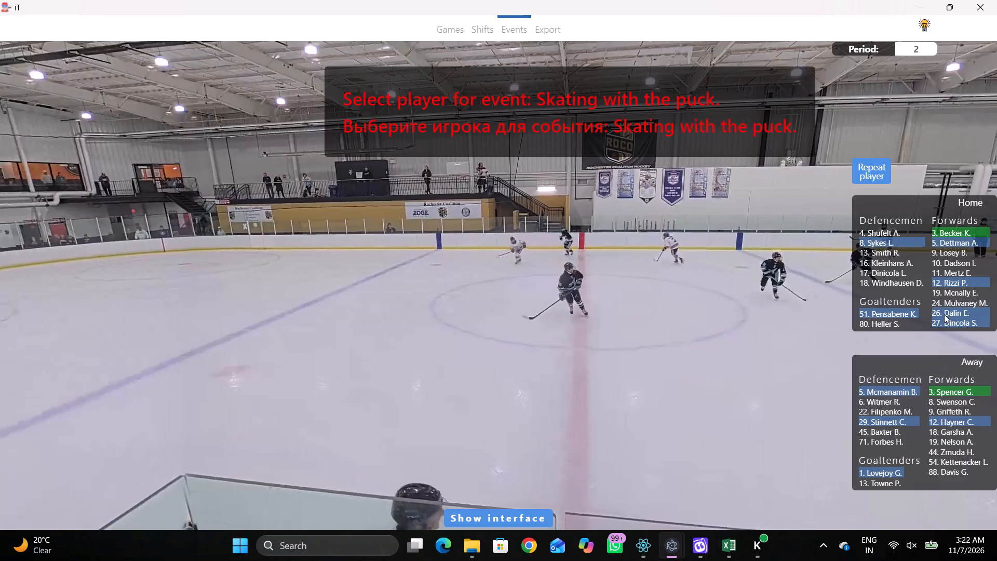
{"action": "left_click", "coordinate": [944, 314]}
{"action": "left_click", "coordinate": [934, 320]}
{"action": "left_click", "coordinate": [675, 288]}
Play on and tag a Pass by the same Home player as play nears the other blue line.
{"action": "key", "text": "space"}
{"action": "key", "text": "v"}
{"action": "key", "text": "space"}
{"action": "key", "text": "space"}
{"action": "key", "text": "space"}
{"action": "right_click", "coordinate": [628, 246]}
{"action": "left_click", "coordinate": [630, 253]}
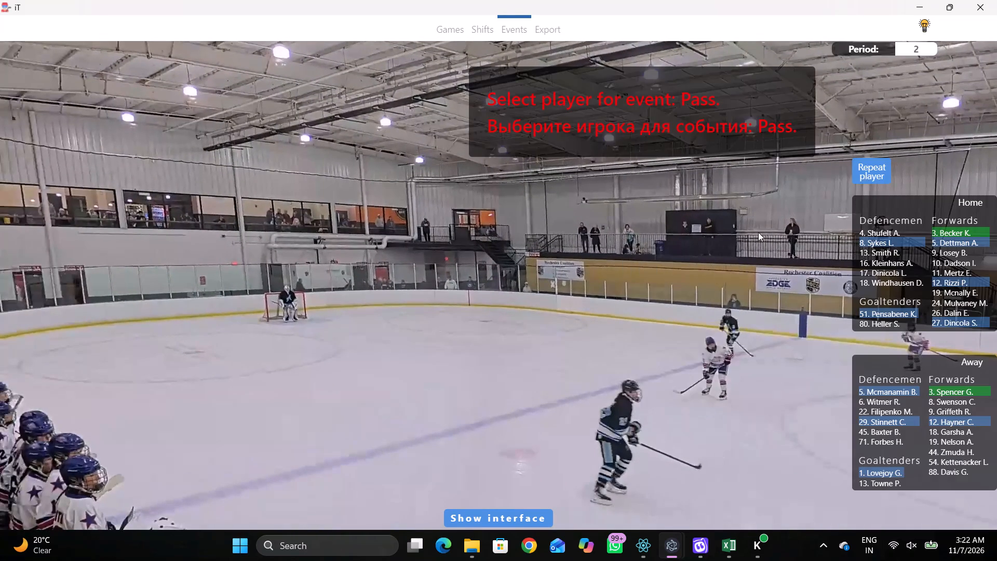
{"action": "left_click", "coordinate": [863, 174]}
{"action": "left_click", "coordinate": [679, 276]}
Play on and tag Skating with the puck by Home 8 at 00:48:45.4, marking the position on the ice.
{"action": "key", "text": "space"}
{"action": "key", "text": "space"}
{"action": "type", "text": "r"}
{"action": "key", "text": "space"}
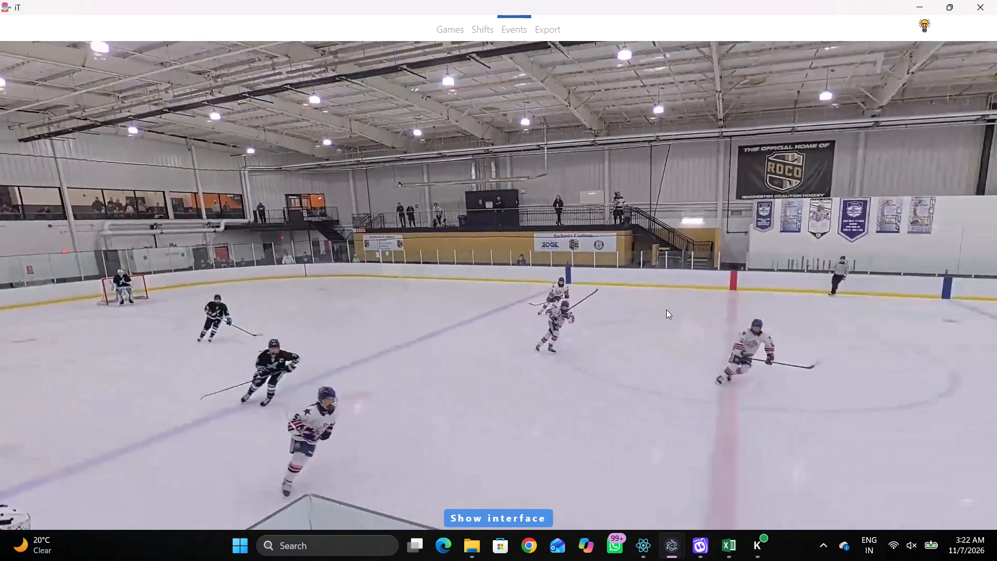
{"action": "key", "text": "space"}
{"action": "key", "text": "space"}
{"action": "key", "text": "space"}
{"action": "key", "text": "space"}
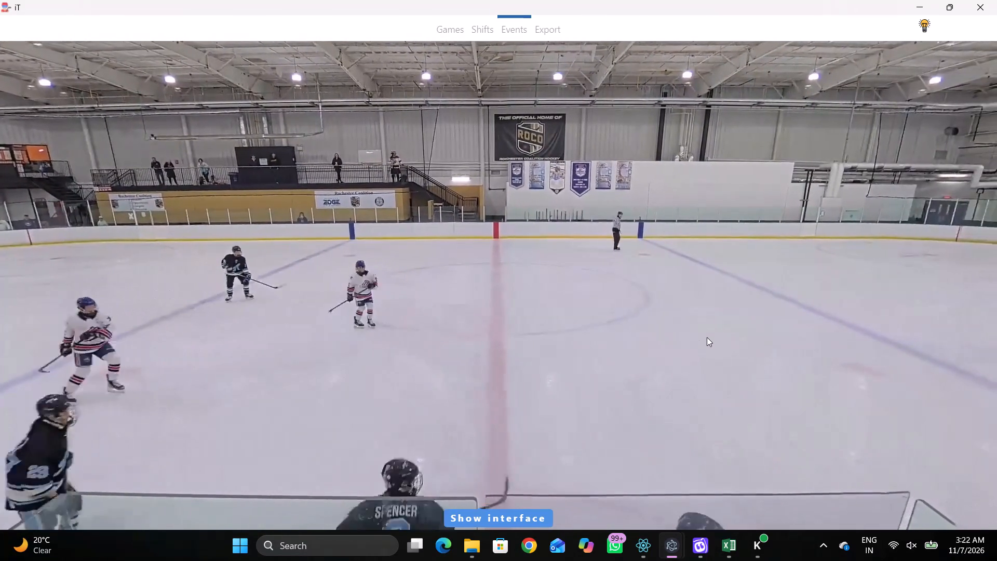
{"action": "key", "text": "space"}
{"action": "key", "text": "space"}
{"action": "key", "text": "space"}
{"action": "key", "text": "space"}
{"action": "key", "text": "space"}
{"action": "type", "text": "q"}
{"action": "key", "text": "space"}
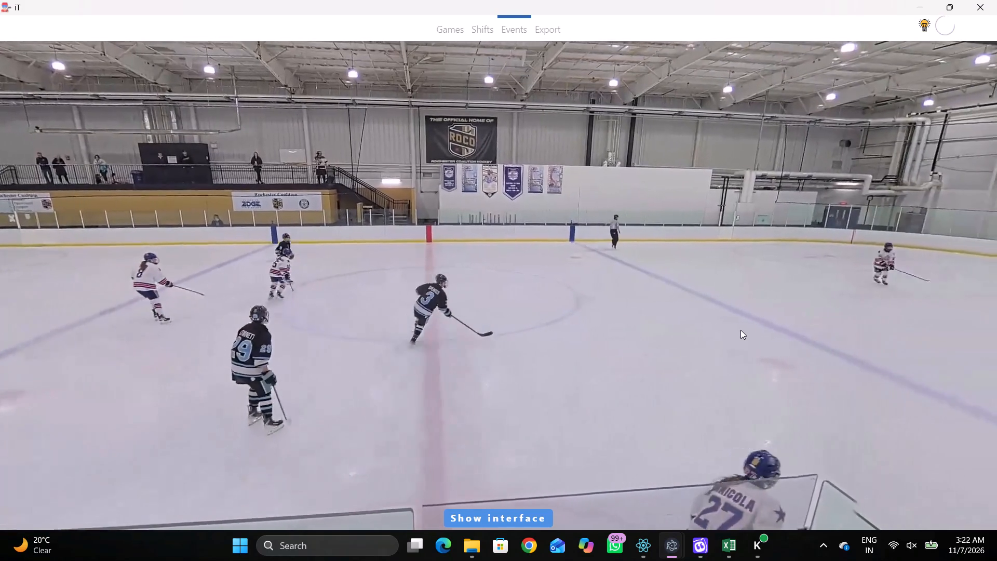
{"action": "key", "text": "space"}
{"action": "key", "text": "space"}
{"action": "key", "text": "space"}
{"action": "type", "text": "q"}
{"action": "type", "text": "qqq"}
{"action": "key", "text": "q"}
{"action": "right_click", "coordinate": [719, 306]}
{"action": "left_click", "coordinate": [722, 311]}
{"action": "right_click_drag", "start_coordinate": [688, 303], "coordinate": [654, 306]}
{"action": "left_click", "coordinate": [726, 319]}
{"action": "left_click", "coordinate": [878, 247]}
{"action": "left_click", "coordinate": [693, 275]}
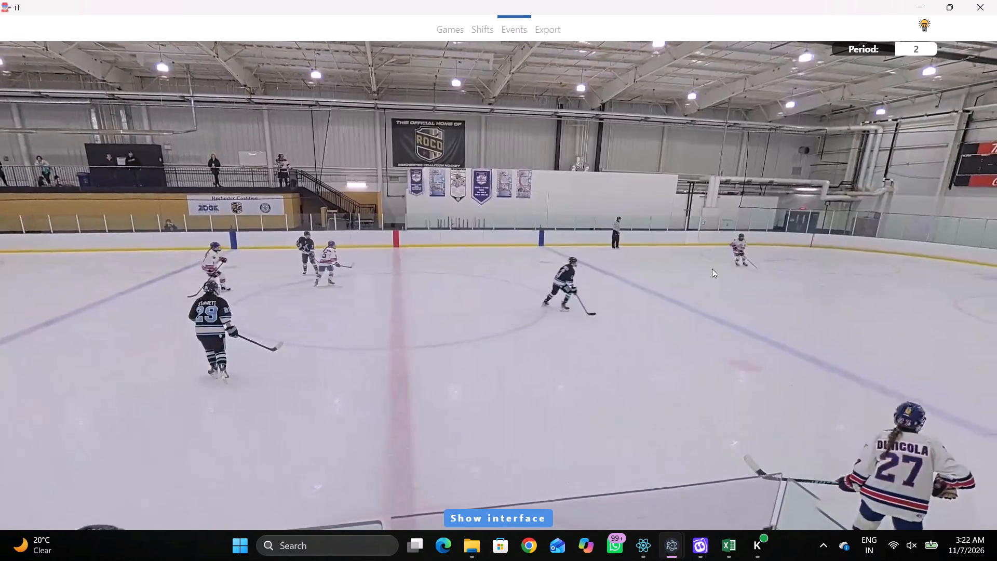
Tag a Pass by the same Home player at 00:48:45.6, marking the position on the ice.
{"action": "key", "text": "space"}
{"action": "key", "text": "space"}
{"action": "right_click", "coordinate": [720, 238]}
{"action": "left_click", "coordinate": [744, 245]}
{"action": "left_click", "coordinate": [867, 181]}
{"action": "left_click", "coordinate": [691, 258]}
Play on and tag Skating with the puck by Home 12 at 00:48:47.5, near the far boards.
{"action": "key", "text": "space"}
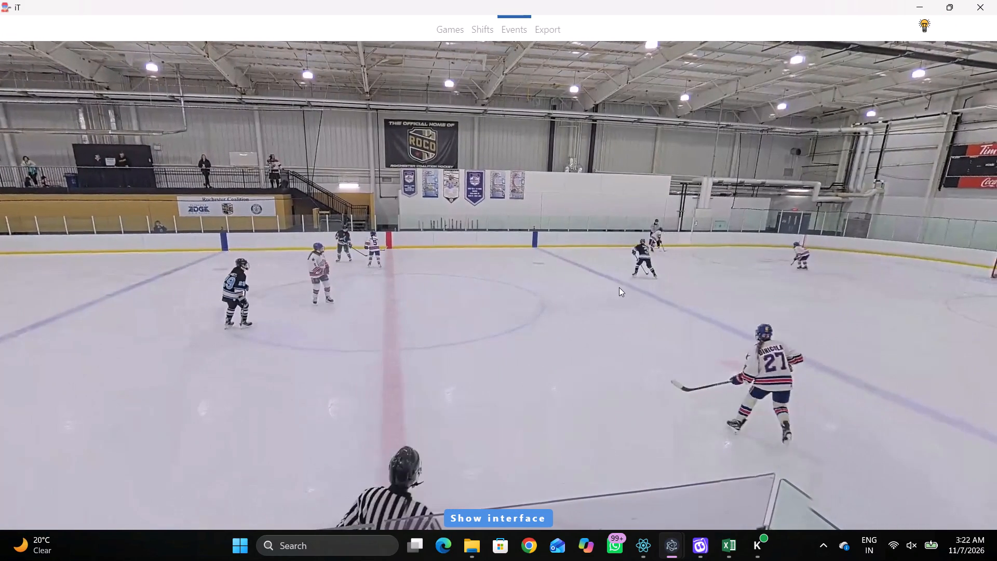
{"action": "key", "text": "space"}
{"action": "key", "text": "space"}
{"action": "key", "text": "space"}
{"action": "key", "text": "space"}
{"action": "key", "text": "space"}
{"action": "right_click", "coordinate": [642, 271]}
{"action": "left_click", "coordinate": [686, 292]}
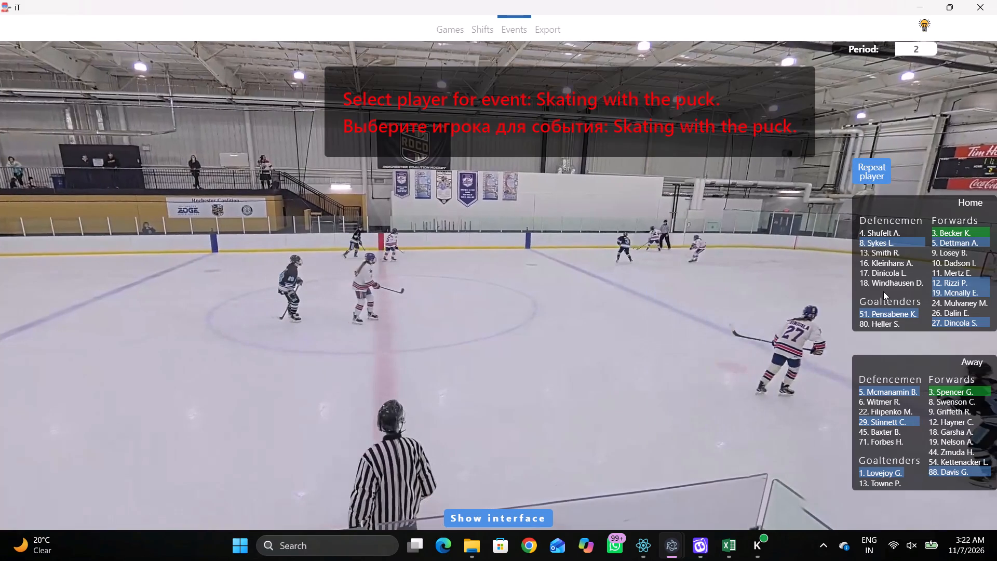
{"action": "left_click", "coordinate": [945, 282]}
{"action": "left_click", "coordinate": [594, 116]}
Play on and tag a Pass by the same player, Home 12, at 00:48:48.8.
{"action": "key", "text": "space"}
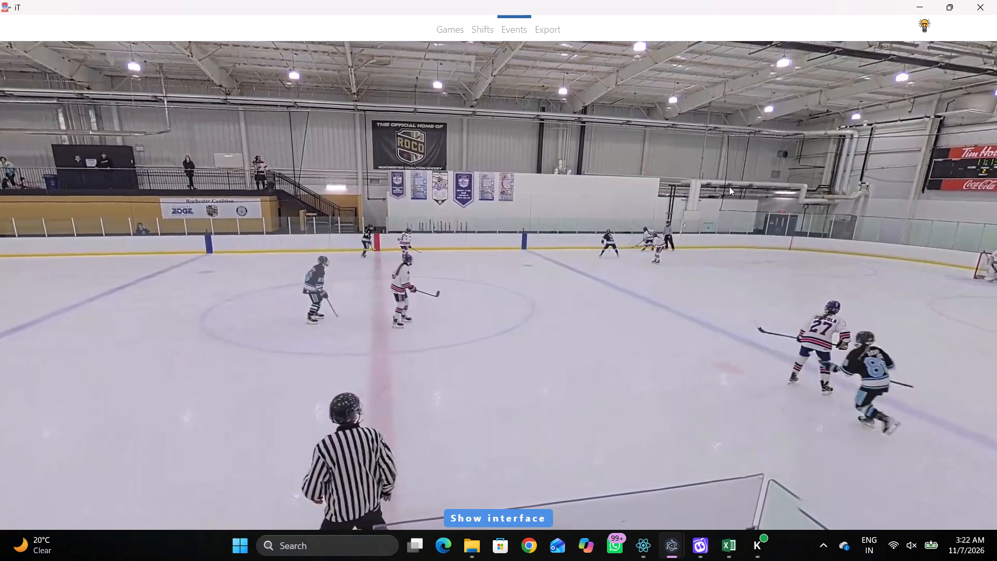
{"action": "key", "text": "space"}
{"action": "key", "text": "space"}
{"action": "key", "text": "space"}
{"action": "key", "text": "q"}
{"action": "key", "text": "q"}
{"action": "right_click", "coordinate": [664, 178]}
{"action": "left_click", "coordinate": [671, 185]}
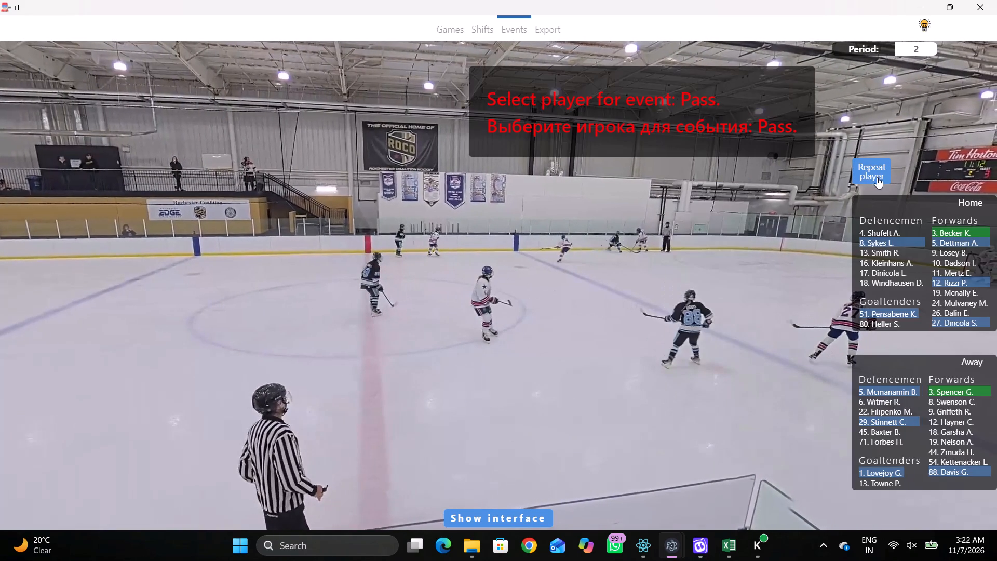
{"action": "left_click", "coordinate": [877, 177]}
{"action": "left_click", "coordinate": [629, 169]}
Reassign the Skating with the puck event at 00:48:45.4 and the Pass at 00:48:45.6 to Home 3.
{"action": "key", "text": "space"}
{"action": "key", "text": "space"}
{"action": "key", "text": "q"}
{"action": "key", "text": "q"}
{"action": "key", "text": "q"}
{"action": "key", "text": "shift+d"}
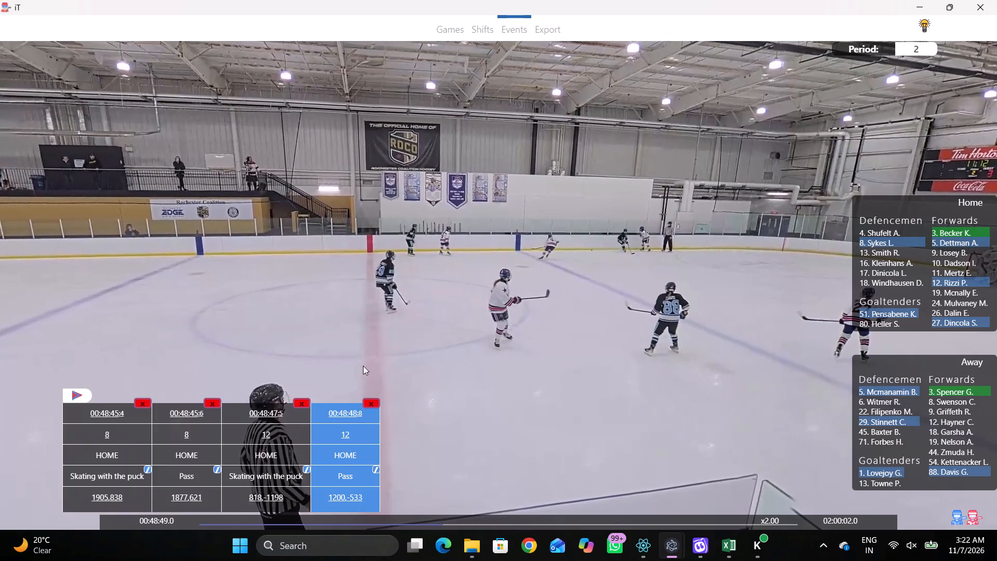
{"action": "left_click", "coordinate": [120, 434]}
{"action": "left_click", "coordinate": [944, 229]}
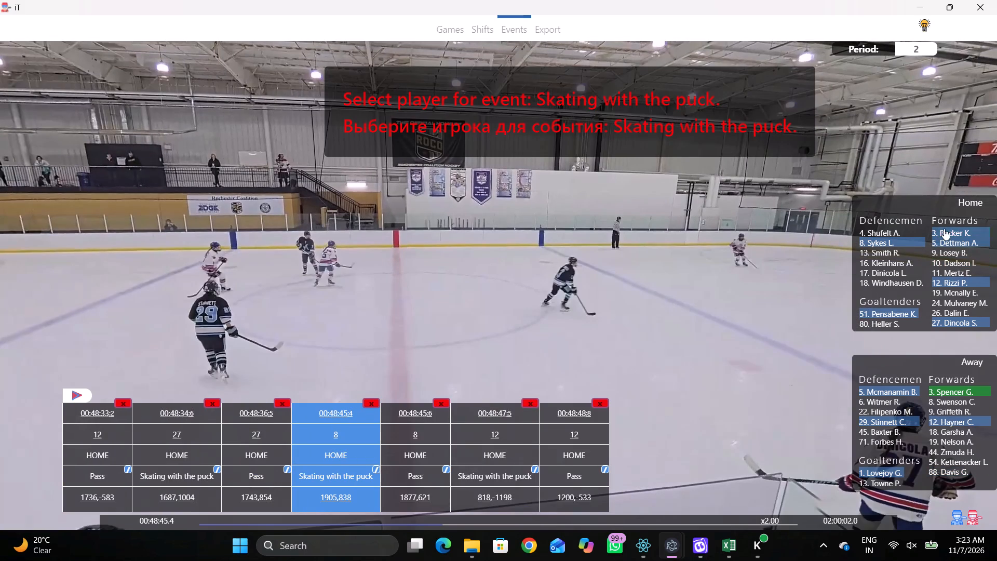
{"action": "left_click", "coordinate": [402, 429]}
{"action": "left_click", "coordinate": [936, 235]}
{"action": "key", "text": "shift+d"}
Review the play from the corrected Pass through Home 12's Pass and into centre ice to identify who takes the puck.
{"action": "key", "text": "space"}
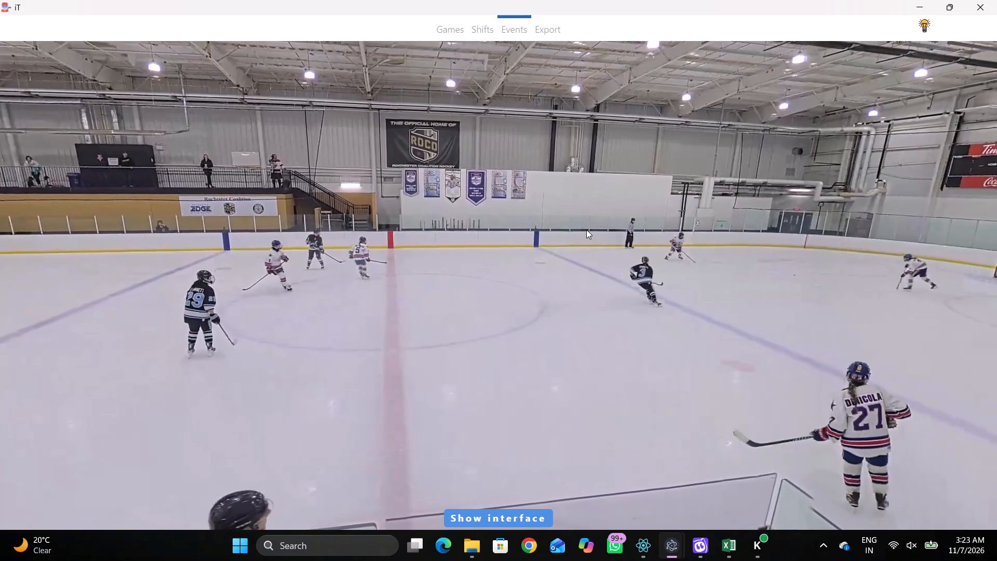
{"action": "key", "text": "space"}
{"action": "key", "text": "space"}
{"action": "key", "text": "space"}
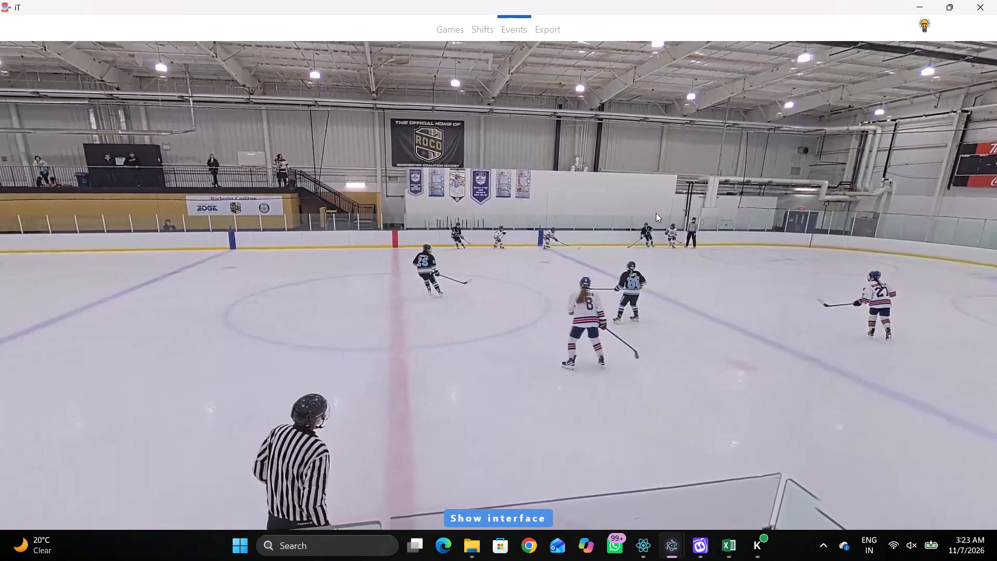
{"action": "key", "text": "space"}
{"action": "key", "text": "space"}
{"action": "key", "text": "space"}
{"action": "key", "text": "space"}
{"action": "key", "text": "space"}
{"action": "key", "text": "space"}
{"action": "key", "text": "space"}
{"action": "key", "text": "space"}
{"action": "key", "text": "space"}
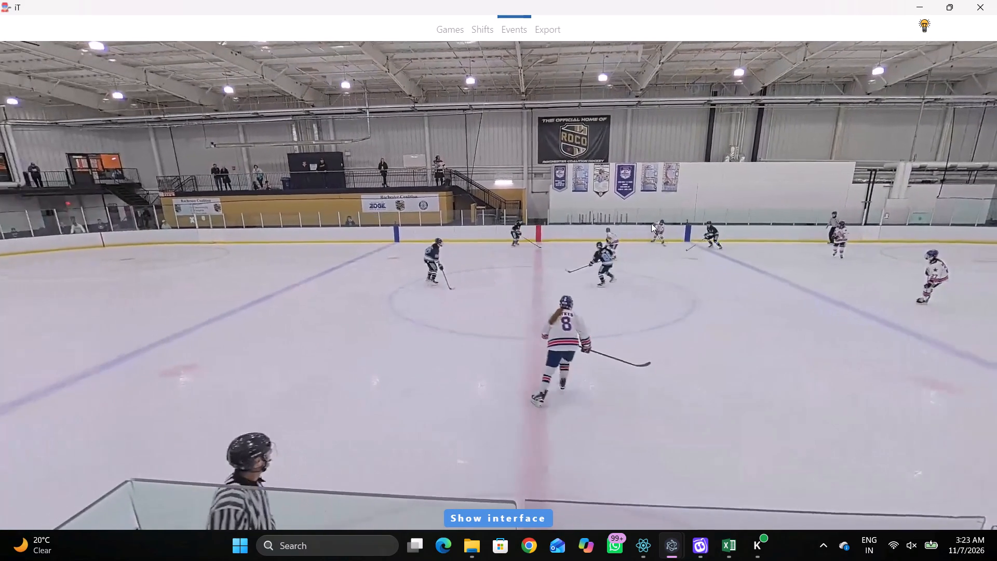
{"action": "key", "text": "space"}
{"action": "right_click", "coordinate": [640, 215]}
{"action": "key", "text": "q"}
{"action": "key", "text": "space"}
{"action": "key", "text": "space"}
{"action": "key", "text": "q"}
{"action": "key", "text": "q"}
{"action": "key", "text": "q"}
{"action": "key", "text": "q"}
{"action": "key", "text": "q"}
{"action": "key", "text": "q"}
{"action": "key", "text": "q"}
{"action": "key", "text": "q"}
{"action": "key", "text": "q"}
{"action": "key", "text": "q"}
{"action": "key", "text": "q"}
{"action": "key", "text": "q"}
{"action": "key", "text": "q"}
{"action": "key", "text": "q"}
{"action": "key", "text": "q"}
{"action": "key", "text": "q"}
{"action": "key", "text": "q"}
{"action": "key", "text": "q"}
{"action": "key", "text": "q"}
{"action": "key", "text": "q"}
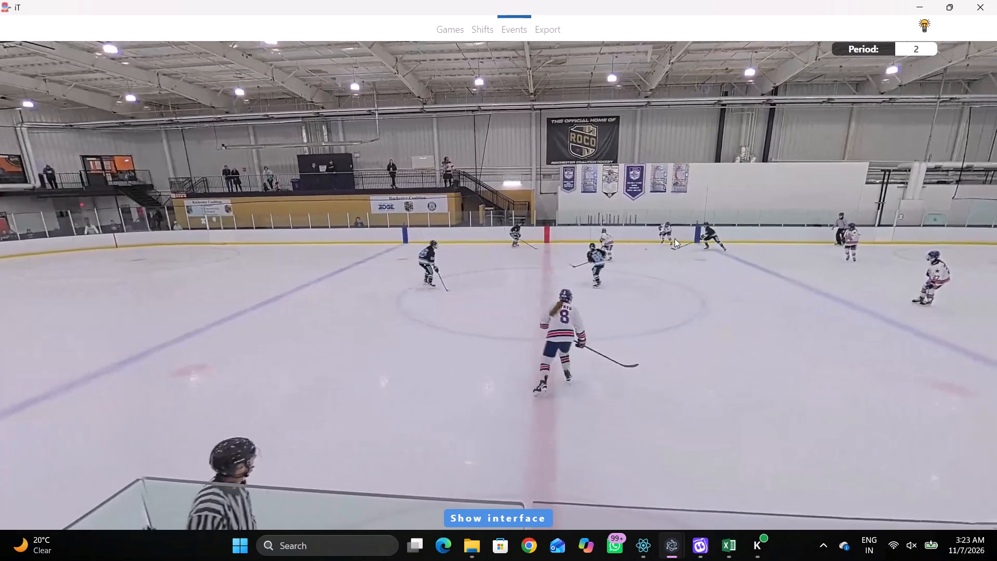
{"action": "key", "text": "q"}
{"action": "key", "text": "q"}
{"action": "type", "text": "qqqqq"}
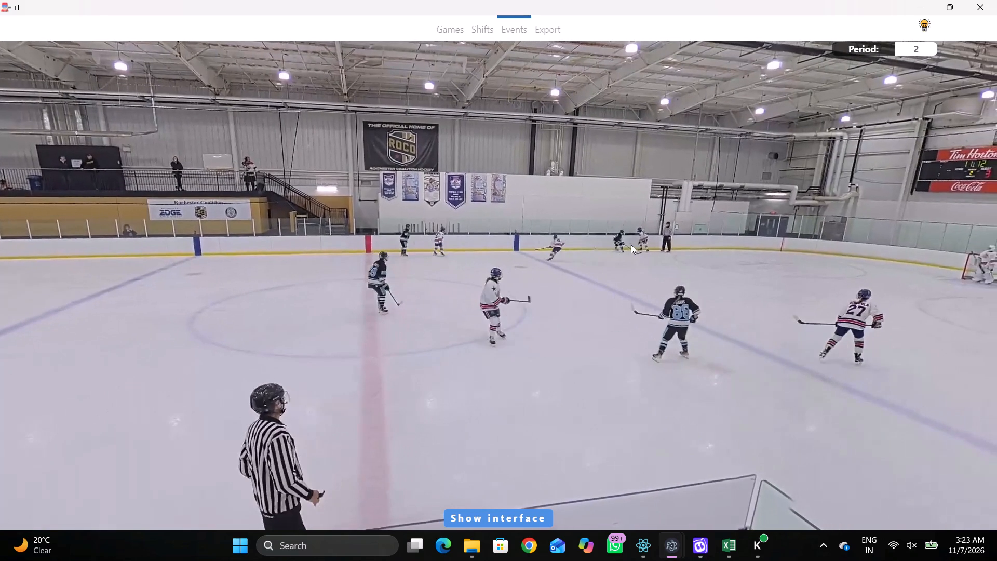
Show the event table, play on and tag Skating with the puck by Home 3 at 00:48:50.8, near the far boards.
{"action": "key", "text": "shift+d"}
{"action": "key", "text": "space"}
{"action": "key", "text": "v"}
{"action": "key", "text": "space"}
{"action": "key", "text": "space"}
{"action": "key", "text": "space"}
{"action": "left_click", "coordinate": [635, 276]}
{"action": "right_click", "coordinate": [581, 262]}
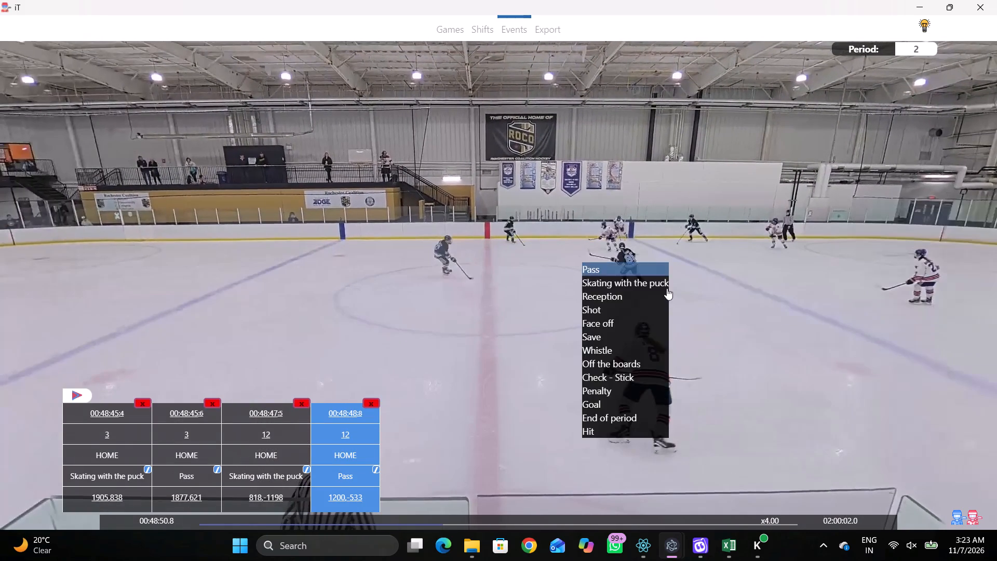
{"action": "left_click", "coordinate": [638, 282]}
{"action": "left_click", "coordinate": [939, 232]}
{"action": "left_click", "coordinate": [554, 110]}
Play on and tag a Pass by the same player, Home 3, at 00:48:51.9.
{"action": "key", "text": "space"}
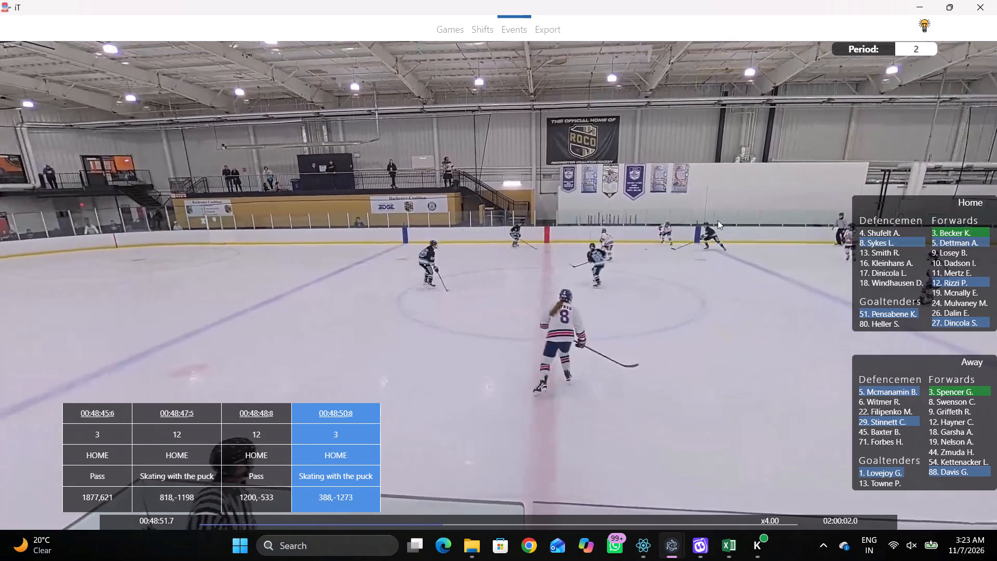
{"action": "key", "text": "space"}
{"action": "key", "text": "space"}
{"action": "key", "text": "space"}
{"action": "type", "text": "qq"}
{"action": "key", "text": "q"}
{"action": "key", "text": "q"}
{"action": "key", "text": "q"}
{"action": "key", "text": "q"}
{"action": "key", "text": "q"}
{"action": "key", "text": "q"}
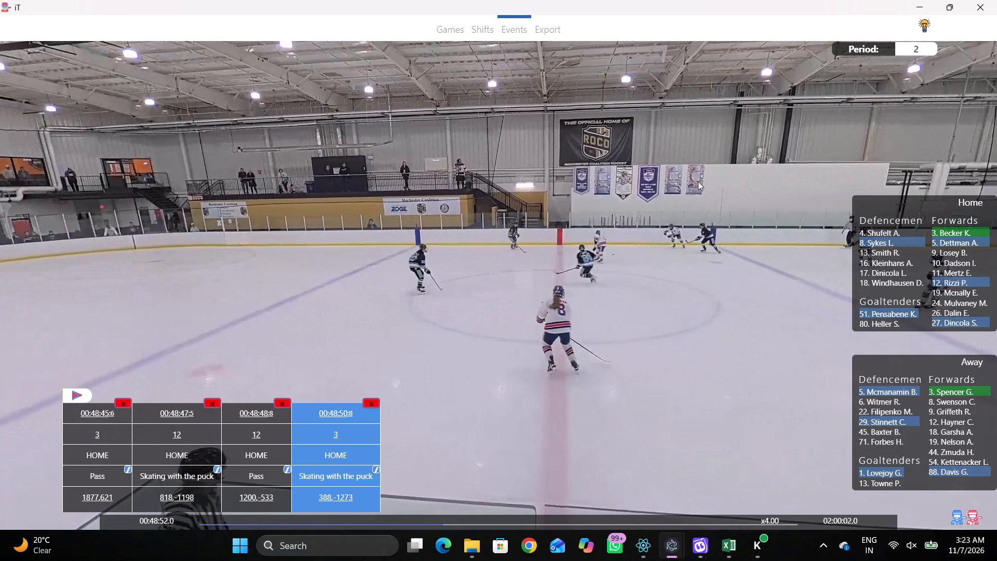
{"action": "right_click", "coordinate": [695, 180]}
{"action": "left_click", "coordinate": [706, 191]}
{"action": "left_click", "coordinate": [882, 170]}
{"action": "left_click", "coordinate": [533, 117]}
Play on at x2.00 speed and tag a Pass by Home 5 at 00:48:53.3, near the far boards at centre ice.
{"action": "key", "text": "r"}
{"action": "key", "text": "space"}
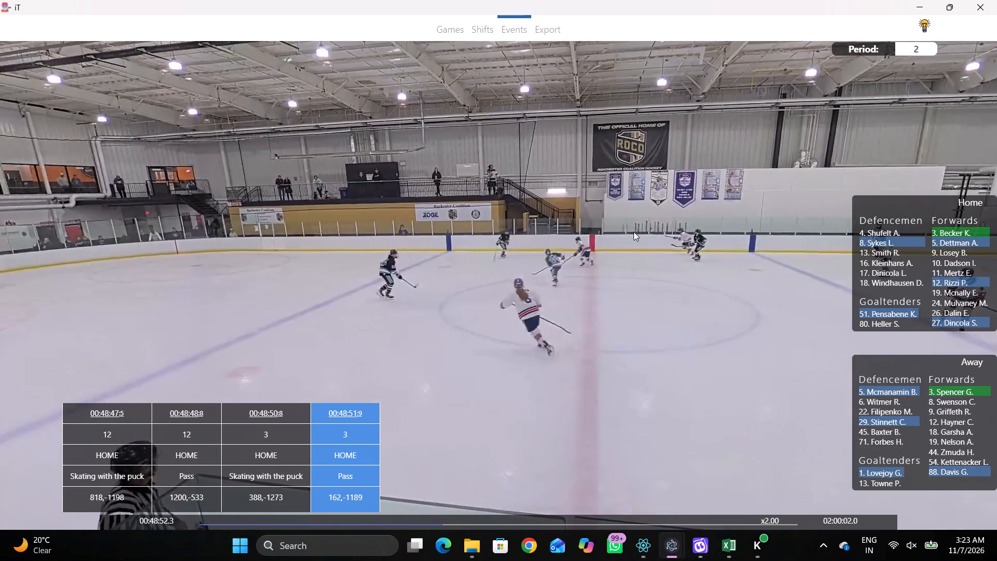
{"action": "key", "text": "space"}
{"action": "key", "text": "space"}
{"action": "key", "text": "space"}
{"action": "key", "text": "space"}
{"action": "key", "text": "space"}
{"action": "right_click", "coordinate": [599, 209]}
{"action": "left_click", "coordinate": [619, 222]}
{"action": "right_click_drag", "start_coordinate": [590, 212], "coordinate": [579, 215]}
{"action": "left_click", "coordinate": [585, 225]}
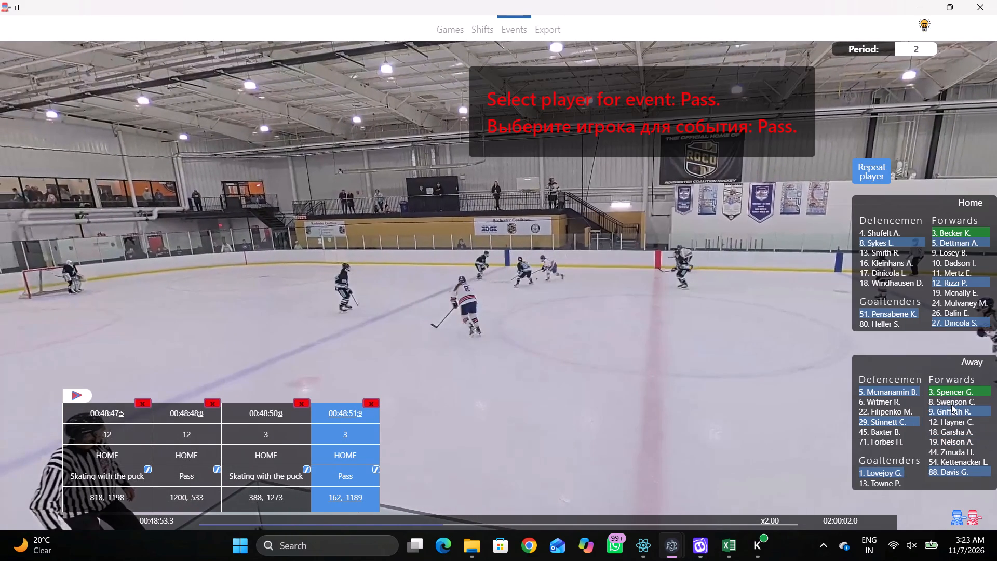
{"action": "double_click", "coordinate": [945, 248]}
{"action": "left_click", "coordinate": [517, 151]}
Play on and tag a Pass by the same player, Home 5, at 00:48:54.7, near the far boards just outside the away blue line.
{"action": "key", "text": "space"}
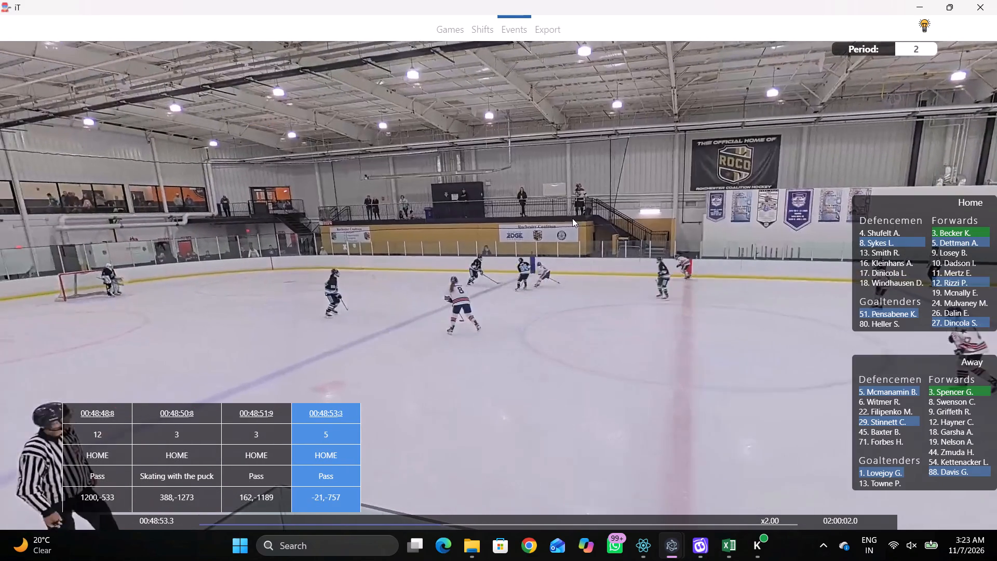
{"action": "key", "text": "space"}
{"action": "key", "text": "space"}
{"action": "key", "text": "space"}
{"action": "key", "text": "space"}
{"action": "key", "text": "space"}
{"action": "key", "text": "q"}
{"action": "key", "text": "q"}
{"action": "key", "text": "q"}
{"action": "right_click", "coordinate": [639, 244]}
{"action": "key", "text": "q"}
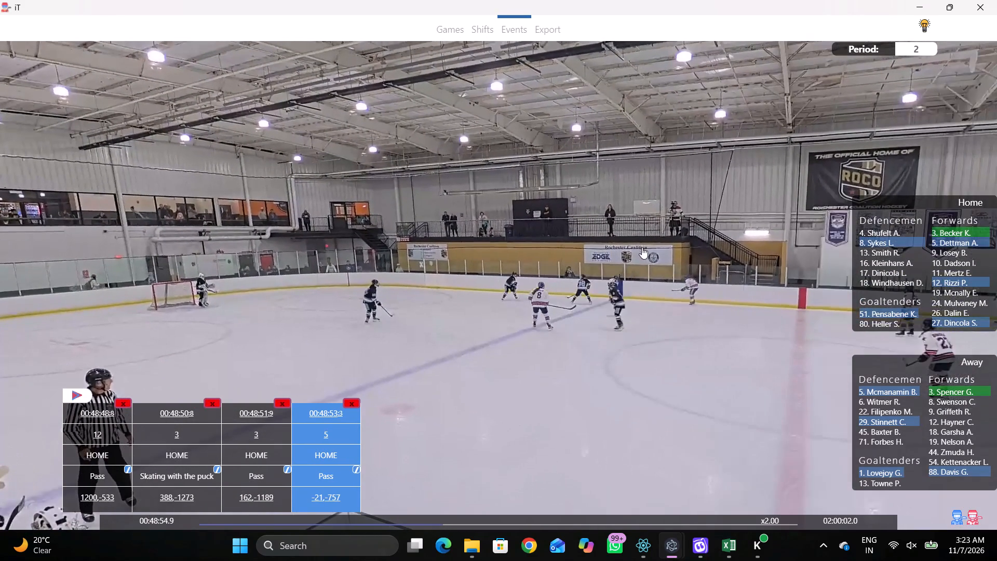
{"action": "left_click", "coordinate": [642, 247]}
{"action": "left_click", "coordinate": [856, 181]}
{"action": "left_click", "coordinate": [464, 105]}
Edit the details of Home 5's Pass at 00:48:53.3, and hide the event table.
{"action": "key", "text": "shift+d"}
{"action": "key", "text": "shift+d"}
{"action": "left_click", "coordinate": [289, 473]}
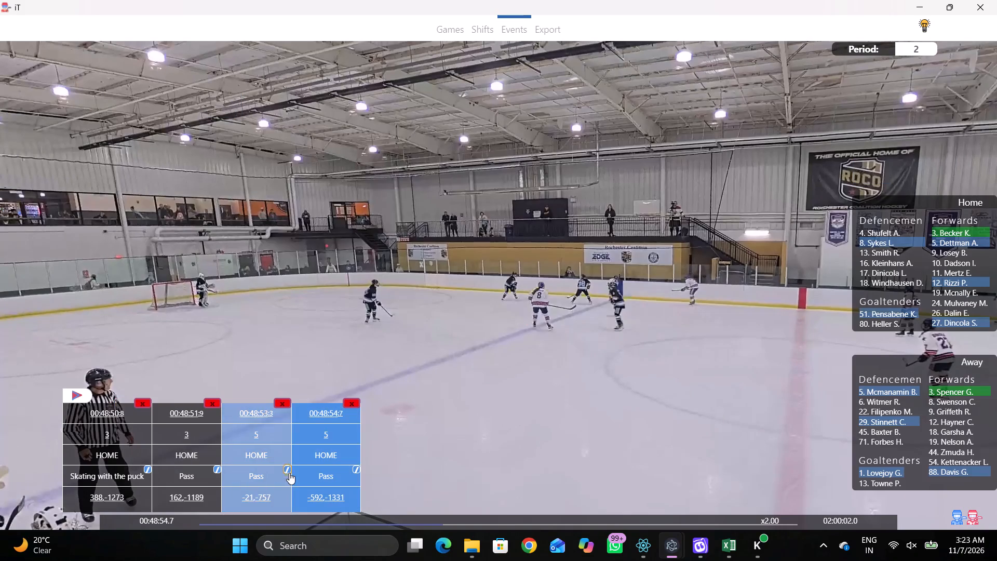
{"action": "left_click", "coordinate": [401, 280]}
{"action": "left_click", "coordinate": [404, 323]}
{"action": "left_click", "coordinate": [642, 313]}
{"action": "key", "text": "shift+d"}
Review the play going into the away end to identify who takes the puck behind the net.
{"action": "key", "text": "space"}
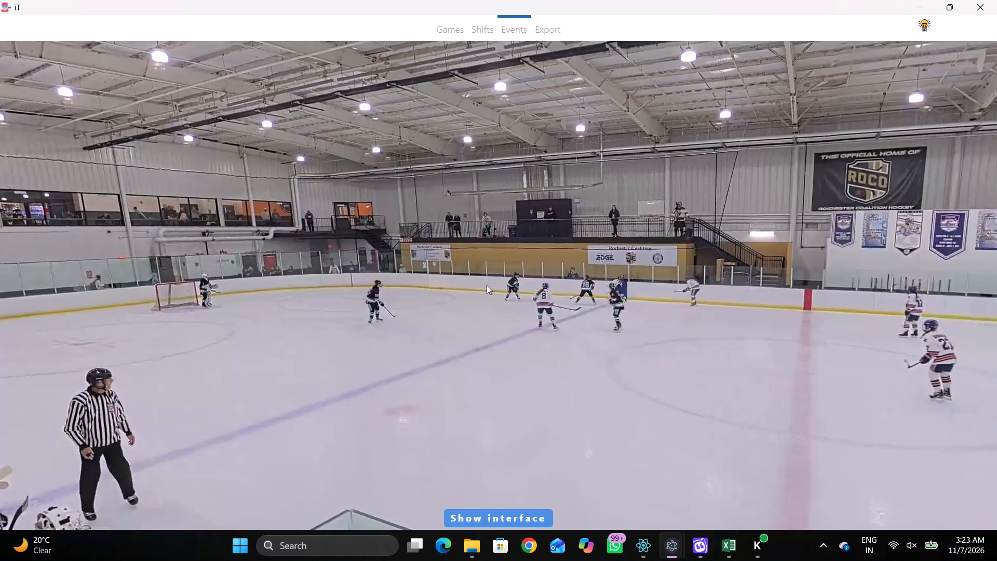
{"action": "key", "text": "v"}
{"action": "key", "text": "space"}
{"action": "key", "text": "space"}
{"action": "key", "text": "space"}
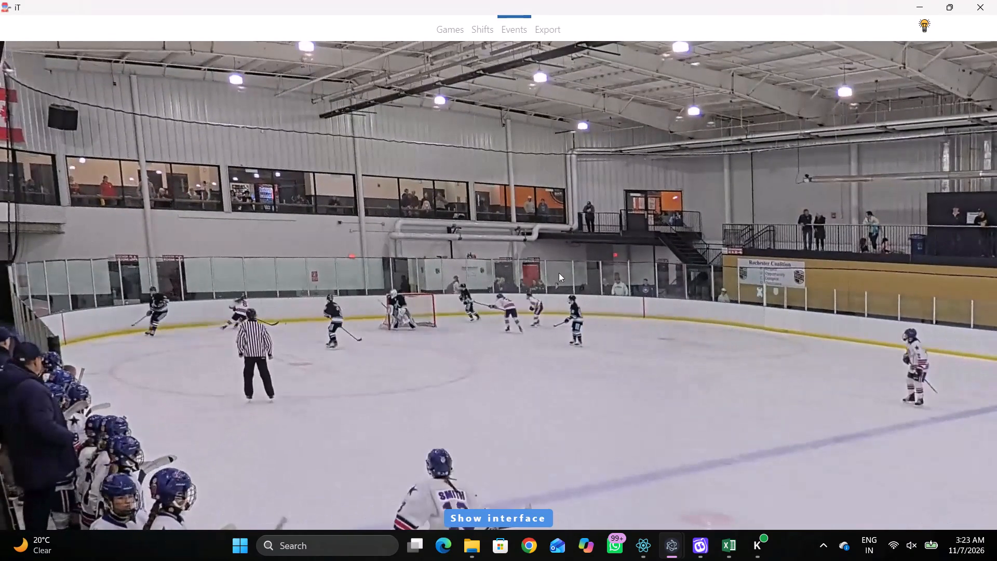
{"action": "key", "text": "q"}
{"action": "key", "text": "q"}
{"action": "left_click", "coordinate": [550, 261]}
{"action": "right_click_drag", "start_coordinate": [538, 257], "coordinate": [531, 256]}
{"action": "left_click", "coordinate": [545, 264]}
{"action": "right_click", "coordinate": [531, 255]}
{"action": "left_click", "coordinate": [536, 261]}
{"action": "left_click", "coordinate": [433, 278]}
{"action": "key", "text": "space"}
{"action": "key", "text": "space"}
{"action": "left_click", "coordinate": [438, 279]}
{"action": "key", "text": "space"}
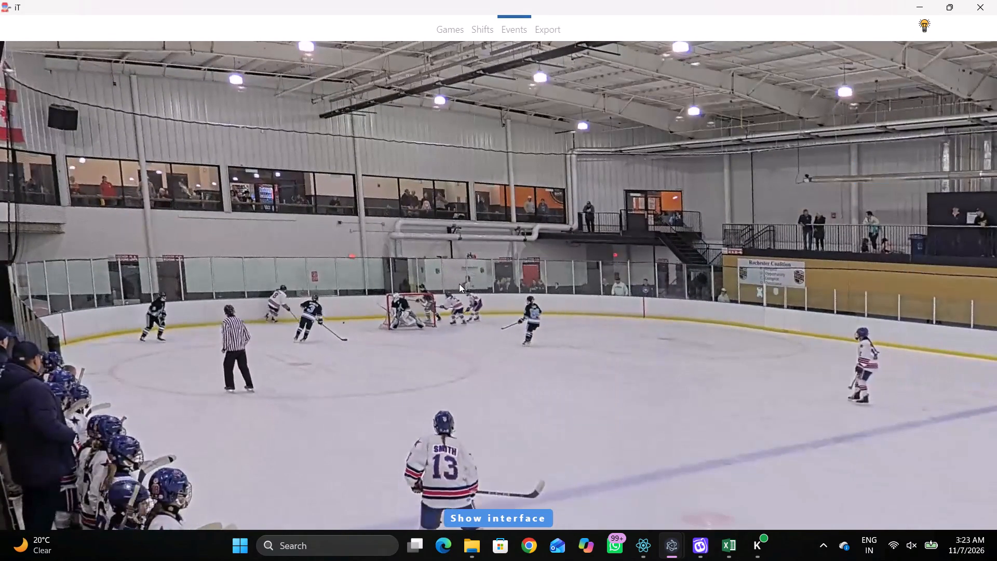
{"action": "key", "text": "space"}
{"action": "key", "text": "q"}
{"action": "right_click", "coordinate": [519, 261]}
{"action": "key", "text": "q"}
{"action": "type", "text": "qqqr"}
{"action": "key", "text": "space"}
{"action": "key", "text": "space"}
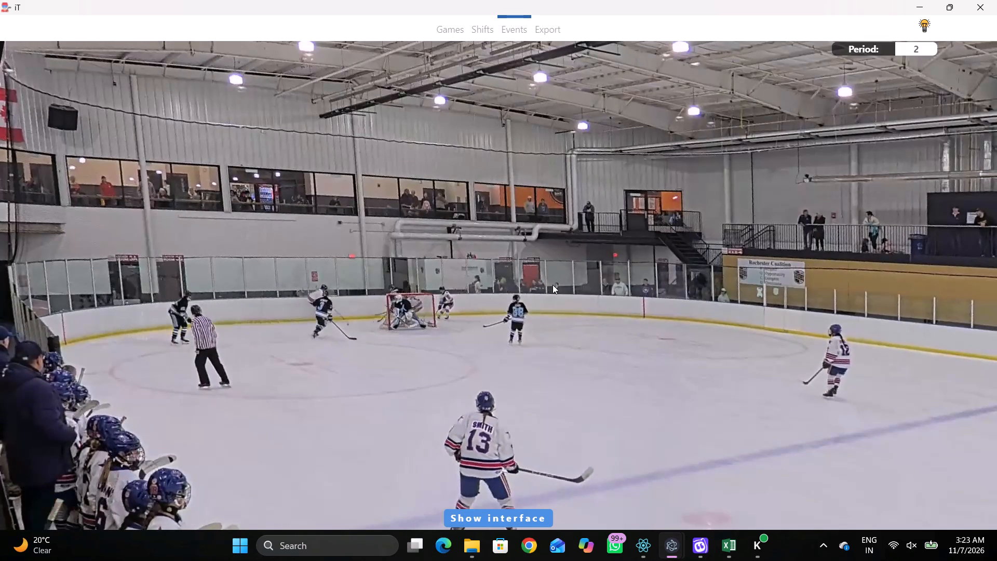
Tag Skating with the puck by Away 5, positioned behind the away net.
{"action": "key", "text": "space"}
{"action": "key", "text": "space"}
{"action": "right_click", "coordinate": [571, 256]}
{"action": "key", "text": "q"}
{"action": "key", "text": "q"}
{"action": "left_click", "coordinate": [576, 263]}
{"action": "right_click_drag", "start_coordinate": [565, 260], "coordinate": [545, 262]}
{"action": "left_click", "coordinate": [561, 275]}
{"action": "right_click", "coordinate": [558, 275]}
{"action": "left_click", "coordinate": [662, 294]}
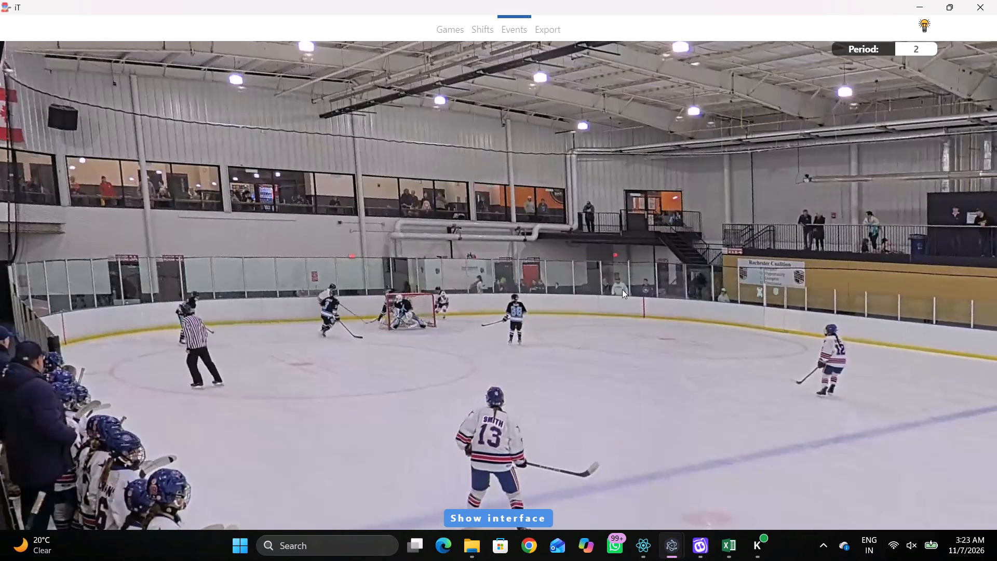
{"action": "right_click_drag", "start_coordinate": [592, 278], "coordinate": [599, 286]}
{"action": "left_click", "coordinate": [672, 298]}
{"action": "right_click_drag", "start_coordinate": [613, 317], "coordinate": [598, 316]}
{"action": "left_click", "coordinate": [638, 337]}
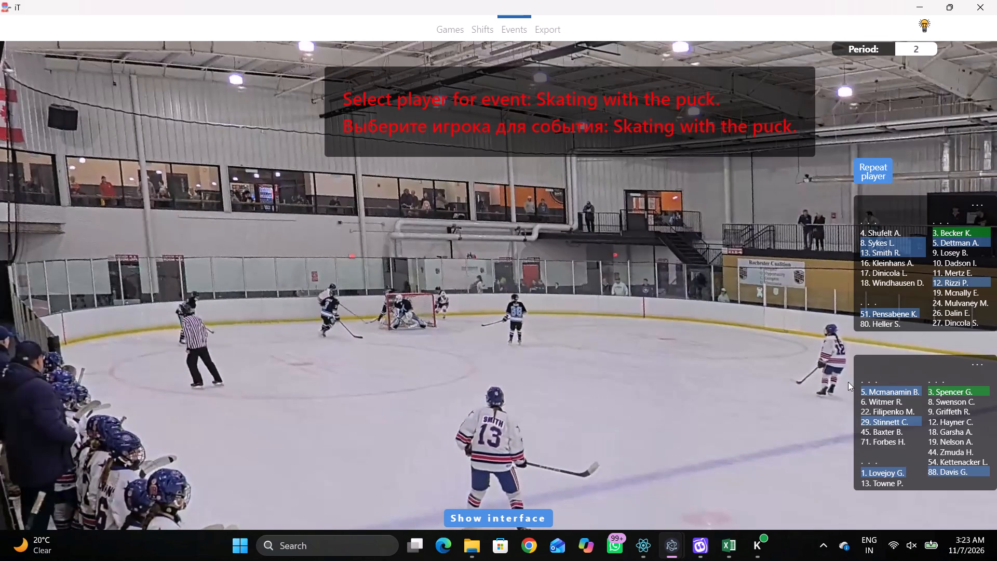
{"action": "left_click", "coordinate": [871, 390]}
{"action": "left_click", "coordinate": [253, 221]}
Replay the carry and tag a Pass by the same player, Away 5, directly behind the away net.
{"action": "key", "text": "q"}
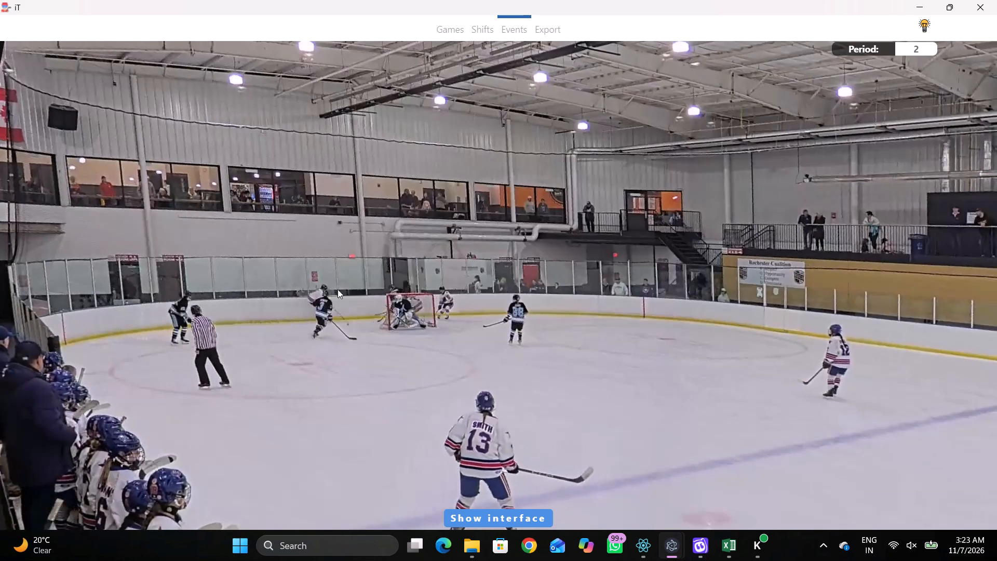
{"action": "key", "text": "q"}
{"action": "key", "text": "q"}
{"action": "type", "text": "qqqqqq"}
{"action": "key", "text": "space"}
{"action": "key", "text": "space"}
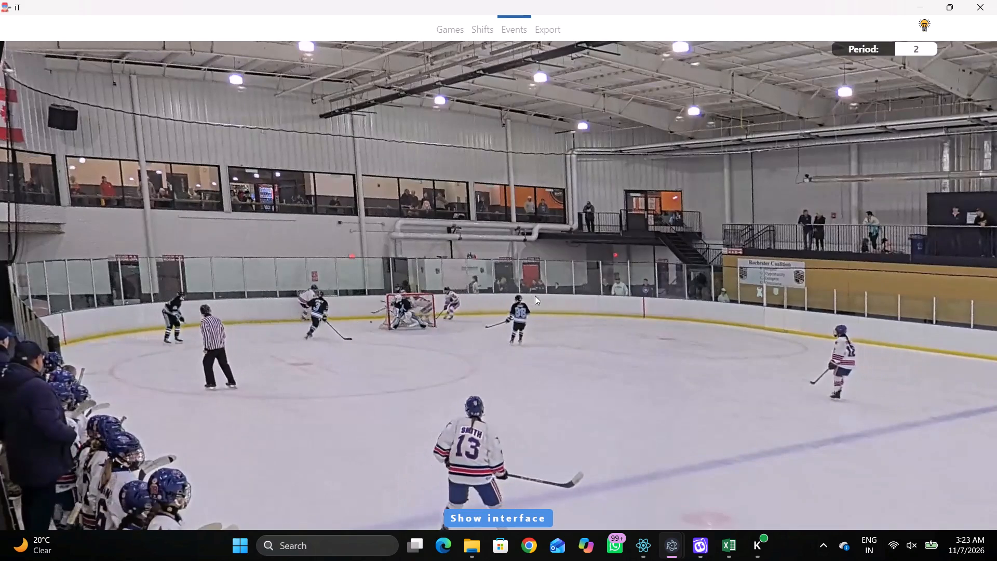
{"action": "key", "text": "space"}
{"action": "key", "text": "space"}
{"action": "left_click", "coordinate": [557, 284]}
{"action": "left_click", "coordinate": [522, 285]}
{"action": "right_click_drag", "start_coordinate": [682, 234], "coordinate": [676, 237]}
{"action": "left_click", "coordinate": [682, 239]}
{"action": "left_click", "coordinate": [876, 160]}
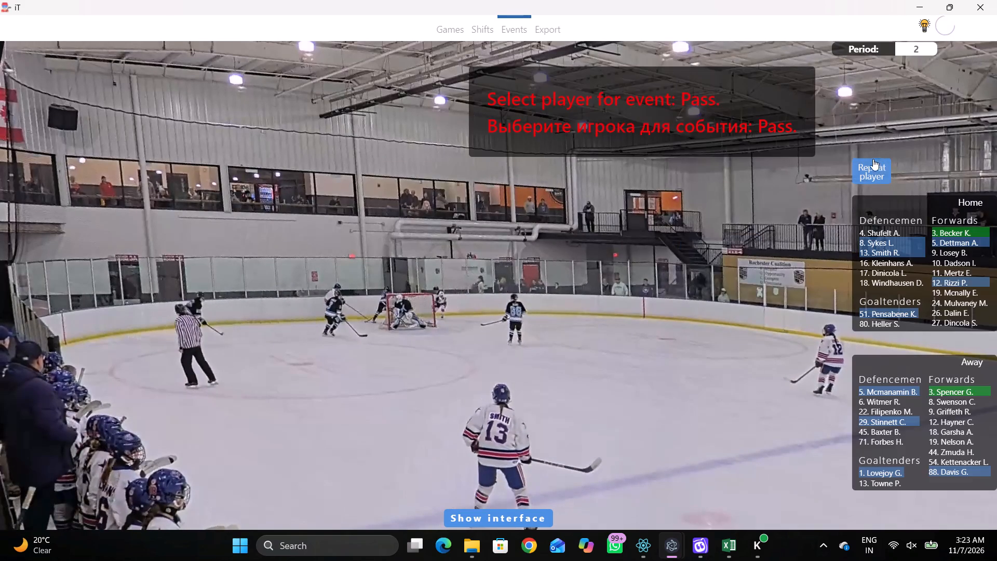
{"action": "left_click", "coordinate": [254, 206]}
Play on and tag a Pass by Away 88 in the away end, near the far boards above the faceoff circle.
{"action": "key", "text": "space"}
{"action": "key", "text": "space"}
{"action": "key", "text": "space"}
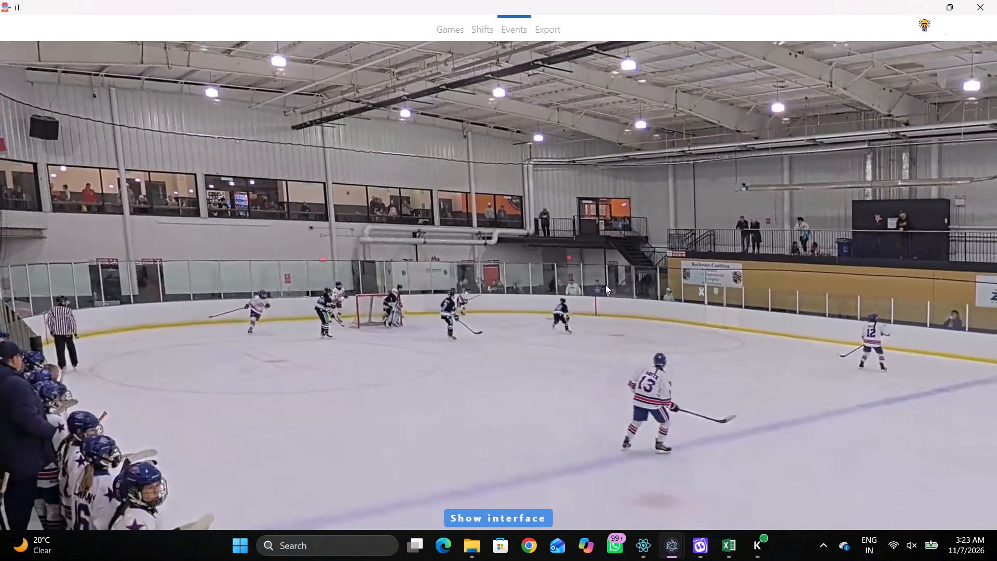
{"action": "key", "text": "space"}
{"action": "right_click", "coordinate": [645, 263]}
{"action": "left_click", "coordinate": [666, 282]}
{"action": "right_click", "coordinate": [613, 259]}
{"action": "left_click", "coordinate": [625, 265]}
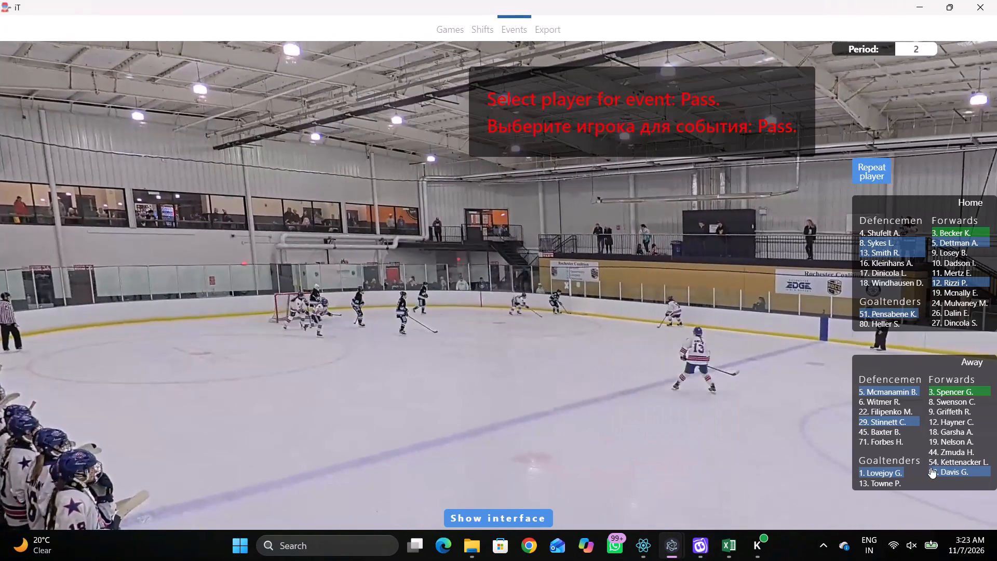
{"action": "left_click", "coordinate": [936, 468]}
{"action": "left_click", "coordinate": [337, 109]}
Play on into the home end and tag Skating with the puck by Home 13, beside the net near the goal line.
{"action": "key", "text": "space"}
{"action": "key", "text": "space"}
{"action": "key", "text": "space"}
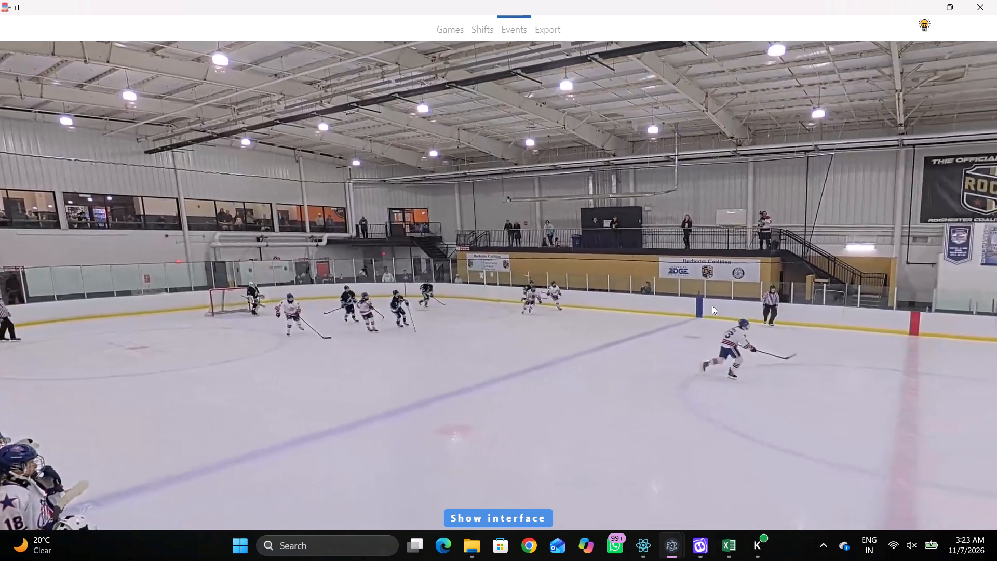
{"action": "key", "text": "v"}
{"action": "key", "text": "space"}
{"action": "key", "text": "space"}
{"action": "key", "text": "space"}
{"action": "key", "text": "space"}
{"action": "key", "text": "space"}
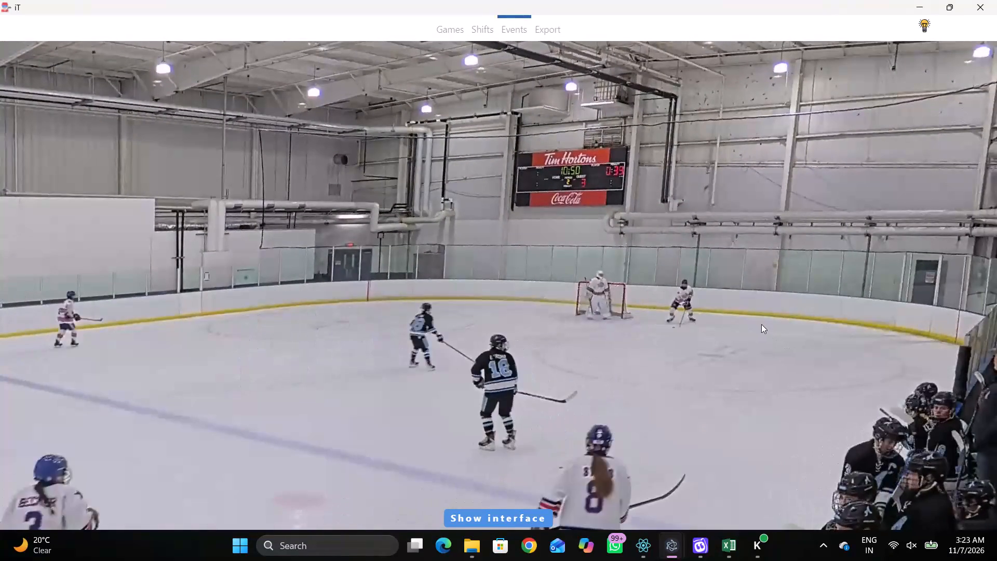
{"action": "key", "text": "space"}
{"action": "key", "text": "space"}
{"action": "key", "text": "q"}
{"action": "left_click", "coordinate": [769, 317]}
{"action": "right_click_drag", "start_coordinate": [647, 295], "coordinate": [635, 308]}
{"action": "left_click", "coordinate": [654, 323]}
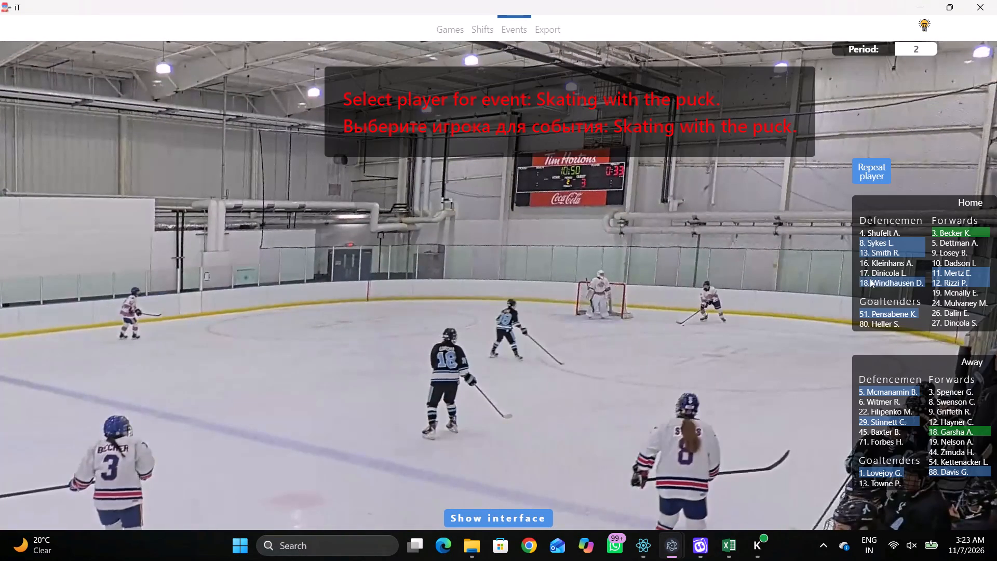
{"action": "left_click", "coordinate": [871, 255]}
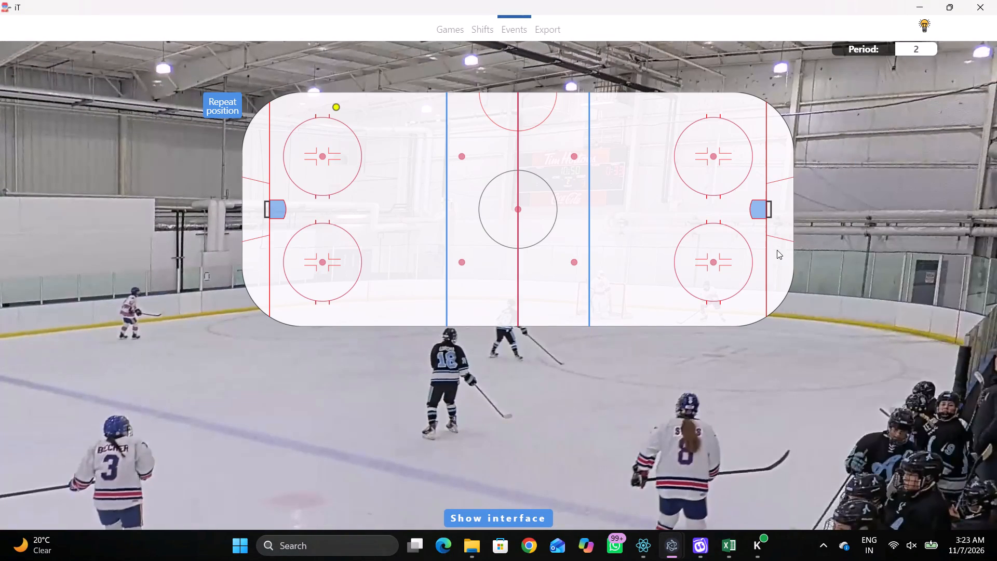
{"action": "left_click", "coordinate": [771, 241]}
Play on and tag a Pass by the same player, Home 13, behind the home net.
{"action": "key", "text": "space"}
{"action": "key", "text": "space"}
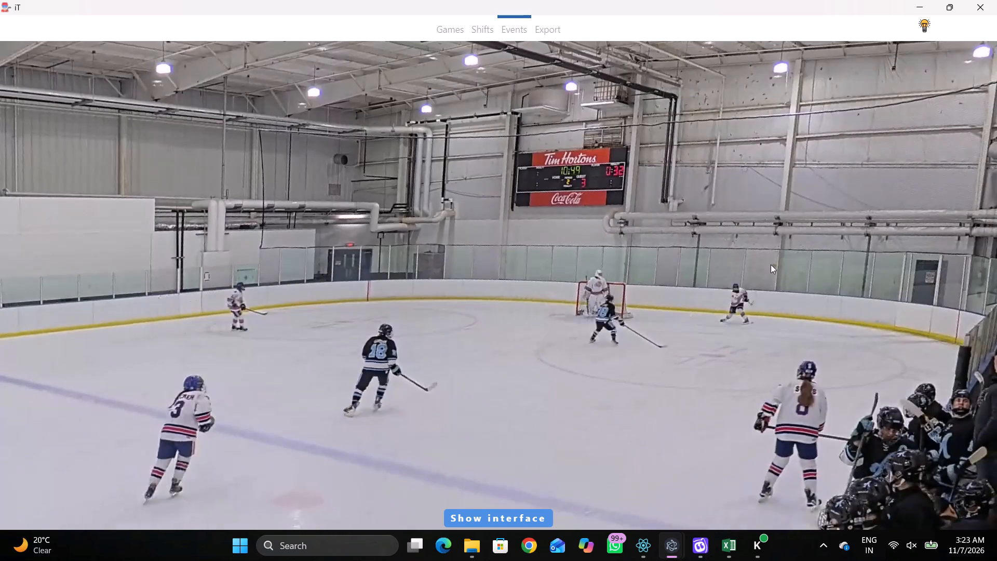
{"action": "key", "text": "space"}
{"action": "key", "text": "space"}
{"action": "type", "text": "q"}
{"action": "key", "text": "q"}
{"action": "key", "text": "q"}
{"action": "key", "text": "q"}
{"action": "key", "text": "q"}
{"action": "right_click", "coordinate": [724, 245]}
{"action": "left_click", "coordinate": [726, 250]}
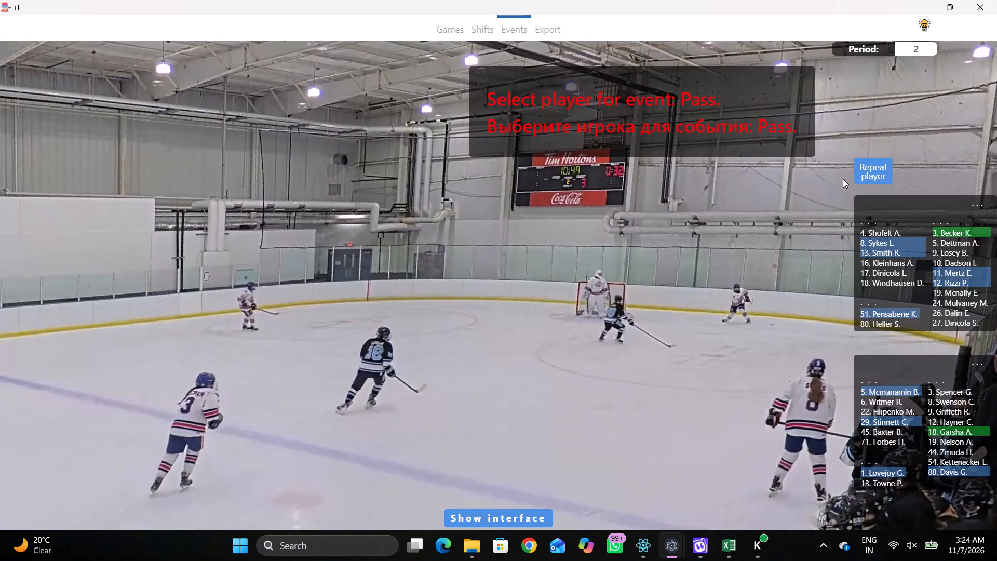
{"action": "left_click", "coordinate": [843, 179]}
{"action": "right_click_drag", "start_coordinate": [842, 173], "coordinate": [802, 182]}
{"action": "left_click", "coordinate": [809, 185]}
{"action": "left_click_drag", "start_coordinate": [889, 173], "coordinate": [883, 174]}
{"action": "left_click", "coordinate": [779, 222]}
Play on and tag Skating with the puck by Home 8, in the near corner of the home end.
{"action": "key", "text": "space"}
{"action": "key", "text": "space"}
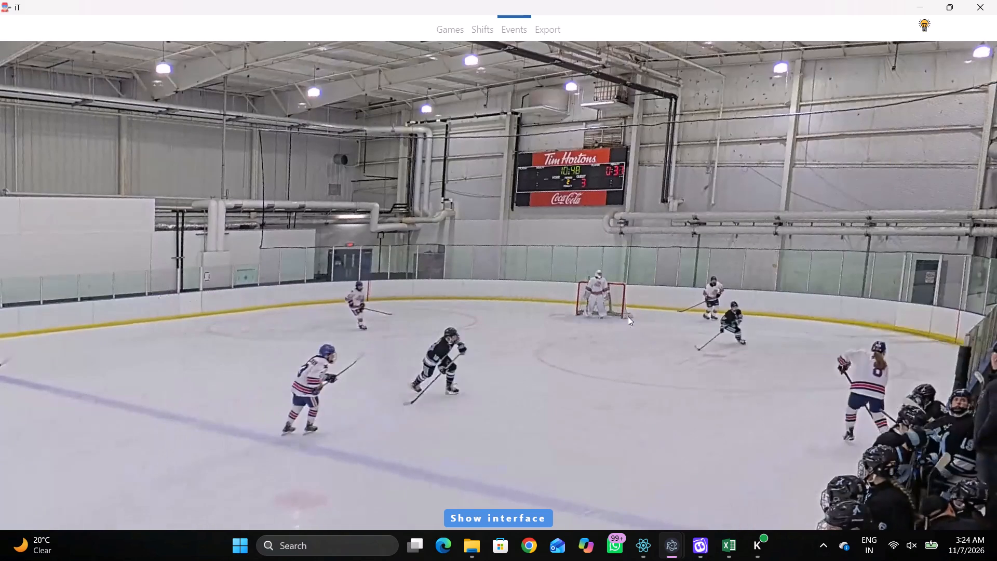
{"action": "key", "text": "space"}
{"action": "key", "text": "space"}
{"action": "right_click", "coordinate": [634, 291]}
{"action": "key", "text": "q"}
{"action": "key", "text": "q"}
{"action": "left_click", "coordinate": [692, 315]}
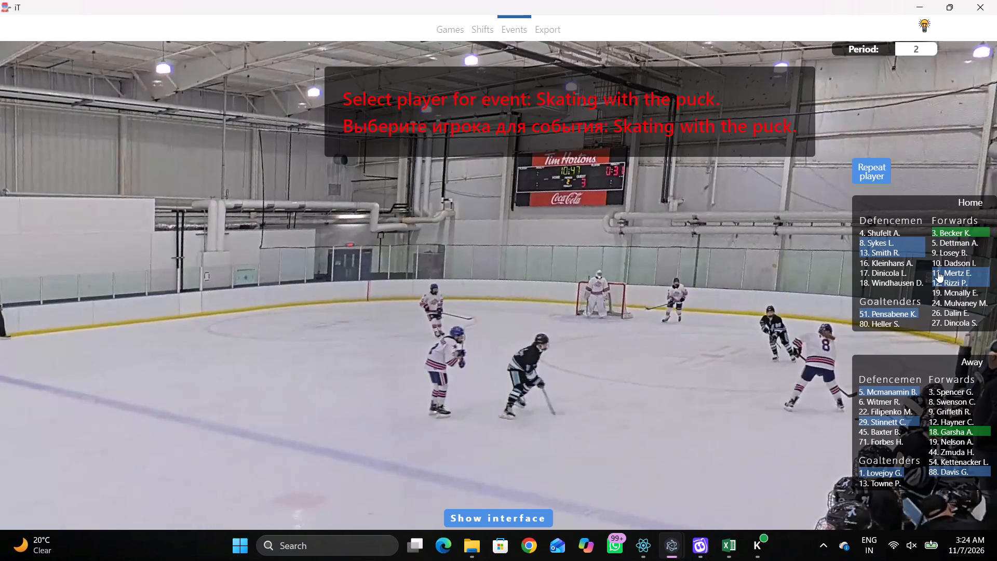
{"action": "left_click", "coordinate": [868, 245]}
{"action": "left_click", "coordinate": [749, 296]}
Play on and tag a Pass by the same player, Home 8, at the near faceoff circle in the home end.
{"action": "key", "text": "space"}
{"action": "key", "text": "space"}
{"action": "key", "text": "space"}
{"action": "key", "text": "space"}
{"action": "key", "text": "q"}
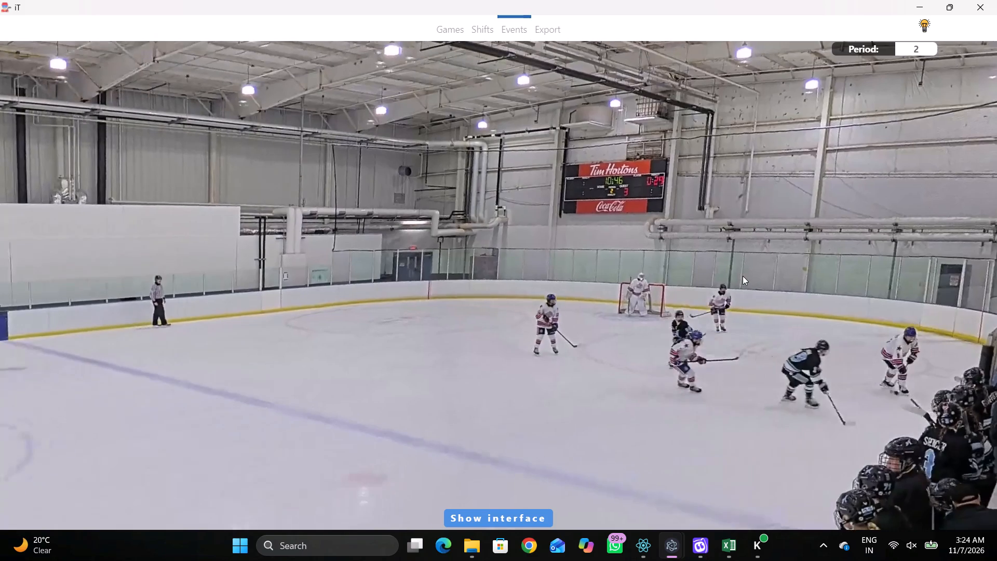
{"action": "key", "text": "q"}
{"action": "right_click", "coordinate": [715, 242]}
{"action": "left_click", "coordinate": [716, 245]}
{"action": "left_click", "coordinate": [882, 169]}
{"action": "left_click", "coordinate": [727, 277]}
Play on through centre ice and tag Skating with the puck by Away 18, in the neutral zone near the near boards.
{"action": "key", "text": "space"}
{"action": "key", "text": "space"}
{"action": "key", "text": "space"}
{"action": "key", "text": "space"}
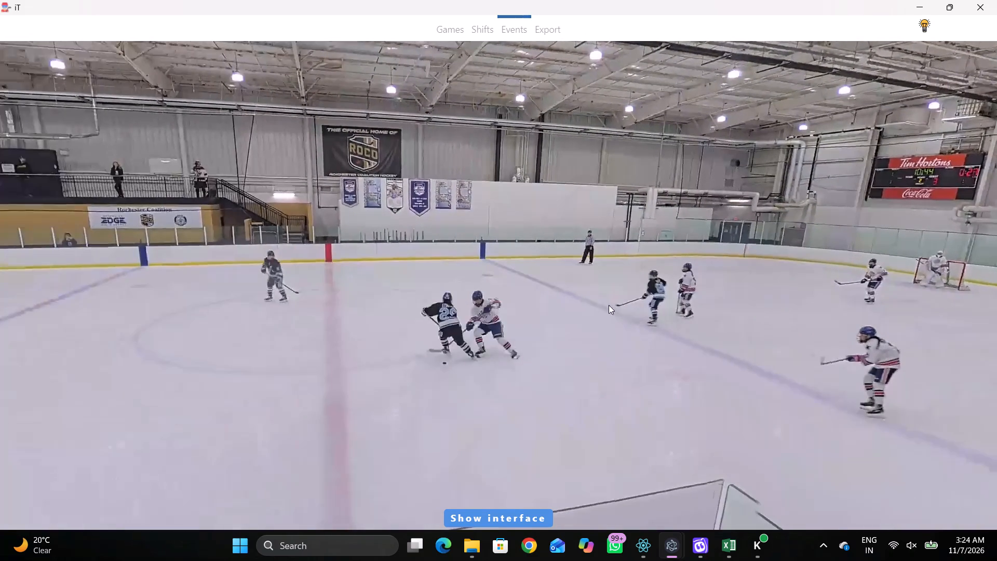
{"action": "right_click", "coordinate": [608, 275]}
{"action": "key", "text": "q"}
{"action": "key", "text": "r"}
{"action": "key", "text": "space"}
{"action": "key", "text": "space"}
{"action": "key", "text": "space"}
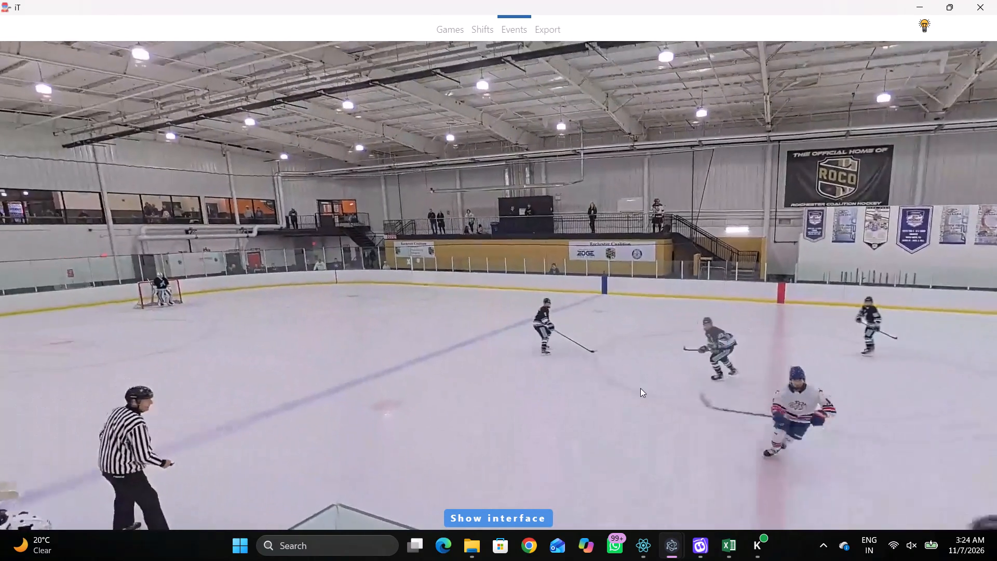
{"action": "key", "text": "space"}
{"action": "key", "text": "space"}
{"action": "key", "text": "space"}
{"action": "key", "text": "q"}
{"action": "right_click", "coordinate": [627, 331]}
{"action": "left_click", "coordinate": [646, 349]}
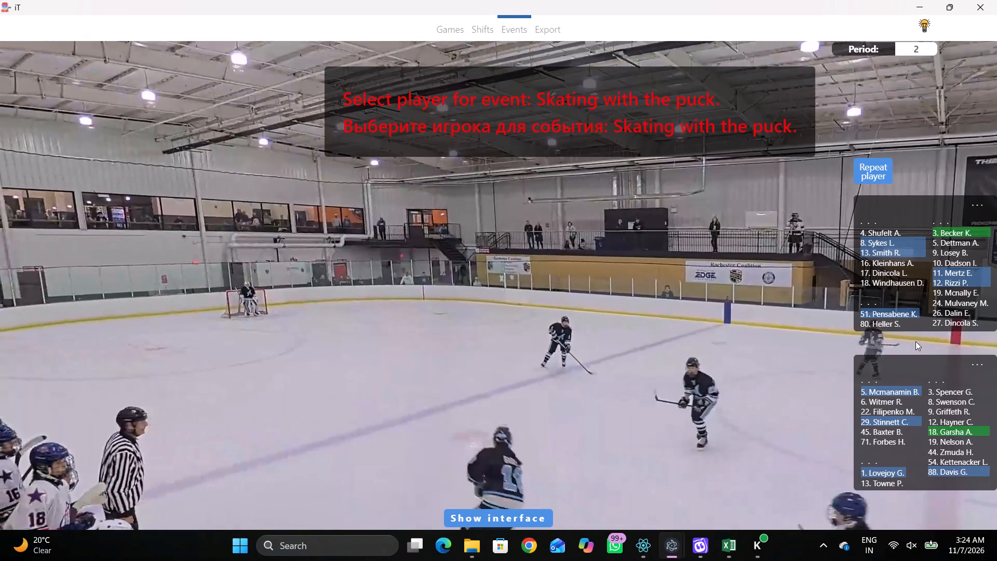
{"action": "left_click", "coordinate": [952, 426]}
{"action": "left_click", "coordinate": [488, 300]}
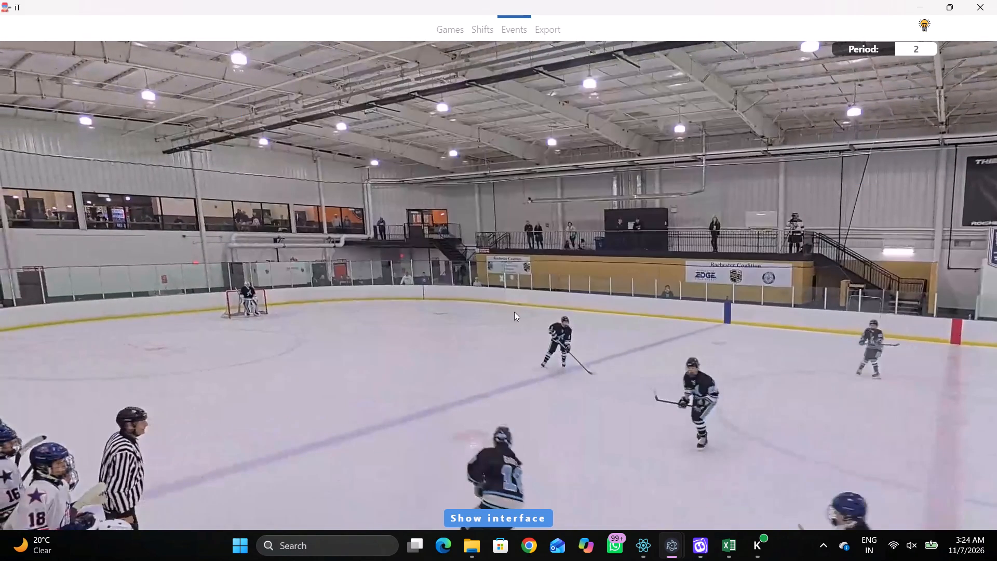
Play on and tag a Pass by the same player, Away 18, inside the centre circle on the away side of the red line.
{"action": "key", "text": "space"}
{"action": "key", "text": "space"}
{"action": "key", "text": "space"}
{"action": "key", "text": "space"}
{"action": "key", "text": "q"}
{"action": "key", "text": "q"}
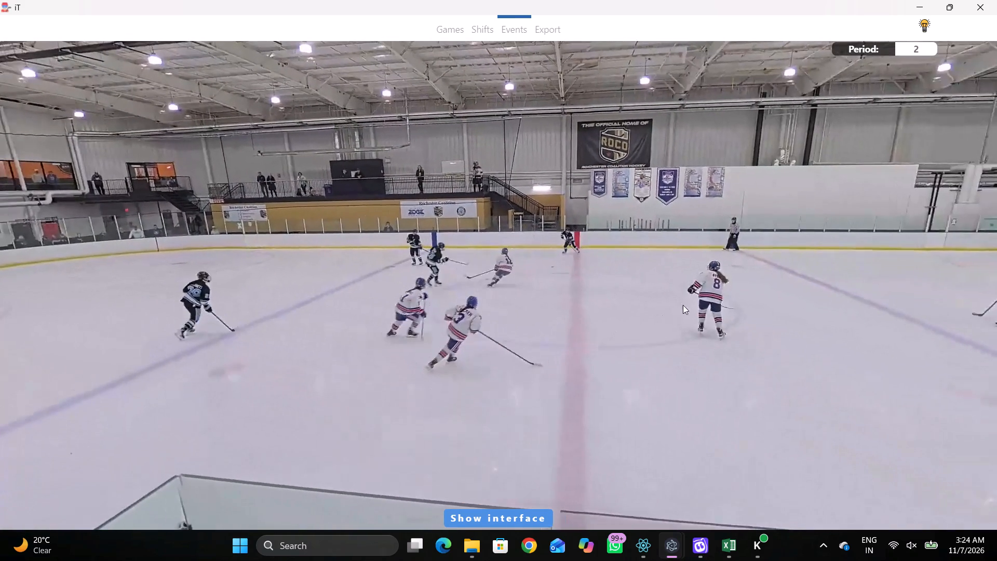
{"action": "key", "text": "q"}
{"action": "right_click", "coordinate": [705, 246]}
{"action": "right_click", "coordinate": [707, 250]}
{"action": "left_click", "coordinate": [713, 252]}
{"action": "left_click", "coordinate": [867, 165]}
{"action": "left_click", "coordinate": [490, 227]}
Play on and tag a Pass by Home 13, on the goal line at the far side of the home net.
{"action": "key", "text": "space"}
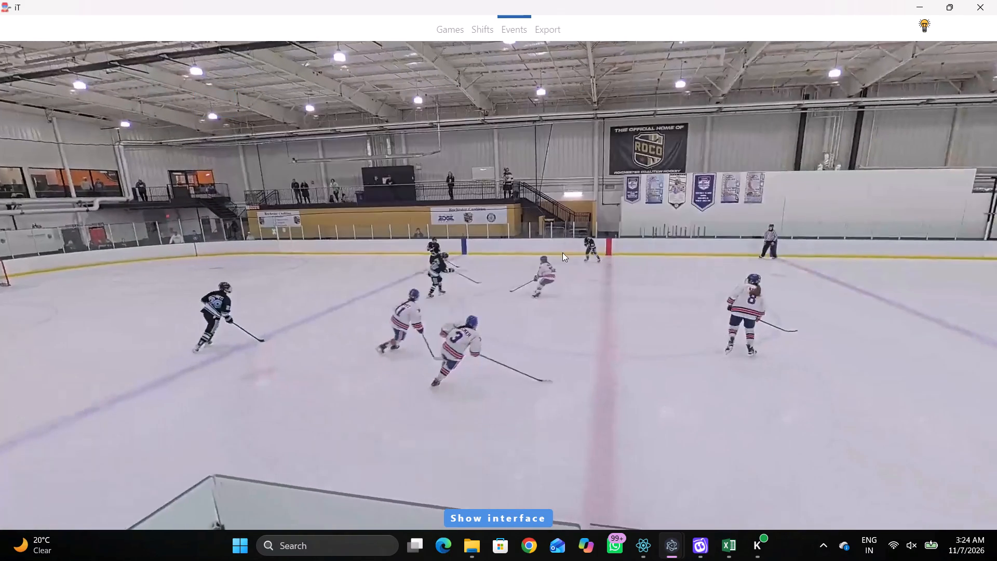
{"action": "key", "text": "space"}
{"action": "key", "text": "space"}
{"action": "key", "text": "space"}
{"action": "key", "text": "space"}
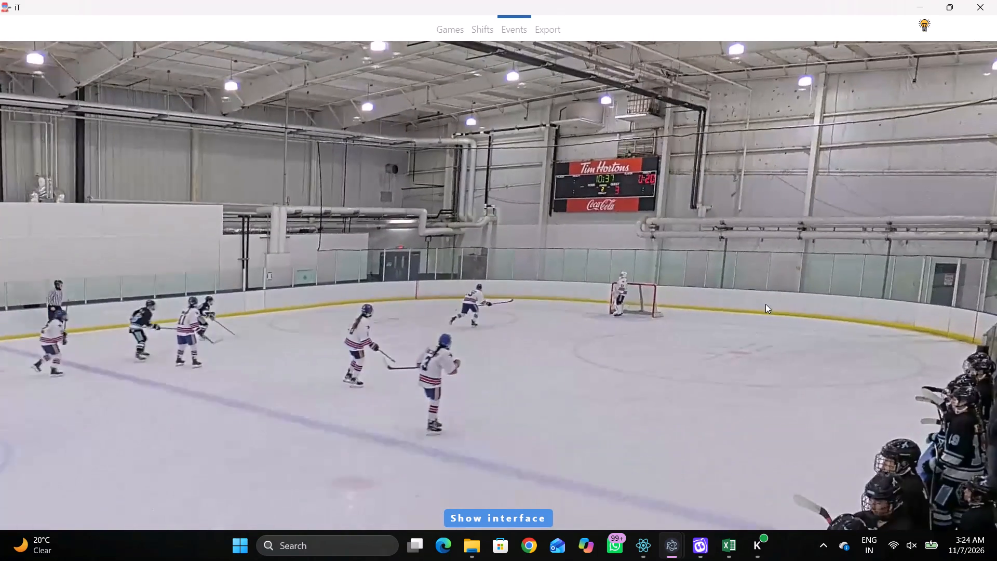
{"action": "key", "text": "space"}
{"action": "key", "text": "space"}
{"action": "key", "text": "space"}
{"action": "right_click", "coordinate": [748, 262]}
{"action": "key", "text": "q"}
{"action": "right_click_drag", "start_coordinate": [751, 266], "coordinate": [742, 266]}
{"action": "left_click", "coordinate": [758, 269]}
{"action": "right_click_drag", "start_coordinate": [727, 261], "coordinate": [722, 261]}
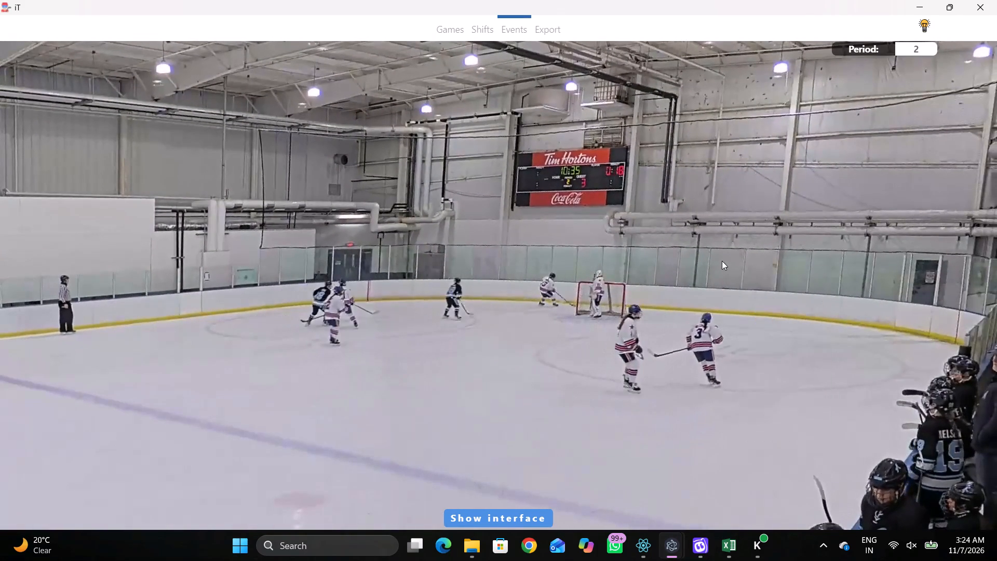
{"action": "right_click_drag", "start_coordinate": [722, 261], "coordinate": [721, 262]}
{"action": "left_click", "coordinate": [731, 270]}
{"action": "left_click", "coordinate": [878, 252]}
{"action": "left_click", "coordinate": [767, 171]}
Play on and tag Skating with the puck by Home 8, in the near corner of the home end.
{"action": "key", "text": "space"}
{"action": "key", "text": "space"}
{"action": "key", "text": "space"}
{"action": "key", "text": "space"}
{"action": "key", "text": "space"}
{"action": "key", "text": "space"}
{"action": "right_click", "coordinate": [760, 279]}
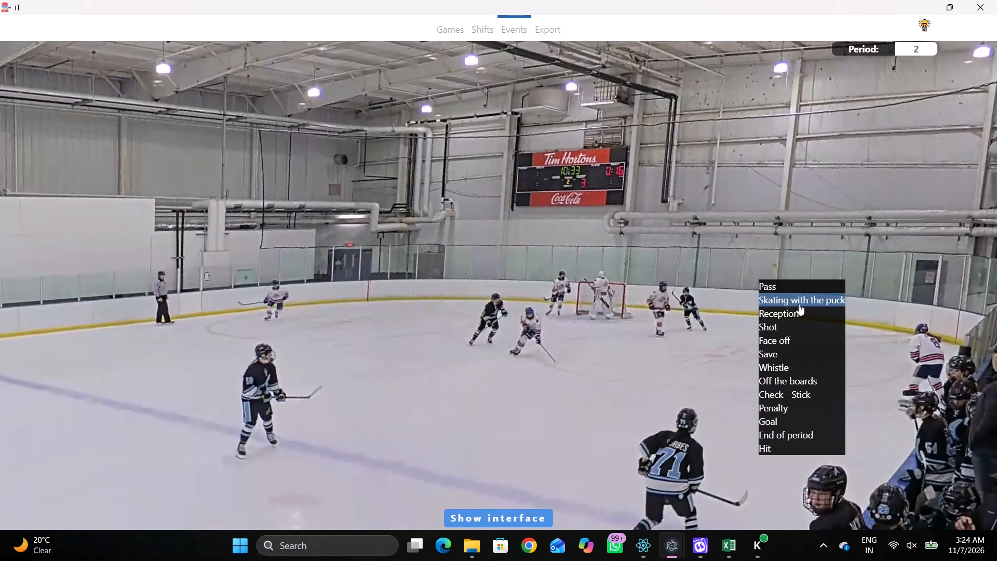
{"action": "left_click", "coordinate": [775, 303]}
{"action": "left_click", "coordinate": [875, 235]}
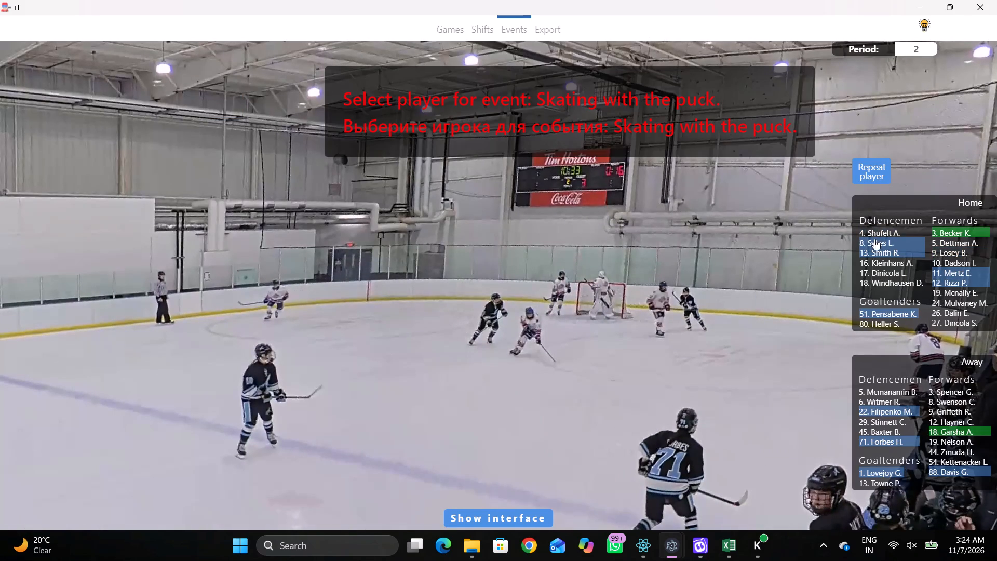
{"action": "left_click", "coordinate": [874, 239]}
{"action": "left_click", "coordinate": [757, 292]}
Play on and tag a Pass by the same player, Home 8, by the near boards below the home end's near faceoff circle.
{"action": "key", "text": "space"}
{"action": "key", "text": "space"}
{"action": "key", "text": "space"}
{"action": "key", "text": "space"}
{"action": "type", "text": "q"}
{"action": "key", "text": "q"}
{"action": "key", "text": "q"}
{"action": "key", "text": "q"}
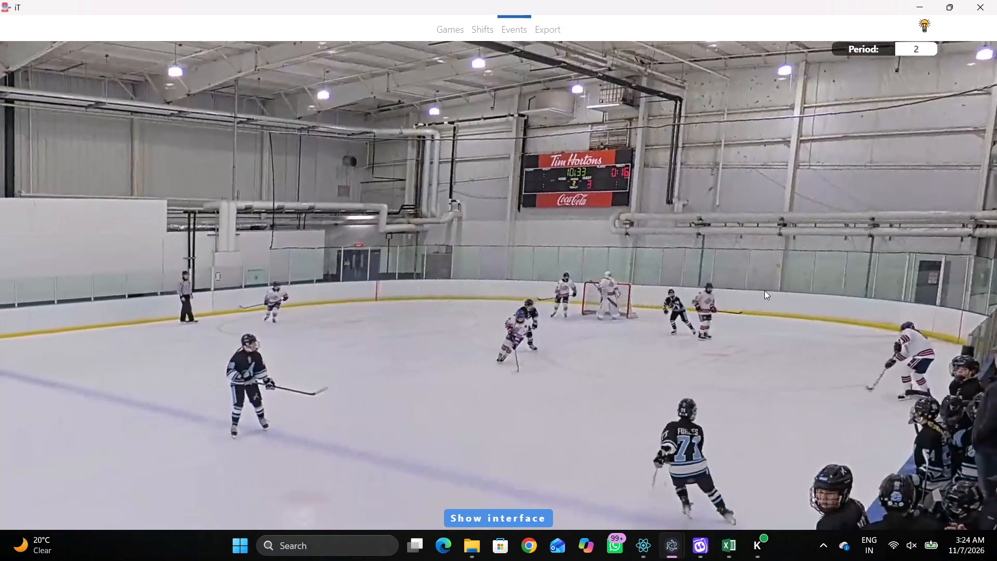
{"action": "left_click", "coordinate": [760, 277]}
{"action": "right_click", "coordinate": [738, 267]}
{"action": "left_click", "coordinate": [742, 269]}
{"action": "left_click", "coordinate": [875, 181]}
{"action": "left_click", "coordinate": [695, 298]}
Find the following touch and tag a Pass by Home 3, in the home end between the blue line and the near faceoff circle.
{"action": "key", "text": "space"}
{"action": "key", "text": "space"}
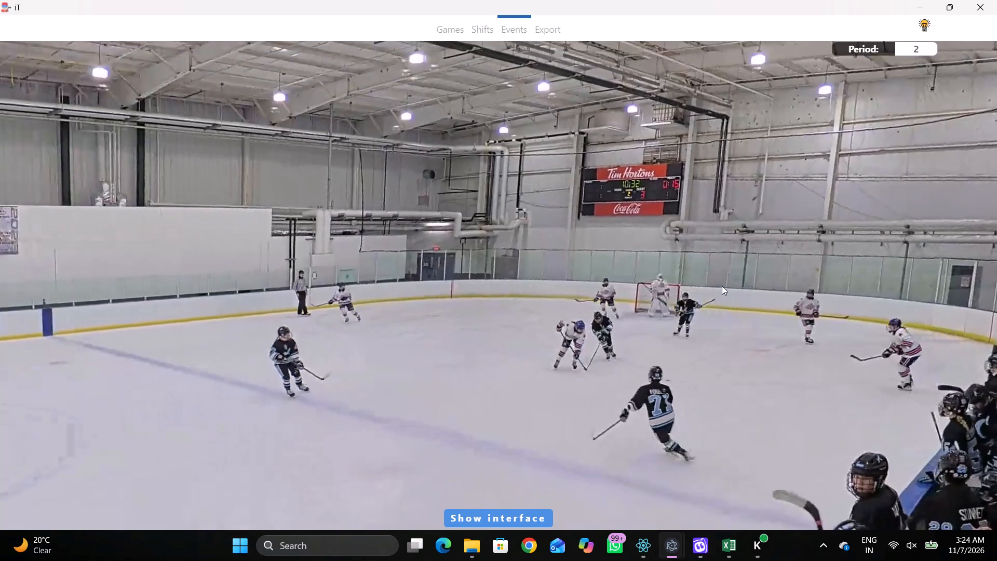
{"action": "key", "text": "space"}
{"action": "key", "text": "space"}
{"action": "key", "text": "space"}
{"action": "key", "text": "space"}
{"action": "key", "text": "space"}
{"action": "key", "text": "space"}
{"action": "key", "text": "space"}
{"action": "key", "text": "space"}
{"action": "key", "text": "space"}
{"action": "key", "text": "space"}
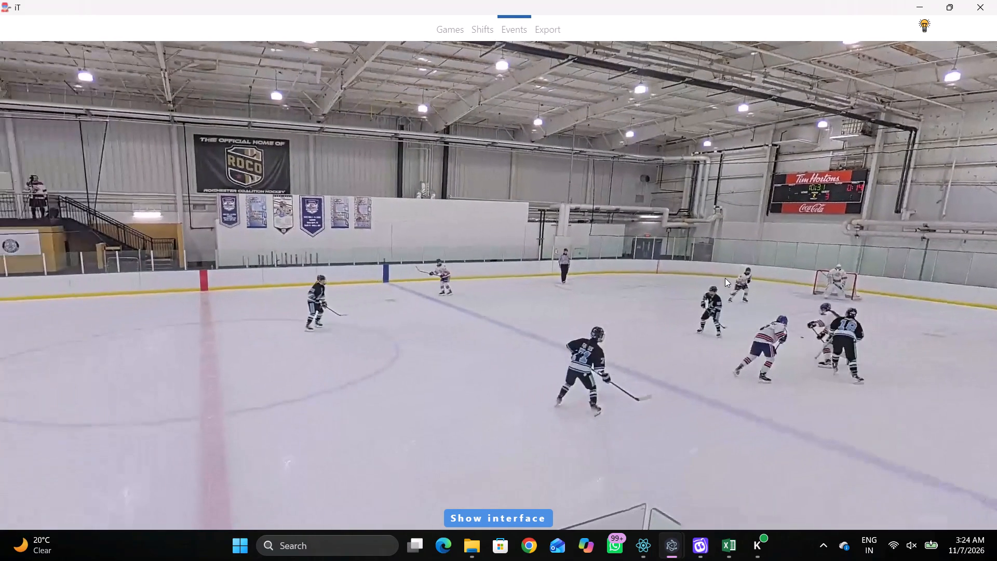
{"action": "type", "text": "q"}
{"action": "key", "text": "space"}
{"action": "key", "text": "space"}
{"action": "key", "text": "q"}
{"action": "key", "text": "q"}
{"action": "key", "text": "q"}
{"action": "key", "text": "q"}
{"action": "key", "text": "q"}
{"action": "key", "text": "q"}
{"action": "key", "text": "q"}
{"action": "key", "text": "q"}
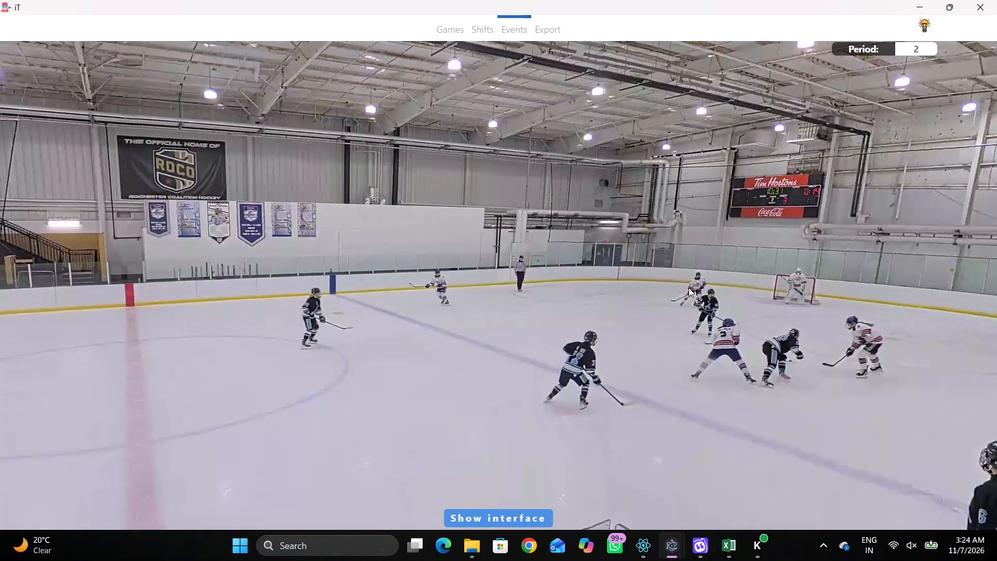
{"action": "key", "text": "q"}
{"action": "key", "text": "q"}
{"action": "key", "text": "q"}
{"action": "key", "text": "q"}
{"action": "key", "text": "q"}
{"action": "key", "text": "q"}
{"action": "right_click", "coordinate": [746, 287]}
{"action": "type", "text": "qq"}
{"action": "left_click", "coordinate": [747, 289]}
{"action": "left_click", "coordinate": [750, 292]}
{"action": "right_click_drag", "start_coordinate": [724, 288], "coordinate": [710, 290]}
{"action": "left_click", "coordinate": [717, 296]}
{"action": "left_click", "coordinate": [928, 238]}
{"action": "left_click", "coordinate": [934, 235]}
{"action": "left_click", "coordinate": [653, 283]}
Play on and tag Skating with the puck by Home 13, at the inner edge of the home end's near faceoff circle.
{"action": "key", "text": "space"}
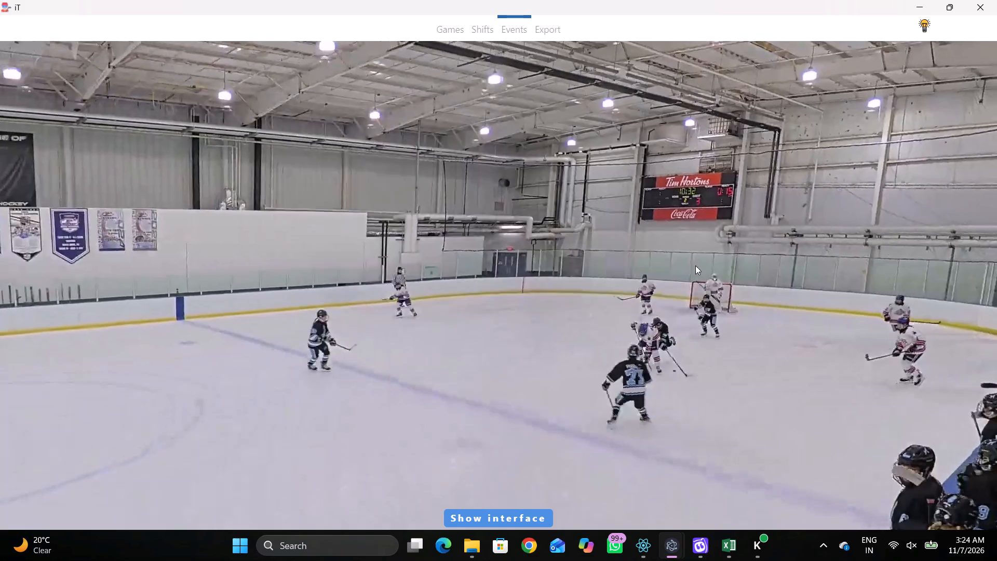
{"action": "key", "text": "space"}
{"action": "key", "text": "space"}
{"action": "key", "text": "space"}
{"action": "key", "text": "space"}
{"action": "key", "text": "space"}
{"action": "key", "text": "space"}
{"action": "key", "text": "space"}
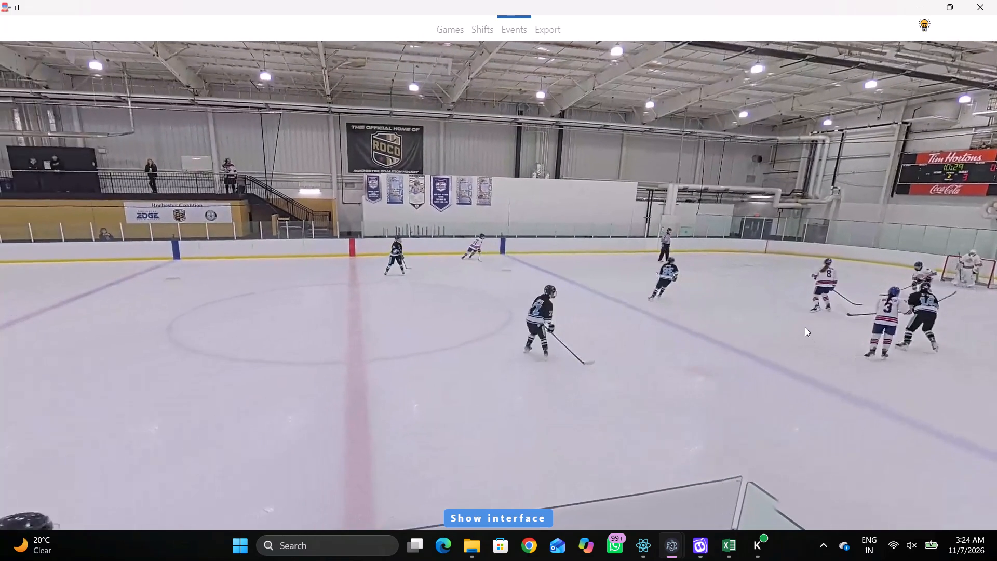
{"action": "key", "text": "space"}
{"action": "key", "text": "space"}
{"action": "key", "text": "space"}
{"action": "key", "text": "space"}
{"action": "key", "text": "space"}
{"action": "right_click", "coordinate": [769, 278]}
{"action": "key", "text": "space"}
{"action": "key", "text": "q"}
{"action": "right_click", "coordinate": [762, 276]}
{"action": "key", "text": "q"}
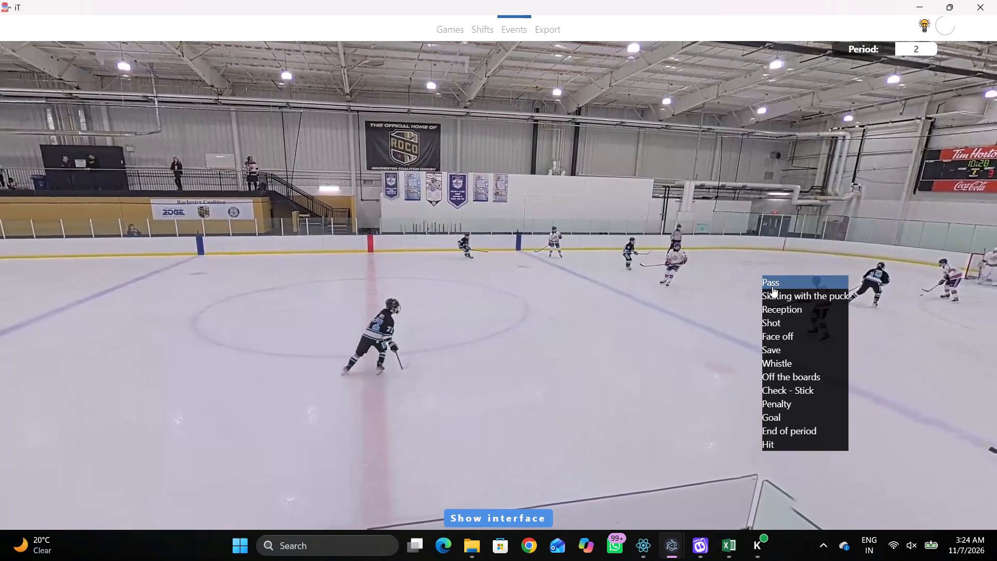
{"action": "key", "text": "q"}
{"action": "left_click", "coordinate": [772, 286]}
{"action": "key", "text": "q"}
{"action": "right_click_drag", "start_coordinate": [733, 269], "coordinate": [721, 271]}
{"action": "left_click", "coordinate": [779, 288]}
{"action": "left_click", "coordinate": [873, 251]}
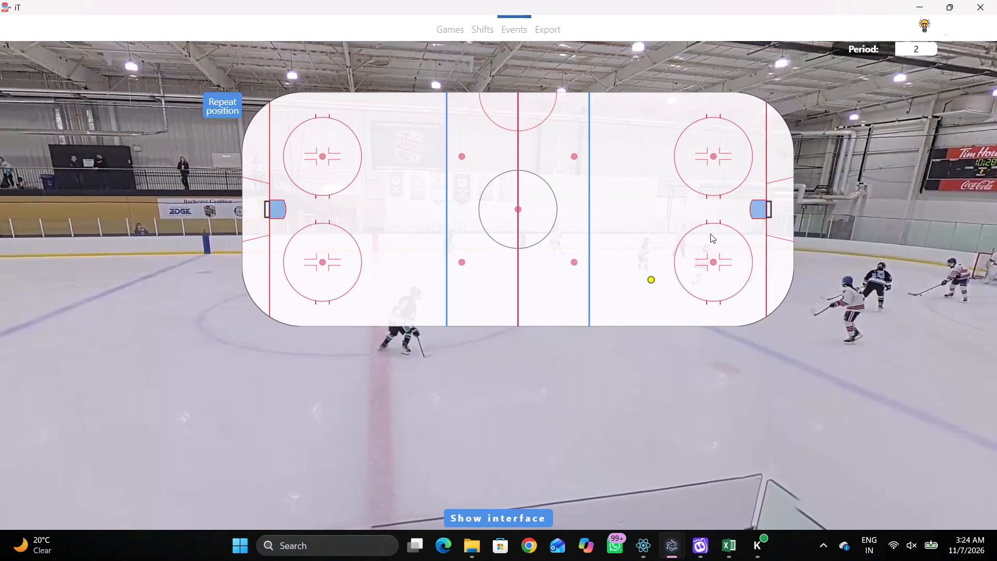
{"action": "left_click", "coordinate": [702, 230]}
Change the player of the Skating with the puck event at 00:49:33 to Home 8.
{"action": "key", "text": "q"}
{"action": "key", "text": "shift+d"}
{"action": "left_click", "coordinate": [386, 434]}
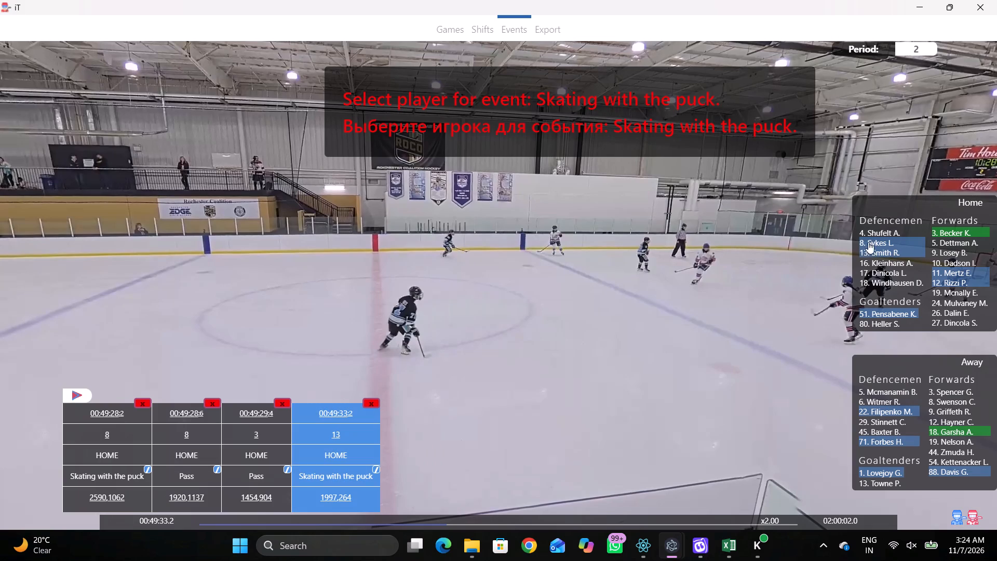
{"action": "left_click", "coordinate": [868, 242]}
{"action": "key", "text": "shift+d"}
Step back through the play before 00:49:33 to examine which home player is carrying the puck.
{"action": "key", "text": "q"}
{"action": "key", "text": "q"}
{"action": "key", "text": "q"}
{"action": "key", "text": "q"}
{"action": "key", "text": "q"}
{"action": "key", "text": "q"}
{"action": "key", "text": "q"}
{"action": "key", "text": "q"}
{"action": "key", "text": "q"}
{"action": "key", "text": "q"}
{"action": "key", "text": "q"}
{"action": "key", "text": "q"}
{"action": "key", "text": "q"}
{"action": "key", "text": "q"}
{"action": "key", "text": "q"}
{"action": "key", "text": "q"}
{"action": "key", "text": "q"}
{"action": "key", "text": "q"}
{"action": "key", "text": "q"}
{"action": "key", "text": "q"}
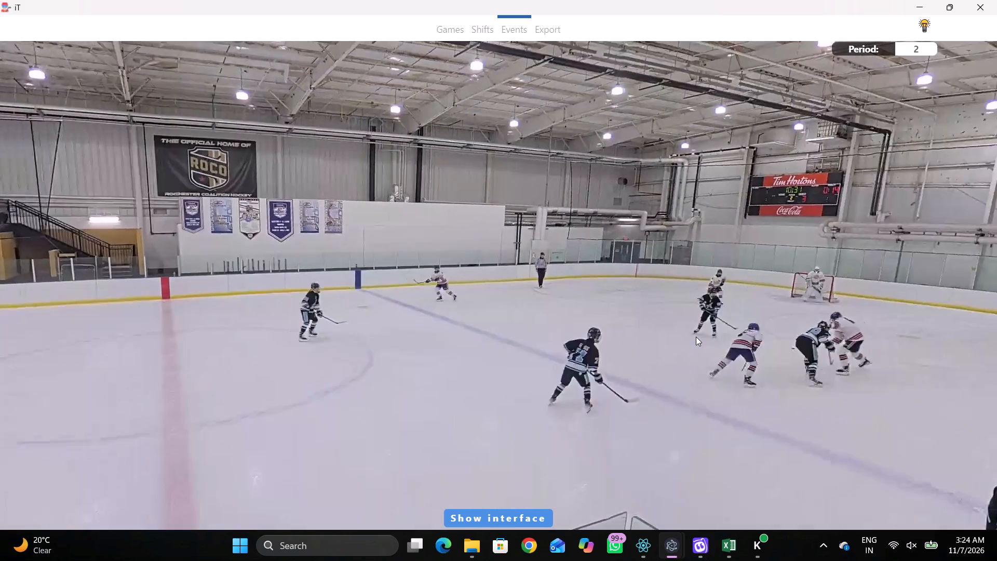
{"action": "key", "text": "q"}
{"action": "key", "text": "q"}
{"action": "key", "text": "q"}
{"action": "key", "text": "q"}
{"action": "key", "text": "q"}
{"action": "key", "text": "q"}
{"action": "key", "text": "q"}
{"action": "key", "text": "q"}
{"action": "key", "text": "q"}
{"action": "key", "text": "q"}
{"action": "key", "text": "q"}
{"action": "key", "text": "q"}
{"action": "key", "text": "q"}
{"action": "key", "text": "q"}
{"action": "key", "text": "q"}
{"action": "key", "text": "q"}
{"action": "key", "text": "q"}
{"action": "key", "text": "q"}
{"action": "key", "text": "q"}
{"action": "key", "text": "q"}
{"action": "key", "text": "q"}
{"action": "key", "text": "q"}
{"action": "key", "text": "q"}
{"action": "key", "text": "q"}
{"action": "key", "text": "q"}
{"action": "key", "text": "q"}
{"action": "key", "text": "q"}
{"action": "key", "text": "q"}
{"action": "key", "text": "q"}
{"action": "key", "text": "q"}
{"action": "key", "text": "q"}
{"action": "key", "text": "q"}
{"action": "key", "text": "q"}
{"action": "key", "text": "q"}
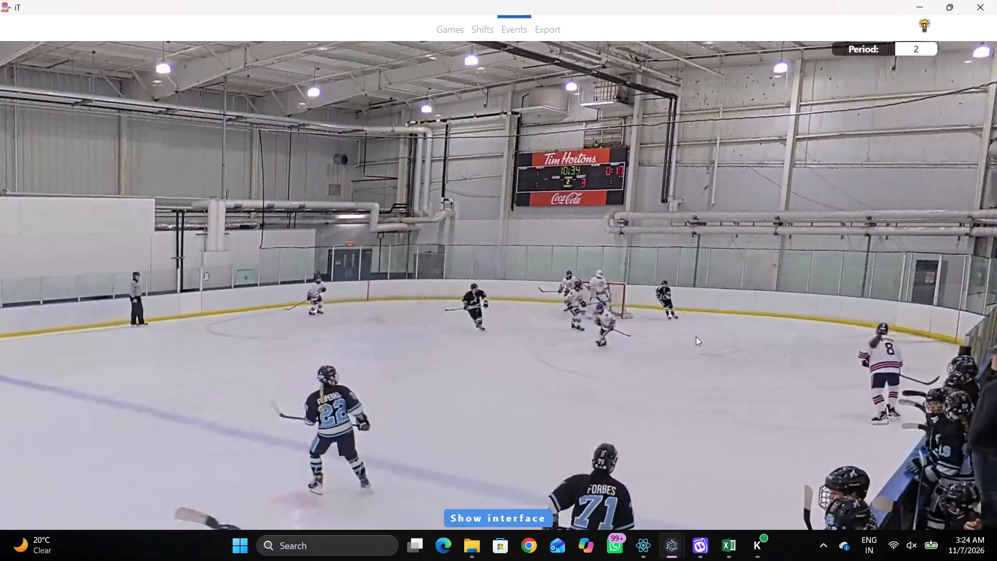
{"action": "key", "text": "q"}
{"action": "key", "text": "q"}
{"action": "key", "text": "q"}
{"action": "key", "text": "q"}
{"action": "key", "text": "q"}
{"action": "type", "text": "qq"}
Set the player of the Skating with the puck event at 00:49:33 to Home 13.
{"action": "key", "text": "shift+d"}
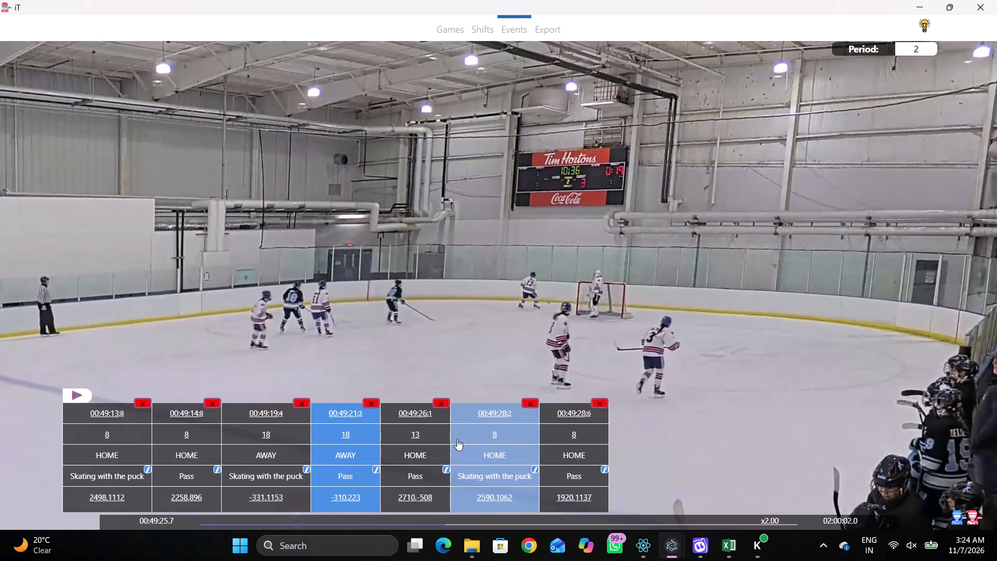
{"action": "double_click", "coordinate": [544, 419]}
{"action": "left_click", "coordinate": [494, 416]}
{"action": "left_click", "coordinate": [355, 436]}
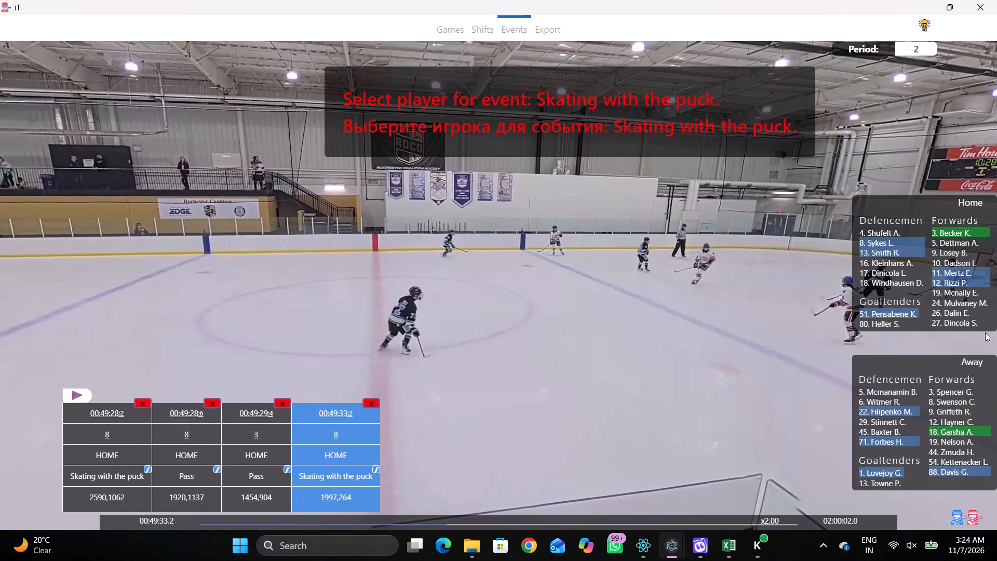
{"action": "left_click", "coordinate": [870, 251], "text": "shift"}
Play on and tag a Pass by the same player, Home 13, at the blue-line side of the home end's near faceoff circle.
{"action": "key", "text": "shift+d"}
{"action": "key", "text": "space"}
{"action": "key", "text": "space"}
{"action": "right_click", "coordinate": [660, 230]}
{"action": "left_click", "coordinate": [670, 231]}
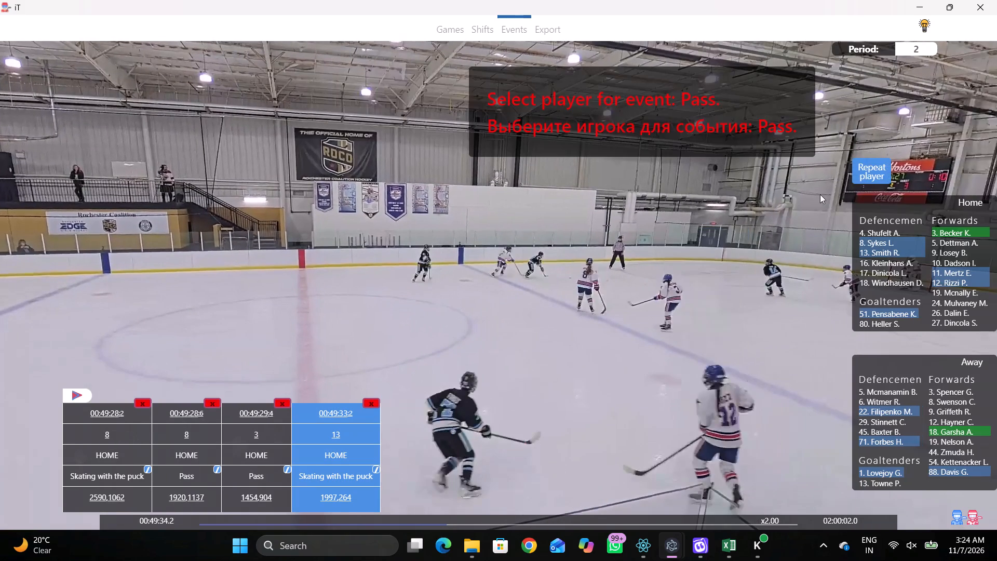
{"action": "left_click", "coordinate": [848, 177]}
{"action": "right_click_drag", "start_coordinate": [699, 226], "coordinate": [698, 234]}
{"action": "left_click", "coordinate": [698, 239]}
{"action": "left_click", "coordinate": [882, 180]}
{"action": "left_click", "coordinate": [682, 250]}
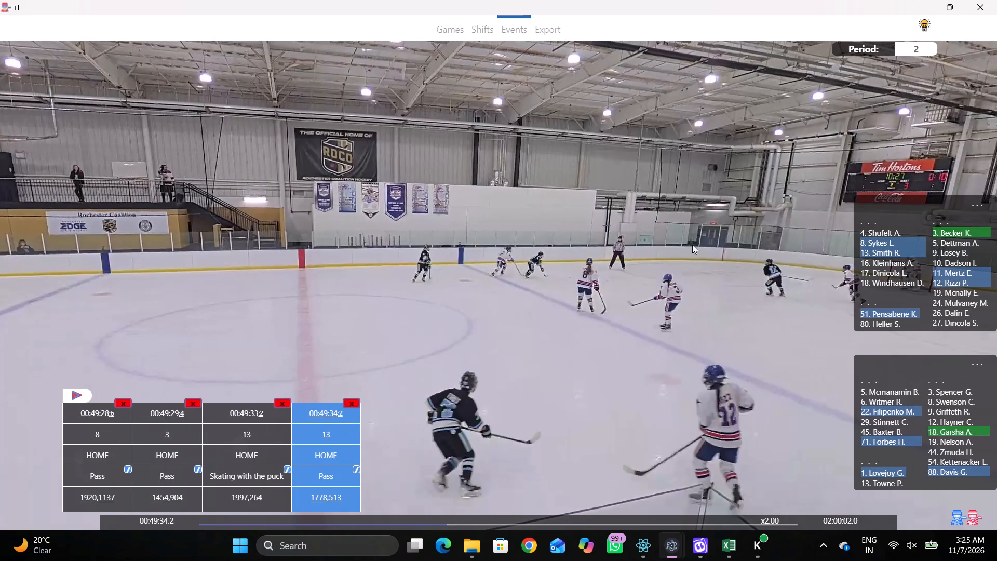
Find the following touch and tag Skating with the puck by Away 18, in the home end between the blue line and the far faceoff circle.
{"action": "key", "text": "q"}
{"action": "key", "text": "q"}
{"action": "key", "text": "q"}
{"action": "key", "text": "q"}
{"action": "key", "text": "r"}
{"action": "key", "text": "space"}
{"action": "key", "text": "v"}
{"action": "key", "text": "space"}
{"action": "key", "text": "space"}
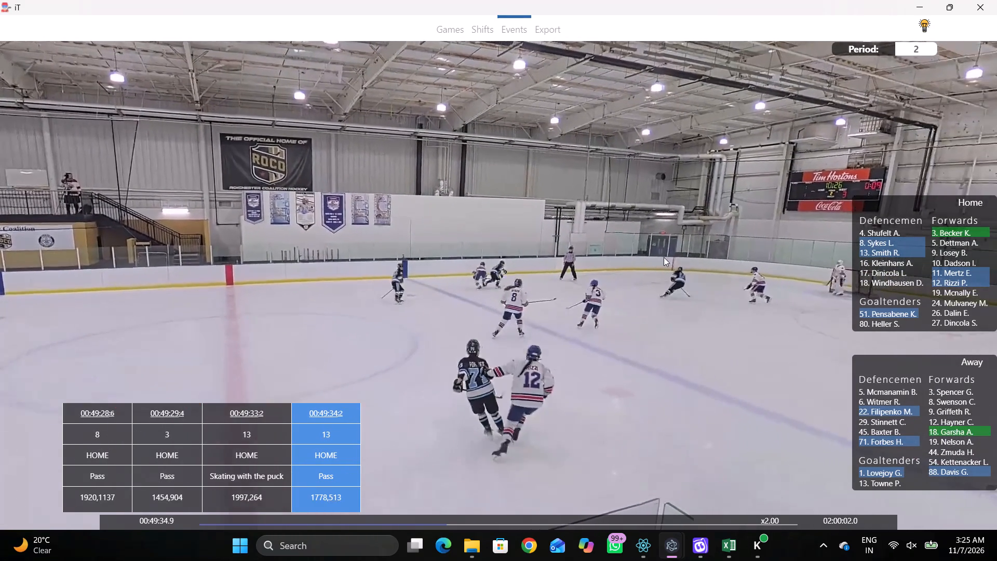
{"action": "key", "text": "space"}
{"action": "right_click", "coordinate": [669, 224]}
{"action": "right_click_drag", "start_coordinate": [649, 229], "coordinate": [631, 231]}
{"action": "left_click", "coordinate": [654, 248]}
{"action": "left_click", "coordinate": [951, 429]}
{"action": "left_click", "coordinate": [640, 124]}
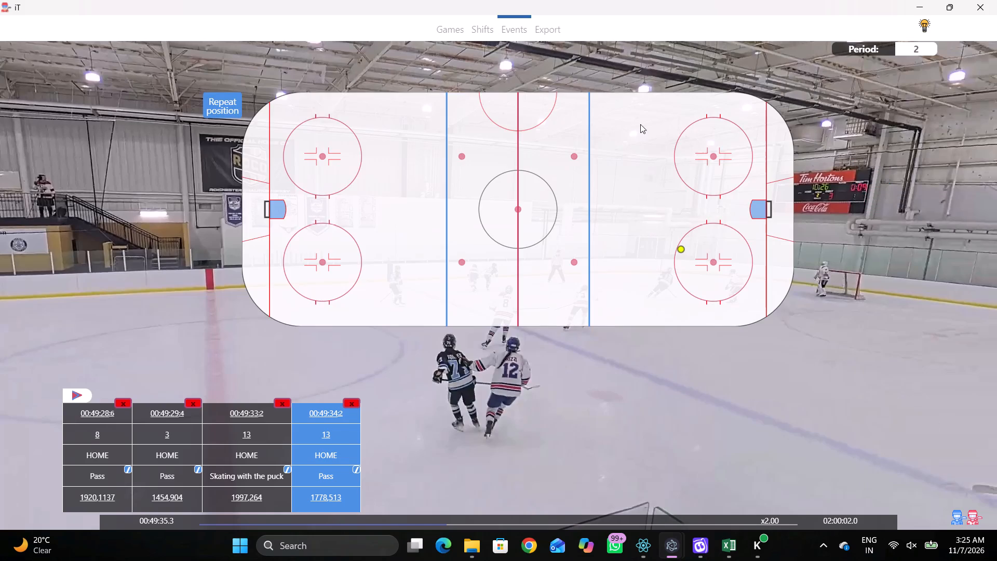
Play on and tag a Shot Attempt - On Goal by the same player, Away 18, inside the home end's far faceoff circle.
{"action": "key", "text": "space"}
{"action": "key", "text": "space"}
{"action": "key", "text": "r"}
{"action": "key", "text": "space"}
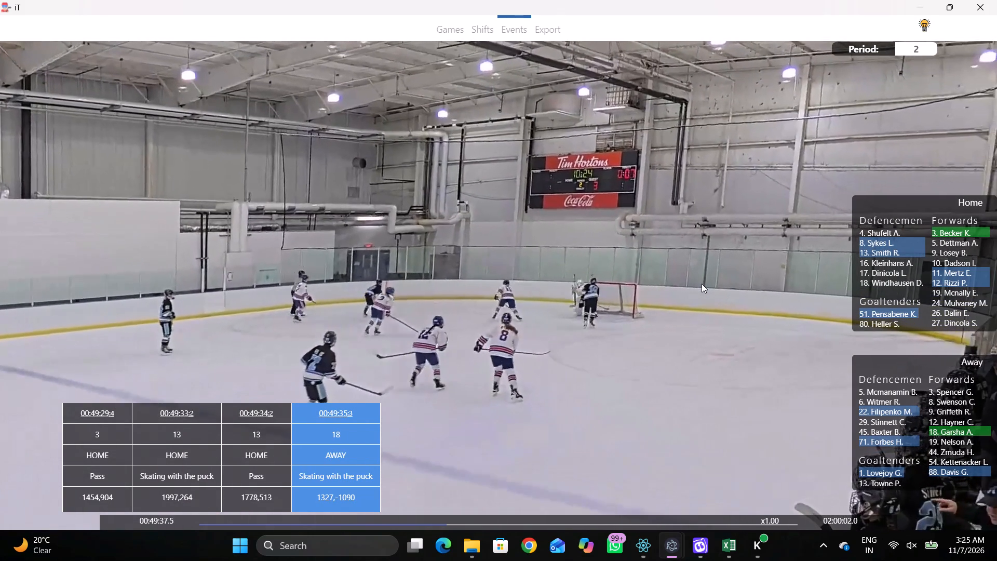
{"action": "key", "text": "space"}
{"action": "type", "text": "q"}
{"action": "key", "text": "q"}
{"action": "key", "text": "q"}
{"action": "key", "text": "q"}
{"action": "key", "text": "q"}
{"action": "key", "text": "q"}
{"action": "key", "text": "q"}
{"action": "right_click", "coordinate": [588, 258]}
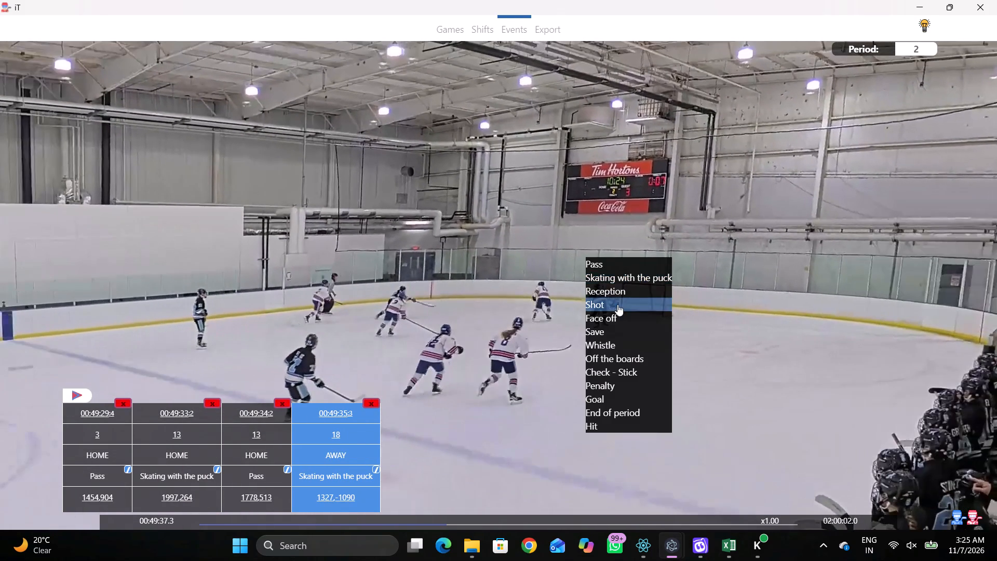
{"action": "key", "text": "q"}
{"action": "left_click", "coordinate": [613, 300]}
{"action": "left_click", "coordinate": [517, 242]}
{"action": "left_click", "coordinate": [874, 171]}
{"action": "left_click", "coordinate": [729, 168]}
Tag the Save by Home goaltender 51 as Blocker with direction Center middle, positioned in the home crease.
{"action": "key", "text": "space"}
{"action": "key", "text": "space"}
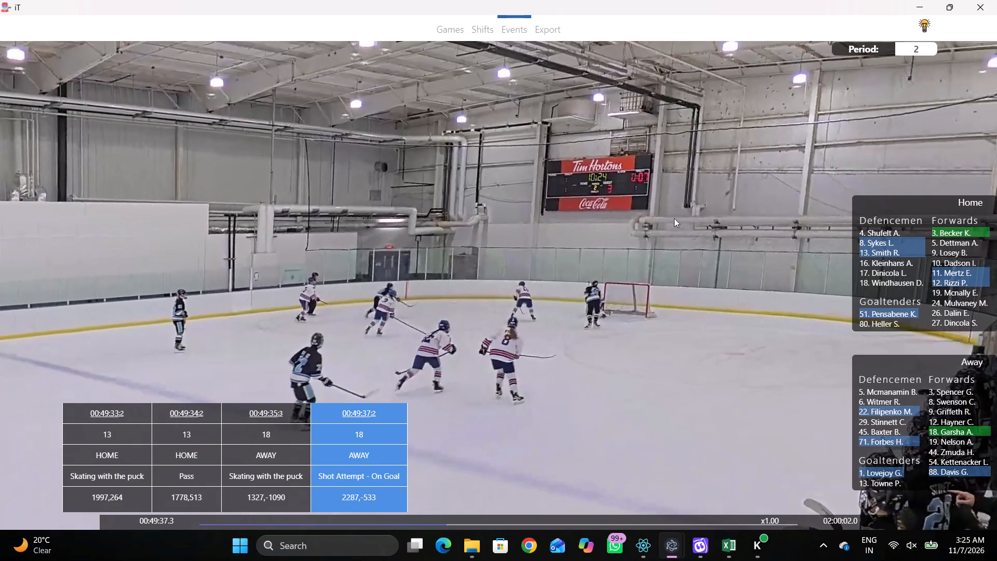
{"action": "right_click", "coordinate": [663, 210]}
{"action": "left_click", "coordinate": [679, 289]}
{"action": "left_click", "coordinate": [447, 215]}
{"action": "left_click", "coordinate": [500, 226]}
{"action": "left_click", "coordinate": [936, 260]}
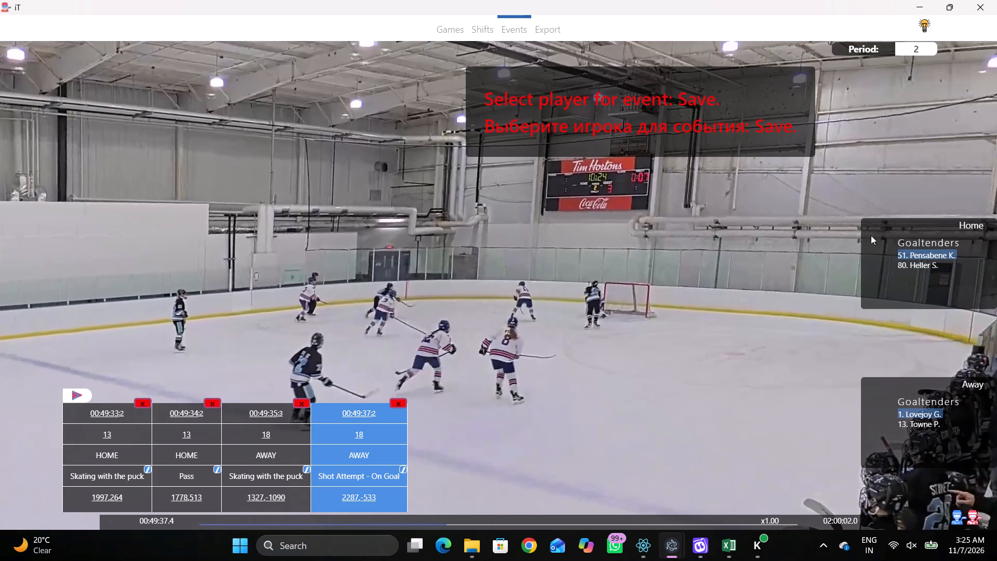
{"action": "left_click", "coordinate": [919, 256]}
{"action": "left_click", "coordinate": [759, 208]}
Play on to the stoppage and tag a Whistle in the home end, beside the near faceoff circle on its blue-line side.
{"action": "key", "text": "shift+d"}
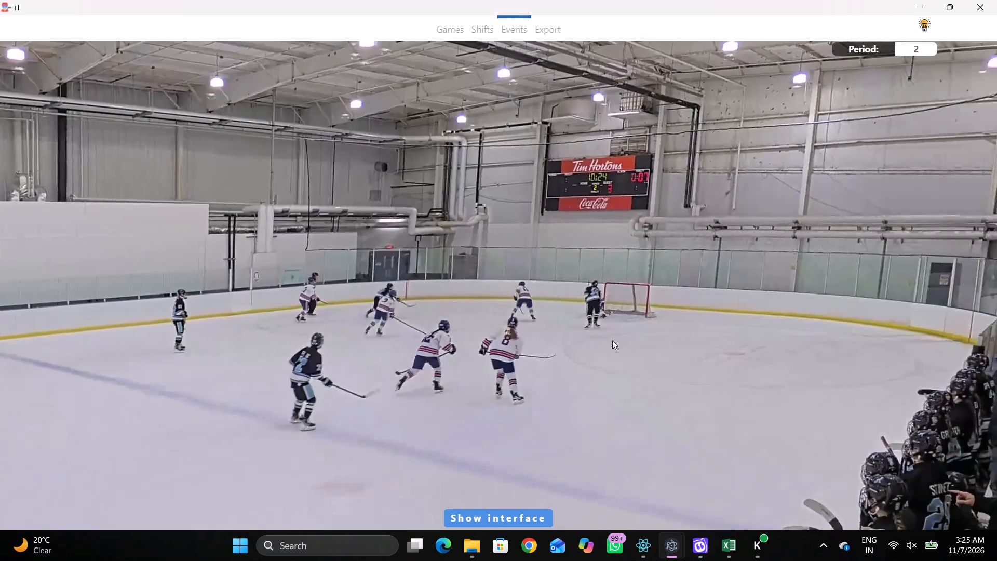
{"action": "key", "text": "space"}
{"action": "key", "text": "v"}
{"action": "key", "text": "space"}
{"action": "key", "text": "space"}
{"action": "key", "text": "space"}
{"action": "right_click", "coordinate": [704, 242]}
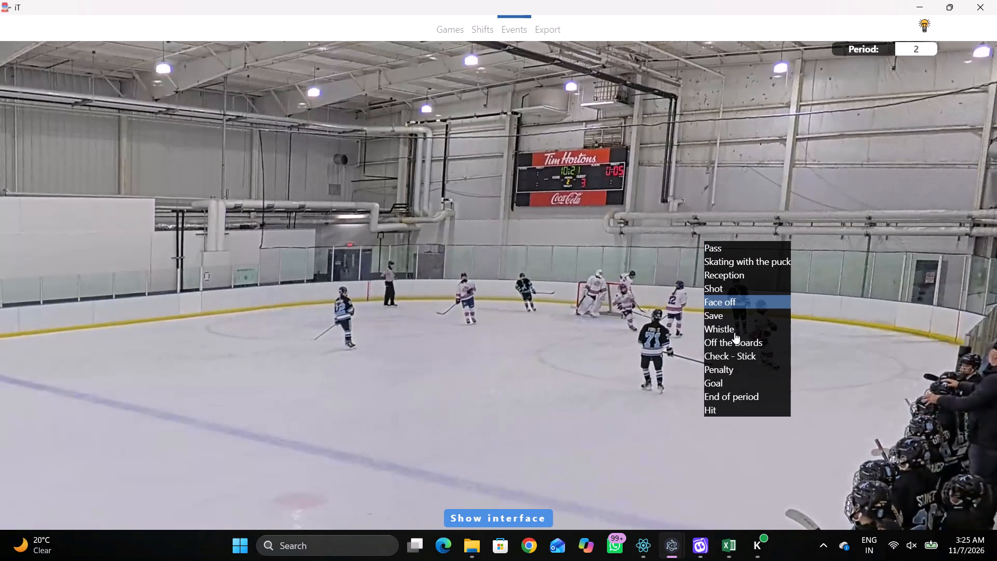
{"action": "left_click", "coordinate": [734, 332]}
{"action": "left_click", "coordinate": [670, 277]}
Advance from the whistle and find the exact moment of the puck drop at the next faceoff in the home end.
{"action": "key", "text": "space"}
{"action": "key", "text": "shift+d"}
{"action": "key", "text": "shift+d"}
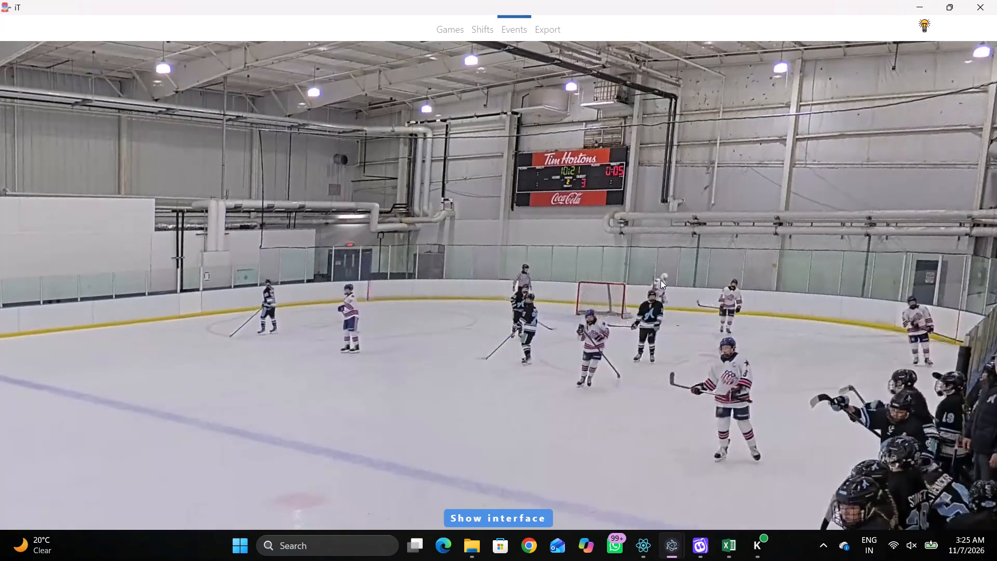
{"action": "type", "text": "c"}
{"action": "key", "text": "space"}
{"action": "key", "text": "v"}
{"action": "key", "text": "v"}
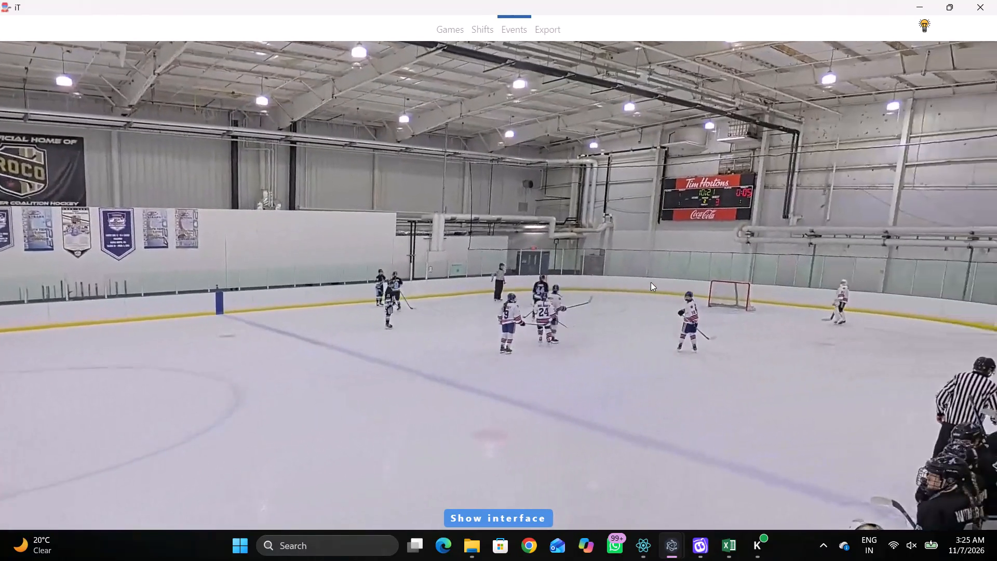
{"action": "key", "text": "space"}
{"action": "key", "text": "space"}
{"action": "key", "text": "shift+d"}
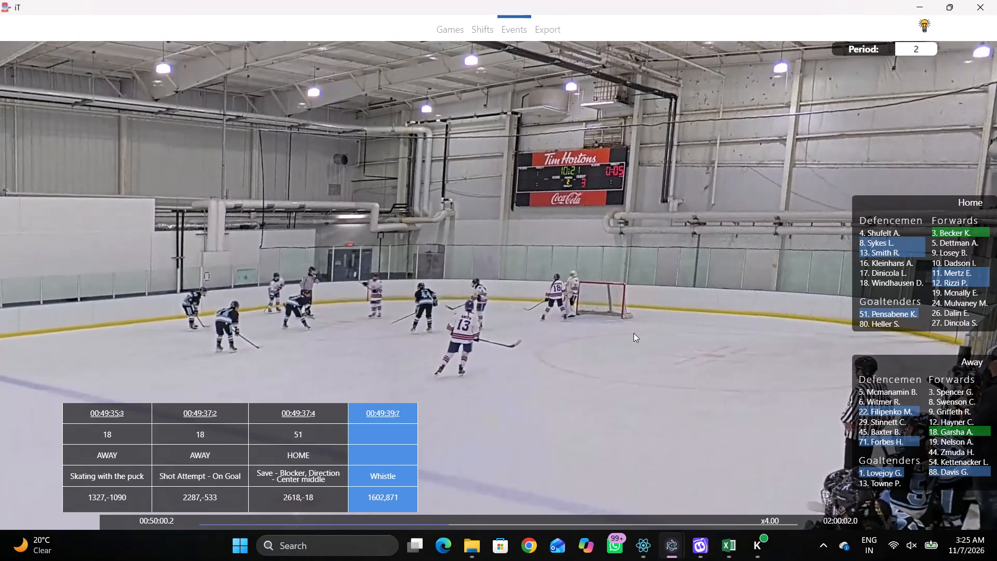
{"action": "key", "text": "shift+d"}
{"action": "key", "text": "space"}
{"action": "key", "text": "space"}
{"action": "key", "text": "space"}
{"action": "key", "text": "space"}
{"action": "key", "text": "space"}
{"action": "type", "text": "qqq"}
{"action": "key", "text": "q"}
{"action": "key", "text": "q"}
{"action": "key", "text": "q"}
{"action": "key", "text": "q"}
{"action": "key", "text": "q"}
{"action": "key", "text": "r"}
{"action": "key", "text": "space"}
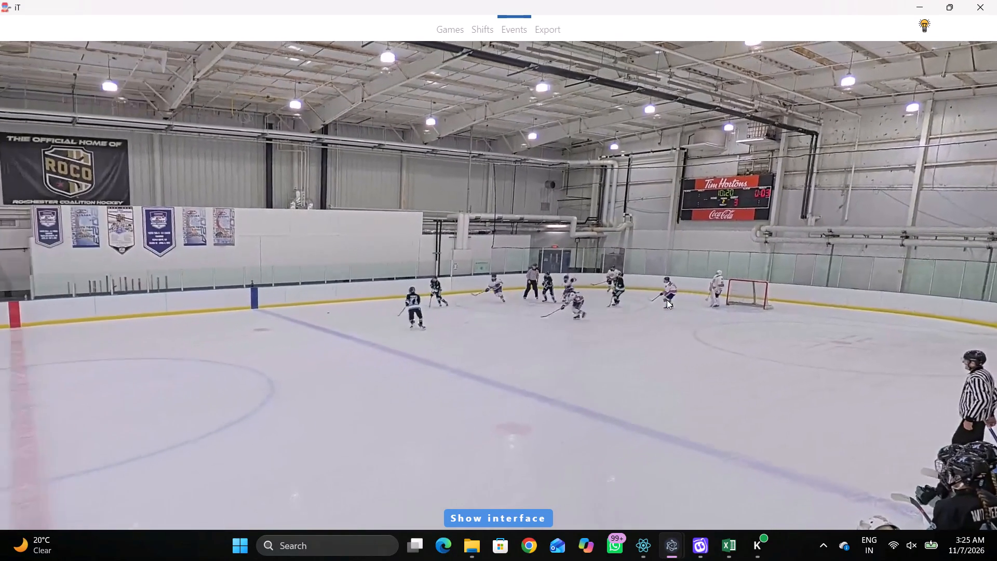
{"action": "key", "text": "space"}
{"action": "key", "text": "q"}
{"action": "key", "text": "q"}
{"action": "key", "text": "q"}
{"action": "key", "text": "q"}
{"action": "key", "text": "q"}
{"action": "key", "text": "q"}
{"action": "key", "text": "q"}
{"action": "key", "text": "q"}
{"action": "key", "text": "q"}
{"action": "key", "text": "q"}
{"action": "key", "text": "q"}
{"action": "key", "text": "q"}
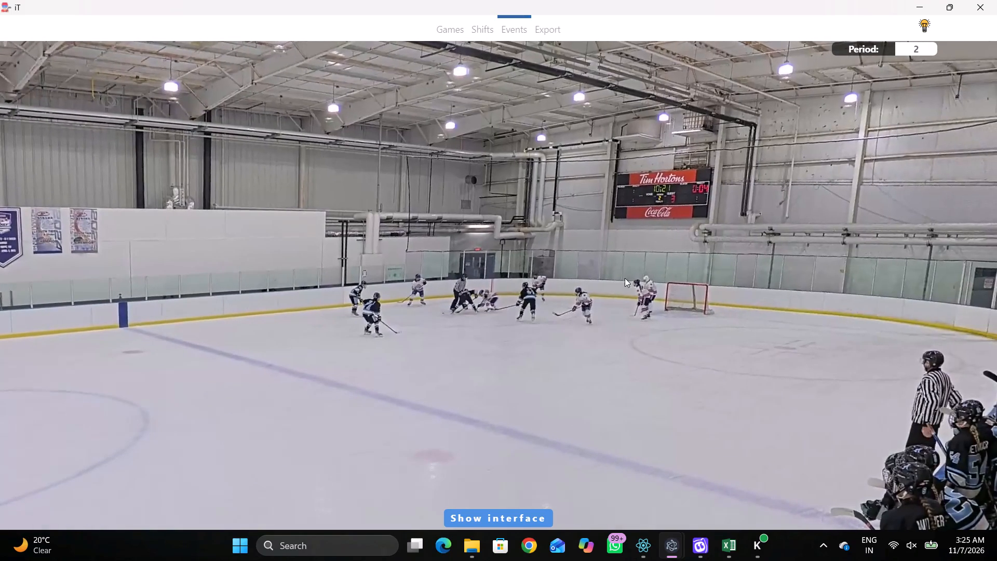
Tag a Face off won by Away 9 against Home 24, positioned on the home end's far faceoff dot.
{"action": "right_click_drag", "start_coordinate": [597, 234], "coordinate": [621, 245]}
{"action": "left_click", "coordinate": [648, 304]}
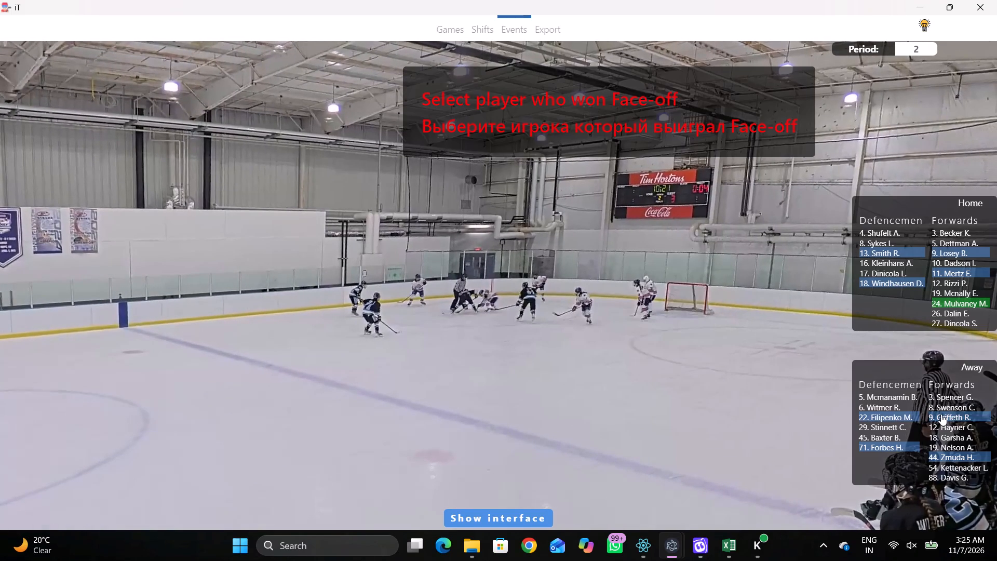
{"action": "left_click", "coordinate": [941, 414]}
{"action": "left_click", "coordinate": [946, 303]}
{"action": "left_click", "coordinate": [712, 156]}
Play on and tag Skating with the puck by Away 71 in the neutral zone, along the far boards on the away side of centre.
{"action": "key", "text": "space"}
{"action": "key", "text": "v"}
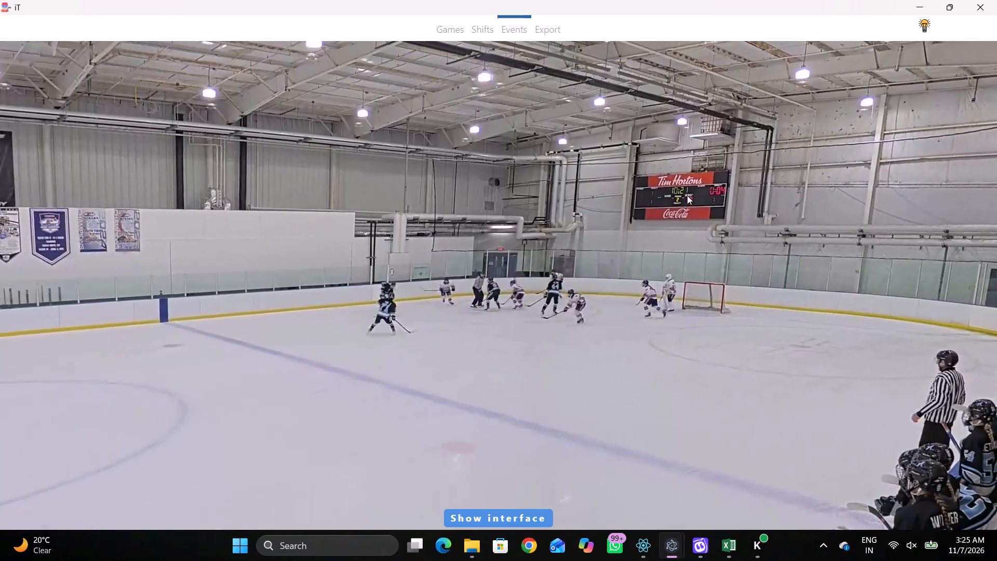
{"action": "key", "text": "space"}
{"action": "key", "text": "space"}
{"action": "key", "text": "space"}
{"action": "key", "text": "space"}
{"action": "key", "text": "space"}
{"action": "key", "text": "space"}
{"action": "key", "text": "space"}
{"action": "key", "text": "space"}
{"action": "key", "text": "space"}
{"action": "right_click_drag", "start_coordinate": [668, 229], "coordinate": [670, 234]}
{"action": "left_click", "coordinate": [696, 256]}
{"action": "left_click", "coordinate": [896, 444]}
{"action": "left_click", "coordinate": [494, 99]}
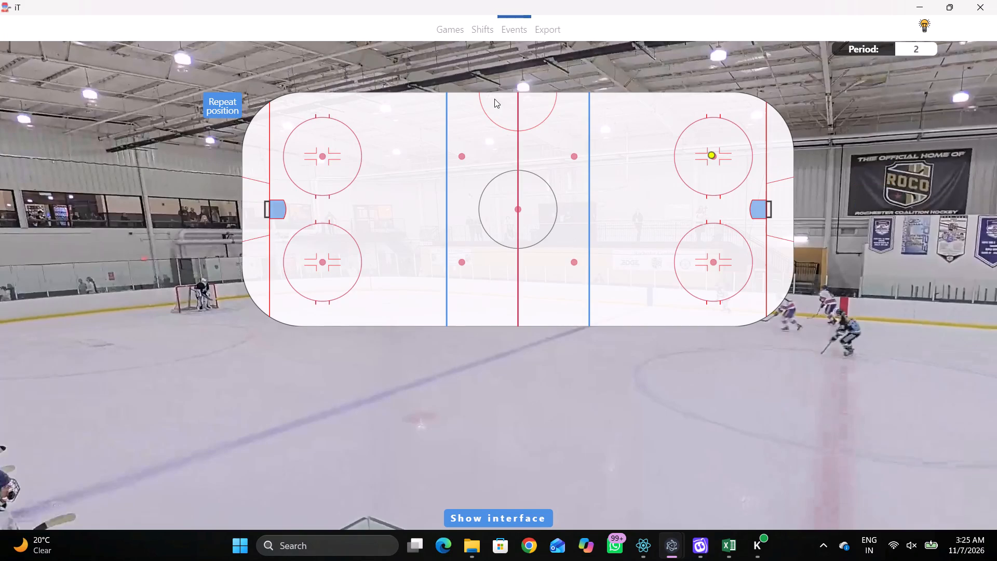
Find the same player's release and tag a Pass by Away 71 just inside the away end's blue line, on the far side.
{"action": "key", "text": "r"}
{"action": "key", "text": "space"}
{"action": "key", "text": "space"}
{"action": "key", "text": "space"}
{"action": "key", "text": "space"}
{"action": "key", "text": "space"}
{"action": "key", "text": "space"}
{"action": "key", "text": "space"}
{"action": "key", "text": "space"}
{"action": "key", "text": "q"}
{"action": "key", "text": "q"}
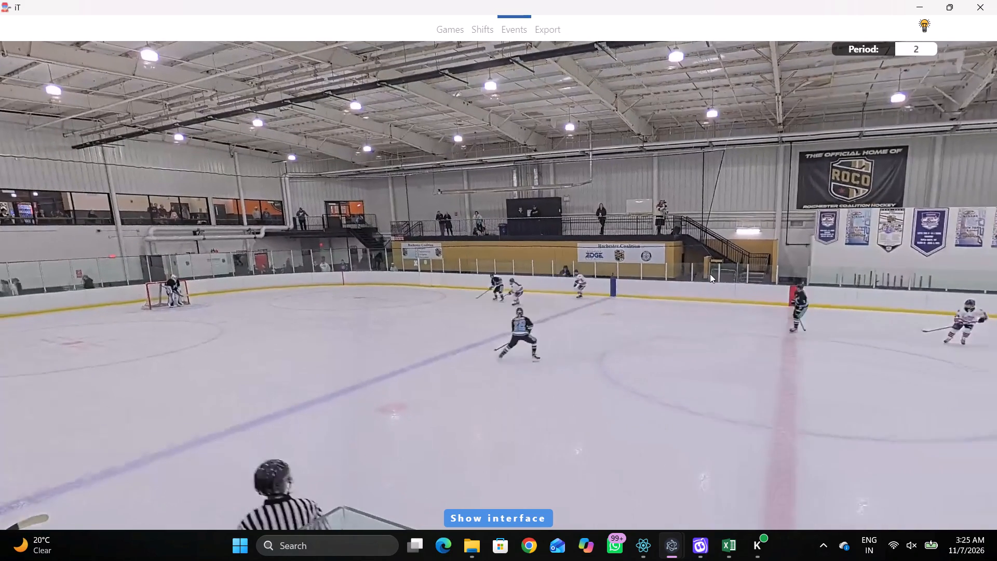
{"action": "right_click", "coordinate": [666, 219]}
{"action": "left_click", "coordinate": [664, 220]}
{"action": "right_click_drag", "start_coordinate": [653, 216], "coordinate": [643, 218]}
{"action": "left_click", "coordinate": [646, 221]}
{"action": "left_click", "coordinate": [877, 178]}
{"action": "left_click_drag", "start_coordinate": [426, 137], "coordinate": [424, 131]}
Play on and tag a Pass by Away 44 in the neutral zone, on the near side just past centre toward the home end.
{"action": "key", "text": "space"}
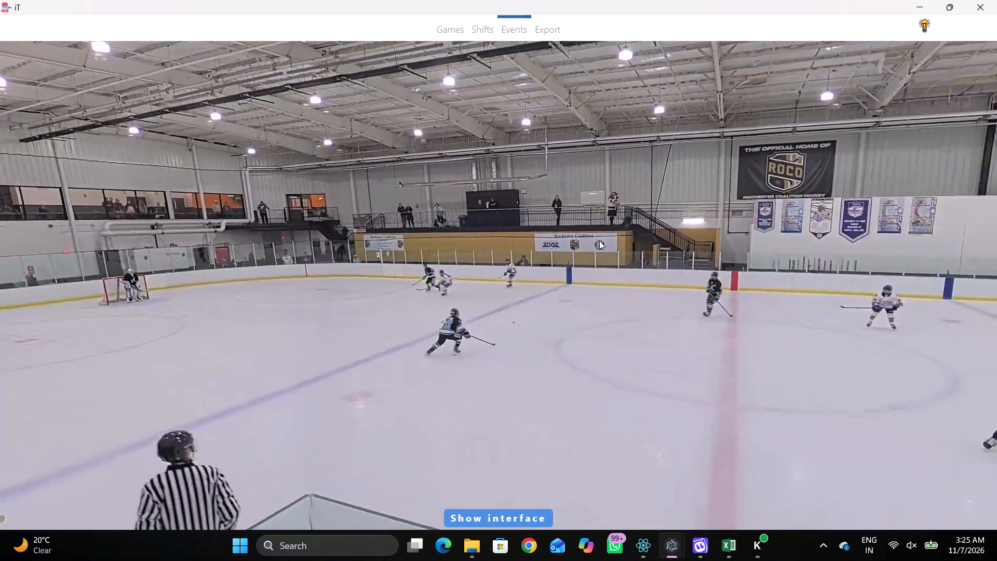
{"action": "key", "text": "space"}
{"action": "key", "text": "space"}
{"action": "key", "text": "space"}
{"action": "key", "text": "space"}
{"action": "key", "text": "space"}
{"action": "key", "text": "space"}
{"action": "key", "text": "space"}
{"action": "key", "text": "space"}
{"action": "key", "text": "space"}
{"action": "key", "text": "q"}
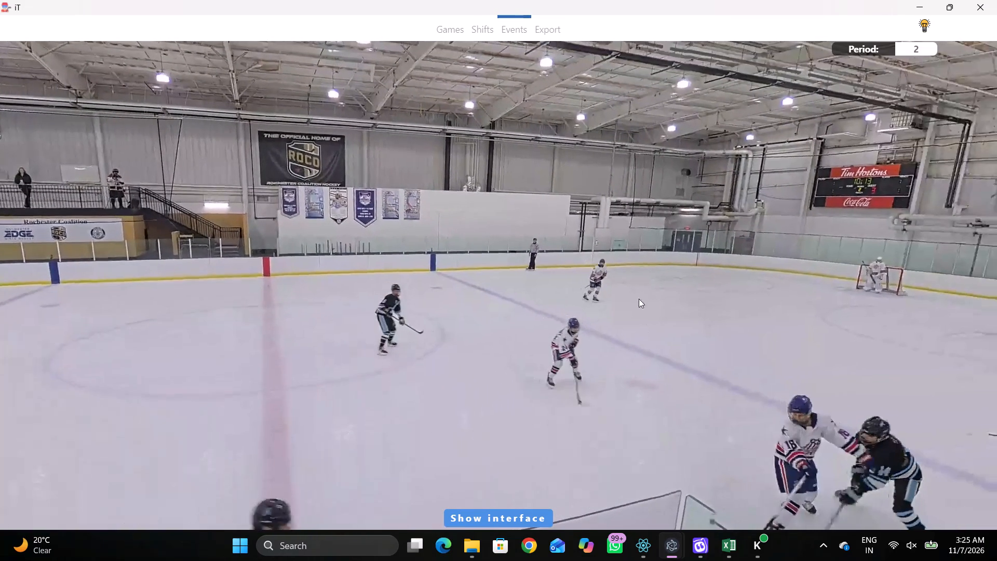
{"action": "right_click", "coordinate": [616, 274]}
{"action": "left_click", "coordinate": [623, 282]}
{"action": "right_click", "coordinate": [610, 275]}
{"action": "left_click", "coordinate": [623, 290]}
{"action": "right_click", "coordinate": [577, 273]}
{"action": "left_click", "coordinate": [601, 289]}
{"action": "right_click_drag", "start_coordinate": [687, 265], "coordinate": [676, 260]}
{"action": "left_click", "coordinate": [685, 272]}
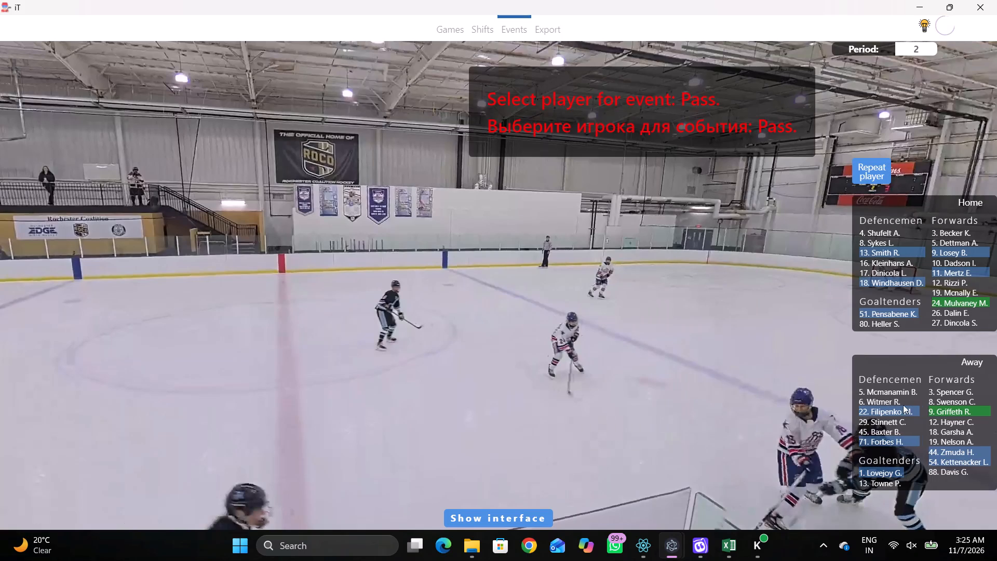
{"action": "left_click", "coordinate": [946, 448]}
{"action": "left_click", "coordinate": [530, 283]}
Find the following touch and tag a Pass by Home 24 in the neutral zone, on the near side just outside the home blue line.
{"action": "key", "text": "space"}
{"action": "key", "text": "space"}
{"action": "key", "text": "q"}
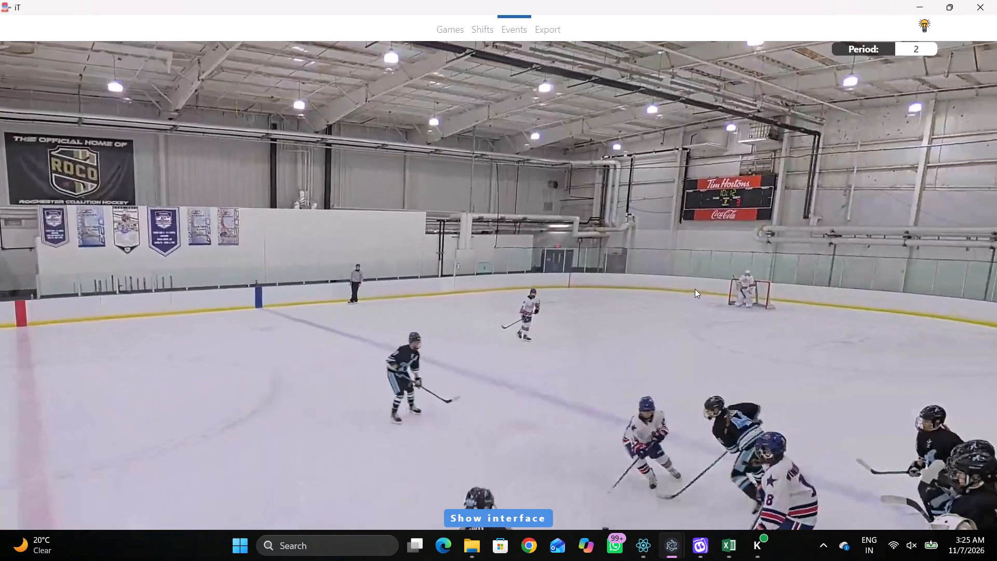
{"action": "key", "text": "q"}
{"action": "right_click", "coordinate": [654, 268]}
{"action": "left_click", "coordinate": [661, 277]}
{"action": "left_click", "coordinate": [931, 299]}
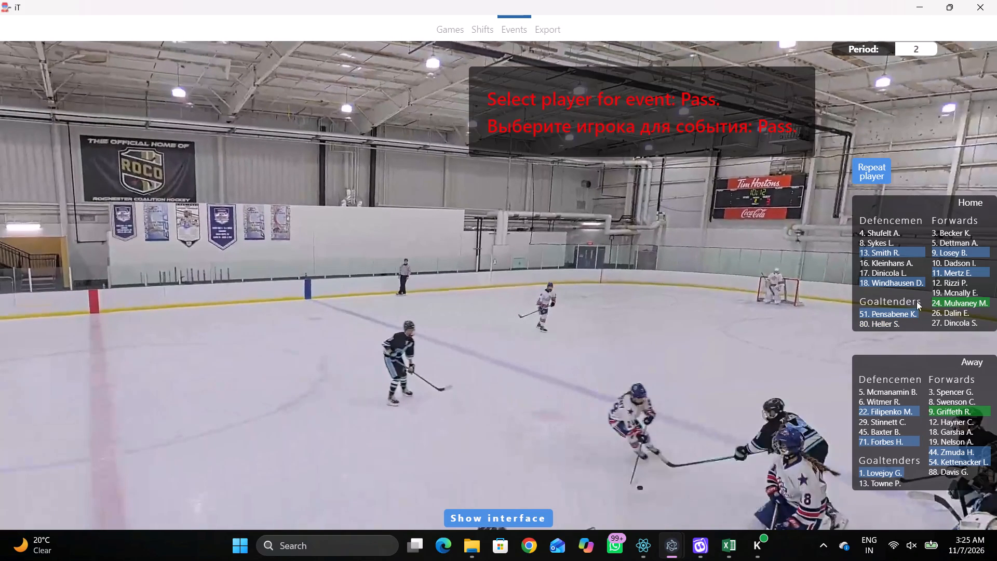
{"action": "left_click", "coordinate": [956, 303]}
{"action": "left_click", "coordinate": [576, 282]}
Play on and tag Skating with the puck by Away 9 in the home end, just inside the blue line on the near side.
{"action": "key", "text": "space"}
{"action": "key", "text": "space"}
{"action": "key", "text": "space"}
{"action": "key", "text": "space"}
{"action": "key", "text": "space"}
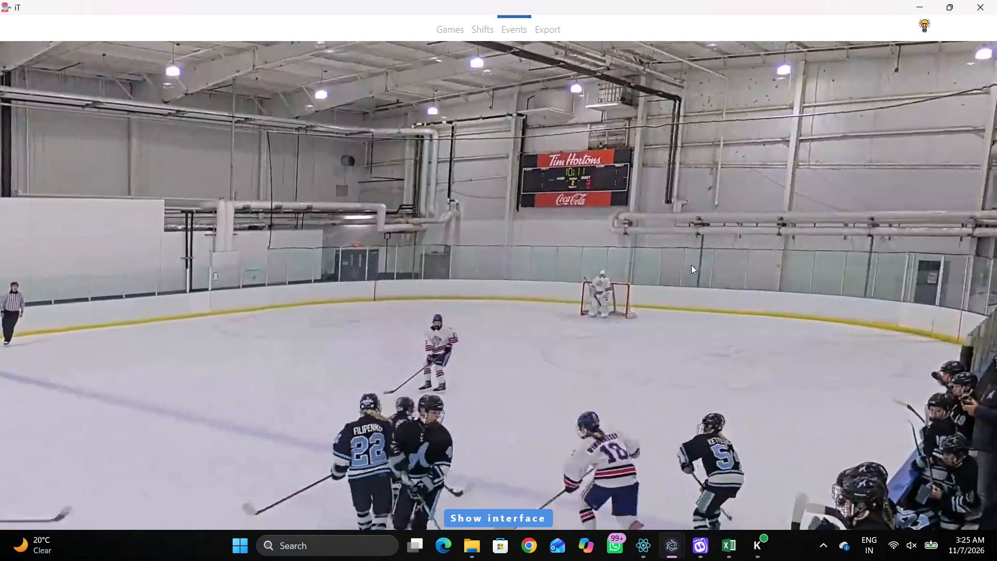
{"action": "key", "text": "space"}
{"action": "key", "text": "space"}
{"action": "key", "text": "space"}
{"action": "key", "text": "r"}
{"action": "key", "text": "space"}
{"action": "key", "text": "space"}
{"action": "key", "text": "space"}
{"action": "key", "text": "space"}
{"action": "key", "text": "q"}
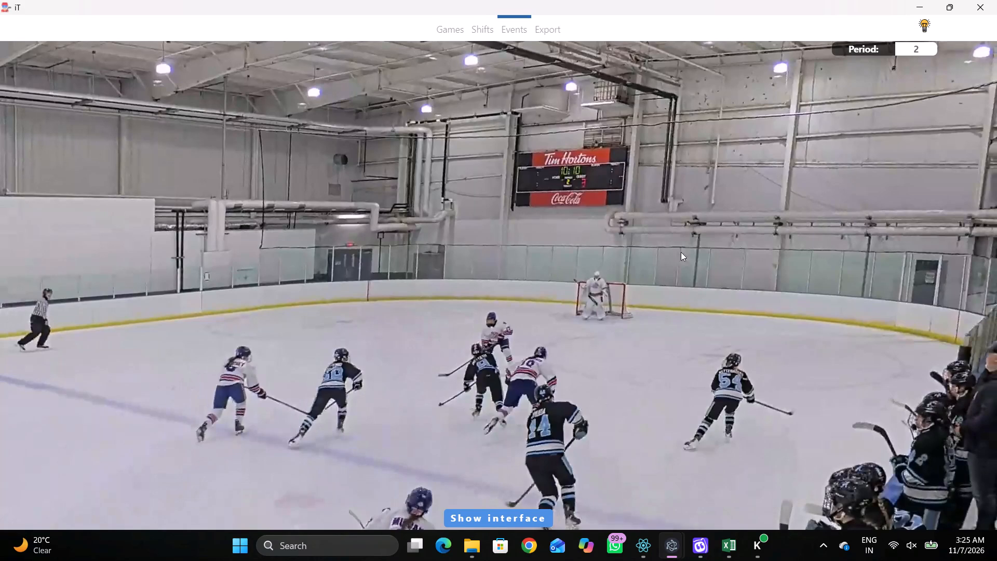
{"action": "left_click", "coordinate": [692, 262]}
{"action": "left_click", "coordinate": [675, 275]}
{"action": "right_click", "coordinate": [659, 266]}
{"action": "left_click", "coordinate": [691, 284]}
{"action": "left_click", "coordinate": [946, 418]}
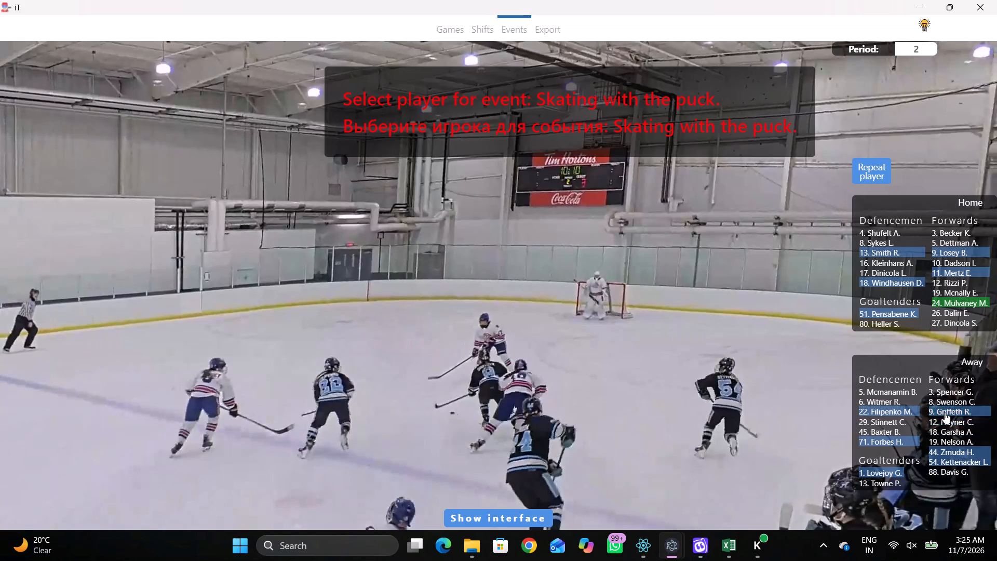
{"action": "left_click", "coordinate": [945, 412]}
{"action": "left_click", "coordinate": [611, 260]}
Tag a Pass by the same player, Away 9, in the home end's near faceoff circle on its blue-line side.
{"action": "key", "text": "space"}
{"action": "key", "text": "space"}
{"action": "key", "text": "q"}
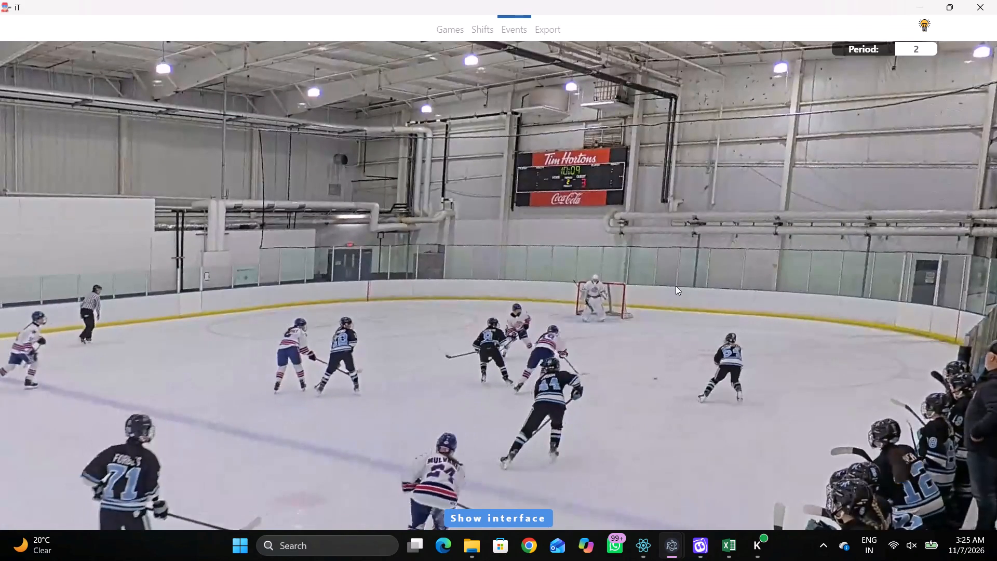
{"action": "key", "text": "q"}
{"action": "key", "text": "q"}
{"action": "right_click", "coordinate": [662, 244]}
{"action": "left_click", "coordinate": [671, 255]}
{"action": "left_click", "coordinate": [863, 177]}
{"action": "left_click", "coordinate": [689, 238]}
Play on to the reception and tag Skating with the puck by Away 44 in the home end's near faceoff circle.
{"action": "key", "text": "space"}
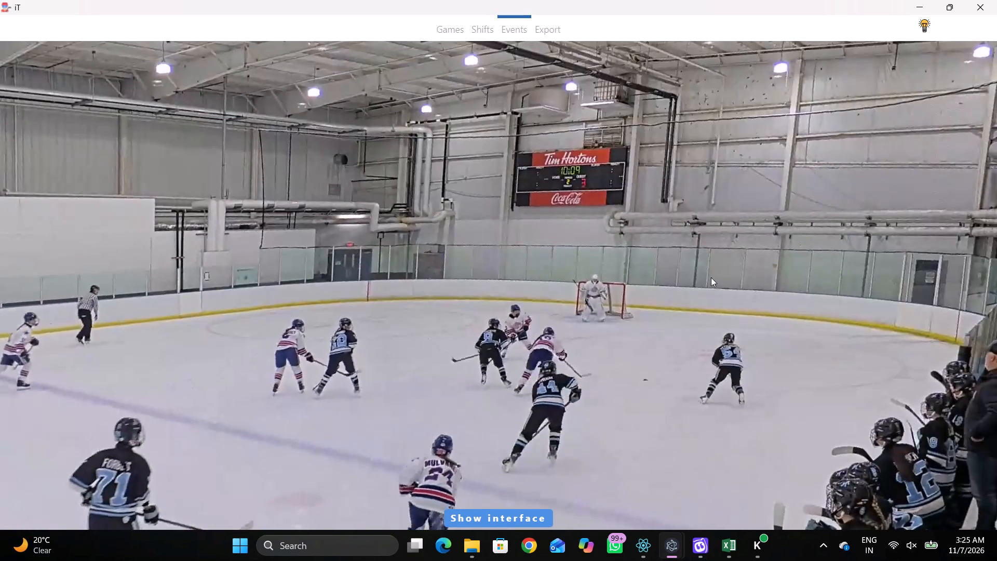
{"action": "key", "text": "v"}
{"action": "key", "text": "space"}
{"action": "right_click_drag", "start_coordinate": [676, 245], "coordinate": [675, 241]}
{"action": "left_click", "coordinate": [711, 258]}
{"action": "left_click", "coordinate": [935, 450]}
{"action": "left_click", "coordinate": [704, 276]}
Recheck the last play and change the player of the latest Skating with the puck event to Away 54.
{"action": "key", "text": "q"}
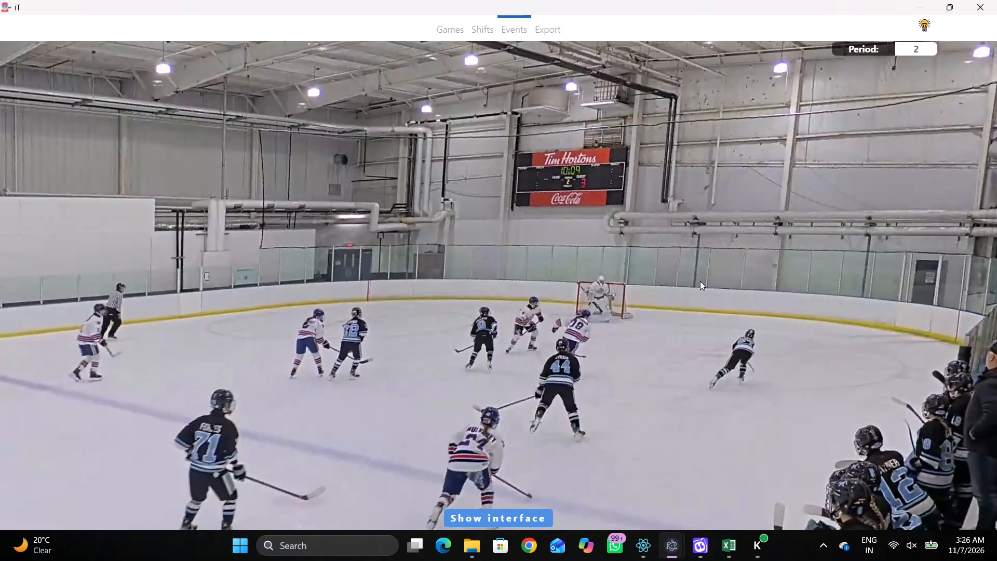
{"action": "key", "text": "q"}
{"action": "key", "text": "q"}
{"action": "type", "text": "qqq"}
{"action": "key", "text": "r"}
{"action": "key", "text": "shift+d"}
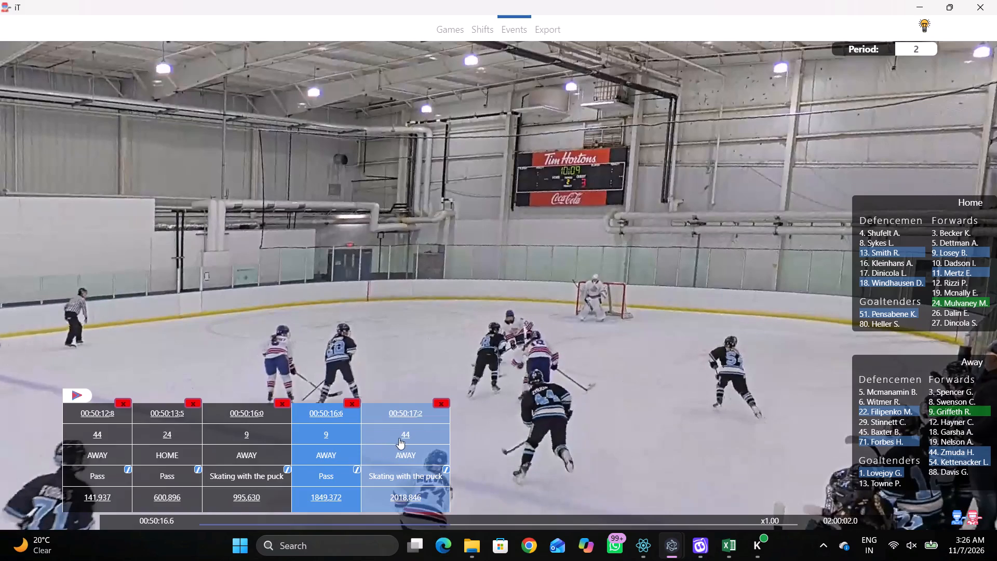
{"action": "left_click", "coordinate": [398, 438]}
{"action": "left_click", "coordinate": [940, 459]}
{"action": "key", "text": "shift+d"}
Play on to the release and tag a Shot by the same player, Away 54, in the home end's near faceoff circle.
{"action": "key", "text": "space"}
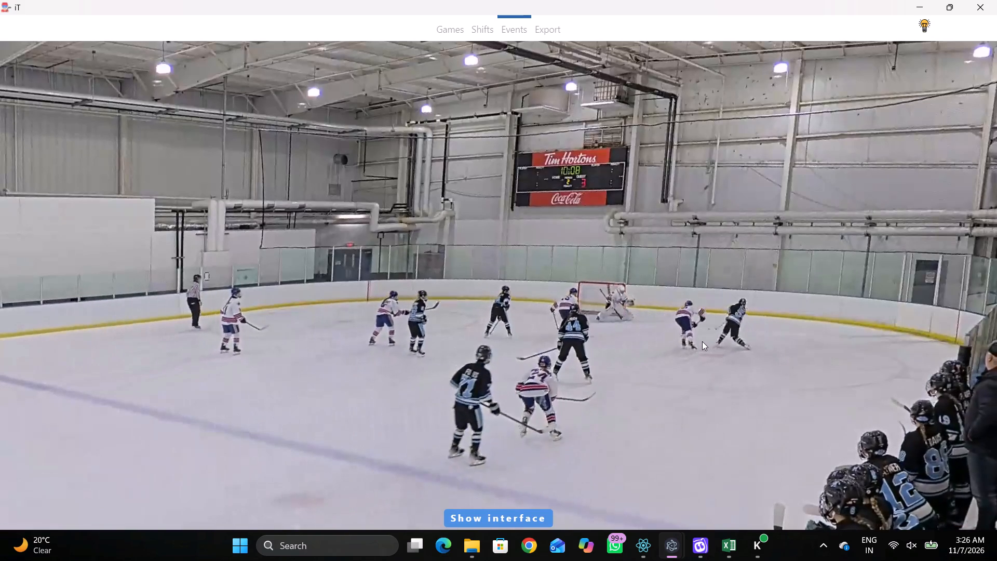
{"action": "key", "text": "space"}
{"action": "key", "text": "q"}
{"action": "key", "text": "q"}
{"action": "key", "text": "q"}
{"action": "key", "text": "q"}
{"action": "right_click_drag", "start_coordinate": [696, 285], "coordinate": [702, 283]}
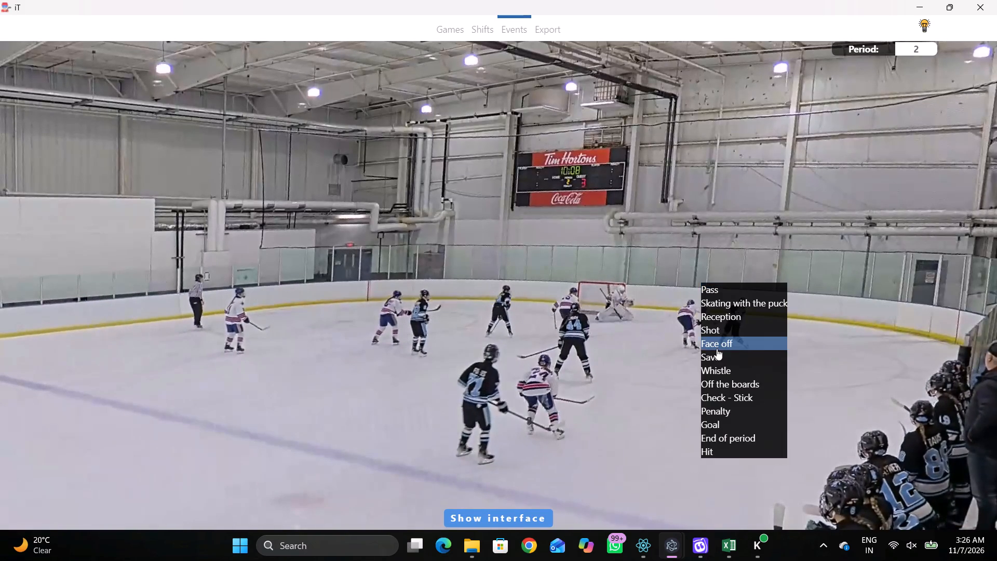
{"action": "left_click", "coordinate": [715, 343]}
{"action": "right_click", "coordinate": [609, 270]}
{"action": "left_click", "coordinate": [619, 317]}
{"action": "left_click", "coordinate": [556, 253]}
{"action": "left_click", "coordinate": [860, 176]}
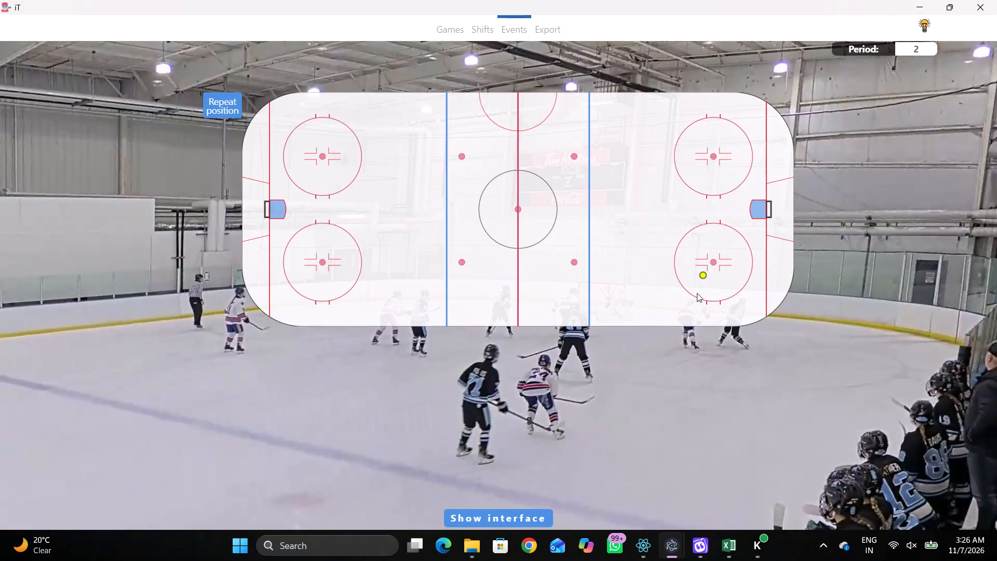
{"action": "left_click", "coordinate": [703, 263]}
Play on and tag the Home goaltender's Save with the Left PAD at the front edge of the home-end crease.
{"action": "key", "text": "space"}
{"action": "key", "text": "v"}
{"action": "key", "text": "space"}
{"action": "right_click_drag", "start_coordinate": [653, 223], "coordinate": [657, 240]}
{"action": "left_click", "coordinate": [669, 305]}
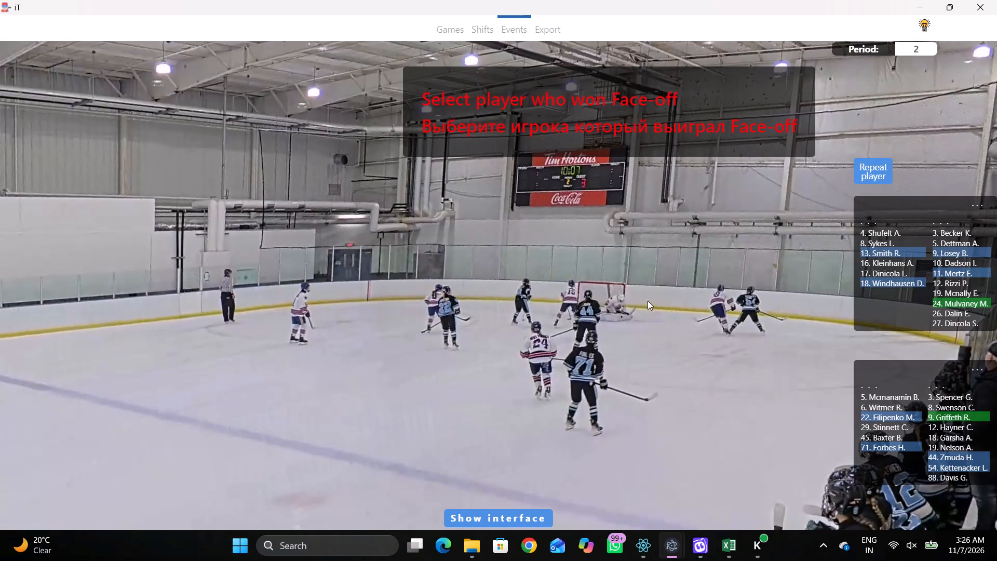
{"action": "right_click_drag", "start_coordinate": [637, 264], "coordinate": [642, 268]}
{"action": "left_click", "coordinate": [659, 327]}
{"action": "right_click_drag", "start_coordinate": [638, 271], "coordinate": [658, 275]}
{"action": "left_click", "coordinate": [680, 344]}
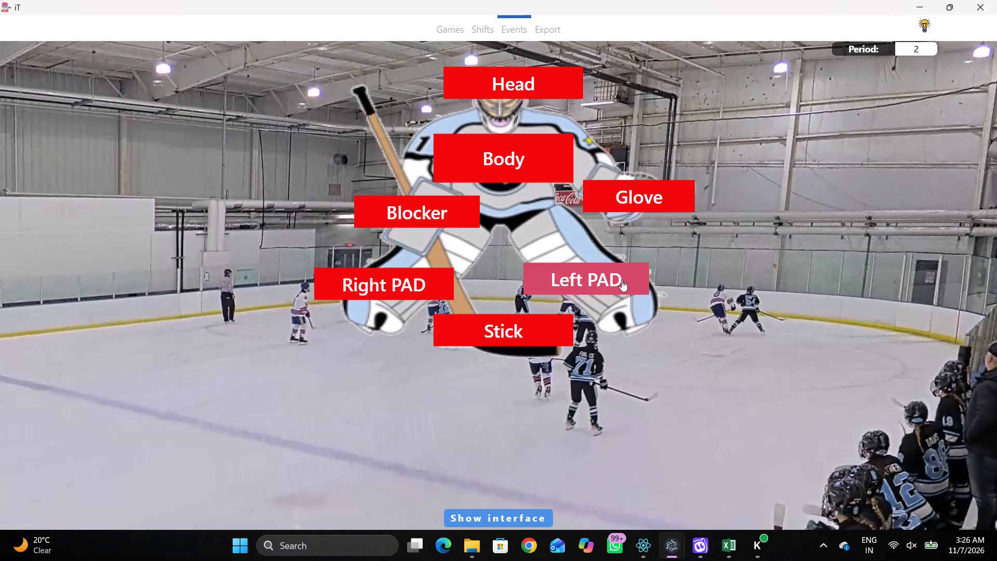
{"action": "left_click", "coordinate": [622, 278]}
{"action": "left_click", "coordinate": [554, 278]}
{"action": "left_click", "coordinate": [917, 258]}
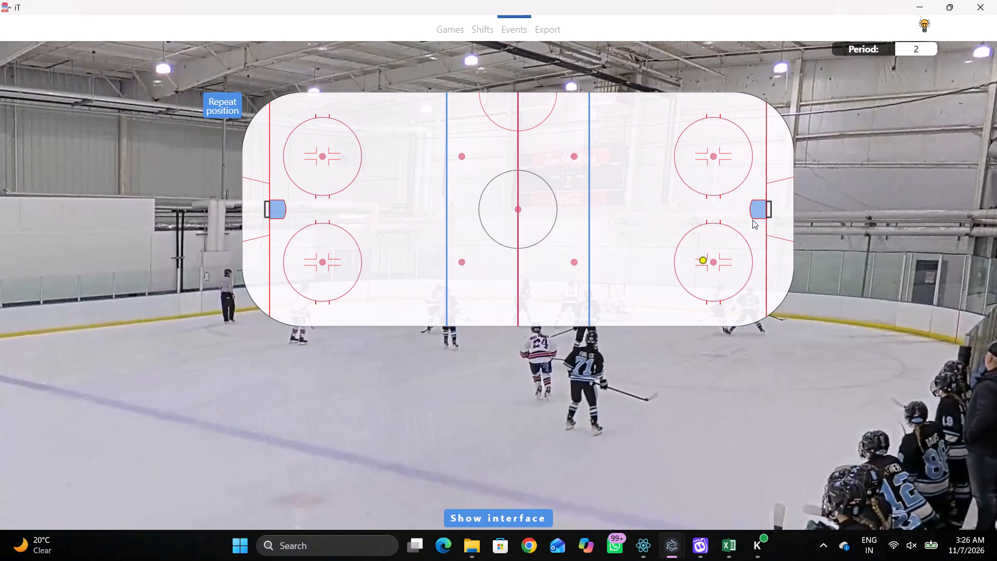
{"action": "left_click", "coordinate": [750, 213]}
Play on to the stoppage and tag a Whistle in the home end, between the near faceoff circle and the blue line.
{"action": "key", "text": "space"}
{"action": "key", "text": "space"}
{"action": "key", "text": "space"}
{"action": "right_click", "coordinate": [663, 212]}
{"action": "key", "text": "space"}
{"action": "left_click", "coordinate": [669, 299]}
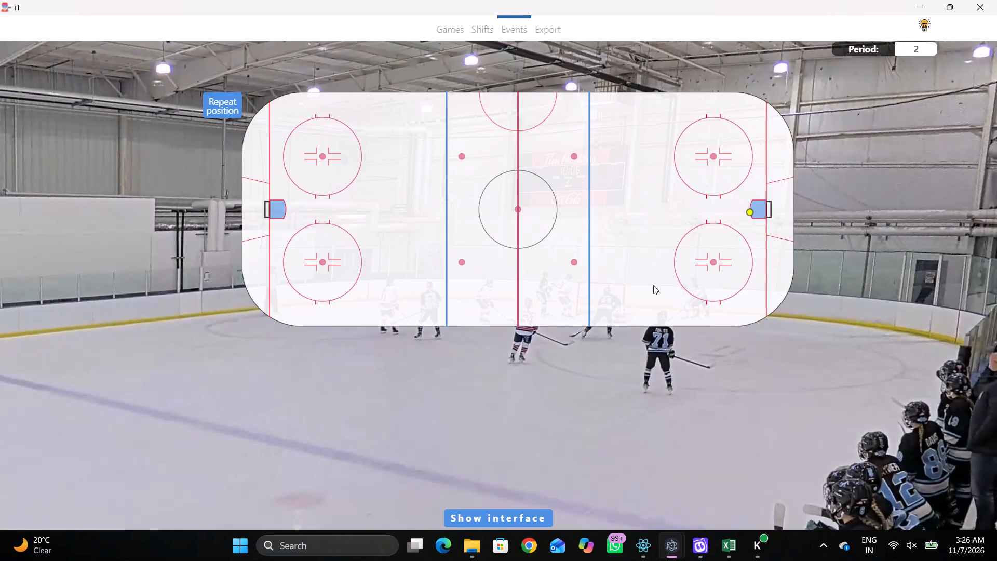
{"action": "left_click", "coordinate": [653, 285]}
Advance to the restart and tag a Face off won by Away 9 against Home 24 at the home end's near faceoff dot.
{"action": "key", "text": "space"}
{"action": "type", "text": "c"}
{"action": "key", "text": "space"}
{"action": "key", "text": "shift+d"}
{"action": "key", "text": "v"}
{"action": "key", "text": "v"}
{"action": "key", "text": "shift+d"}
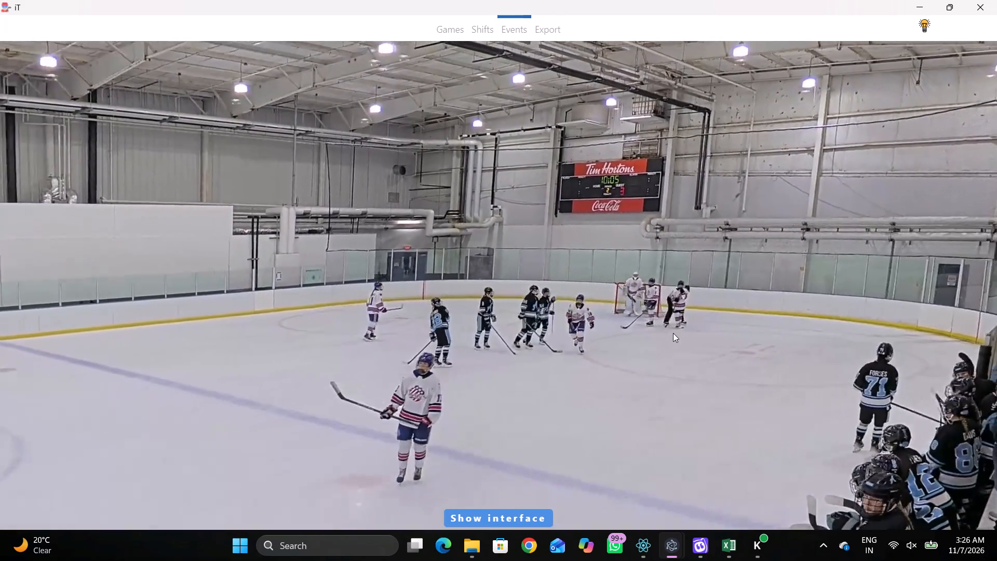
{"action": "key", "text": "c"}
{"action": "key", "text": "space"}
{"action": "key", "text": "c"}
{"action": "key", "text": "space"}
{"action": "key", "text": "space"}
{"action": "type", "text": "qq"}
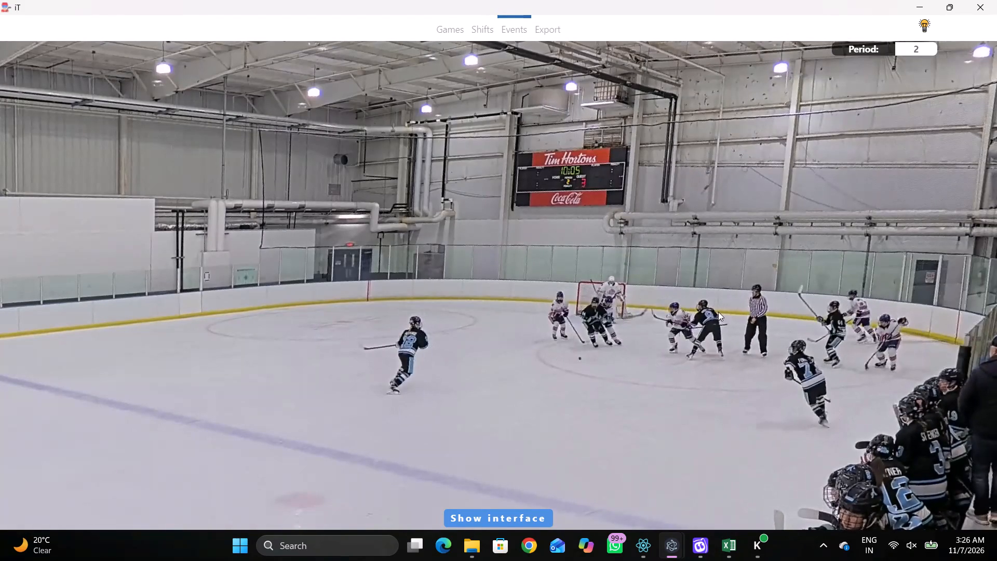
{"action": "key", "text": "q"}
{"action": "key", "text": "q"}
{"action": "key", "text": "q"}
{"action": "key", "text": "q"}
{"action": "key", "text": "q"}
{"action": "key", "text": "q"}
{"action": "key", "text": "q"}
{"action": "right_click", "coordinate": [733, 280]}
{"action": "key", "text": "q"}
{"action": "left_click", "coordinate": [752, 340]}
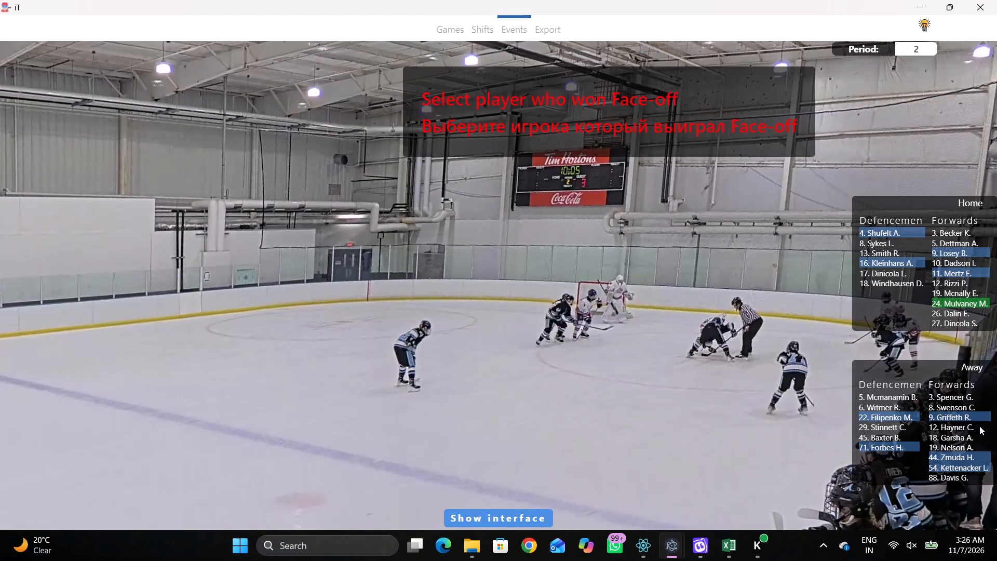
{"action": "left_click", "coordinate": [952, 416]}
{"action": "left_click", "coordinate": [949, 299]}
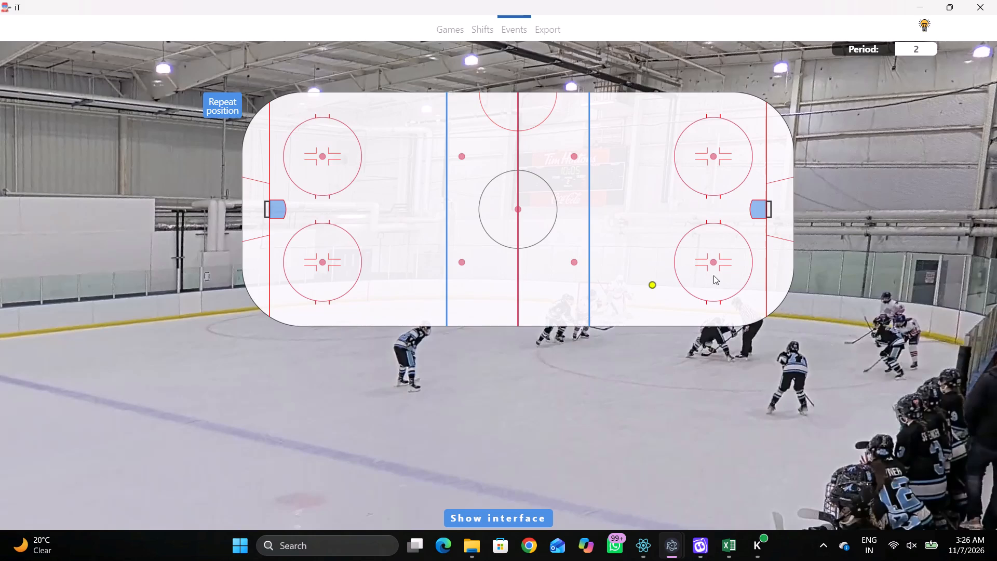
{"action": "left_click", "coordinate": [716, 260]}
Play on from the face-off and tag a Pass by Away 22 in the home end's central high slot.
{"action": "key", "text": "space"}
{"action": "key", "text": "space"}
{"action": "right_click", "coordinate": [633, 269]}
{"action": "key", "text": "r"}
{"action": "key", "text": "space"}
{"action": "key", "text": "space"}
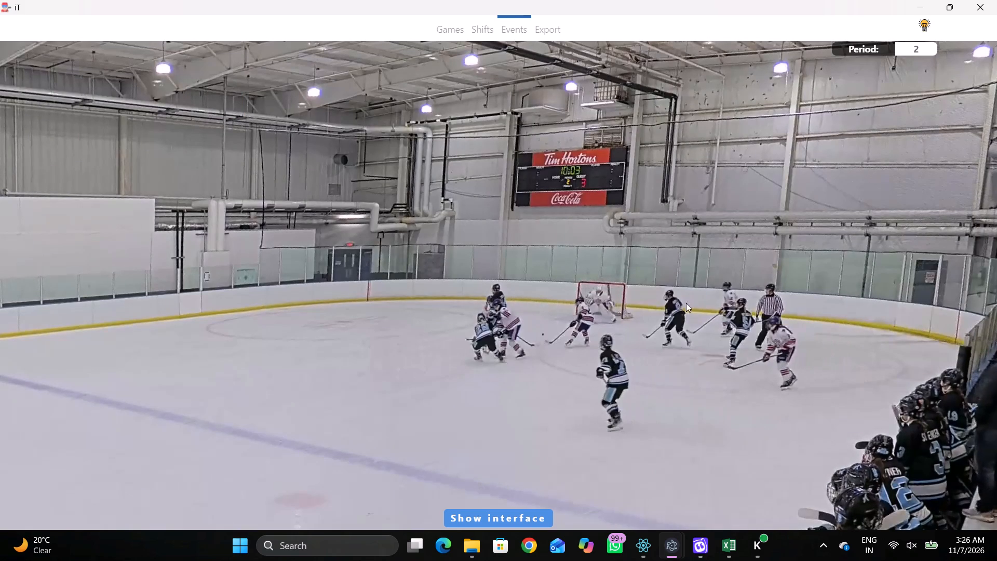
{"action": "right_click", "coordinate": [670, 281]}
{"action": "left_click", "coordinate": [680, 295]}
{"action": "right_click", "coordinate": [672, 288]}
{"action": "left_click", "coordinate": [679, 299]}
{"action": "left_click", "coordinate": [600, 303]}
{"action": "key", "text": "q"}
{"action": "right_click", "coordinate": [627, 291]}
{"action": "left_click", "coordinate": [632, 295]}
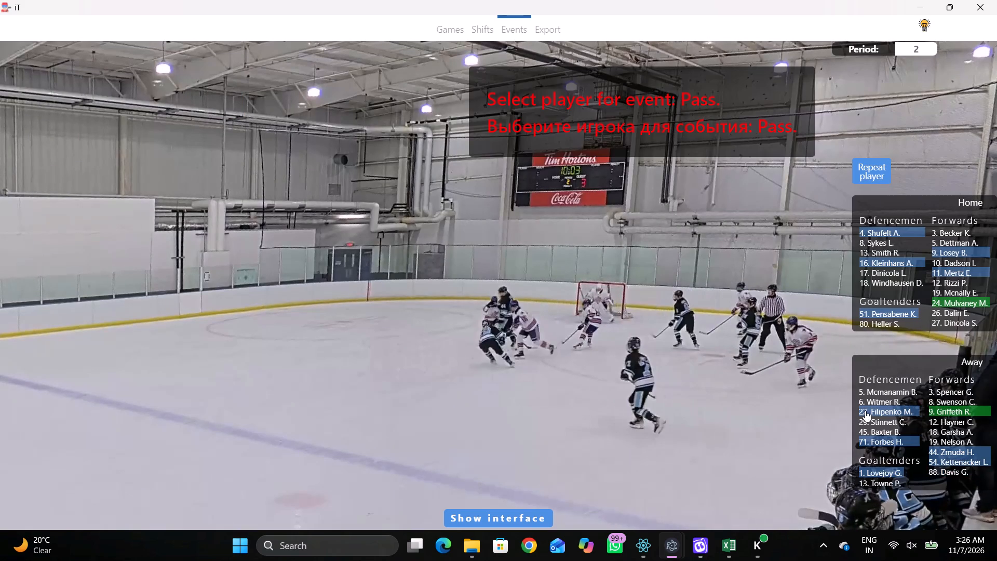
{"action": "left_click", "coordinate": [865, 410]}
{"action": "left_click", "coordinate": [656, 221]}
Play on and tag Skating with the puck by Away 54 in the home end, just to the near side of the crease.
{"action": "key", "text": "r"}
{"action": "key", "text": "space"}
{"action": "key", "text": "space"}
{"action": "key", "text": "space"}
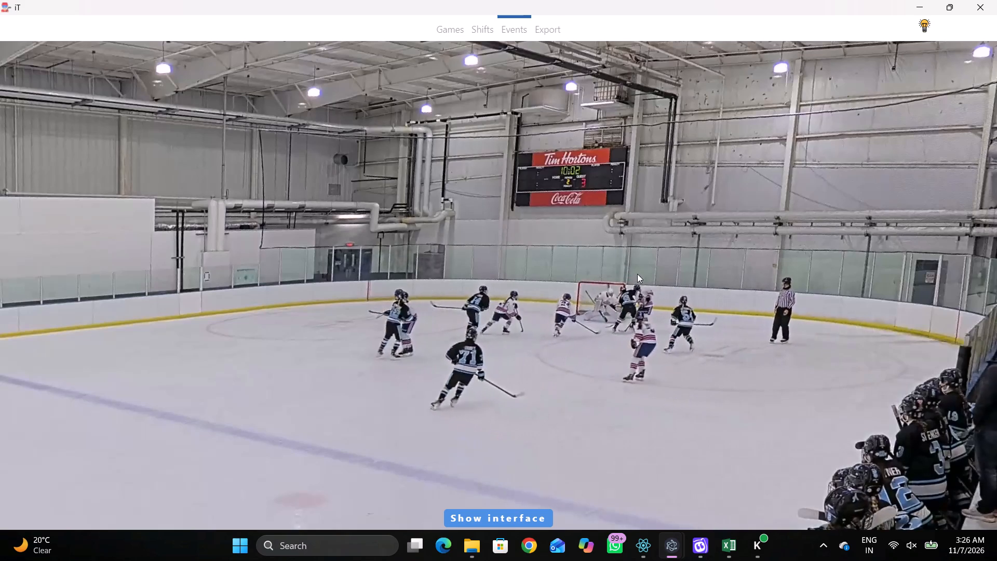
{"action": "key", "text": "space"}
{"action": "key", "text": "space"}
{"action": "key", "text": "space"}
{"action": "right_click", "coordinate": [670, 274]}
{"action": "left_click", "coordinate": [716, 293]}
{"action": "left_click", "coordinate": [935, 462]}
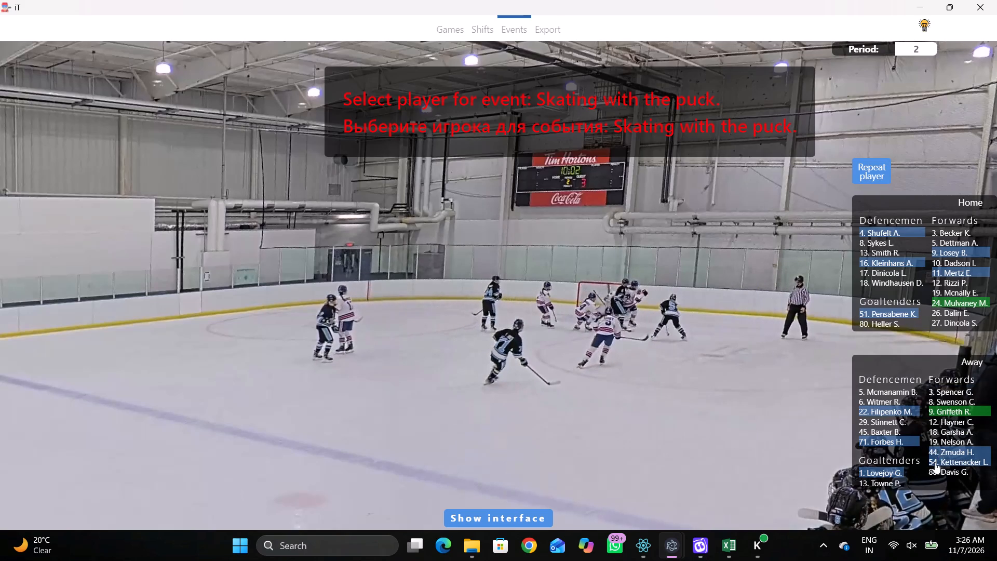
{"action": "left_click", "coordinate": [752, 237]}
Review the play by the net and tag a Pass by the same player, Away 54, on the near faceoff circle's goal side.
{"action": "key", "text": "space"}
{"action": "key", "text": "v"}
{"action": "key", "text": "space"}
{"action": "key", "text": "space"}
{"action": "key", "text": "space"}
{"action": "key", "text": "space"}
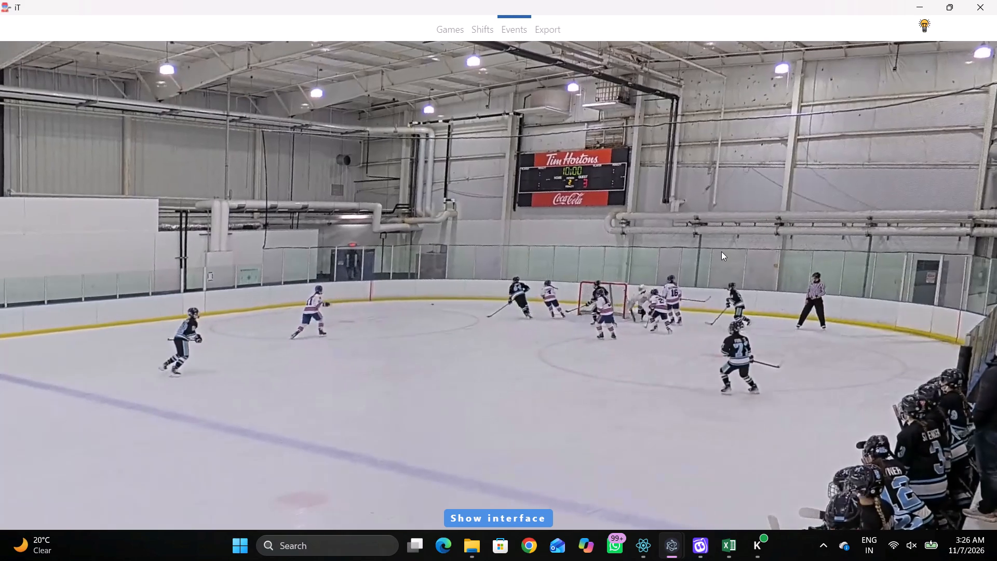
{"action": "key", "text": "space"}
{"action": "key", "text": "q"}
{"action": "key", "text": "q"}
{"action": "key", "text": "q"}
{"action": "key", "text": "q"}
{"action": "key", "text": "q"}
{"action": "key", "text": "q"}
{"action": "key", "text": "q"}
{"action": "key", "text": "q"}
{"action": "key", "text": "q"}
{"action": "right_click", "coordinate": [713, 238]}
{"action": "left_click", "coordinate": [719, 246]}
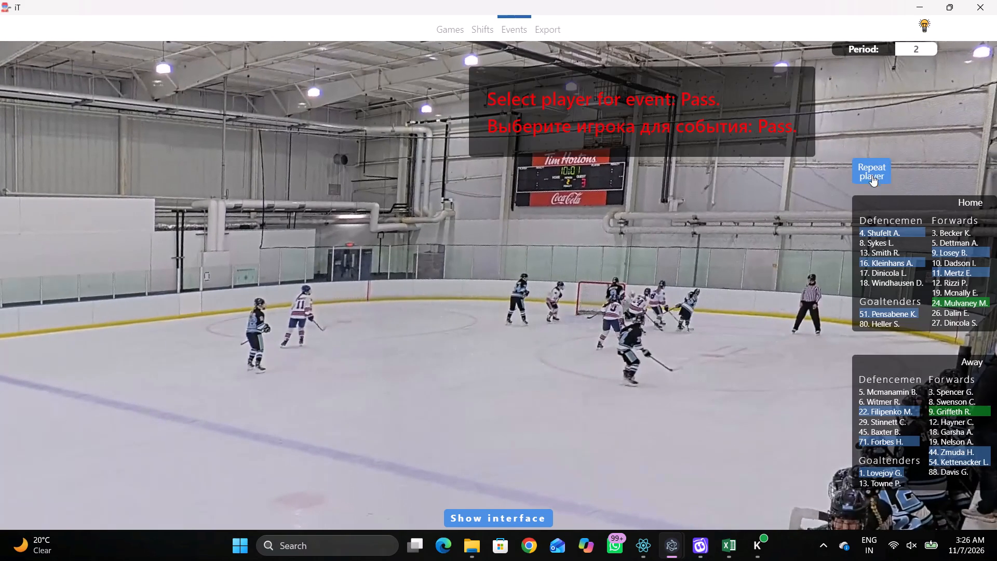
{"action": "left_click", "coordinate": [870, 172]}
{"action": "left_click", "coordinate": [746, 267]}
Play on to the clearance and tag a Pass by Home 11 at the far-boards edge of the home end's far faceoff circle.
{"action": "key", "text": "space"}
{"action": "key", "text": "v"}
{"action": "key", "text": "space"}
{"action": "key", "text": "space"}
{"action": "key", "text": "space"}
{"action": "key", "text": "space"}
{"action": "key", "text": "space"}
{"action": "key", "text": "q"}
{"action": "right_click", "coordinate": [711, 224]}
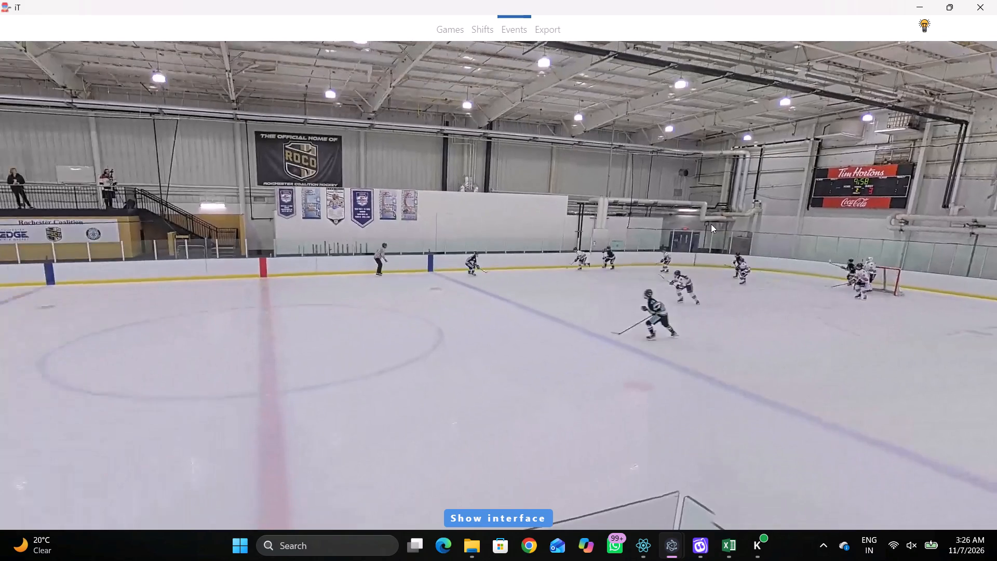
{"action": "key", "text": "q"}
{"action": "left_click", "coordinate": [718, 232]}
{"action": "right_click_drag", "start_coordinate": [700, 230], "coordinate": [690, 230]}
{"action": "left_click", "coordinate": [703, 238]}
{"action": "left_click", "coordinate": [948, 265]}
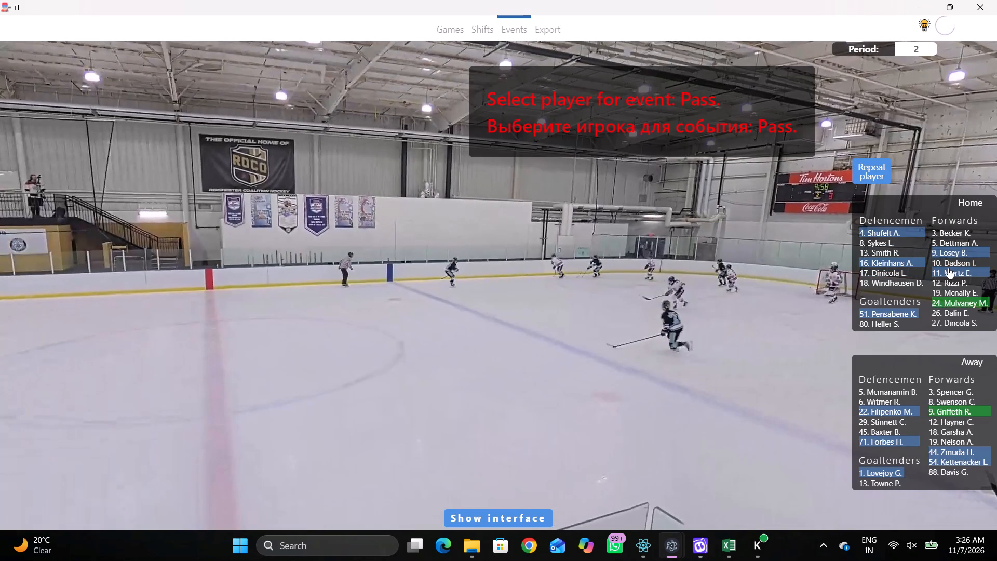
{"action": "left_click", "coordinate": [948, 269]}
{"action": "left_click", "coordinate": [701, 119]}
Play past Home 11's clearance and review the play leading up to it, back to 10:00 on the game clock.
{"action": "key", "text": "space"}
{"action": "key", "text": "space"}
{"action": "key", "text": "space"}
{"action": "key", "text": "space"}
{"action": "key", "text": "space"}
{"action": "key", "text": "space"}
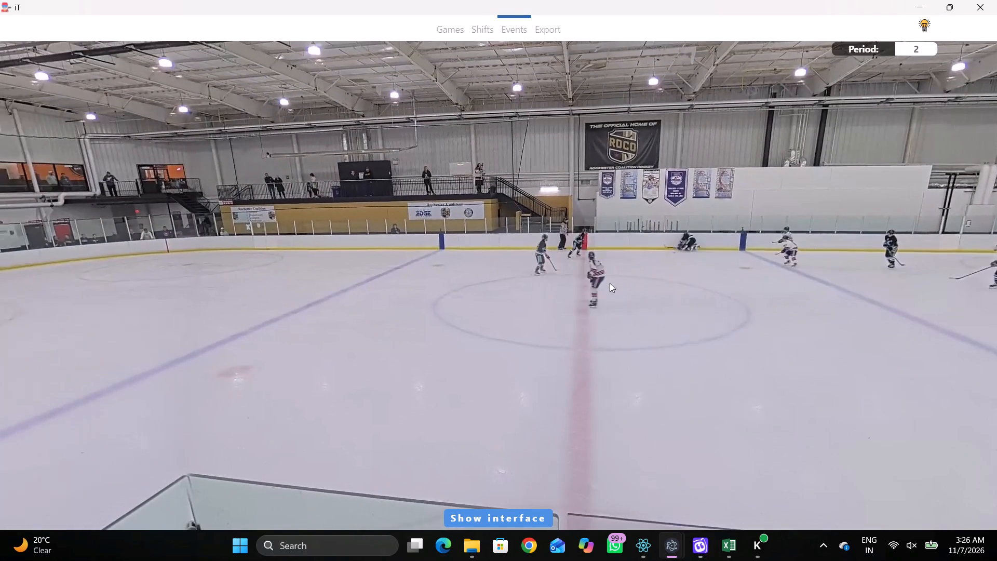
{"action": "type", "text": "r"}
{"action": "key", "text": "q"}
{"action": "key", "text": "q"}
{"action": "key", "text": "q"}
{"action": "key", "text": "q"}
{"action": "key", "text": "q"}
{"action": "key", "text": "q"}
{"action": "key", "text": "q"}
{"action": "key", "text": "q"}
{"action": "key", "text": "q"}
{"action": "key", "text": "q"}
{"action": "key", "text": "q"}
{"action": "key", "text": "q"}
{"action": "key", "text": "q"}
{"action": "key", "text": "q"}
{"action": "key", "text": "q"}
{"action": "key", "text": "q"}
{"action": "key", "text": "q"}
{"action": "key", "text": "q"}
{"action": "key", "text": "q"}
{"action": "key", "text": "q"}
{"action": "key", "text": "q"}
{"action": "key", "text": "q"}
{"action": "key", "text": "q"}
{"action": "key", "text": "q"}
{"action": "key", "text": "q"}
{"action": "key", "text": "q"}
{"action": "key", "text": "q"}
{"action": "key", "text": "q"}
{"action": "key", "text": "q"}
{"action": "key", "text": "q"}
{"action": "key", "text": "q"}
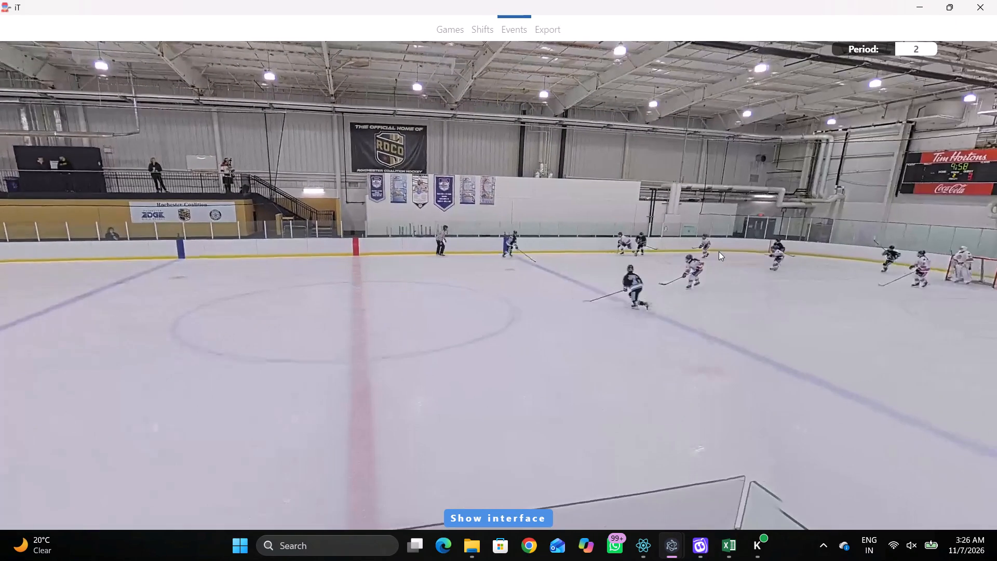
{"action": "key", "text": "q"}
{"action": "key", "text": "q"}
{"action": "key", "text": "q"}
{"action": "key", "text": "q"}
{"action": "key", "text": "q"}
{"action": "key", "text": "q"}
{"action": "key", "text": "q"}
{"action": "key", "text": "q"}
{"action": "key", "text": "q"}
{"action": "key", "text": "q"}
{"action": "key", "text": "q"}
{"action": "type", "text": "qq"}
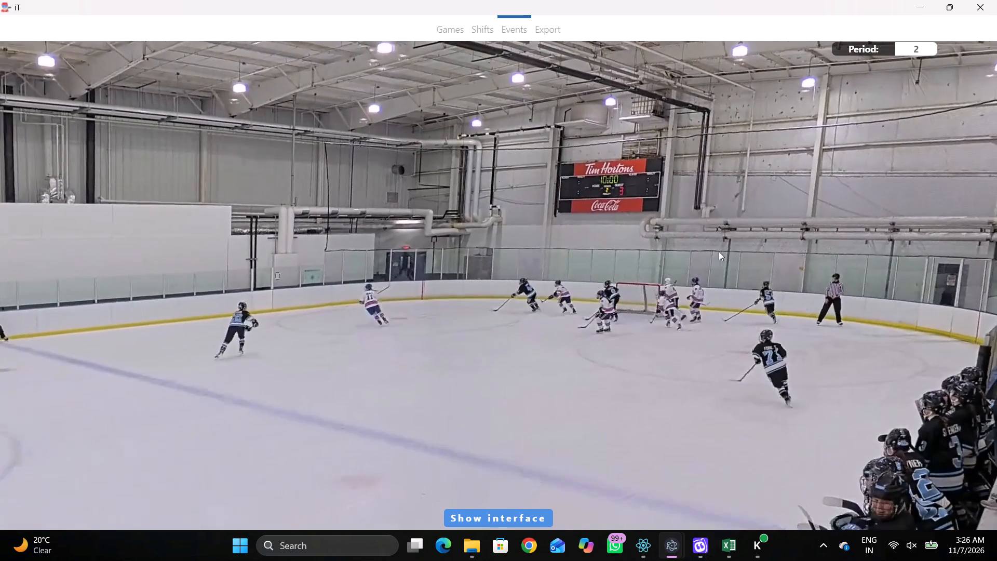
Tag a Hit by Away 44 on Home 11 near the far boards, just inside the home end's blue line.
{"action": "key", "text": "space"}
{"action": "key", "text": "v"}
{"action": "key", "text": "space"}
{"action": "right_click", "coordinate": [750, 186]}
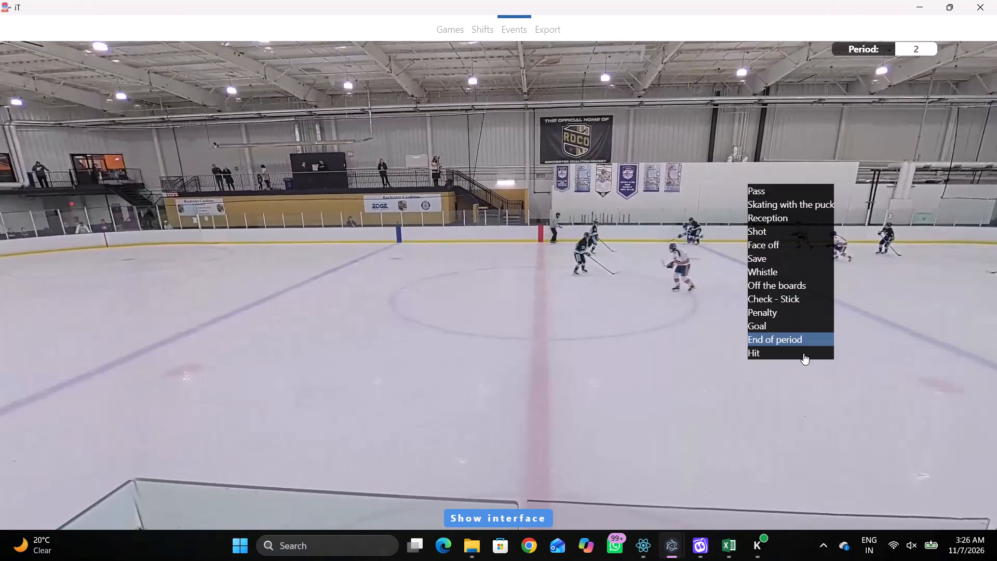
{"action": "left_click", "coordinate": [773, 351]}
{"action": "left_click", "coordinate": [939, 449]}
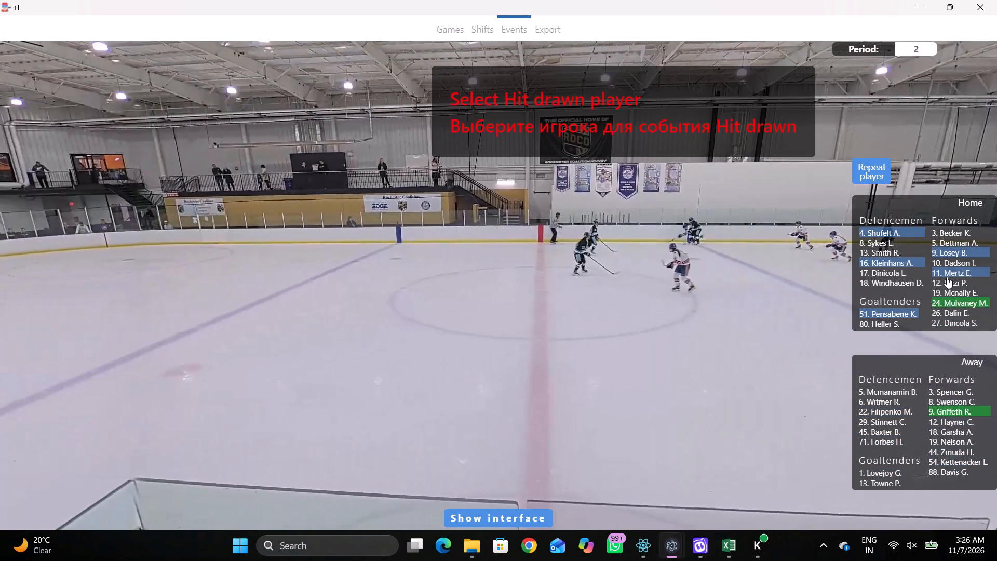
{"action": "left_click", "coordinate": [947, 277]}
{"action": "left_click", "coordinate": [599, 112]}
Play on and tag a Pass by Home 4 near the far boards, just on the neutral-zone side of the home end's blue line.
{"action": "key", "text": "space"}
{"action": "key", "text": "space"}
{"action": "key", "text": "space"}
{"action": "key", "text": "space"}
{"action": "key", "text": "space"}
{"action": "key", "text": "space"}
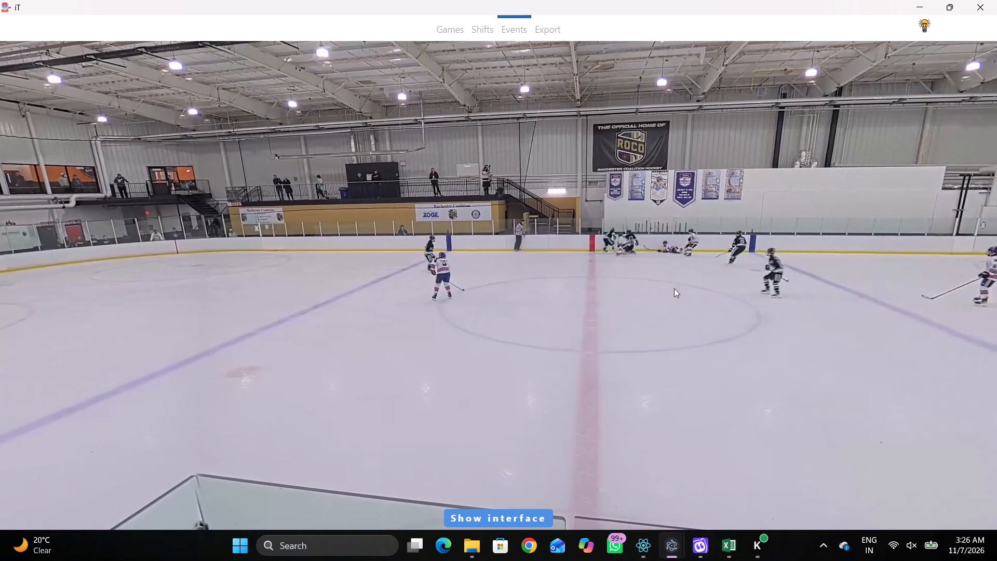
{"action": "key", "text": "q"}
{"action": "key", "text": "r"}
{"action": "key", "text": "space"}
{"action": "key", "text": "space"}
{"action": "right_click", "coordinate": [668, 232]}
{"action": "left_click", "coordinate": [675, 238]}
{"action": "right_click_drag", "start_coordinate": [662, 231], "coordinate": [656, 230]}
{"action": "left_click", "coordinate": [668, 242]}
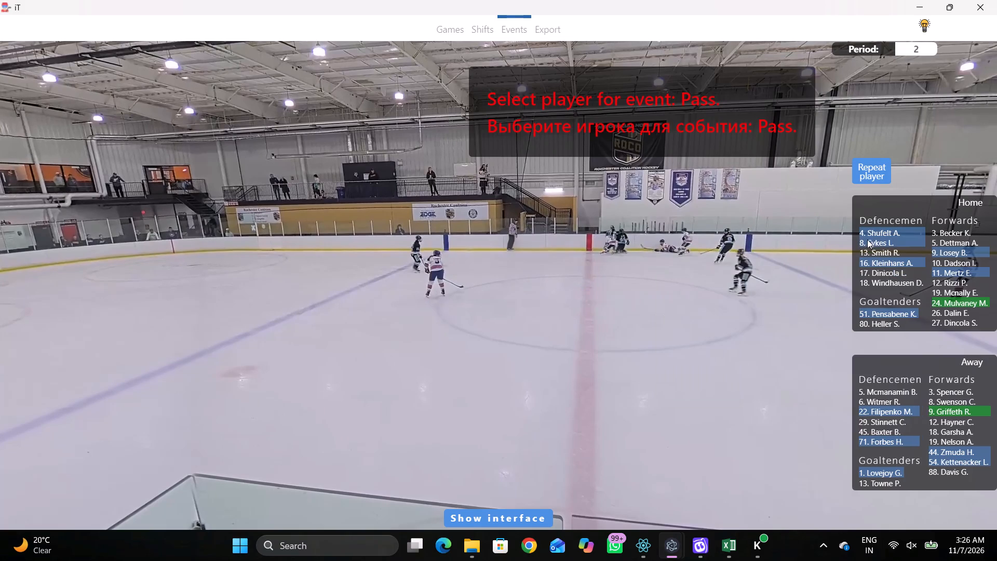
{"action": "double_click", "coordinate": [867, 238]}
{"action": "left_click", "coordinate": [578, 116]}
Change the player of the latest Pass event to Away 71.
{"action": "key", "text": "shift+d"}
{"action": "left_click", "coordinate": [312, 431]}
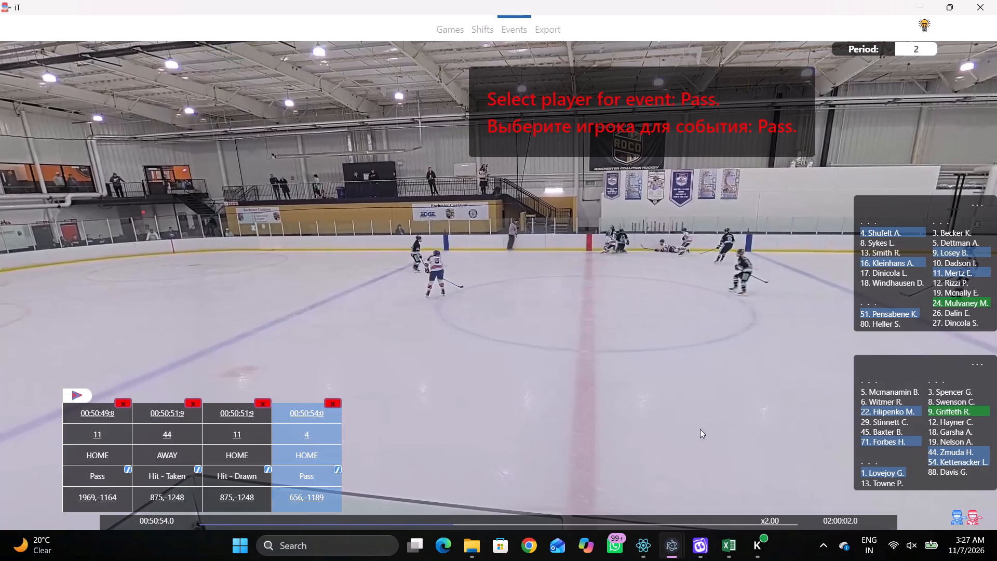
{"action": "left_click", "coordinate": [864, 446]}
Review the play before the latest Pass and set that event's player to Away 22.
{"action": "key", "text": "q"}
{"action": "key", "text": "q"}
{"action": "key", "text": "q"}
{"action": "key", "text": "q"}
{"action": "key", "text": "q"}
{"action": "key", "text": "q"}
{"action": "key", "text": "q"}
{"action": "key", "text": "q"}
{"action": "key", "text": "q"}
{"action": "key", "text": "q"}
{"action": "key", "text": "q"}
{"action": "key", "text": "q"}
{"action": "key", "text": "q"}
{"action": "key", "text": "q"}
{"action": "key", "text": "q"}
{"action": "key", "text": "q"}
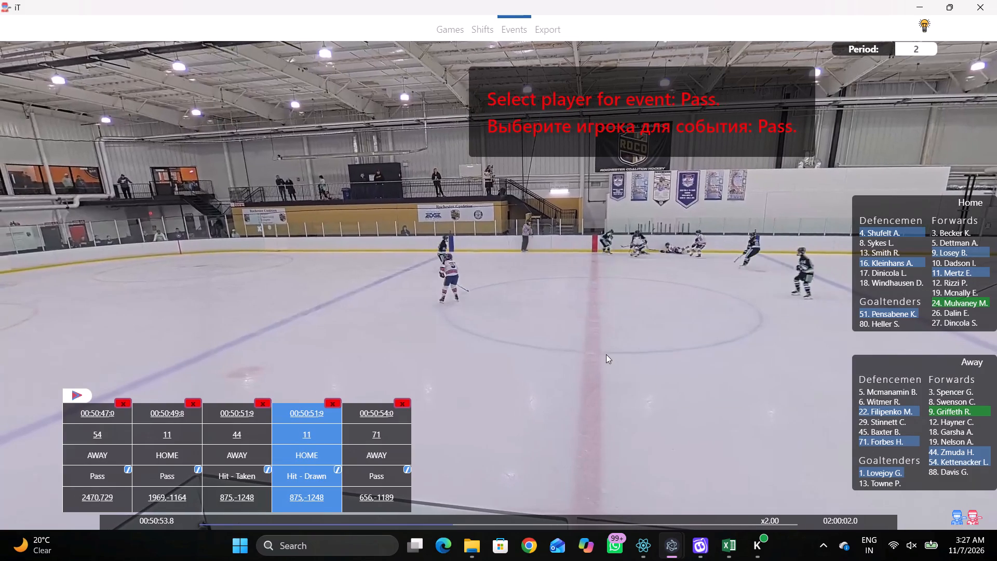
{"action": "type", "text": "qq"}
{"action": "type", "text": "qq"}
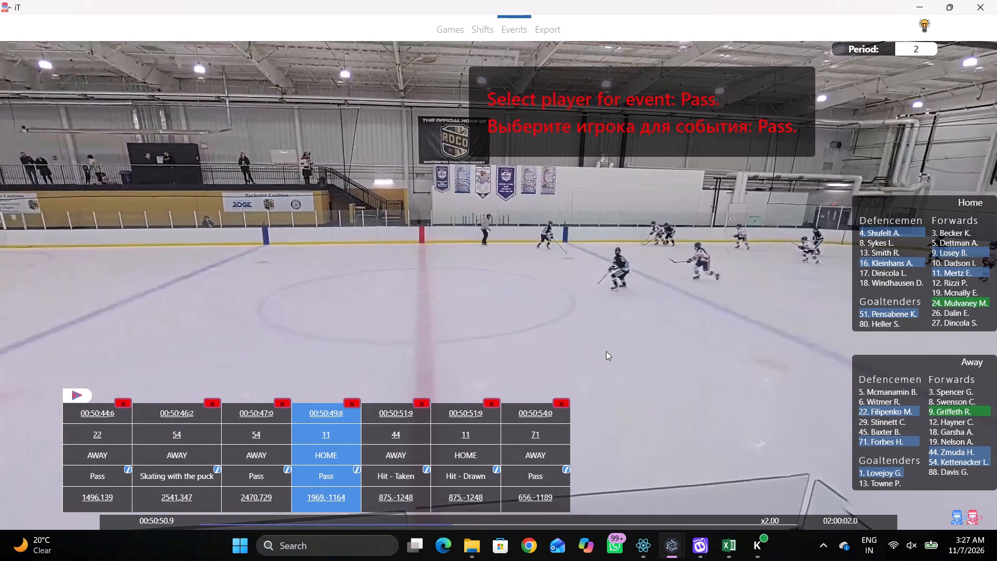
{"action": "key", "text": "space"}
{"action": "key", "text": "space"}
{"action": "left_click", "coordinate": [530, 440]}
{"action": "triple_click", "coordinate": [879, 405]}
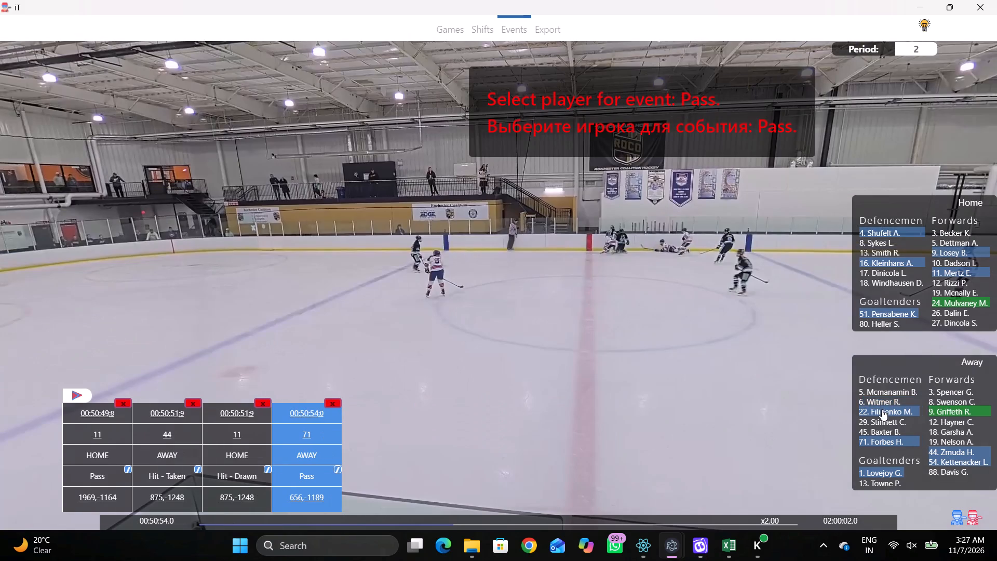
{"action": "left_click", "coordinate": [882, 410]}
{"action": "key", "text": "shift+d"}
Play on and tag Skating with the puck by Away 9 near the far boards, just inside the home end's blue line.
{"action": "key", "text": "space"}
{"action": "key", "text": "v"}
{"action": "key", "text": "space"}
{"action": "key", "text": "space"}
{"action": "key", "text": "space"}
{"action": "key", "text": "space"}
{"action": "key", "text": "space"}
{"action": "right_click", "coordinate": [707, 230]}
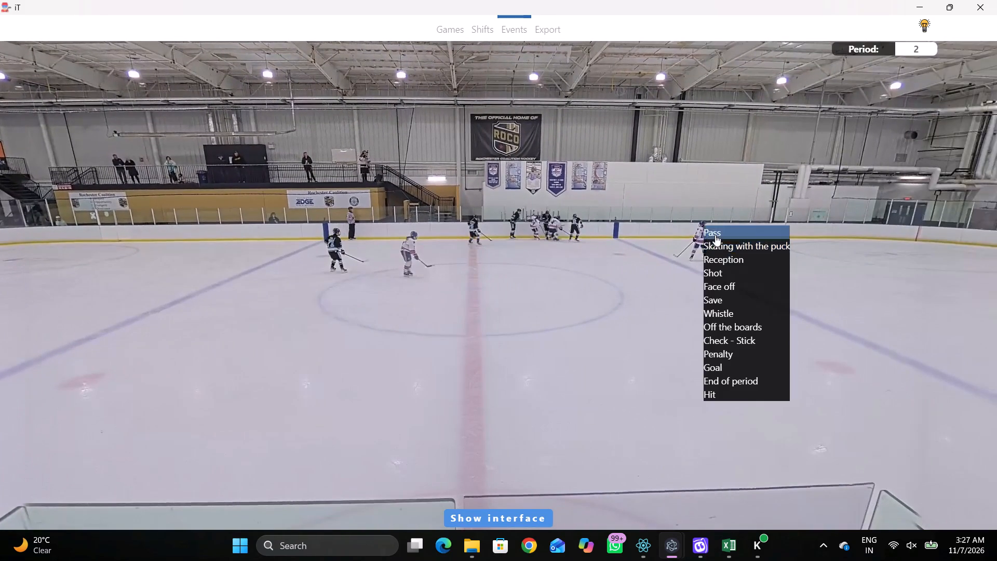
{"action": "key", "text": "q"}
{"action": "key", "text": "space"}
{"action": "key", "text": "space"}
{"action": "right_click", "coordinate": [670, 242]}
{"action": "left_click", "coordinate": [715, 262]}
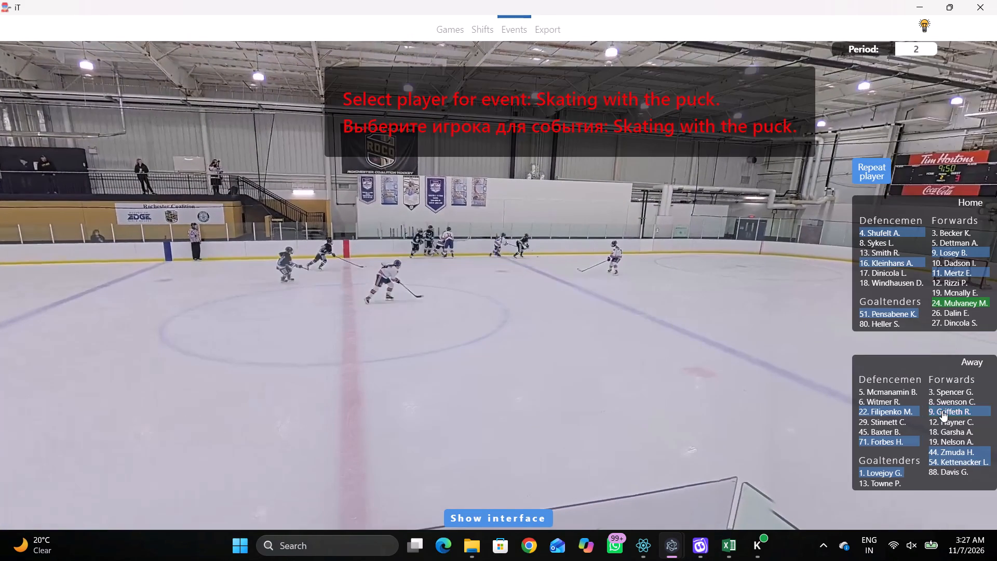
{"action": "left_click", "coordinate": [942, 410]}
{"action": "left_click", "coordinate": [603, 125]}
Play on to the attempt at the net and tag a Shot Attempt - On Goal by the same player, Away 9, from the home end's low slot.
{"action": "key", "text": "r"}
{"action": "key", "text": "space"}
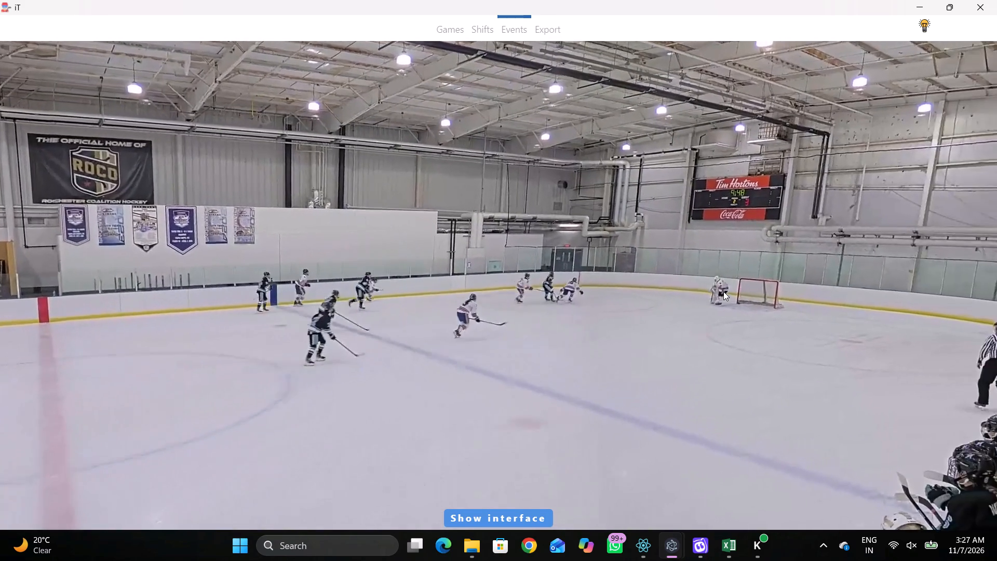
{"action": "key", "text": "space"}
{"action": "key", "text": "space"}
{"action": "key", "text": "space"}
{"action": "key", "text": "space"}
{"action": "key", "text": "space"}
{"action": "key", "text": "q"}
{"action": "key", "text": "q"}
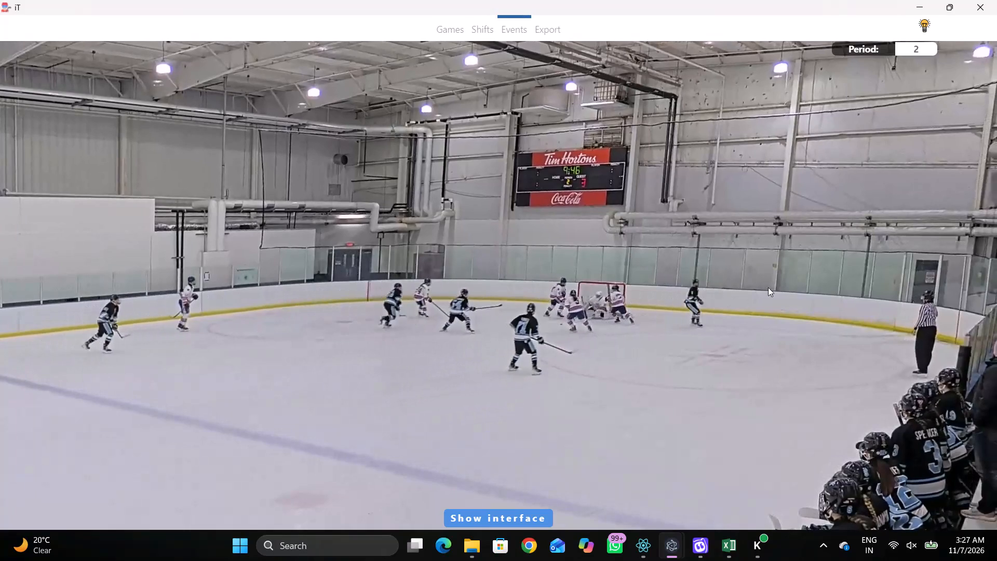
{"action": "key", "text": "q"}
{"action": "key", "text": "q"}
{"action": "key", "text": "q"}
{"action": "key", "text": "q"}
{"action": "key", "text": "q"}
{"action": "key", "text": "q"}
{"action": "right_click_drag", "start_coordinate": [634, 203], "coordinate": [617, 203]}
{"action": "key", "text": "q"}
{"action": "left_click", "coordinate": [648, 255]}
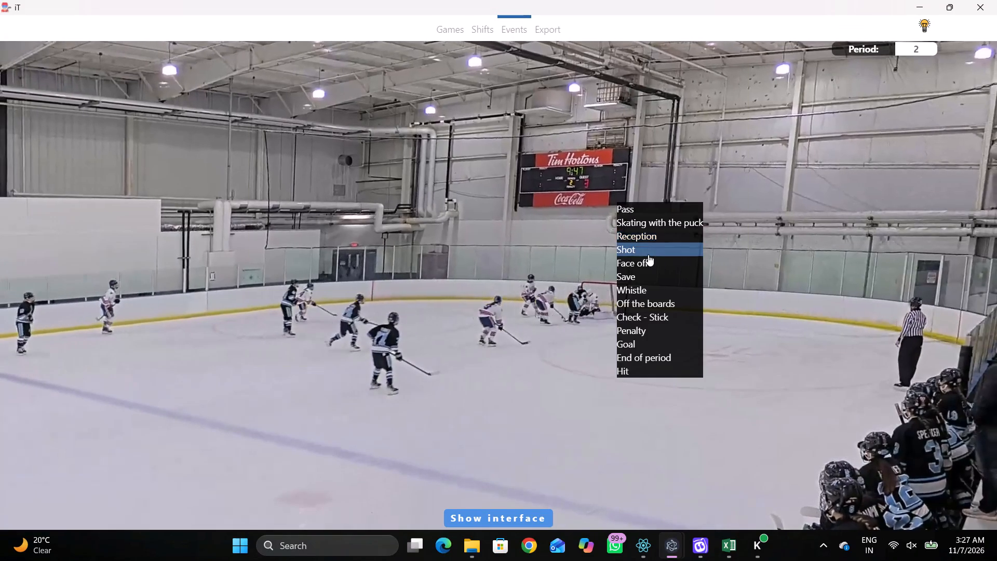
{"action": "left_click", "coordinate": [547, 218]}
{"action": "left_click", "coordinate": [867, 176]}
{"action": "left_click", "coordinate": [735, 204]}
Advance slightly and tag a Save - Right Pad, direction Bottom middle, by Away goaltender 1 in the home end's crease.
{"action": "key", "text": "space"}
{"action": "key", "text": "space"}
{"action": "right_click", "coordinate": [695, 203]}
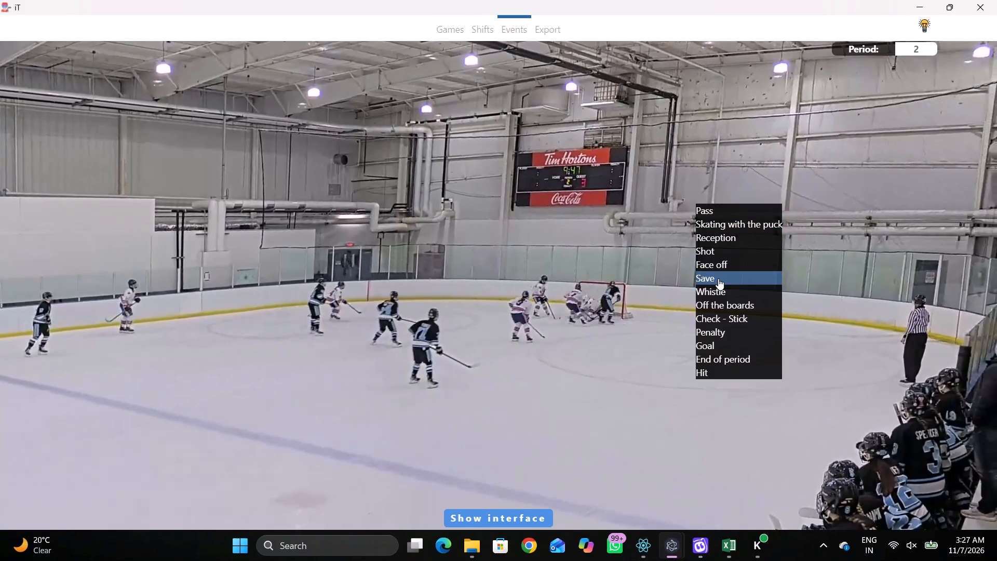
{"action": "left_click", "coordinate": [716, 275]}
{"action": "left_click", "coordinate": [430, 279]}
{"action": "left_click", "coordinate": [496, 290]}
{"action": "left_click", "coordinate": [909, 417]}
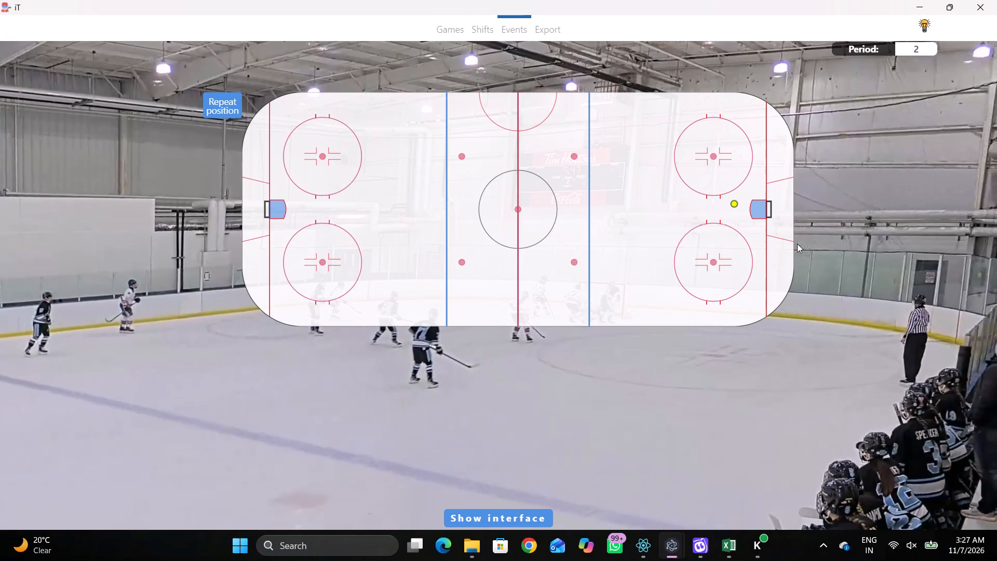
{"action": "left_click", "coordinate": [761, 215]}
Correct the player of the latest Save event to Home goaltender 51.
{"action": "key", "text": "shift+d"}
{"action": "left_click", "coordinate": [372, 421]}
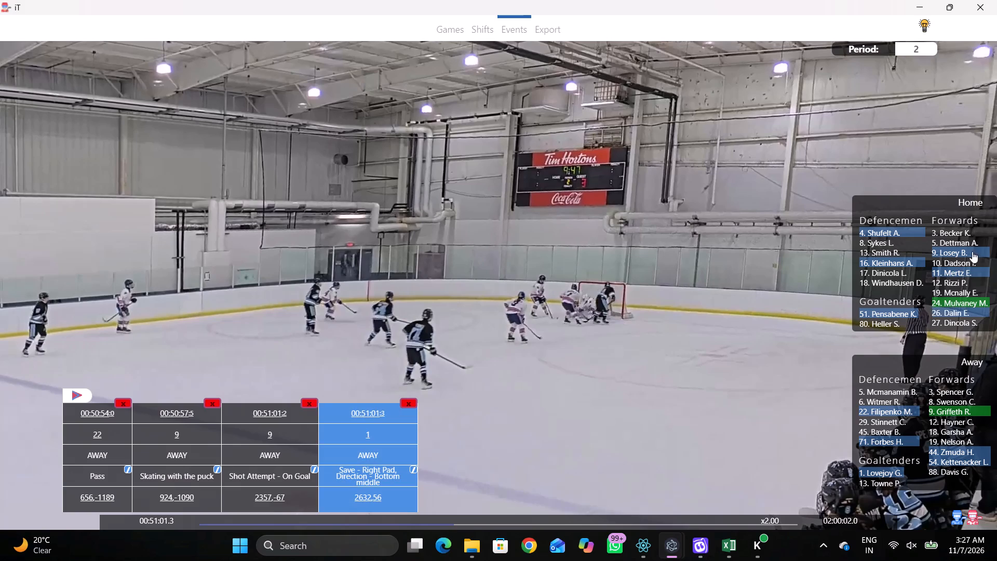
{"action": "left_click", "coordinate": [366, 436]}
{"action": "left_click", "coordinate": [911, 256]}
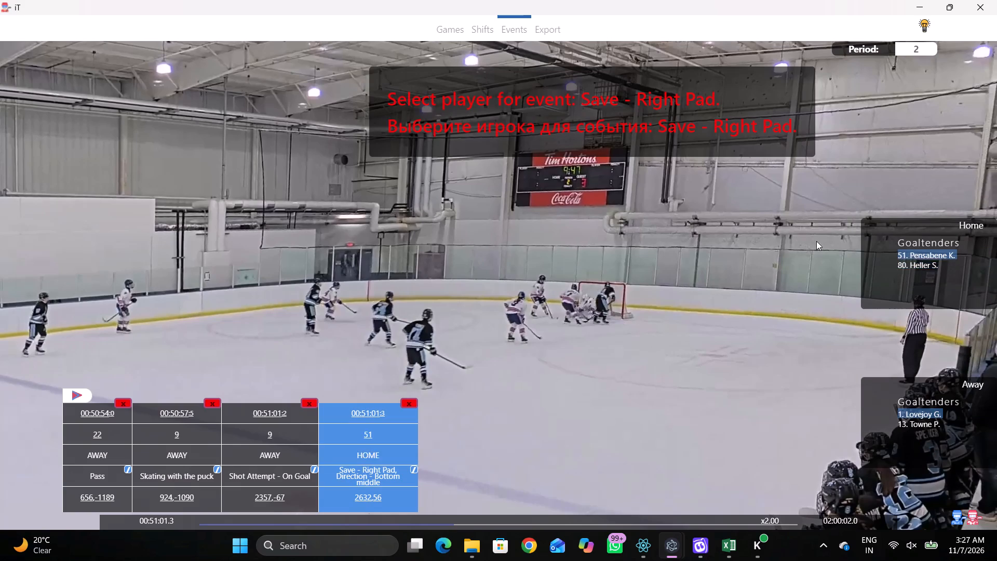
Play on to the puck coming off the save and tag a Pass by Home 11 from the home end's low slot.
{"action": "key", "text": "shift+d"}
{"action": "key", "text": "space"}
{"action": "key", "text": "space"}
{"action": "key", "text": "space"}
{"action": "key", "text": "space"}
{"action": "key", "text": "space"}
{"action": "key", "text": "space"}
{"action": "type", "text": "qq"}
{"action": "key", "text": "q"}
{"action": "left_click", "coordinate": [735, 227]}
{"action": "left_click", "coordinate": [736, 232]}
{"action": "right_click", "coordinate": [721, 239]}
{"action": "left_click", "coordinate": [729, 244]}
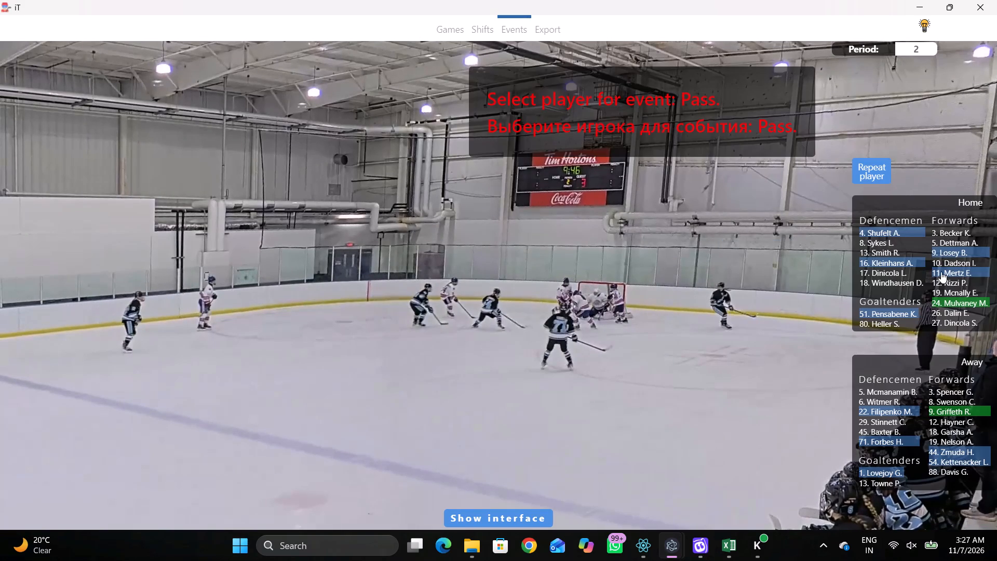
{"action": "left_click", "coordinate": [939, 271]}
{"action": "left_click", "coordinate": [742, 208]}
Correct the player of the latest Pass event to Home 9.
{"action": "key", "text": "q"}
{"action": "key", "text": "q"}
{"action": "key", "text": "q"}
{"action": "key", "text": "shift+d"}
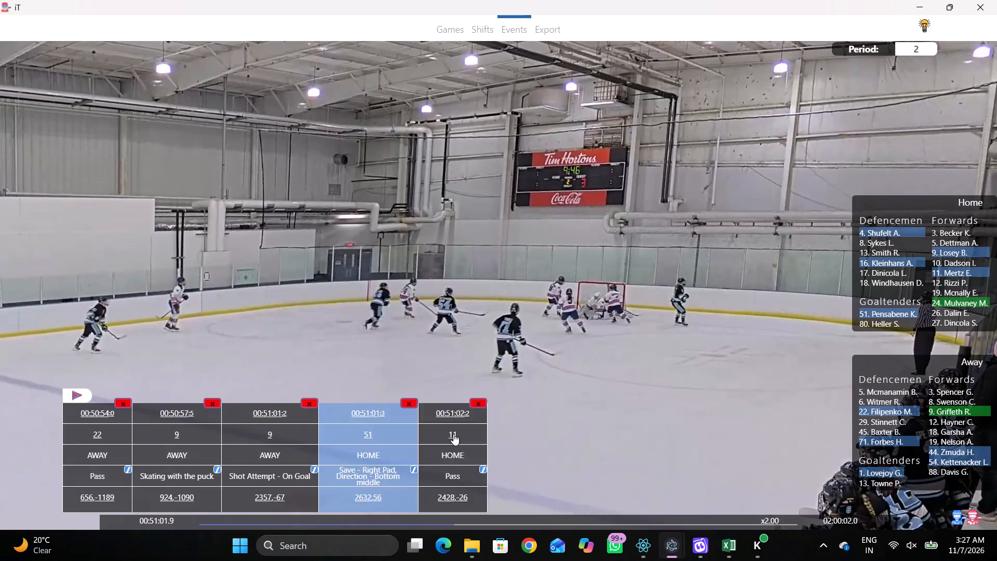
{"action": "left_click", "coordinate": [460, 435]}
{"action": "left_click", "coordinate": [955, 252]}
{"action": "key", "text": "shift+d"}
Play on and tag Skating with the puck by Home 24 in the home end's far corner, near the goal line.
{"action": "key", "text": "space"}
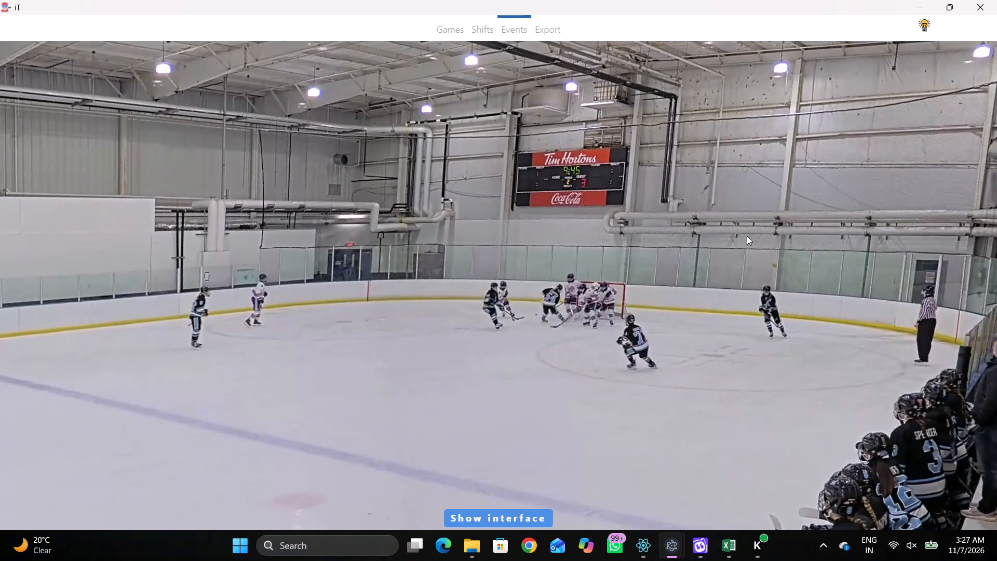
{"action": "key", "text": "space"}
{"action": "key", "text": "space"}
{"action": "key", "text": "space"}
{"action": "key", "text": "space"}
{"action": "key", "text": "space"}
{"action": "key", "text": "space"}
{"action": "key", "text": "space"}
{"action": "key", "text": "space"}
{"action": "right_click", "coordinate": [723, 195]}
{"action": "key", "text": "space"}
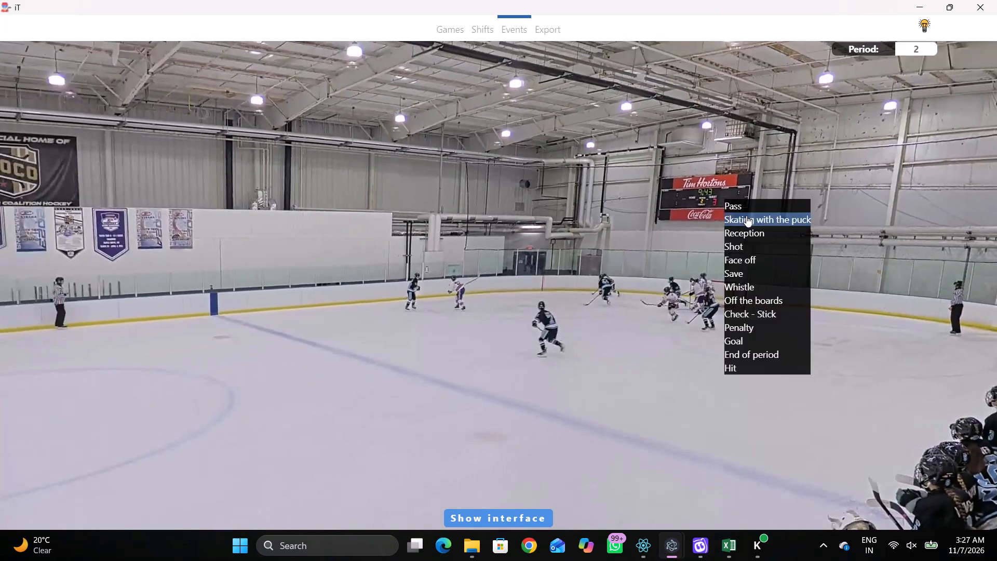
{"action": "left_click", "coordinate": [746, 216]}
{"action": "left_click", "coordinate": [956, 303]}
{"action": "left_click", "coordinate": [764, 137]}
Advance slightly and tag a Pass by the same player, Home 24, from the home end's far corner at the goal line.
{"action": "key", "text": "space"}
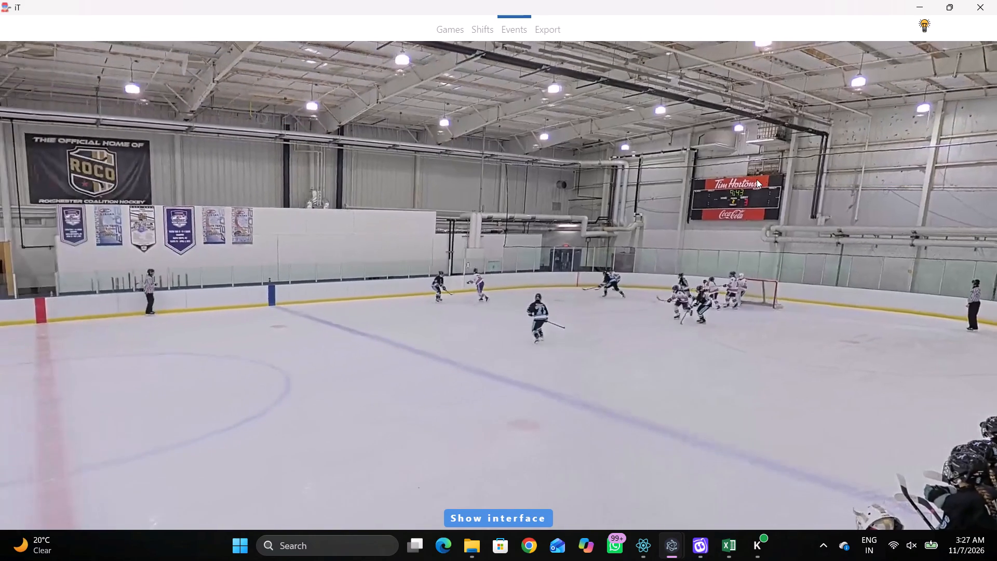
{"action": "key", "text": "space"}
{"action": "right_click", "coordinate": [747, 169]}
{"action": "left_click", "coordinate": [755, 167]}
{"action": "left_click", "coordinate": [865, 173]}
{"action": "left_click", "coordinate": [774, 139]}
Play on and tag Skating with the puck by Away 22 on the neutral zone's far side, between centre and the home blue line.
{"action": "key", "text": "space"}
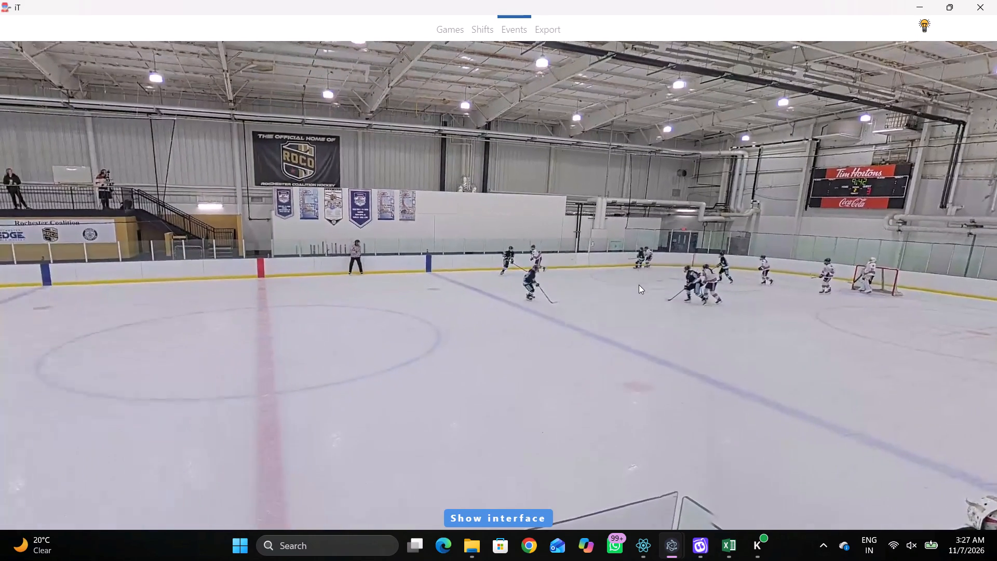
{"action": "key", "text": "space"}
{"action": "key", "text": "space"}
{"action": "key", "text": "space"}
{"action": "key", "text": "space"}
{"action": "key", "text": "space"}
{"action": "key", "text": "q"}
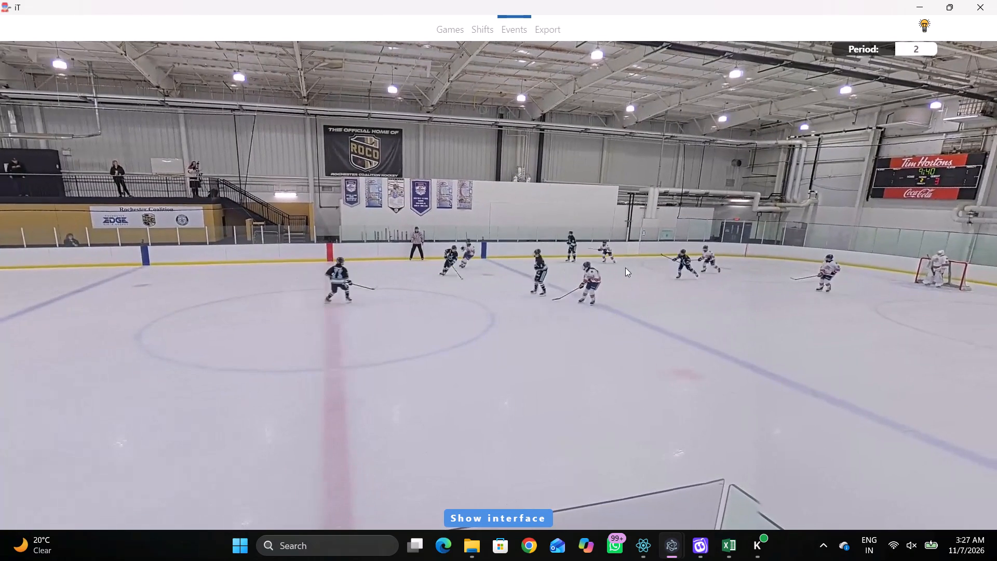
{"action": "right_click", "coordinate": [624, 266]}
{"action": "left_click", "coordinate": [658, 277]}
{"action": "left_click", "coordinate": [885, 408]}
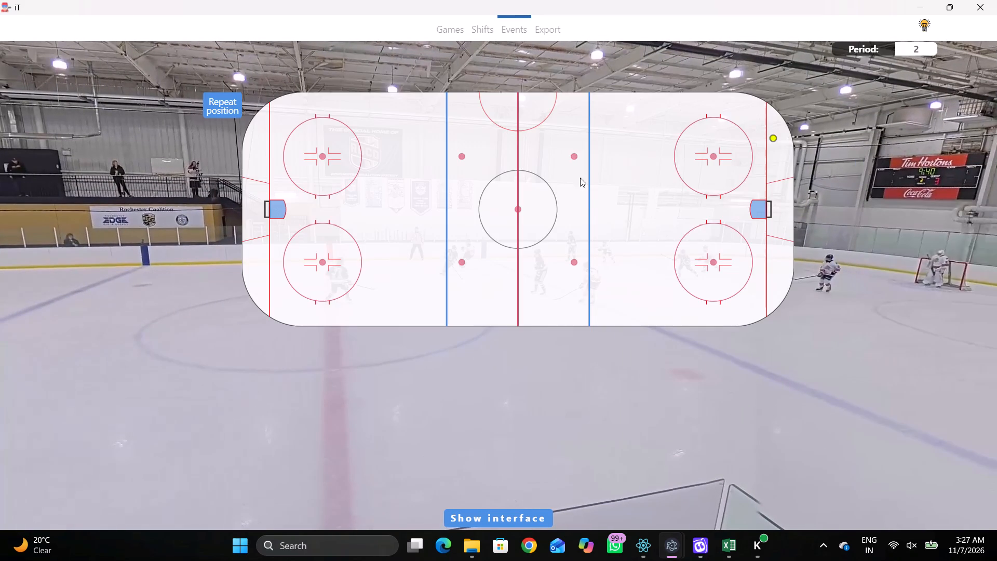
{"action": "left_click", "coordinate": [561, 143]}
Follow the play into the home end, stepping back around 9:34 on the game clock to judge where the puck goes.
{"action": "key", "text": "space"}
{"action": "key", "text": "space"}
{"action": "key", "text": "space"}
{"action": "key", "text": "space"}
{"action": "key", "text": "space"}
{"action": "key", "text": "space"}
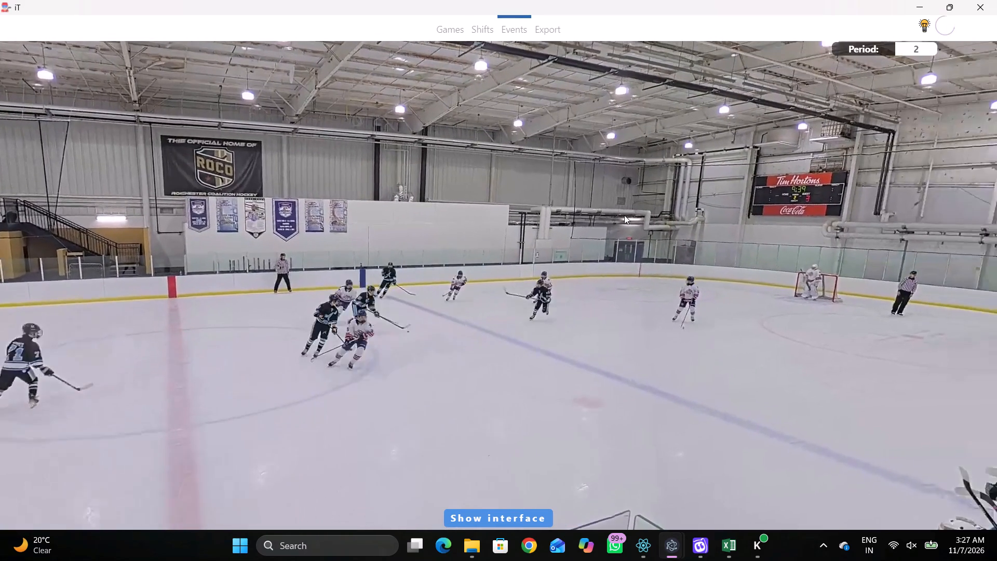
{"action": "key", "text": "space"}
{"action": "key", "text": "space"}
{"action": "key", "text": "space"}
{"action": "key", "text": "space"}
{"action": "key", "text": "space"}
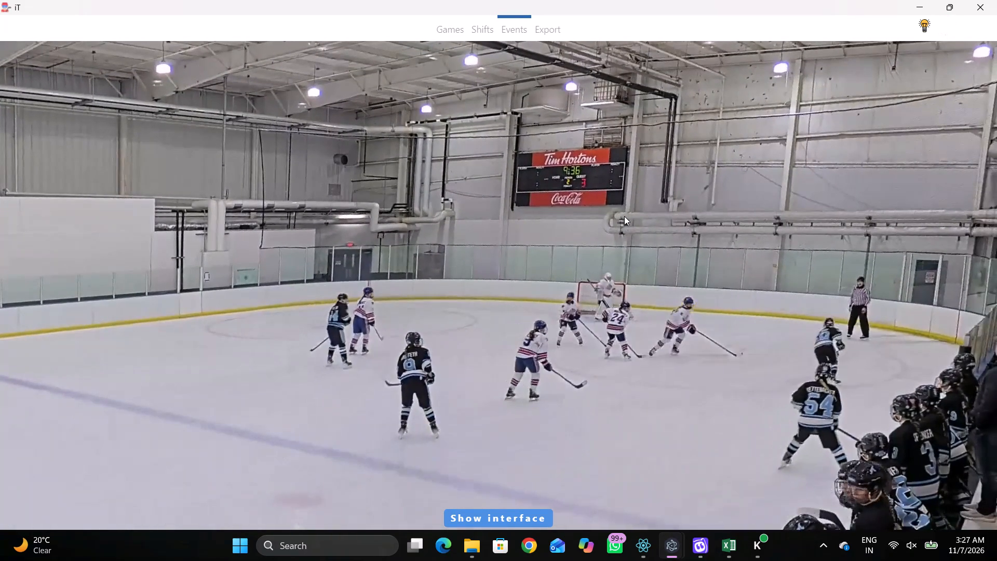
{"action": "key", "text": "space"}
{"action": "key", "text": "space"}
{"action": "key", "text": "space"}
{"action": "key", "text": "space"}
{"action": "key", "text": "space"}
{"action": "type", "text": "q"}
{"action": "type", "text": "qq"}
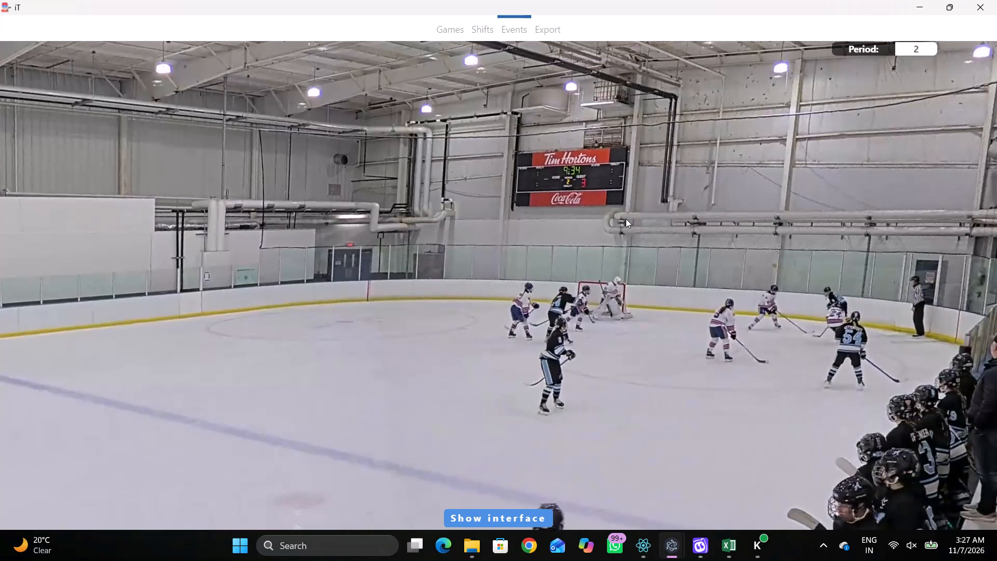
{"action": "key", "text": "q"}
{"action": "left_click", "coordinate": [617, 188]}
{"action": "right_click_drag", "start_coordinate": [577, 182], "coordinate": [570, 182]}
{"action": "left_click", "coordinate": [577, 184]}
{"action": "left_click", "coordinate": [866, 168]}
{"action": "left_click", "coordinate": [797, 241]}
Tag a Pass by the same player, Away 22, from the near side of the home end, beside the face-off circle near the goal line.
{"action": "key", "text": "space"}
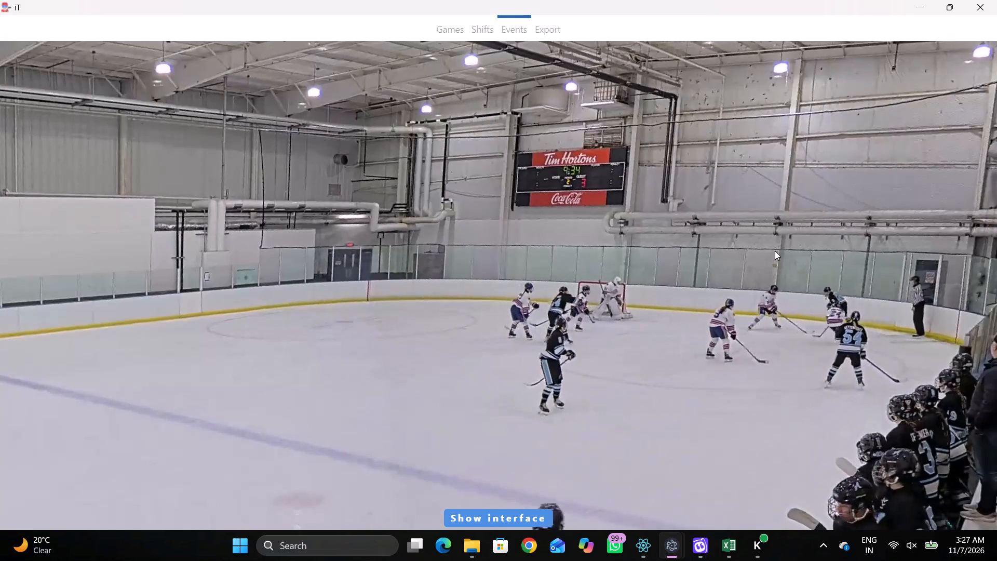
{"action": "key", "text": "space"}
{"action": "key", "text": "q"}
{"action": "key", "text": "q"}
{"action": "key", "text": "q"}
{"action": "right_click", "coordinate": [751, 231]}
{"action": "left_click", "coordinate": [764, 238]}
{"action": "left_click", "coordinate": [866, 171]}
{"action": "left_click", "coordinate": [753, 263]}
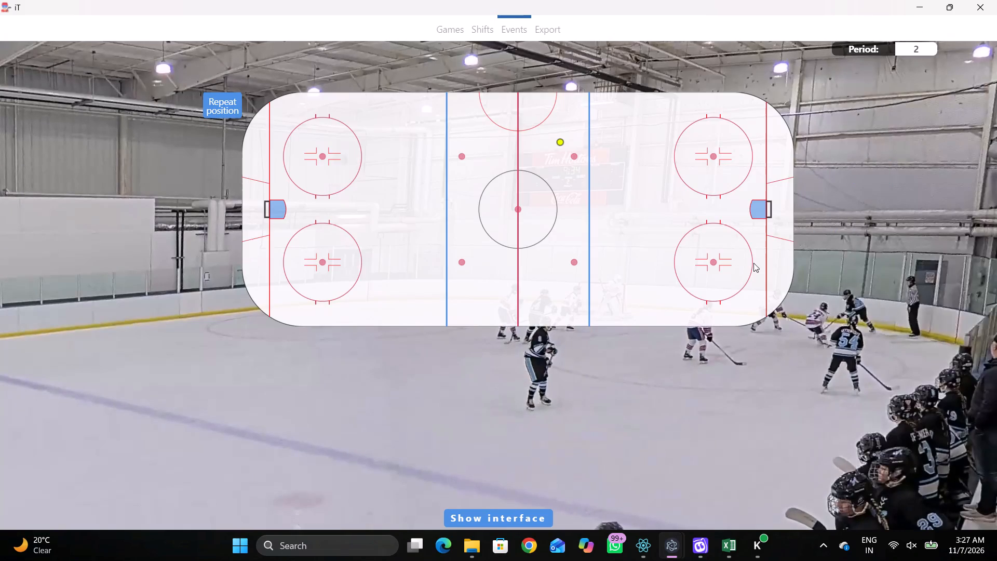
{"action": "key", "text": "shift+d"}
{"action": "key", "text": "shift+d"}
Play on to about 9:30 on the game clock and tag a Pass by Away 22 from the home end's far corner.
{"action": "key", "text": "space"}
{"action": "key", "text": "space"}
{"action": "key", "text": "space"}
{"action": "key", "text": "space"}
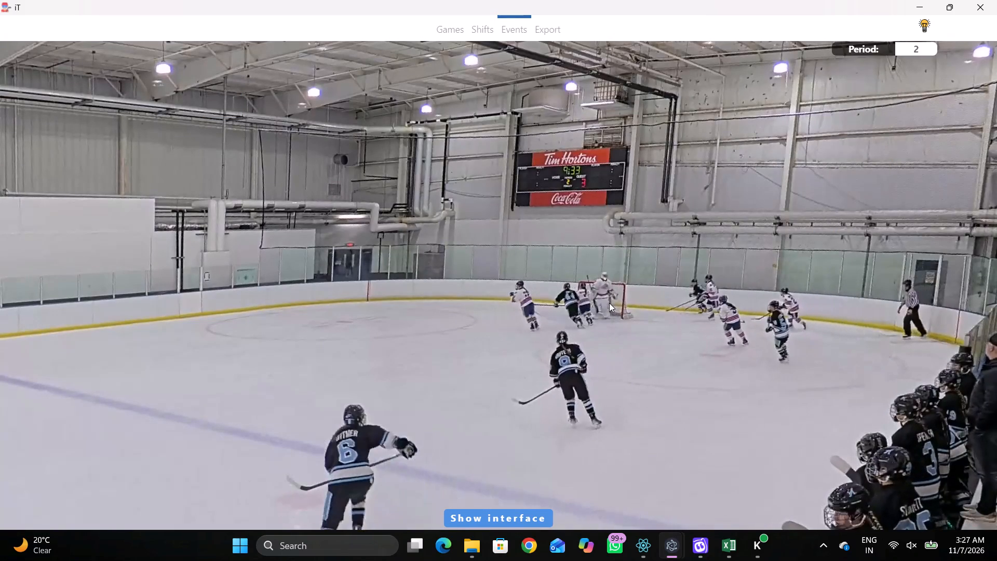
{"action": "key", "text": "space"}
{"action": "key", "text": "space"}
{"action": "key", "text": "space"}
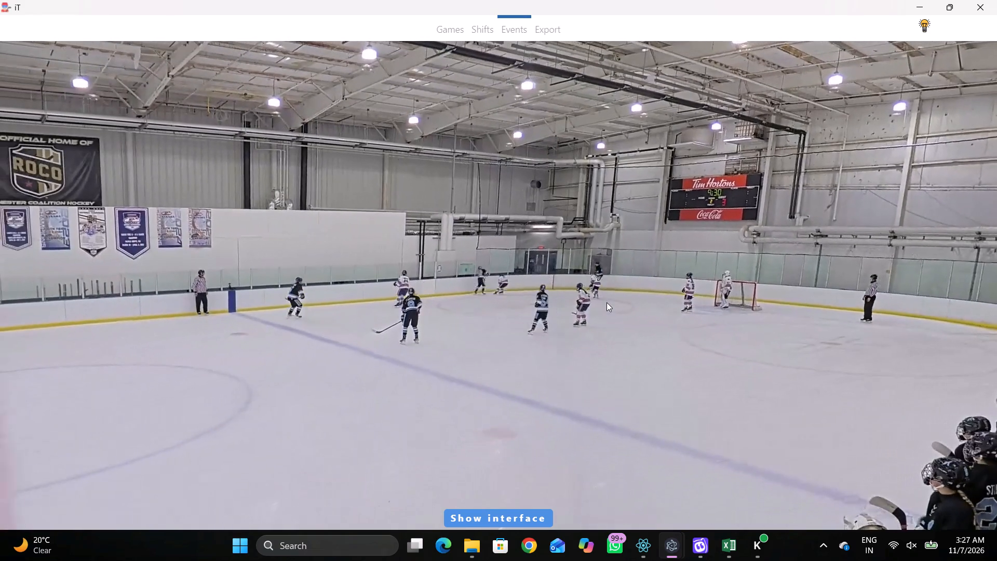
{"action": "key", "text": "space"}
{"action": "key", "text": "q"}
{"action": "key", "text": "q"}
{"action": "key", "text": "q"}
{"action": "key", "text": "q"}
{"action": "key", "text": "q"}
{"action": "right_click", "coordinate": [642, 243]}
{"action": "left_click", "coordinate": [651, 242]}
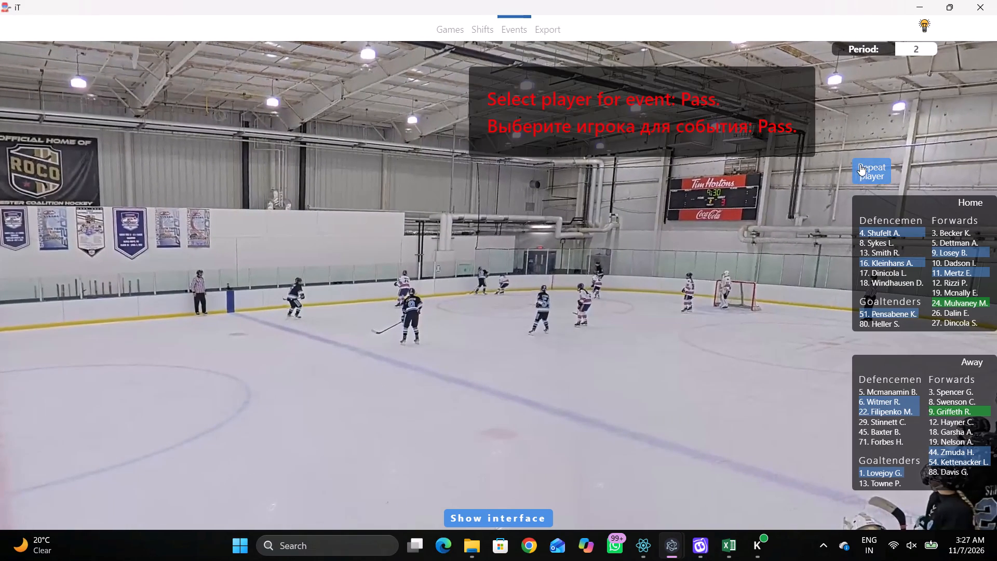
{"action": "left_click", "coordinate": [864, 165]}
{"action": "left_click", "coordinate": [752, 111]}
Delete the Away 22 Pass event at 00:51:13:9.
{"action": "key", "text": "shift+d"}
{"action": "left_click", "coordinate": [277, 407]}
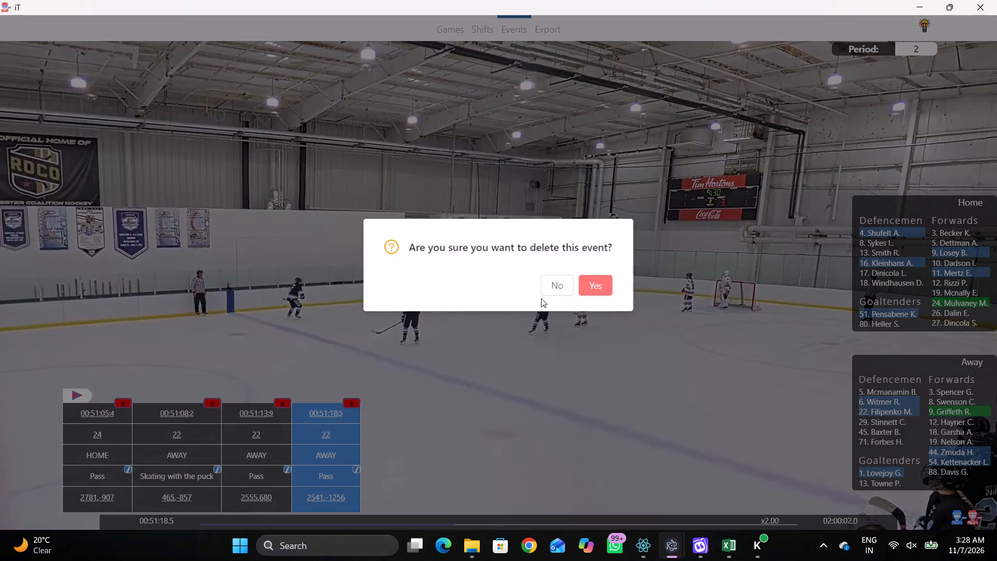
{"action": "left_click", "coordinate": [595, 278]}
Play and step back through the battle along the home end's far boards to identify who gains the puck.
{"action": "key", "text": "space"}
{"action": "key", "text": "space"}
{"action": "key", "text": "space"}
{"action": "key", "text": "space"}
{"action": "key", "text": "space"}
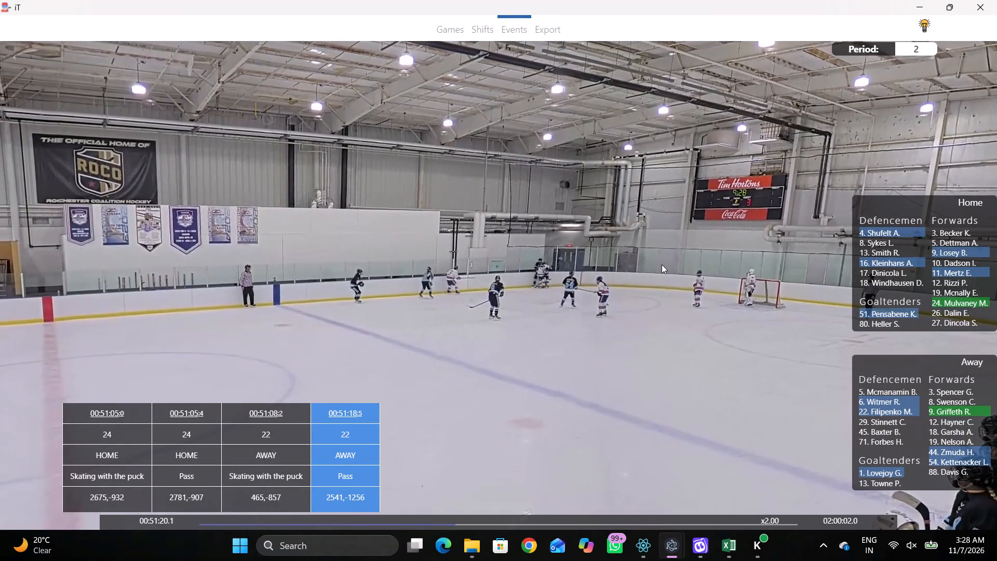
{"action": "key", "text": "space"}
{"action": "key", "text": "space"}
{"action": "key", "text": "space"}
{"action": "key", "text": "q"}
{"action": "key", "text": "q"}
{"action": "key", "text": "q"}
{"action": "key", "text": "q"}
{"action": "key", "text": "q"}
{"action": "key", "text": "q"}
{"action": "key", "text": "q"}
{"action": "key", "text": "q"}
{"action": "key", "text": "q"}
{"action": "key", "text": "q"}
{"action": "key", "text": "q"}
{"action": "type", "text": "qq"}
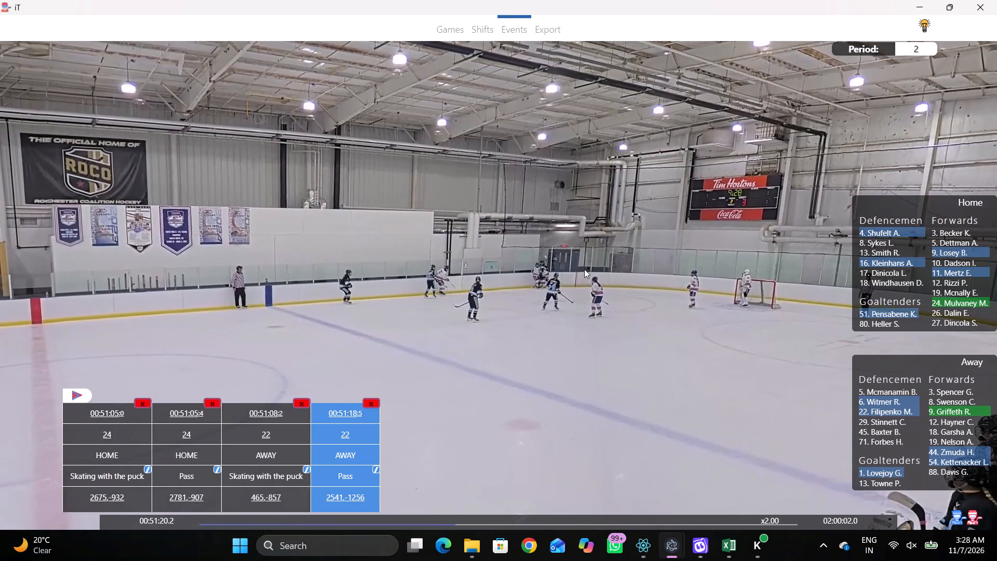
{"action": "key", "text": "space"}
{"action": "key", "text": "space"}
{"action": "key", "text": "space"}
{"action": "key", "text": "space"}
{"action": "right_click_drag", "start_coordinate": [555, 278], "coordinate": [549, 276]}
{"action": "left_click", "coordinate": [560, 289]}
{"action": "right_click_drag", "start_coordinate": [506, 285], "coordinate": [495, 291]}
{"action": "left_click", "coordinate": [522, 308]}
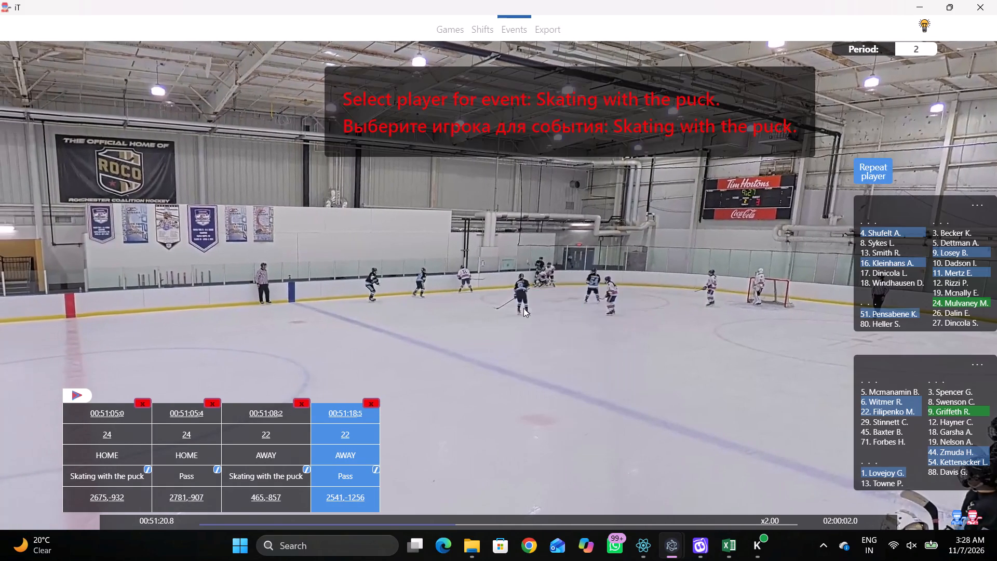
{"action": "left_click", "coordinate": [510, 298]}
Advance slightly and tag Skating with the puck by Home 11 near the far boards, inside the home end's blue line.
{"action": "key", "text": "space"}
{"action": "key", "text": "space"}
{"action": "right_click_drag", "start_coordinate": [506, 282], "coordinate": [502, 282]}
{"action": "left_click", "coordinate": [538, 303]}
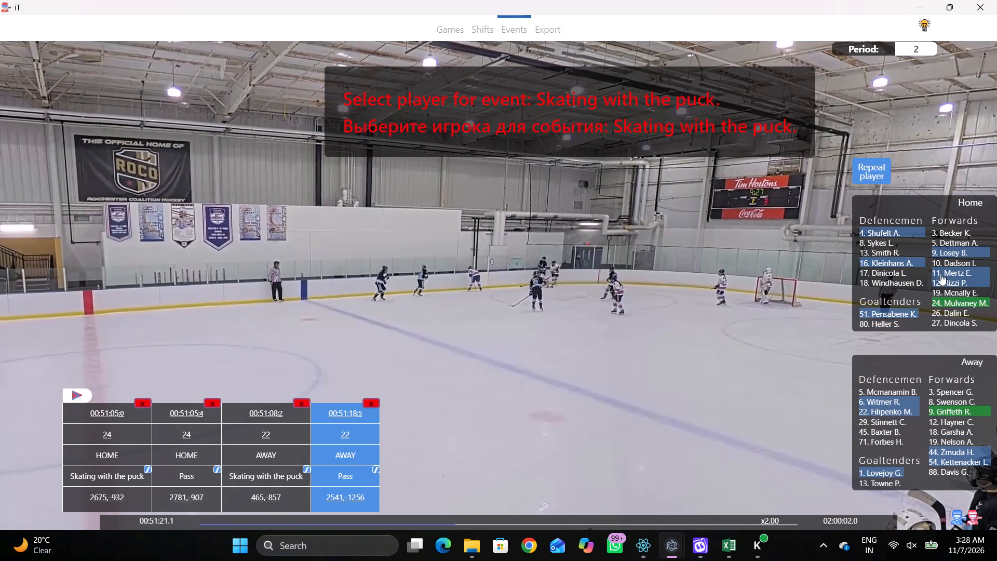
{"action": "left_click", "coordinate": [941, 270]}
{"action": "left_click", "coordinate": [629, 105]}
Play on and tag a Pass by the same player, Home 11, near the far boards inside the home end's blue line.
{"action": "key", "text": "space"}
{"action": "key", "text": "space"}
{"action": "key", "text": "space"}
{"action": "key", "text": "space"}
{"action": "key", "text": "space"}
{"action": "key", "text": "space"}
{"action": "type", "text": "q"}
{"action": "key", "text": "q"}
{"action": "right_click", "coordinate": [672, 209]}
{"action": "left_click", "coordinate": [676, 216]}
{"action": "left_click", "coordinate": [864, 171]}
{"action": "left_click", "coordinate": [629, 109]}
Play on at higher speed after Home 11's pass to find where play is stopped.
{"action": "key", "text": "space"}
{"action": "key", "text": "v"}
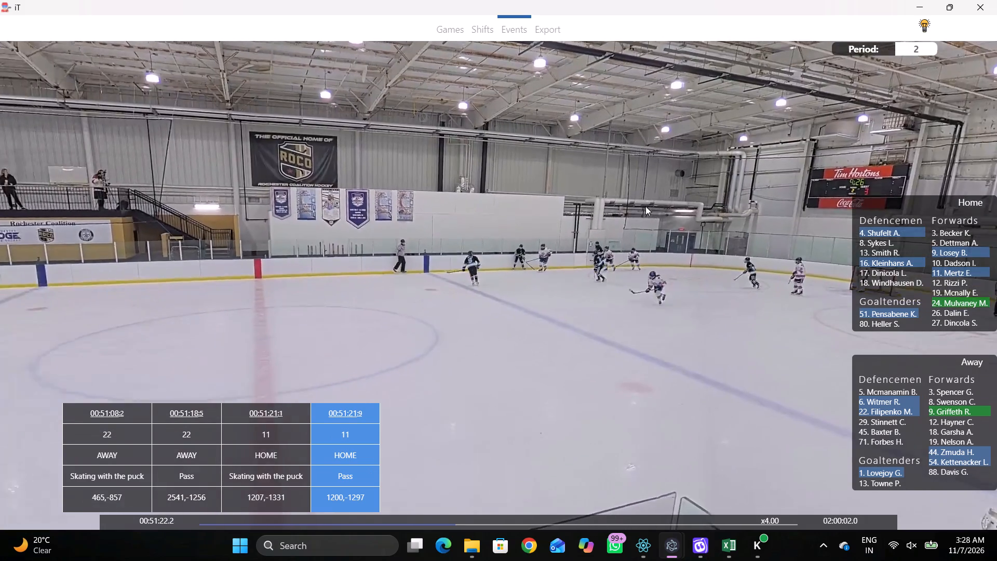
{"action": "key", "text": "space"}
{"action": "key", "text": "space"}
{"action": "key", "text": "space"}
{"action": "key", "text": "space"}
{"action": "key", "text": "space"}
{"action": "key", "text": "space"}
{"action": "key", "text": "space"}
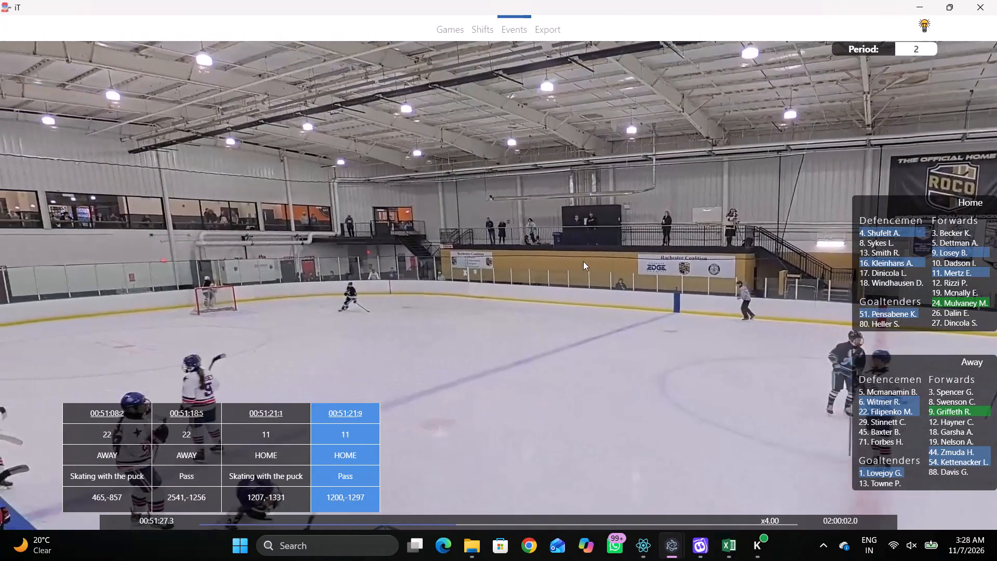
{"action": "key", "text": "space"}
{"action": "key", "text": "space"}
Return to Home 11's Pass event, play forward briefly and tag a Whistle at about 00:51:23.7.
{"action": "left_click", "coordinate": [350, 408]}
{"action": "key", "text": "space"}
{"action": "key", "text": "v"}
{"action": "key", "text": "space"}
{"action": "right_click", "coordinate": [541, 206]}
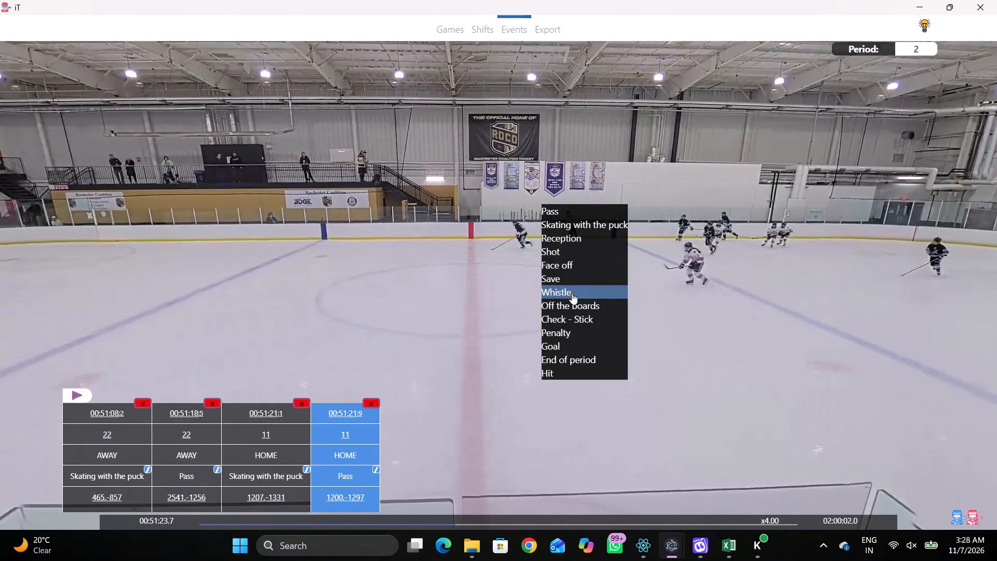
{"action": "left_click", "coordinate": [571, 291]}
{"action": "left_click", "coordinate": [549, 243]}
Play on through the stoppage to the face-off in the home end's far circle and watch the puck drop.
{"action": "key", "text": "space"}
{"action": "type", "text": "c c Dvv"}
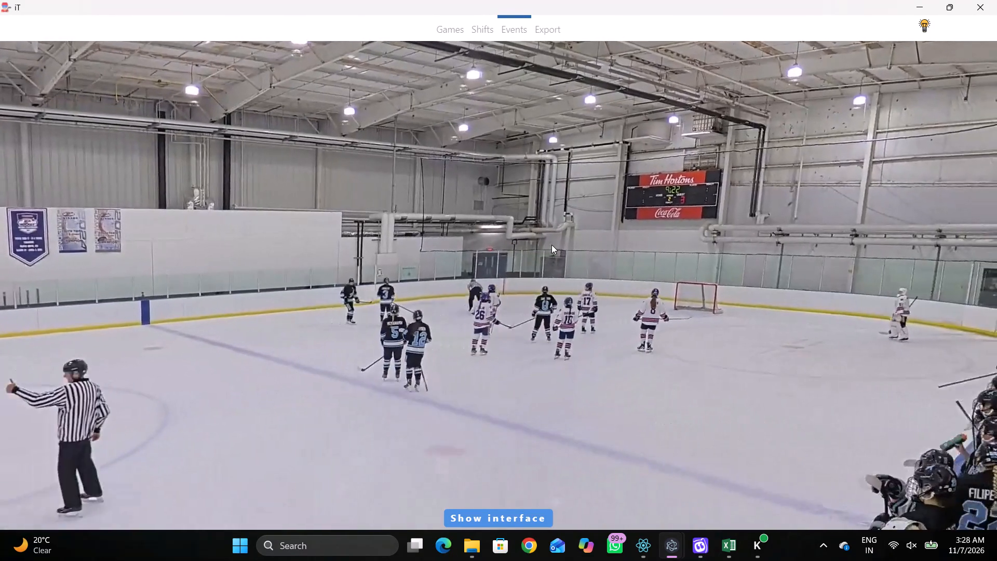
{"action": "key", "text": "space"}
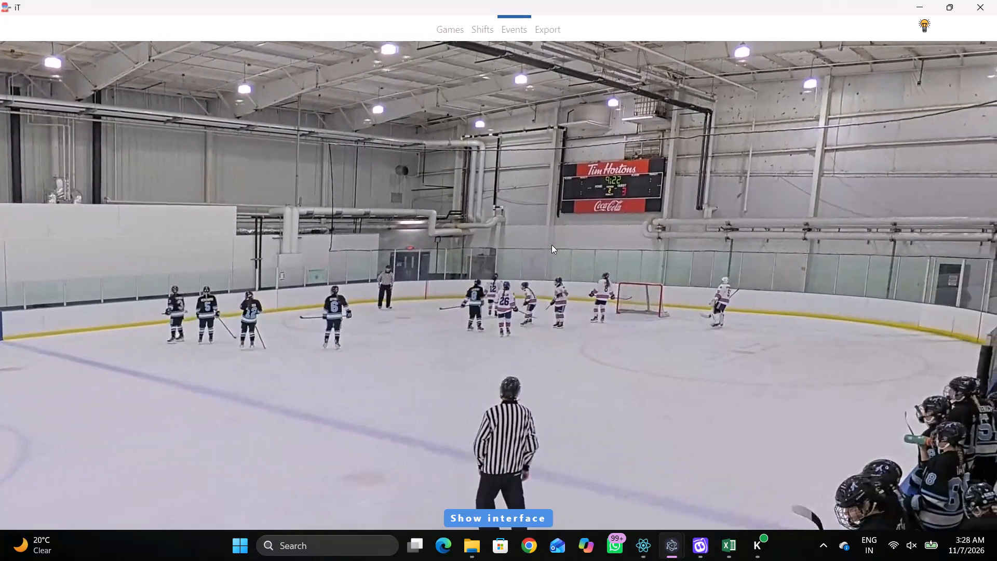
{"action": "key", "text": "space"}
{"action": "key", "text": "shift+d"}
{"action": "key", "text": "shift+d"}
{"action": "key", "text": "space"}
{"action": "key", "text": "space"}
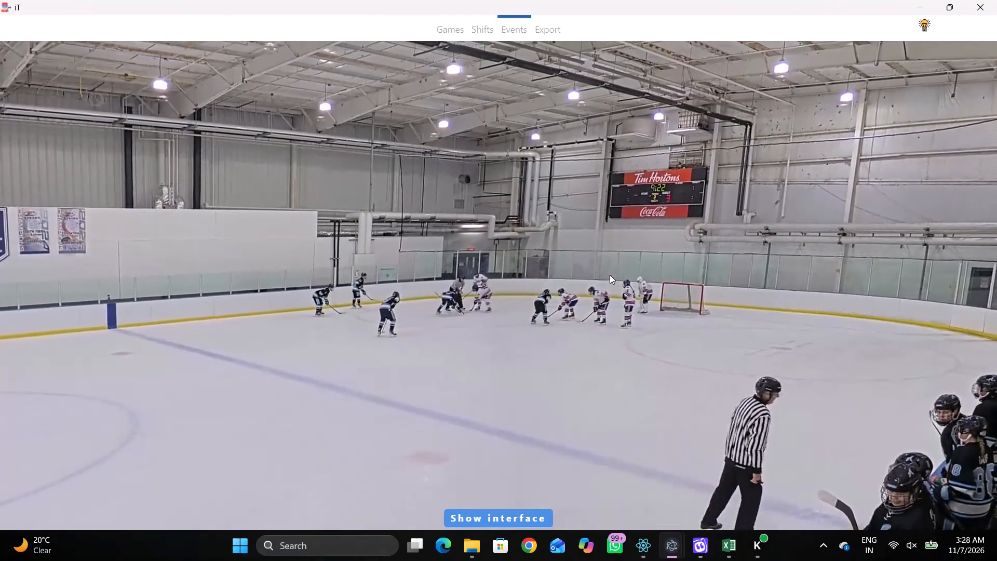
{"action": "key", "text": "space"}
{"action": "key", "text": "q"}
{"action": "key", "text": "q"}
{"action": "key", "text": "r"}
{"action": "key", "text": "space"}
{"action": "key", "text": "space"}
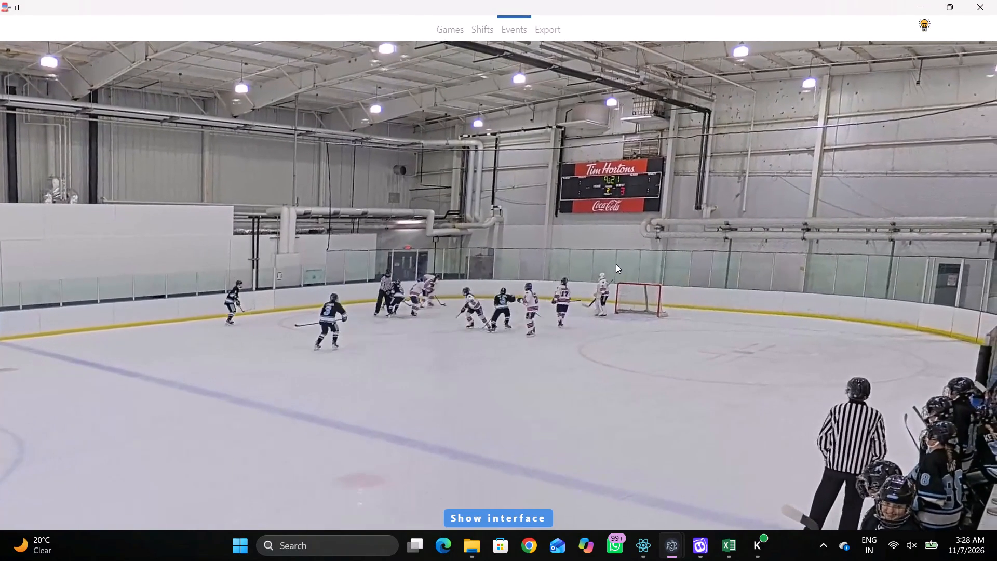
Step back to the puck drop and tag the Face off at the home end's far dot, won by Home 12, lost by Away 3.
{"action": "key", "text": "q"}
{"action": "key", "text": "q"}
{"action": "key", "text": "q"}
{"action": "key", "text": "q"}
{"action": "key", "text": "q"}
{"action": "key", "text": "q"}
{"action": "key", "text": "q"}
{"action": "key", "text": "q"}
{"action": "key", "text": "q"}
{"action": "key", "text": "q"}
{"action": "right_click_drag", "start_coordinate": [627, 249], "coordinate": [618, 249]}
{"action": "key", "text": "q"}
{"action": "key", "text": "q"}
{"action": "left_click", "coordinate": [656, 309]}
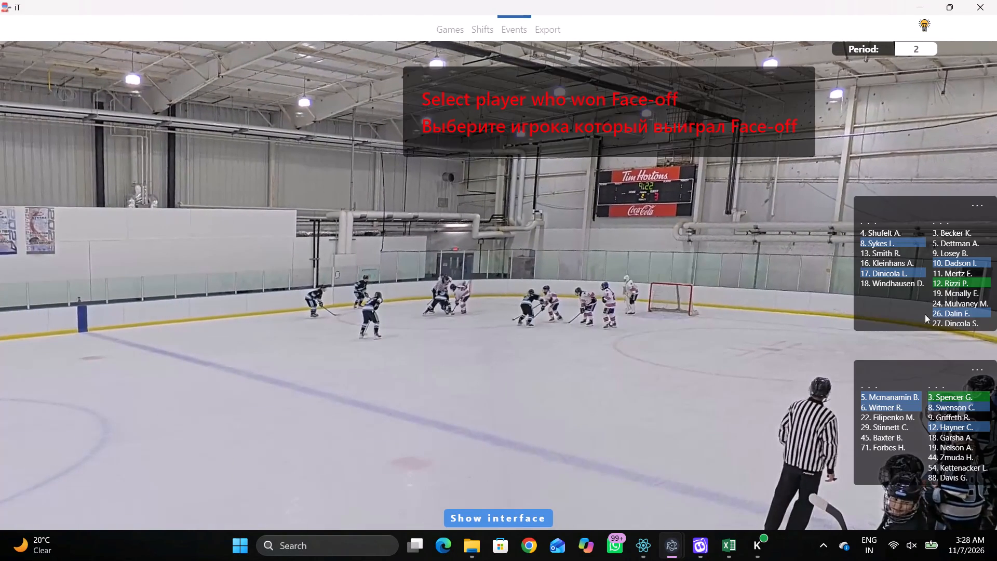
{"action": "left_click", "coordinate": [943, 394]}
{"action": "right_click_drag", "start_coordinate": [633, 253], "coordinate": [638, 238]}
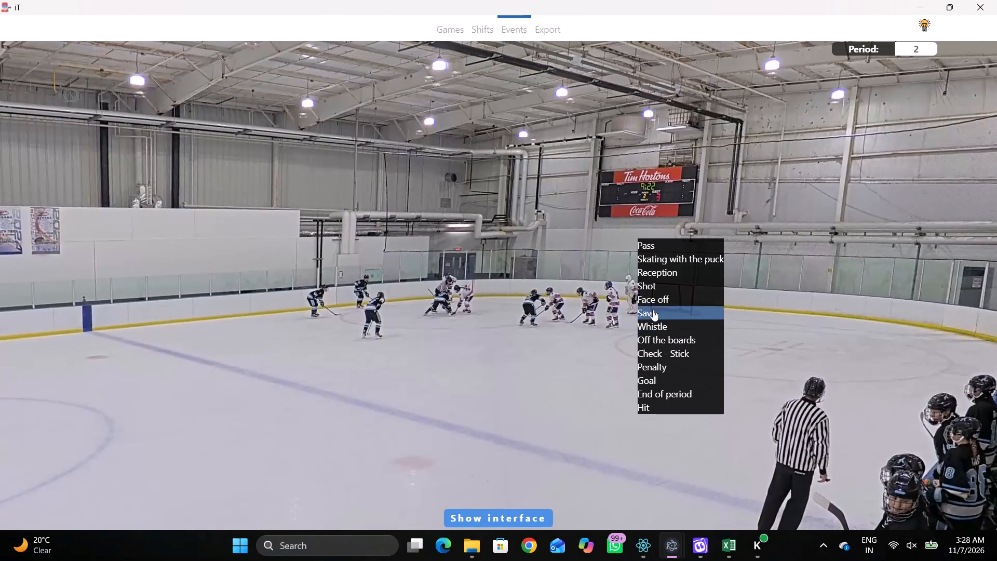
{"action": "left_click", "coordinate": [654, 302]}
{"action": "left_click", "coordinate": [946, 283]}
{"action": "left_click", "coordinate": [944, 398]}
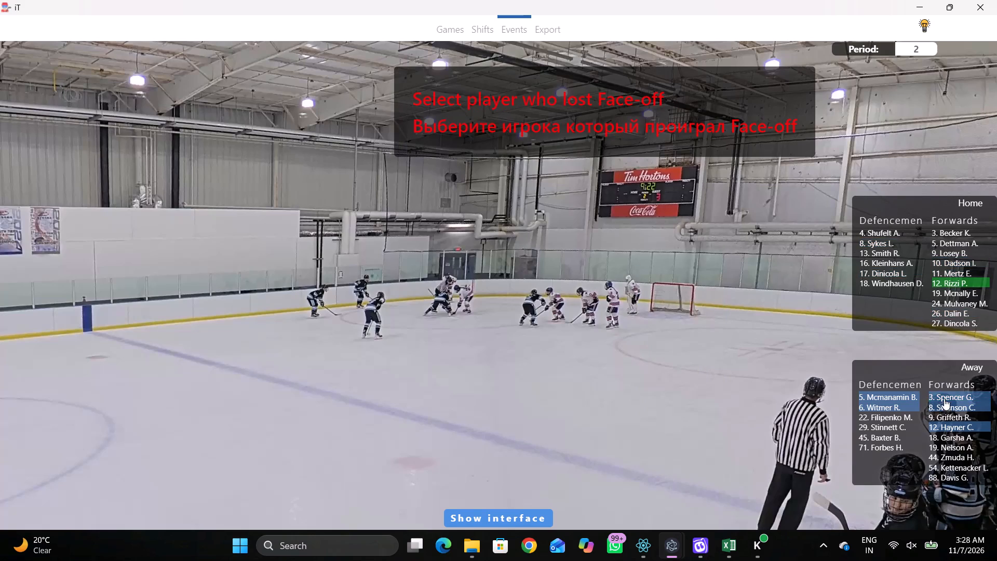
{"action": "left_click", "coordinate": [711, 157]}
Play on from the draw and tag Skating with the puck by Home 8 near the home end's far boards.
{"action": "key", "text": "space"}
{"action": "key", "text": "space"}
{"action": "key", "text": "space"}
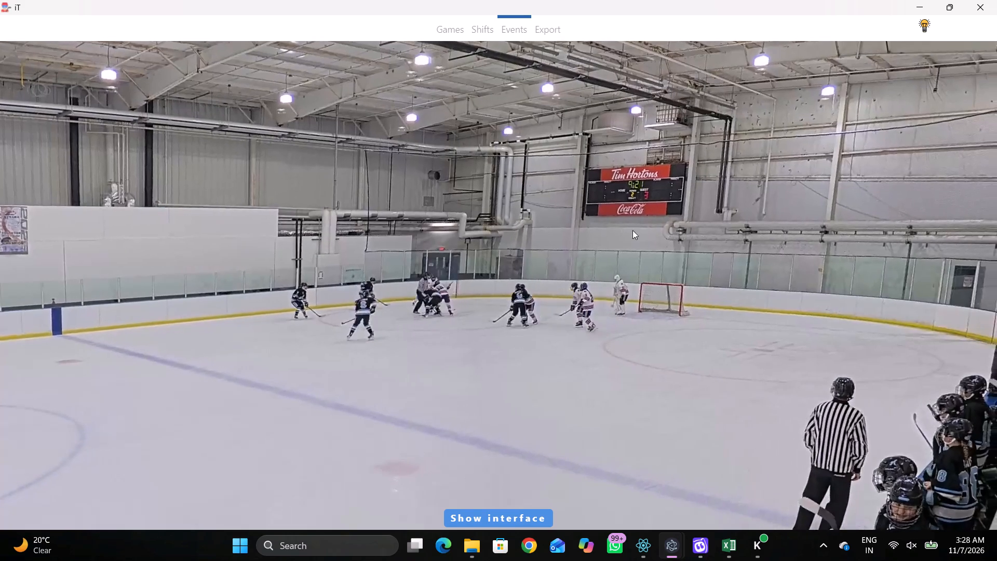
{"action": "key", "text": "space"}
{"action": "key", "text": "space"}
{"action": "key", "text": "space"}
{"action": "right_click", "coordinate": [608, 239]}
{"action": "left_click", "coordinate": [623, 252]}
{"action": "right_click_drag", "start_coordinate": [554, 240], "coordinate": [543, 241]}
{"action": "left_click", "coordinate": [574, 269]}
{"action": "right_click", "coordinate": [655, 258]}
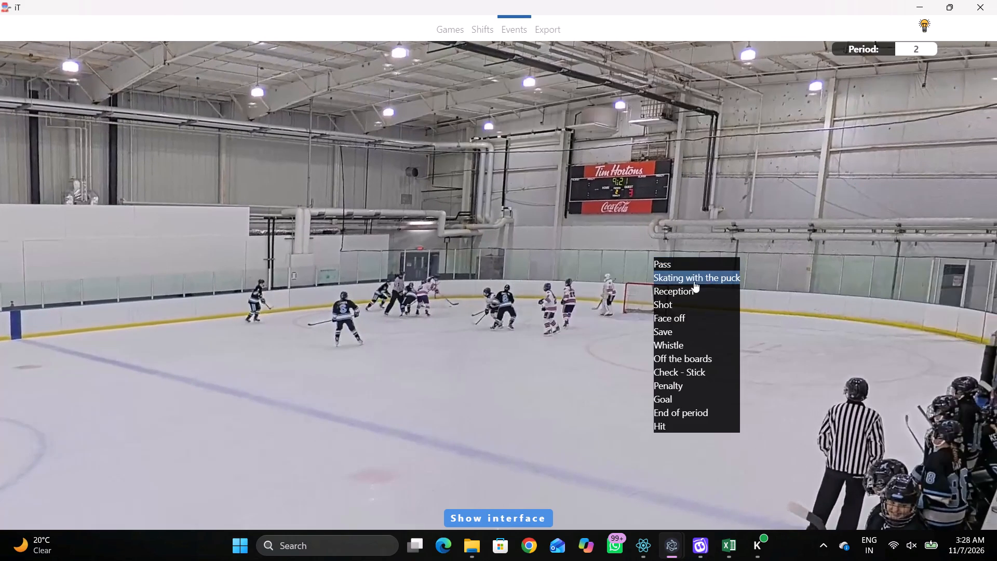
{"action": "left_click", "coordinate": [694, 281]}
{"action": "left_click", "coordinate": [884, 240]}
{"action": "left_click_drag", "start_coordinate": [723, 130], "coordinate": [724, 122]}
Play on from the draw to follow the puck around the home end.
{"action": "key", "text": "space"}
{"action": "key", "text": "space"}
{"action": "key", "text": "space"}
{"action": "key", "text": "space"}
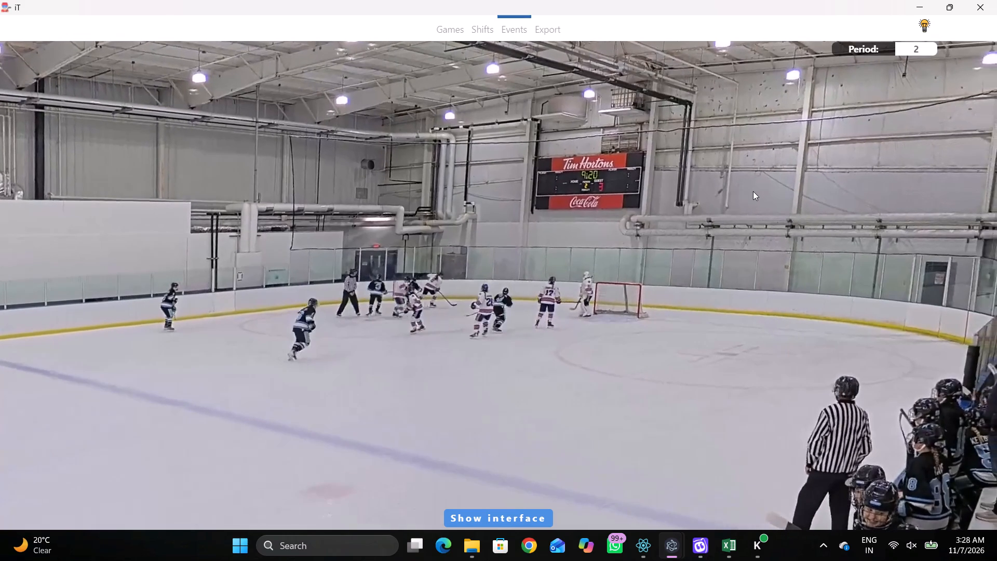
{"action": "type", "text": "r"}
{"action": "key", "text": "space"}
{"action": "type", "text": "v"}
{"action": "key", "text": "space"}
{"action": "key", "text": "space"}
{"action": "key", "text": "space"}
{"action": "key", "text": "space"}
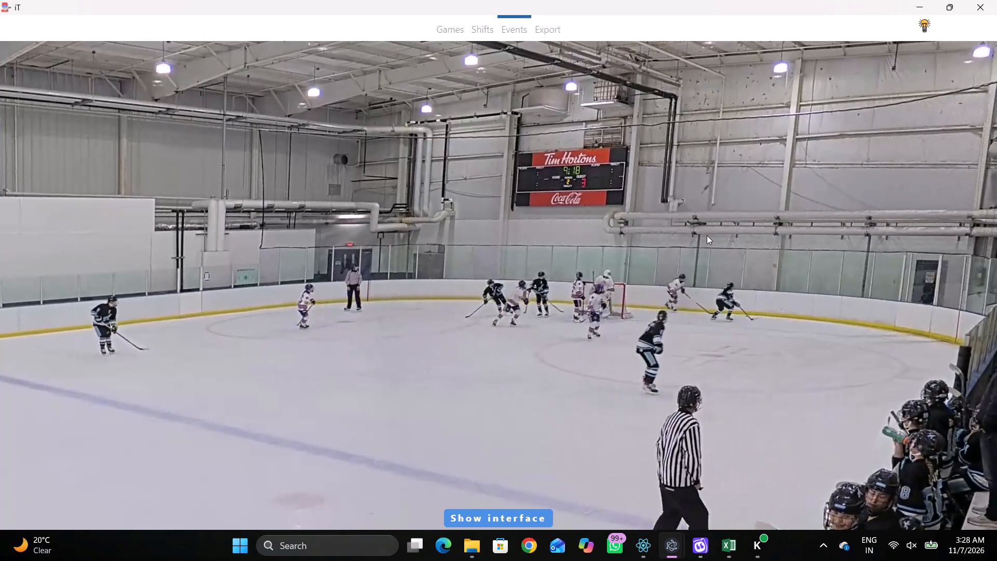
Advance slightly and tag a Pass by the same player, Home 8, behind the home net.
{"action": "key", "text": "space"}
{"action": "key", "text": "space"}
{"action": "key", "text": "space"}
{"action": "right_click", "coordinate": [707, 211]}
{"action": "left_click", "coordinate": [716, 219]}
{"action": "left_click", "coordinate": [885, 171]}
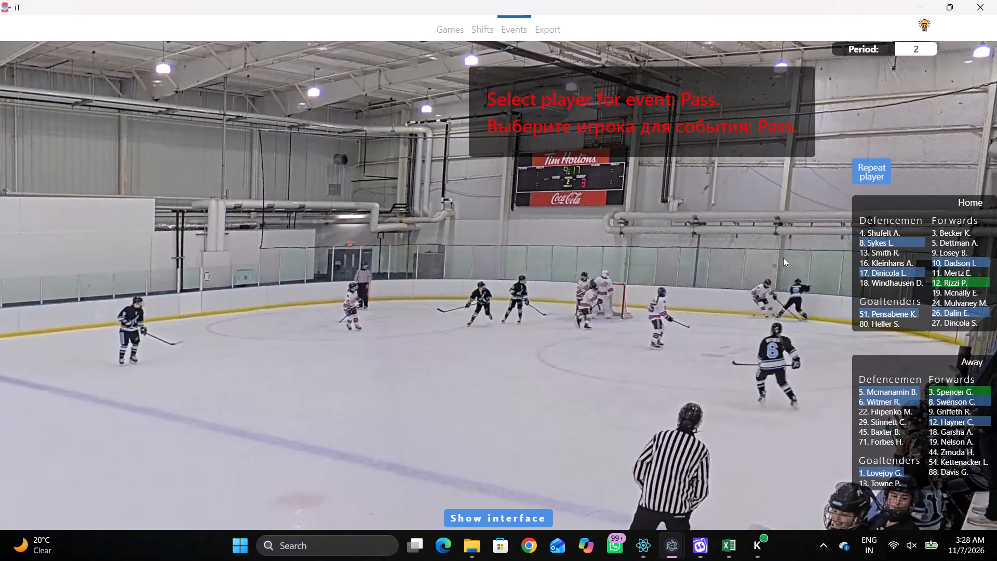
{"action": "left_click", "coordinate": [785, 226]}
Play on, step back slightly and tag a Pass by the same player, Home 8, toward the home end's near corner.
{"action": "key", "text": "space"}
{"action": "key", "text": "space"}
{"action": "key", "text": "space"}
{"action": "key", "text": "space"}
{"action": "key", "text": "space"}
{"action": "key", "text": "space"}
{"action": "key", "text": "space"}
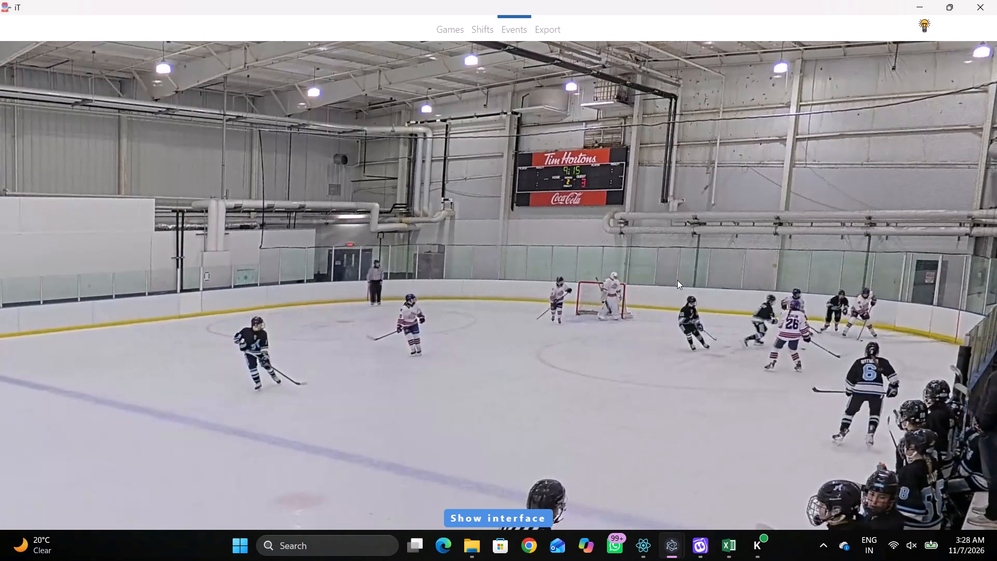
{"action": "key", "text": "space"}
{"action": "key", "text": "space"}
{"action": "key", "text": "space"}
{"action": "key", "text": "q"}
{"action": "key", "text": "q"}
{"action": "key", "text": "q"}
{"action": "key", "text": "q"}
{"action": "key", "text": "q"}
{"action": "key", "text": "q"}
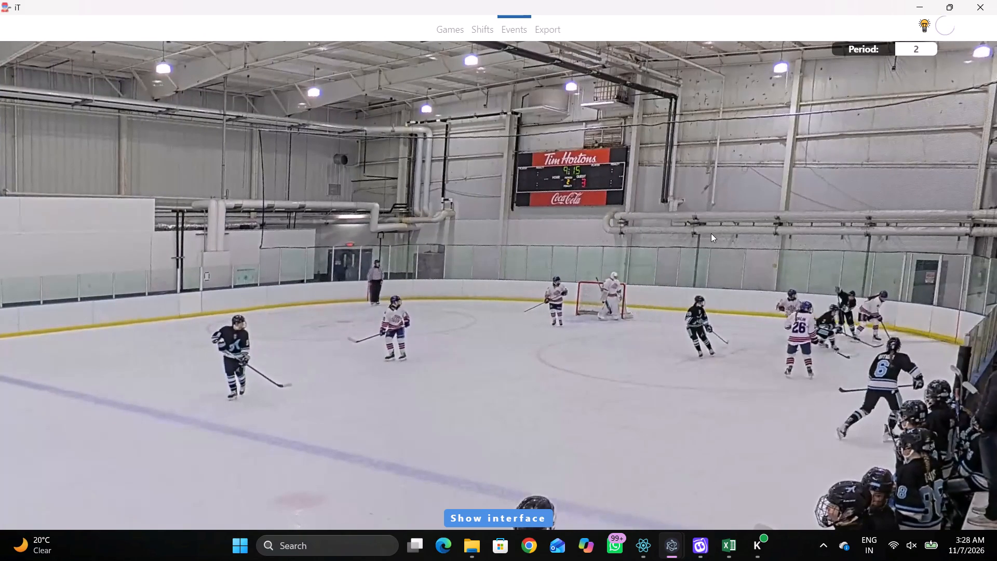
{"action": "right_click", "coordinate": [712, 233]}
{"action": "left_click", "coordinate": [720, 240]}
{"action": "left_click", "coordinate": [870, 175]}
{"action": "left_click", "coordinate": [747, 281]}
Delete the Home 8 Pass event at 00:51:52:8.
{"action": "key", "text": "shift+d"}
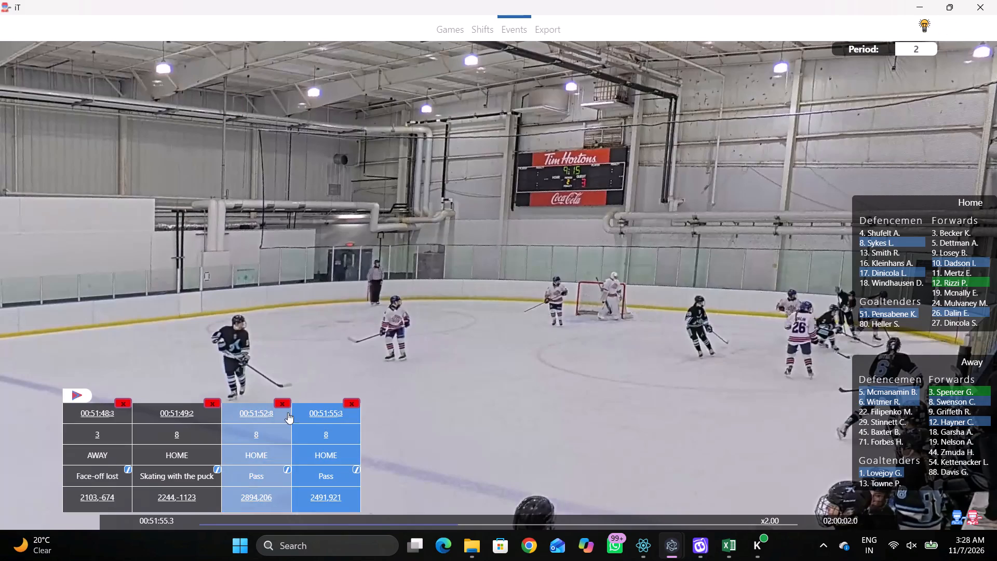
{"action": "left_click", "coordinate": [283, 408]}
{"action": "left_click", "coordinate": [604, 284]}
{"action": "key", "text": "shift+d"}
Play on and tag Skating with the puck by Away 12 along the near boards at the home end's blue line.
{"action": "key", "text": "space"}
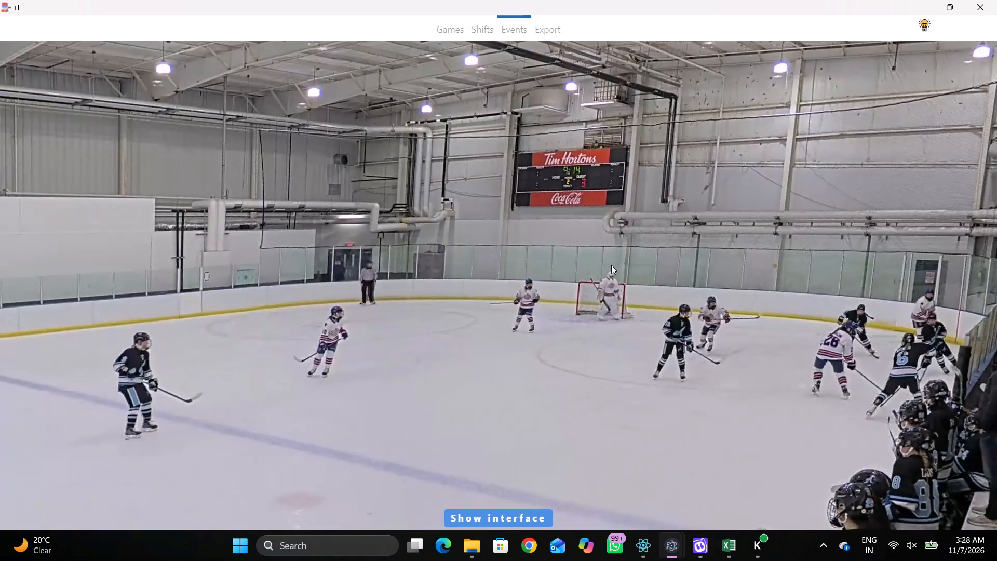
{"action": "key", "text": "space"}
{"action": "key", "text": "space"}
{"action": "key", "text": "space"}
{"action": "key", "text": "space"}
{"action": "key", "text": "space"}
{"action": "key", "text": "space"}
{"action": "key", "text": "space"}
{"action": "key", "text": "space"}
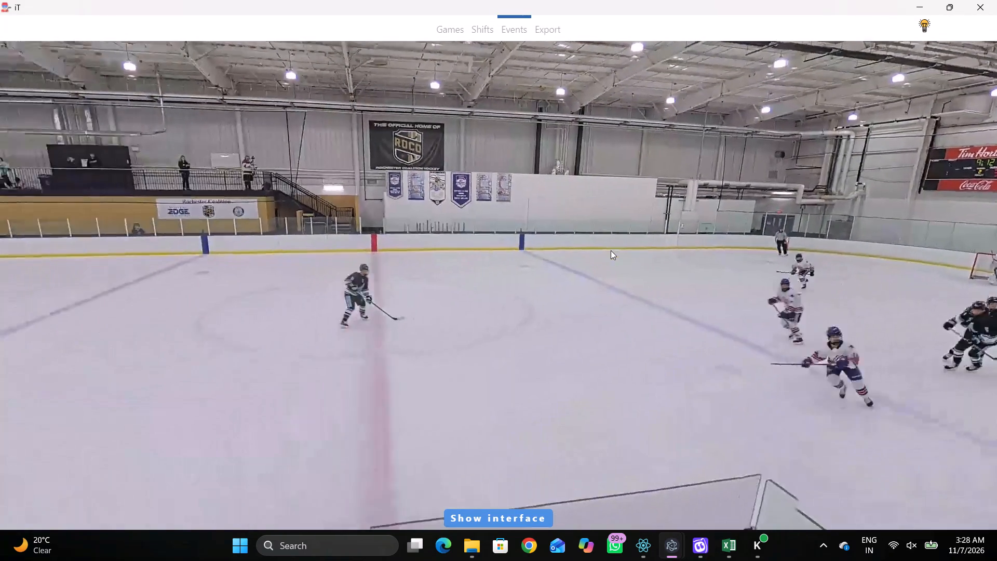
{"action": "key", "text": "space"}
{"action": "right_click", "coordinate": [545, 231]}
{"action": "left_click", "coordinate": [575, 249]}
{"action": "left_click", "coordinate": [953, 424]}
{"action": "left_click", "coordinate": [599, 303]}
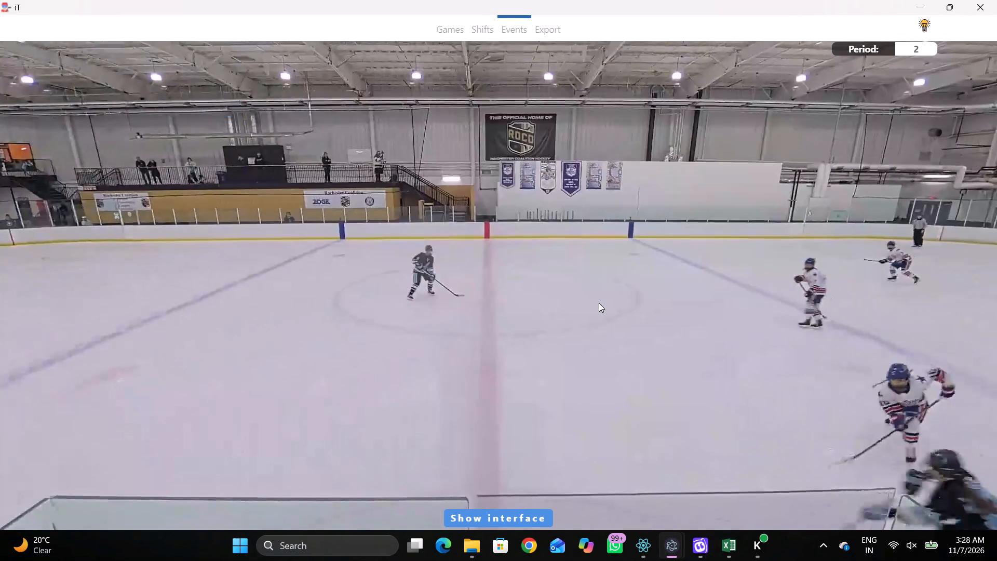
Return to the latest event, advance slightly and tag a Pass by the same player, Away 12, in the near-side neutral zone.
{"action": "key", "text": "space"}
{"action": "key", "text": "space"}
{"action": "key", "text": "space"}
{"action": "key", "text": "space"}
{"action": "key", "text": "shift+d"}
{"action": "left_click_drag", "start_coordinate": [324, 408], "coordinate": [319, 409]}
{"action": "key", "text": "shift+d"}
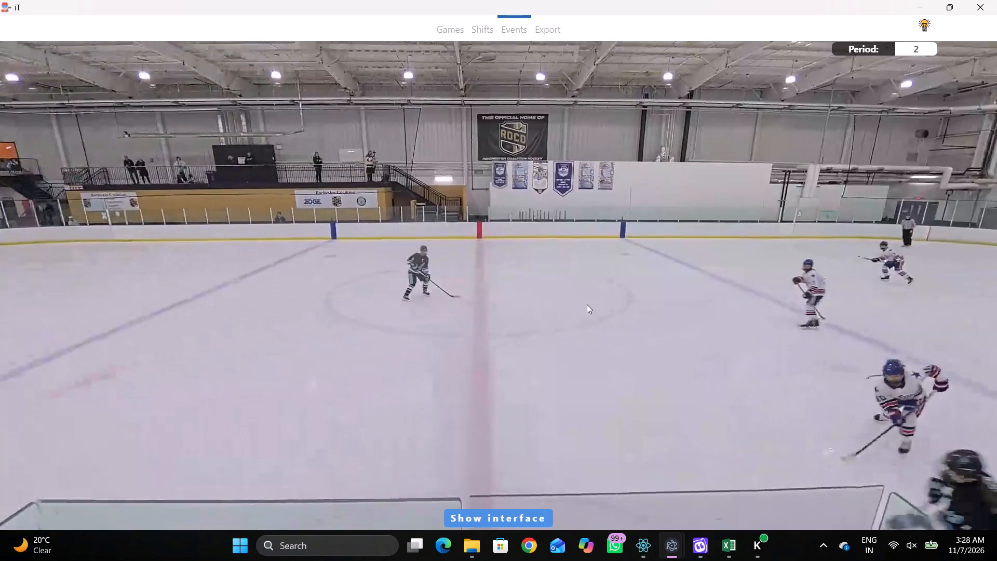
{"action": "key", "text": "space"}
{"action": "key", "text": "space"}
{"action": "right_click", "coordinate": [580, 237]}
{"action": "left_click", "coordinate": [585, 244]}
{"action": "left_click", "coordinate": [845, 167]}
{"action": "right_click_drag", "start_coordinate": [715, 166], "coordinate": [709, 167]}
{"action": "left_click", "coordinate": [725, 177]}
{"action": "left_click", "coordinate": [871, 165]}
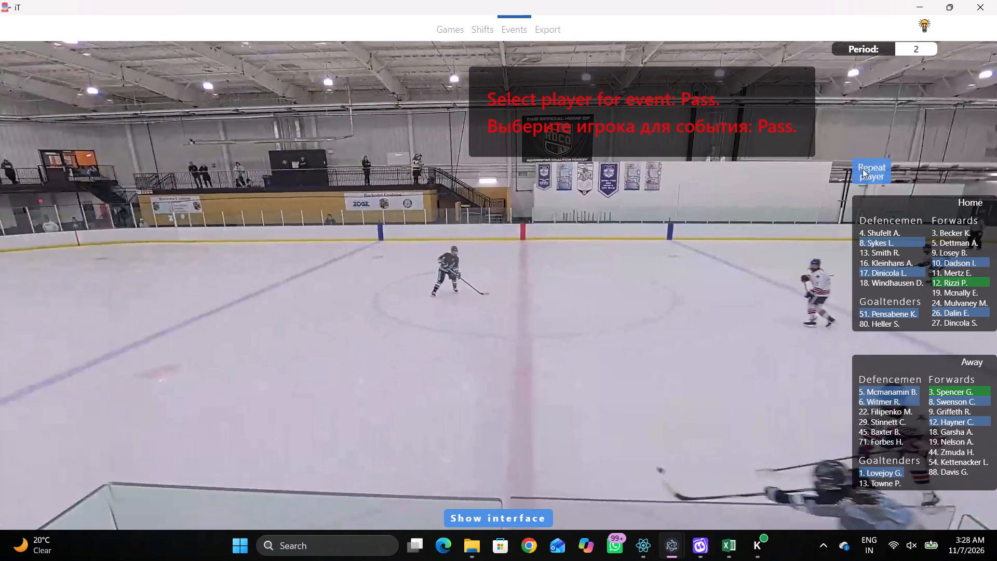
{"action": "left_click", "coordinate": [554, 273]}
Play on and tag Skating with the puck by Away 5 in the far-side neutral zone, between the away blue line and the red line.
{"action": "key", "text": "space"}
{"action": "key", "text": "v"}
{"action": "key", "text": "space"}
{"action": "right_click", "coordinate": [645, 233]}
{"action": "key", "text": "space"}
{"action": "key", "text": "space"}
{"action": "right_click", "coordinate": [669, 244]}
{"action": "left_click", "coordinate": [711, 269]}
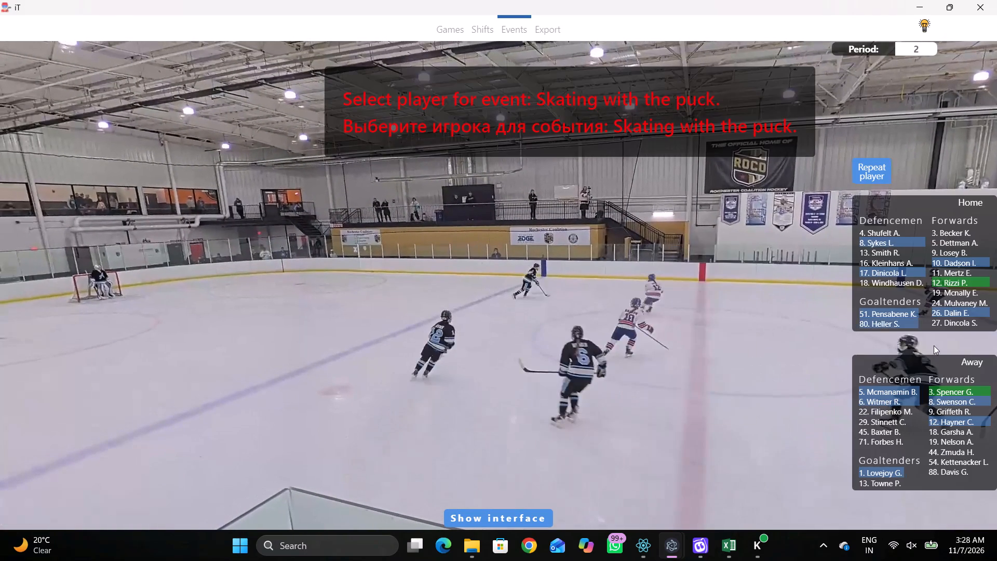
{"action": "left_click", "coordinate": [870, 394]}
{"action": "left_click", "coordinate": [468, 142]}
Play on and tag a Pass by the same player, Away 5, near the far boards just short of the red line.
{"action": "key", "text": "space"}
{"action": "key", "text": "space"}
{"action": "key", "text": "space"}
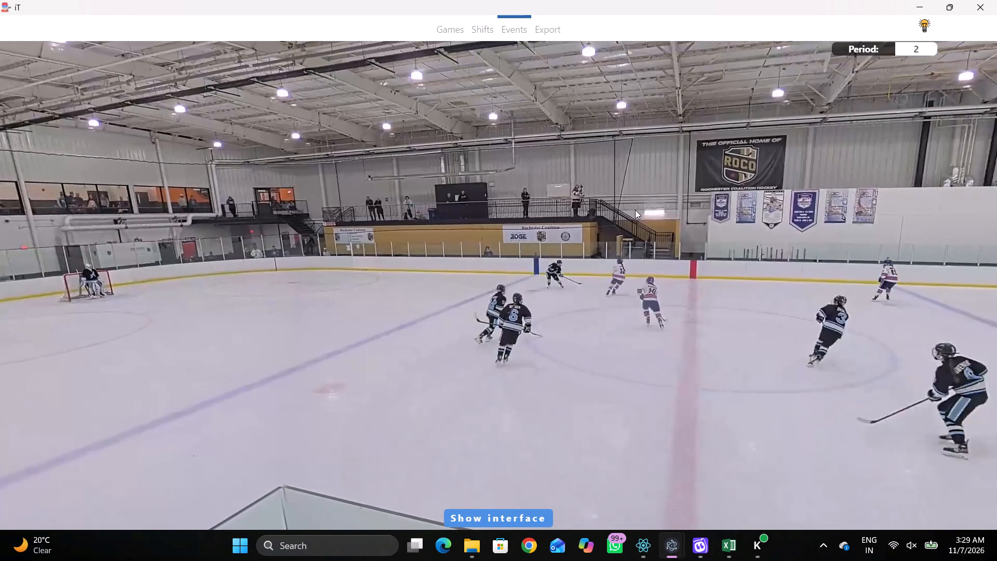
{"action": "key", "text": "space"}
{"action": "key", "text": "q"}
{"action": "key", "text": "space"}
{"action": "key", "text": "space"}
{"action": "key", "text": "space"}
{"action": "key", "text": "space"}
{"action": "right_click", "coordinate": [666, 198]}
{"action": "left_click", "coordinate": [676, 201]}
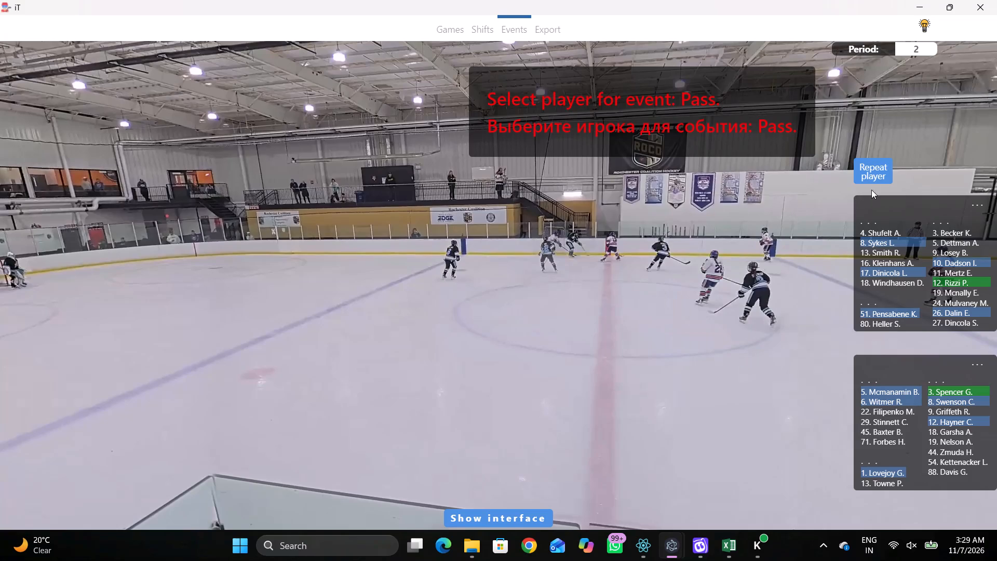
{"action": "left_click", "coordinate": [864, 172]}
{"action": "left_click", "coordinate": [506, 112]}
Play on into the home end, step back slightly and tag a Pass by Home 8 behind the goal line, on the far side of the net.
{"action": "key", "text": "space"}
{"action": "key", "text": "space"}
{"action": "key", "text": "space"}
{"action": "key", "text": "space"}
{"action": "key", "text": "r"}
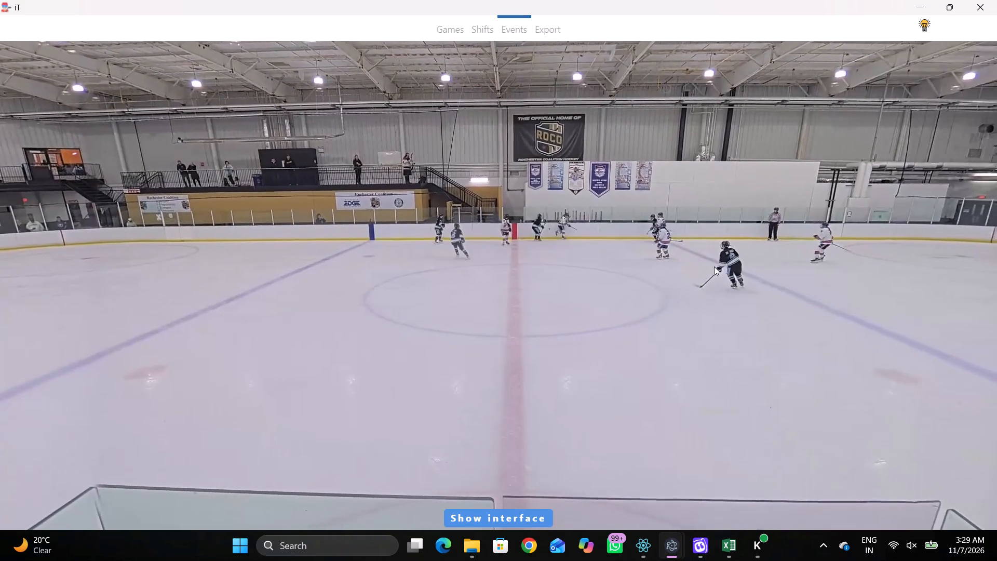
{"action": "key", "text": "space"}
{"action": "key", "text": "space"}
{"action": "key", "text": "space"}
{"action": "key", "text": "space"}
{"action": "key", "text": "space"}
{"action": "key", "text": "space"}
{"action": "key", "text": "space"}
{"action": "key", "text": "space"}
{"action": "key", "text": "space"}
{"action": "key", "text": "space"}
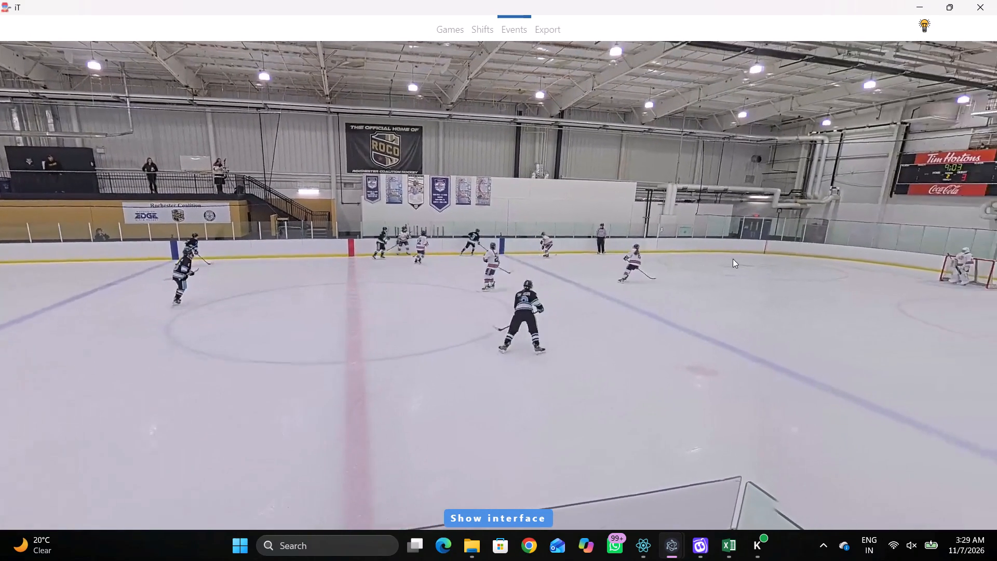
{"action": "key", "text": "space"}
{"action": "key", "text": "space"}
{"action": "key", "text": "space"}
{"action": "key", "text": "v"}
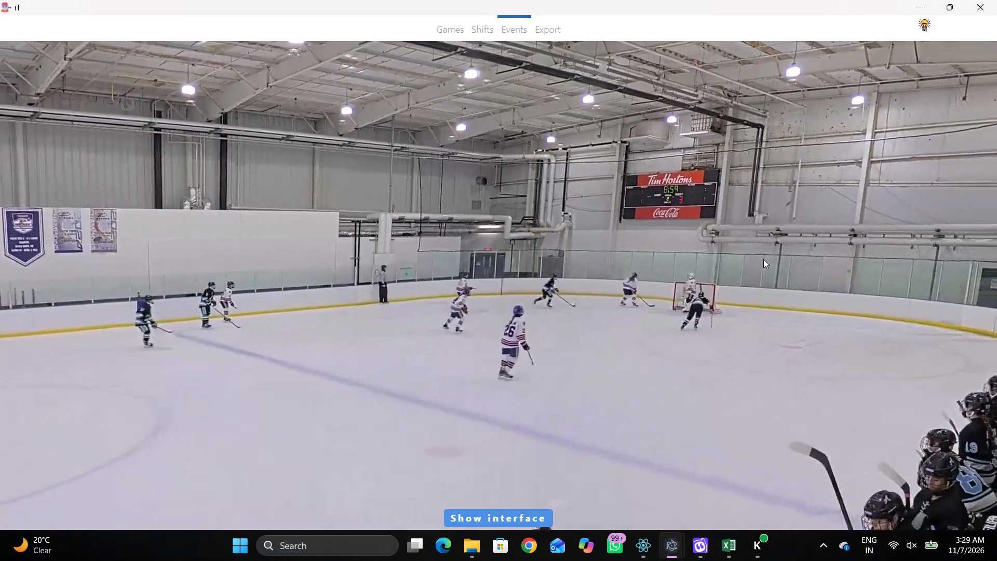
{"action": "key", "text": "space"}
{"action": "right_click", "coordinate": [757, 239]}
{"action": "left_click", "coordinate": [773, 255]}
{"action": "right_click", "coordinate": [742, 246]}
{"action": "key", "text": "q"}
{"action": "left_click", "coordinate": [750, 257]}
{"action": "key", "text": "q"}
{"action": "right_click_drag", "start_coordinate": [723, 247], "coordinate": [716, 249]}
{"action": "key", "text": "q"}
{"action": "left_click", "coordinate": [724, 259]}
{"action": "right_click_drag", "start_coordinate": [713, 253], "coordinate": [707, 253]}
{"action": "left_click", "coordinate": [718, 260]}
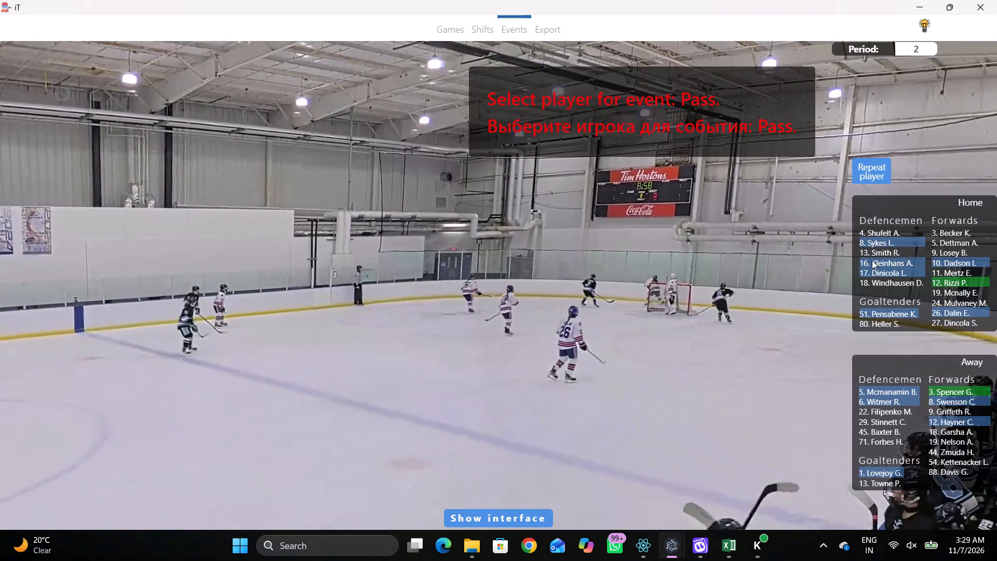
{"action": "left_click", "coordinate": [875, 242]}
{"action": "left_click", "coordinate": [782, 180]}
Play on, step back slightly and tag Skating with the puck by Away 8 along the far boards inside the home end's blue line.
{"action": "key", "text": "space"}
{"action": "key", "text": "space"}
{"action": "key", "text": "space"}
{"action": "key", "text": "space"}
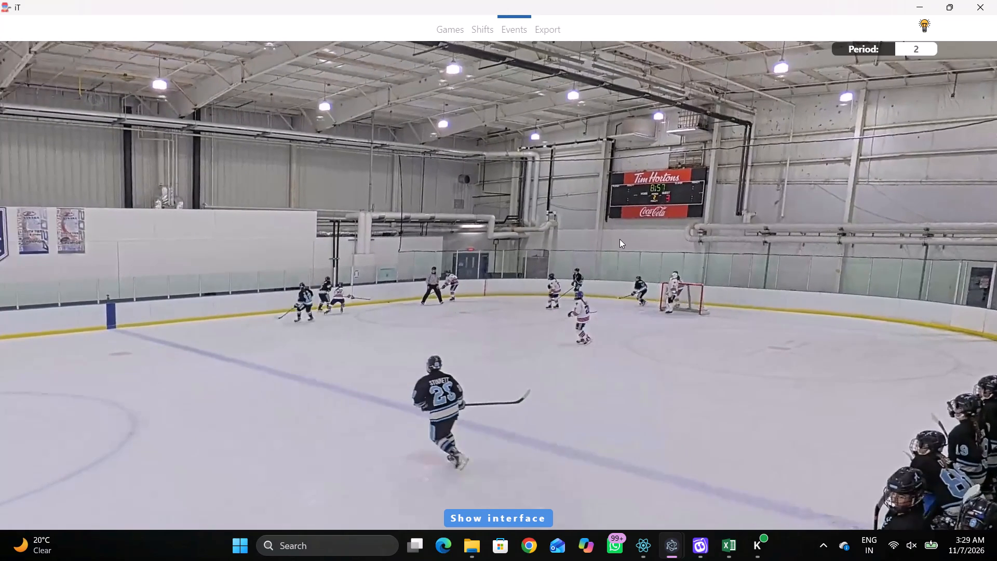
{"action": "type", "text": "r"}
{"action": "key", "text": "space"}
{"action": "key", "text": "space"}
{"action": "key", "text": "space"}
{"action": "key", "text": "space"}
{"action": "key", "text": "q"}
{"action": "right_click", "coordinate": [612, 219]}
{"action": "key", "text": "q"}
{"action": "key", "text": "q"}
{"action": "left_click", "coordinate": [616, 224]}
{"action": "key", "text": "q"}
{"action": "right_click_drag", "start_coordinate": [601, 217], "coordinate": [591, 215]}
{"action": "left_click", "coordinate": [598, 224]}
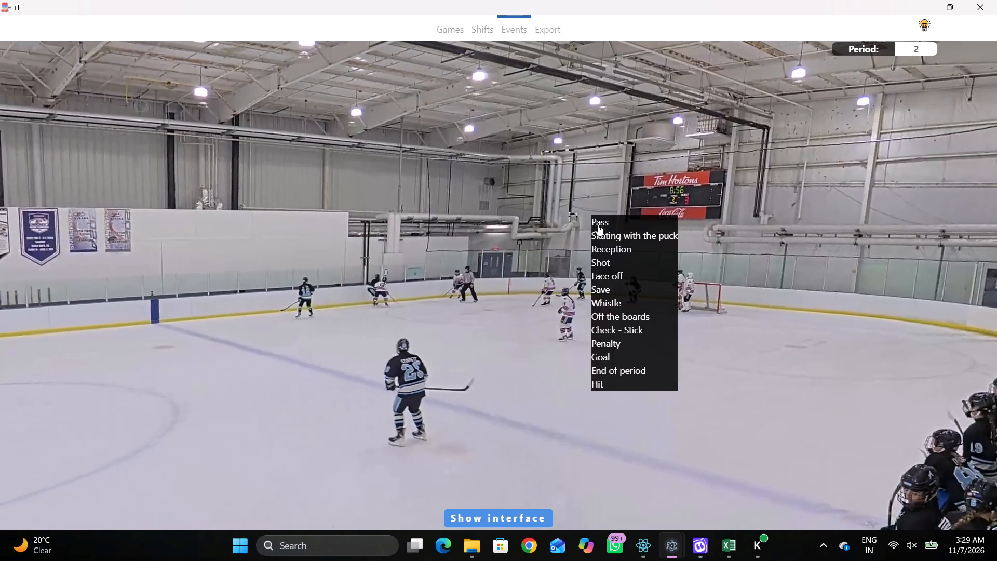
{"action": "right_click_drag", "start_coordinate": [582, 223], "coordinate": [567, 226]}
{"action": "left_click", "coordinate": [589, 249]}
{"action": "left_click", "coordinate": [932, 402]}
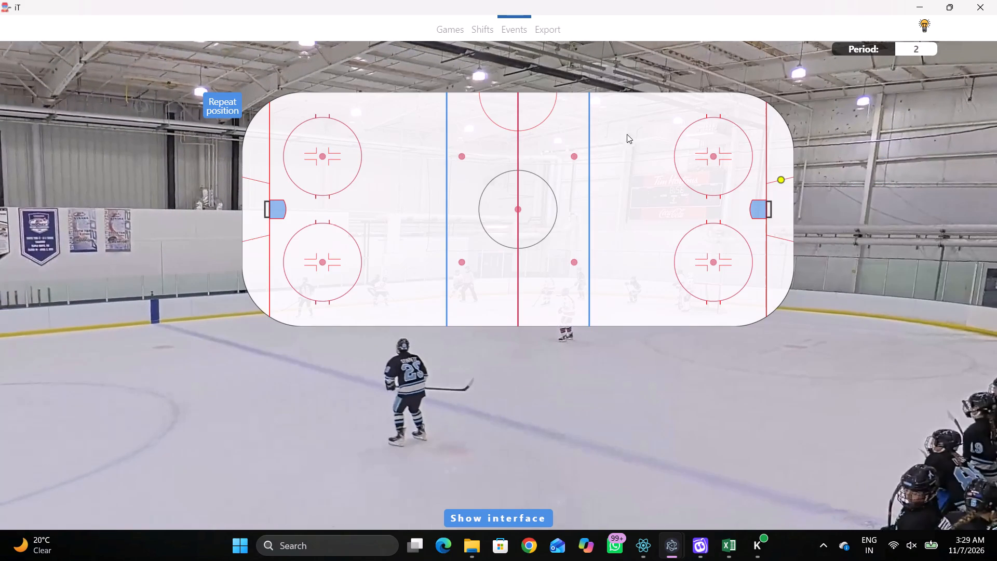
{"action": "left_click", "coordinate": [658, 109]}
Review the preceding play and change the player of the Skating with the puck event at 00:52:14:1 to Away 5.
{"action": "key", "text": "q"}
{"action": "key", "text": "q"}
{"action": "key", "text": "q"}
{"action": "key", "text": "q"}
{"action": "key", "text": "q"}
{"action": "key", "text": "q"}
{"action": "key", "text": "q"}
{"action": "key", "text": "q"}
{"action": "type", "text": "qqqq"}
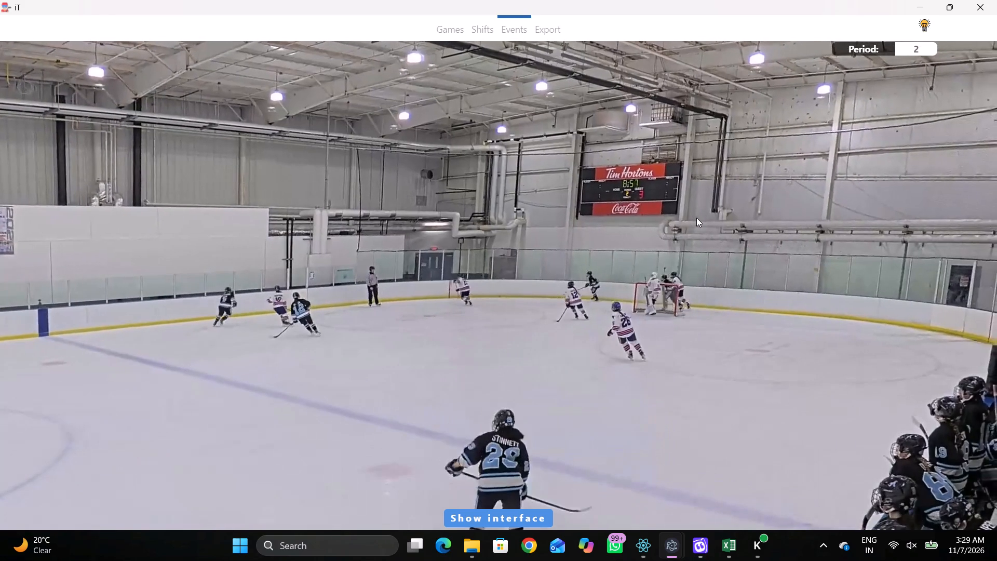
{"action": "key", "text": "shift+d"}
{"action": "left_click_drag", "start_coordinate": [405, 419], "coordinate": [402, 424]}
{"action": "left_click", "coordinate": [408, 434]}
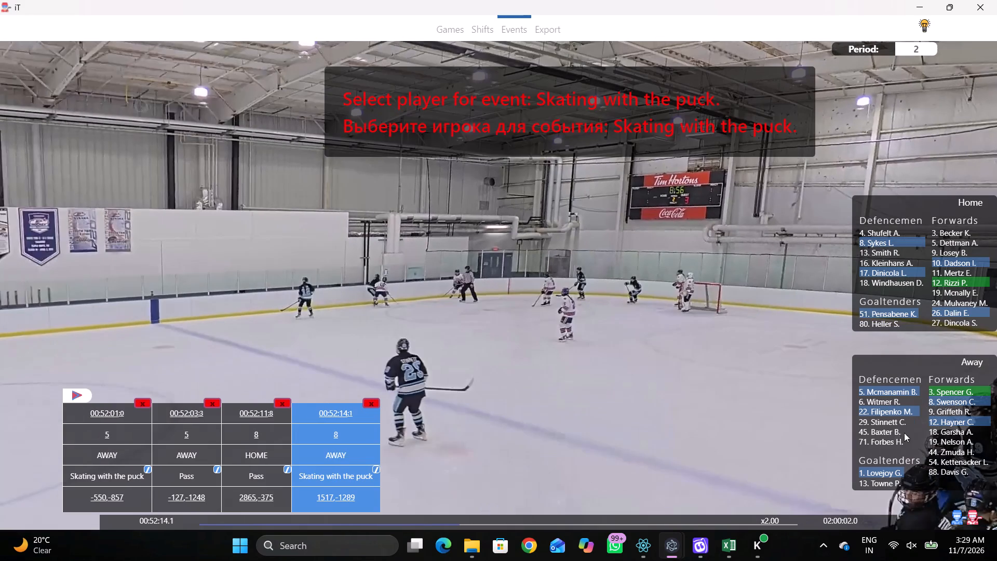
{"action": "left_click", "coordinate": [902, 384]}
{"action": "left_click", "coordinate": [897, 393]}
{"action": "key", "text": "shift+d"}
Play on and tag a Pass by the same player along the far boards of the home end, before the faceoff circle.
{"action": "key", "text": "space"}
{"action": "key", "text": "space"}
{"action": "key", "text": "space"}
{"action": "key", "text": "space"}
{"action": "right_click", "coordinate": [695, 280]}
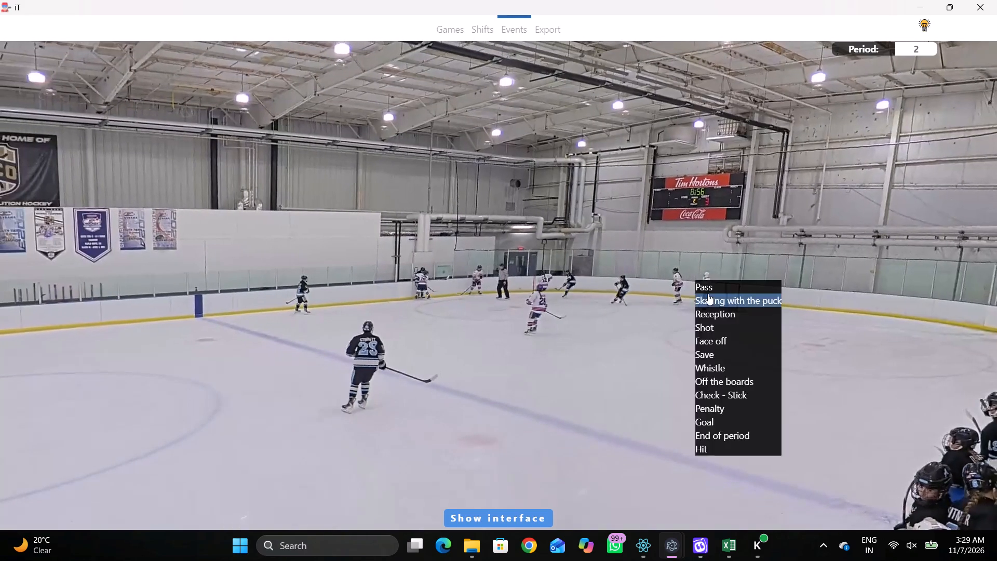
{"action": "left_click", "coordinate": [708, 293]}
{"action": "left_click", "coordinate": [786, 232]}
{"action": "right_click_drag", "start_coordinate": [845, 205], "coordinate": [840, 206]}
{"action": "left_click", "coordinate": [850, 218]}
{"action": "left_click", "coordinate": [866, 180]}
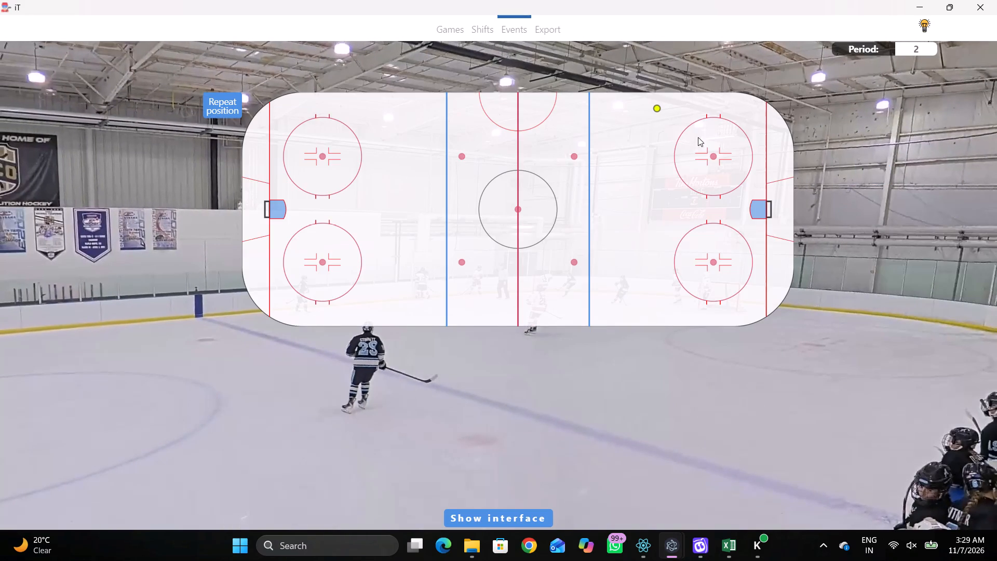
{"action": "left_click", "coordinate": [679, 100]}
Play on, step back slightly and tag Skating with the puck by Away 12 in the home end's far corner.
{"action": "key", "text": "space"}
{"action": "key", "text": "space"}
{"action": "key", "text": "space"}
{"action": "key", "text": "space"}
{"action": "key", "text": "space"}
{"action": "key", "text": "space"}
{"action": "key", "text": "q"}
{"action": "key", "text": "q"}
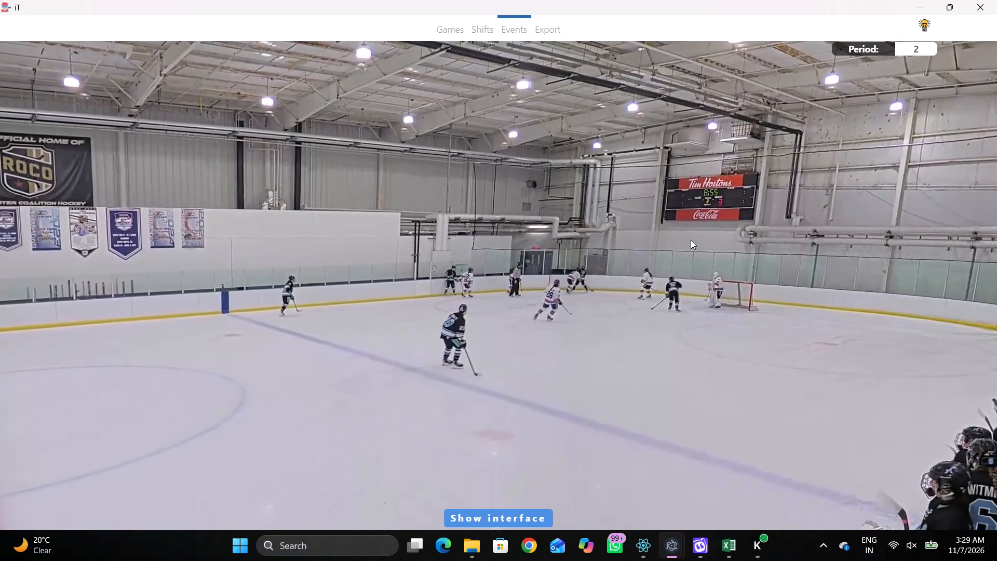
{"action": "right_click", "coordinate": [690, 240]}
{"action": "key", "text": "q"}
{"action": "right_click", "coordinate": [659, 240]}
{"action": "left_click", "coordinate": [670, 261]}
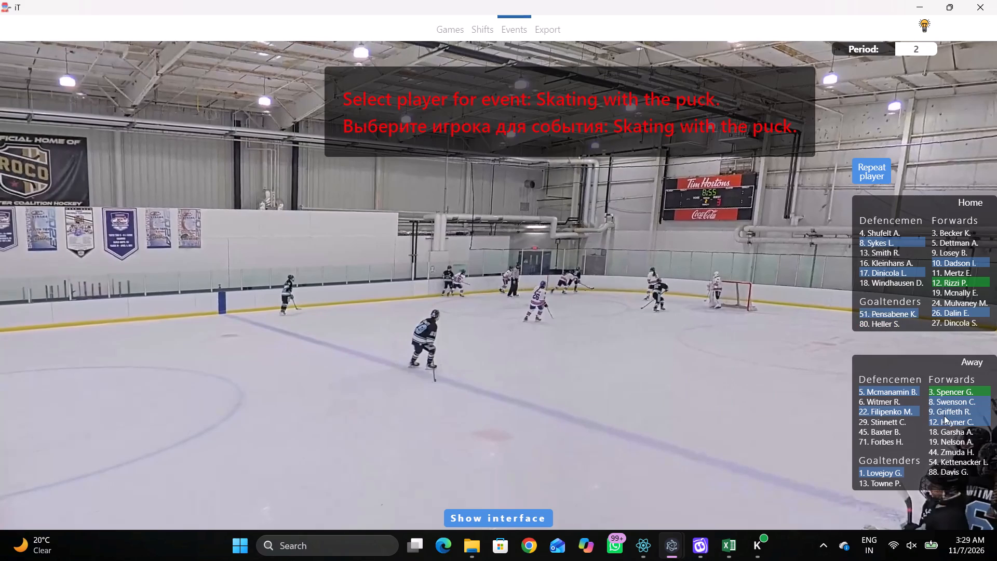
{"action": "left_click", "coordinate": [940, 422]}
{"action": "left_click", "coordinate": [756, 116]}
Play on and tag a Pass by the same player, Away 12, slightly deeper in the home end's far corner.
{"action": "key", "text": "space"}
{"action": "key", "text": "space"}
{"action": "key", "text": "space"}
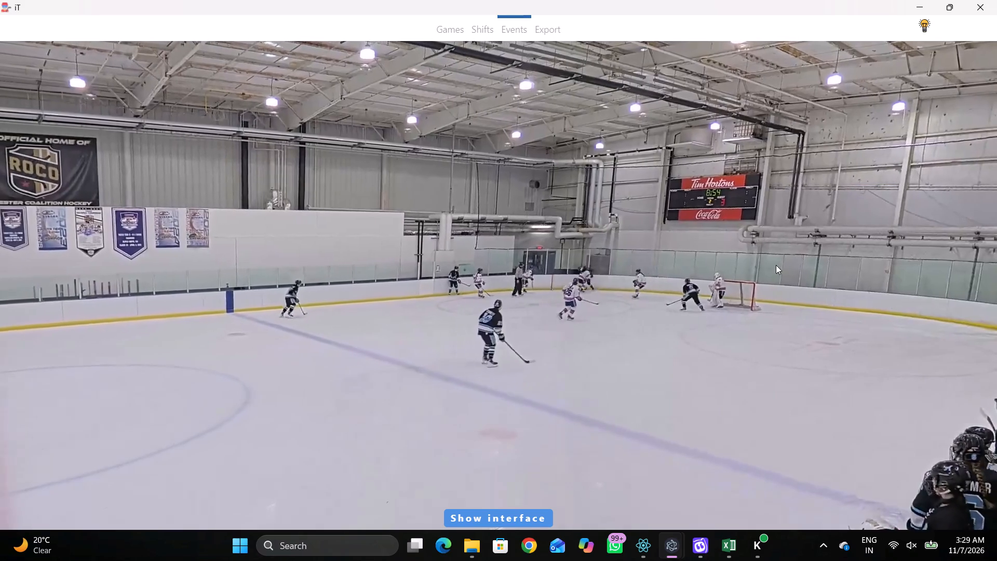
{"action": "key", "text": "space"}
{"action": "key", "text": "space"}
{"action": "key", "text": "space"}
{"action": "right_click", "coordinate": [749, 235]}
{"action": "left_click", "coordinate": [758, 247]}
{"action": "left_click", "coordinate": [869, 167]}
{"action": "left_click", "coordinate": [765, 117]}
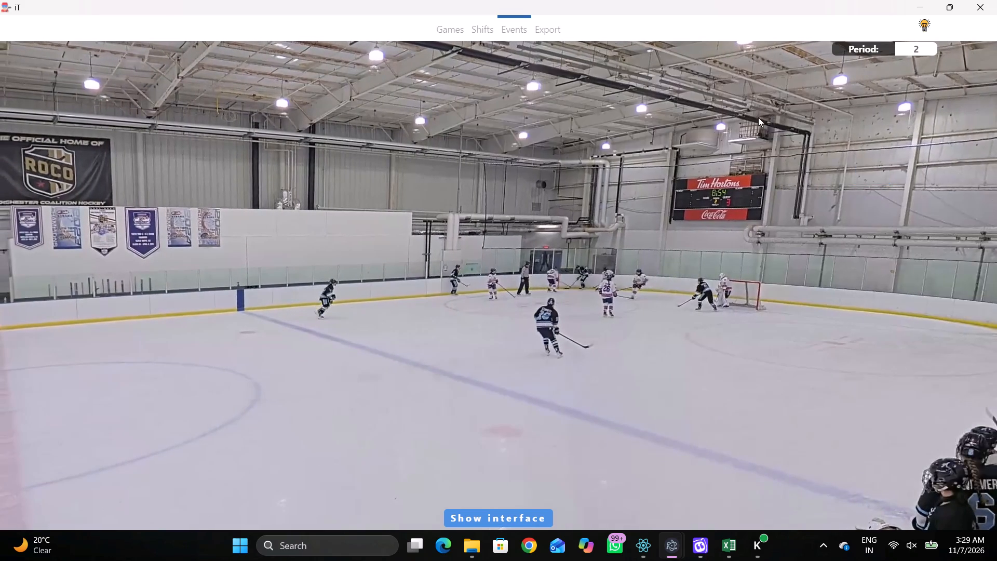
Replay the corner play around 8:55 to 8:49 and change the player of the Skating with the puck event at 00:52:15:6 to Away 3.
{"action": "key", "text": "space"}
{"action": "key", "text": "v"}
{"action": "key", "text": "space"}
{"action": "key", "text": "space"}
{"action": "key", "text": "space"}
{"action": "key", "text": "space"}
{"action": "key", "text": "space"}
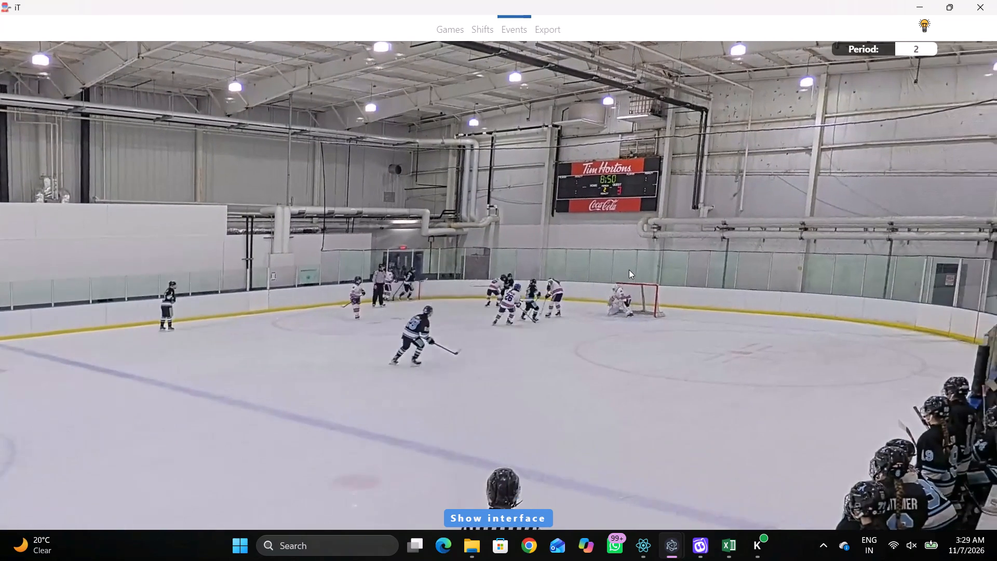
{"action": "type", "text": "qr"}
{"action": "key", "text": "space"}
{"action": "key", "text": "space"}
{"action": "key", "text": "space"}
{"action": "key", "text": "space"}
{"action": "type", "text": "q"}
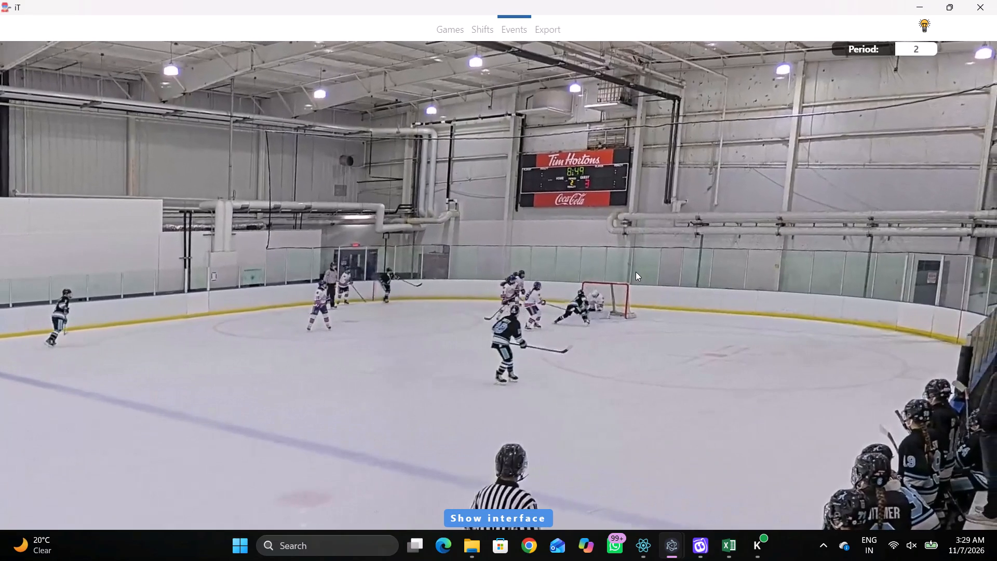
{"action": "type", "text": "qqqq"}
{"action": "type", "text": "qq"}
{"action": "key", "text": "q"}
{"action": "key", "text": "q"}
{"action": "key", "text": "q"}
{"action": "key", "text": "q"}
{"action": "key", "text": "q"}
{"action": "type", "text": "qq"}
{"action": "key", "text": "q"}
{"action": "key", "text": "q"}
{"action": "key", "text": "q"}
{"action": "key", "text": "q"}
{"action": "key", "text": "q"}
{"action": "key", "text": "q"}
{"action": "key", "text": "q"}
{"action": "key", "text": "q"}
{"action": "key", "text": "q"}
{"action": "key", "text": "q"}
{"action": "key", "text": "q"}
{"action": "key", "text": "q"}
{"action": "key", "text": "q"}
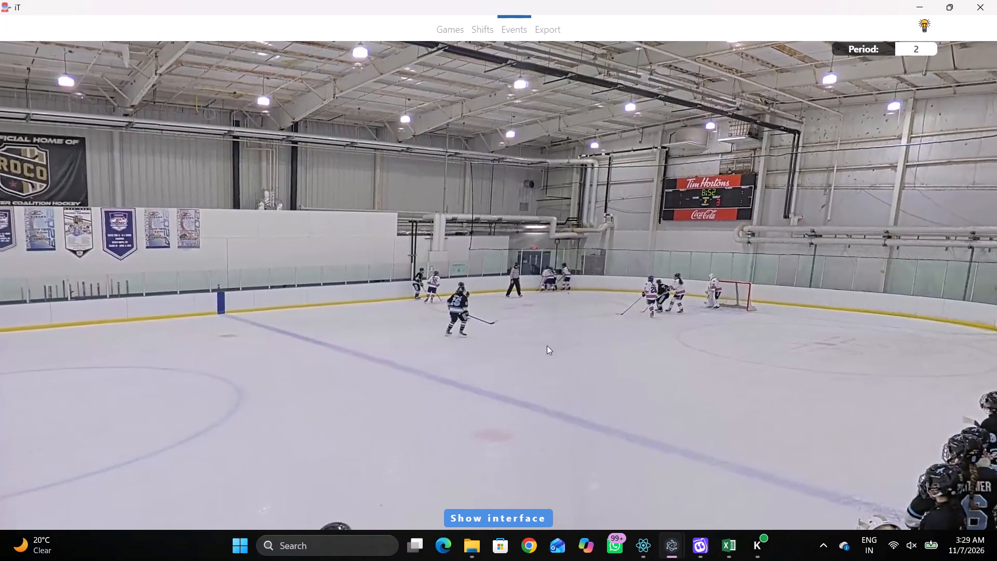
{"action": "type", "text": "qqq"}
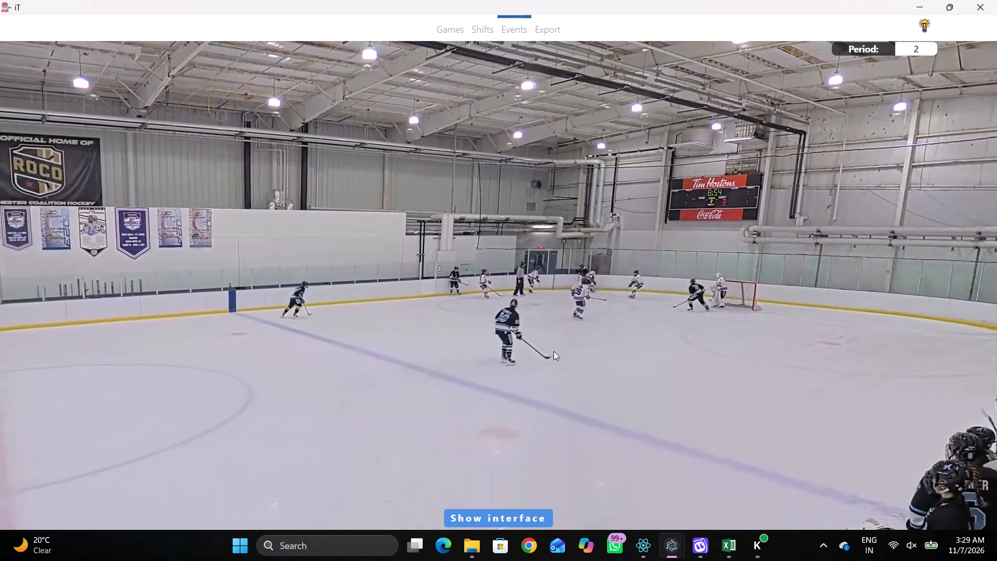
{"action": "type", "text": "qq"}
{"action": "key", "text": "shift+d"}
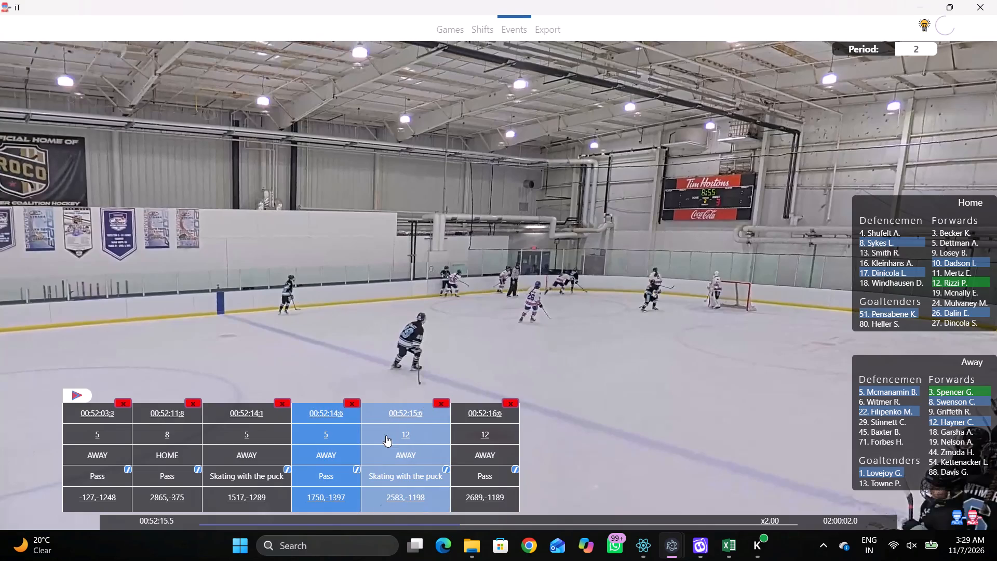
{"action": "left_click", "coordinate": [390, 434]}
{"action": "left_click", "coordinate": [940, 420]}
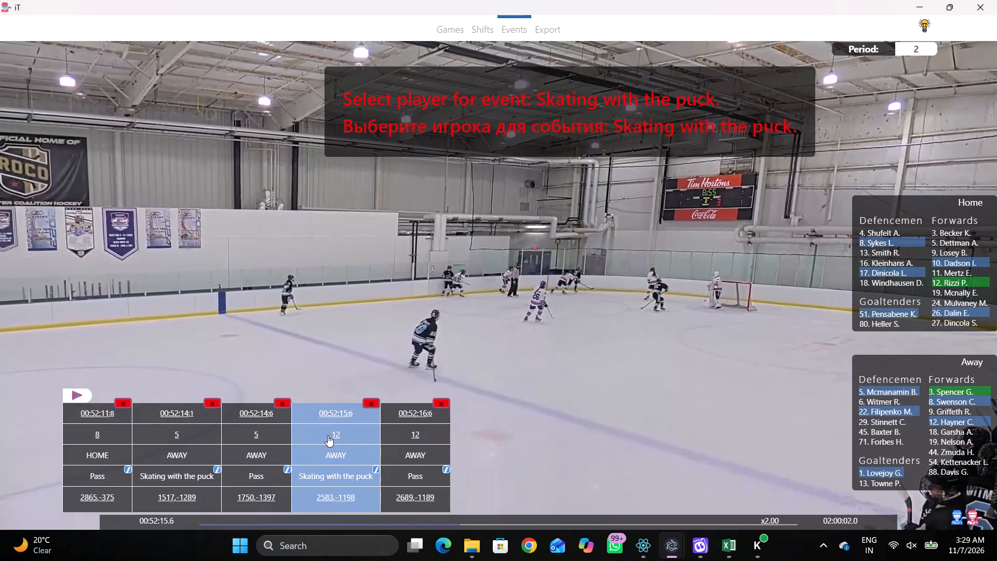
{"action": "left_click", "coordinate": [331, 435]}
{"action": "left_click", "coordinate": [942, 392]}
Change the player of the Pass event at 00:52:16:6 to Away 3.
{"action": "left_click", "coordinate": [408, 435]}
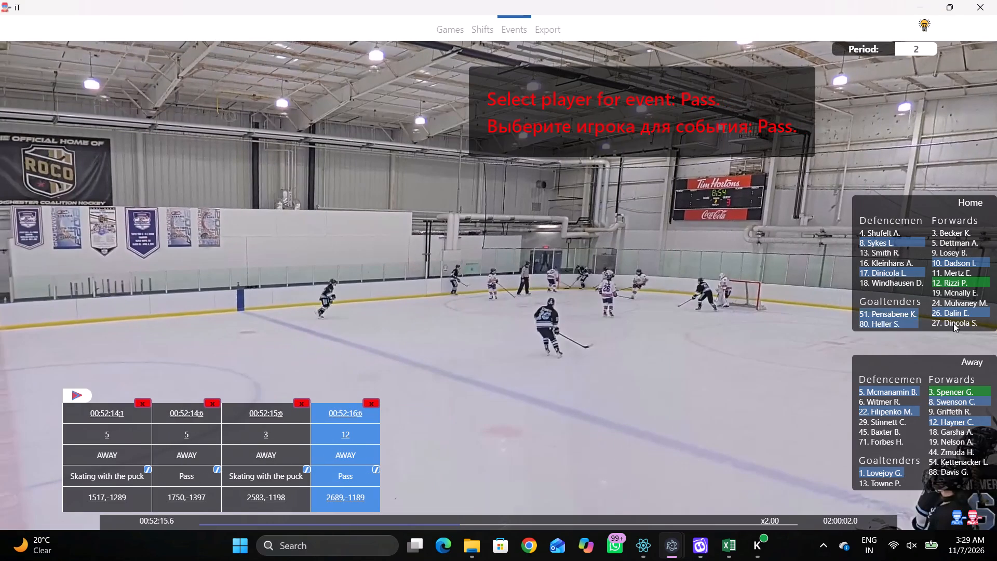
{"action": "left_click", "coordinate": [933, 391]}
{"action": "key", "text": "shift+d"}
Play on and tag Skating with the puck by Away 8 at the goal-side edge of the home end's far faceoff circle.
{"action": "key", "text": "space"}
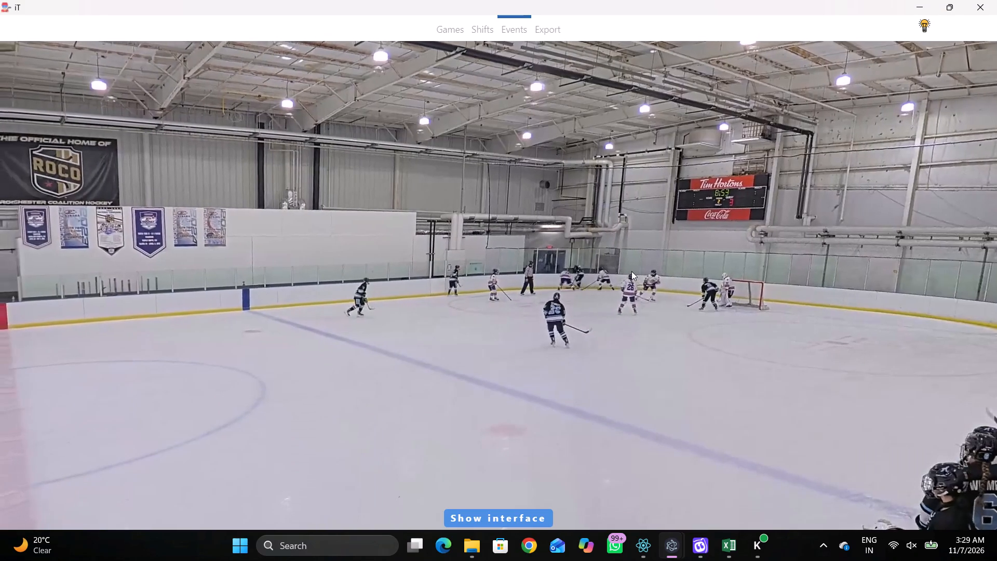
{"action": "key", "text": "space"}
{"action": "key", "text": "space"}
{"action": "key", "text": "space"}
{"action": "key", "text": "space"}
{"action": "key", "text": "space"}
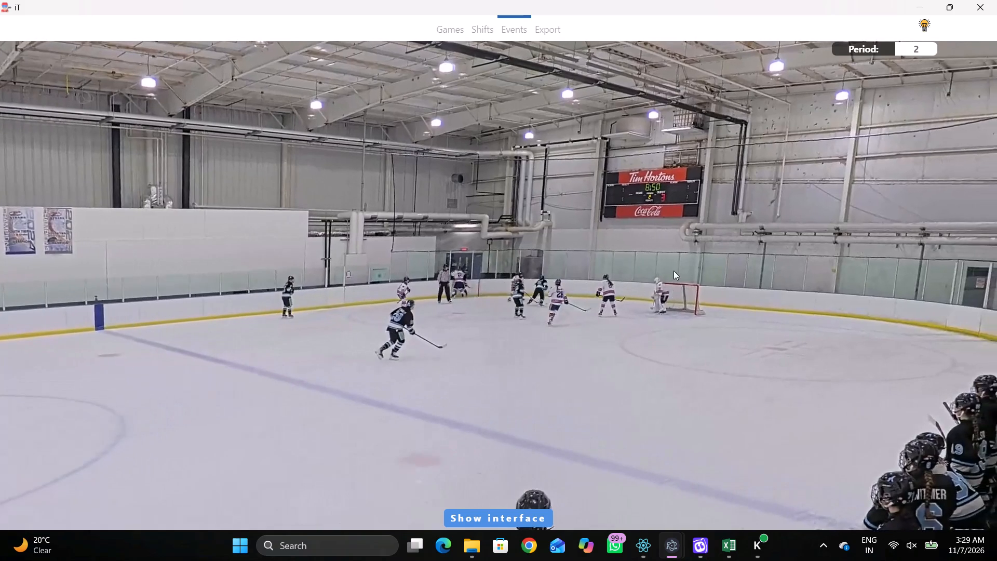
{"action": "right_click", "coordinate": [671, 268]}
{"action": "key", "text": "q"}
{"action": "left_click", "coordinate": [685, 297]}
{"action": "right_click", "coordinate": [677, 291]}
{"action": "left_click", "coordinate": [725, 308]}
{"action": "left_click", "coordinate": [952, 400]}
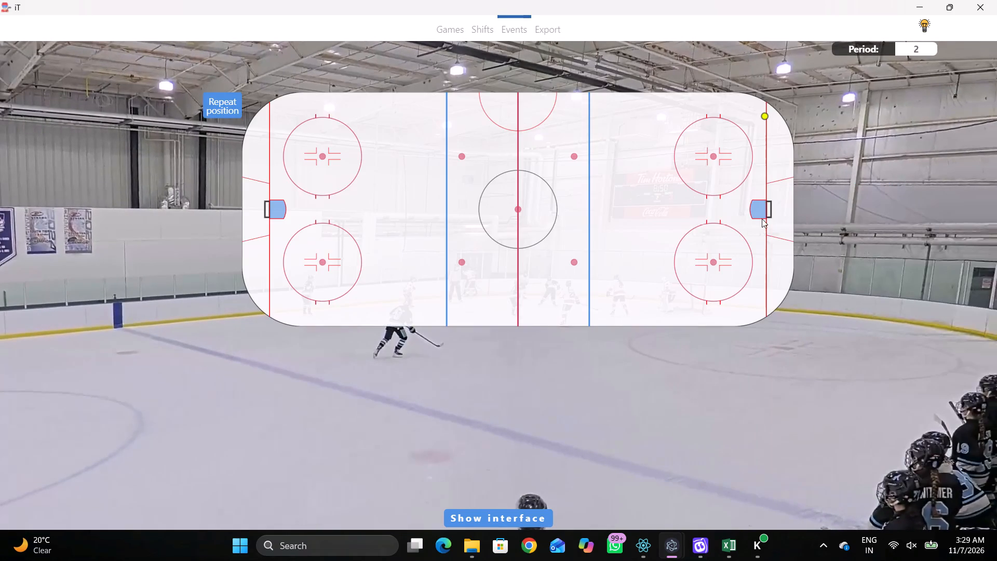
{"action": "left_click", "coordinate": [744, 158]}
Play on and tag a Pass by the same player, Away 8, behind the home goal line on the far side of the net.
{"action": "key", "text": "space"}
{"action": "key", "text": "space"}
{"action": "key", "text": "space"}
{"action": "key", "text": "space"}
{"action": "right_click", "coordinate": [755, 232]}
{"action": "left_click", "coordinate": [764, 244]}
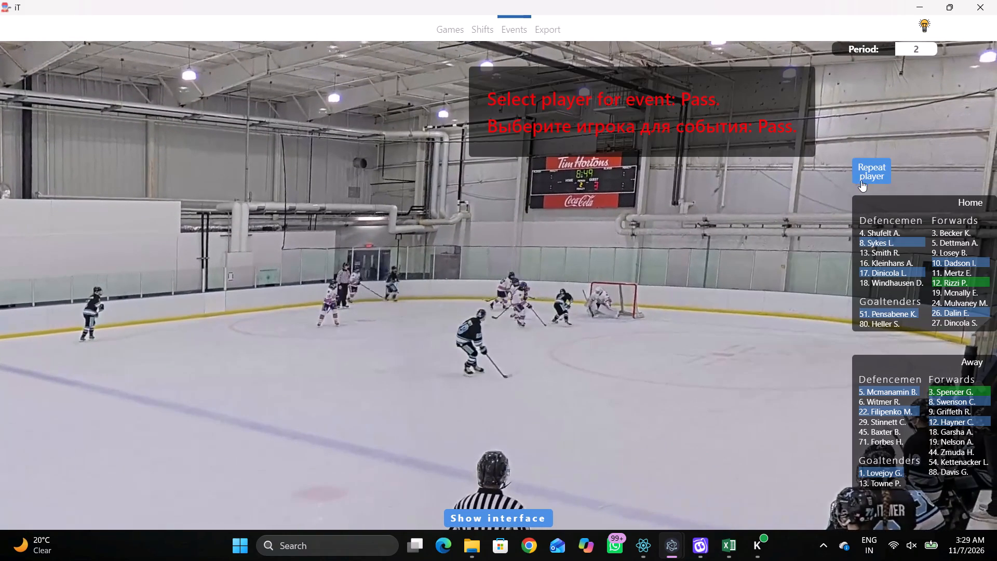
{"action": "left_click", "coordinate": [863, 178]}
{"action": "left_click", "coordinate": [780, 184]}
Review the play after the pass and tag a Shot Attempt - On Goal by Away 12 from the slot, between the home end's faceoff circles.
{"action": "key", "text": "r"}
{"action": "key", "text": "space"}
{"action": "key", "text": "space"}
{"action": "key", "text": "space"}
{"action": "key", "text": "v"}
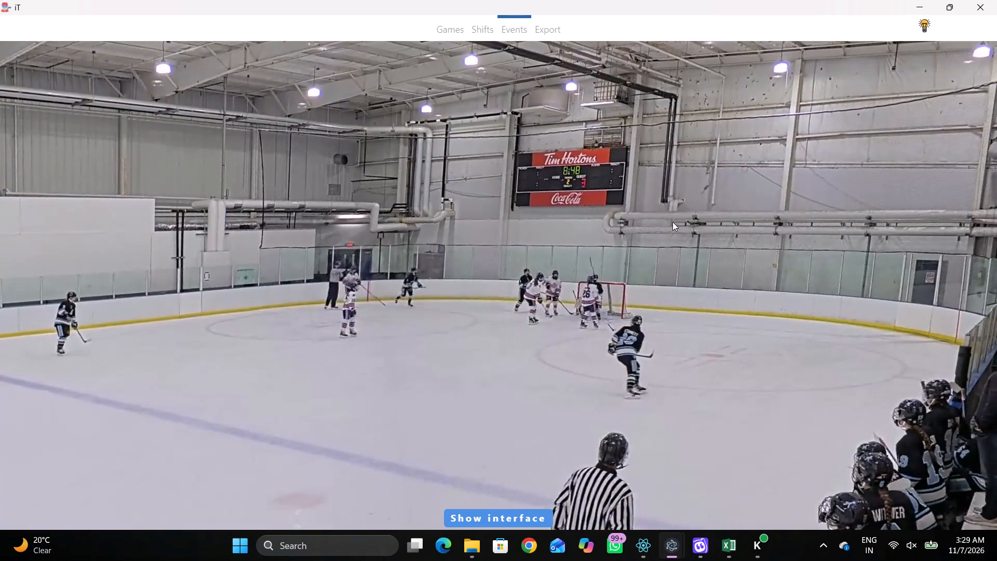
{"action": "key", "text": "space"}
{"action": "key", "text": "space"}
{"action": "key", "text": "space"}
{"action": "key", "text": "q"}
{"action": "key", "text": "q"}
{"action": "key", "text": "q"}
{"action": "key", "text": "q"}
{"action": "key", "text": "q"}
{"action": "key", "text": "q"}
{"action": "key", "text": "q"}
{"action": "key", "text": "q"}
{"action": "key", "text": "q"}
{"action": "key", "text": "q"}
{"action": "key", "text": "q"}
{"action": "key", "text": "shift+d"}
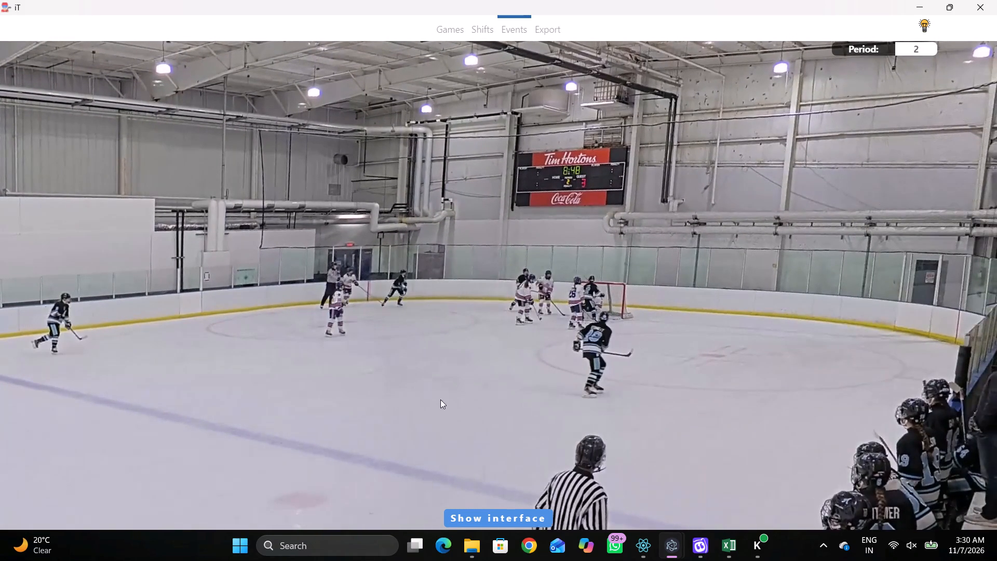
{"action": "left_click", "coordinate": [335, 416]}
{"action": "key", "text": "space"}
{"action": "key", "text": "space"}
{"action": "right_click_drag", "start_coordinate": [585, 270], "coordinate": [592, 265]}
{"action": "left_click", "coordinate": [615, 317]}
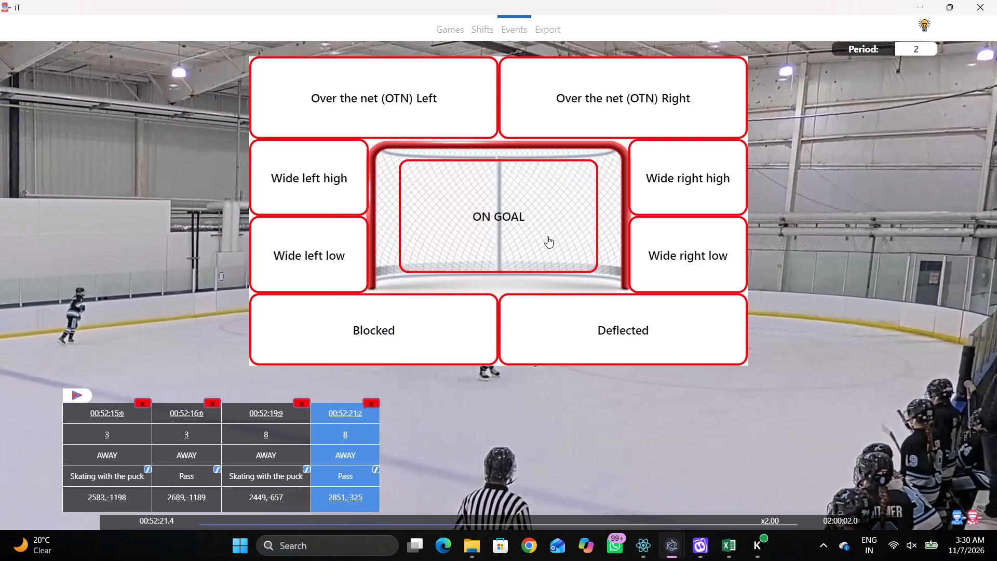
{"action": "left_click", "coordinate": [547, 236]}
{"action": "left_click", "coordinate": [941, 418]}
{"action": "left_click", "coordinate": [735, 210]}
Play on and tag a Goal by the same player, Away 12, with direction Lower right, at the home net.
{"action": "key", "text": "space"}
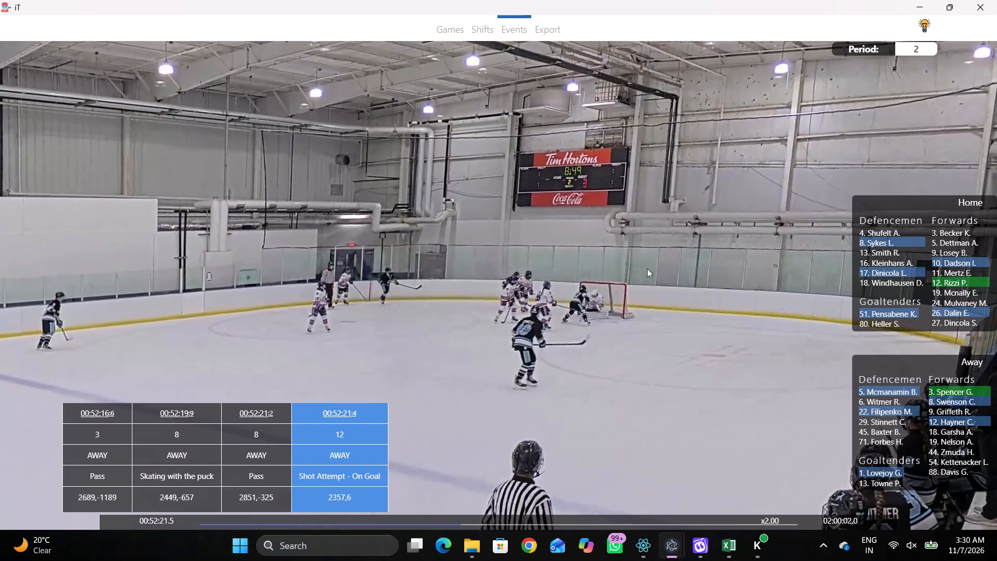
{"action": "key", "text": "v"}
{"action": "key", "text": "space"}
{"action": "right_click", "coordinate": [632, 215]}
{"action": "left_click", "coordinate": [647, 355]}
{"action": "left_click", "coordinate": [610, 280]}
{"action": "left_click", "coordinate": [896, 165]}
{"action": "left_click", "coordinate": [880, 171]}
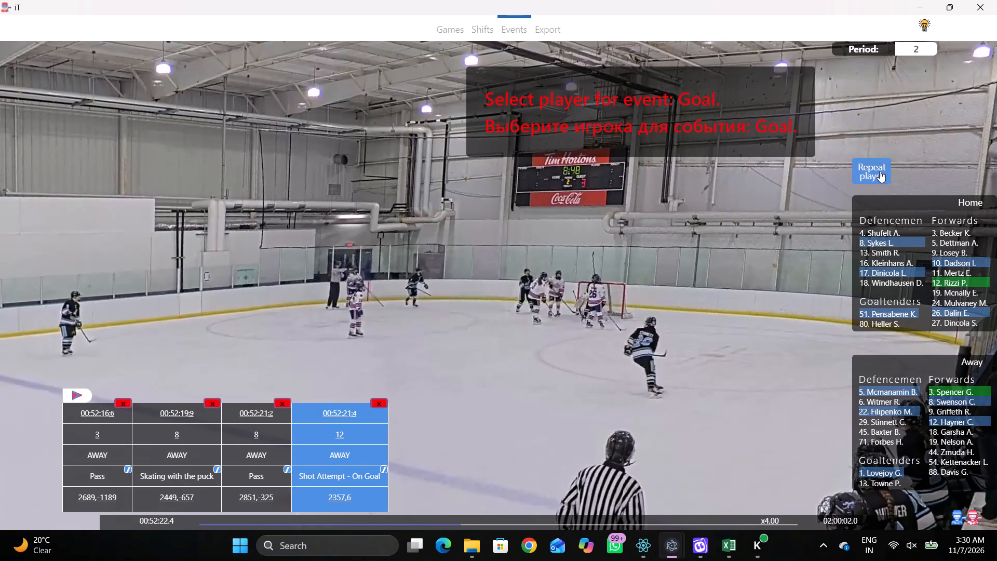
{"action": "left_click", "coordinate": [769, 213]}
Play on and tag a Whistle after the goal, just inside the home end's blue line.
{"action": "key", "text": "space"}
{"action": "key", "text": "space"}
{"action": "right_click_drag", "start_coordinate": [615, 181], "coordinate": [621, 177]}
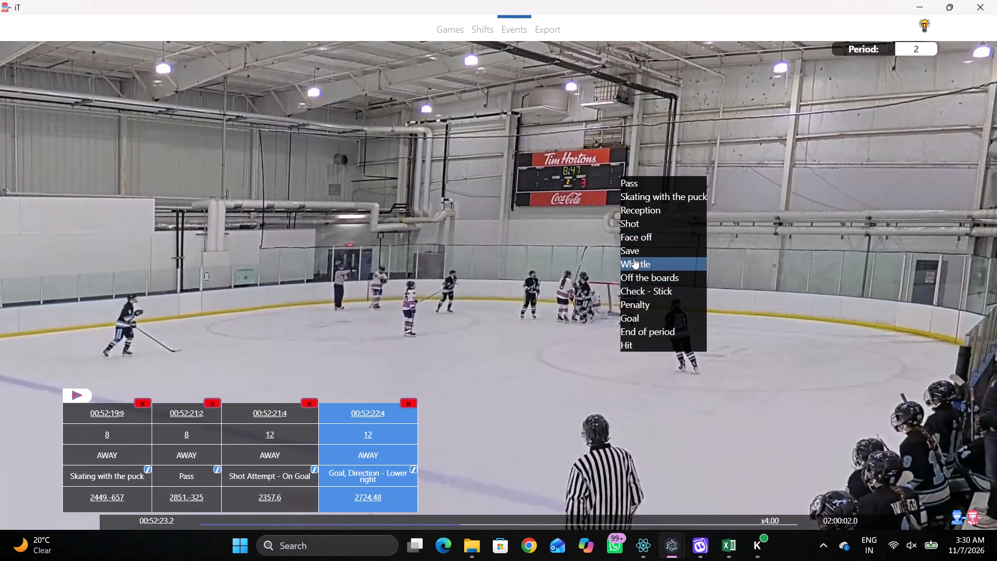
{"action": "left_click", "coordinate": [634, 258]}
{"action": "left_click", "coordinate": [639, 230]}
Advance the video through the stoppage to the players lining up for the centre-ice face-off.
{"action": "key", "text": "space"}
{"action": "type", "text": "c"}
{"action": "key", "text": "space"}
{"action": "key", "text": "v"}
{"action": "type", "text": "c c"}
{"action": "key", "text": "space"}
{"action": "key", "text": "space"}
{"action": "key", "text": "space"}
{"action": "key", "text": "shift+d"}
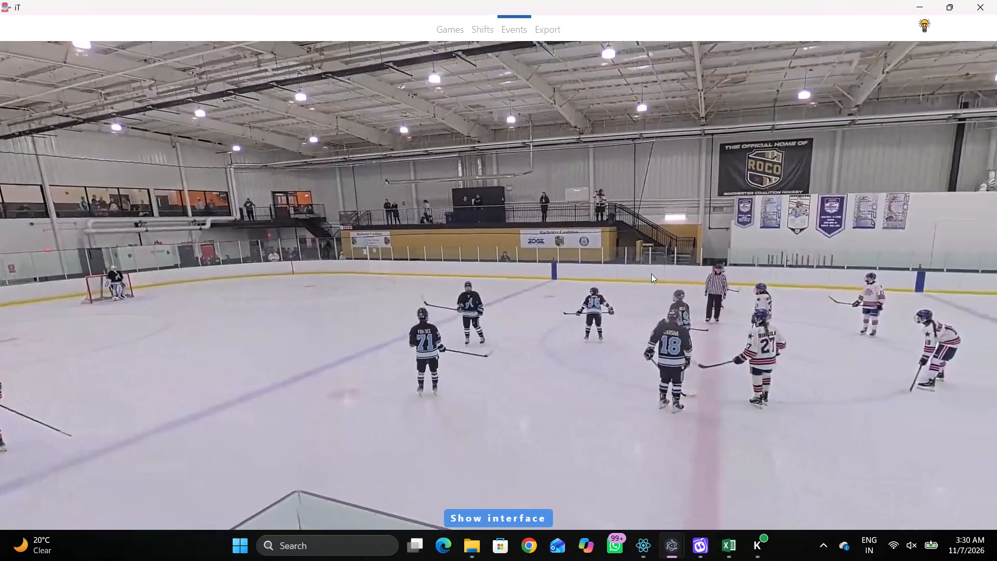
{"action": "key", "text": "space"}
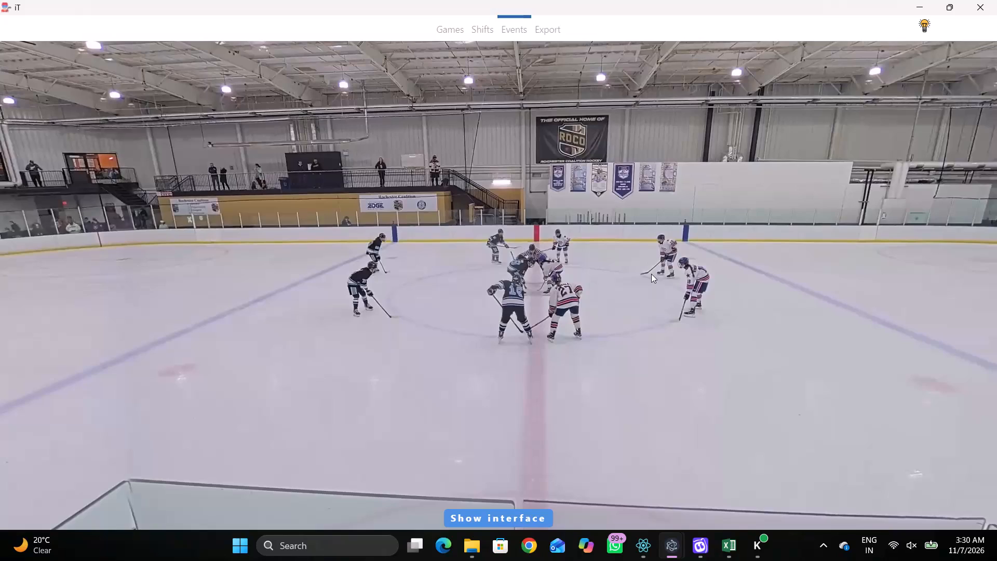
{"action": "type", "text": "DDD"}
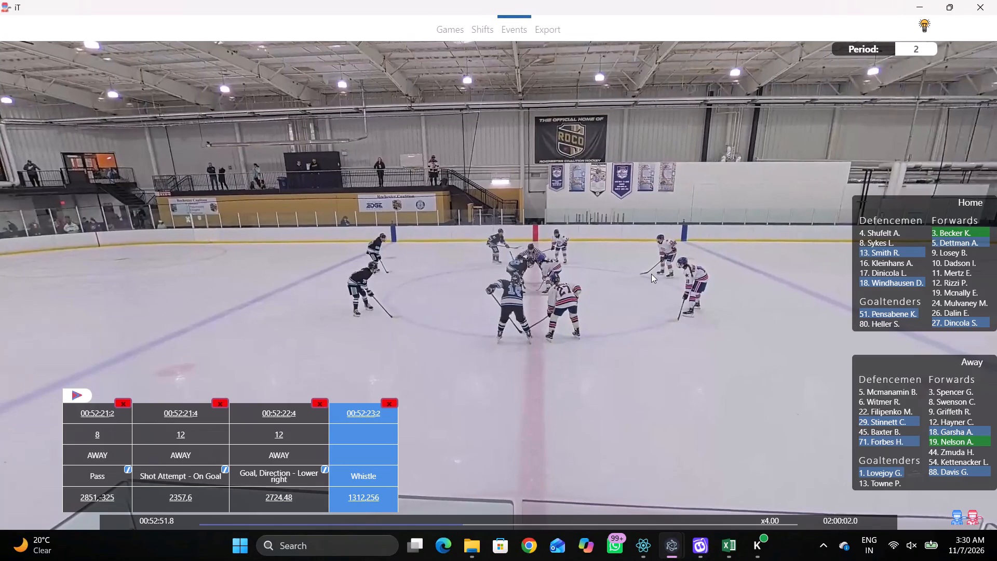
Return to the Shot Attempt at 00:52:21:4 and replay the goal sequence through the stoppage to check the tagged events.
{"action": "left_click_drag", "start_coordinate": [197, 418], "coordinate": [191, 421]}
{"action": "key", "text": "shift+d"}
{"action": "key", "text": "q"}
{"action": "key", "text": "q"}
{"action": "key", "text": "q"}
{"action": "key", "text": "q"}
{"action": "key", "text": "q"}
{"action": "key", "text": "q"}
{"action": "key", "text": "q"}
{"action": "key", "text": "q"}
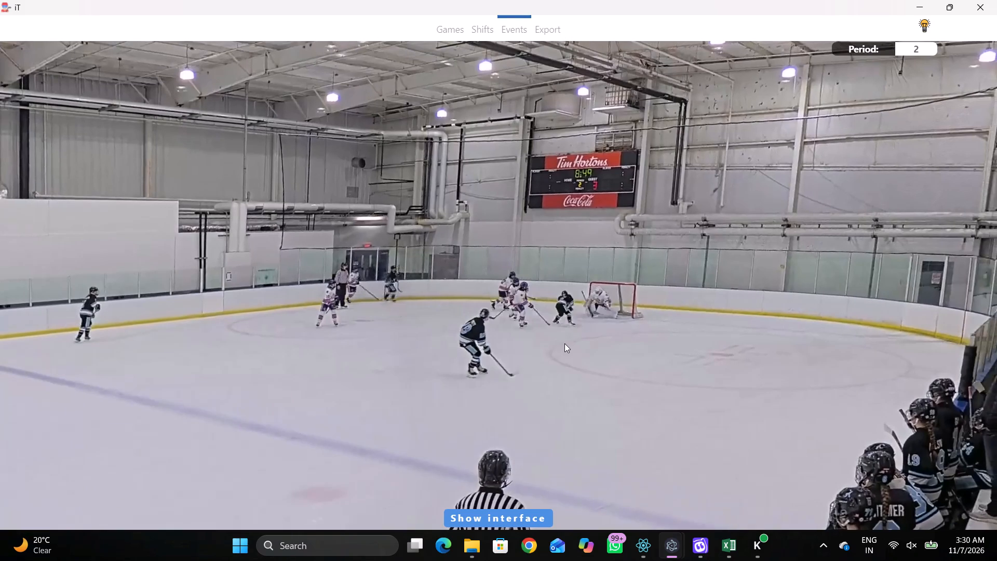
{"action": "type", "text": "qqqqqq"}
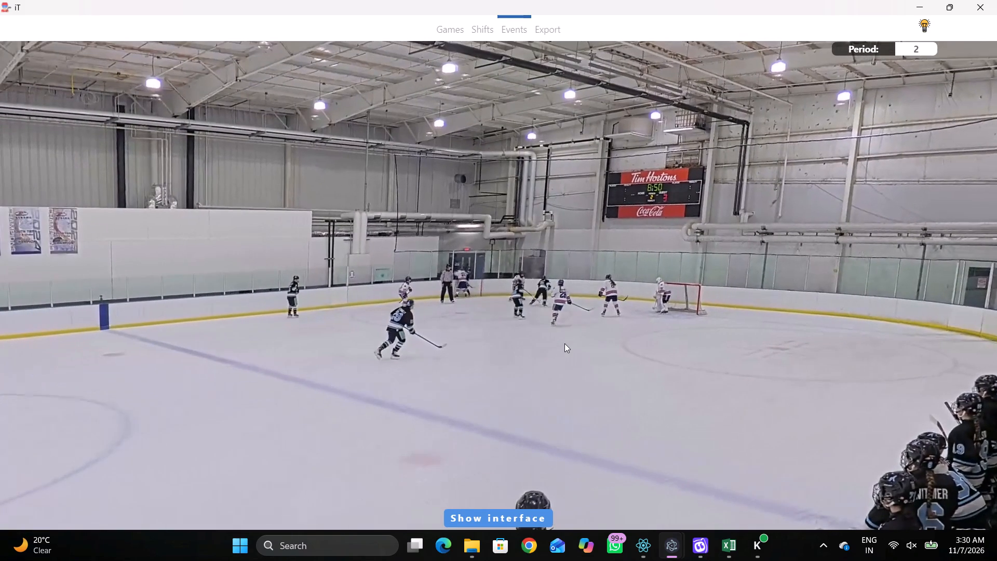
{"action": "type", "text": "r"}
{"action": "key", "text": "space"}
{"action": "key", "text": "space"}
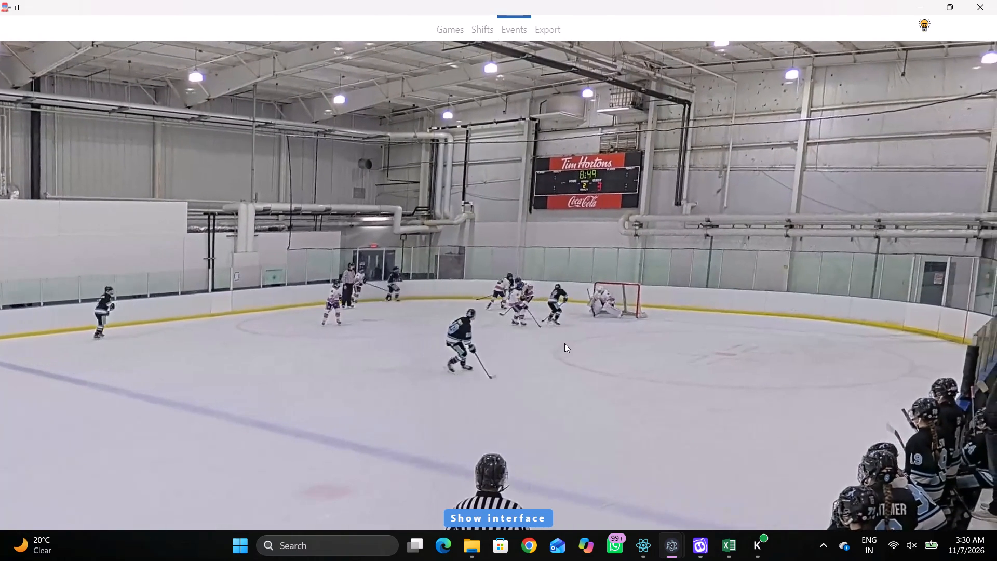
{"action": "type", "text": "rr"}
{"action": "key", "text": "space"}
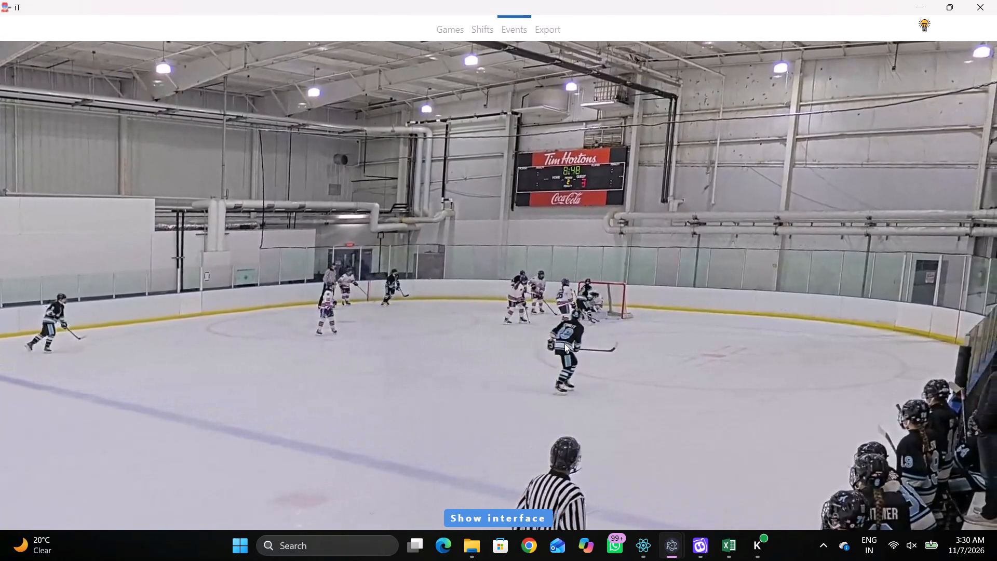
{"action": "type", "text": "qq vv"}
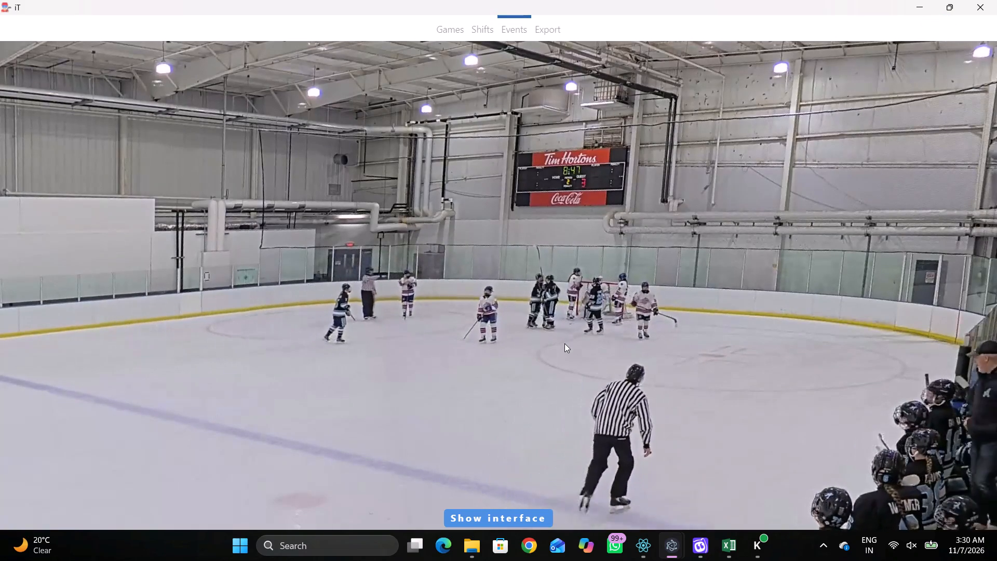
{"action": "key", "text": "space"}
{"action": "key", "text": "shift+d"}
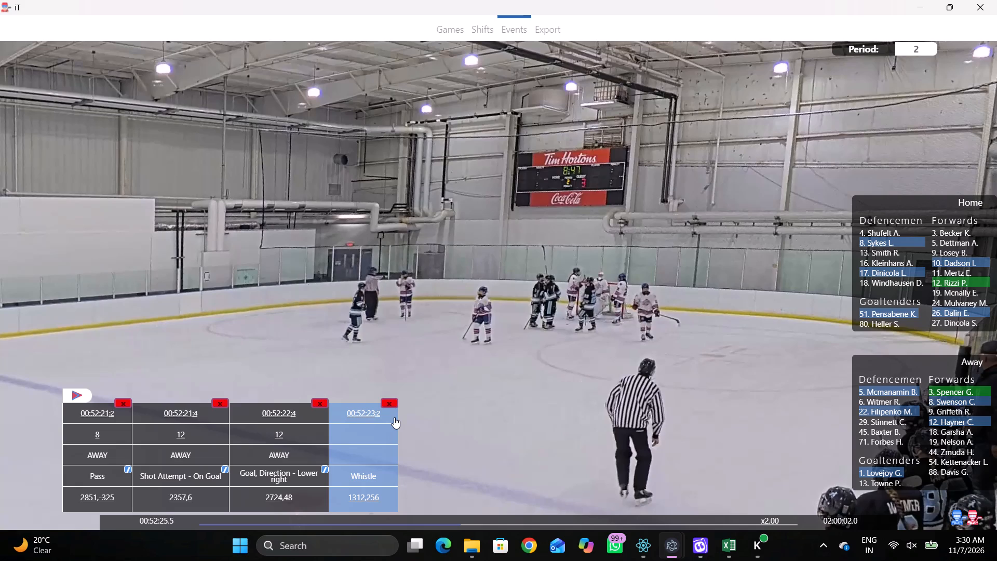
Advance the video through the rest of the stoppage to the players lined up at centre ice.
{"action": "key", "text": "space"}
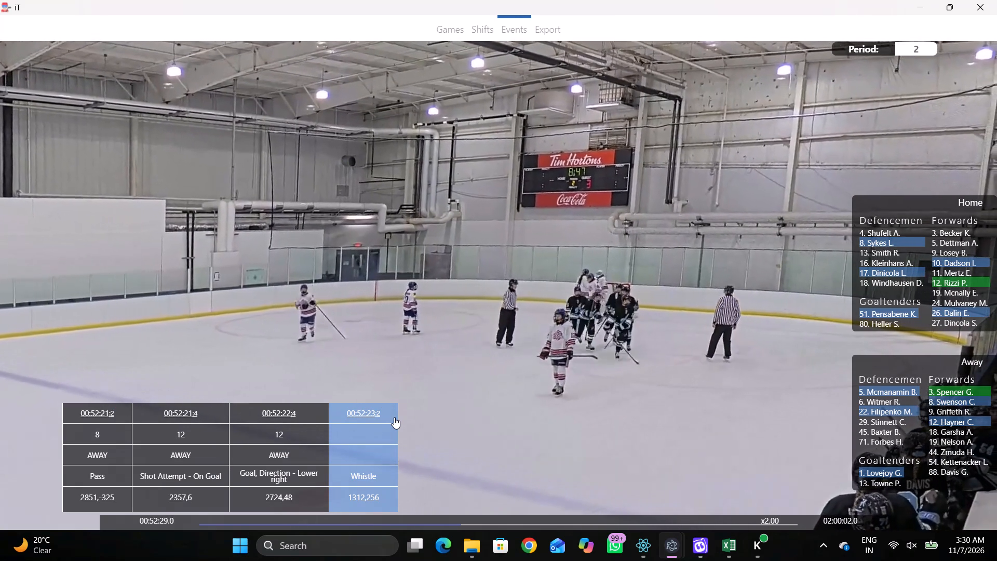
{"action": "type", "text": "vv"}
{"action": "key", "text": "shift+d"}
{"action": "key", "text": "c"}
{"action": "key", "text": "space"}
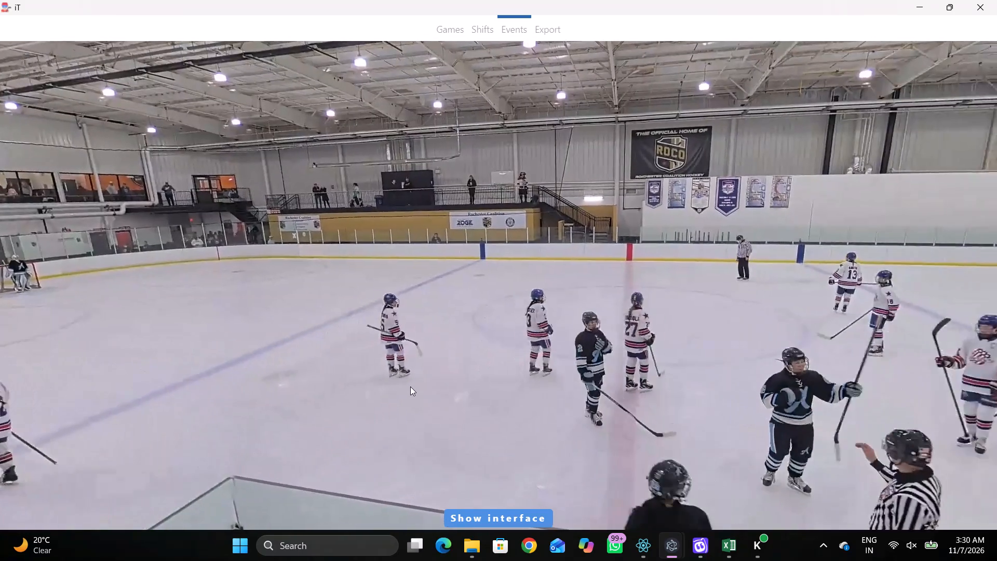
{"action": "type", "text": "c"}
{"action": "key", "text": "space"}
{"action": "key", "text": "shift+d"}
{"action": "key", "text": "shift+d"}
{"action": "type", "text": "v"}
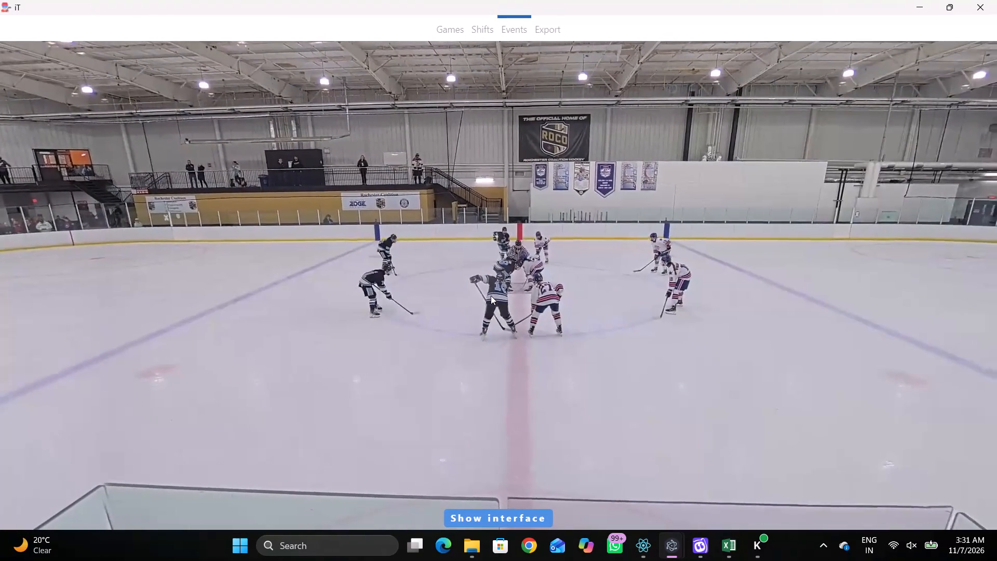
Tag the Face-off at the centre-ice dot as the puck drops, won by Home 3 and lost by Away 19.
{"action": "key", "text": "space"}
{"action": "key", "text": "space"}
{"action": "key", "text": "space"}
{"action": "key", "text": "q"}
{"action": "key", "text": "q"}
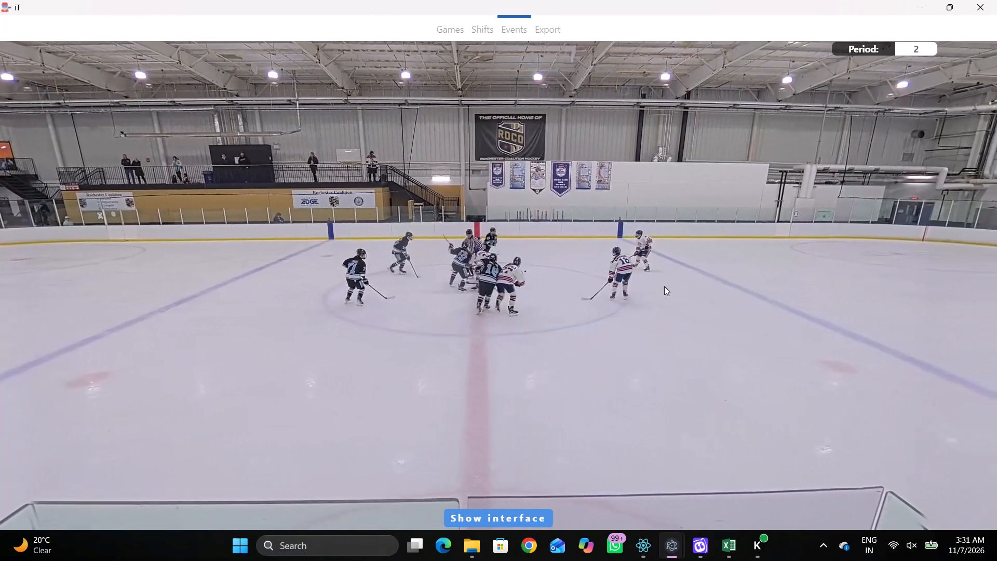
{"action": "key", "text": "q"}
{"action": "key", "text": "q"}
{"action": "key", "text": "q"}
{"action": "key", "text": "q"}
{"action": "key", "text": "q"}
{"action": "key", "text": "q"}
{"action": "right_click_drag", "start_coordinate": [568, 208], "coordinate": [562, 208]}
{"action": "left_click", "coordinate": [608, 265]}
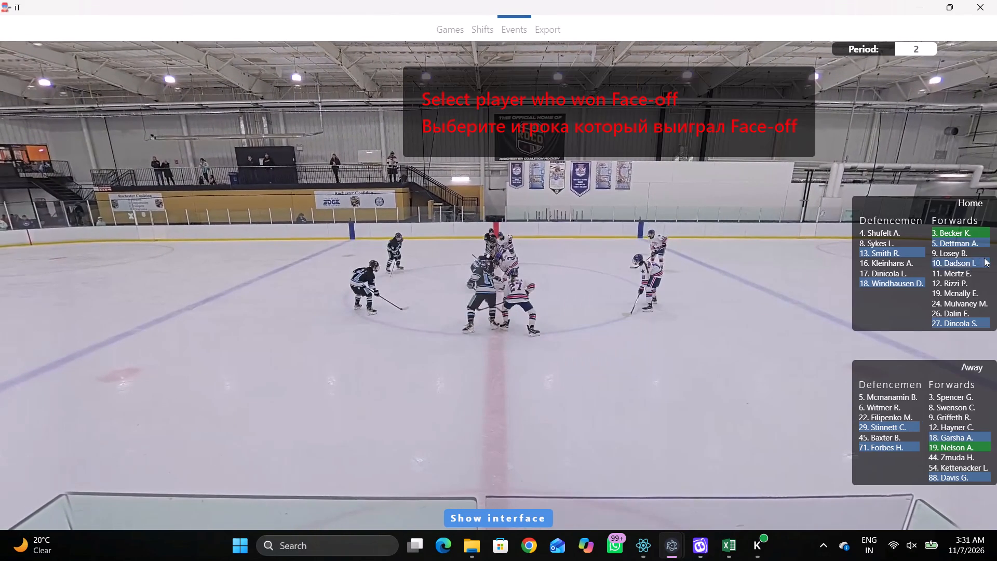
{"action": "left_click", "coordinate": [951, 231]}
{"action": "left_click", "coordinate": [944, 447]}
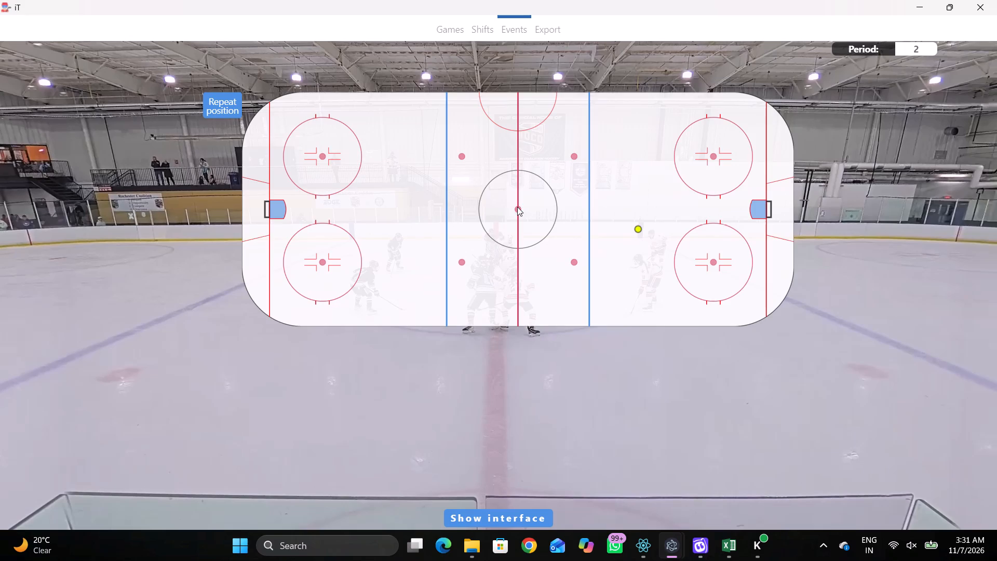
{"action": "left_click", "coordinate": [517, 207]}
Review the tagged events by filtering them one type at a time: goal, whistle, check stick and hit drawn.
{"action": "key", "text": "shift+d"}
{"action": "left_click", "coordinate": [66, 392]}
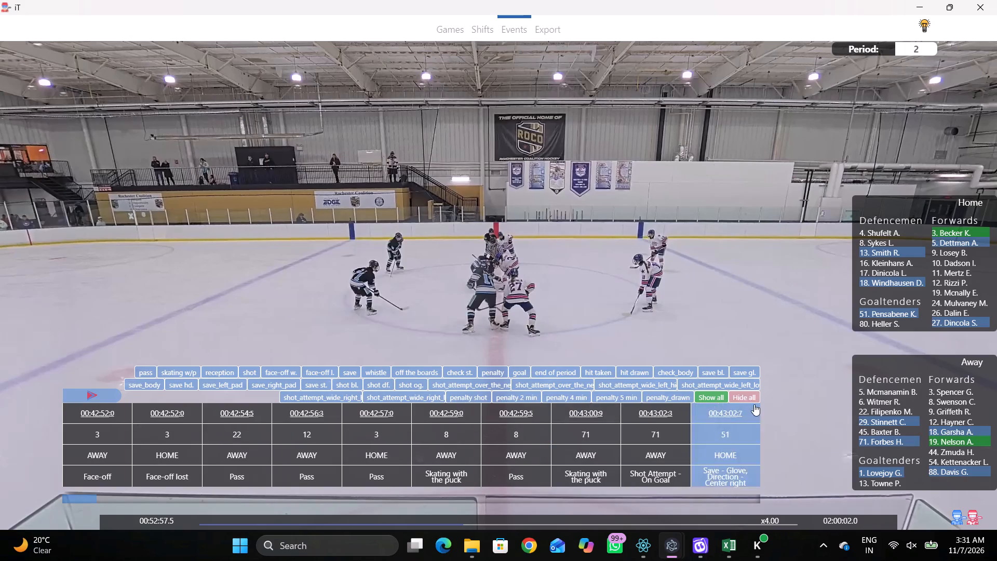
{"action": "left_click", "coordinate": [744, 399]}
{"action": "left_click", "coordinate": [511, 372]}
{"action": "left_click", "coordinate": [516, 372]}
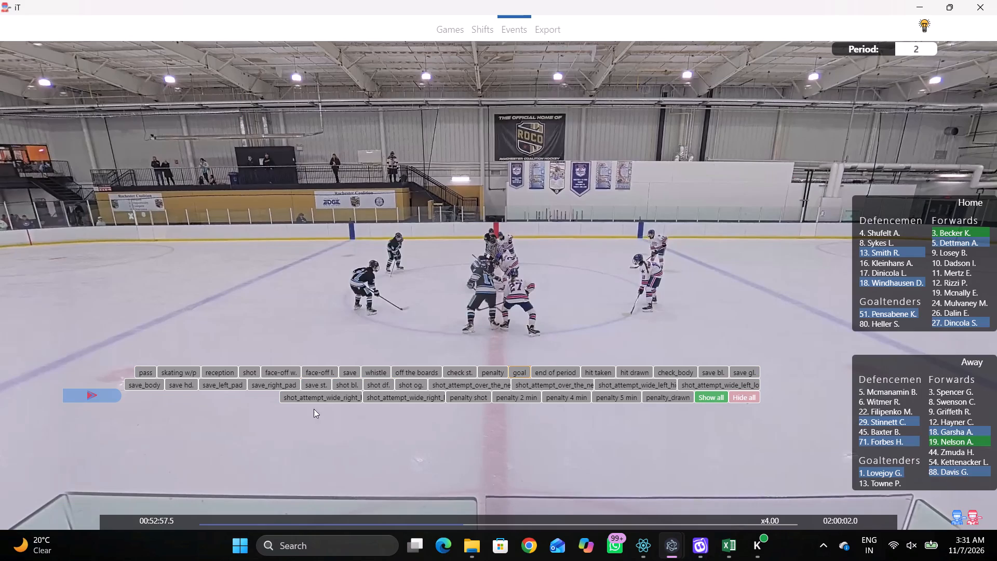
{"action": "double_click", "coordinate": [375, 371]}
{"action": "left_click", "coordinate": [447, 372]}
{"action": "left_click", "coordinate": [447, 372]}
{"action": "double_click", "coordinate": [632, 372]}
{"action": "key", "text": "shift+d"}
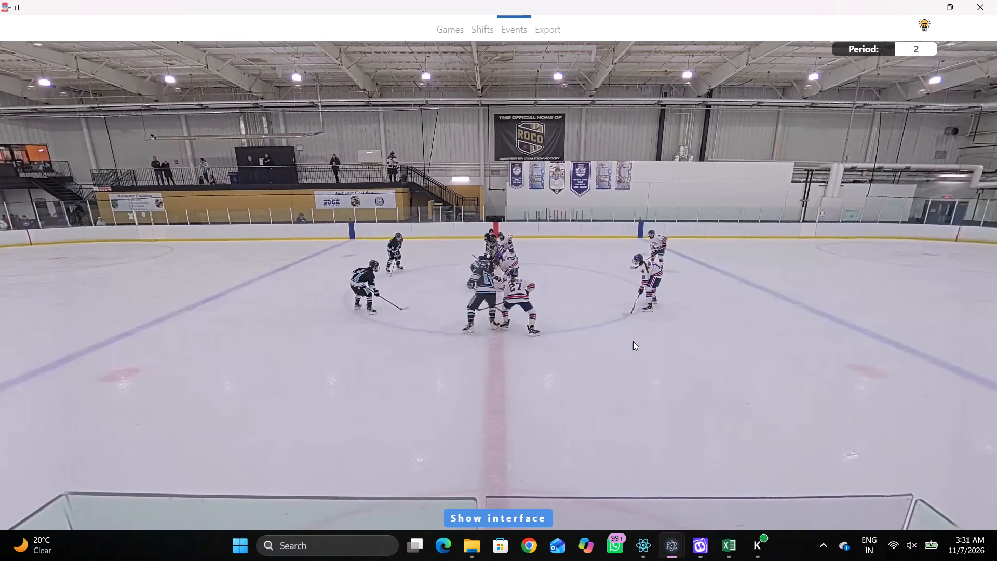
Play on and tag a Pass by Home 5 in the upper part of the centre circle at 00:52:59:1.
{"action": "key", "text": "space"}
{"action": "key", "text": "space"}
{"action": "key", "text": "space"}
{"action": "key", "text": "space"}
{"action": "key", "text": "space"}
{"action": "key", "text": "space"}
{"action": "right_click", "coordinate": [720, 265]}
{"action": "key", "text": "q"}
{"action": "key", "text": "q"}
{"action": "left_click", "coordinate": [724, 276]}
{"action": "right_click_drag", "start_coordinate": [647, 262], "coordinate": [631, 261]}
{"action": "left_click", "coordinate": [643, 272]}
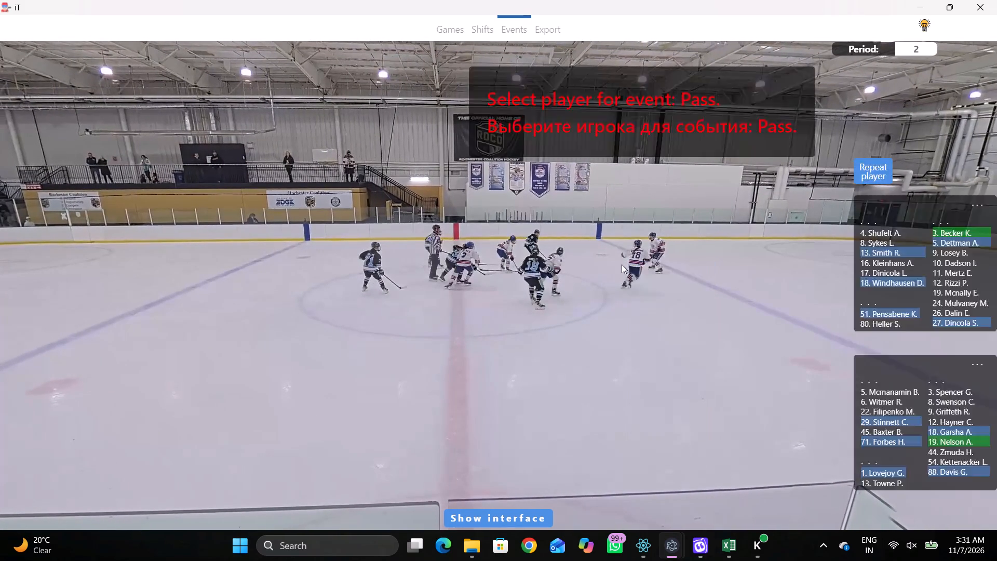
{"action": "right_click_drag", "start_coordinate": [621, 264], "coordinate": [612, 268]}
{"action": "left_click", "coordinate": [644, 275]}
{"action": "left_click", "coordinate": [936, 237]}
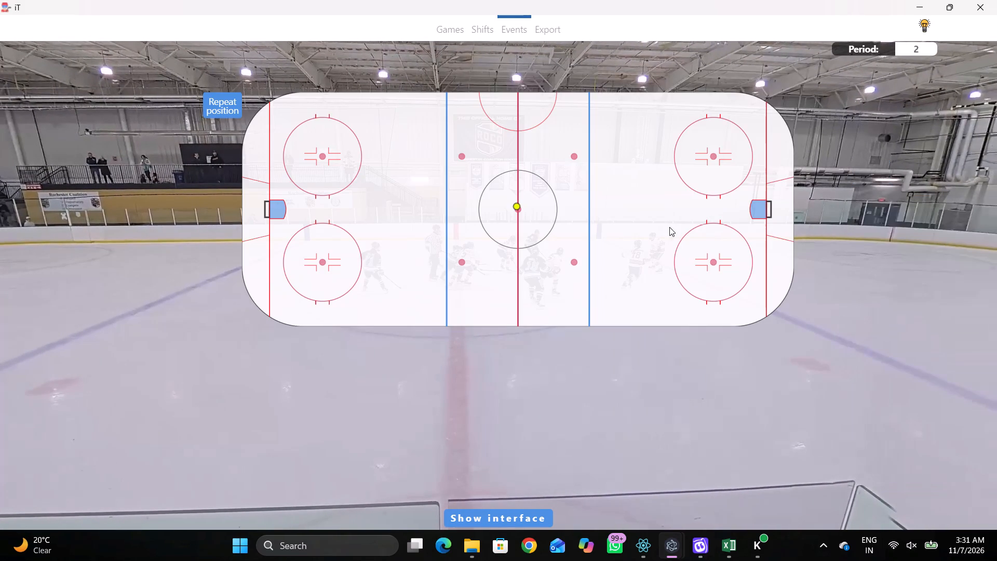
{"action": "left_click", "coordinate": [513, 187]}
Play on and tag a Pass by the same player, Home 5, just outside the centre circle on the home side at 00:53:01:9.
{"action": "key", "text": "r"}
{"action": "key", "text": "space"}
{"action": "key", "text": "space"}
{"action": "key", "text": "space"}
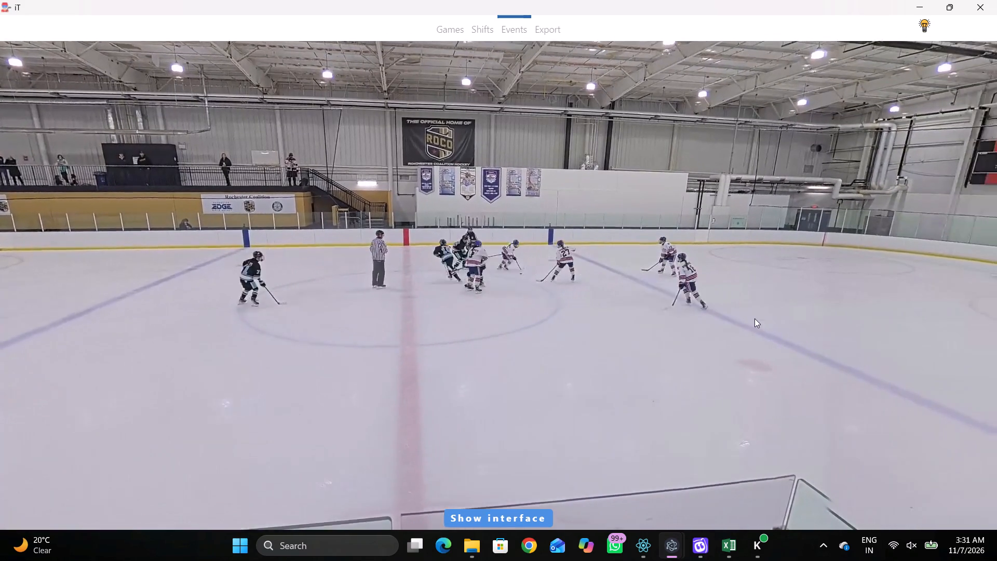
{"action": "key", "text": "space"}
{"action": "key", "text": "space"}
{"action": "key", "text": "space"}
{"action": "key", "text": "q"}
{"action": "key", "text": "q"}
{"action": "key", "text": "q"}
{"action": "key", "text": "q"}
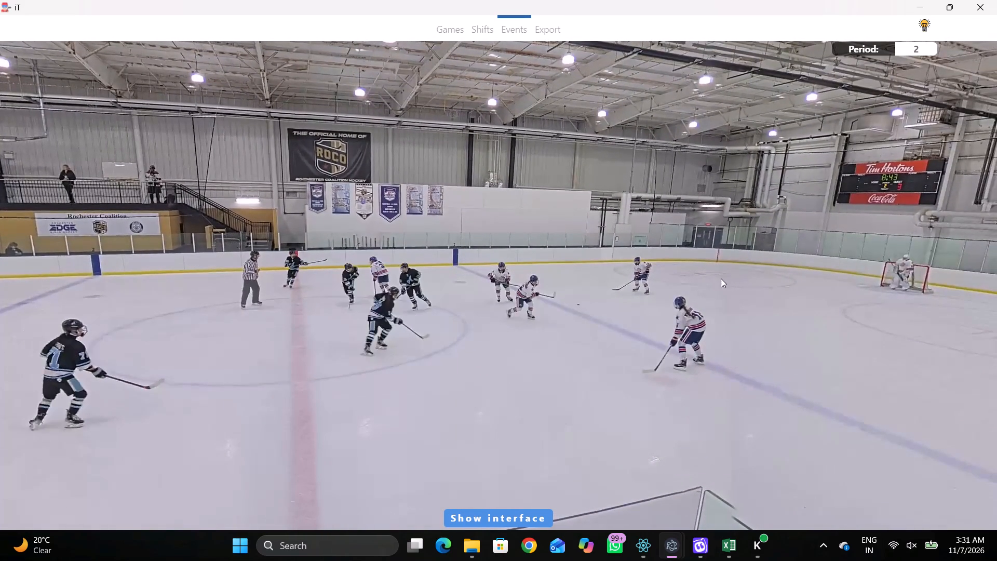
{"action": "key", "text": "q"}
{"action": "key", "text": "q"}
{"action": "right_click", "coordinate": [727, 251]}
{"action": "left_click", "coordinate": [735, 258]}
{"action": "left_click", "coordinate": [870, 171]}
{"action": "left_click", "coordinate": [557, 183]}
Change Home 5's event at 00:52:59:1 to Skating with the puck.
{"action": "key", "text": "shift+d"}
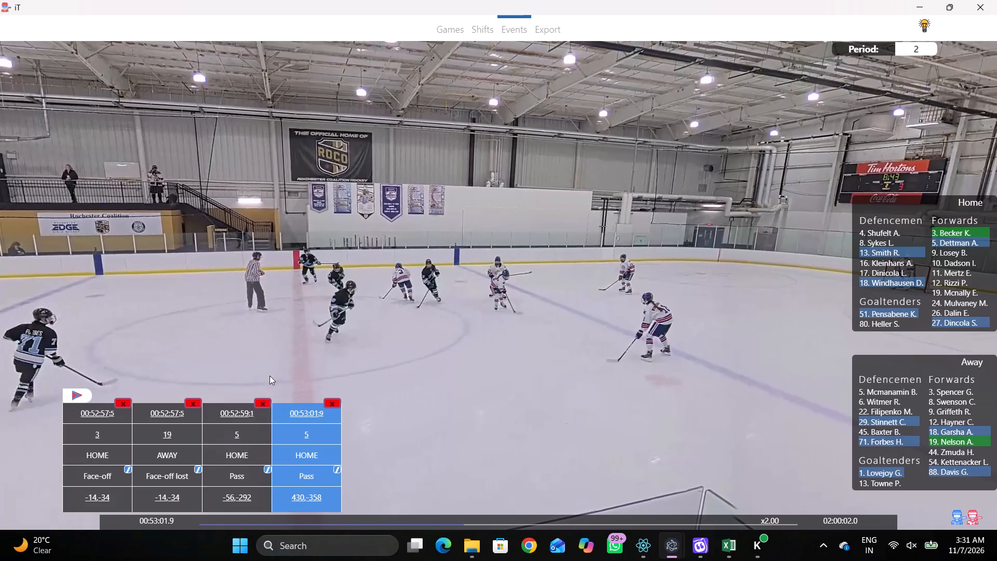
{"action": "left_click", "coordinate": [262, 469]}
{"action": "left_click", "coordinate": [266, 469]}
{"action": "left_click_drag", "start_coordinate": [379, 273], "coordinate": [382, 278]}
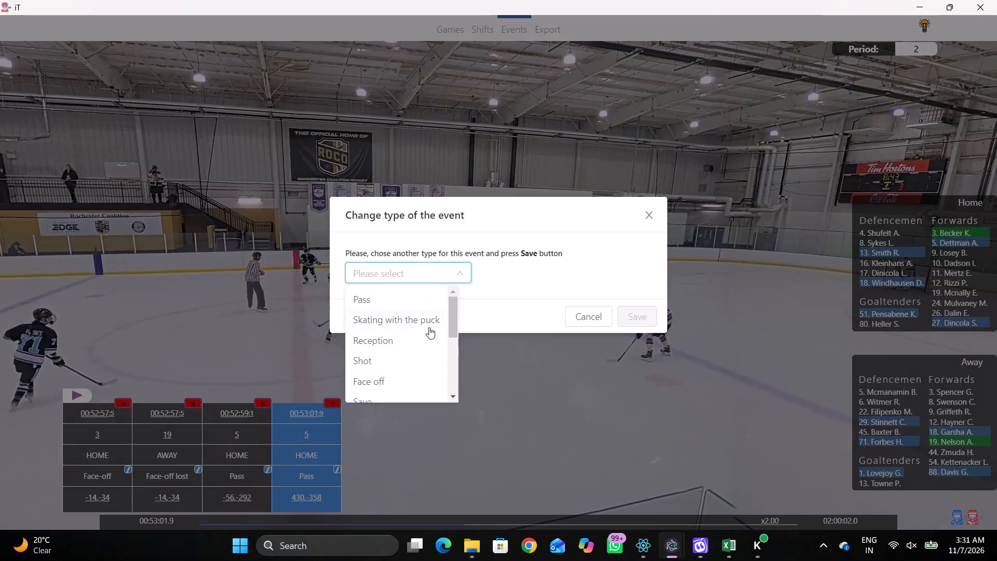
{"action": "left_click", "coordinate": [428, 327]}
{"action": "left_click", "coordinate": [646, 319]}
Play on and tag Skating with the puck by Away 29, inside the home end's blue line, at 00:53:03:5.
{"action": "key", "text": "space"}
{"action": "key", "text": "v"}
{"action": "key", "text": "space"}
{"action": "right_click", "coordinate": [652, 289]}
{"action": "key", "text": "space"}
{"action": "key", "text": "space"}
{"action": "right_click", "coordinate": [651, 272]}
{"action": "left_click", "coordinate": [701, 293]}
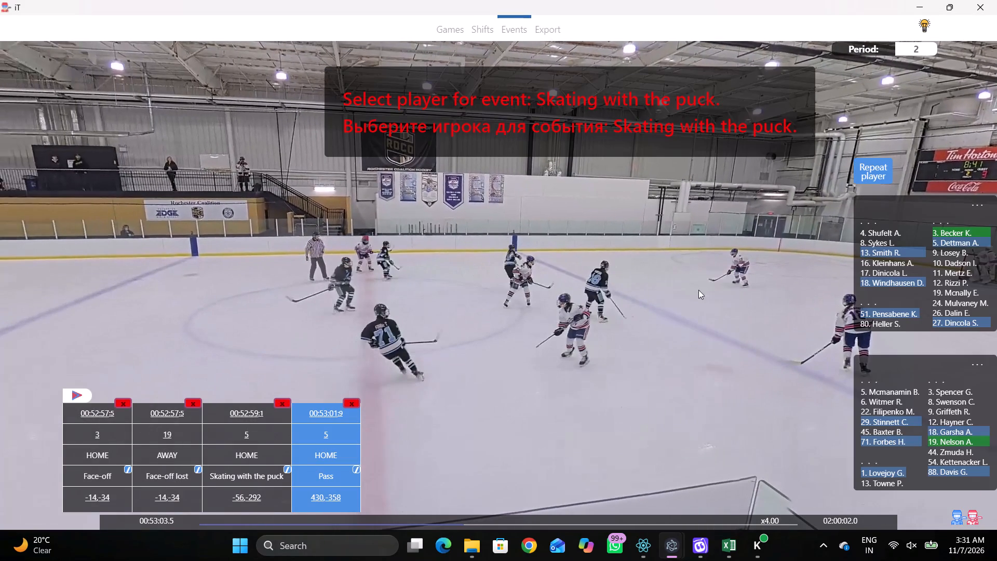
{"action": "double_click", "coordinate": [866, 429]}
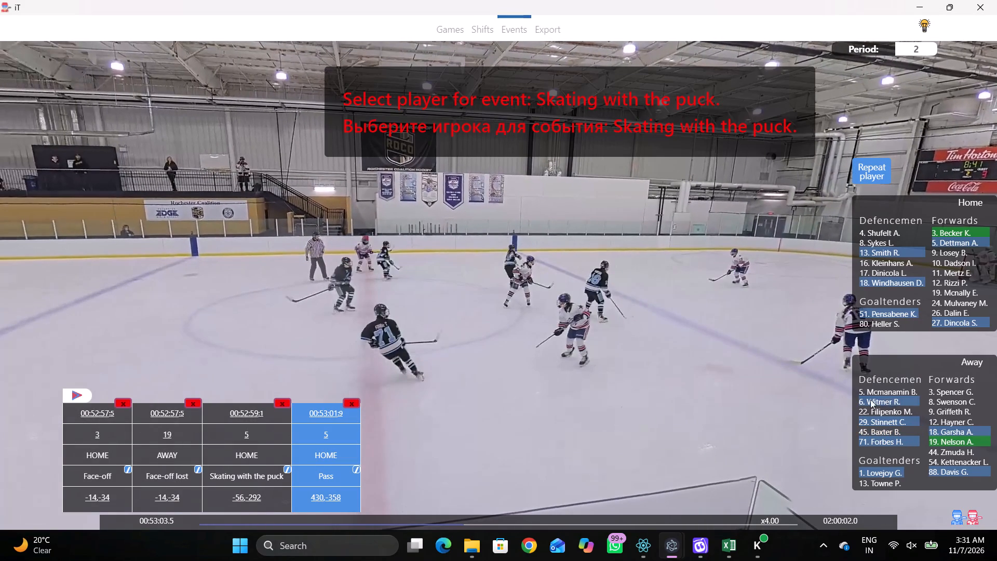
{"action": "left_click", "coordinate": [885, 404]}
{"action": "left_click", "coordinate": [876, 419]}
{"action": "left_click", "coordinate": [643, 160]}
Change the player of the 00:53:03:5 Skating with the puck event to Home 13.
{"action": "key", "text": "shift+d"}
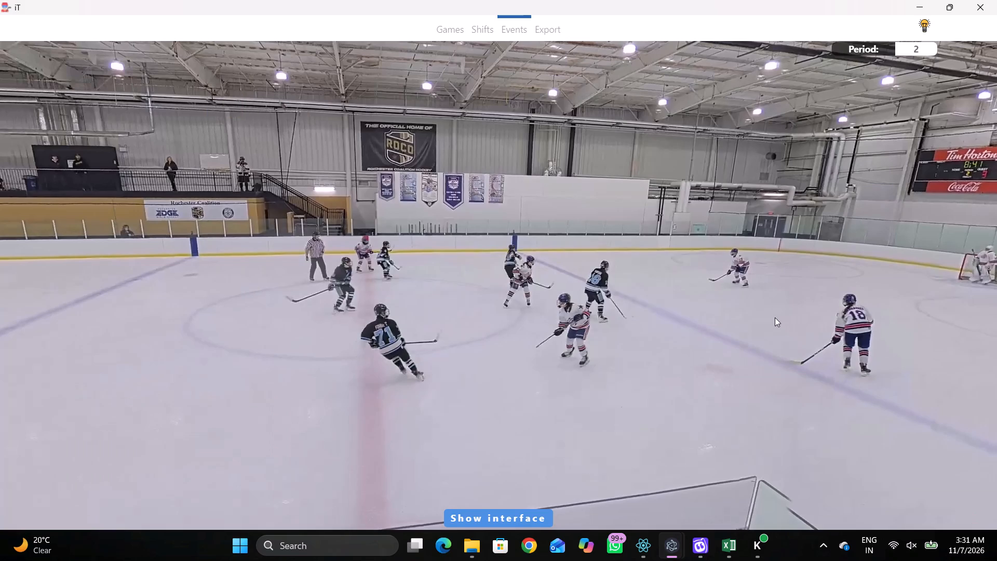
{"action": "key", "text": "q"}
{"action": "key", "text": "q"}
{"action": "key", "text": "shift+d"}
{"action": "left_click", "coordinate": [408, 434]}
{"action": "left_click", "coordinate": [870, 254]}
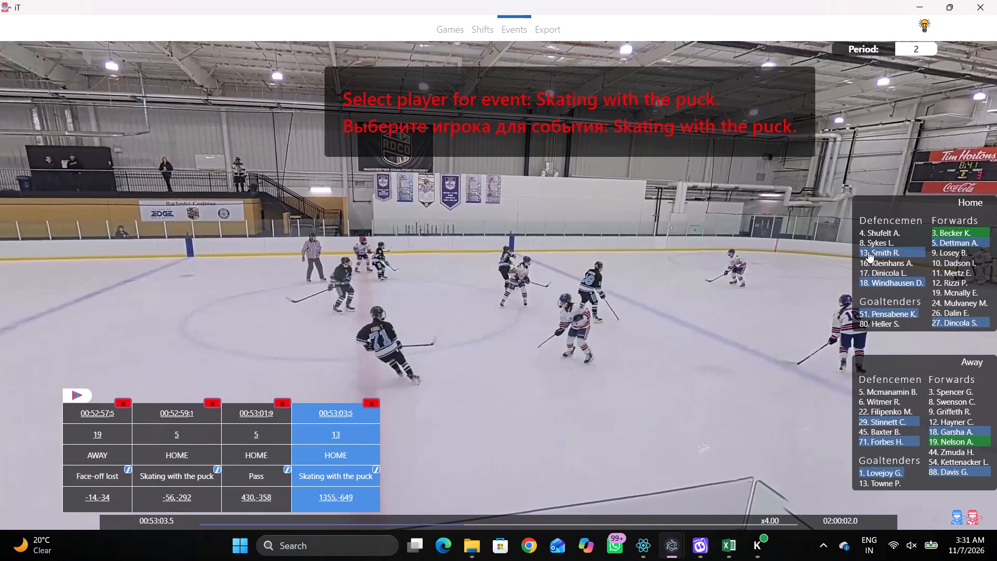
Play on and tag a Pass by the same player, Home 13, in the home end between the blue line and face-off circle.
{"action": "key", "text": "shift+d"}
{"action": "key", "text": "space"}
{"action": "key", "text": "space"}
{"action": "key", "text": "space"}
{"action": "key", "text": "space"}
{"action": "right_click", "coordinate": [723, 206]}
{"action": "left_click", "coordinate": [730, 213]}
{"action": "left_click", "coordinate": [847, 188]}
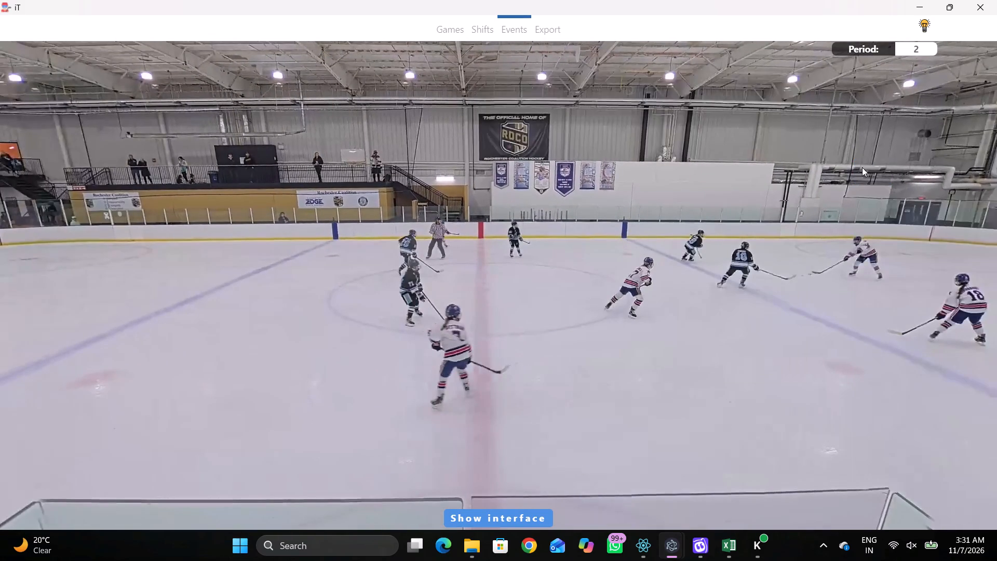
{"action": "right_click_drag", "start_coordinate": [783, 161], "coordinate": [773, 166]}
{"action": "left_click", "coordinate": [791, 170]}
{"action": "left_click", "coordinate": [857, 173]}
{"action": "left_click", "coordinate": [668, 163]}
Follow the puck into the away end and tag Skating with the puck in the upper corner near the goal line at 00:53:10:2.
{"action": "key", "text": "space"}
{"action": "key", "text": "space"}
{"action": "key", "text": "space"}
{"action": "key", "text": "space"}
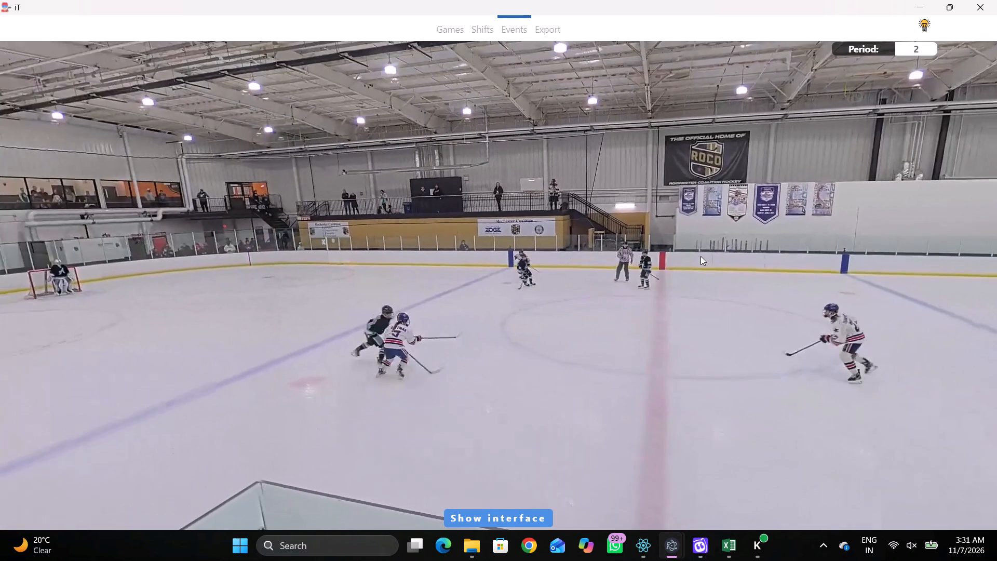
{"action": "key", "text": "r"}
{"action": "key", "text": "space"}
{"action": "key", "text": "space"}
{"action": "key", "text": "space"}
{"action": "key", "text": "space"}
{"action": "key", "text": "space"}
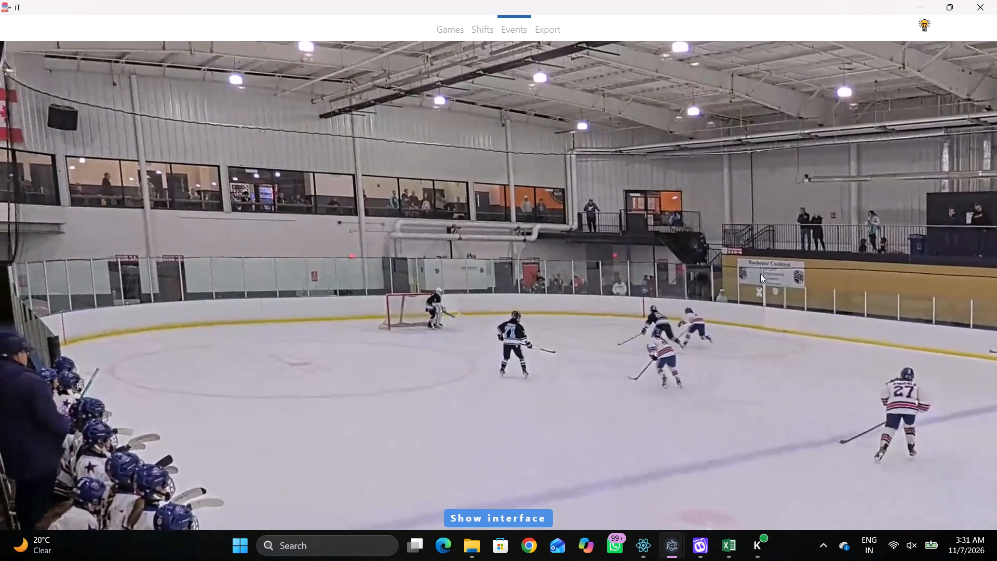
{"action": "key", "text": "space"}
{"action": "key", "text": "space"}
{"action": "key", "text": "space"}
{"action": "key", "text": "space"}
{"action": "key", "text": "space"}
{"action": "key", "text": "space"}
{"action": "key", "text": "space"}
{"action": "key", "text": "space"}
{"action": "key", "text": "space"}
{"action": "right_click_drag", "start_coordinate": [721, 245], "coordinate": [712, 248]}
{"action": "right_click_drag", "start_coordinate": [673, 244], "coordinate": [646, 250]}
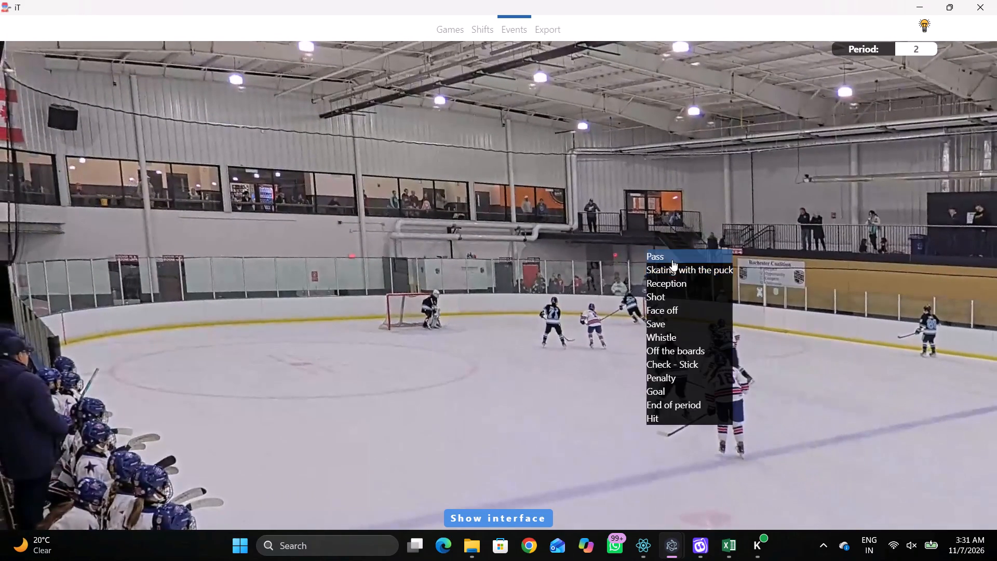
{"action": "left_click", "coordinate": [694, 265]}
{"action": "left_click", "coordinate": [878, 277]}
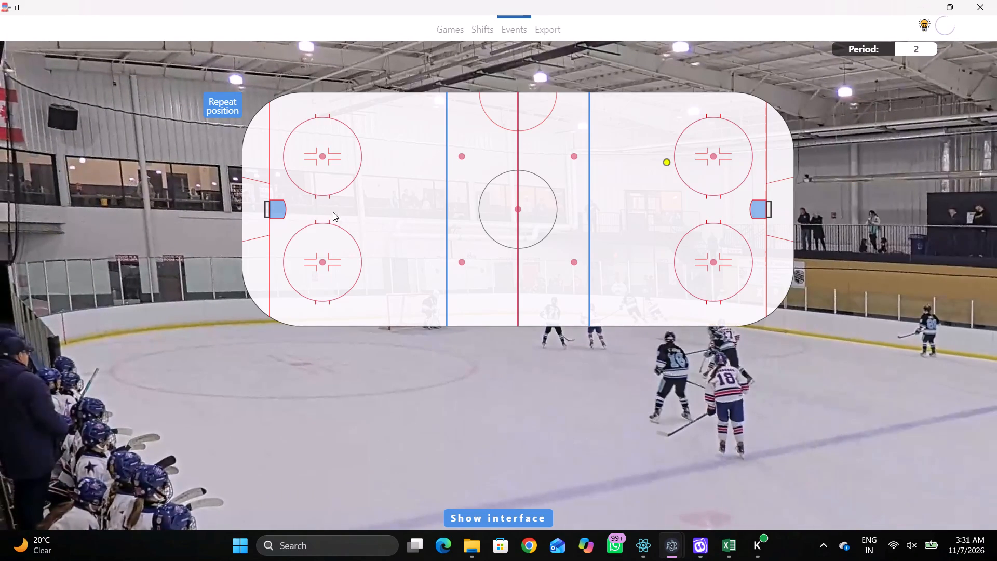
{"action": "left_click", "coordinate": [278, 131]}
Change the player of the 00:53:10:2 Skating with the puck event to Away 29.
{"action": "key", "text": "shift+d"}
{"action": "left_click_drag", "start_coordinate": [347, 433], "coordinate": [343, 435]}
{"action": "left_click", "coordinate": [875, 419]}
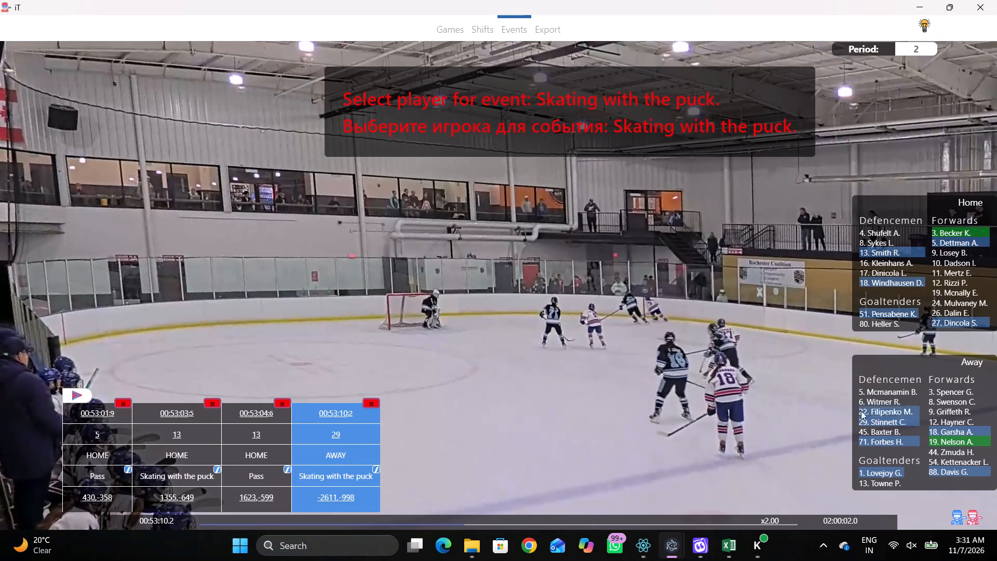
Play on and tag a Pass by the same player, Away 29, behind the away end's goal line in the upper corner.
{"action": "key", "text": "shift+d"}
{"action": "key", "text": "space"}
{"action": "key", "text": "space"}
{"action": "key", "text": "space"}
{"action": "key", "text": "space"}
{"action": "key", "text": "space"}
{"action": "key", "text": "space"}
{"action": "key", "text": "space"}
{"action": "key", "text": "space"}
{"action": "key", "text": "space"}
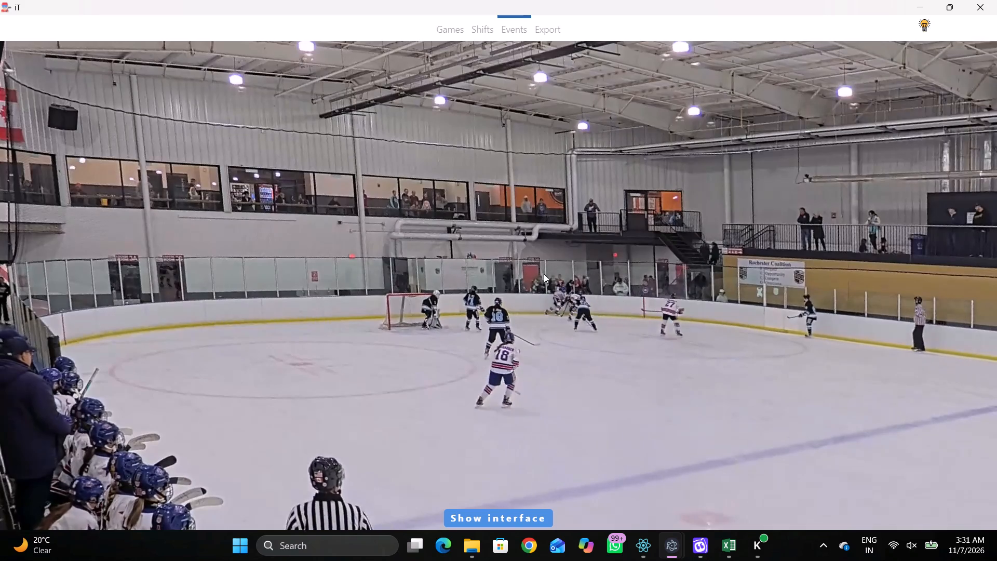
{"action": "key", "text": "space"}
{"action": "right_click_drag", "start_coordinate": [492, 250], "coordinate": [478, 252]}
{"action": "left_click", "coordinate": [501, 257]}
{"action": "left_click", "coordinate": [857, 181]}
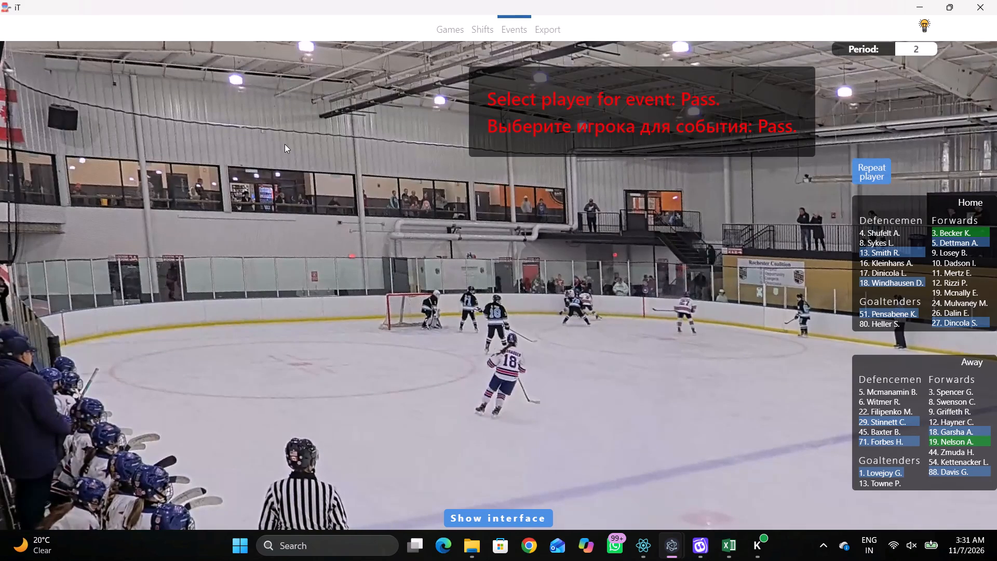
{"action": "left_click", "coordinate": [262, 135]}
Play on and tag a Pass by Home 27 at 00:53:14:0 in Home's defensive end, near the goal line beside the upper face-off circle.
{"action": "key", "text": "space"}
{"action": "key", "text": "v"}
{"action": "key", "text": "space"}
{"action": "key", "text": "space"}
{"action": "key", "text": "space"}
{"action": "key", "text": "q"}
{"action": "key", "text": "q"}
{"action": "right_click", "coordinate": [671, 270]}
{"action": "key", "text": "q"}
{"action": "left_click", "coordinate": [680, 274]}
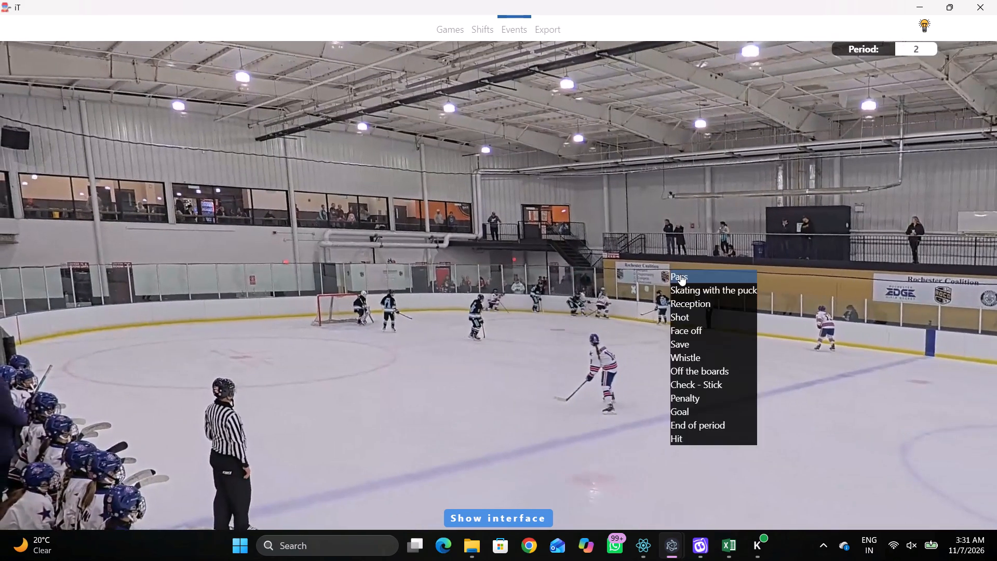
{"action": "right_click_drag", "start_coordinate": [659, 266], "coordinate": [650, 265]}
{"action": "key", "text": "q"}
{"action": "key", "text": "q"}
{"action": "key", "text": "q"}
{"action": "key", "text": "space"}
{"action": "key", "text": "space"}
{"action": "right_click", "coordinate": [547, 301]}
{"action": "left_click", "coordinate": [559, 299]}
{"action": "left_click", "coordinate": [560, 302]}
{"action": "right_click", "coordinate": [566, 301]}
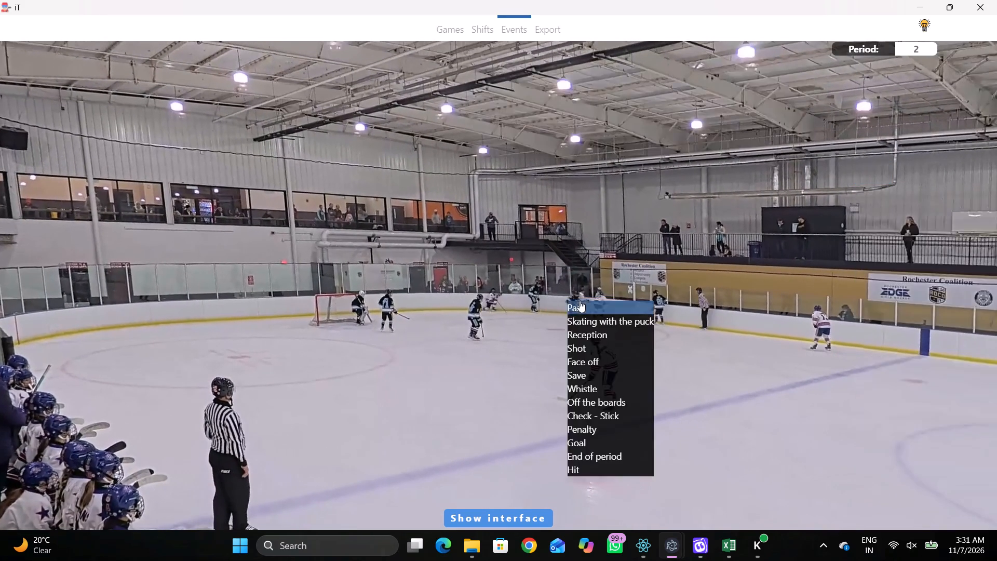
{"action": "left_click", "coordinate": [580, 301]}
{"action": "left_click", "coordinate": [943, 321]}
{"action": "left_click", "coordinate": [286, 118]}
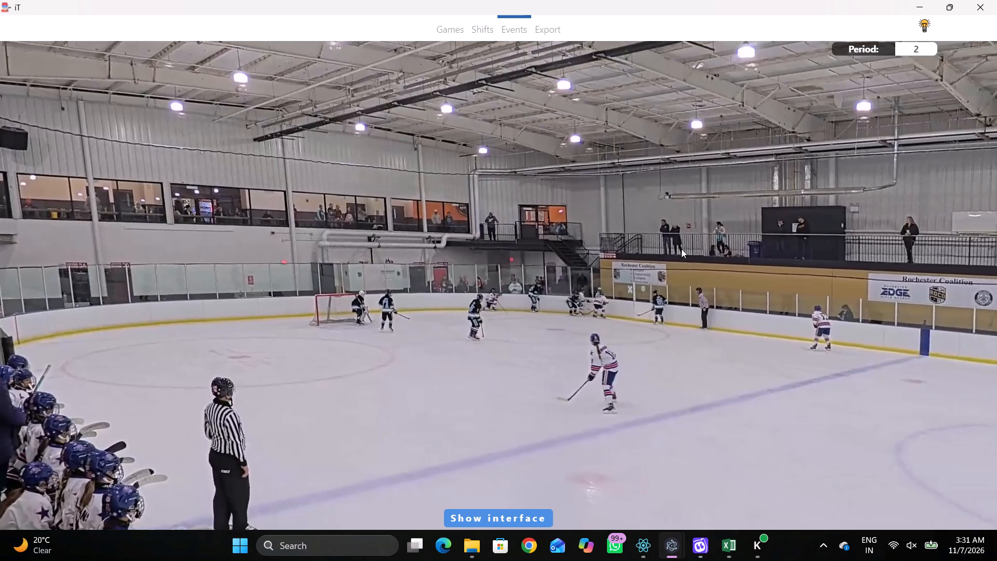
Review the puck's exit and tag Skating with the puck by Away 88 at 00:53:16:8, near the upper boards between Home's blue line and face-off circle.
{"action": "key", "text": "space"}
{"action": "key", "text": "space"}
{"action": "key", "text": "space"}
{"action": "key", "text": "space"}
{"action": "key", "text": "r"}
{"action": "key", "text": "space"}
{"action": "key", "text": "v"}
{"action": "key", "text": "space"}
{"action": "key", "text": "space"}
{"action": "key", "text": "space"}
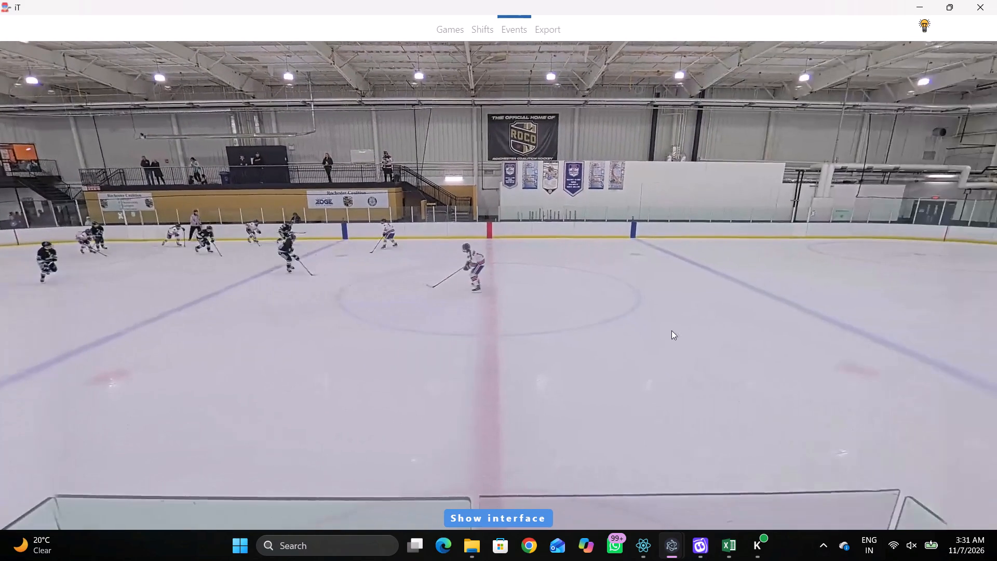
{"action": "key", "text": "q"}
{"action": "key", "text": "q"}
{"action": "key", "text": "q"}
{"action": "key", "text": "q"}
{"action": "key", "text": "q"}
{"action": "key", "text": "q"}
{"action": "key", "text": "q"}
{"action": "key", "text": "q"}
{"action": "key", "text": "q"}
{"action": "key", "text": "q"}
{"action": "key", "text": "q"}
{"action": "key", "text": "q"}
{"action": "key", "text": "q"}
{"action": "key", "text": "q"}
{"action": "type", "text": "qq"}
{"action": "type", "text": "qqq"}
{"action": "type", "text": "qq"}
{"action": "key", "text": "q"}
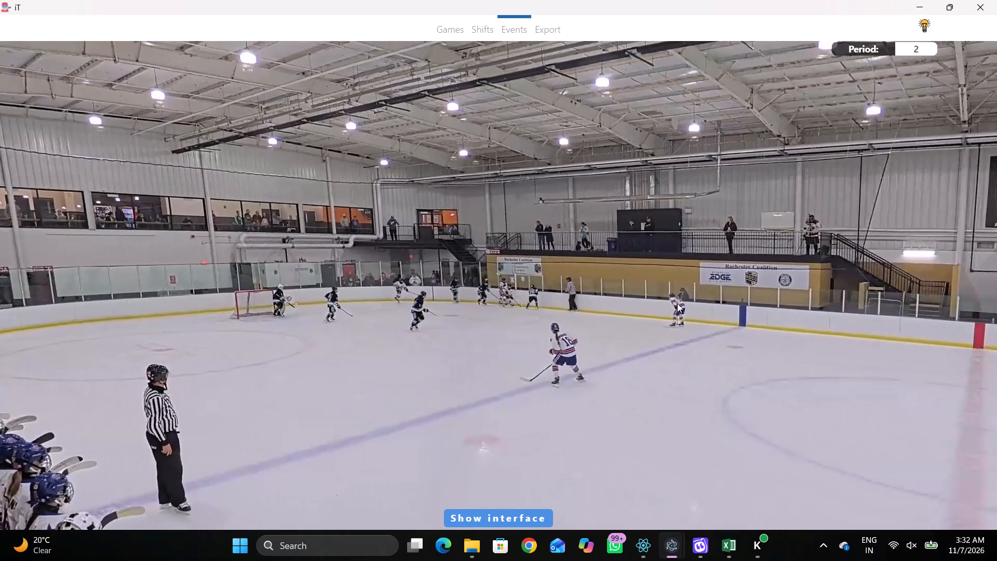
{"action": "key", "text": "q"}
{"action": "key", "text": "space"}
{"action": "key", "text": "space"}
{"action": "right_click_drag", "start_coordinate": [693, 260], "coordinate": [661, 264]}
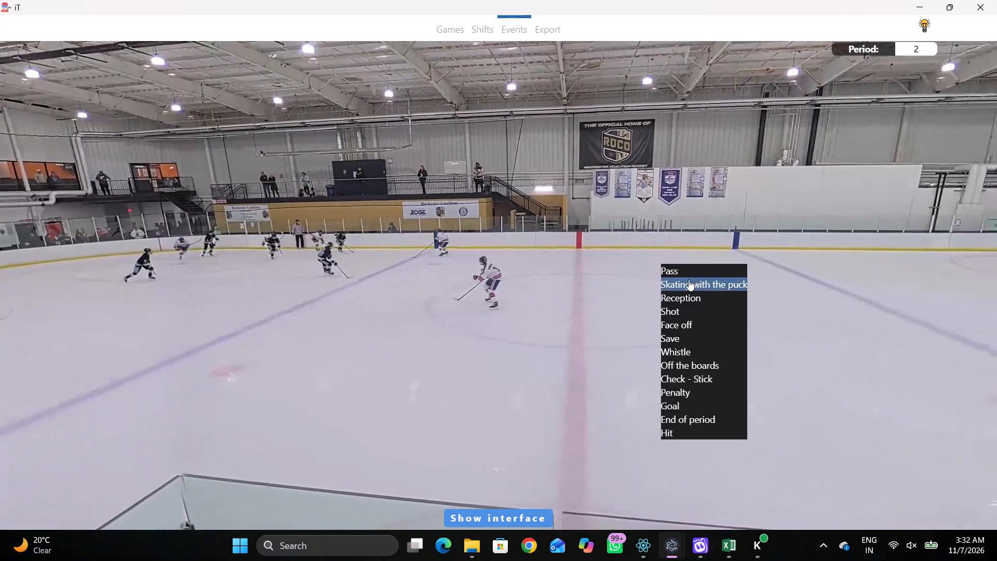
{"action": "left_click", "coordinate": [689, 279]}
{"action": "left_click", "coordinate": [941, 470]}
{"action": "left_click", "coordinate": [401, 116]}
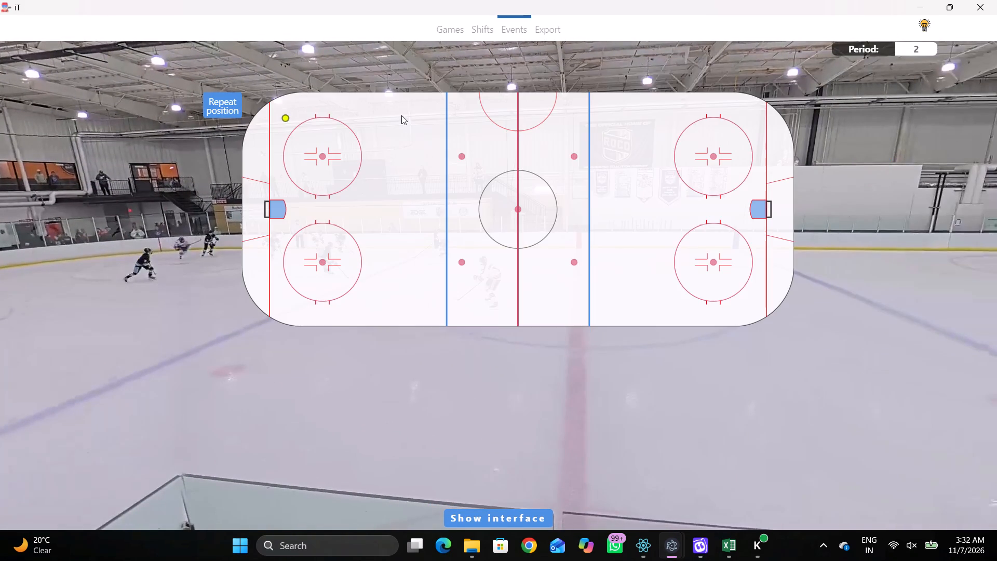
Play on and tag a Pass by the same player, Away 88, at 00:53:17:6, near the upper boards inside Home's blue line.
{"action": "key", "text": "r"}
{"action": "key", "text": "space"}
{"action": "key", "text": "space"}
{"action": "key", "text": "space"}
{"action": "key", "text": "space"}
{"action": "right_click_drag", "start_coordinate": [689, 223], "coordinate": [683, 221]}
{"action": "left_click", "coordinate": [695, 229]}
{"action": "left_click", "coordinate": [863, 166]}
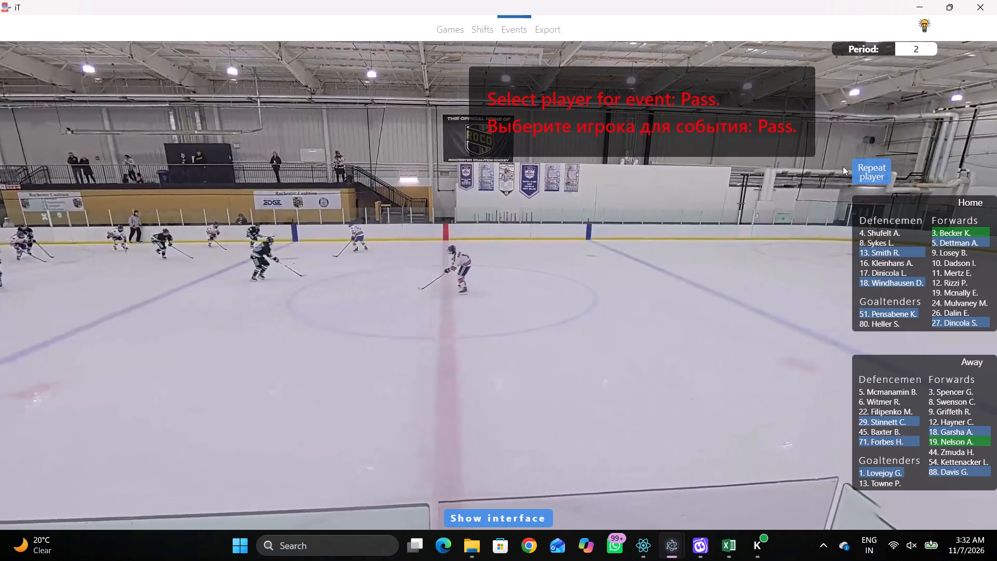
{"action": "left_click_drag", "start_coordinate": [403, 125], "coordinate": [388, 118]}
Tag Skating with the puck by Away 88 at 00:53:18:4, in the neutral zone by the upper face-off dot nearest Home's blue line.
{"action": "key", "text": "space"}
{"action": "key", "text": "space"}
{"action": "key", "text": "space"}
{"action": "key", "text": "space"}
{"action": "right_click_drag", "start_coordinate": [534, 224], "coordinate": [527, 225]}
{"action": "left_click", "coordinate": [564, 240]}
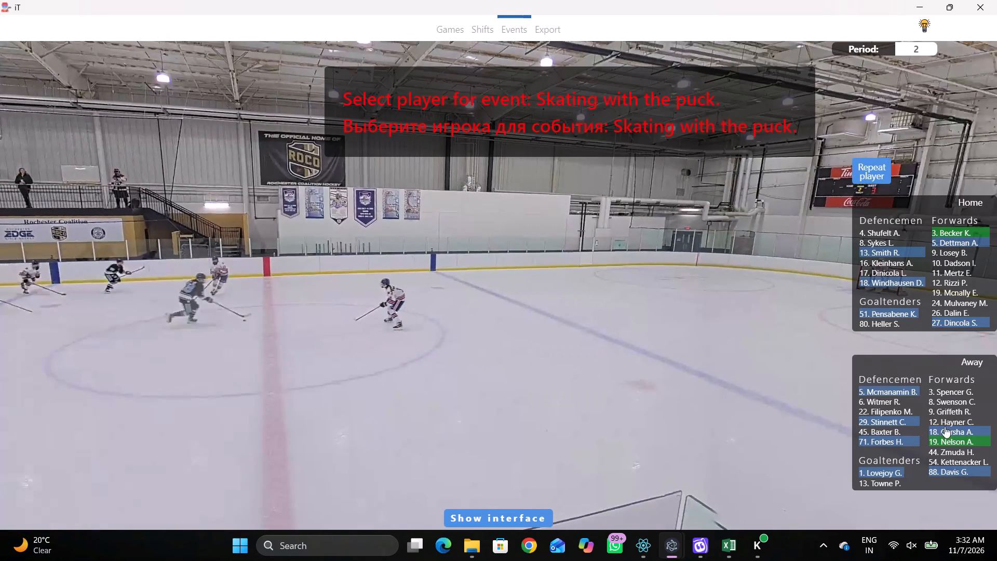
{"action": "left_click", "coordinate": [949, 469]}
{"action": "left_click", "coordinate": [459, 181]}
Check who carries the puck into Away's defensive end and change the player of the 00:53:18:4 Skating with the puck event to Away 18.
{"action": "key", "text": "space"}
{"action": "key", "text": "v"}
{"action": "key", "text": "space"}
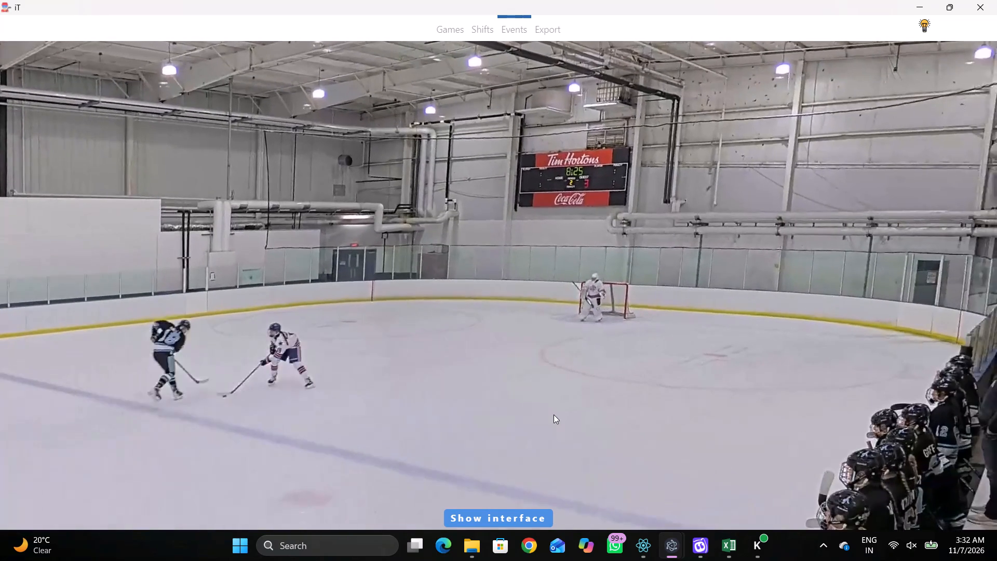
{"action": "key", "text": "space"}
{"action": "key", "text": "space"}
{"action": "key", "text": "q"}
{"action": "key", "text": "shift+d"}
{"action": "left_click", "coordinate": [328, 437]}
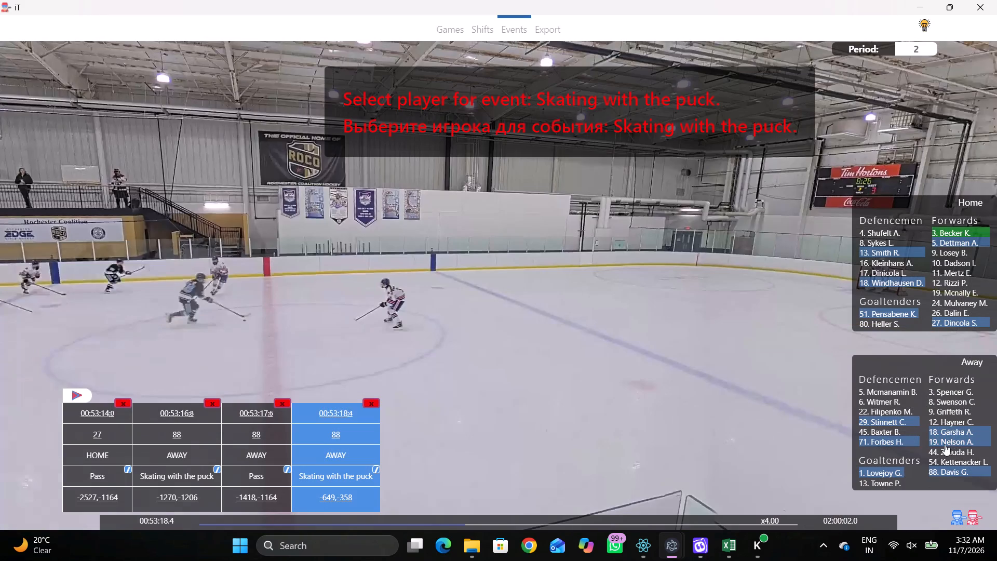
{"action": "left_click", "coordinate": [933, 433]}
{"action": "key", "text": "shift+d"}
Follow the puck carrier and tag a Pass by the same player, Away 18, at 00:53:22:4 inside the upper face-off circle of Away's defensive end.
{"action": "key", "text": "space"}
{"action": "key", "text": "space"}
{"action": "key", "text": "r"}
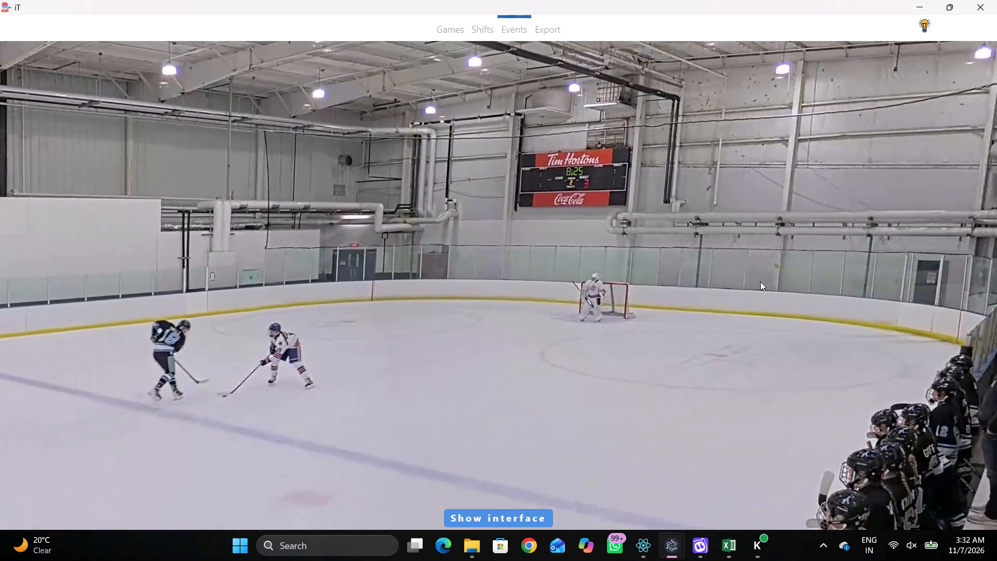
{"action": "key", "text": "space"}
{"action": "key", "text": "space"}
{"action": "key", "text": "space"}
{"action": "key", "text": "space"}
{"action": "key", "text": "space"}
{"action": "key", "text": "space"}
{"action": "key", "text": "space"}
{"action": "key", "text": "space"}
{"action": "key", "text": "space"}
{"action": "key", "text": "space"}
{"action": "key", "text": "space"}
{"action": "key", "text": "space"}
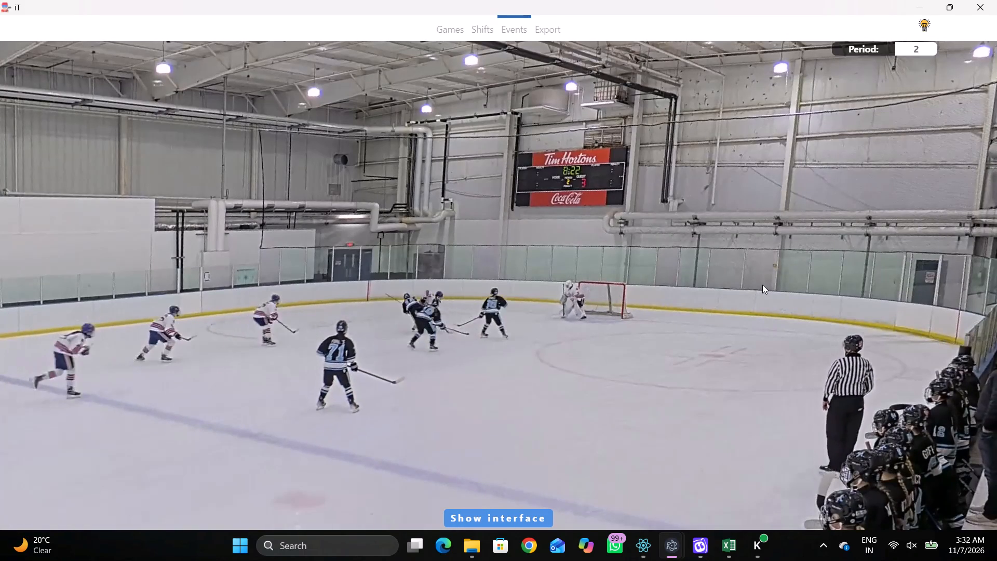
{"action": "key", "text": "space"}
{"action": "key", "text": "space"}
{"action": "key", "text": "q"}
{"action": "key", "text": "q"}
{"action": "key", "text": "q"}
{"action": "key", "text": "q"}
{"action": "key", "text": "q"}
{"action": "left_click", "coordinate": [750, 236]}
{"action": "right_click_drag", "start_coordinate": [730, 228], "coordinate": [719, 230]}
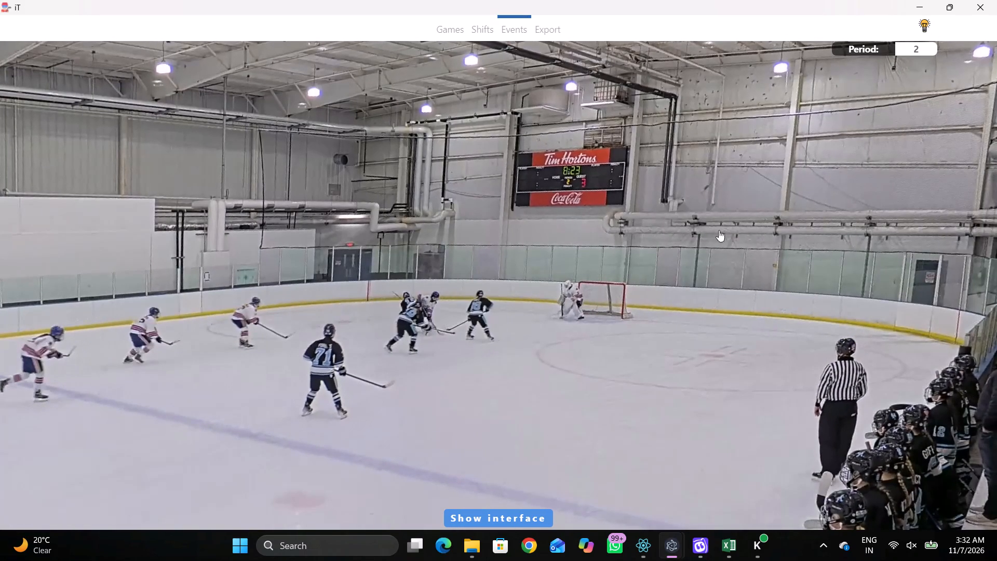
{"action": "right_click_drag", "start_coordinate": [719, 230], "coordinate": [717, 229]}
{"action": "left_click", "coordinate": [739, 237]}
{"action": "left_click", "coordinate": [870, 166]}
{"action": "left_click", "coordinate": [684, 166]}
Play on and tag Skating with the puck by Away 19 at 00:53:24:6, near Away's goal line between the net and the upper corner.
{"action": "key", "text": "space"}
{"action": "key", "text": "v"}
{"action": "key", "text": "space"}
{"action": "key", "text": "space"}
{"action": "key", "text": "space"}
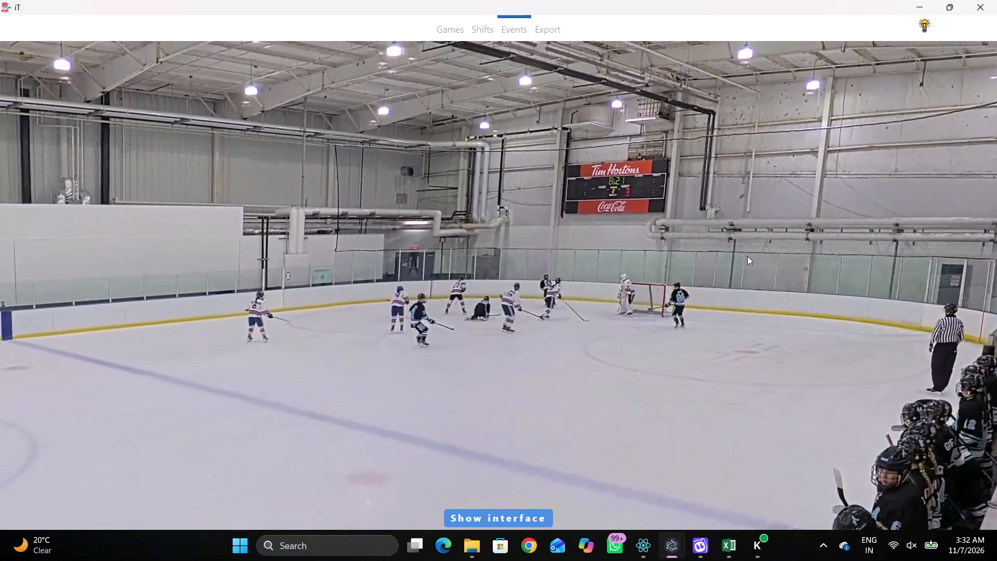
{"action": "type", "text": "r"}
{"action": "key", "text": "space"}
{"action": "key", "text": "space"}
{"action": "right_click_drag", "start_coordinate": [694, 252], "coordinate": [689, 248]}
{"action": "key", "text": "q"}
{"action": "right_click_drag", "start_coordinate": [667, 250], "coordinate": [658, 250]}
{"action": "left_click", "coordinate": [692, 270]}
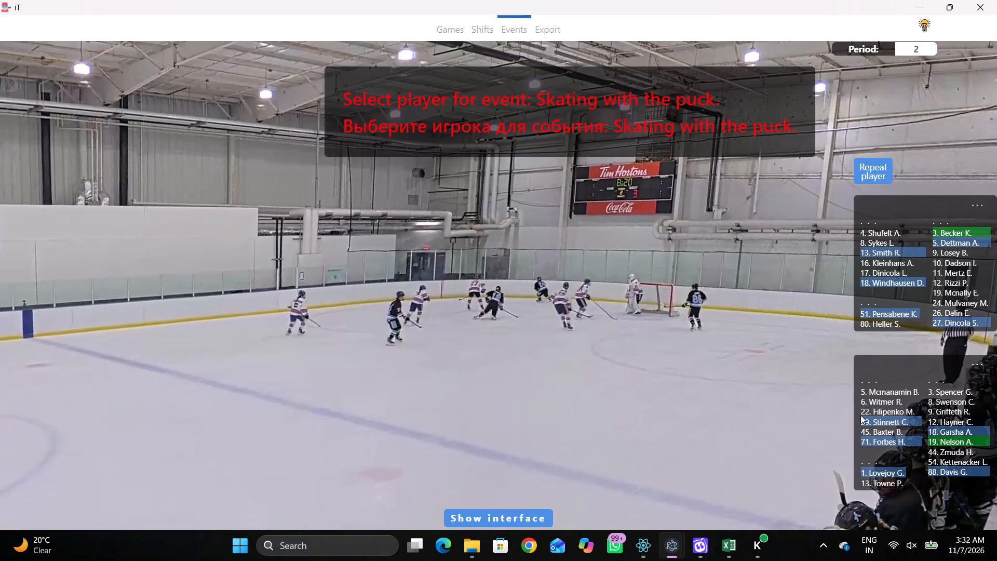
{"action": "left_click", "coordinate": [940, 436]}
{"action": "left_click", "coordinate": [937, 443]}
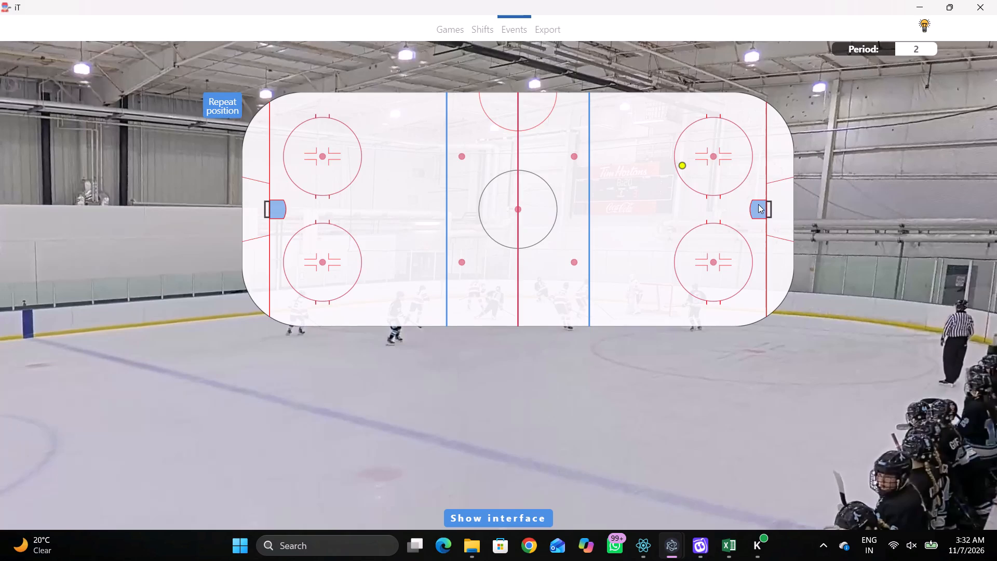
{"action": "left_click", "coordinate": [760, 162]}
Play on and tag a Pass by the same player, Away 19, at 00:53:26:9 in the upper corner near Away's goal line.
{"action": "key", "text": "space"}
{"action": "key", "text": "space"}
{"action": "key", "text": "space"}
{"action": "key", "text": "space"}
{"action": "key", "text": "space"}
{"action": "key", "text": "space"}
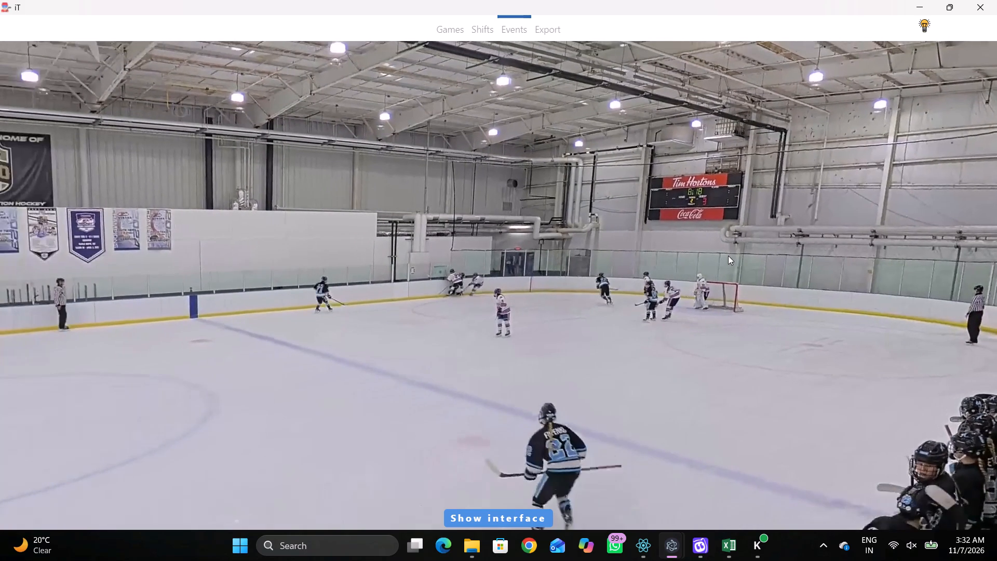
{"action": "key", "text": "q"}
{"action": "right_click", "coordinate": [680, 209]}
{"action": "left_click", "coordinate": [685, 214]}
{"action": "left_click", "coordinate": [873, 169]}
{"action": "left_click", "coordinate": [753, 111]}
Play on and tag Skating with the puck by Home 3 at 00:53:28:6, at the upper boards above the face-off circle in Away's defensive end.
{"action": "key", "text": "r"}
{"action": "key", "text": "space"}
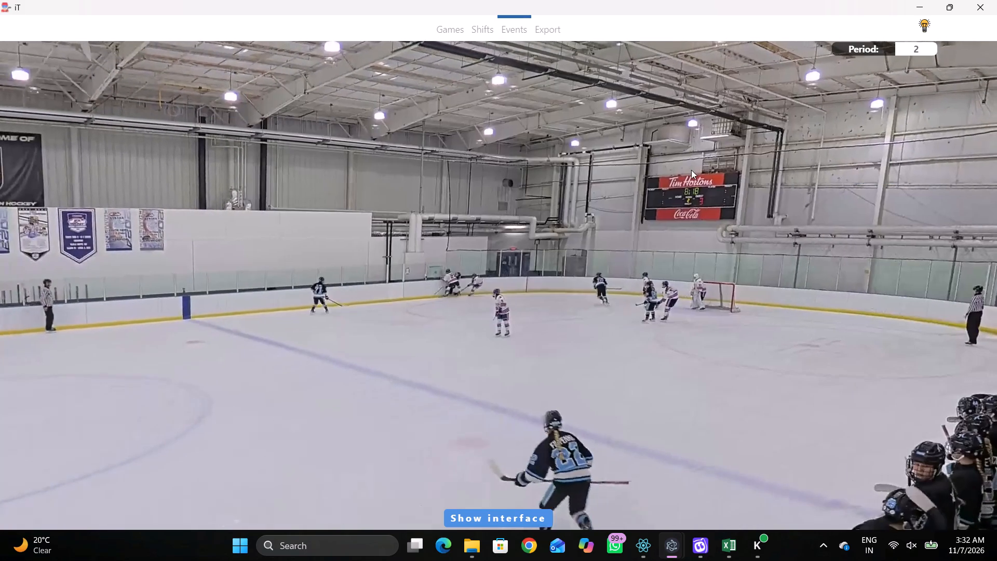
{"action": "key", "text": "v"}
{"action": "key", "text": "space"}
{"action": "key", "text": "space"}
{"action": "key", "text": "space"}
{"action": "right_click", "coordinate": [618, 224]}
{"action": "left_click", "coordinate": [632, 240]}
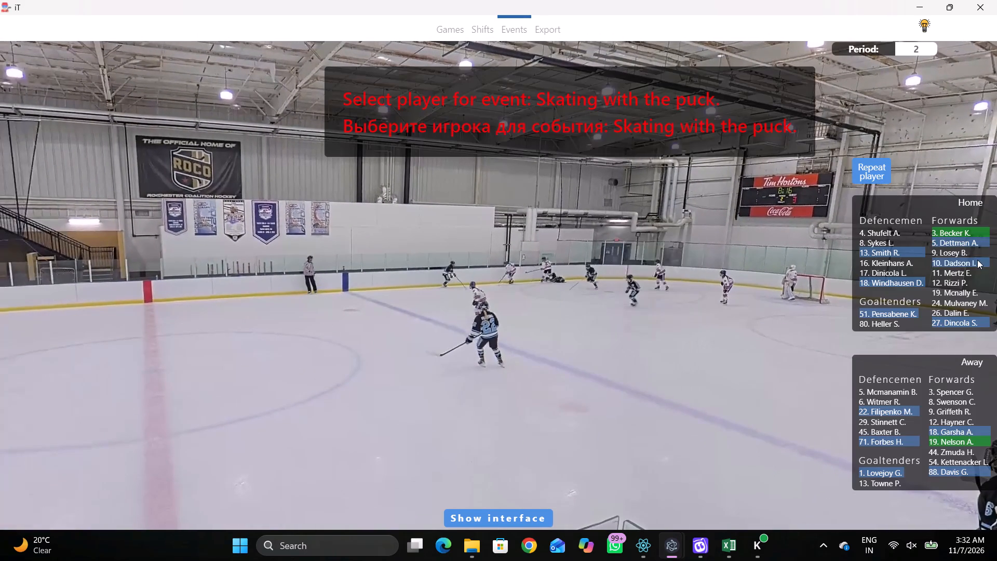
{"action": "left_click", "coordinate": [948, 232]}
{"action": "left_click_drag", "start_coordinate": [689, 94], "coordinate": [683, 94]}
Reposition the 00:53:28:6 Skating with the puck event by Home 3 between the blue line and the upper face-off circle, near the boards.
{"action": "key", "text": "space"}
{"action": "key", "text": "space"}
{"action": "key", "text": "space"}
{"action": "key", "text": "space"}
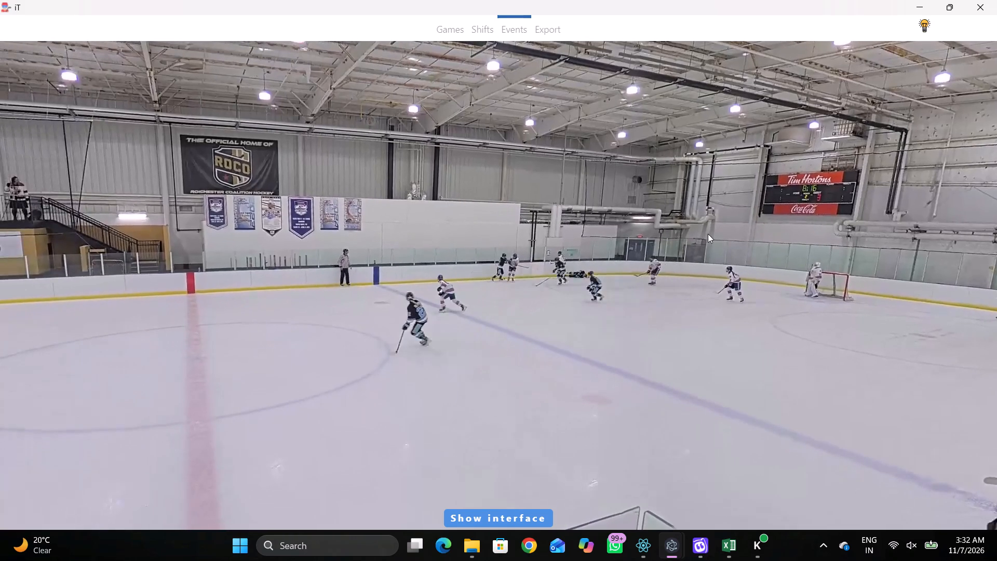
{"action": "key", "text": "space"}
{"action": "key", "text": "space"}
{"action": "key", "text": "shift+d"}
{"action": "left_click", "coordinate": [335, 487]}
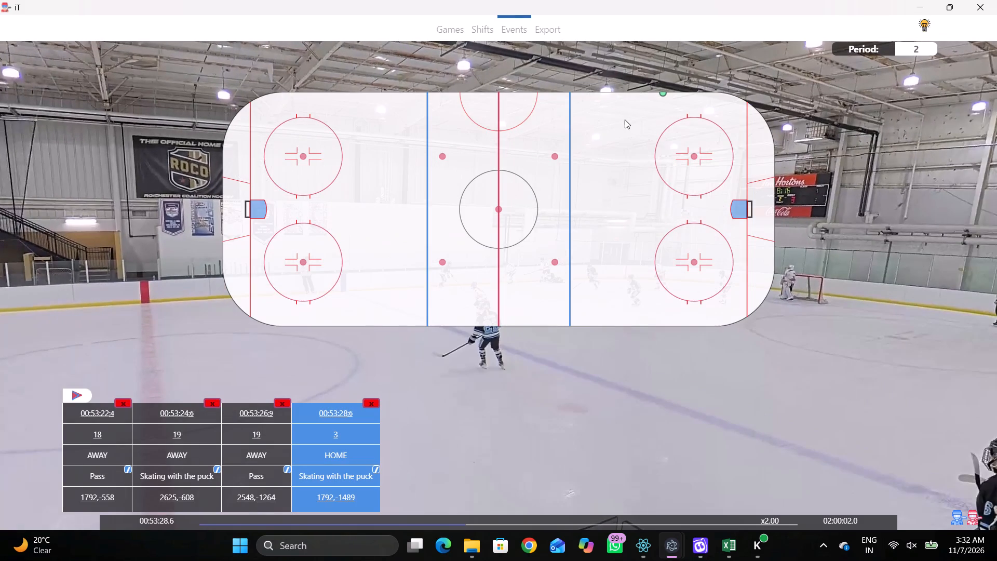
{"action": "left_click", "coordinate": [626, 115]}
Tag a Pass by the same player, Home 3, at 00:53:28:8, near the upper boards just inside the blue line.
{"action": "key", "text": "space"}
{"action": "key", "text": "space"}
{"action": "right_click", "coordinate": [641, 126]}
{"action": "left_click", "coordinate": [653, 133]}
{"action": "left_click_drag", "start_coordinate": [863, 155], "coordinate": [867, 160]}
{"action": "left_click", "coordinate": [873, 164]}
{"action": "left_click", "coordinate": [635, 116]}
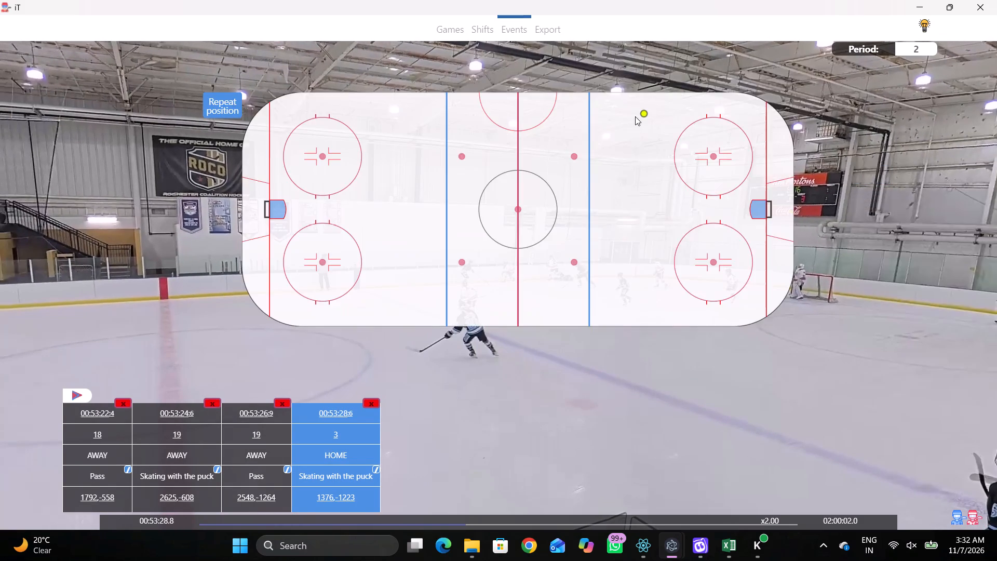
Play on and tag Skating with the puck by Home 5 at 00:53:31:5, just outside the upper face-off circle on the slot side.
{"action": "key", "text": "space"}
{"action": "key", "text": "v"}
{"action": "key", "text": "space"}
{"action": "key", "text": "space"}
{"action": "key", "text": "space"}
{"action": "key", "text": "r"}
{"action": "key", "text": "space"}
{"action": "key", "text": "space"}
{"action": "key", "text": "space"}
{"action": "key", "text": "space"}
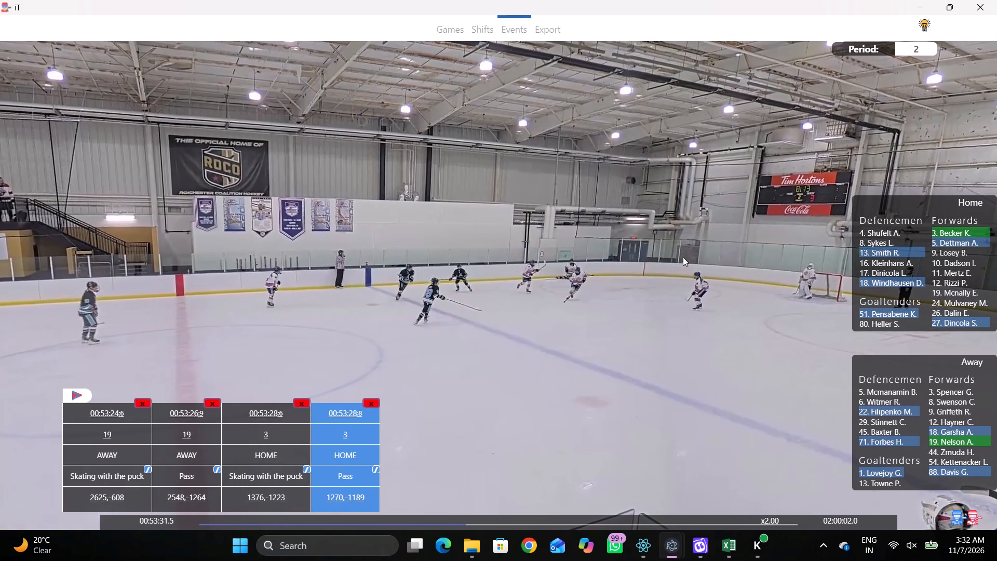
{"action": "left_click", "coordinate": [693, 266]}
{"action": "right_click_drag", "start_coordinate": [705, 266], "coordinate": [689, 264]}
{"action": "left_click", "coordinate": [724, 289]}
{"action": "left_click", "coordinate": [955, 243]}
{"action": "left_click", "coordinate": [683, 191]}
Review the following play and change the player of the 00:53:31:5 Skating with the puck event to Home 13.
{"action": "key", "text": "space"}
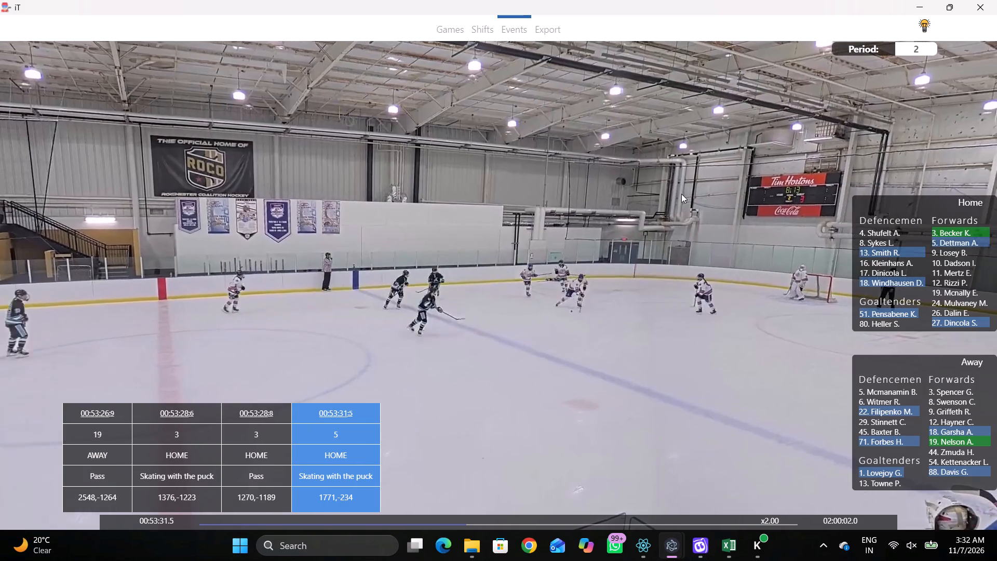
{"action": "key", "text": "v"}
{"action": "key", "text": "space"}
{"action": "key", "text": "shift+d"}
{"action": "key", "text": "shift+d"}
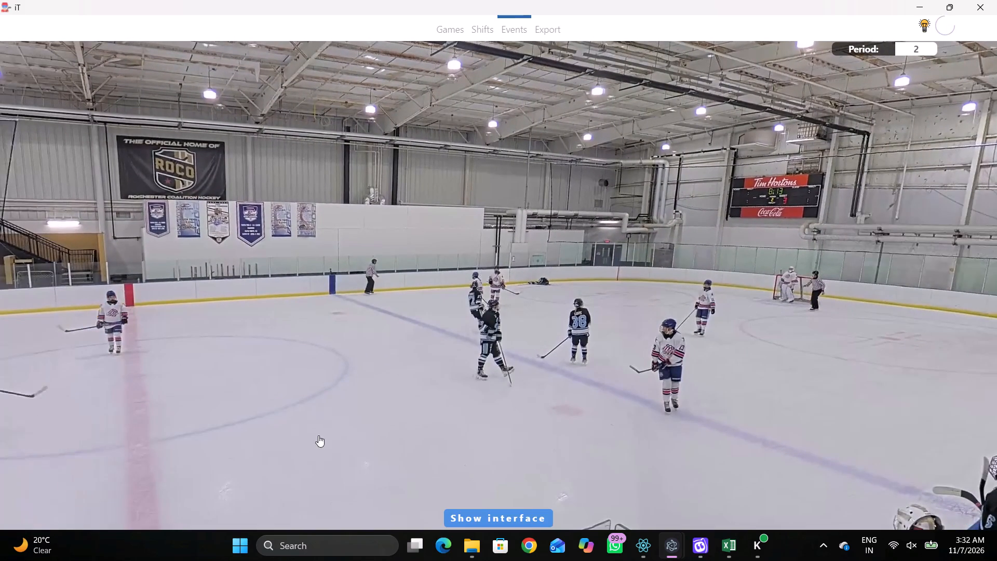
{"action": "left_click", "coordinate": [334, 433]}
{"action": "left_click", "coordinate": [870, 255]}
{"action": "key", "text": "shift+d"}
Tag a Pass by the same player just outside the upper face-off circle, on its blue-line and slot side.
{"action": "key", "text": "space"}
{"action": "key", "text": "space"}
{"action": "right_click", "coordinate": [702, 194]}
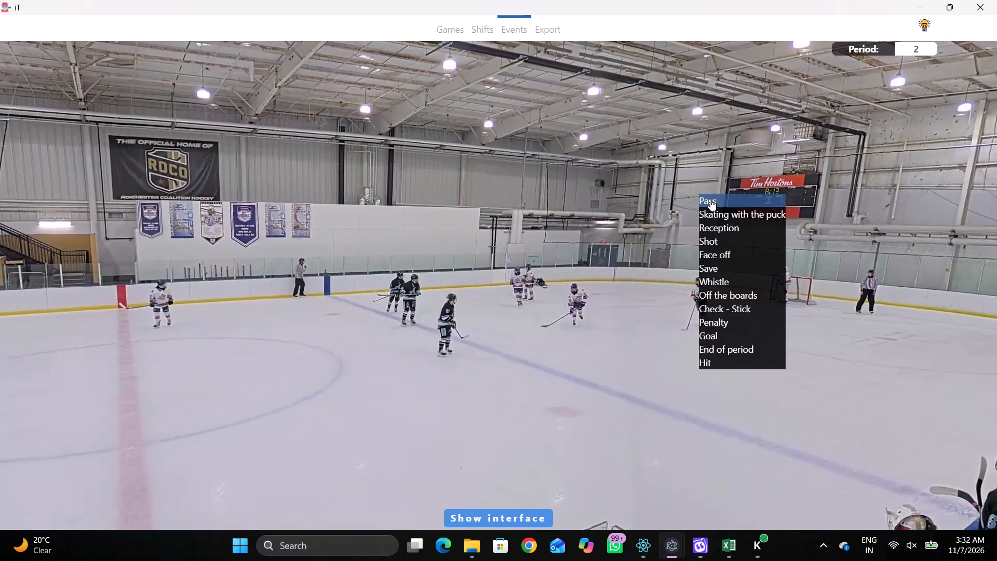
{"action": "left_click", "coordinate": [711, 201]}
{"action": "left_click", "coordinate": [873, 176]}
{"action": "left_click", "coordinate": [678, 185]}
Play on to the stoppage and tag a Whistle between the blue line and the lower face-off circle.
{"action": "key", "text": "space"}
{"action": "key", "text": "space"}
{"action": "right_click_drag", "start_coordinate": [616, 182], "coordinate": [643, 203]}
{"action": "left_click", "coordinate": [648, 287]}
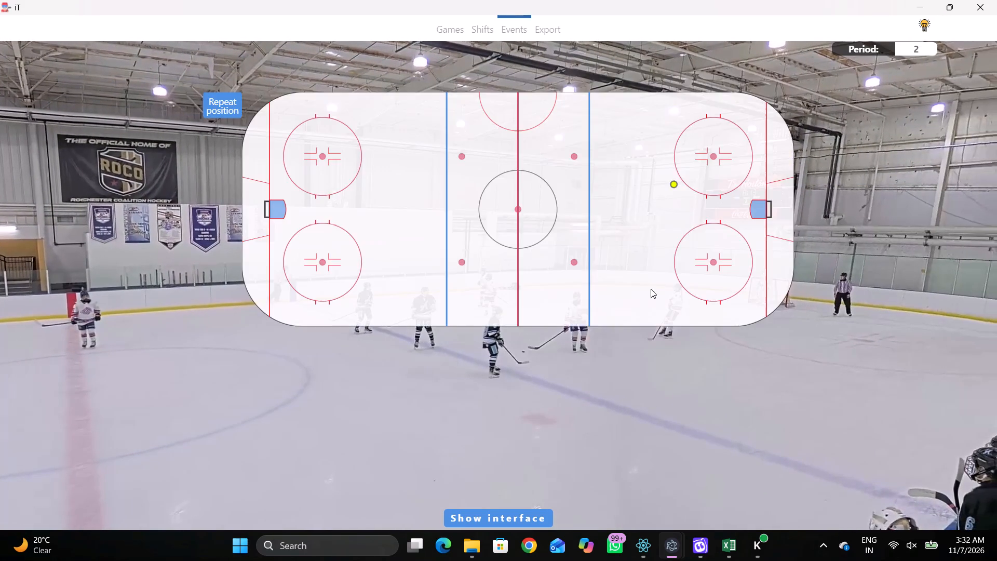
{"action": "left_click", "coordinate": [662, 245]}
Skip through the stoppage and tag the Face-off won by Away 9 against Home 3 at 00:54:30:4 on the upper face-off spot, then play on.
{"action": "key", "text": "space"}
{"action": "key", "text": "c"}
{"action": "key", "text": "space"}
{"action": "key", "text": "v"}
{"action": "type", "text": "c"}
{"action": "key", "text": "space"}
{"action": "type", "text": "c"}
{"action": "key", "text": "space"}
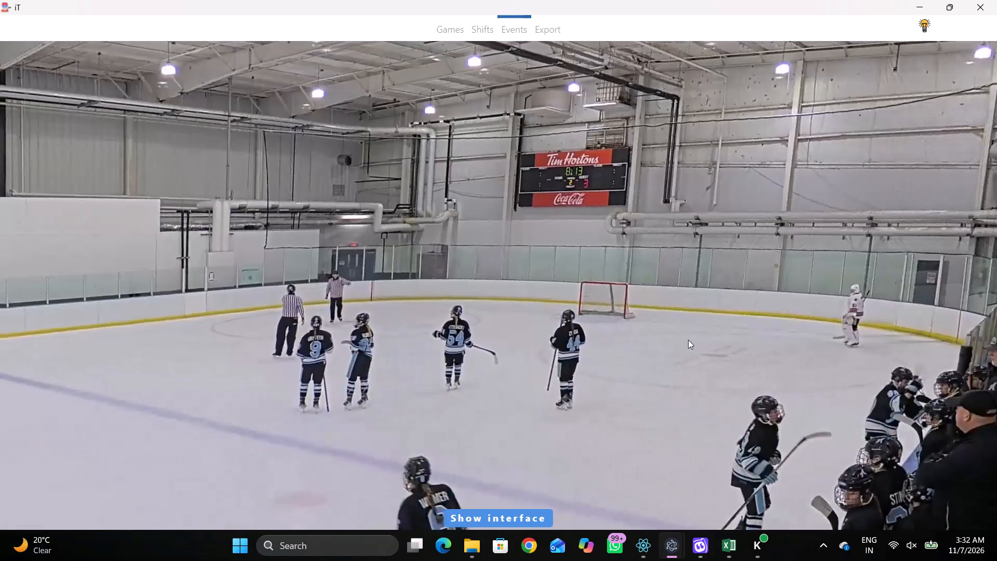
{"action": "key", "text": "space"}
{"action": "key", "text": "space"}
{"action": "type", "text": "c"}
{"action": "key", "text": "space"}
{"action": "key", "text": "c"}
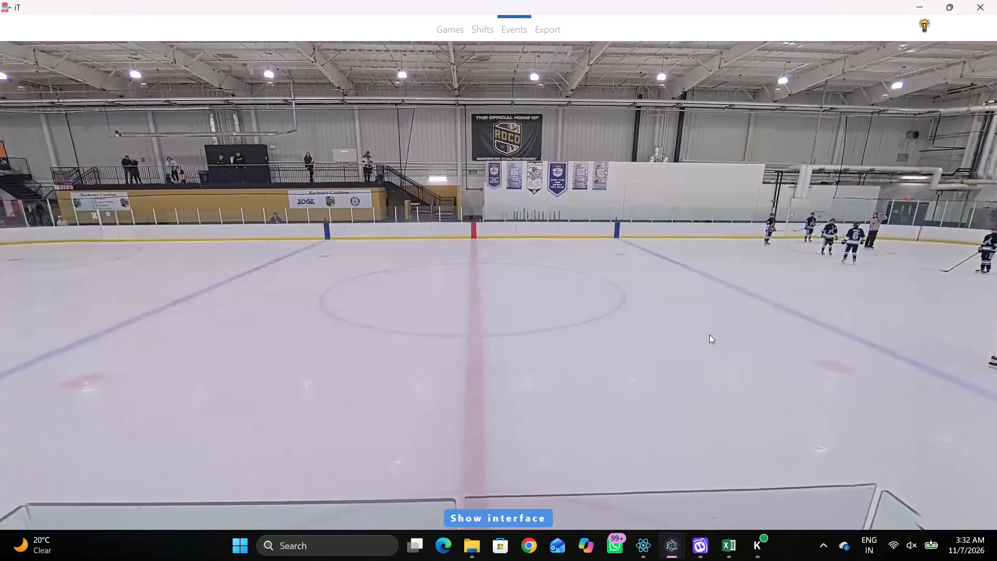
{"action": "key", "text": "space"}
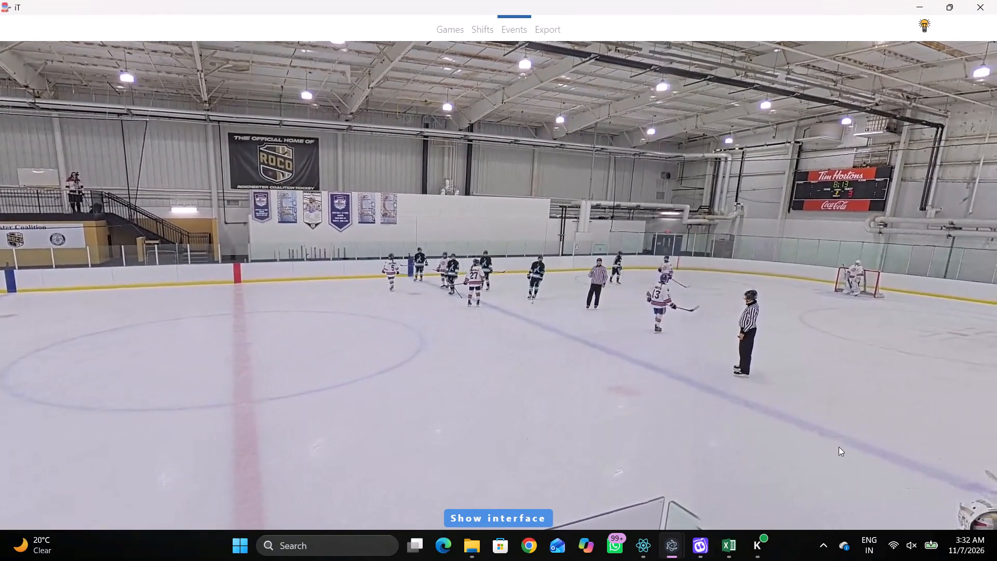
{"action": "type", "text": "c q"}
{"action": "key", "text": "q"}
{"action": "key", "text": "q"}
{"action": "key", "text": "q"}
{"action": "key", "text": "q"}
{"action": "key", "text": "q"}
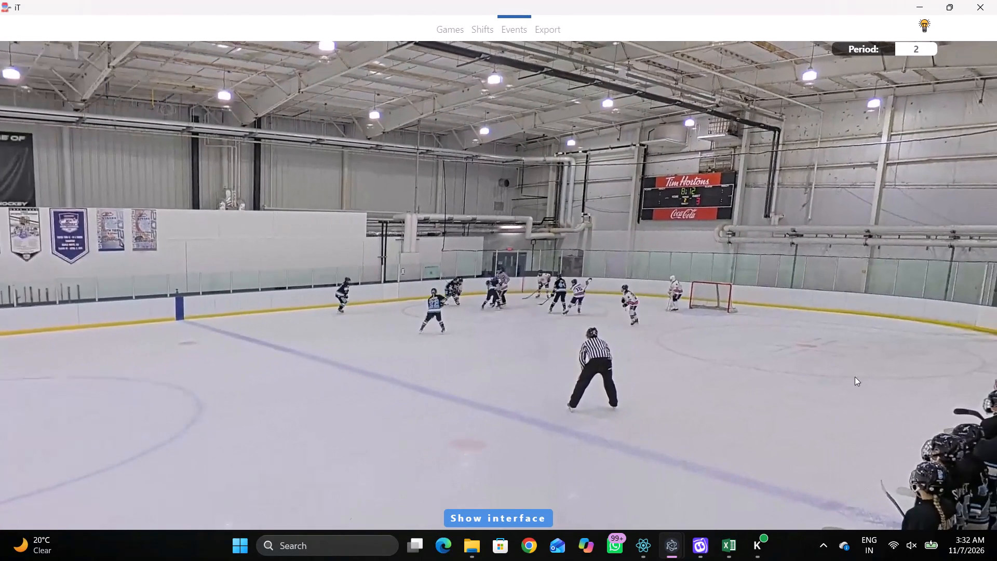
{"action": "key", "text": "q"}
{"action": "right_click", "coordinate": [821, 318]}
{"action": "left_click", "coordinate": [852, 377]}
{"action": "left_click", "coordinate": [945, 421]}
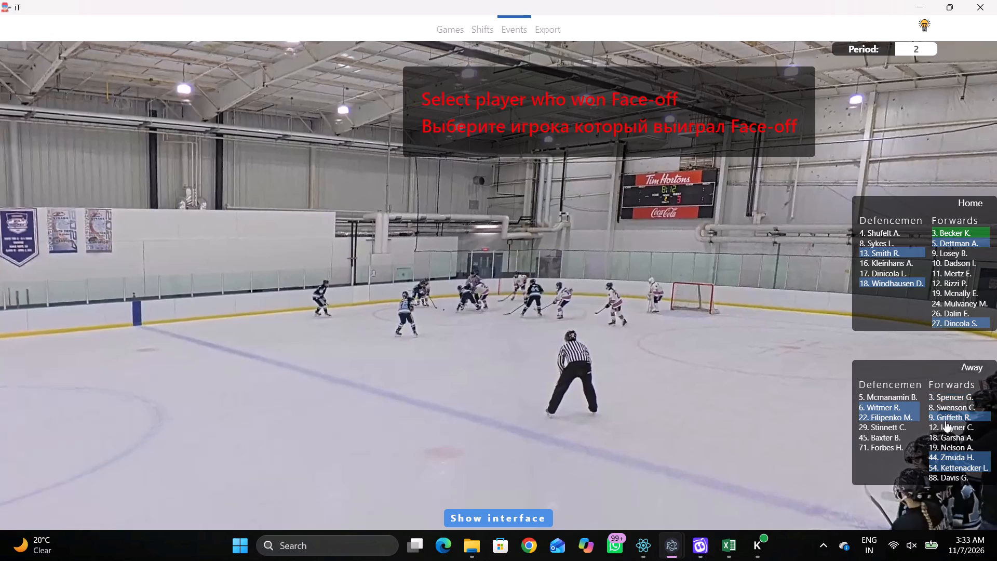
{"action": "left_click", "coordinate": [934, 235]}
{"action": "left_click", "coordinate": [712, 152]}
{"action": "key", "text": "space"}
{"action": "key", "text": "v"}
{"action": "key", "text": "space"}
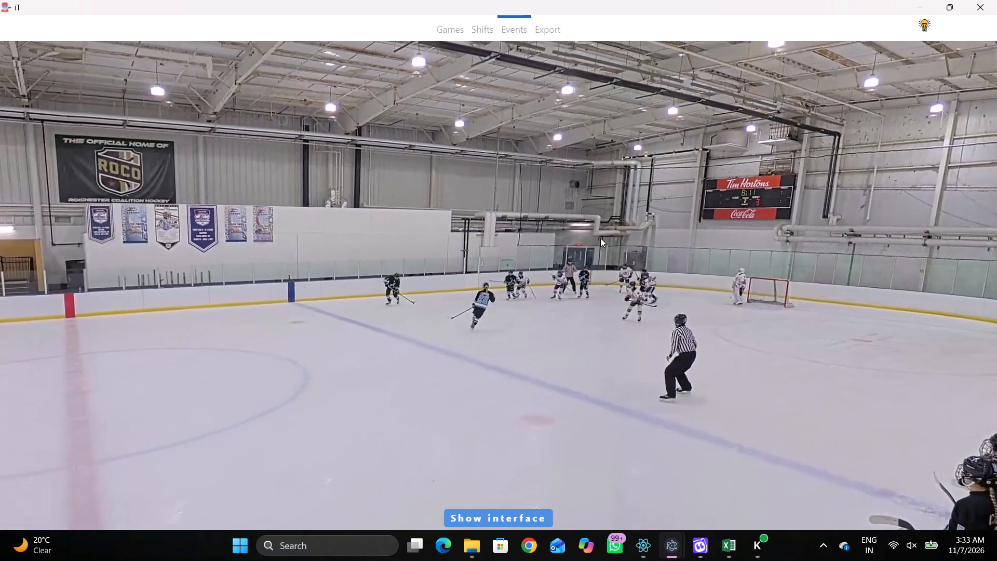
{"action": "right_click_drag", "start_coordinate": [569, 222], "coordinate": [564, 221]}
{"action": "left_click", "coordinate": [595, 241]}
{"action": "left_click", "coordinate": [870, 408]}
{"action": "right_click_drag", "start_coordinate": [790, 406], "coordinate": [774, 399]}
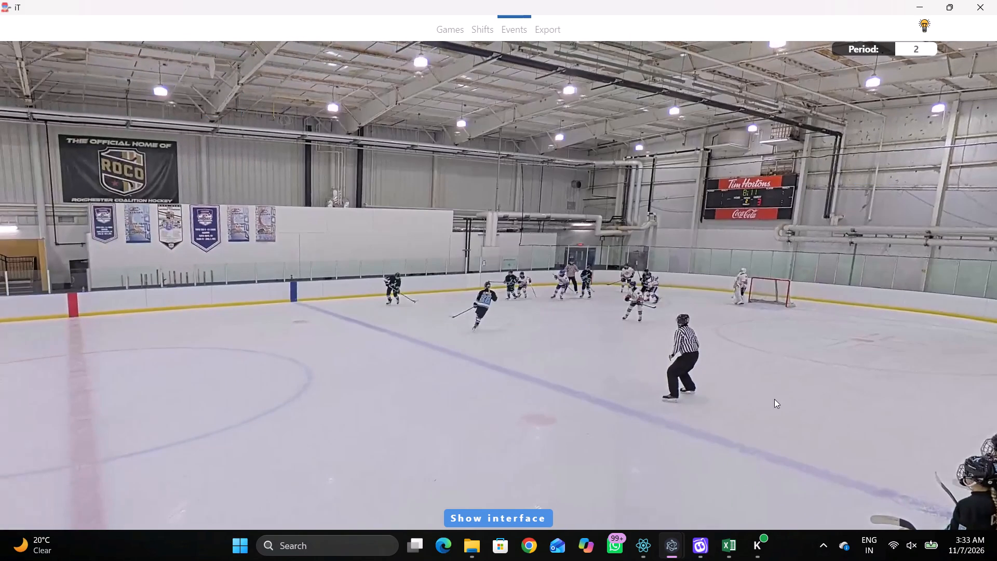
Tag Skating with the puck by Away 6 at 00:54:31:8, at the upper boards just inside the blue line.
{"action": "right_click_drag", "start_coordinate": [774, 399], "coordinate": [772, 397]}
{"action": "left_click", "coordinate": [795, 412]}
{"action": "left_click", "coordinate": [863, 396]}
{"action": "left_click", "coordinate": [629, 109]}
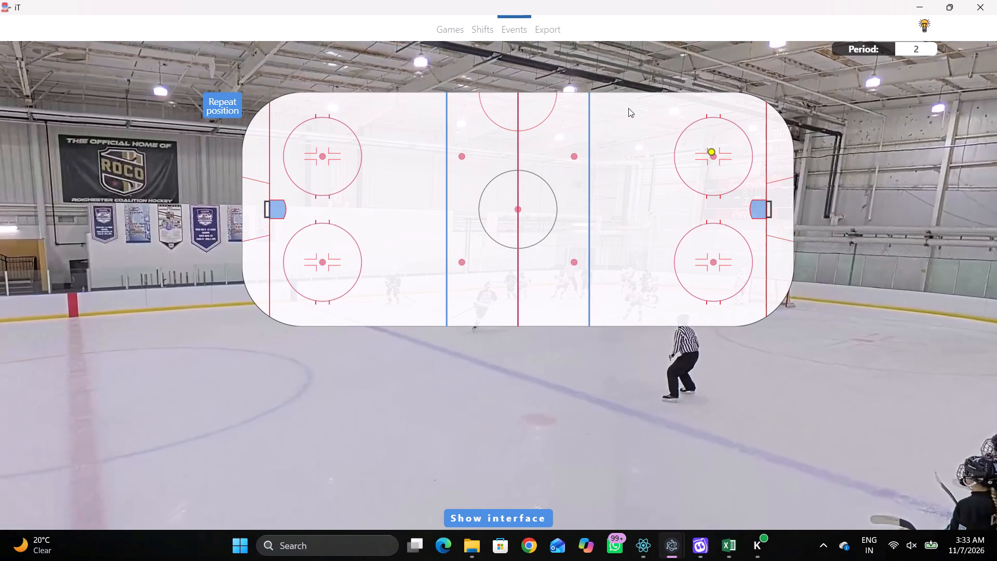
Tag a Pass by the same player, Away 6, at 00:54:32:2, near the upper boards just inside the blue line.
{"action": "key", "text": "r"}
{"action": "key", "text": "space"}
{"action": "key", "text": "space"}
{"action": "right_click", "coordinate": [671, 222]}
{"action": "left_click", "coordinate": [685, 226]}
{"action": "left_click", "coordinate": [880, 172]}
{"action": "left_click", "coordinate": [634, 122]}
Review the play further and tag a Pass by the same player, Away 6, at 00:54:33:3, just inside the blue line on the upper side.
{"action": "key", "text": "space"}
{"action": "key", "text": "v"}
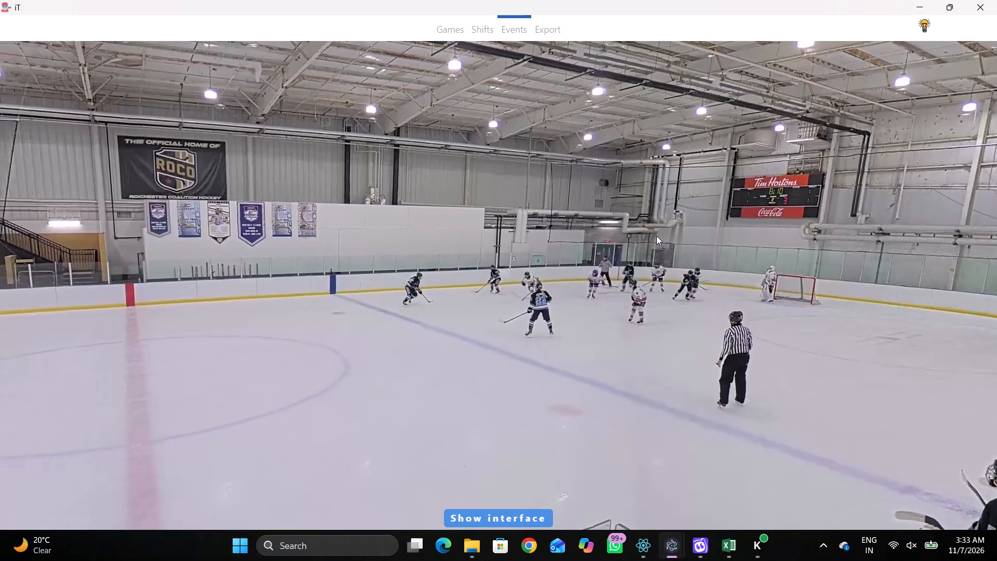
{"action": "key", "text": "space"}
{"action": "key", "text": "space"}
{"action": "key", "text": "space"}
{"action": "key", "text": "q"}
{"action": "key", "text": "q"}
{"action": "key", "text": "q"}
{"action": "key", "text": "q"}
{"action": "key", "text": "q"}
{"action": "key", "text": "q"}
{"action": "key", "text": "q"}
{"action": "key", "text": "q"}
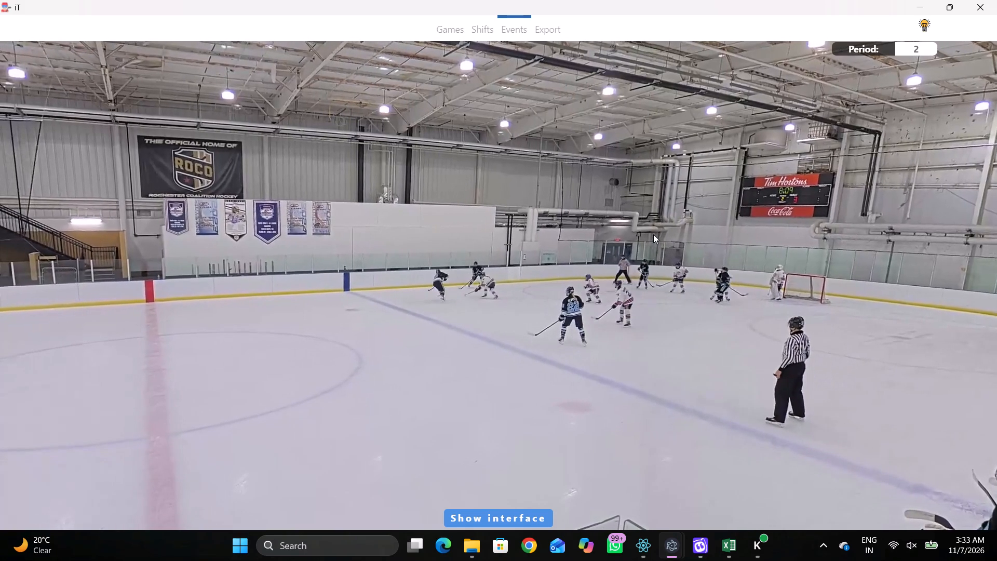
{"action": "right_click", "coordinate": [650, 228]}
{"action": "left_click", "coordinate": [665, 233]}
{"action": "left_click", "coordinate": [874, 171]}
{"action": "left_click", "coordinate": [631, 133]}
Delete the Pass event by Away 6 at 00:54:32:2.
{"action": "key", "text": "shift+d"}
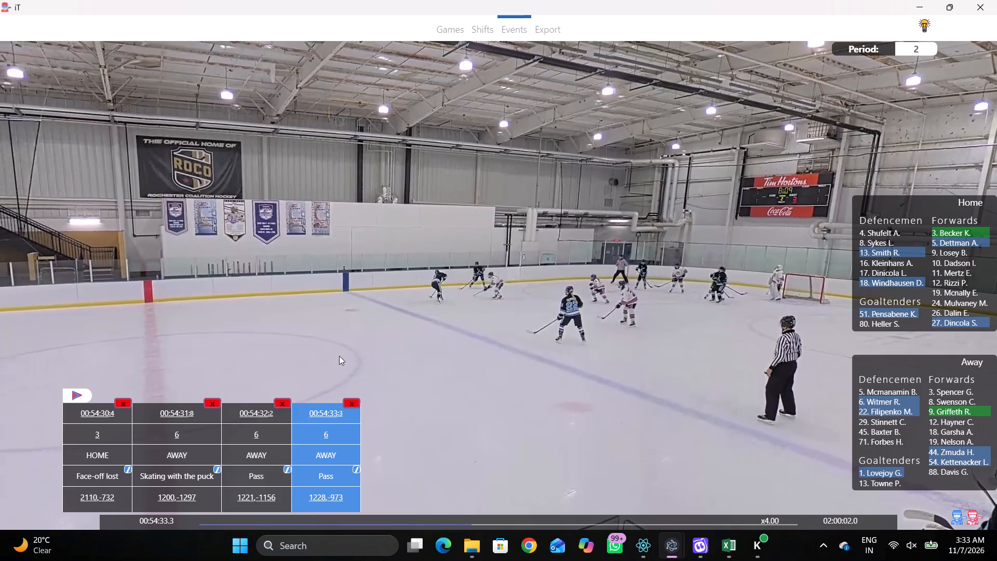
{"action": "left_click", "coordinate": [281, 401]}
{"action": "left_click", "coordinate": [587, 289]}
Play on and tag Skating with the puck by Away 44 at 00:54:34:8, between the blue line and the upper face-off circle, near the boards.
{"action": "key", "text": "space"}
{"action": "key", "text": "space"}
{"action": "key", "text": "space"}
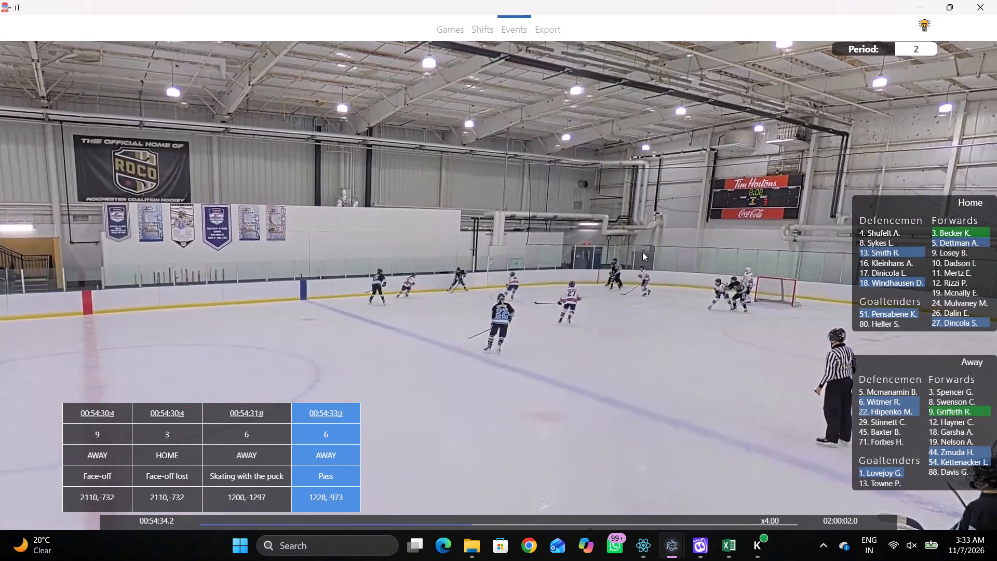
{"action": "key", "text": "space"}
{"action": "right_click", "coordinate": [599, 250]}
{"action": "left_click", "coordinate": [609, 268]}
{"action": "double_click", "coordinate": [941, 445]}
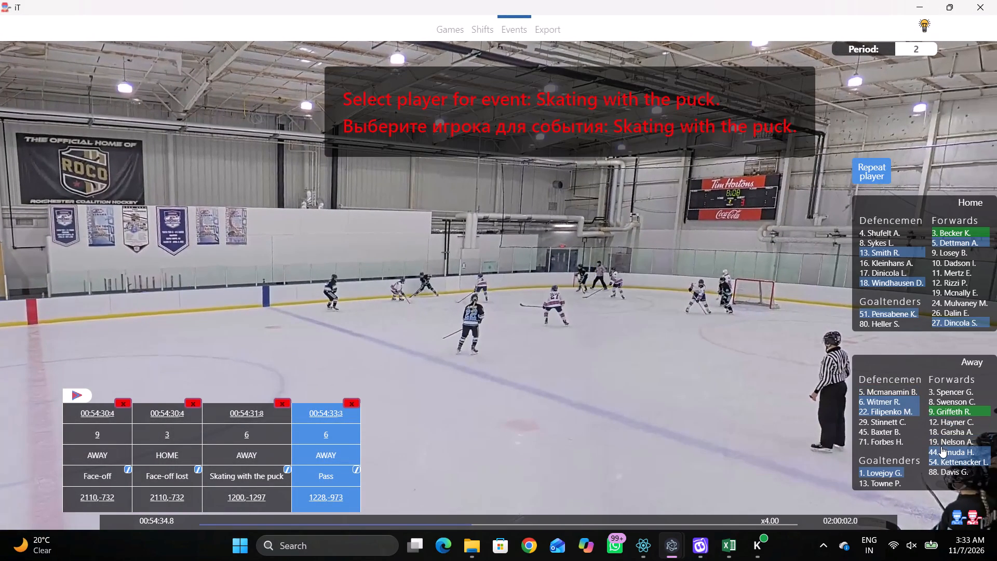
{"action": "left_click", "coordinate": [658, 117]}
Follow the puck and tag a Pass by the same player, Away 44, at 00:54:35:2, just outside the upper face-off circle toward the blue line.
{"action": "key", "text": "r"}
{"action": "key", "text": "space"}
{"action": "right_click_drag", "start_coordinate": [737, 208], "coordinate": [729, 208]}
{"action": "key", "text": "space"}
{"action": "left_click", "coordinate": [737, 216]}
{"action": "left_click", "coordinate": [874, 168]}
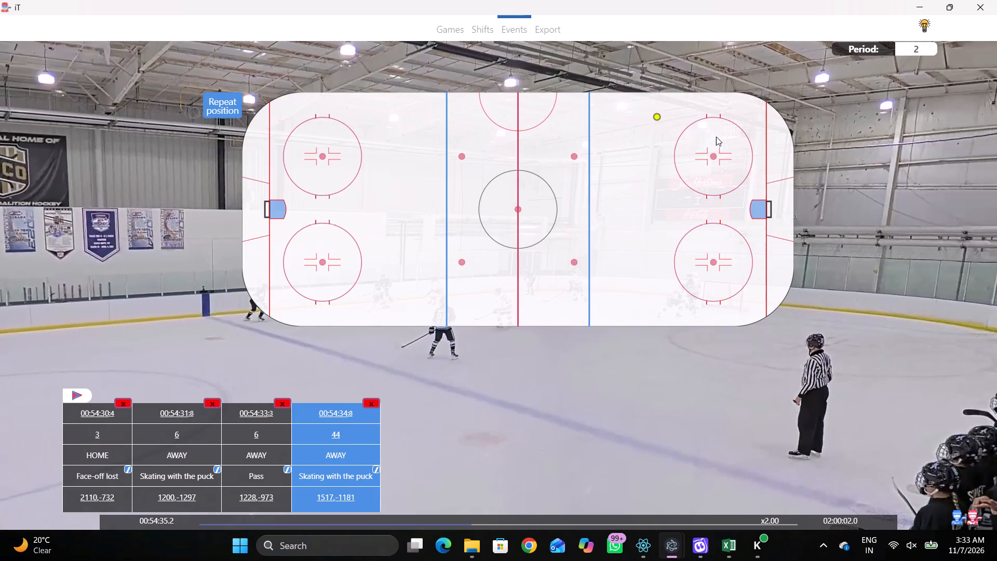
{"action": "left_click", "coordinate": [667, 128]}
Play on and tag Skating with the puck by Away 6 at 00:54:36:4, between the blue line and the upper face-off circle.
{"action": "key", "text": "space"}
{"action": "key", "text": "space"}
{"action": "key", "text": "space"}
{"action": "key", "text": "space"}
{"action": "right_click", "coordinate": [661, 229]}
{"action": "left_click", "coordinate": [680, 246]}
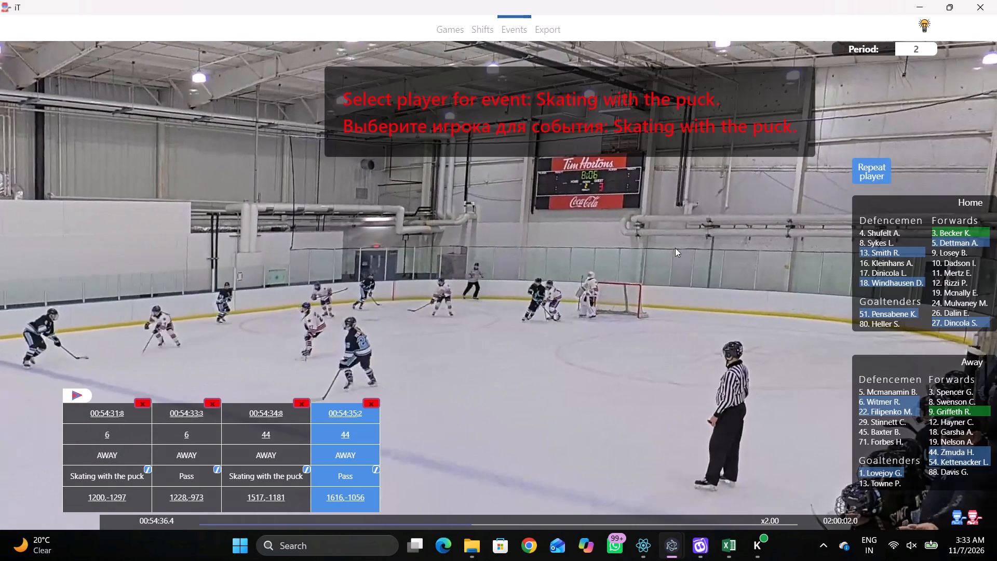
{"action": "right_click_drag", "start_coordinate": [656, 263], "coordinate": [647, 263]}
{"action": "left_click", "coordinate": [670, 280]}
{"action": "left_click", "coordinate": [884, 404]}
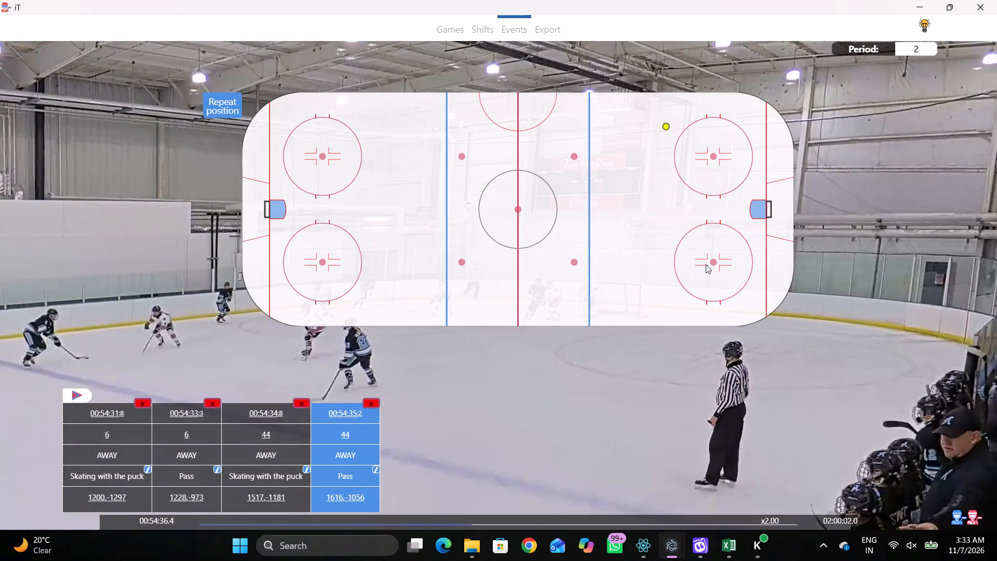
{"action": "left_click", "coordinate": [651, 154]}
Tag a Pass by the same player, Away 6, between the blue line and the upper face-off circle, slightly nearer the middle of the ice.
{"action": "key", "text": "space"}
{"action": "key", "text": "space"}
{"action": "key", "text": "shift+d"}
{"action": "right_click", "coordinate": [668, 230]}
{"action": "left_click", "coordinate": [670, 232]}
{"action": "left_click", "coordinate": [861, 178]}
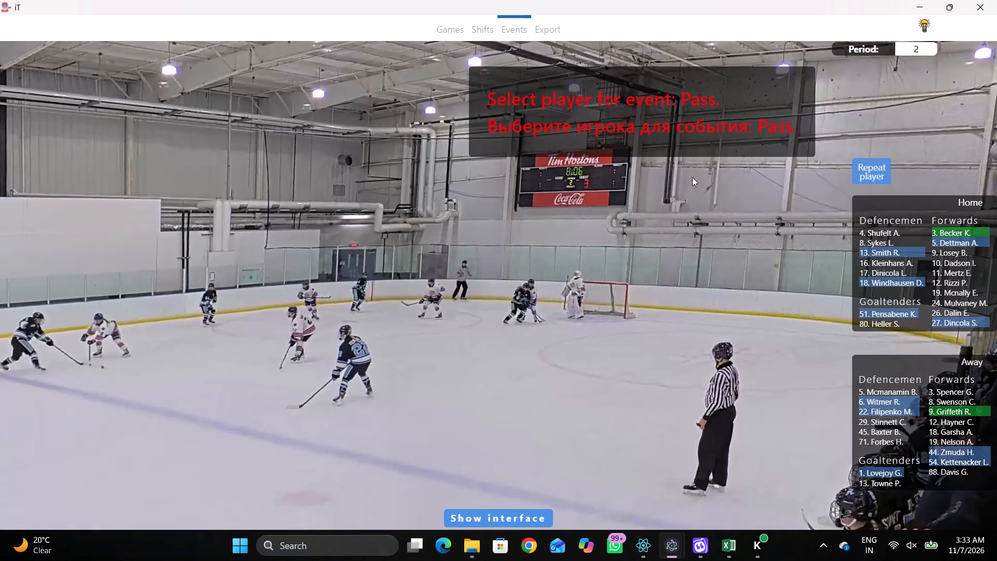
{"action": "left_click", "coordinate": [651, 177]}
Play on and tag Skating with the puck by Away 22 at 00:54:37:7, just outside the lower face-off circle toward the blue line.
{"action": "key", "text": "space"}
{"action": "key", "text": "space"}
{"action": "key", "text": "space"}
{"action": "key", "text": "space"}
{"action": "right_click", "coordinate": [680, 232]}
{"action": "left_click", "coordinate": [709, 250]}
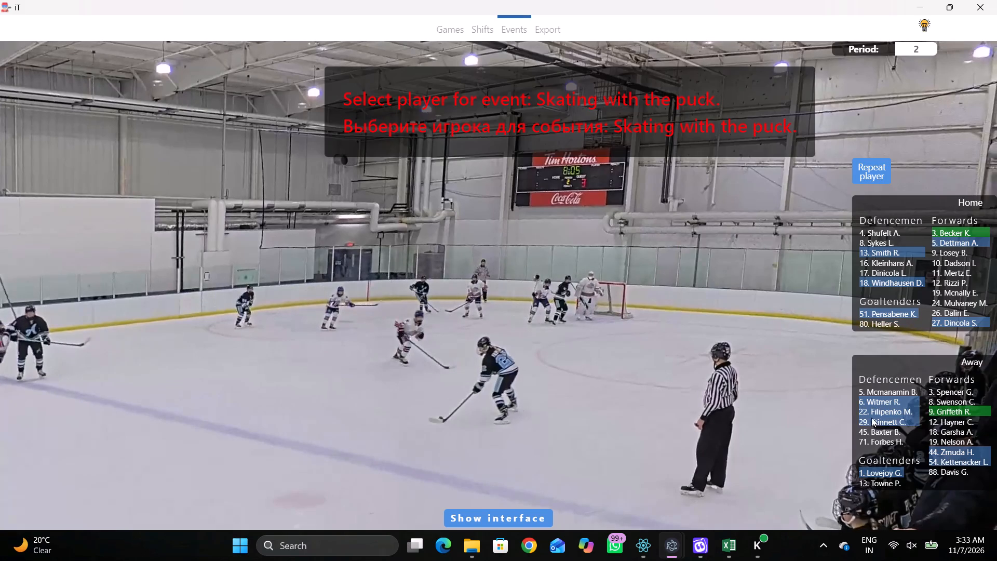
{"action": "left_click", "coordinate": [870, 413]}
{"action": "left_click", "coordinate": [649, 271]}
Play past Away 22's carry and step back to the release to examine how the puck leaves the player's stick.
{"action": "key", "text": "space"}
{"action": "key", "text": "space"}
{"action": "key", "text": "space"}
{"action": "key", "text": "space"}
{"action": "key", "text": "space"}
{"action": "key", "text": "space"}
{"action": "key", "text": "q"}
{"action": "key", "text": "q"}
{"action": "key", "text": "q"}
{"action": "key", "text": "q"}
{"action": "key", "text": "q"}
{"action": "key", "text": "q"}
{"action": "key", "text": "q"}
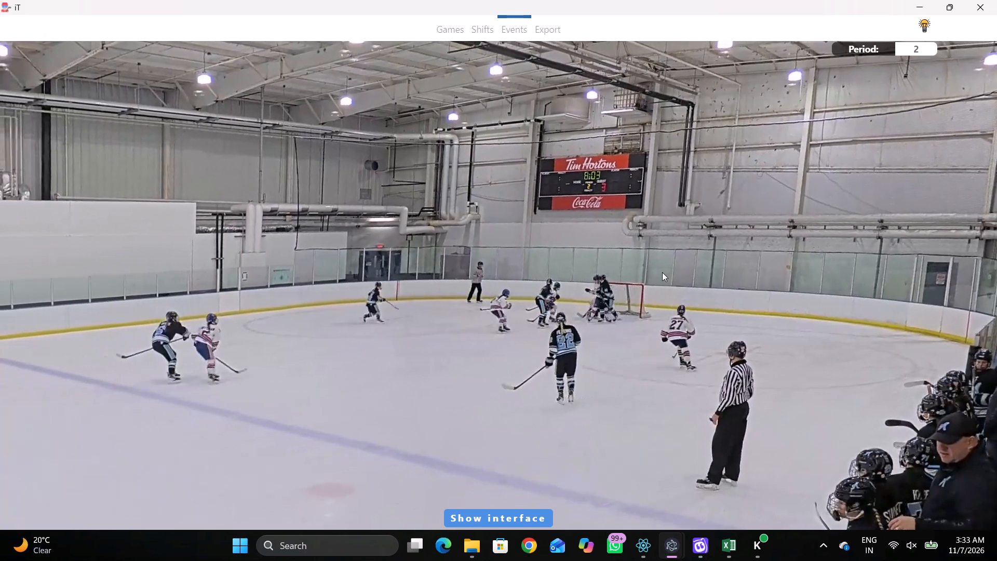
{"action": "key", "text": "q"}
{"action": "key", "text": "q"}
{"action": "key", "text": "q"}
{"action": "right_click", "coordinate": [608, 222]}
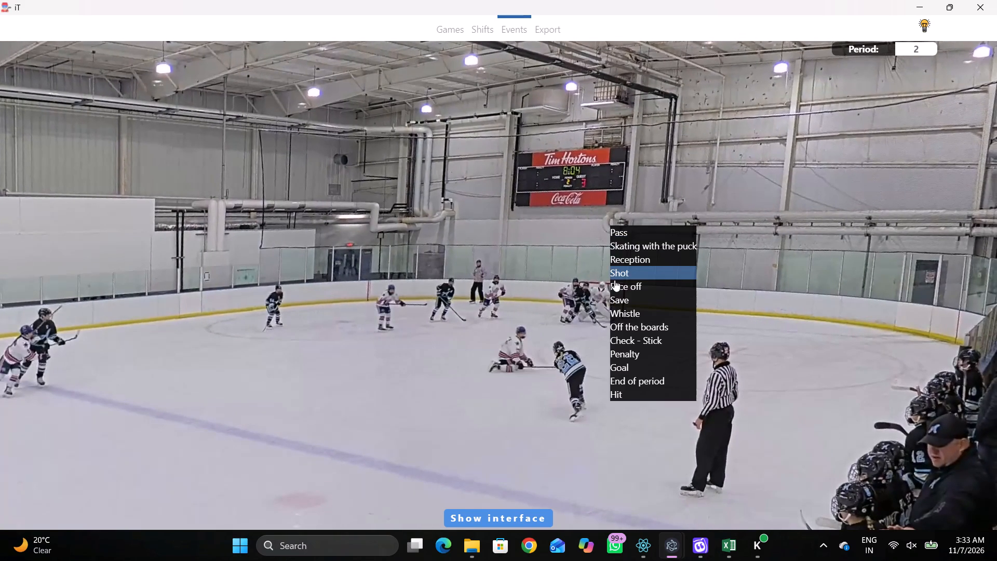
{"action": "left_click", "coordinate": [509, 247]}
Replay the action in front of the net up to about 00:54:41, slowing playback to x1.00, to examine how the shot ends.
{"action": "key", "text": "space"}
{"action": "type", "text": "v"}
{"action": "key", "text": "space"}
{"action": "key", "text": "space"}
{"action": "key", "text": "space"}
{"action": "key", "text": "space"}
{"action": "key", "text": "space"}
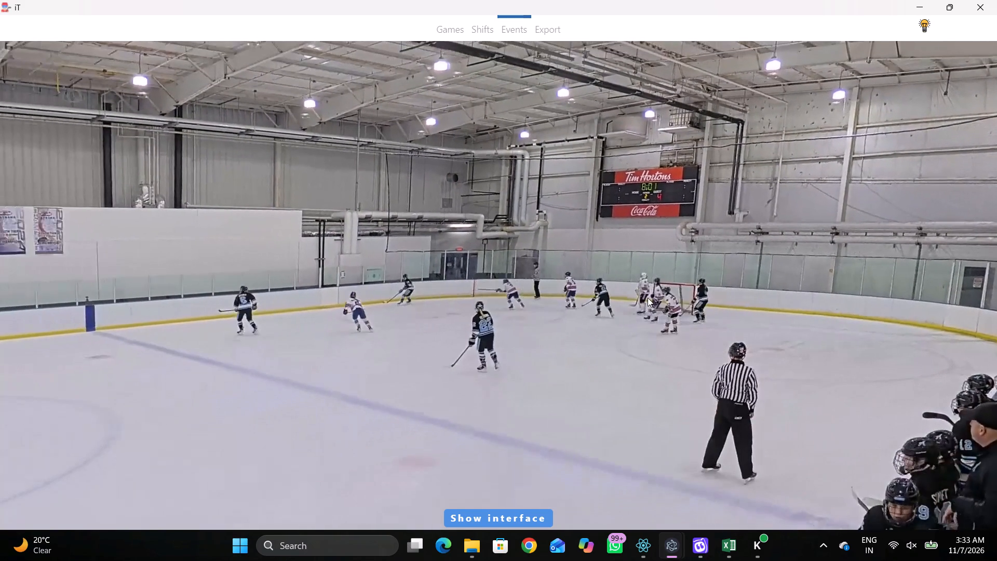
{"action": "key", "text": "space"}
{"action": "key", "text": "space"}
{"action": "key", "text": "q"}
{"action": "key", "text": "q"}
{"action": "key", "text": "q"}
{"action": "key", "text": "q"}
{"action": "key", "text": "q"}
{"action": "key", "text": "q"}
{"action": "key", "text": "q"}
{"action": "key", "text": "q"}
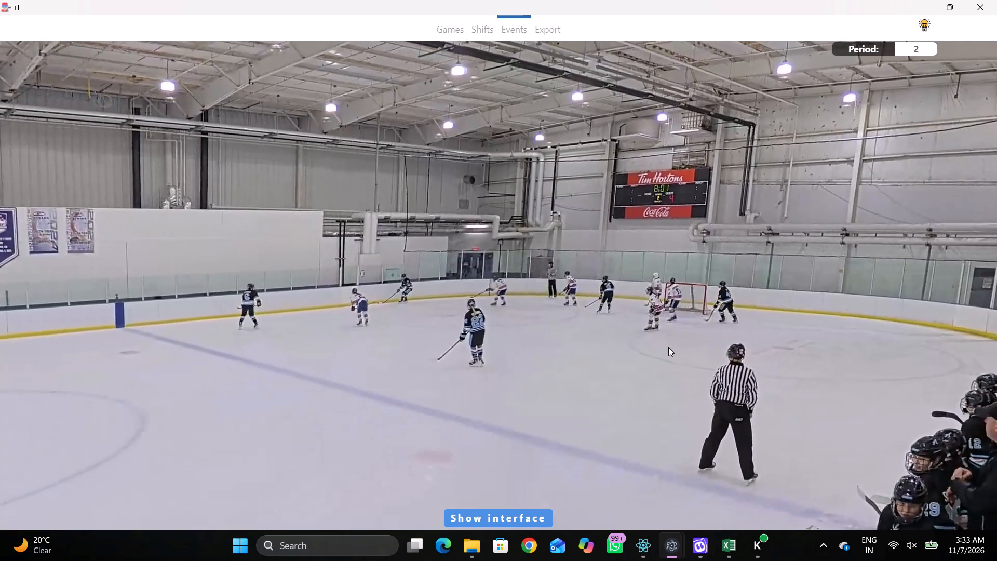
{"action": "key", "text": "shift+d"}
{"action": "key", "text": "q"}
{"action": "key", "text": "q"}
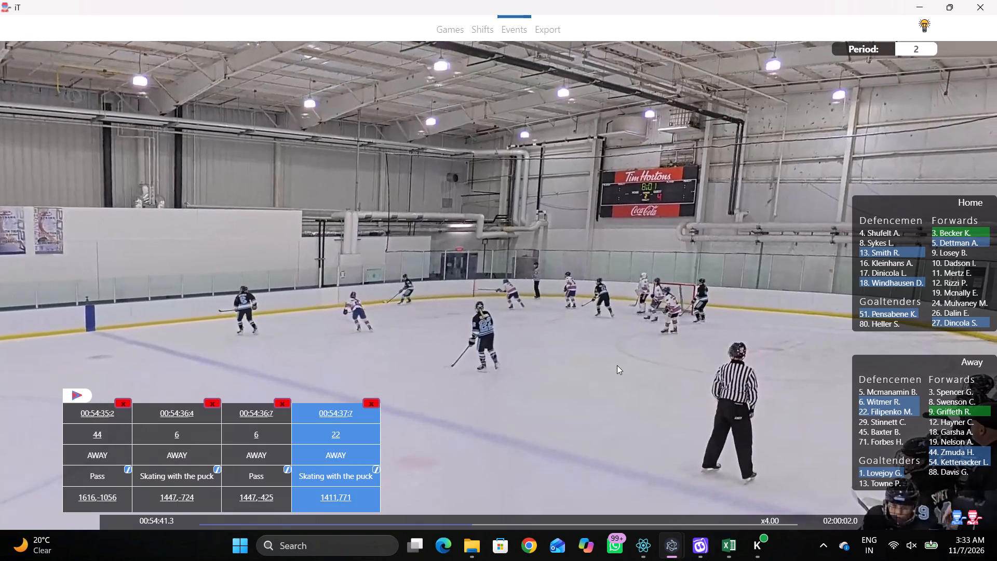
{"action": "type", "text": "qq"}
{"action": "key", "text": "q"}
{"action": "type", "text": "qqq"}
{"action": "key", "text": "q"}
{"action": "key", "text": "q"}
{"action": "type", "text": "qq"}
{"action": "key", "text": "space"}
{"action": "key", "text": "space"}
{"action": "key", "text": "r"}
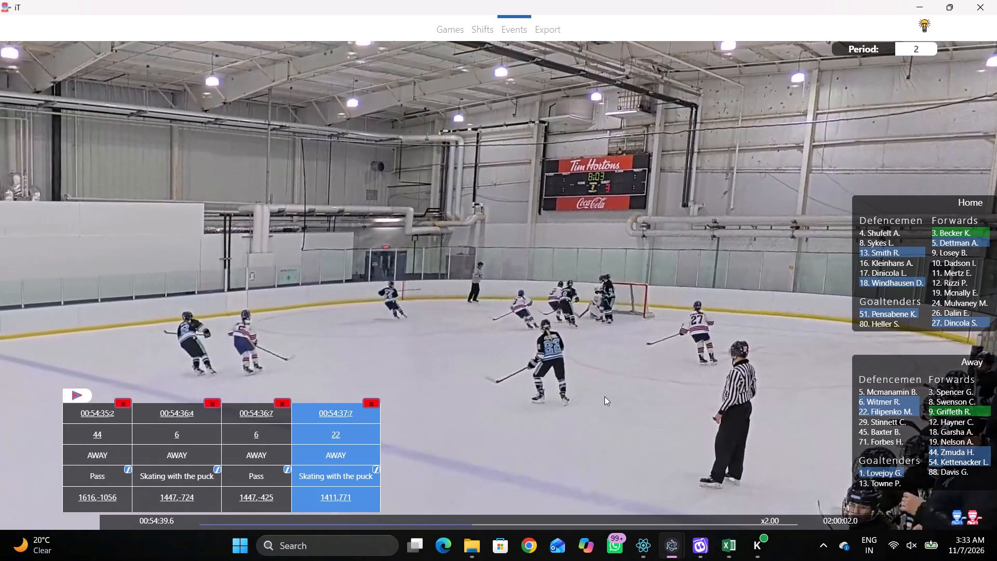
{"action": "key", "text": "r"}
{"action": "key", "text": "space"}
{"action": "key", "text": "space"}
{"action": "key", "text": "space"}
{"action": "key", "text": "space"}
{"action": "type", "text": "qq"}
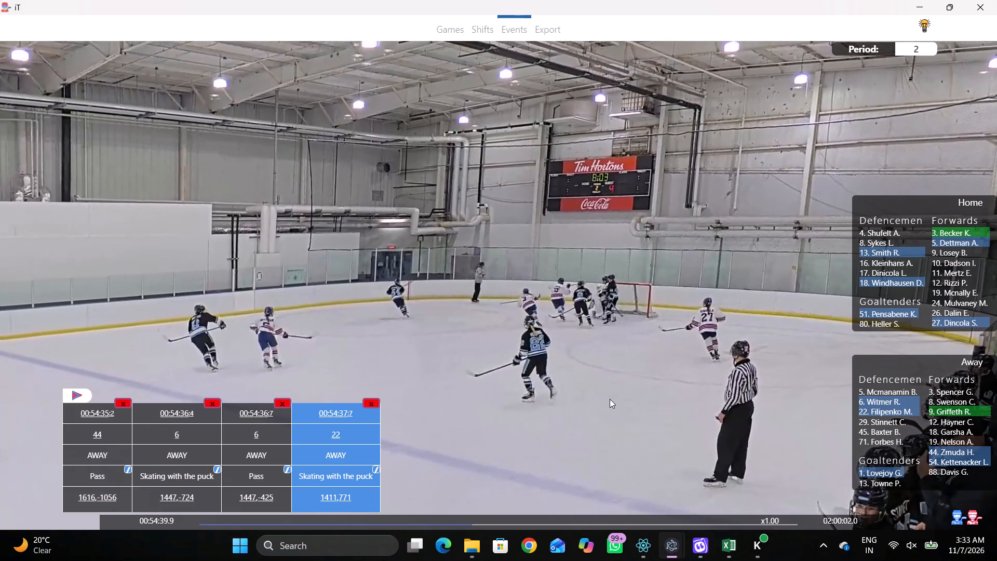
Return to the 00:54:37:7 event and tag a blocked Shot by the same player, Away 22, at 00:54:38:3, just outside the lower face-off circle.
{"action": "key", "text": "shift+d"}
{"action": "key", "text": "shift+d"}
{"action": "key", "text": "shift+d"}
{"action": "left_click", "coordinate": [346, 418]}
{"action": "key", "text": "shift+d"}
{"action": "key", "text": "space"}
{"action": "key", "text": "space"}
{"action": "key", "text": "space"}
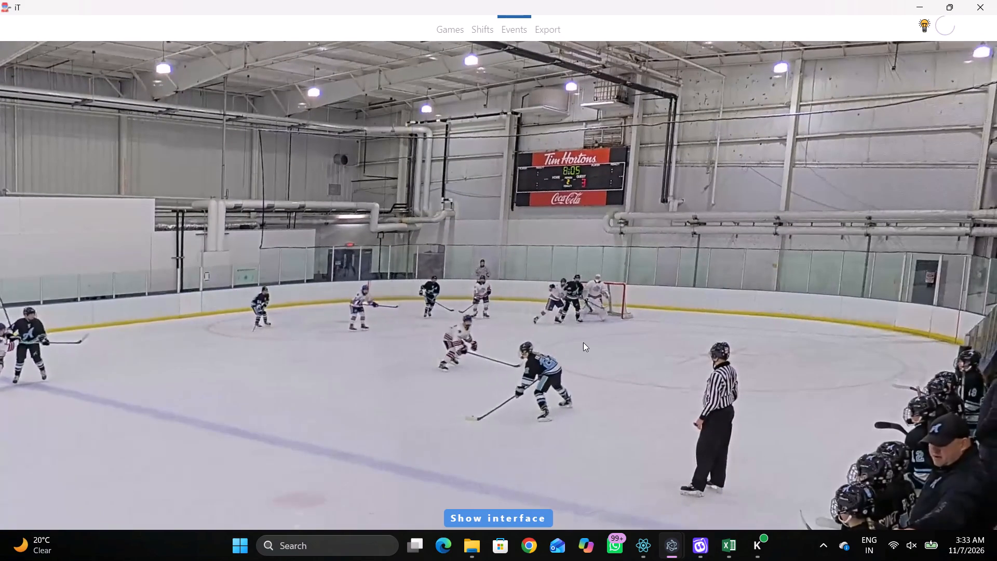
{"action": "key", "text": "space"}
{"action": "key", "text": "q"}
{"action": "right_click", "coordinate": [560, 304]}
{"action": "left_click", "coordinate": [580, 350]}
{"action": "left_click", "coordinate": [429, 346]}
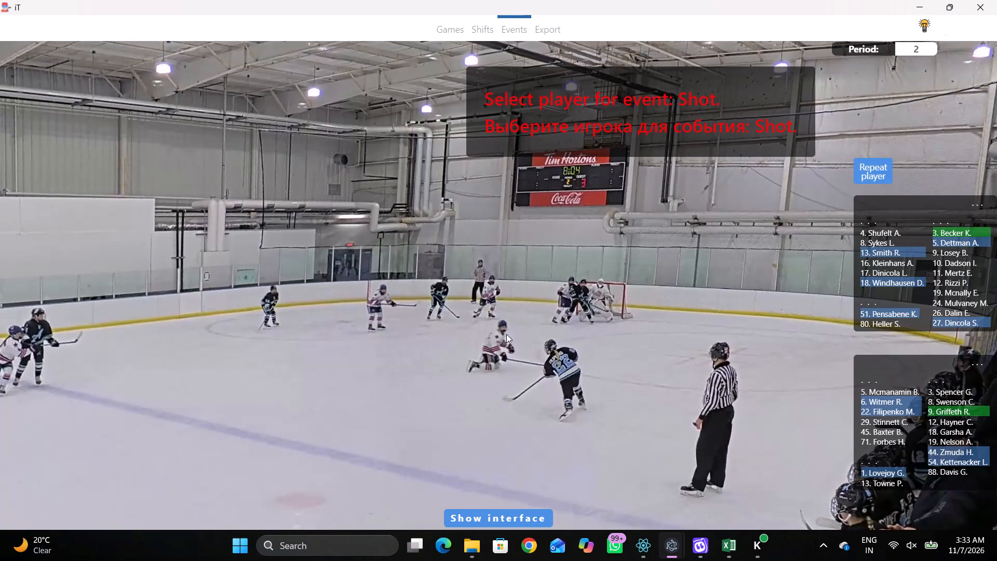
{"action": "left_click", "coordinate": [875, 166]}
{"action": "left_click", "coordinate": [659, 248]}
Play on briefly and tag a Reception by Home 18 at 00:54:38:8, in the slot in front of the net.
{"action": "key", "text": "space"}
{"action": "key", "text": "space"}
{"action": "right_click", "coordinate": [590, 255]}
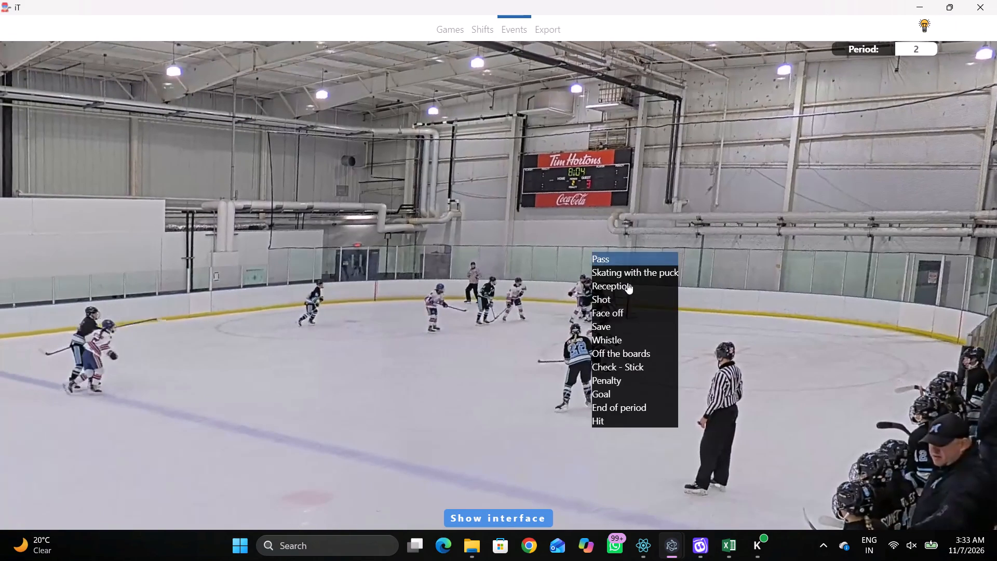
{"action": "left_click", "coordinate": [615, 290]}
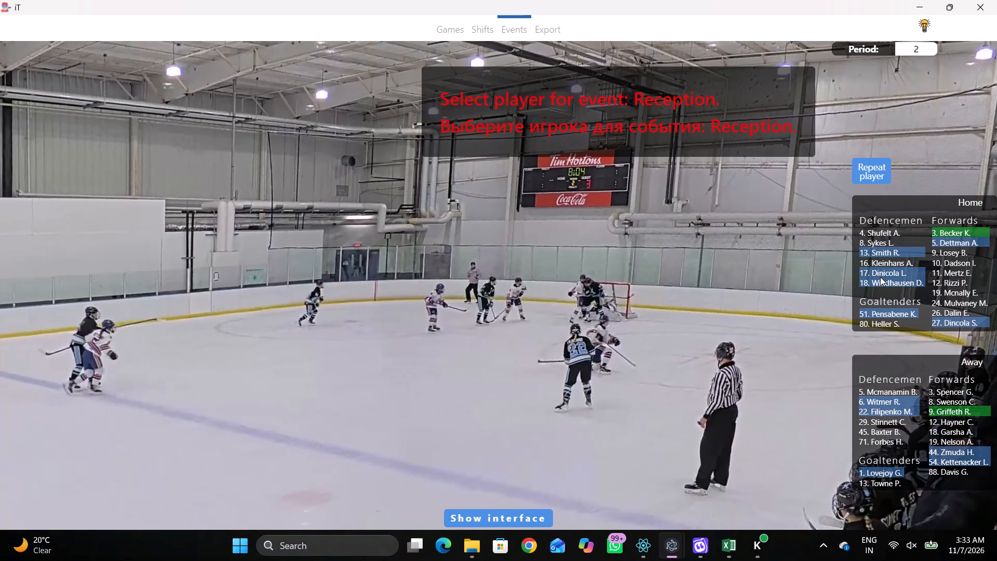
{"action": "double_click", "coordinate": [880, 277]}
{"action": "left_click", "coordinate": [733, 201]}
Raise playback to x4.00 and follow the play to 00:54:41:5 to see who takes the puck from the net area.
{"action": "key", "text": "space"}
{"action": "key", "text": "v"}
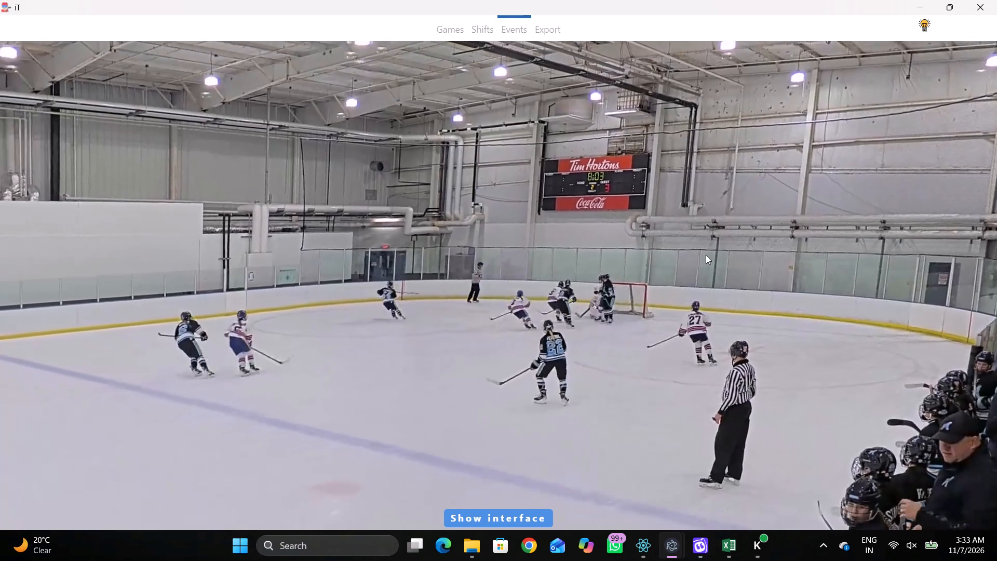
{"action": "key", "text": "space"}
{"action": "key", "text": "space"}
{"action": "key", "text": "space"}
{"action": "type", "text": "q"}
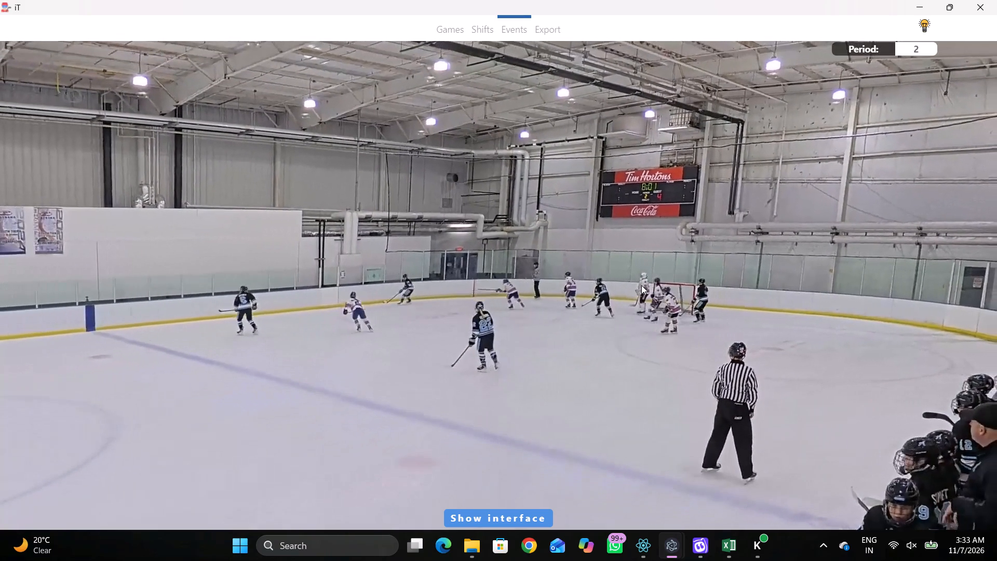
{"action": "type", "text": "qq"}
{"action": "key", "text": "space"}
{"action": "key", "text": "v"}
{"action": "key", "text": "space"}
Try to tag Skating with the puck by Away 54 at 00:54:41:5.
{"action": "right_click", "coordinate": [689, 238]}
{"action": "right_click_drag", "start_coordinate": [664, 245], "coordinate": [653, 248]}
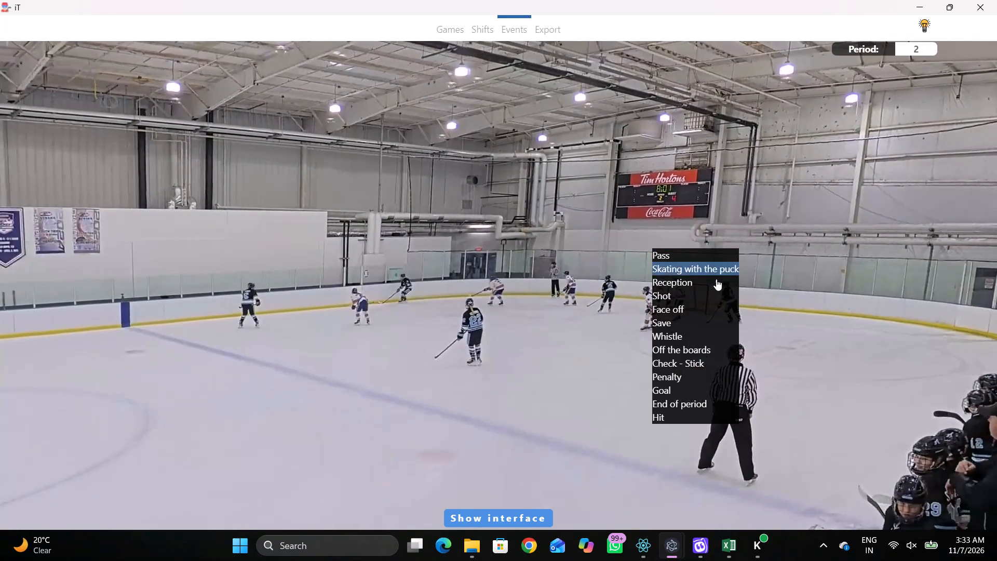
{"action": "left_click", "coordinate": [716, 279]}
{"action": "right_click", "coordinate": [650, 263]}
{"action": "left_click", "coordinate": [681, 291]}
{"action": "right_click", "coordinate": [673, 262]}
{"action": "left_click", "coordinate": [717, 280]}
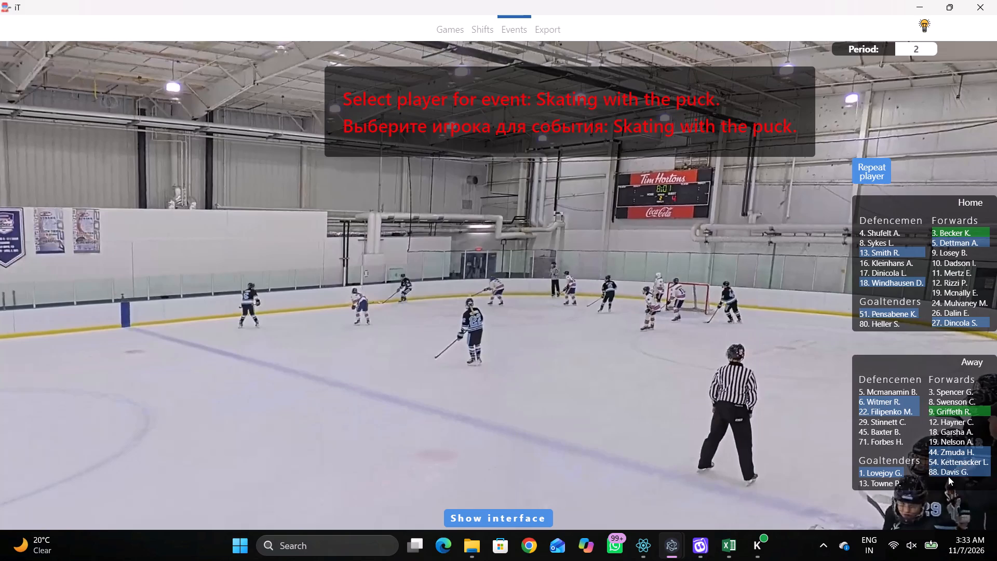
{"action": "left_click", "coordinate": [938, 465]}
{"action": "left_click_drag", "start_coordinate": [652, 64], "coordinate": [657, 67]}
Show the event table and tag Skating with the puck by Away 54 at 00:54:41:5, at the boards-side edge of the upper face-off circle.
{"action": "key", "text": "shift+d"}
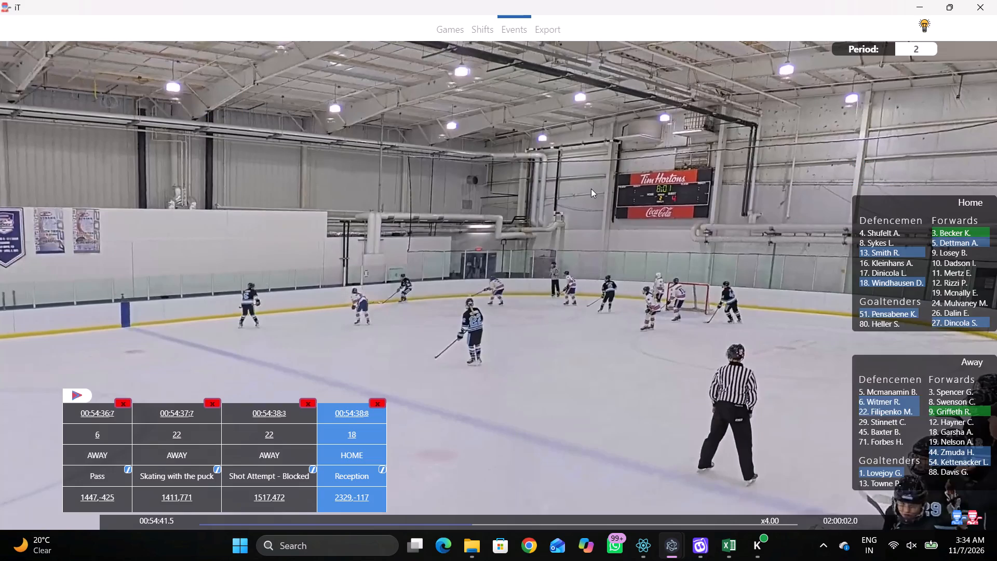
{"action": "right_click", "coordinate": [591, 186]}
{"action": "left_click", "coordinate": [623, 212]}
{"action": "left_click", "coordinate": [948, 461]}
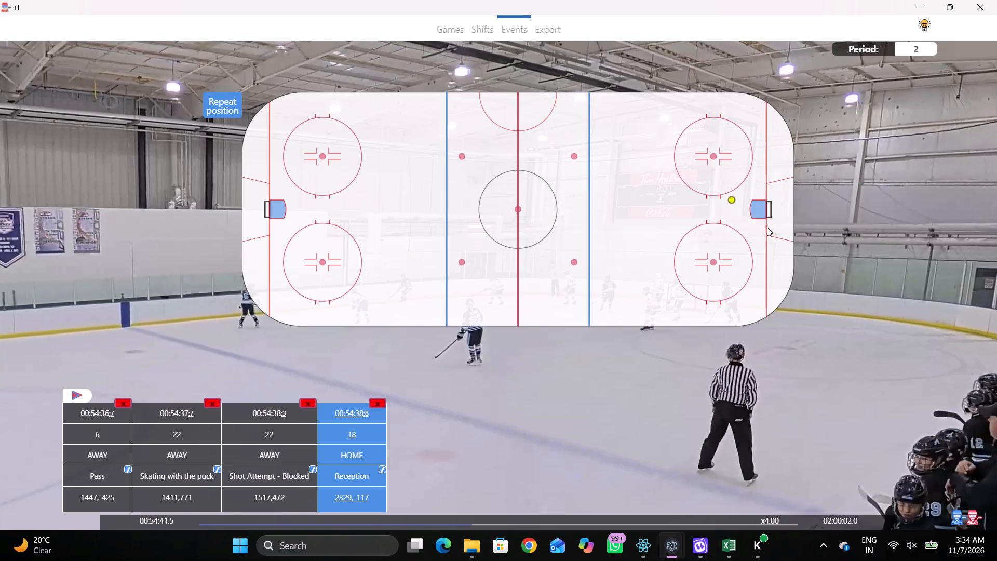
{"action": "left_click", "coordinate": [718, 115]}
Follow the puck and tag a Pass by the same player, Away 54, at 00:54:42:5, near the upper boards between the face-off circle and blue line.
{"action": "key", "text": "space"}
{"action": "key", "text": "space"}
{"action": "key", "text": "space"}
{"action": "key", "text": "space"}
{"action": "right_click", "coordinate": [710, 207]}
{"action": "key", "text": "q"}
{"action": "left_click", "coordinate": [705, 219]}
{"action": "key", "text": "q"}
{"action": "key", "text": "q"}
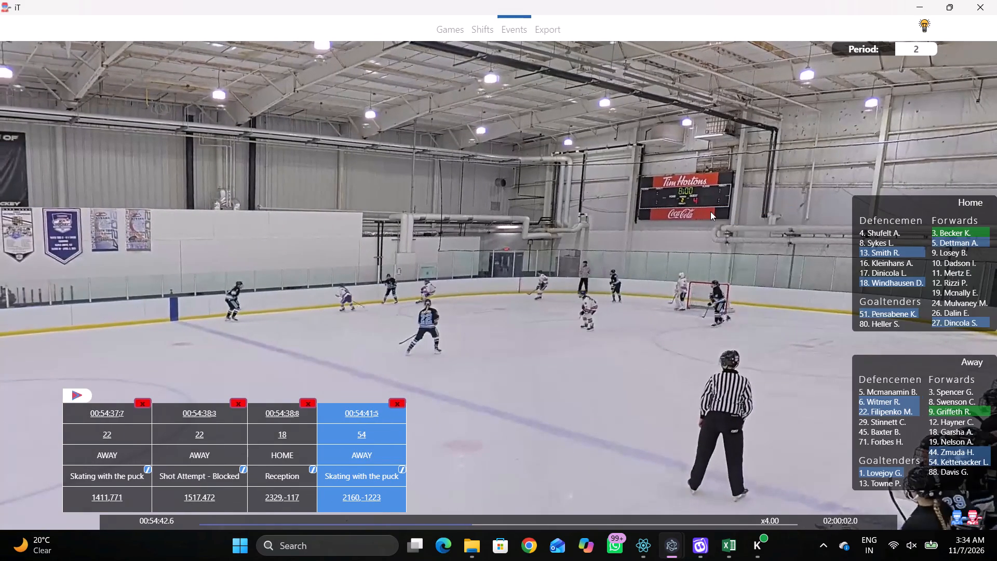
{"action": "right_click", "coordinate": [706, 205]}
{"action": "left_click", "coordinate": [715, 204]}
{"action": "right_click", "coordinate": [737, 162]}
{"action": "left_click", "coordinate": [749, 174]}
{"action": "left_click", "coordinate": [866, 175]}
{"action": "left_click", "coordinate": [638, 117]}
Play on and tag a Pass by Away 22 at 00:54:43:3, just inside the blue line, slightly above the middle of the ice.
{"action": "key", "text": "space"}
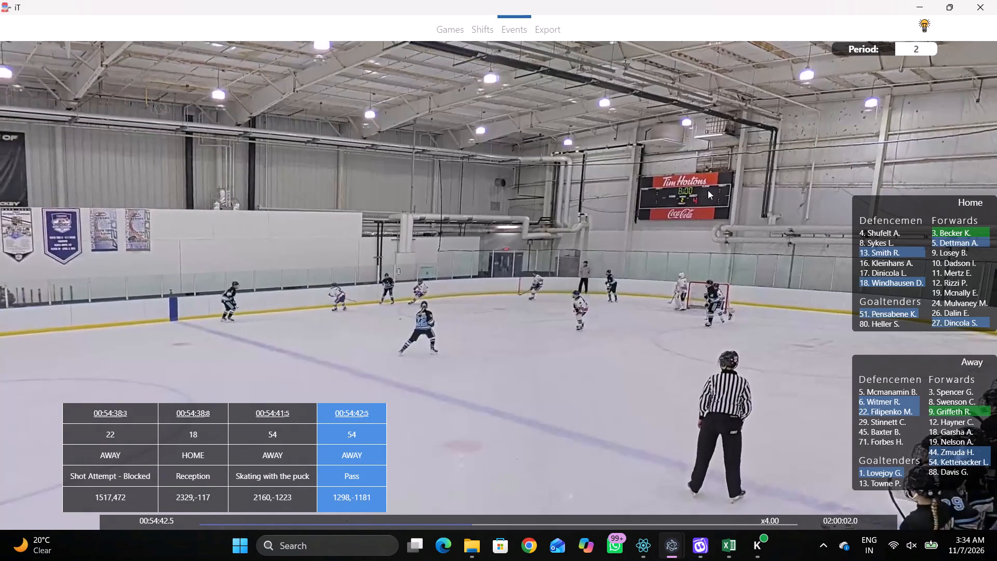
{"action": "key", "text": "space"}
{"action": "key", "text": "space"}
{"action": "key", "text": "space"}
{"action": "right_click", "coordinate": [746, 219]}
{"action": "key", "text": "q"}
{"action": "key", "text": "q"}
{"action": "key", "text": "q"}
{"action": "key", "text": "q"}
{"action": "right_click", "coordinate": [756, 216]}
{"action": "left_click_drag", "start_coordinate": [763, 219], "coordinate": [756, 214]}
{"action": "right_click_drag", "start_coordinate": [728, 204], "coordinate": [722, 204]}
{"action": "left_click", "coordinate": [735, 209]}
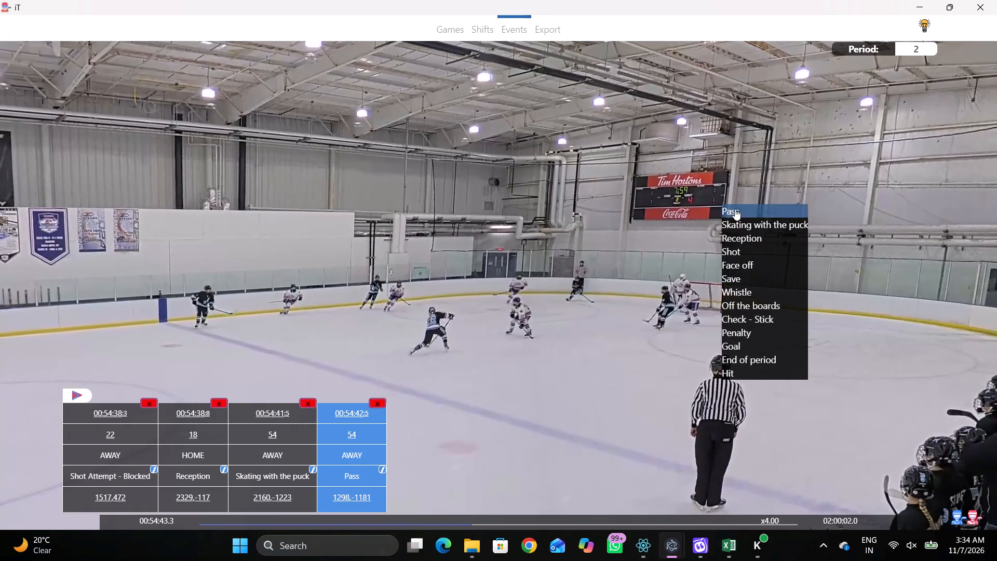
{"action": "left_click", "coordinate": [875, 412]}
{"action": "left_click", "coordinate": [608, 173]}
Play on, hide the event table, and tag Skating with the puck by Away 54 at 00:54:47:8, near the upper boards between blue line and face-off circle.
{"action": "key", "text": "r"}
{"action": "key", "text": "space"}
{"action": "key", "text": "space"}
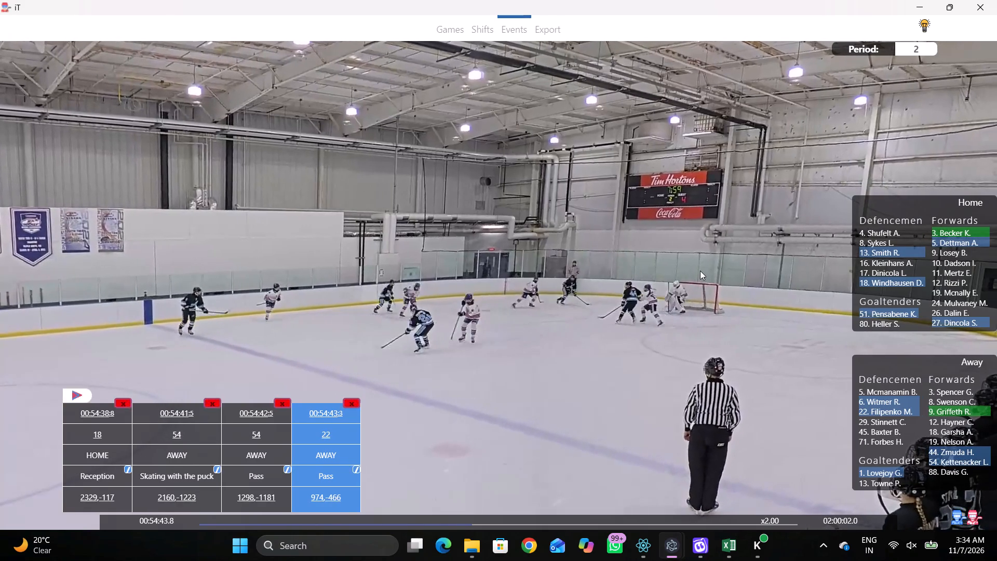
{"action": "key", "text": "space"}
{"action": "key", "text": "space"}
{"action": "key", "text": "space"}
{"action": "key", "text": "space"}
{"action": "key", "text": "space"}
{"action": "key", "text": "space"}
{"action": "key", "text": "space"}
{"action": "key", "text": "space"}
{"action": "key", "text": "space"}
{"action": "key", "text": "space"}
{"action": "key", "text": "space"}
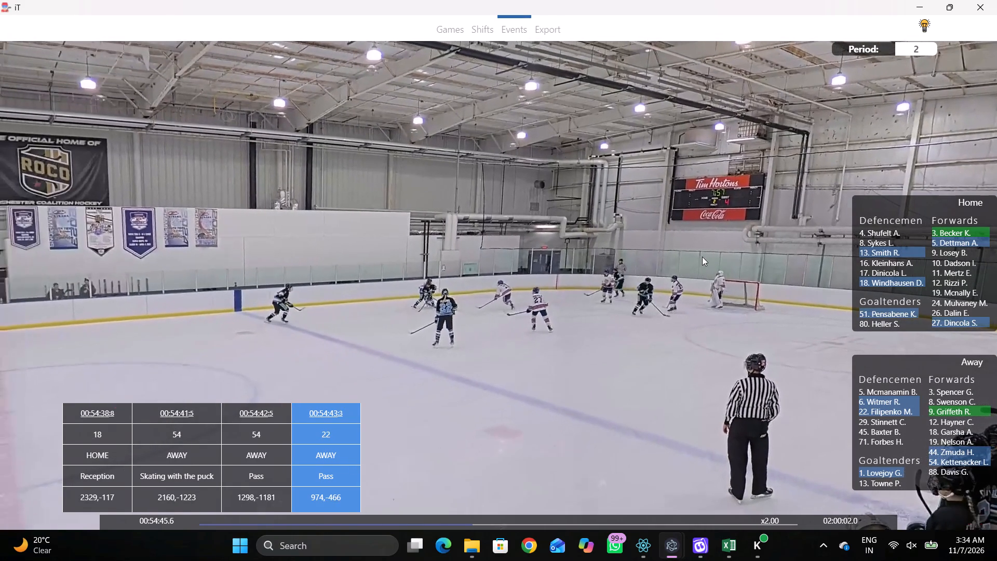
{"action": "key", "text": "space"}
{"action": "right_click", "coordinate": [686, 213]}
{"action": "key", "text": "q"}
{"action": "key", "text": "space"}
{"action": "key", "text": "space"}
{"action": "key", "text": "space"}
{"action": "key", "text": "space"}
{"action": "right_click", "coordinate": [666, 216]}
{"action": "key", "text": "space"}
{"action": "key", "text": "space"}
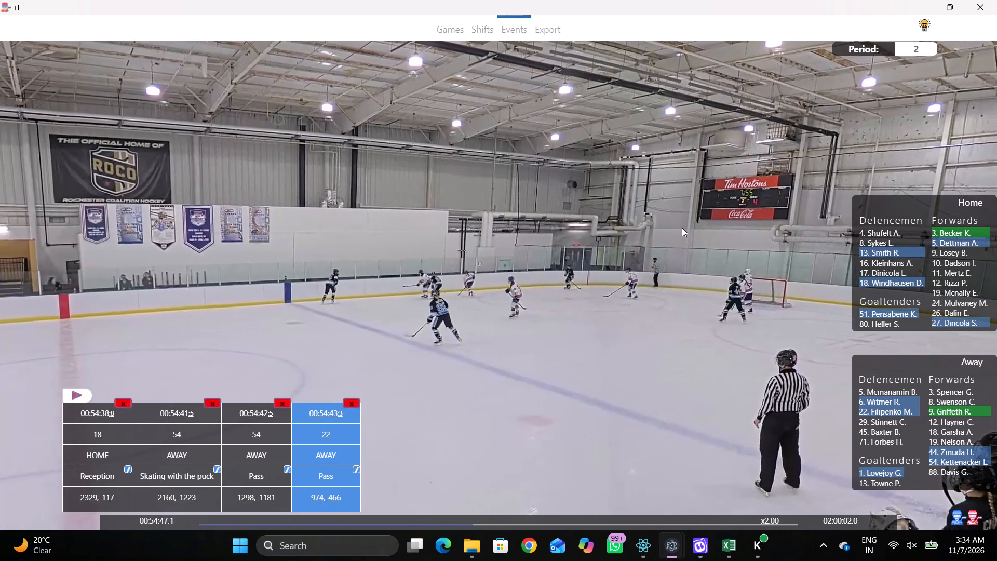
{"action": "key", "text": "space"}
{"action": "key", "text": "space"}
{"action": "key", "text": "q"}
{"action": "key", "text": "q"}
{"action": "key", "text": "q"}
{"action": "key", "text": "shift+d"}
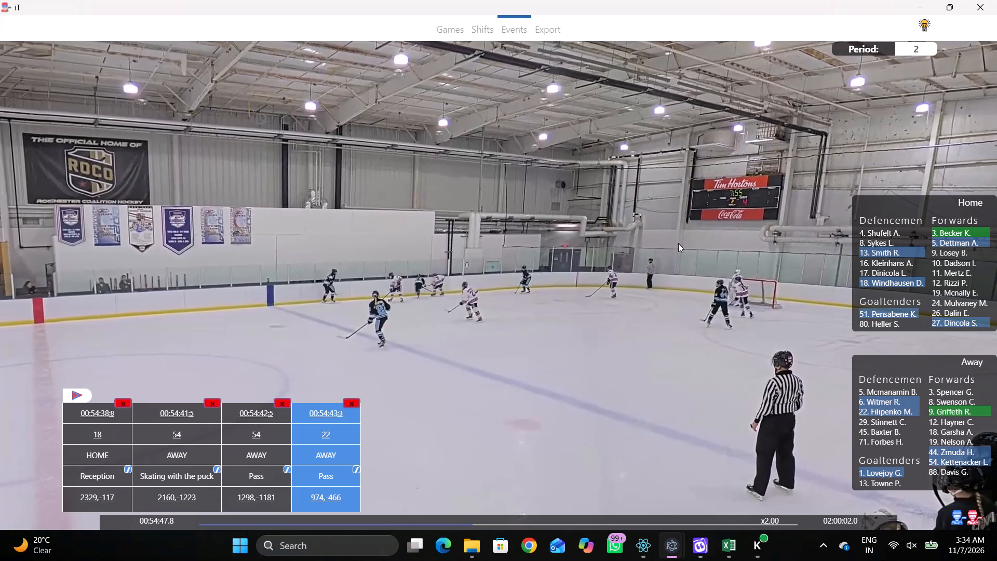
{"action": "right_click_drag", "start_coordinate": [655, 225], "coordinate": [664, 233]}
{"action": "left_click", "coordinate": [691, 256]}
{"action": "left_click", "coordinate": [947, 459]}
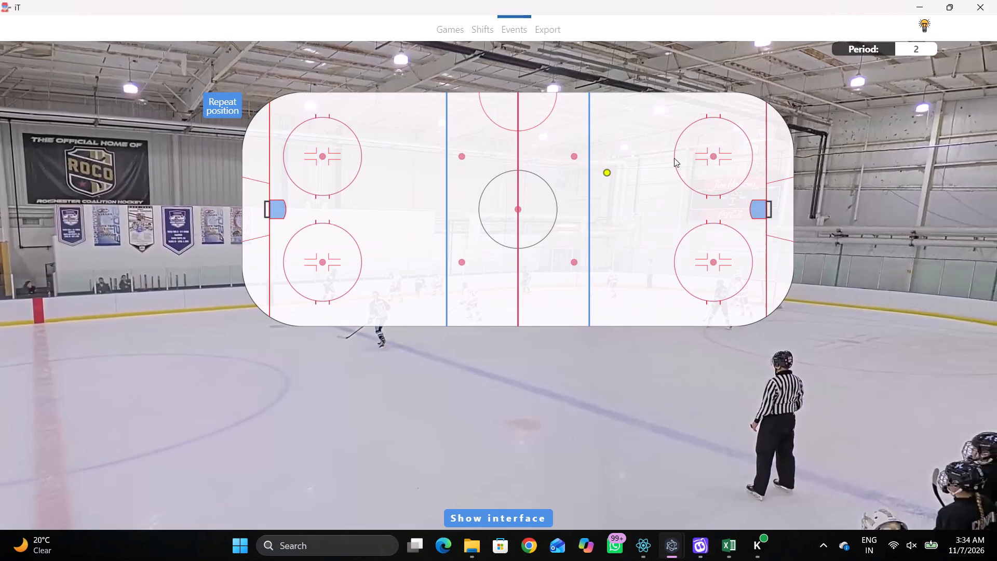
{"action": "left_click", "coordinate": [657, 118]}
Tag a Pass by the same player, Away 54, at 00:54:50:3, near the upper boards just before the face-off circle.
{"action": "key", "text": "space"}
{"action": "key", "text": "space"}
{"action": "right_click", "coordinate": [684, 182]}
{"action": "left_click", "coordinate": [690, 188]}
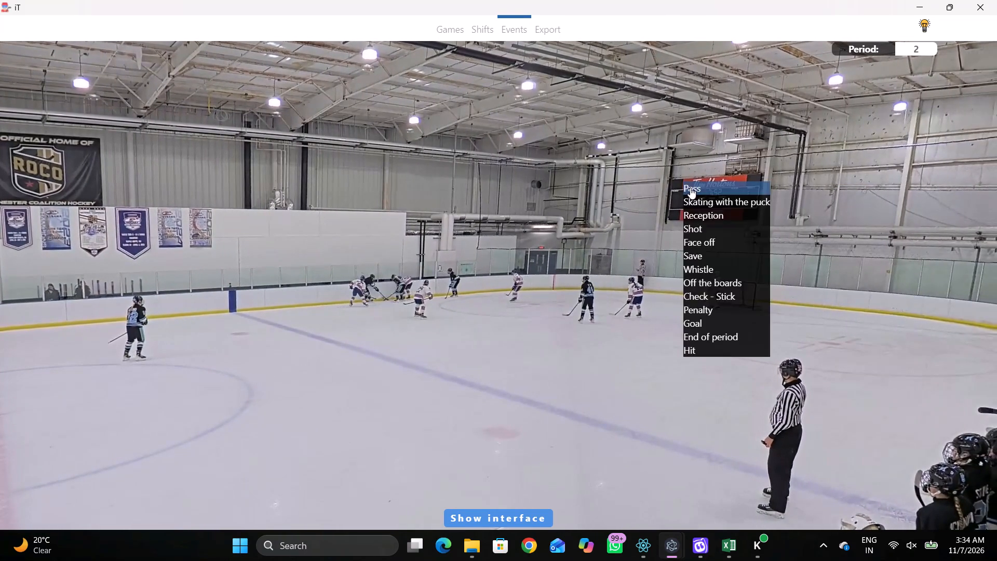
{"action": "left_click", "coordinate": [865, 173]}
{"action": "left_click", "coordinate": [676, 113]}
Play on and tag Skating with the puck by Away 22 at 00:54:55:3, between blue line and face-off circles, slightly below mid-ice.
{"action": "key", "text": "space"}
{"action": "key", "text": "v"}
{"action": "key", "text": "space"}
{"action": "key", "text": "space"}
{"action": "key", "text": "space"}
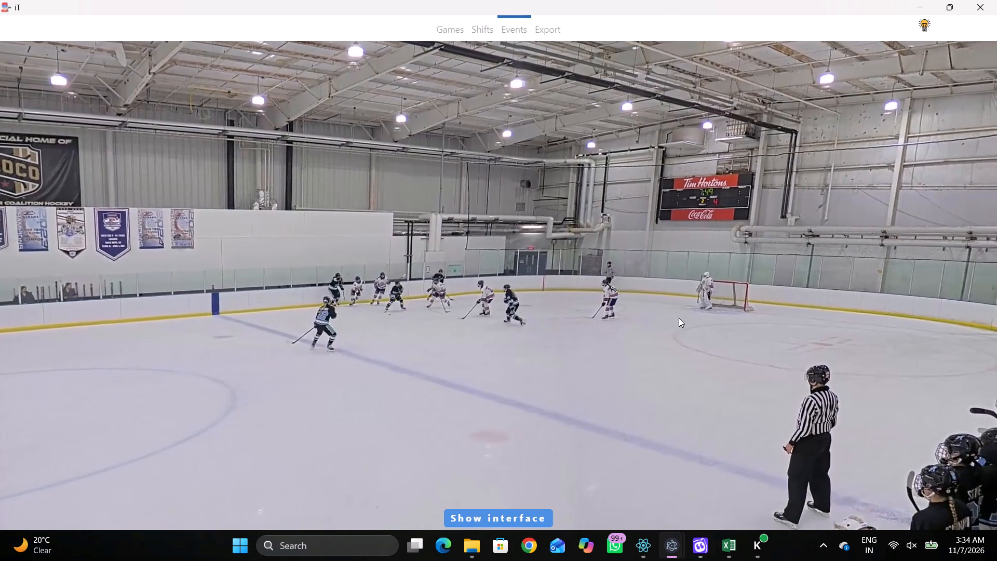
{"action": "key", "text": "q"}
{"action": "key", "text": "r"}
{"action": "key", "text": "space"}
{"action": "key", "text": "space"}
{"action": "key", "text": "space"}
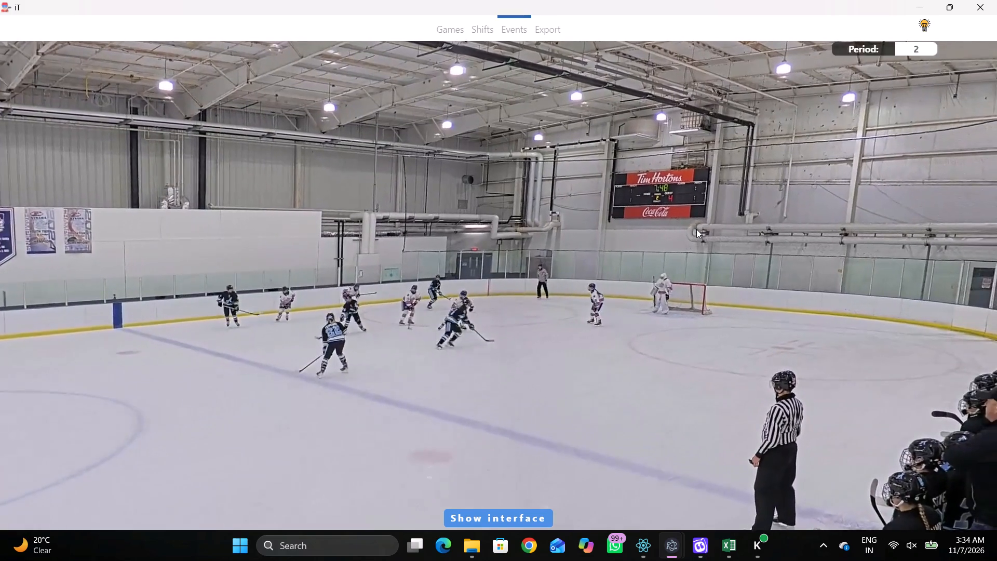
{"action": "key", "text": "space"}
{"action": "key", "text": "q"}
{"action": "key", "text": "q"}
{"action": "key", "text": "q"}
{"action": "key", "text": "space"}
{"action": "key", "text": "space"}
{"action": "right_click", "coordinate": [638, 237]}
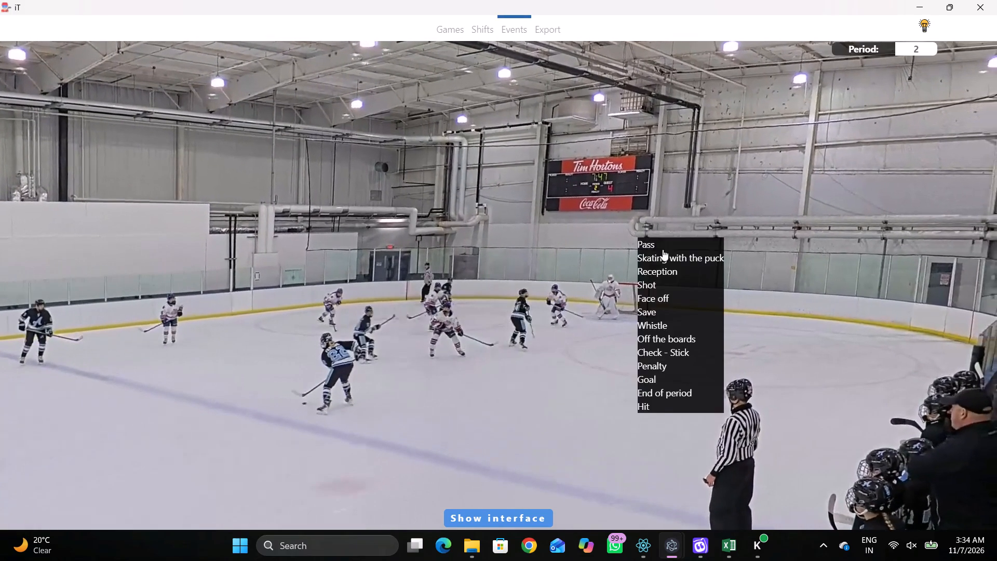
{"action": "left_click", "coordinate": [663, 249]}
{"action": "right_click", "coordinate": [700, 250]}
{"action": "left_click", "coordinate": [760, 271]}
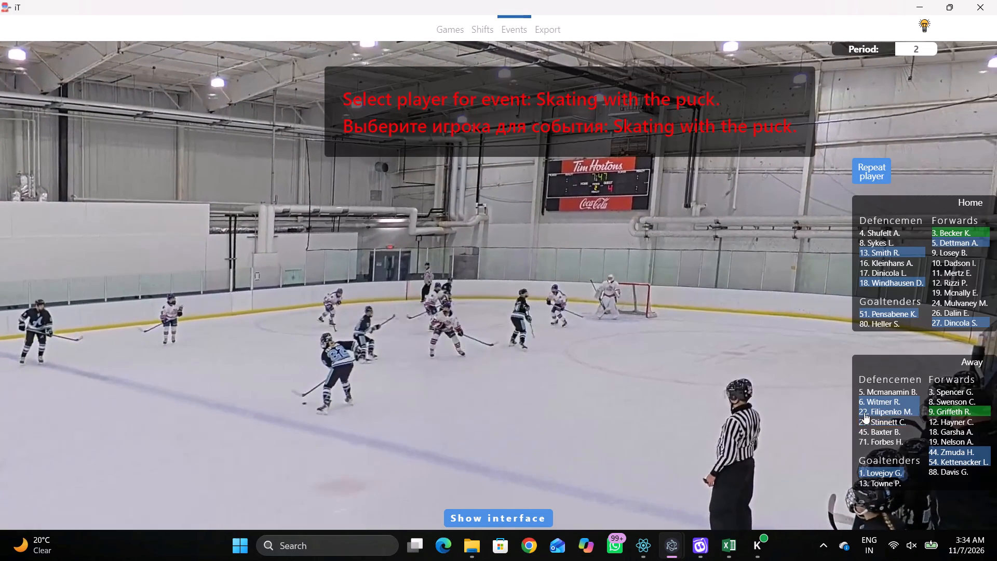
{"action": "left_click", "coordinate": [864, 412]}
{"action": "left_click", "coordinate": [670, 240]}
Play on to about 00:54:58.7 to examine where the puck goes after Away 22's possession, and show the event table.
{"action": "key", "text": "space"}
{"action": "key", "text": "space"}
{"action": "key", "text": "space"}
{"action": "key", "text": "space"}
{"action": "key", "text": "space"}
{"action": "key", "text": "space"}
{"action": "key", "text": "space"}
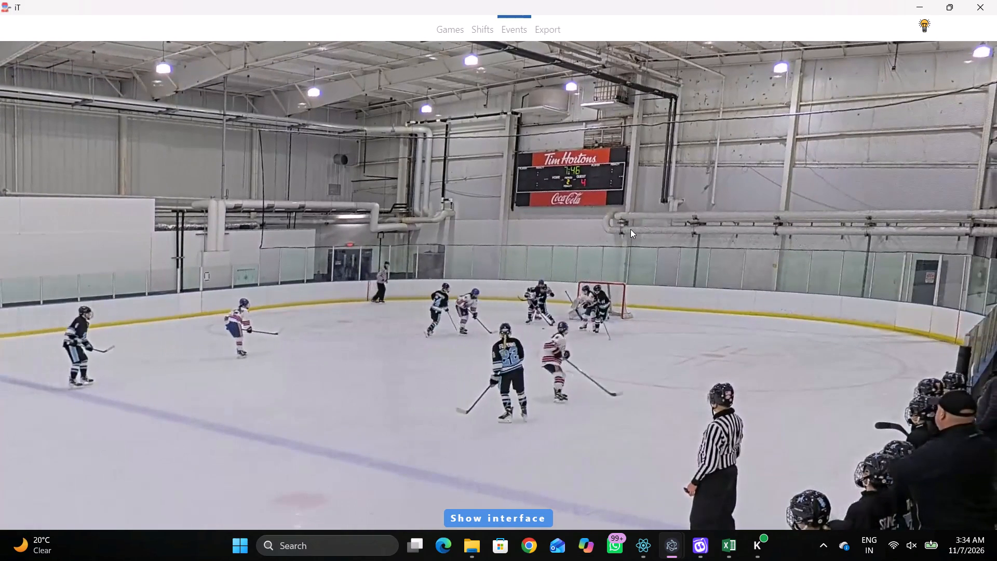
{"action": "key", "text": "space"}
{"action": "key", "text": "space"}
{"action": "key", "text": "space"}
{"action": "key", "text": "space"}
{"action": "key", "text": "space"}
{"action": "key", "text": "shift+d"}
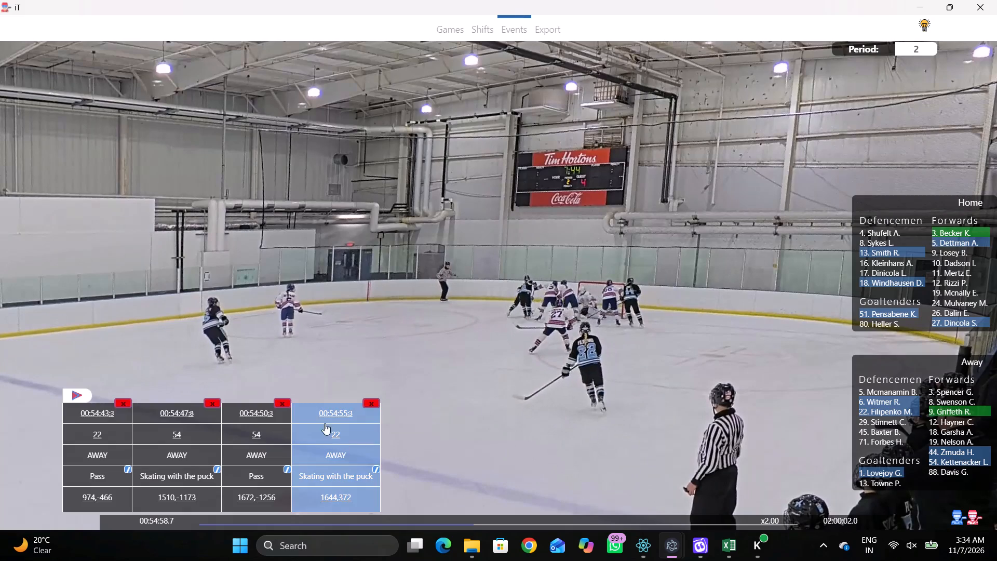
Return to the 00:54:55:3 event and tag a Pass by the same player, Away 22, at 00:54:56:0, just inside the blue line below mid-ice.
{"action": "left_click", "coordinate": [325, 417]}
{"action": "key", "text": "space"}
{"action": "key", "text": "space"}
{"action": "right_click", "coordinate": [588, 273]}
{"action": "key", "text": "space"}
{"action": "key", "text": "space"}
{"action": "right_click", "coordinate": [590, 267]}
{"action": "left_click", "coordinate": [611, 271]}
{"action": "left_click", "coordinate": [873, 176]}
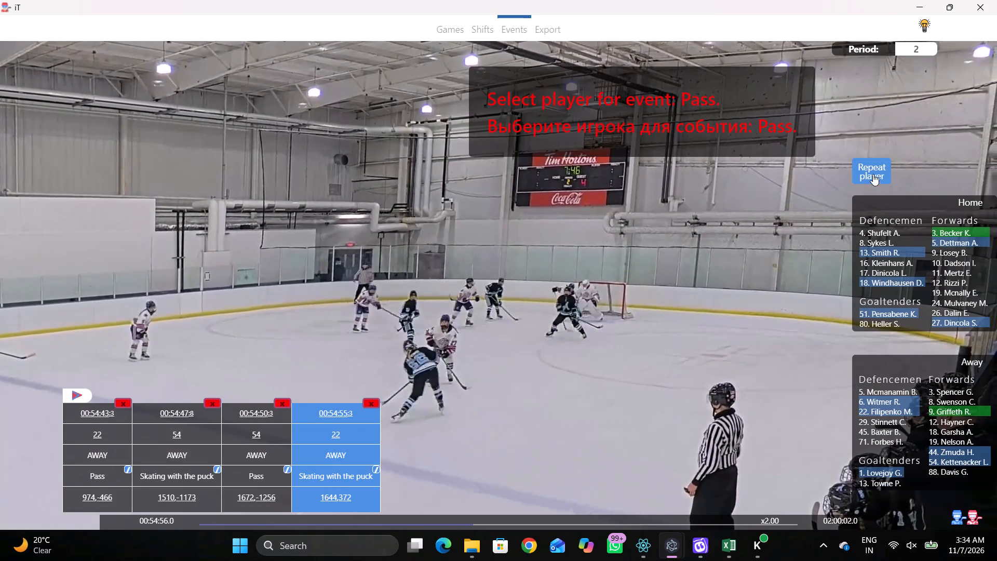
{"action": "left_click", "coordinate": [601, 245]}
Go back through the play and tag a Pass by Away 54 at 00:54:53:8, inside the blue line on the upper half of the ice.
{"action": "left_click", "coordinate": [268, 411]}
{"action": "key", "text": "q"}
{"action": "key", "text": "q"}
{"action": "key", "text": "q"}
{"action": "key", "text": "q"}
{"action": "key", "text": "q"}
{"action": "key", "text": "q"}
{"action": "key", "text": "q"}
{"action": "key", "text": "q"}
{"action": "key", "text": "q"}
{"action": "key", "text": "q"}
{"action": "key", "text": "q"}
{"action": "key", "text": "q"}
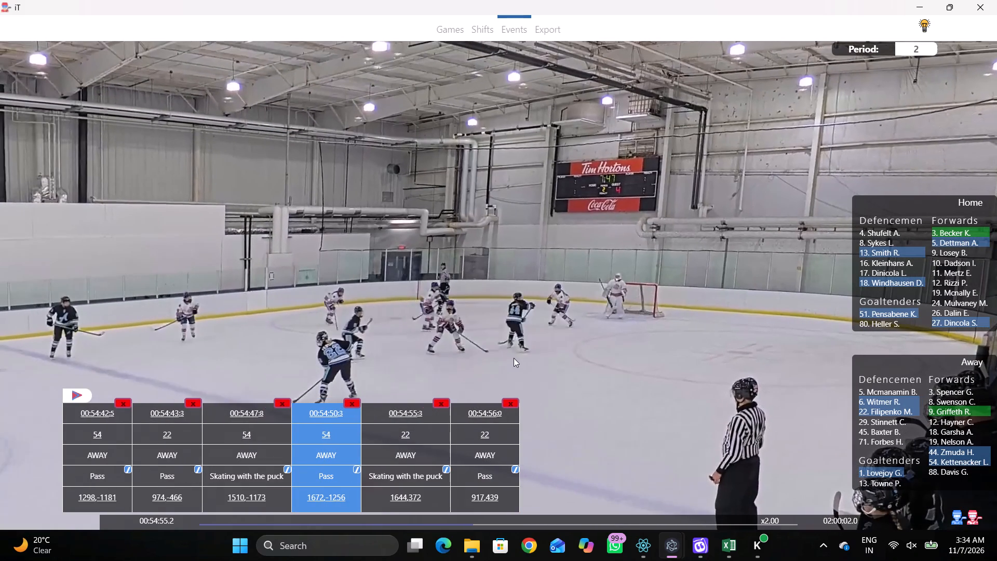
{"action": "type", "text": "qq"}
{"action": "key", "text": "q"}
{"action": "right_click", "coordinate": [553, 264]}
{"action": "left_click", "coordinate": [559, 268]}
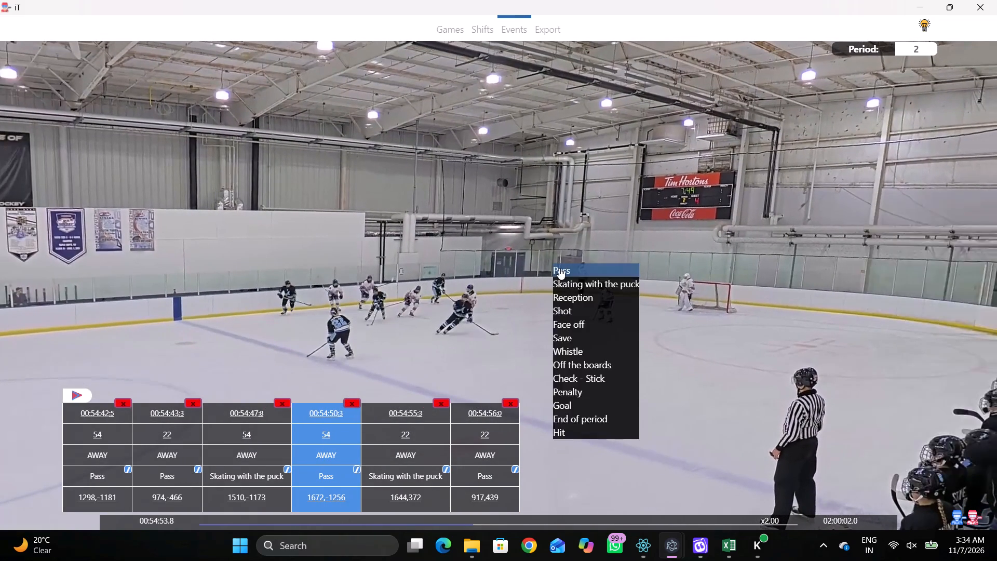
{"action": "right_click", "coordinate": [559, 268]}
{"action": "left_click", "coordinate": [563, 272]}
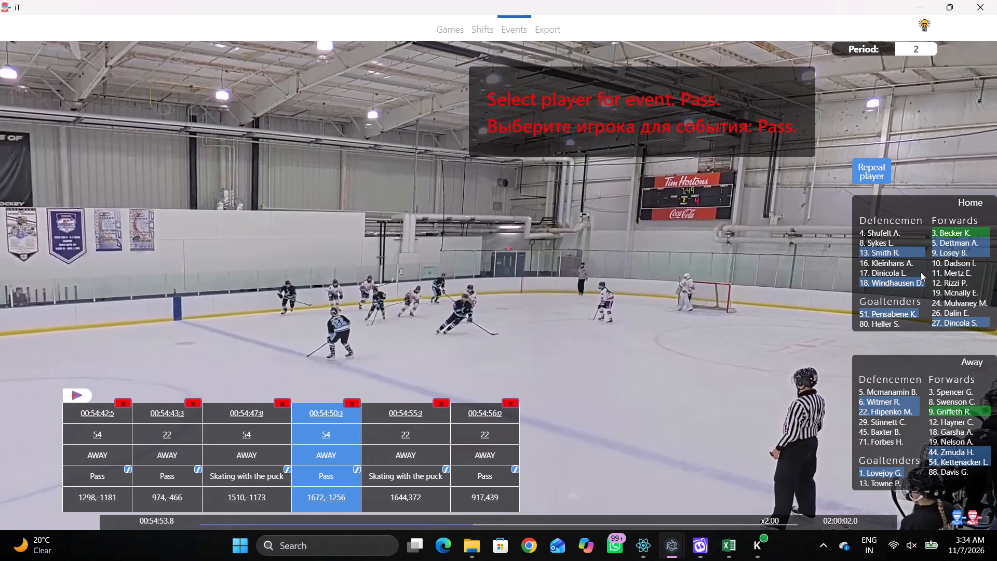
{"action": "left_click", "coordinate": [952, 459]}
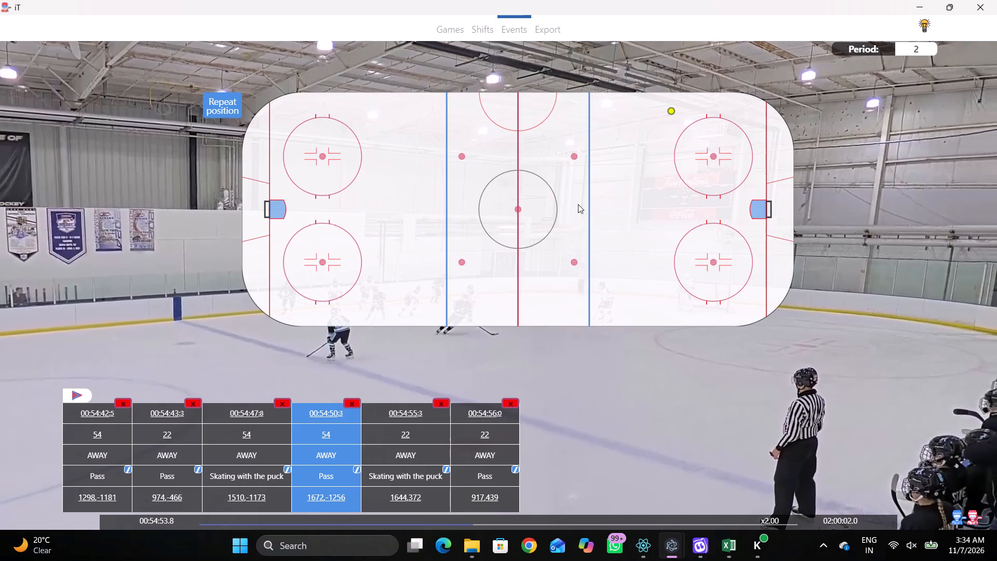
{"action": "left_click", "coordinate": [634, 177]}
Delete Away 54's Pass event at 00:54:50:3.
{"action": "left_click", "coordinate": [284, 402]}
{"action": "left_click", "coordinate": [586, 285]}
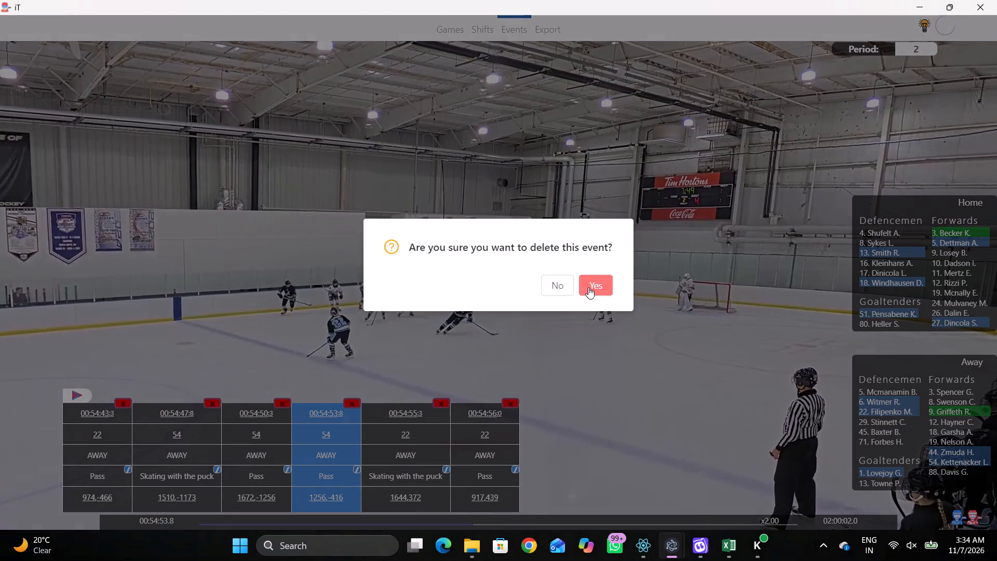
Resume from the 00:54:56:0 event with the table hidden and tag Skating with the puck by Away 54 at the upper face-off circle's net-side edge.
{"action": "left_click_drag", "start_coordinate": [487, 391], "coordinate": [483, 398]}
{"action": "left_click", "coordinate": [482, 402]}
{"action": "left_click", "coordinate": [481, 406]}
{"action": "key", "text": "shift+d"}
{"action": "key", "text": "space"}
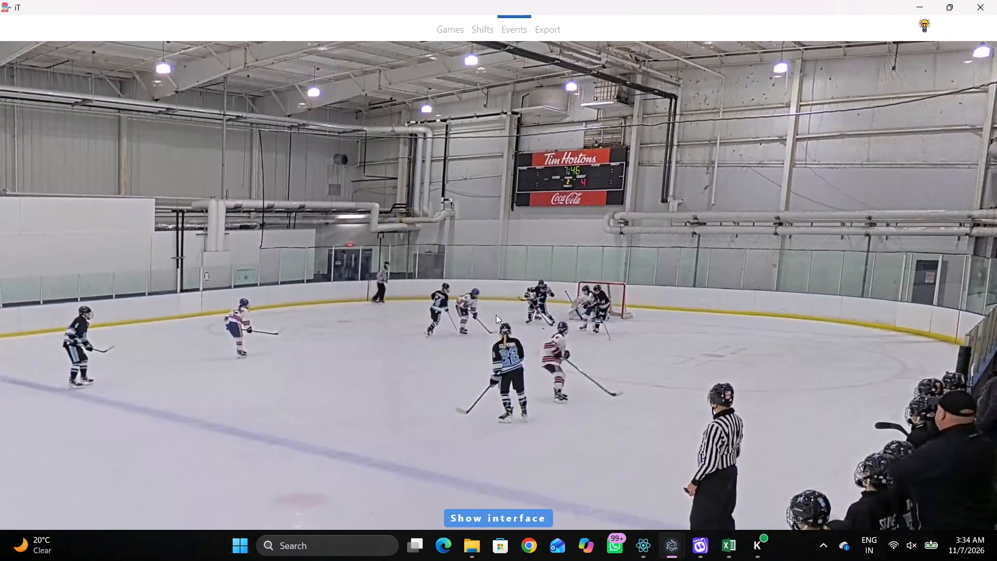
{"action": "key", "text": "space"}
{"action": "key", "text": "space"}
{"action": "key", "text": "space"}
{"action": "key", "text": "space"}
{"action": "key", "text": "space"}
{"action": "key", "text": "space"}
{"action": "key", "text": "space"}
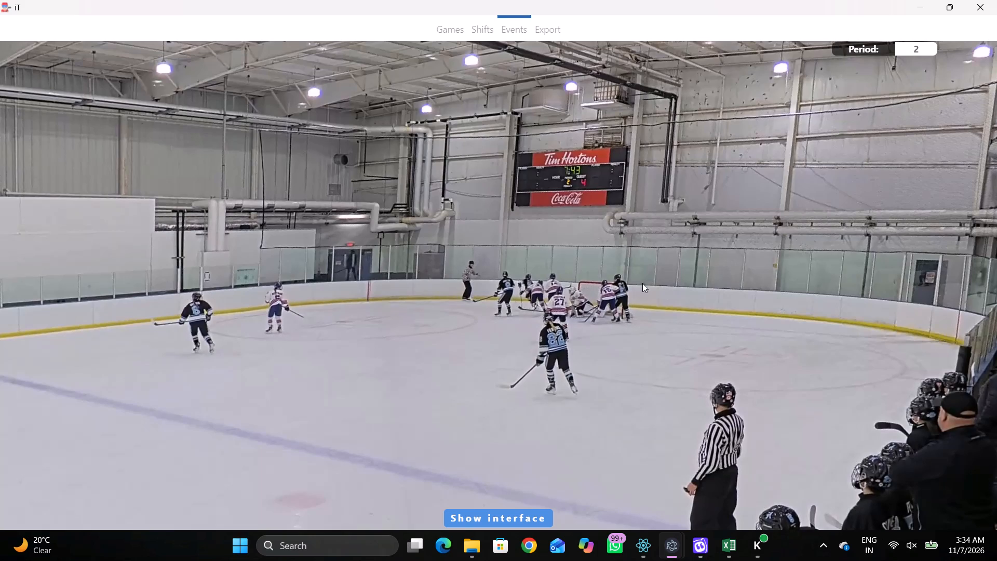
{"action": "right_click", "coordinate": [628, 262]}
{"action": "key", "text": "q"}
{"action": "left_click", "coordinate": [640, 279]}
{"action": "key", "text": "q"}
{"action": "right_click_drag", "start_coordinate": [594, 267], "coordinate": [583, 266]}
{"action": "key", "text": "q"}
{"action": "left_click", "coordinate": [600, 280]}
{"action": "key", "text": "q"}
{"action": "right_click", "coordinate": [553, 266]}
{"action": "left_click", "coordinate": [577, 285]}
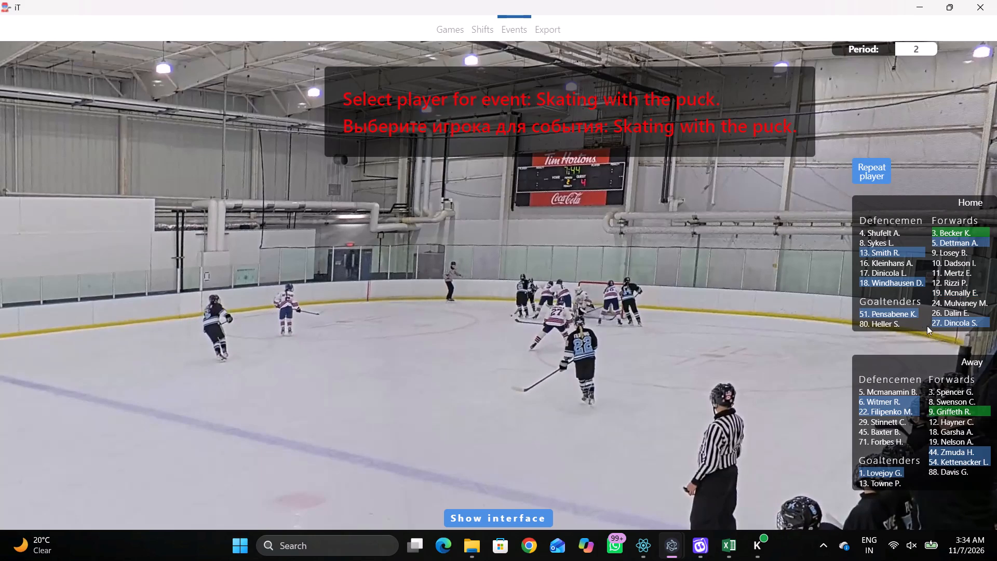
{"action": "left_click", "coordinate": [938, 461]}
{"action": "left_click", "coordinate": [749, 171]}
{"action": "key", "text": "space"}
{"action": "key", "text": "space"}
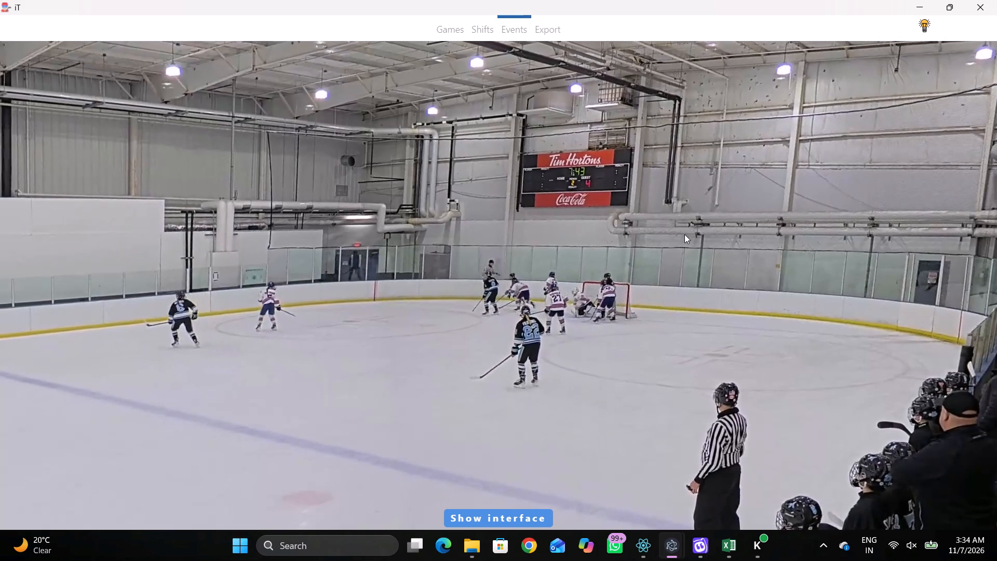
Play on and tag a Pass by the same player, Away 54, between the upper face-off circle and the goal line.
{"action": "key", "text": "space"}
{"action": "key", "text": "v"}
{"action": "key", "text": "space"}
{"action": "key", "text": "space"}
{"action": "key", "text": "space"}
{"action": "key", "text": "q"}
{"action": "right_click", "coordinate": [686, 205]}
{"action": "left_click", "coordinate": [694, 208]}
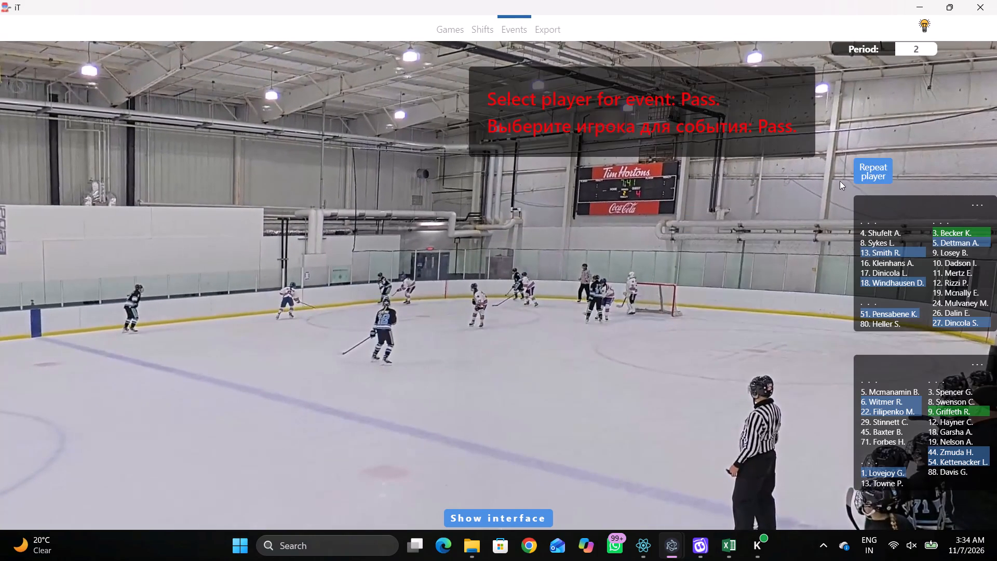
{"action": "left_click", "coordinate": [875, 155]}
{"action": "left_click", "coordinate": [860, 173]}
{"action": "left_click", "coordinate": [755, 128]}
Play on to game clock 7:39 and tag Skating with the puck by Away 9 behind the goal line, above the net.
{"action": "key", "text": "space"}
{"action": "key", "text": "space"}
{"action": "key", "text": "space"}
{"action": "key", "text": "space"}
{"action": "key", "text": "space"}
{"action": "key", "text": "space"}
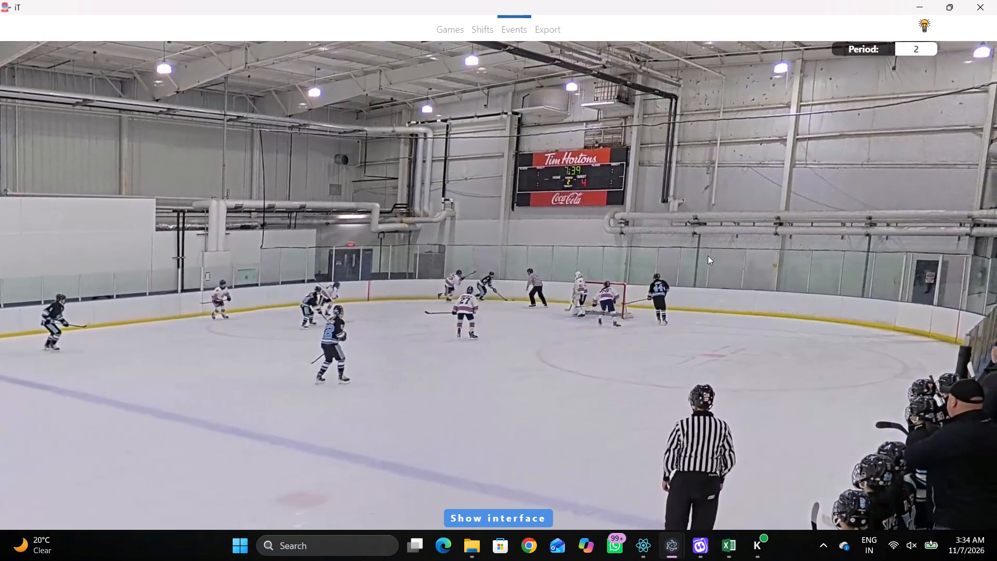
{"action": "type", "text": "r"}
{"action": "right_click", "coordinate": [709, 218]}
{"action": "left_click", "coordinate": [729, 236]}
{"action": "left_click", "coordinate": [953, 414]}
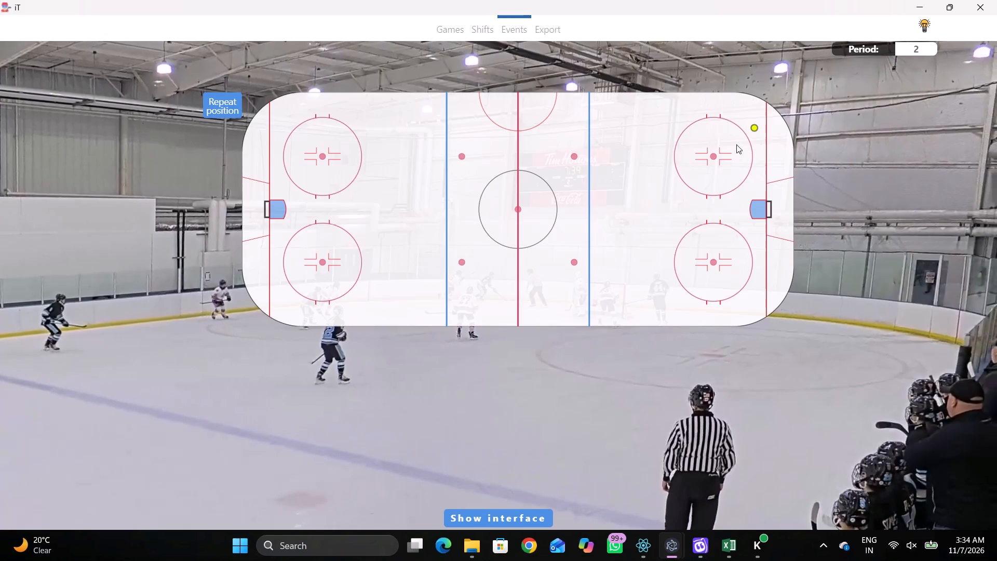
{"action": "left_click", "coordinate": [777, 142]}
Play on to game clock 7:37 and tag a Pass by the same player, Away 9, at the goal line just above the net.
{"action": "key", "text": "space"}
{"action": "key", "text": "space"}
{"action": "key", "text": "space"}
{"action": "key", "text": "space"}
{"action": "key", "text": "space"}
{"action": "key", "text": "space"}
{"action": "key", "text": "space"}
{"action": "key", "text": "space"}
{"action": "left_click", "coordinate": [707, 200]}
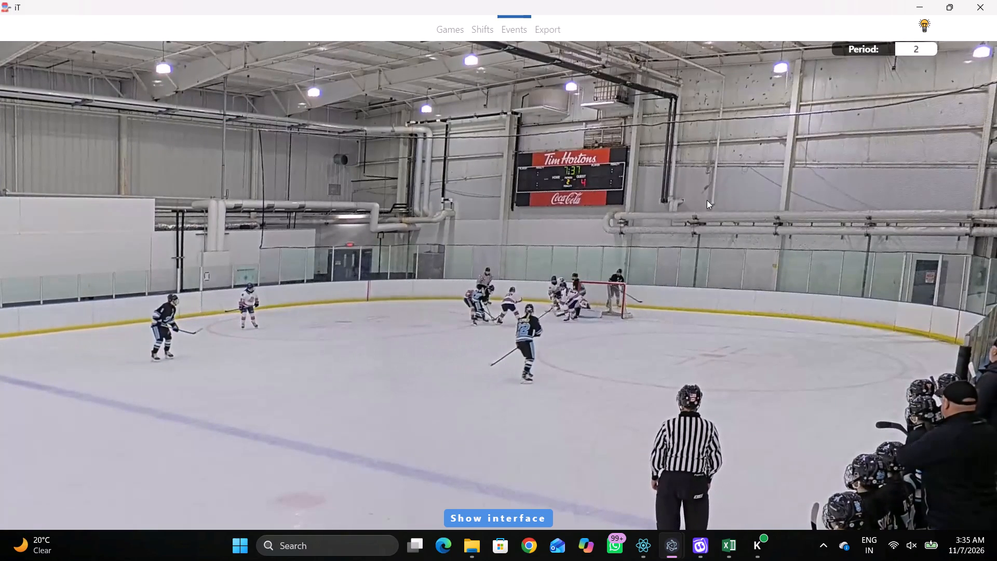
{"action": "right_click", "coordinate": [660, 191]}
{"action": "left_click", "coordinate": [670, 195]}
{"action": "left_click", "coordinate": [870, 168]}
{"action": "left_click", "coordinate": [765, 166]}
Play on to game clock 7:34 and tag Skating with the puck by Away 44 behind the goal line on the upper half.
{"action": "key", "text": "space"}
{"action": "key", "text": "space"}
{"action": "key", "text": "space"}
{"action": "key", "text": "space"}
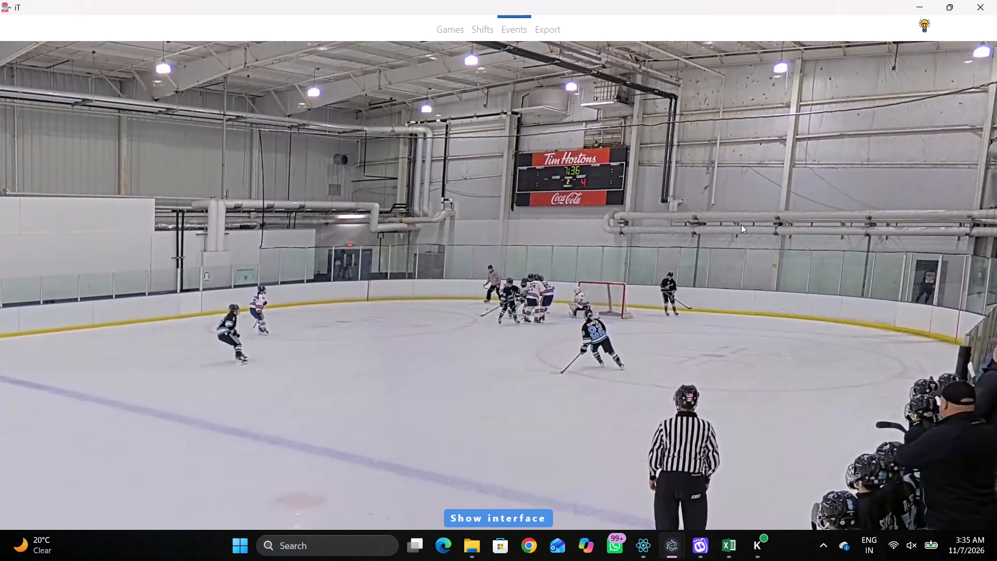
{"action": "key", "text": "space"}
{"action": "key", "text": "space"}
{"action": "key", "text": "space"}
{"action": "key", "text": "space"}
{"action": "key", "text": "space"}
{"action": "key", "text": "space"}
{"action": "key", "text": "space"}
{"action": "key", "text": "space"}
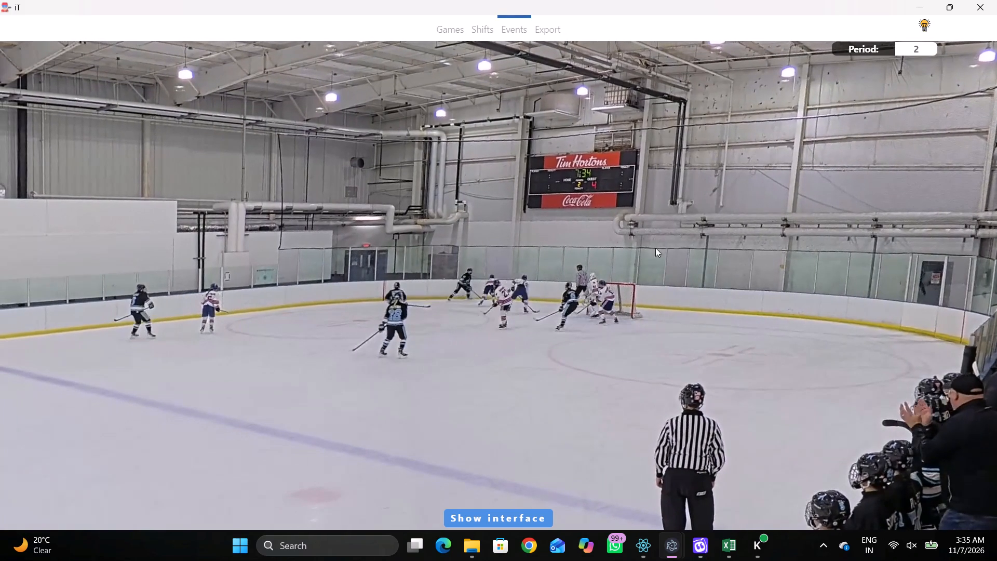
{"action": "right_click", "coordinate": [650, 242]}
{"action": "left_click", "coordinate": [667, 257]}
{"action": "left_click", "coordinate": [934, 460]}
{"action": "right_click", "coordinate": [775, 366]}
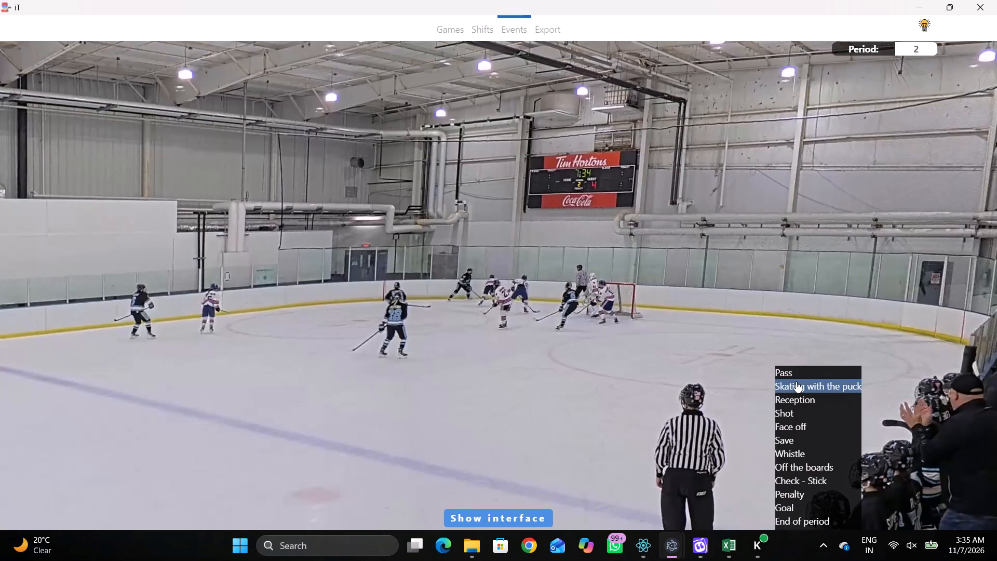
{"action": "left_click", "coordinate": [794, 381]}
{"action": "left_click", "coordinate": [938, 455]}
{"action": "left_click", "coordinate": [785, 150]}
Tag a Pass by the same player, Away 44, at 00:55:09:0, behind the goal line on the upper half.
{"action": "key", "text": "space"}
{"action": "key", "text": "space"}
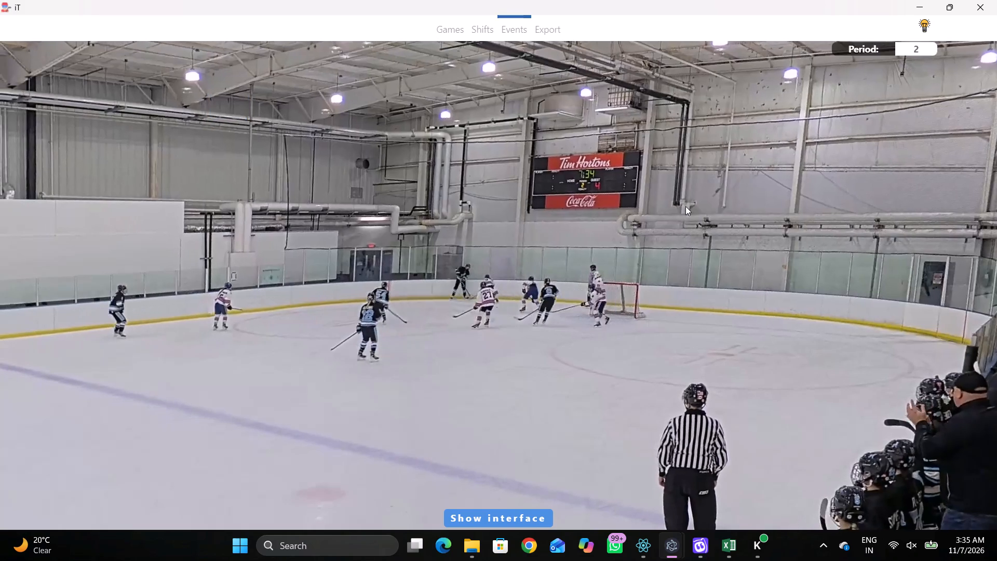
{"action": "key", "text": "space"}
{"action": "key", "text": "space"}
{"action": "key", "text": "space"}
{"action": "key", "text": "space"}
{"action": "key", "text": "q"}
{"action": "key", "text": "q"}
{"action": "key", "text": "q"}
{"action": "right_click", "coordinate": [698, 210]}
{"action": "key", "text": "q"}
{"action": "left_click", "coordinate": [700, 213]}
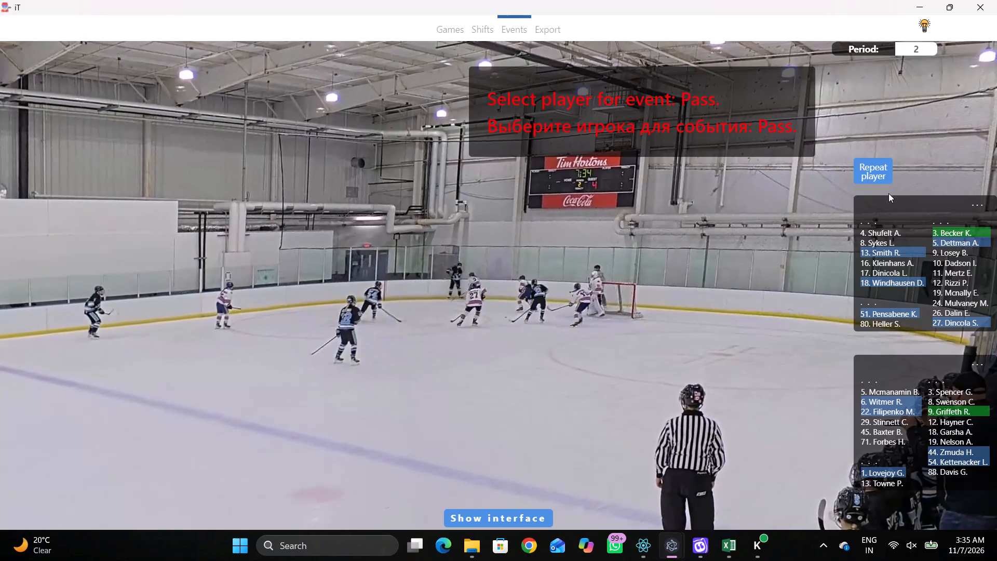
{"action": "left_click", "coordinate": [871, 170]}
{"action": "left_click", "coordinate": [785, 155]}
Show the event table, return to the 00:55:09:0 event and tag a Pass by Away 9 at 00:55:09:4, just in front of the net.
{"action": "key", "text": "r"}
{"action": "key", "text": "space"}
{"action": "key", "text": "space"}
{"action": "key", "text": "space"}
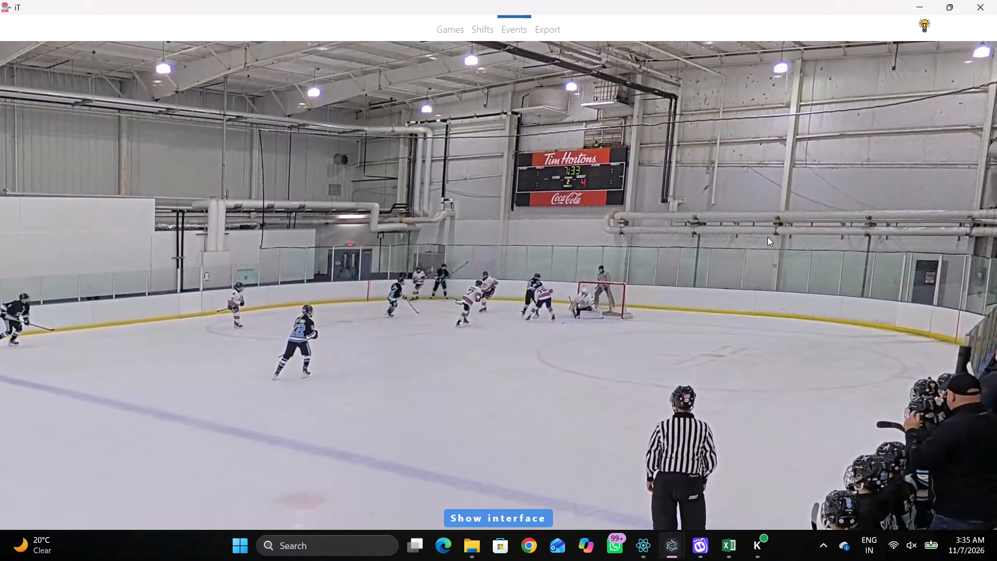
{"action": "type", "text": "v"}
{"action": "key", "text": "space"}
{"action": "key", "text": "space"}
{"action": "key", "text": "space"}
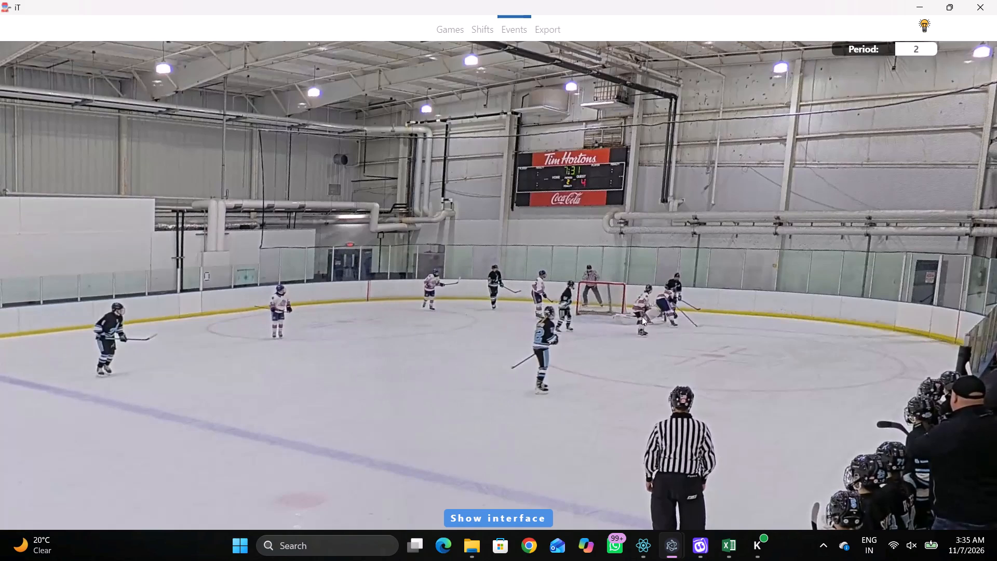
{"action": "key", "text": "shift+d"}
{"action": "left_click", "coordinate": [349, 422]}
{"action": "key", "text": "space"}
{"action": "key", "text": "space"}
{"action": "key", "text": "space"}
{"action": "key", "text": "space"}
{"action": "type", "text": "q"}
{"action": "key", "text": "q"}
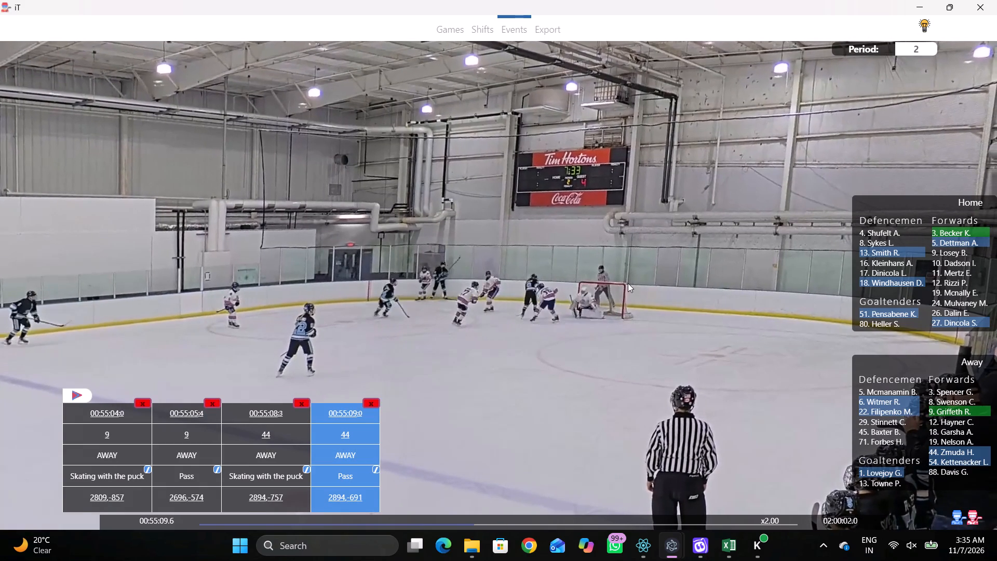
{"action": "key", "text": "q"}
{"action": "right_click", "coordinate": [629, 273]}
{"action": "left_click", "coordinate": [640, 275]}
{"action": "left_click", "coordinate": [944, 410]}
{"action": "left_click", "coordinate": [737, 207]}
Play on to game clock 7:31 and tag a Whistle at 00:55:11:0, at the lower face-off circle's outer edge on the blue-line side.
{"action": "key", "text": "space"}
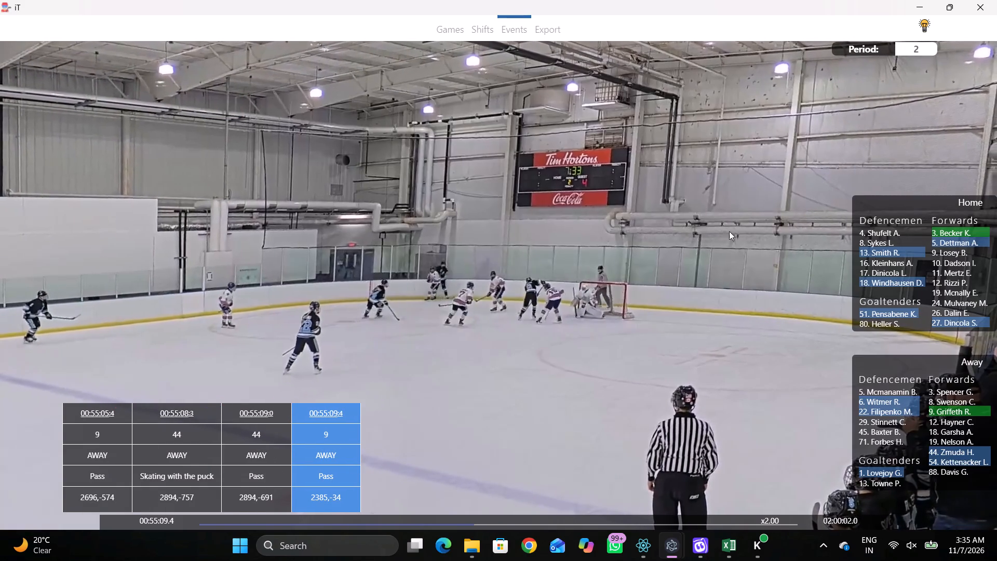
{"action": "key", "text": "space"}
{"action": "key", "text": "space"}
{"action": "key", "text": "space"}
{"action": "right_click_drag", "start_coordinate": [690, 261], "coordinate": [700, 265]}
{"action": "left_click", "coordinate": [709, 351]}
{"action": "left_click", "coordinate": [688, 299]}
Play quickly through the stoppage to the face-off set-up at game clock 7:30 and hide the event table.
{"action": "key", "text": "space"}
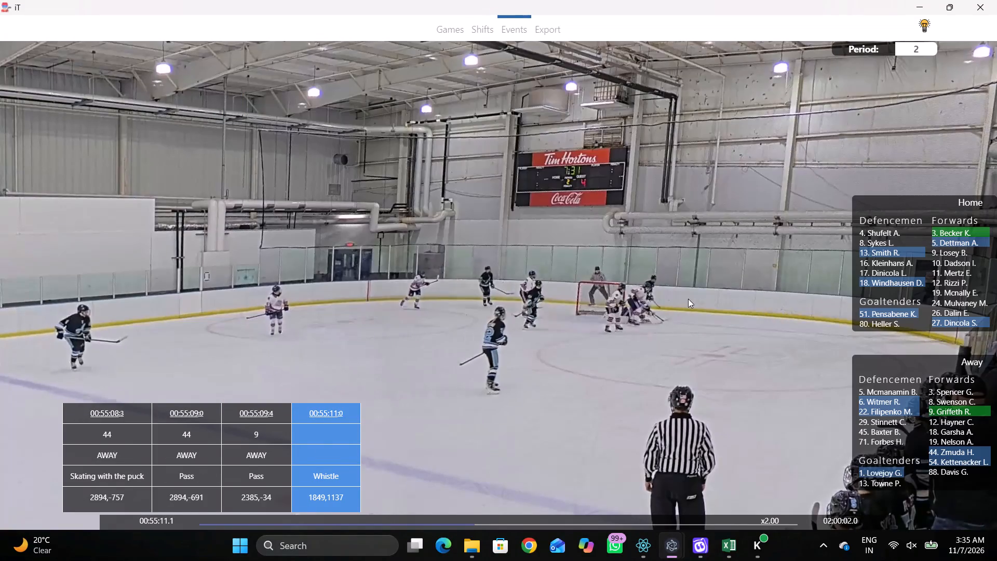
{"action": "type", "text": "v"}
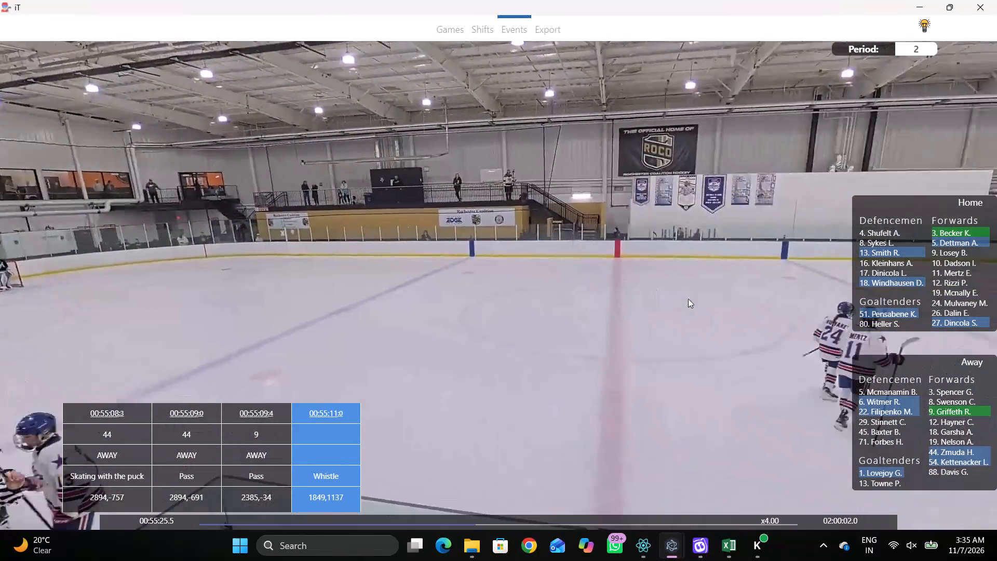
{"action": "key", "text": "space"}
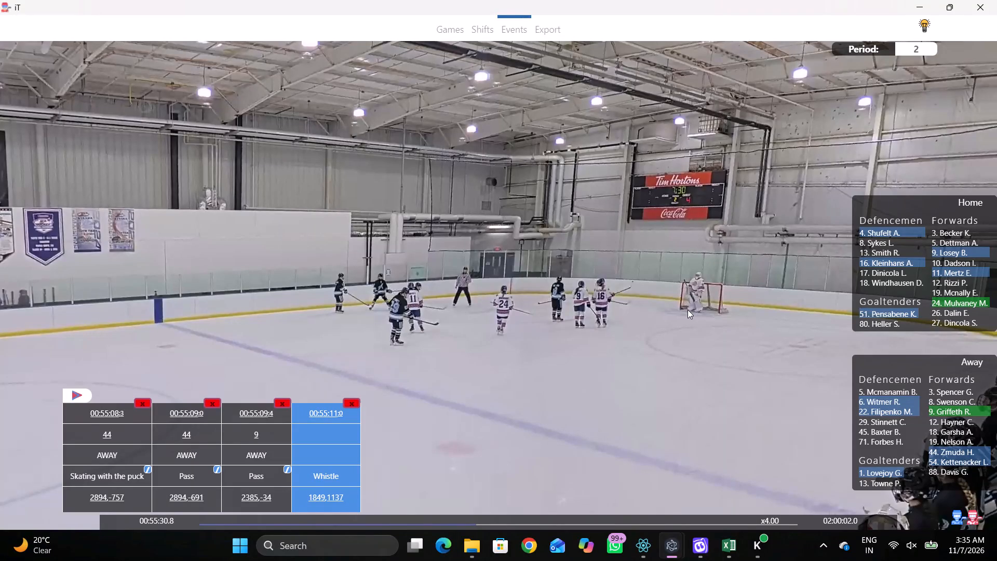
{"action": "key", "text": "space"}
{"action": "type", "text": "D"}
{"action": "key", "text": "space"}
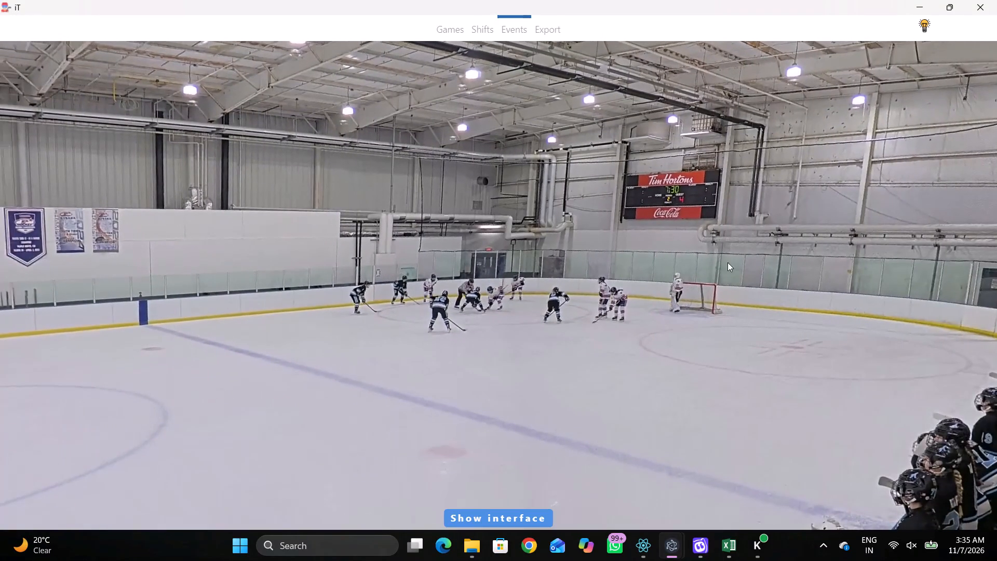
{"action": "key", "text": "shift+d"}
{"action": "key", "text": "shift+d"}
Examine the puck drop at game clock 7:30 back and forth to find the face-off moment and its winner.
{"action": "key", "text": "space"}
{"action": "key", "text": "space"}
{"action": "key", "text": "space"}
{"action": "key", "text": "space"}
{"action": "type", "text": "q"}
{"action": "key", "text": "q"}
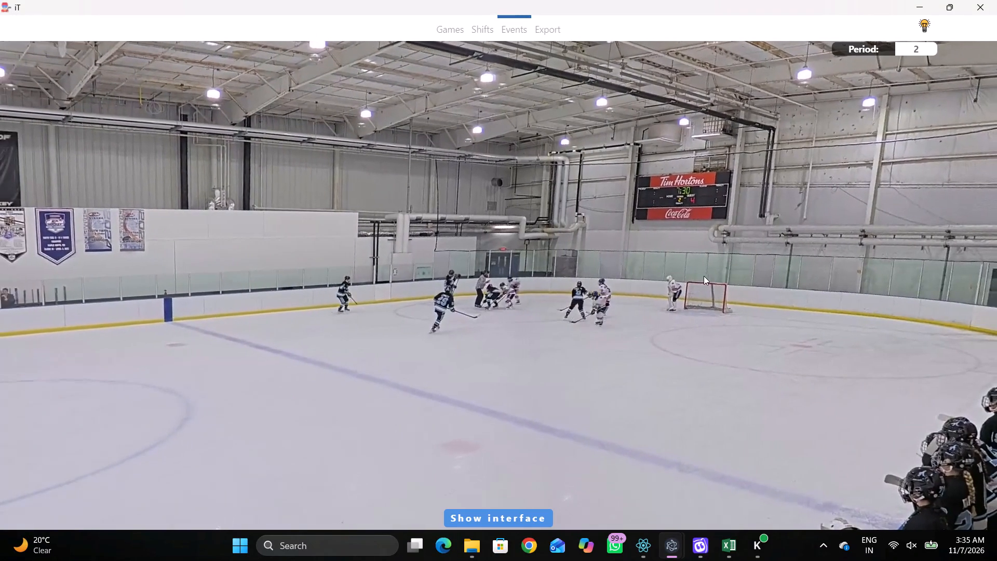
{"action": "key", "text": "q"}
{"action": "key", "text": "q"}
{"action": "key", "text": "q"}
{"action": "key", "text": "r"}
{"action": "key", "text": "space"}
{"action": "key", "text": "space"}
{"action": "key", "text": "q"}
{"action": "key", "text": "space"}
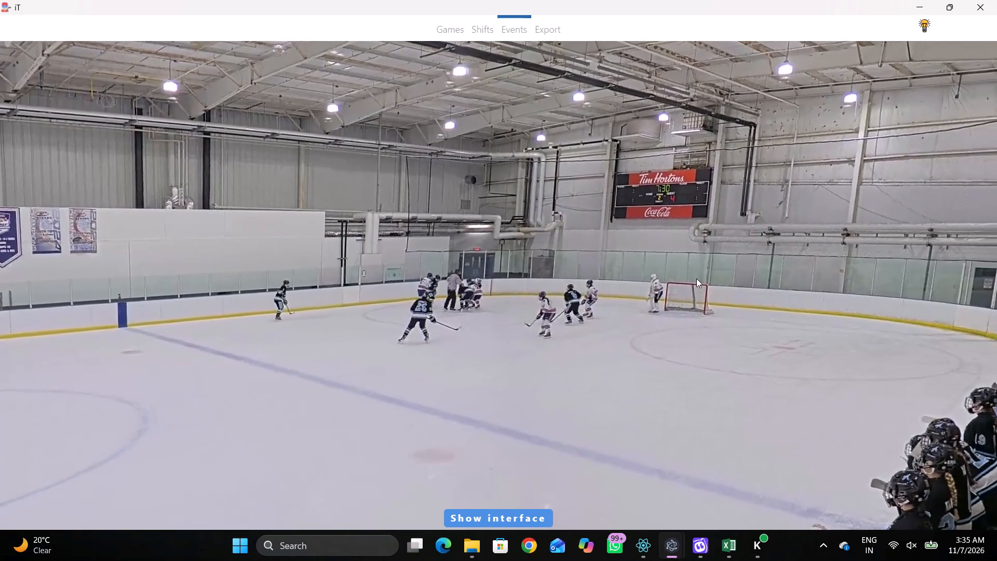
{"action": "key", "text": "space"}
{"action": "key", "text": "q"}
{"action": "key", "text": "q"}
{"action": "key", "text": "q"}
{"action": "key", "text": "q"}
{"action": "key", "text": "q"}
{"action": "key", "text": "q"}
{"action": "key", "text": "q"}
{"action": "key", "text": "q"}
{"action": "key", "text": "q"}
{"action": "key", "text": "q"}
{"action": "key", "text": "q"}
{"action": "key", "text": "q"}
Tag a Face off at the upper face-off dot near the net, won by Home 24 against Away 3.
{"action": "right_click_drag", "start_coordinate": [654, 237], "coordinate": [652, 237]}
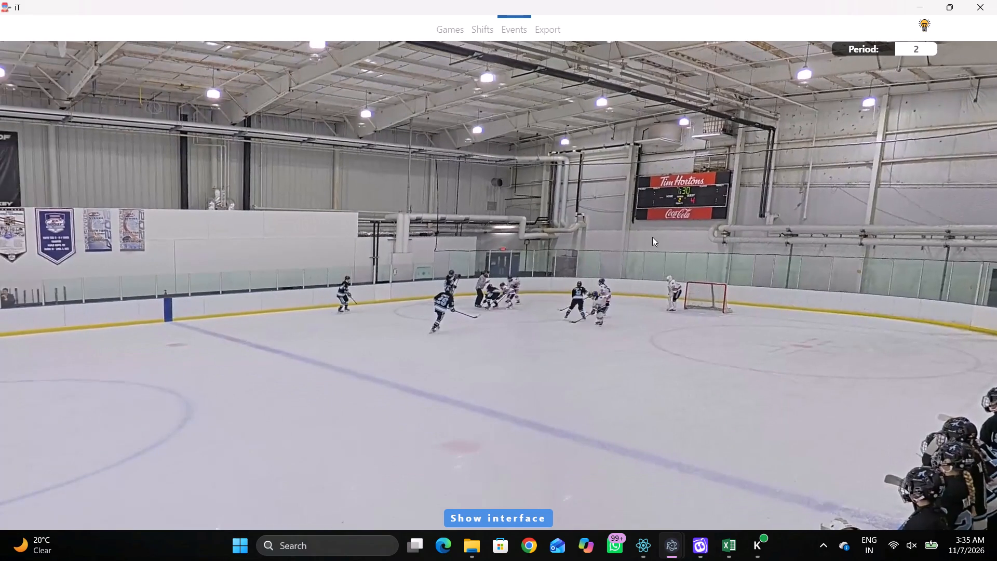
{"action": "right_click_drag", "start_coordinate": [652, 237], "coordinate": [660, 246]}
{"action": "key", "text": "q"}
{"action": "key", "text": "q"}
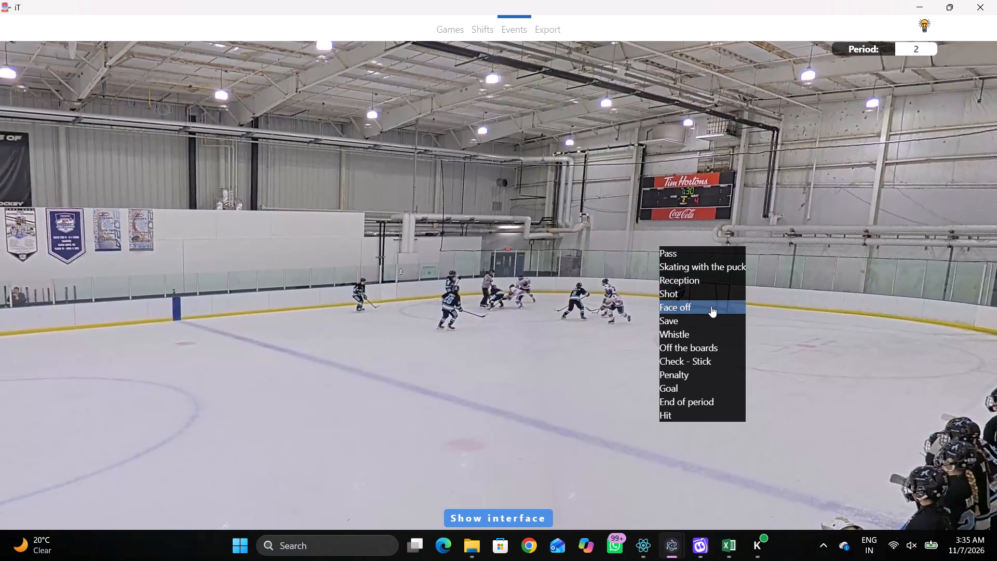
{"action": "left_click", "coordinate": [711, 306]}
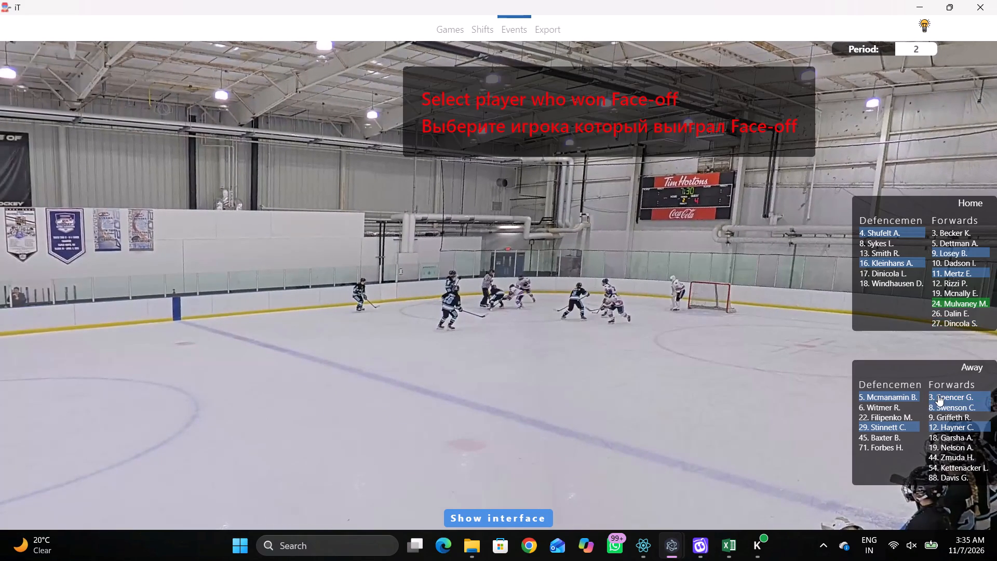
{"action": "left_click", "coordinate": [936, 307]}
{"action": "left_click", "coordinate": [947, 393]}
{"action": "left_click", "coordinate": [710, 154]}
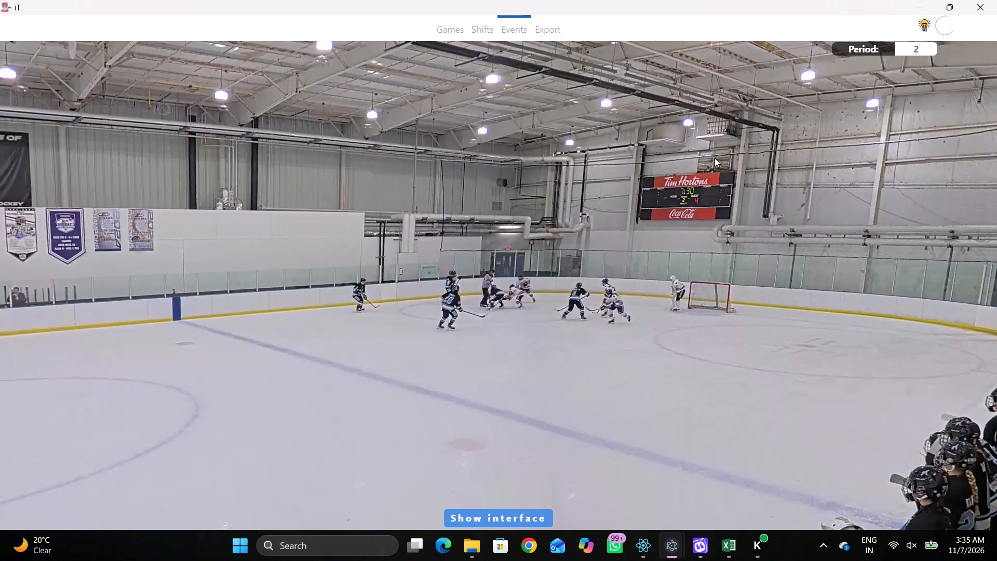
Play on to game clock 7:28 and tag Skating with the puck by Home 4 at the goal line near the upper boards.
{"action": "key", "text": "space"}
{"action": "key", "text": "space"}
{"action": "key", "text": "space"}
{"action": "key", "text": "space"}
{"action": "key", "text": "space"}
{"action": "key", "text": "space"}
{"action": "key", "text": "space"}
{"action": "key", "text": "space"}
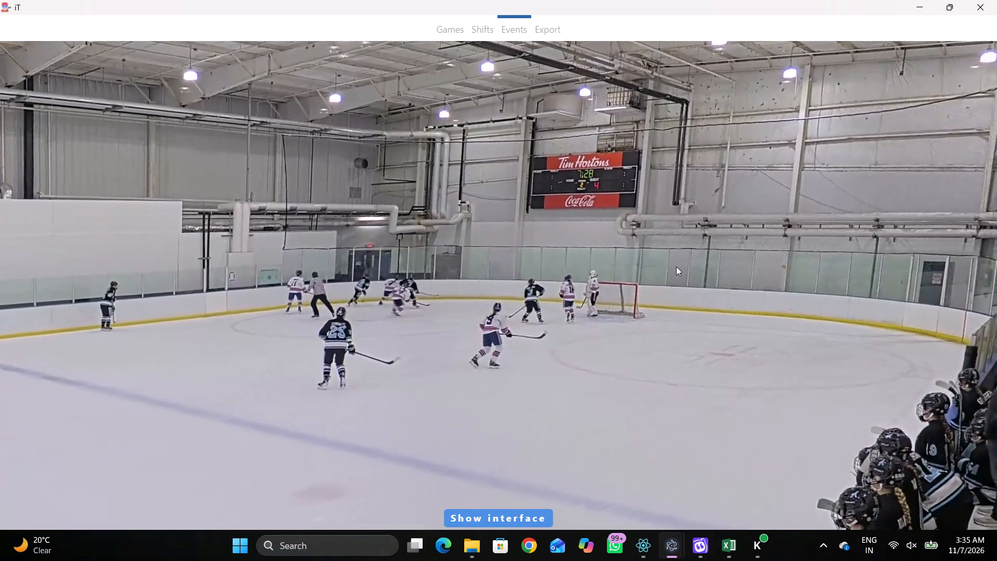
{"action": "right_click", "coordinate": [675, 262]}
{"action": "key", "text": "q"}
{"action": "left_click", "coordinate": [686, 277]}
{"action": "right_click_drag", "start_coordinate": [637, 260], "coordinate": [628, 269]}
{"action": "left_click", "coordinate": [677, 288]}
{"action": "left_click", "coordinate": [884, 236]}
{"action": "left_click", "coordinate": [764, 120]}
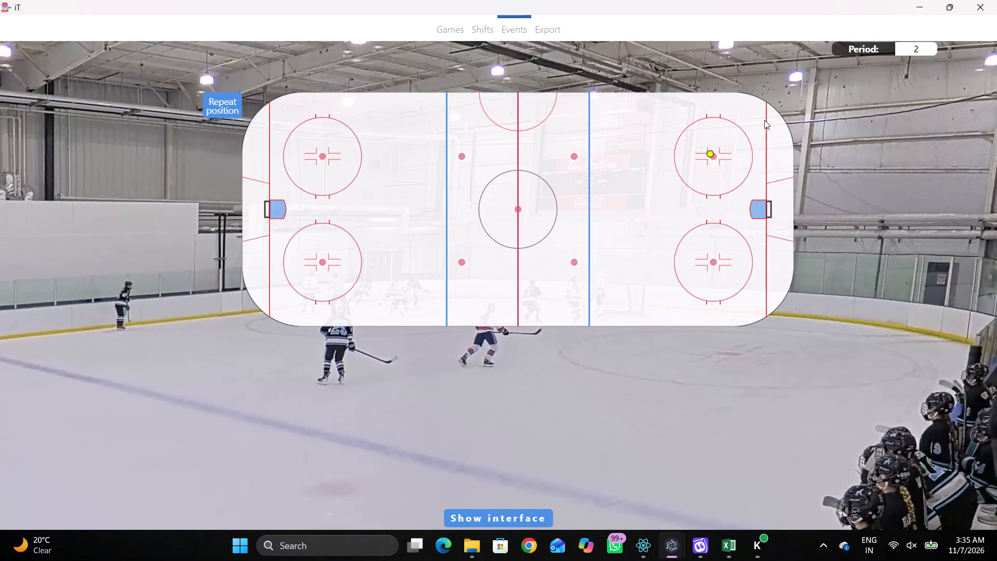
Play on and tag a Pass by the same player, Home 4, between the upper face-off circle and the goal line.
{"action": "key", "text": "space"}
{"action": "key", "text": "space"}
{"action": "key", "text": "space"}
{"action": "key", "text": "space"}
{"action": "right_click", "coordinate": [747, 188]}
{"action": "left_click", "coordinate": [749, 190]}
{"action": "left_click", "coordinate": [870, 170]}
{"action": "left_click", "coordinate": [759, 143]}
{"action": "key", "text": "space"}
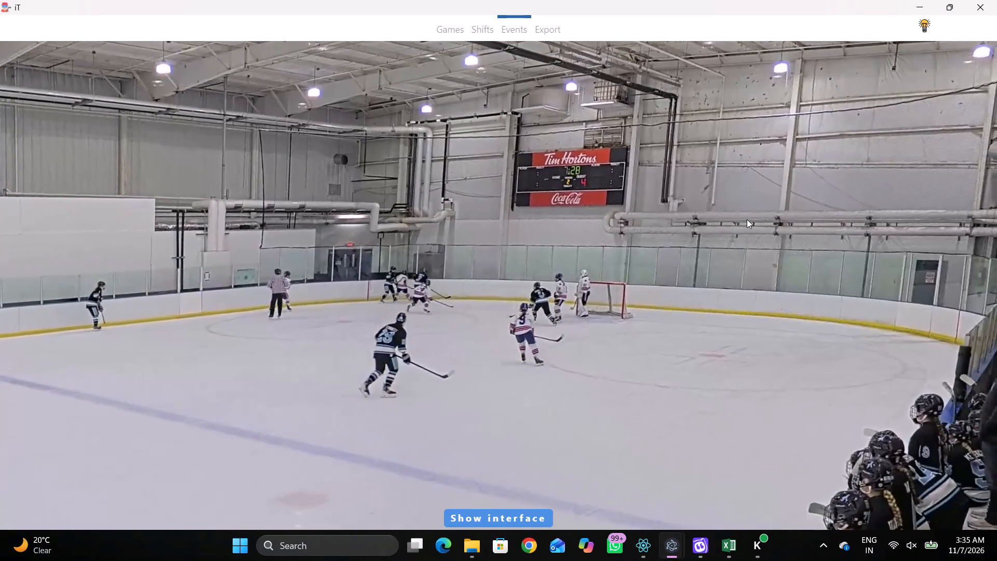
Replay the action around game clock 7:27 and tag Skating with the puck by Away 8 behind the goal line, just above the net.
{"action": "key", "text": "space"}
{"action": "key", "text": "space"}
{"action": "key", "text": "space"}
{"action": "key", "text": "q"}
{"action": "key", "text": "q"}
{"action": "key", "text": "q"}
{"action": "key", "text": "q"}
{"action": "key", "text": "q"}
{"action": "key", "text": "q"}
{"action": "key", "text": "q"}
{"action": "key", "text": "q"}
{"action": "key", "text": "q"}
{"action": "key", "text": "q"}
{"action": "key", "text": "q"}
{"action": "key", "text": "q"}
{"action": "key", "text": "q"}
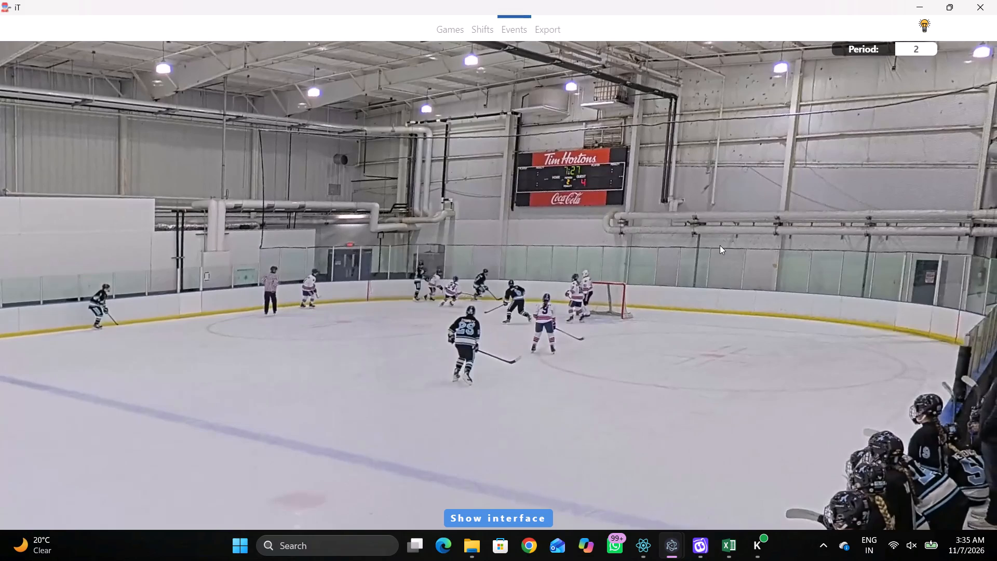
{"action": "type", "text": "qqqq"}
{"action": "key", "text": "space"}
{"action": "key", "text": "v"}
{"action": "key", "text": "space"}
{"action": "right_click_drag", "start_coordinate": [653, 255], "coordinate": [657, 260]}
{"action": "left_click", "coordinate": [673, 276]}
{"action": "left_click", "coordinate": [931, 396]}
{"action": "left_click", "coordinate": [787, 184]}
{"action": "key", "text": "space"}
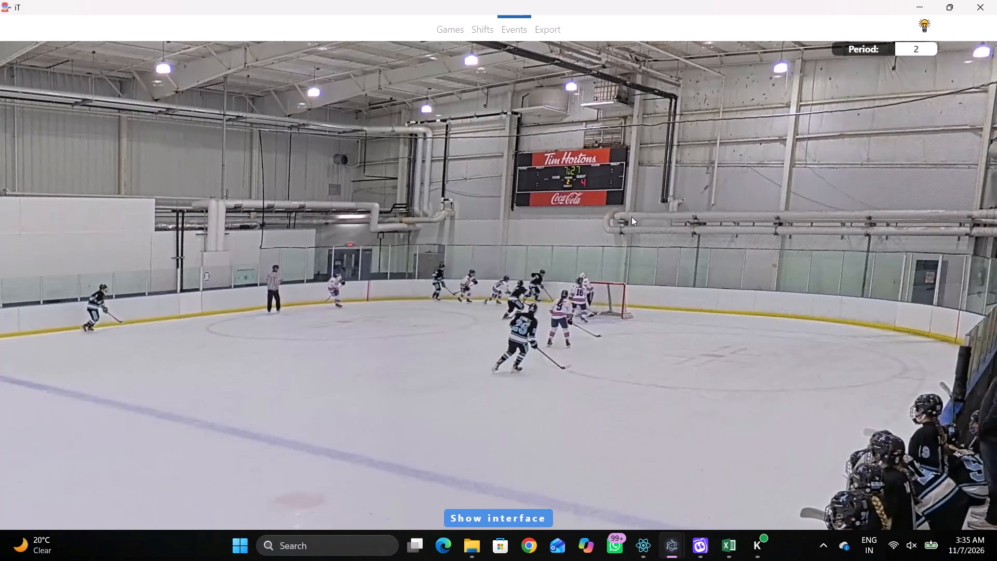
Play on to game clock 7:25 and tag a Pass by the same player, Away 8, directly behind the net.
{"action": "key", "text": "space"}
{"action": "key", "text": "space"}
{"action": "key", "text": "space"}
{"action": "key", "text": "q"}
{"action": "key", "text": "q"}
{"action": "key", "text": "q"}
{"action": "right_click", "coordinate": [691, 243]}
{"action": "left_click", "coordinate": [701, 247]}
{"action": "left_click", "coordinate": [857, 170]}
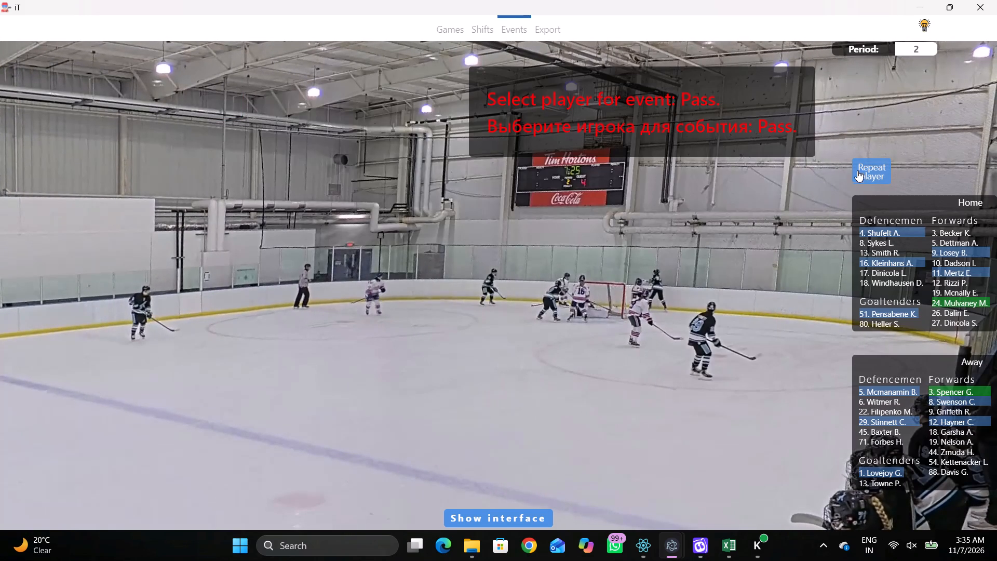
{"action": "left_click", "coordinate": [775, 202]}
Play on to game clock 7:23 and tag a Pass by Away 29 near the upper boards, between the blue line and the face-off circle.
{"action": "key", "text": "r"}
{"action": "key", "text": "space"}
{"action": "key", "text": "space"}
{"action": "key", "text": "space"}
{"action": "key", "text": "space"}
{"action": "key", "text": "space"}
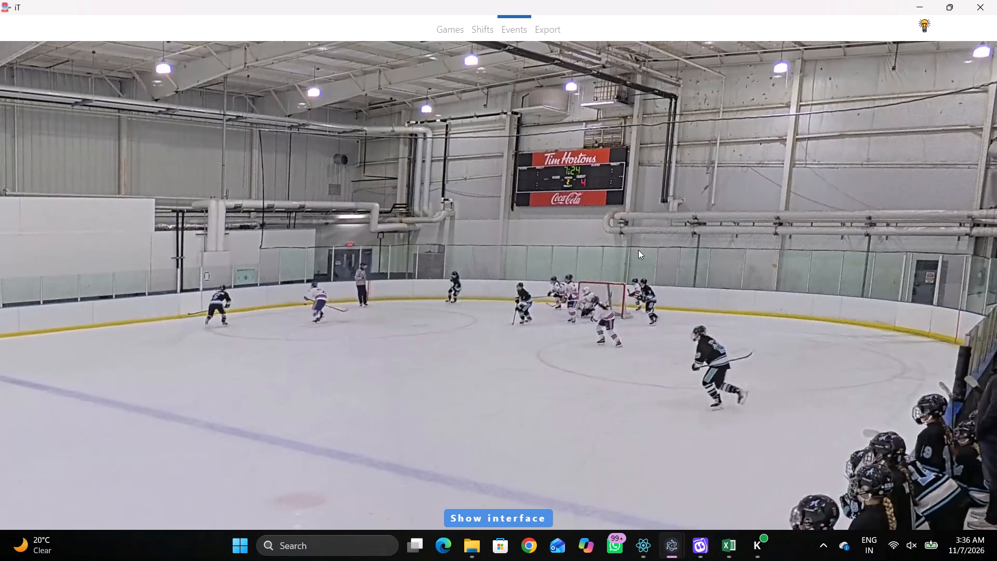
{"action": "key", "text": "space"}
{"action": "key", "text": "q"}
{"action": "right_click", "coordinate": [692, 245]}
{"action": "left_click", "coordinate": [698, 245]}
{"action": "right_click_drag", "start_coordinate": [681, 240], "coordinate": [675, 240]}
{"action": "left_click", "coordinate": [692, 242]}
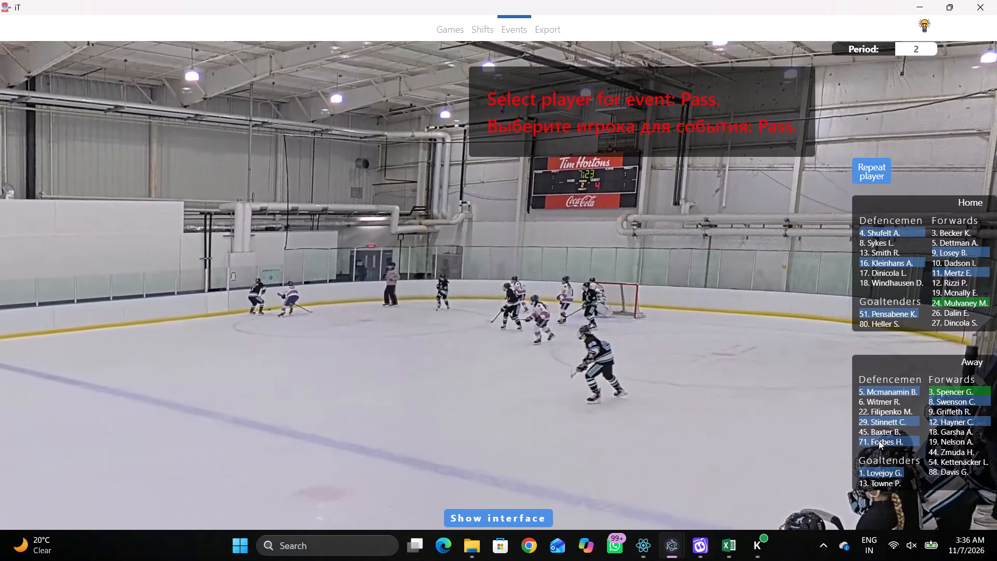
{"action": "left_click", "coordinate": [875, 423]}
{"action": "left_click", "coordinate": [659, 114]}
Change the player of the most recent Pass in the event list to Away 5.
{"action": "key", "text": "shift+d"}
{"action": "left_click", "coordinate": [326, 426]}
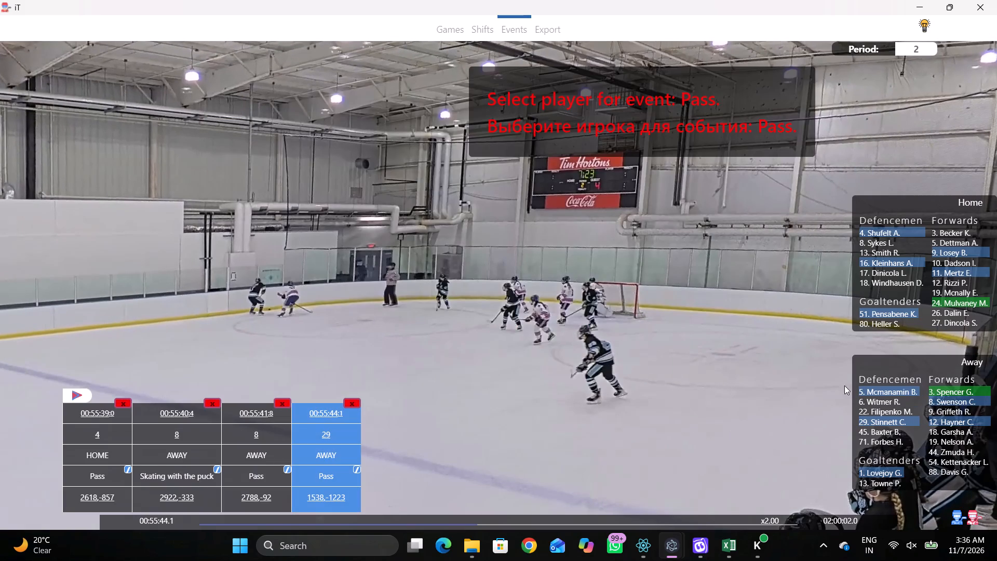
{"action": "left_click", "coordinate": [843, 386]}
{"action": "triple_click", "coordinate": [882, 388]}
{"action": "left_click_drag", "start_coordinate": [340, 426], "coordinate": [334, 427]}
{"action": "double_click", "coordinate": [885, 392]}
{"action": "key", "text": "shift+d"}
Play on and tag Skating with the puck by Away 12 at the blue-line side of the upper face-off circle.
{"action": "key", "text": "space"}
{"action": "key", "text": "space"}
{"action": "key", "text": "space"}
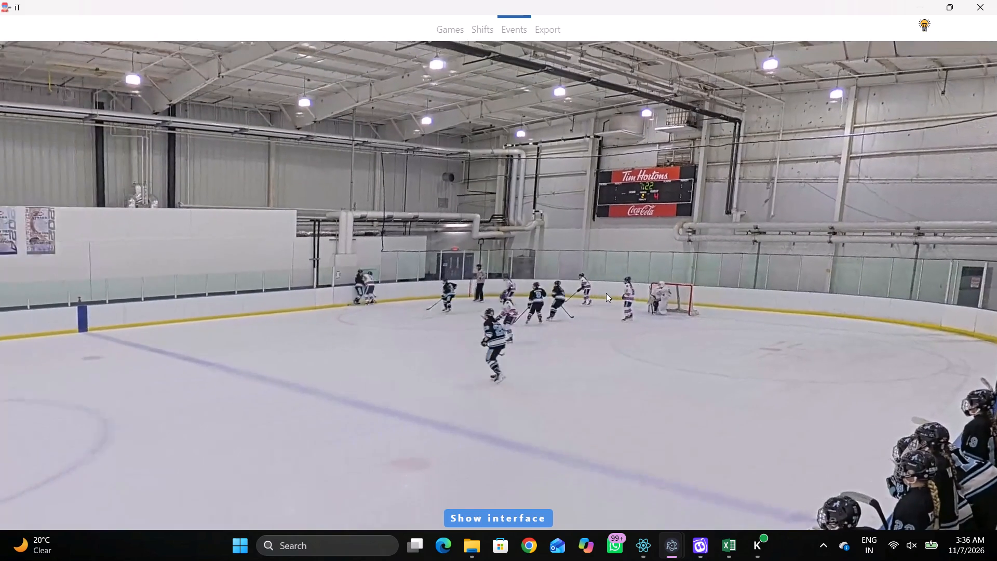
{"action": "key", "text": "space"}
{"action": "key", "text": "space"}
{"action": "key", "text": "space"}
{"action": "key", "text": "space"}
{"action": "key", "text": "space"}
{"action": "key", "text": "space"}
{"action": "key", "text": "space"}
{"action": "right_click_drag", "start_coordinate": [617, 248], "coordinate": [616, 248]}
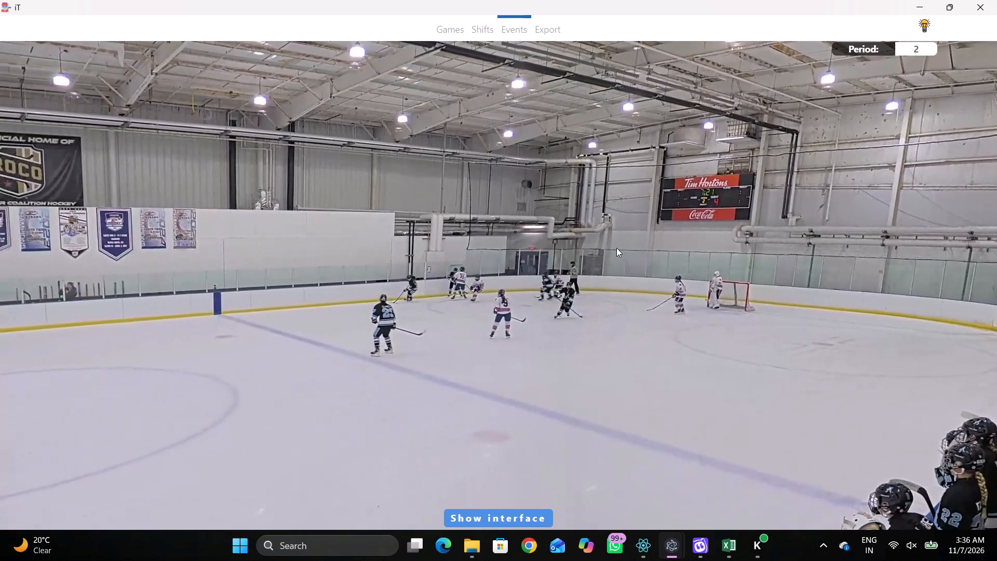
{"action": "right_click_drag", "start_coordinate": [616, 248], "coordinate": [640, 250]}
{"action": "left_click", "coordinate": [690, 260]}
{"action": "right_click_drag", "start_coordinate": [673, 255], "coordinate": [658, 253]}
{"action": "left_click_drag", "start_coordinate": [731, 274], "coordinate": [712, 272]}
{"action": "left_click", "coordinate": [949, 417]}
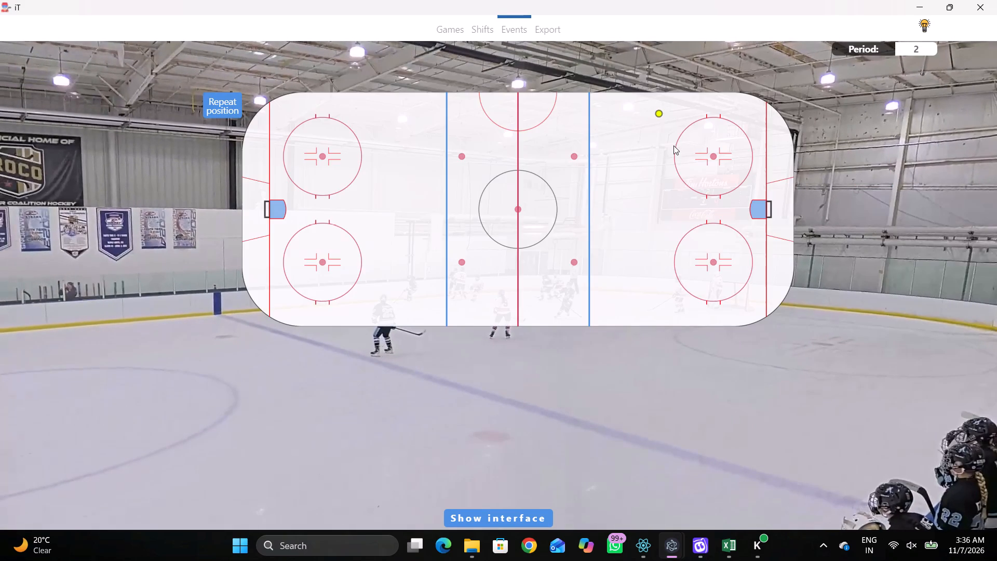
{"action": "left_click", "coordinate": [673, 143]}
Replay the action up to game clock 7:19 and tag a Pass by the same player, Away 12, just inside the upper face-off circle's blue-line edge.
{"action": "key", "text": "q"}
{"action": "key", "text": "q"}
{"action": "key", "text": "q"}
{"action": "key", "text": "q"}
{"action": "key", "text": "q"}
{"action": "key", "text": "q"}
{"action": "key", "text": "q"}
{"action": "key", "text": "q"}
{"action": "key", "text": "q"}
{"action": "key", "text": "q"}
{"action": "key", "text": "q"}
{"action": "key", "text": "q"}
{"action": "key", "text": "space"}
{"action": "type", "text": "v"}
{"action": "key", "text": "space"}
{"action": "key", "text": "space"}
{"action": "key", "text": "space"}
{"action": "key", "text": "r"}
{"action": "key", "text": "space"}
{"action": "key", "text": "space"}
{"action": "key", "text": "space"}
{"action": "key", "text": "space"}
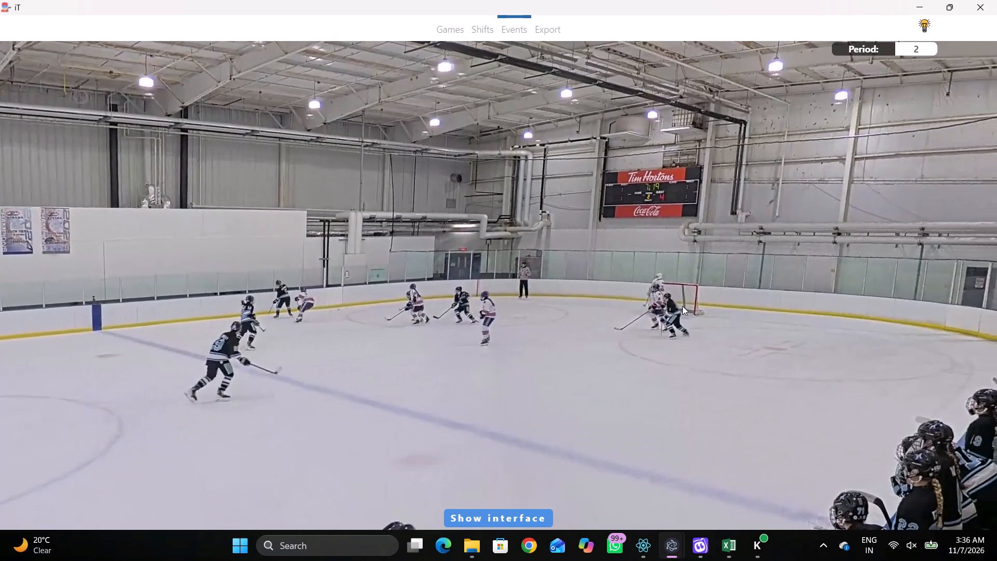
{"action": "type", "text": "q"}
{"action": "key", "text": "q"}
{"action": "key", "text": "q"}
{"action": "key", "text": "q"}
{"action": "key", "text": "q"}
{"action": "right_click", "coordinate": [624, 260]}
{"action": "key", "text": "q"}
{"action": "left_click", "coordinate": [630, 268]}
{"action": "left_click", "coordinate": [885, 165]}
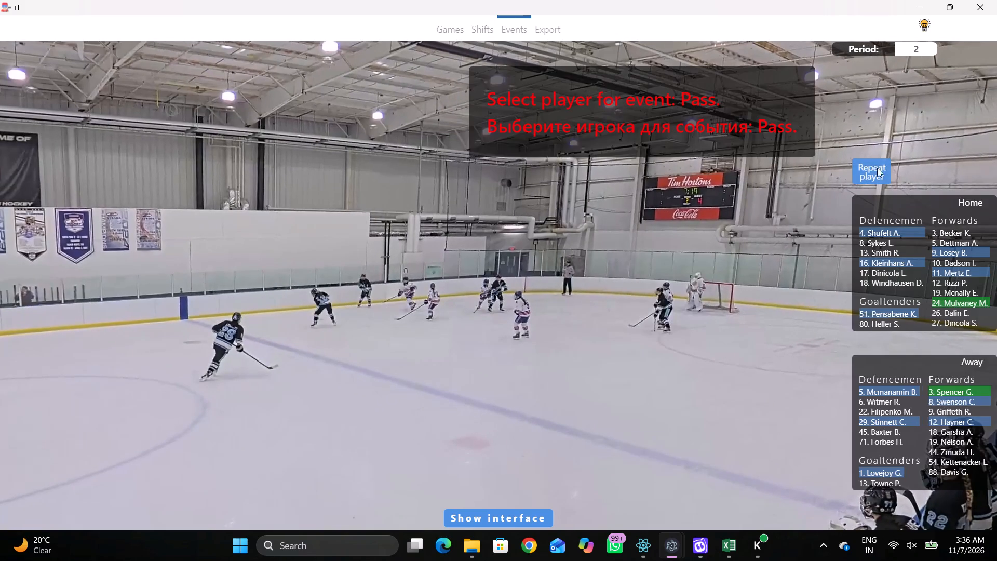
{"action": "left_click", "coordinate": [680, 154]}
Play on to game clock 7:15 and tag Skating with the puck by Home 4 behind the goal line, just above the net.
{"action": "key", "text": "space"}
{"action": "key", "text": "space"}
{"action": "key", "text": "space"}
{"action": "key", "text": "space"}
{"action": "key", "text": "space"}
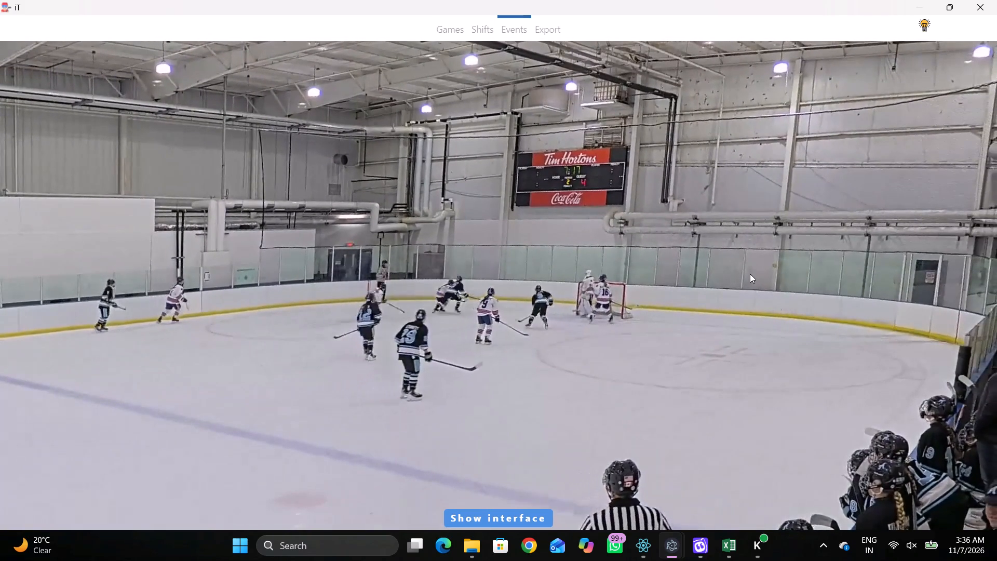
{"action": "key", "text": "space"}
{"action": "key", "text": "space"}
{"action": "key", "text": "space"}
{"action": "right_click", "coordinate": [746, 239]}
{"action": "key", "text": "space"}
{"action": "key", "text": "space"}
{"action": "right_click", "coordinate": [746, 245]}
{"action": "left_click", "coordinate": [758, 258]}
{"action": "right_click", "coordinate": [695, 237]}
{"action": "left_click", "coordinate": [726, 252]}
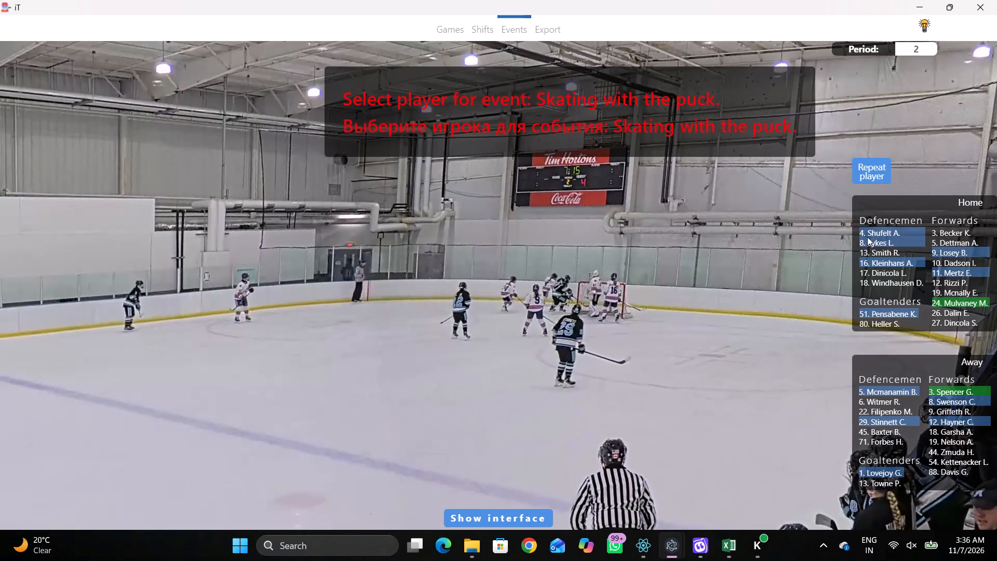
{"action": "left_click", "coordinate": [873, 232]}
{"action": "left_click", "coordinate": [780, 175]}
Play on to game clock 7:14 and tag a Pass by the same player, Home 4, behind the goal line beside the net.
{"action": "key", "text": "space"}
{"action": "key", "text": "space"}
{"action": "key", "text": "space"}
{"action": "key", "text": "space"}
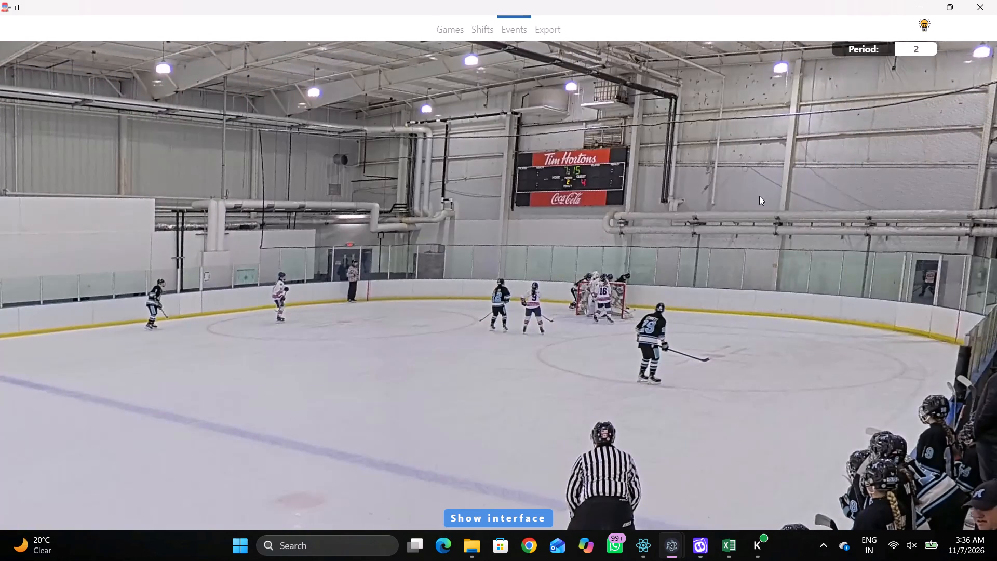
{"action": "right_click", "coordinate": [757, 194]}
{"action": "left_click", "coordinate": [769, 205]}
{"action": "left_click", "coordinate": [685, 213]}
{"action": "key", "text": "space"}
{"action": "key", "text": "space"}
{"action": "right_click", "coordinate": [743, 215]}
{"action": "left_click", "coordinate": [757, 223]}
{"action": "left_click", "coordinate": [873, 176]}
{"action": "left_click", "coordinate": [788, 192]}
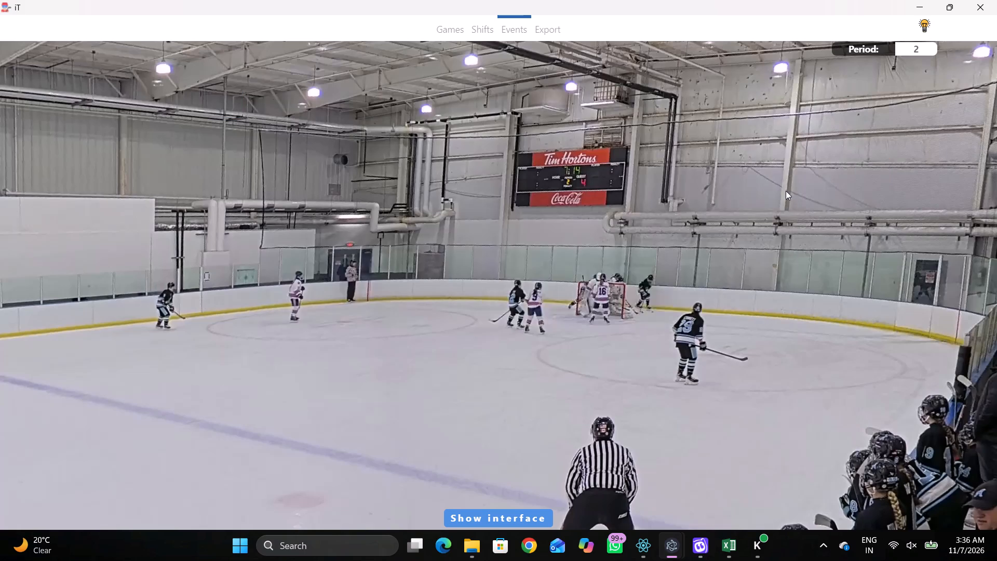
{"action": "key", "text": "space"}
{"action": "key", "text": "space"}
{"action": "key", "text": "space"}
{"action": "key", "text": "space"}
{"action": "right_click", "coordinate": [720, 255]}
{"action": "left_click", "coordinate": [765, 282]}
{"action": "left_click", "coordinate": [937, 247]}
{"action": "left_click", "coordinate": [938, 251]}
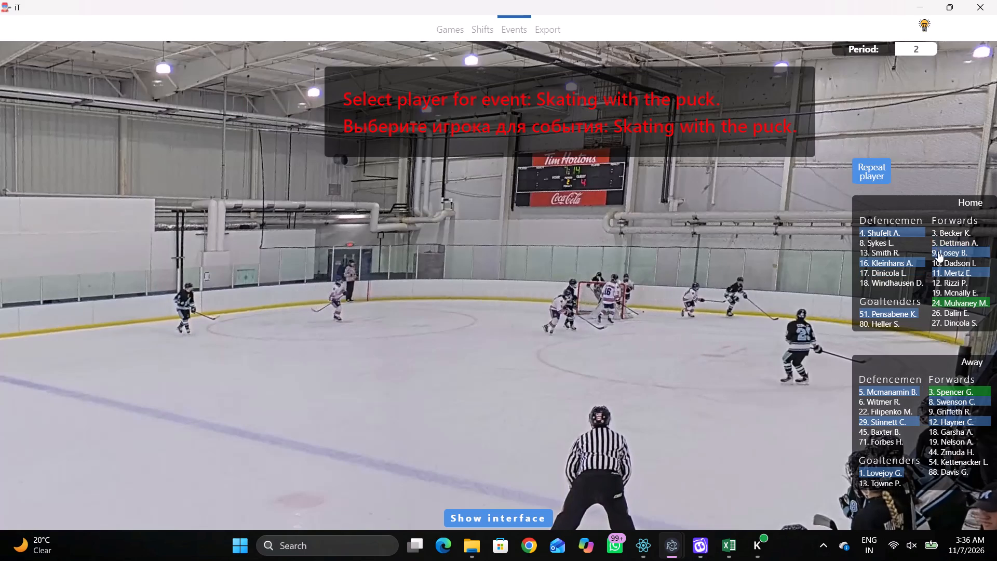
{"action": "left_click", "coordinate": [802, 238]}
Rewind to game clock 7:16, play on to 7:15 and tag a Check - Stick by Away 3 behind the goal line beside the net.
{"action": "key", "text": "q"}
{"action": "key", "text": "q"}
{"action": "key", "text": "q"}
{"action": "key", "text": "q"}
{"action": "key", "text": "q"}
{"action": "key", "text": "q"}
{"action": "key", "text": "q"}
{"action": "key", "text": "q"}
{"action": "key", "text": "q"}
{"action": "key", "text": "q"}
{"action": "key", "text": "q"}
{"action": "key", "text": "q"}
{"action": "key", "text": "q"}
{"action": "key", "text": "q"}
{"action": "key", "text": "q"}
{"action": "key", "text": "q"}
{"action": "key", "text": "q"}
{"action": "key", "text": "q"}
{"action": "key", "text": "q"}
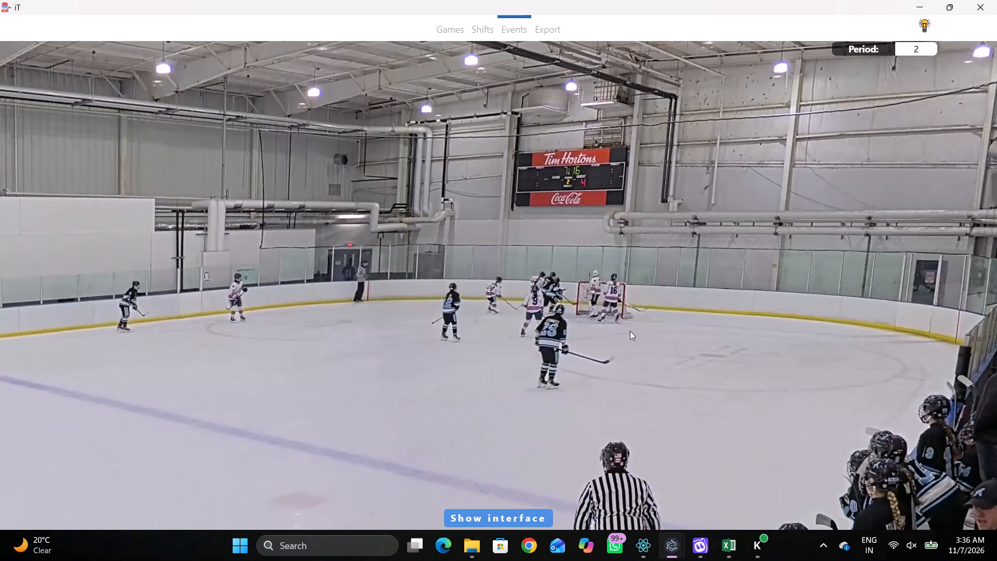
{"action": "type", "text": "qqqqq"}
{"action": "key", "text": "space"}
{"action": "key", "text": "space"}
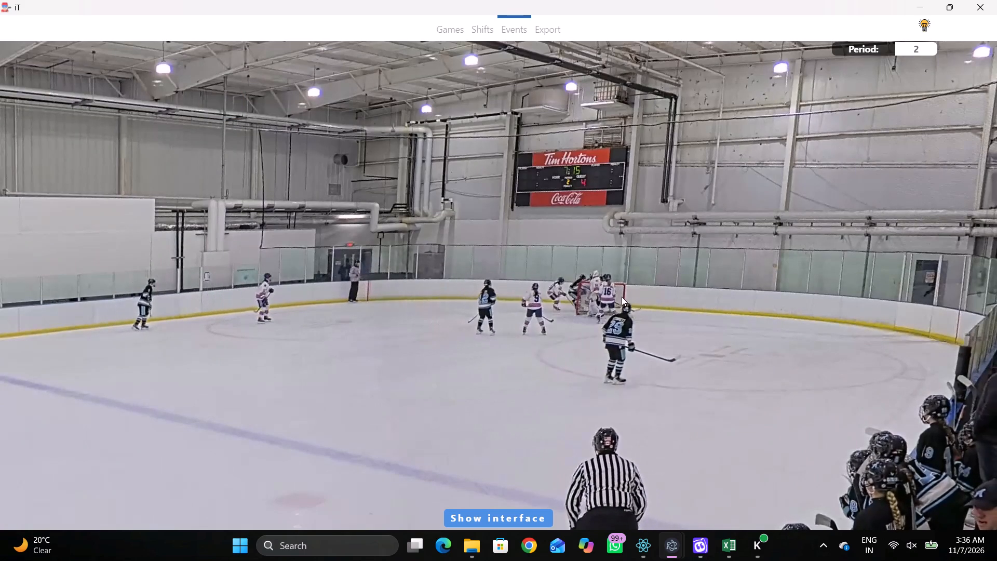
{"action": "right_click", "coordinate": [620, 295]}
{"action": "left_click", "coordinate": [652, 409]}
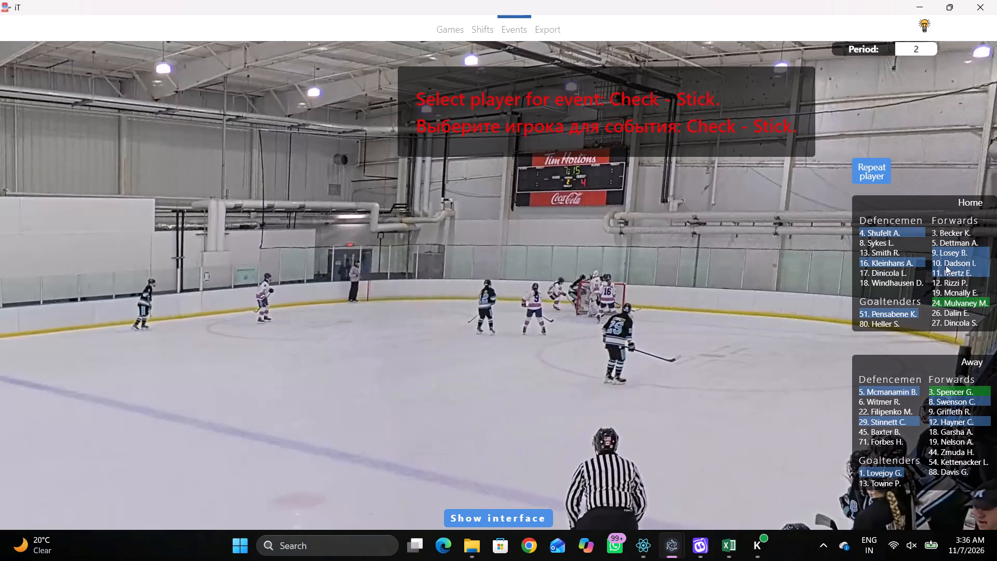
{"action": "left_click_drag", "start_coordinate": [938, 394], "coordinate": [934, 388]}
{"action": "left_click", "coordinate": [784, 215]}
Show the event list and delete the Home 4 Pass at 00:55:52.5.
{"action": "key", "text": "shift+d"}
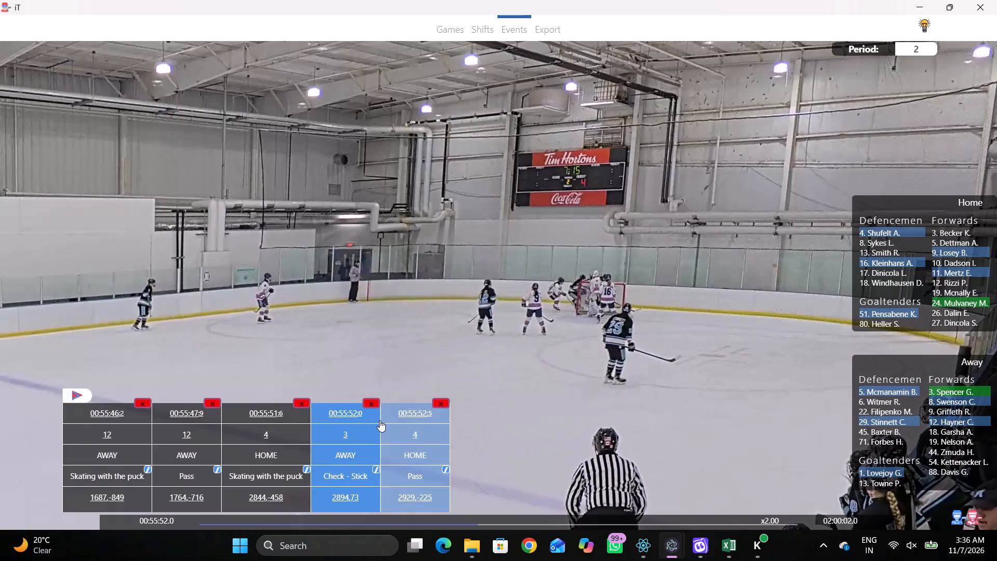
{"action": "left_click", "coordinate": [443, 408]}
{"action": "left_click", "coordinate": [356, 402]}
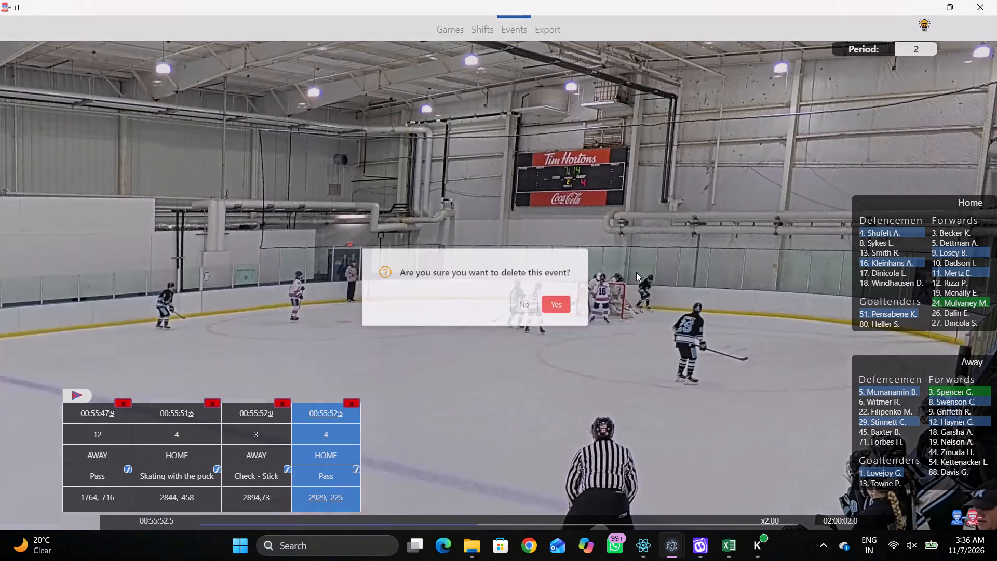
{"action": "left_click", "coordinate": [594, 274]}
{"action": "double_click", "coordinate": [614, 282]}
{"action": "left_click", "coordinate": [611, 284]}
{"action": "left_click", "coordinate": [607, 286]}
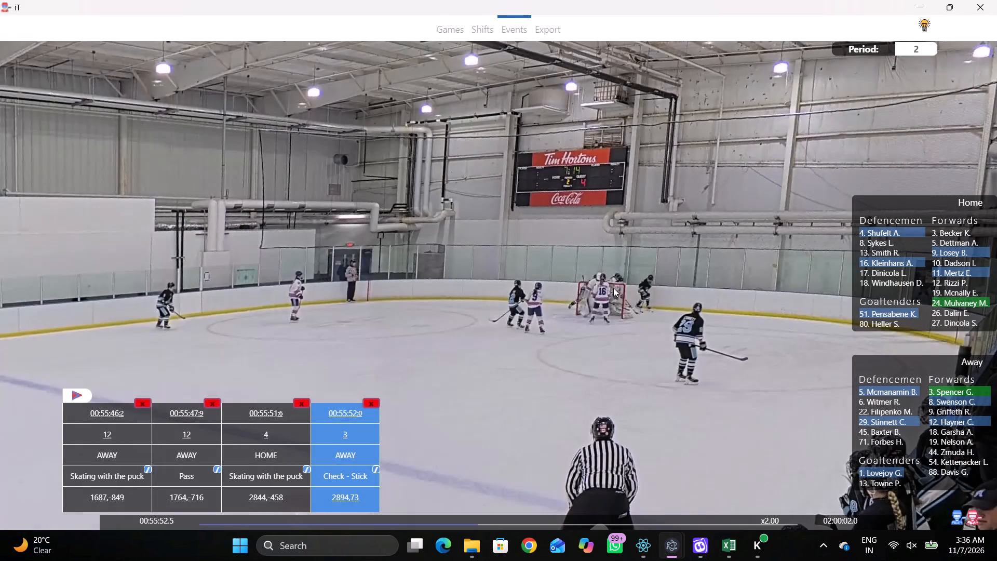
Play on slightly and tag Skating with the puck by the same player, Away 3, behind the goal line just below the net.
{"action": "key", "text": "space"}
{"action": "key", "text": "space"}
{"action": "left_click", "coordinate": [689, 271]}
{"action": "right_click", "coordinate": [662, 252]}
{"action": "left_click", "coordinate": [685, 271]}
{"action": "left_click", "coordinate": [863, 178]}
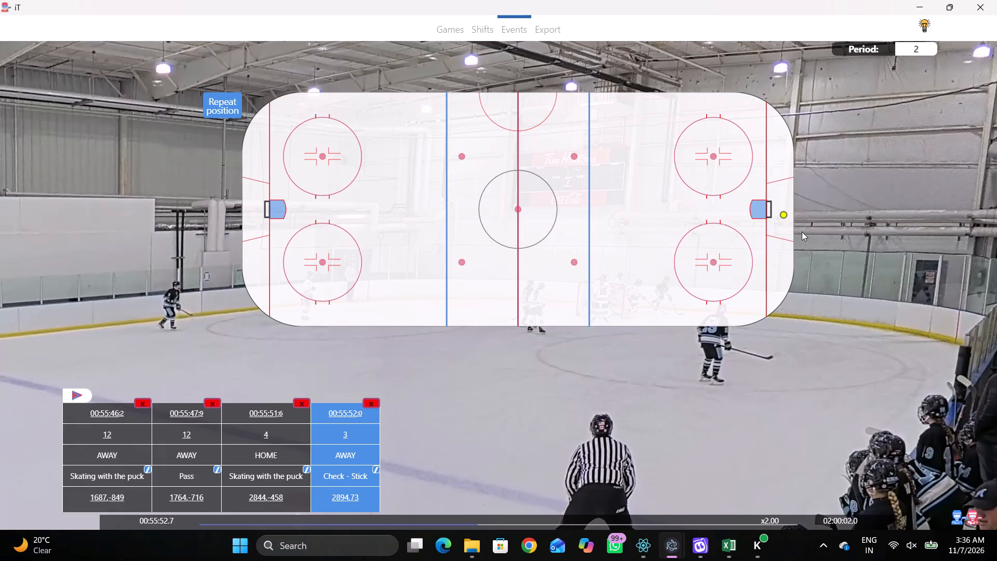
{"action": "left_click", "coordinate": [788, 232]}
Hide the event list, play on to about game clock 7:13 and tag a Pass by Away 3 behind the goal line toward the lower corner.
{"action": "key", "text": "space"}
{"action": "key", "text": "space"}
{"action": "key", "text": "shift+d"}
{"action": "key", "text": "space"}
{"action": "key", "text": "space"}
{"action": "key", "text": "space"}
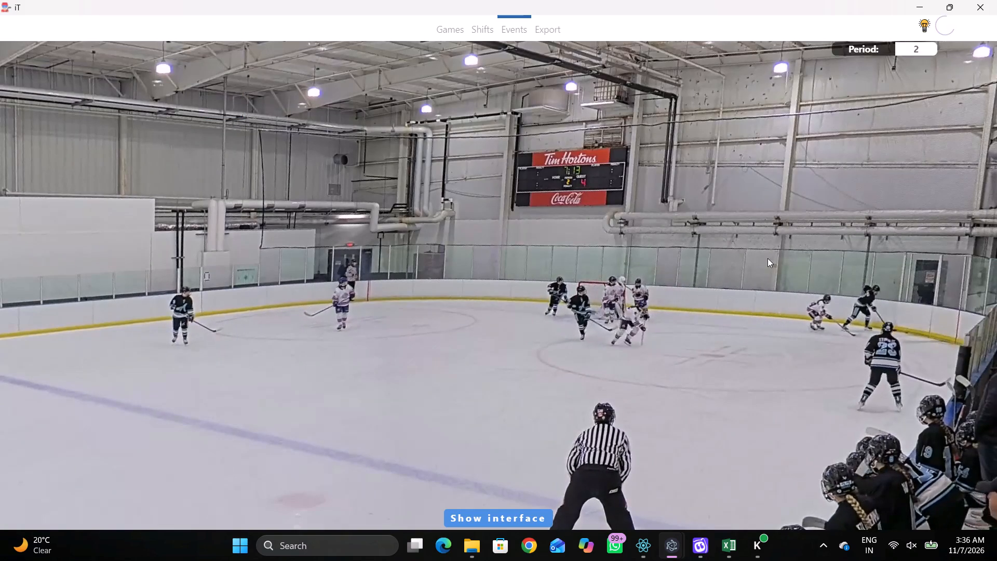
{"action": "key", "text": "space"}
{"action": "right_click", "coordinate": [757, 217]}
{"action": "left_click", "coordinate": [766, 223]}
{"action": "left_click", "coordinate": [865, 176]}
{"action": "left_click", "coordinate": [782, 275]}
Play on to game clock 7:11 and tag a Pass by Away 29 near the lower boards, at the lower face-off circle's blue-line edge.
{"action": "key", "text": "space"}
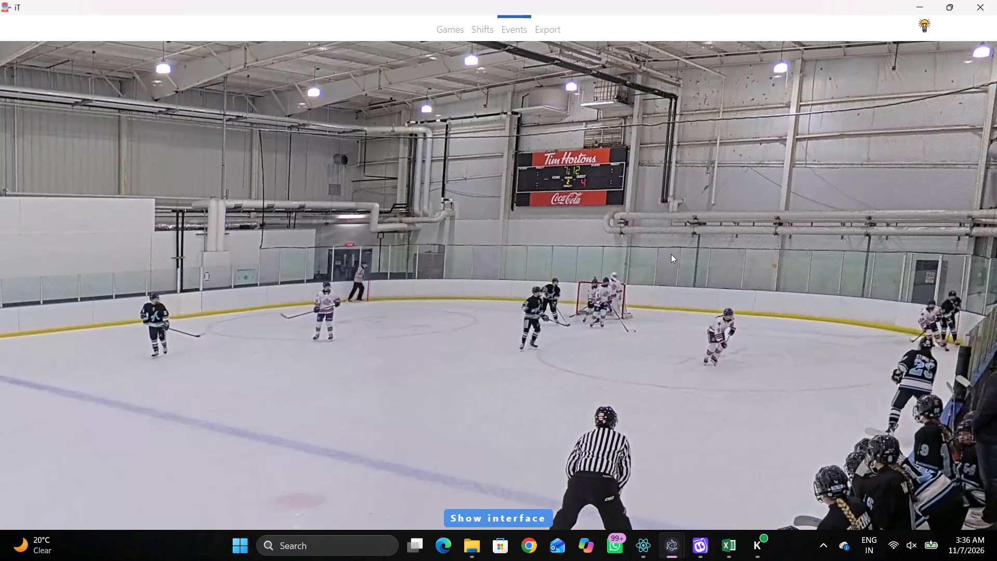
{"action": "key", "text": "space"}
{"action": "key", "text": "space"}
{"action": "key", "text": "space"}
{"action": "key", "text": "space"}
{"action": "key", "text": "space"}
{"action": "key", "text": "q"}
{"action": "right_click", "coordinate": [695, 215]}
{"action": "left_click", "coordinate": [707, 226]}
{"action": "right_click_drag", "start_coordinate": [636, 207], "coordinate": [630, 208]}
{"action": "left_click", "coordinate": [646, 221]}
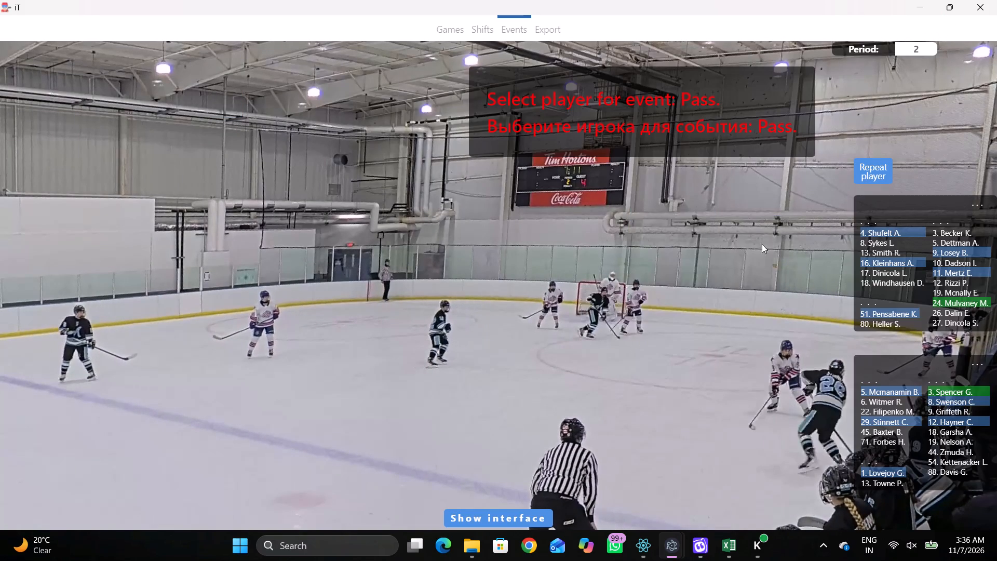
{"action": "left_click", "coordinate": [878, 415]}
{"action": "left_click", "coordinate": [872, 419]}
{"action": "left_click", "coordinate": [677, 306]}
Play on to game clock 7:09 and tag Skating with the puck by Away 8 inside the lower face-off circle, toward the goal line.
{"action": "key", "text": "r"}
{"action": "key", "text": "space"}
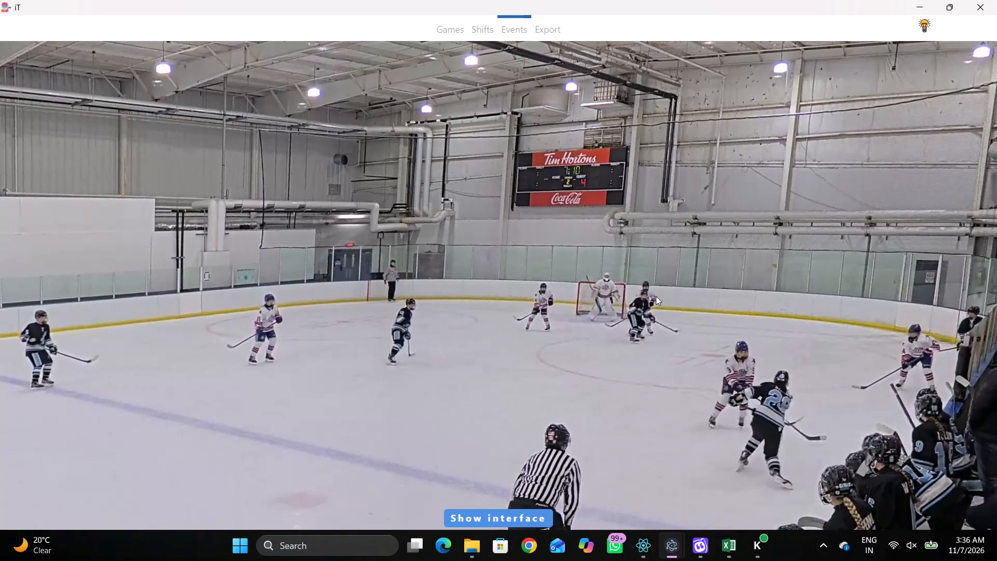
{"action": "key", "text": "space"}
{"action": "key", "text": "space"}
{"action": "key", "text": "space"}
{"action": "right_click", "coordinate": [706, 254]}
{"action": "left_click", "coordinate": [737, 272]}
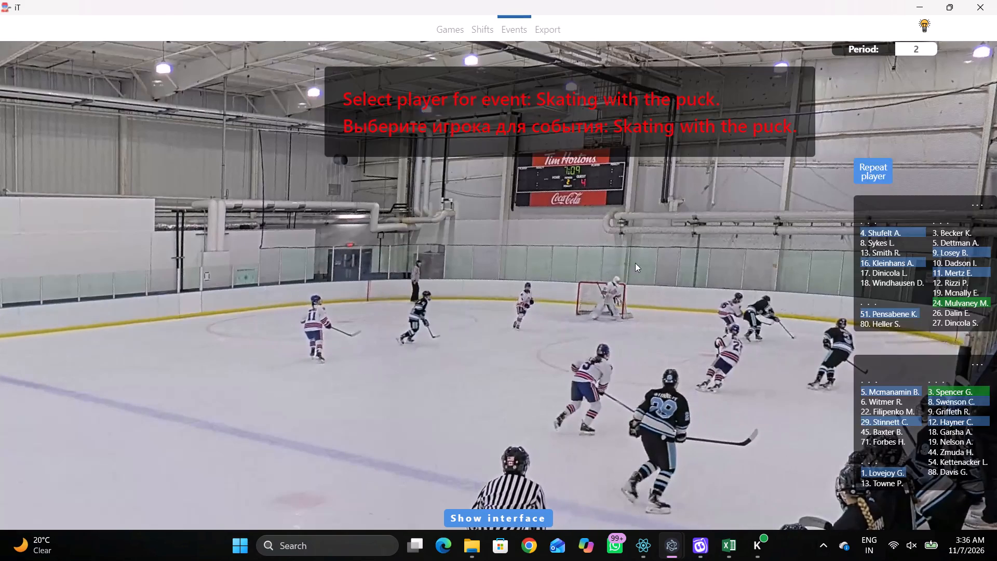
{"action": "left_click_drag", "start_coordinate": [716, 288], "coordinate": [708, 284]}
{"action": "right_click", "coordinate": [638, 275]}
{"action": "left_click", "coordinate": [687, 300]}
{"action": "left_click", "coordinate": [950, 407]}
{"action": "left_click_drag", "start_coordinate": [940, 395], "coordinate": [937, 400]}
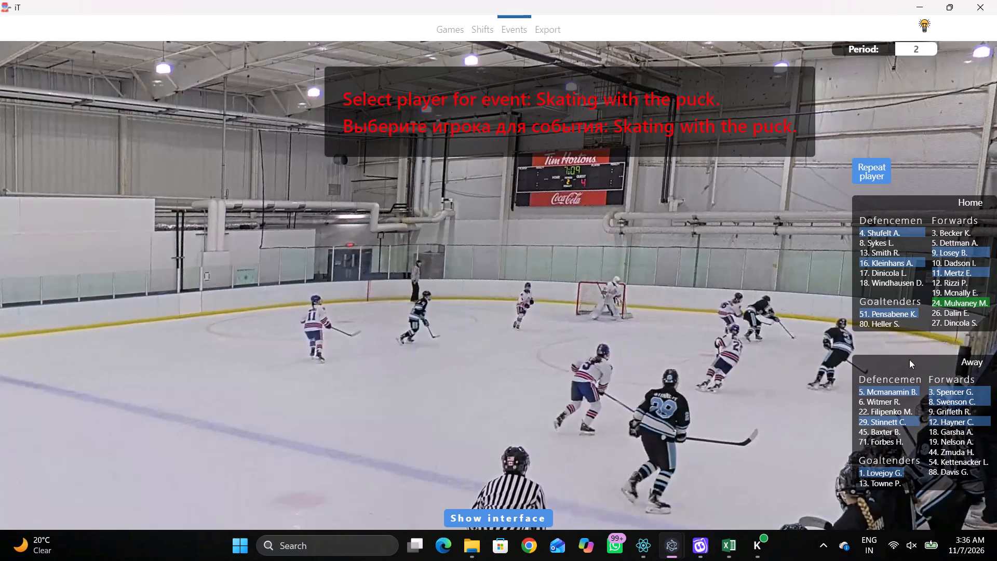
{"action": "left_click", "coordinate": [951, 399]}
{"action": "left_click", "coordinate": [744, 265]}
Play on to game clock 7:08 and tag a Pass by the same player, Away 8, in the goal-line side of the lower face-off circle.
{"action": "key", "text": "space"}
{"action": "type", "text": "v"}
{"action": "key", "text": "space"}
{"action": "key", "text": "space"}
{"action": "key", "text": "space"}
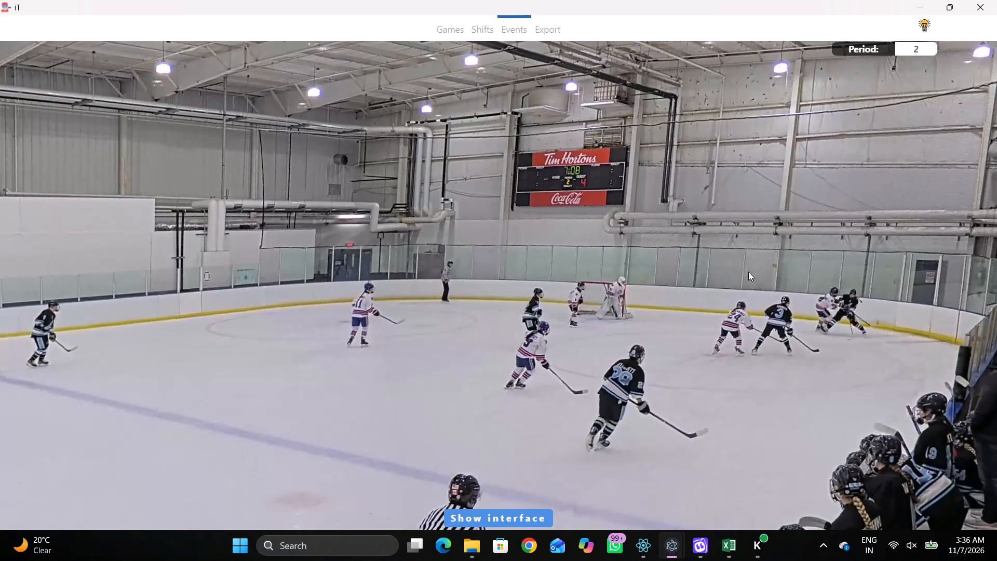
{"action": "key", "text": "q"}
{"action": "right_click", "coordinate": [751, 237]}
{"action": "right_click_drag", "start_coordinate": [680, 229], "coordinate": [670, 233]}
{"action": "left_click", "coordinate": [682, 239]}
{"action": "left_click", "coordinate": [866, 178]}
{"action": "left_click_drag", "start_coordinate": [740, 265], "coordinate": [745, 263]}
Play on to game clock 7:06 and tag a Pass by Home 16 in front of the net, between the two face-off circles.
{"action": "key", "text": "space"}
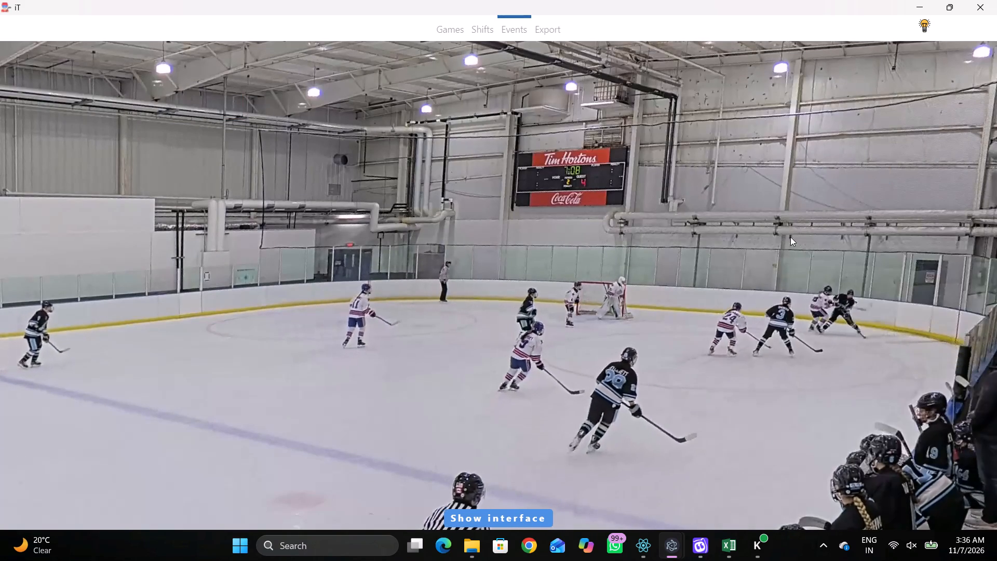
{"action": "key", "text": "space"}
{"action": "key", "text": "space"}
{"action": "key", "text": "space"}
{"action": "key", "text": "space"}
{"action": "key", "text": "space"}
{"action": "key", "text": "space"}
{"action": "key", "text": "space"}
{"action": "key", "text": "space"}
{"action": "key", "text": "space"}
{"action": "key", "text": "q"}
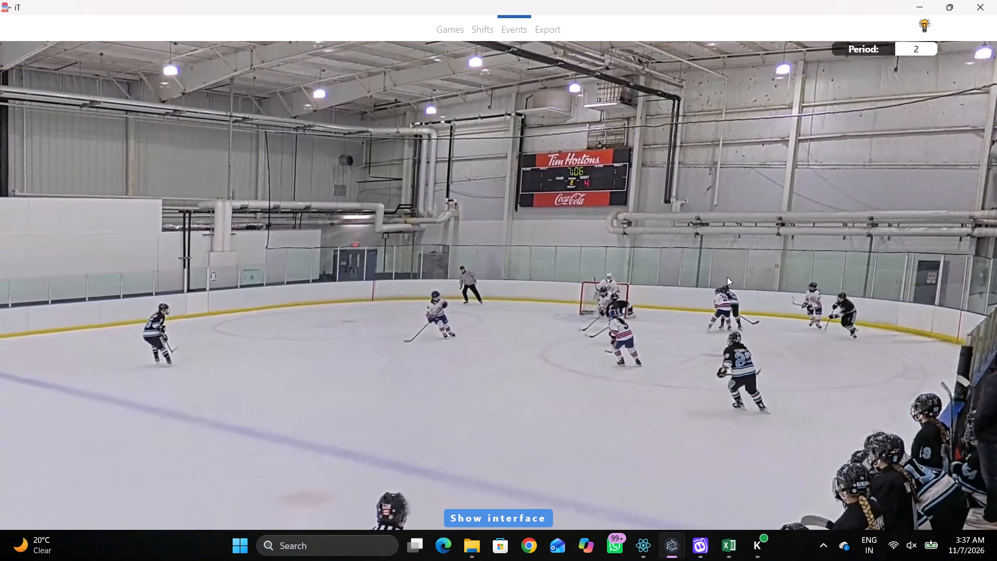
{"action": "type", "text": "r"}
{"action": "key", "text": "space"}
{"action": "key", "text": "space"}
{"action": "right_click", "coordinate": [703, 245]}
{"action": "left_click", "coordinate": [733, 264]}
{"action": "right_click_drag", "start_coordinate": [771, 256], "coordinate": [756, 255]}
{"action": "left_click", "coordinate": [765, 266]}
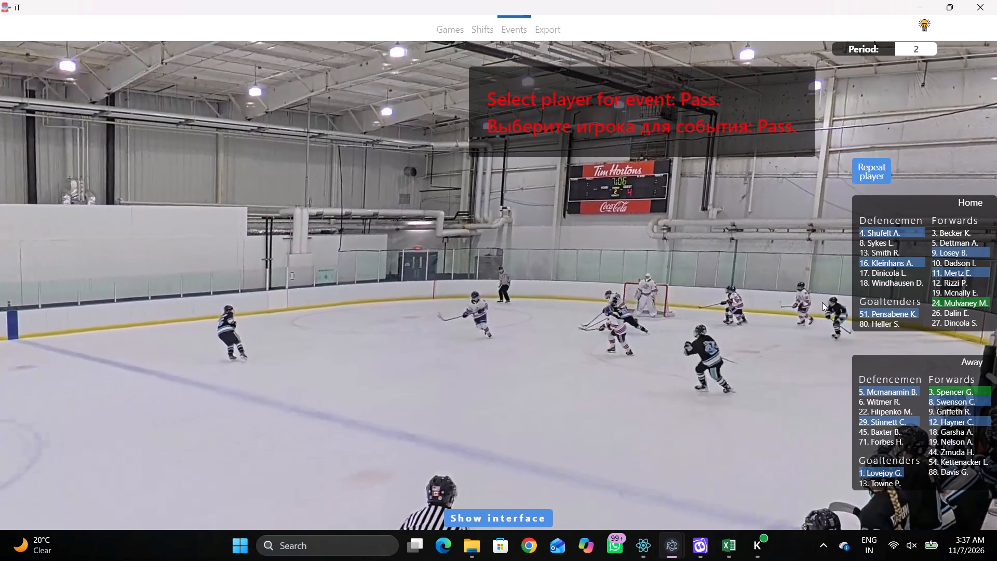
{"action": "left_click", "coordinate": [867, 265]}
{"action": "left_click", "coordinate": [718, 209]}
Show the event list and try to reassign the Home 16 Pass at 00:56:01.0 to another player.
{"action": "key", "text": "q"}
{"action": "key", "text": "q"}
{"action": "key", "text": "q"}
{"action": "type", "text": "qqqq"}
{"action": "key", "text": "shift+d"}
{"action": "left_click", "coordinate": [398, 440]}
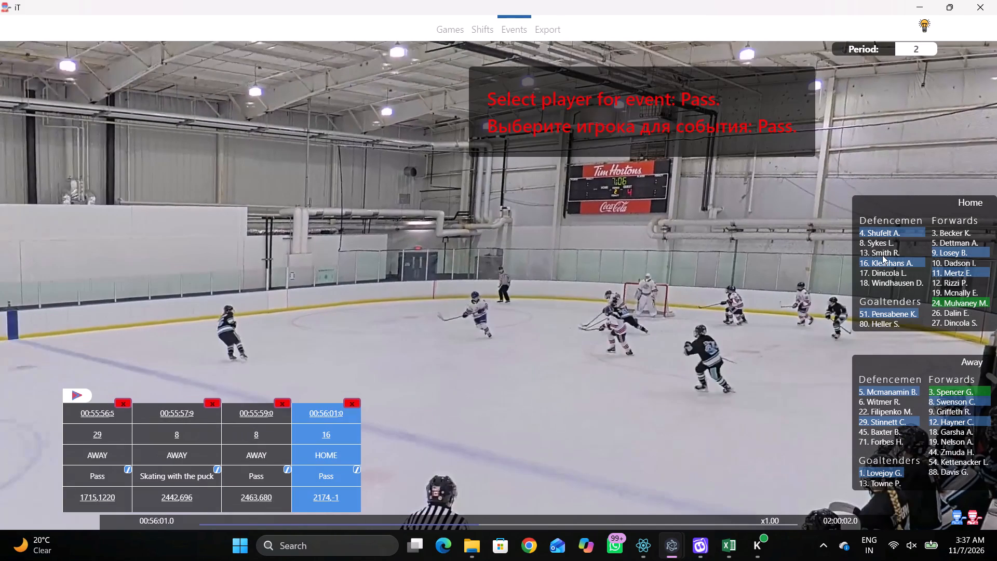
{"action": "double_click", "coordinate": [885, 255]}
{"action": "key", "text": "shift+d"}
Replay the sequence around game clock 7:09 to 7:05 and reassign the Home 16 Pass at 00:56:01.0 to Home 4.
{"action": "key", "text": "space"}
{"action": "key", "text": "v"}
{"action": "key", "text": "space"}
{"action": "key", "text": "space"}
{"action": "key", "text": "space"}
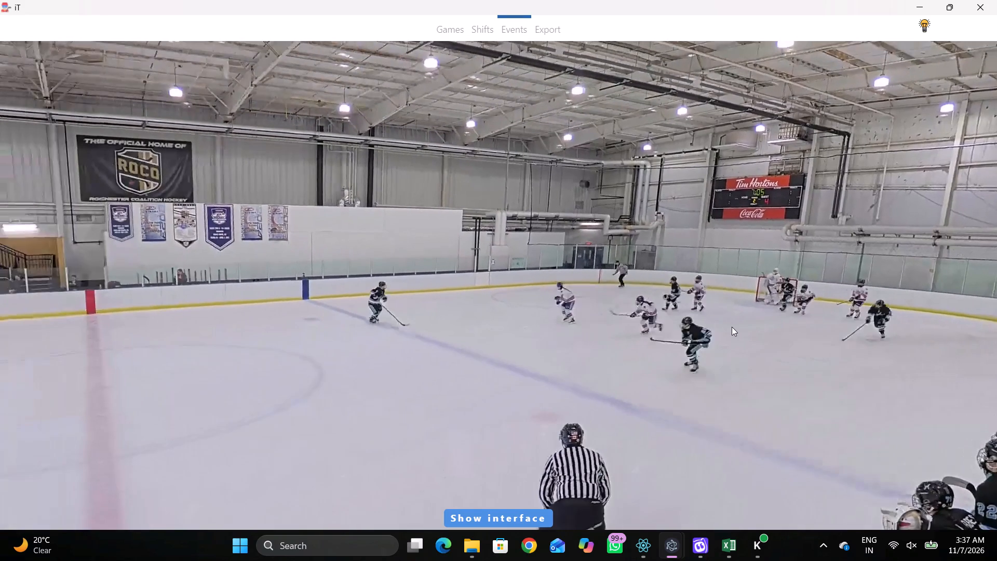
{"action": "key", "text": "q"}
{"action": "key", "text": "q"}
{"action": "key", "text": "q"}
{"action": "key", "text": "q"}
{"action": "key", "text": "q"}
{"action": "key", "text": "q"}
{"action": "key", "text": "q"}
{"action": "key", "text": "q"}
{"action": "key", "text": "q"}
{"action": "key", "text": "q"}
{"action": "key", "text": "q"}
{"action": "key", "text": "q"}
{"action": "key", "text": "q"}
{"action": "key", "text": "q"}
{"action": "key", "text": "q"}
{"action": "key", "text": "q"}
{"action": "key", "text": "q"}
{"action": "key", "text": "q"}
{"action": "key", "text": "q"}
{"action": "key", "text": "q"}
{"action": "key", "text": "q"}
{"action": "key", "text": "q"}
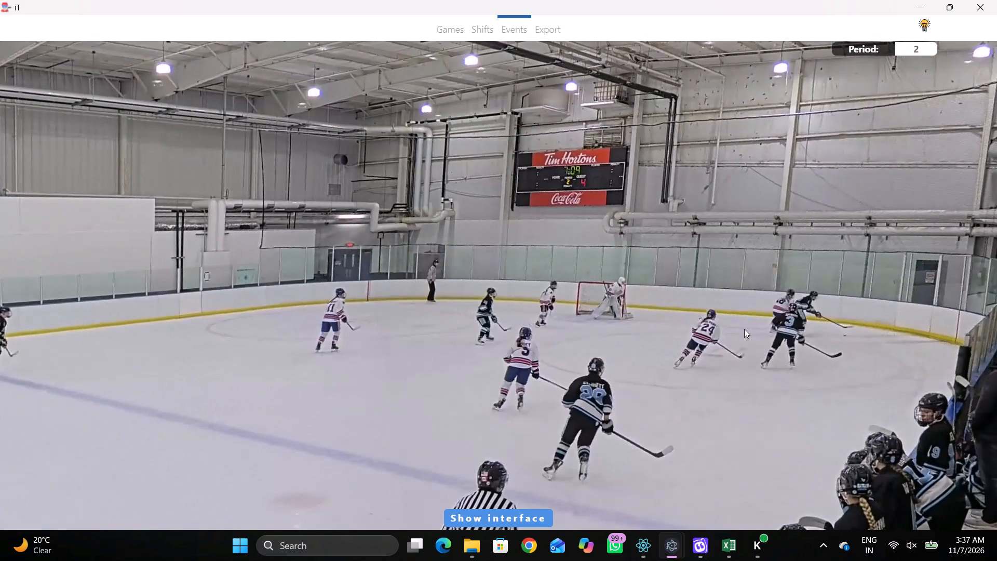
{"action": "key", "text": "shift+d"}
{"action": "left_click", "coordinate": [501, 437]}
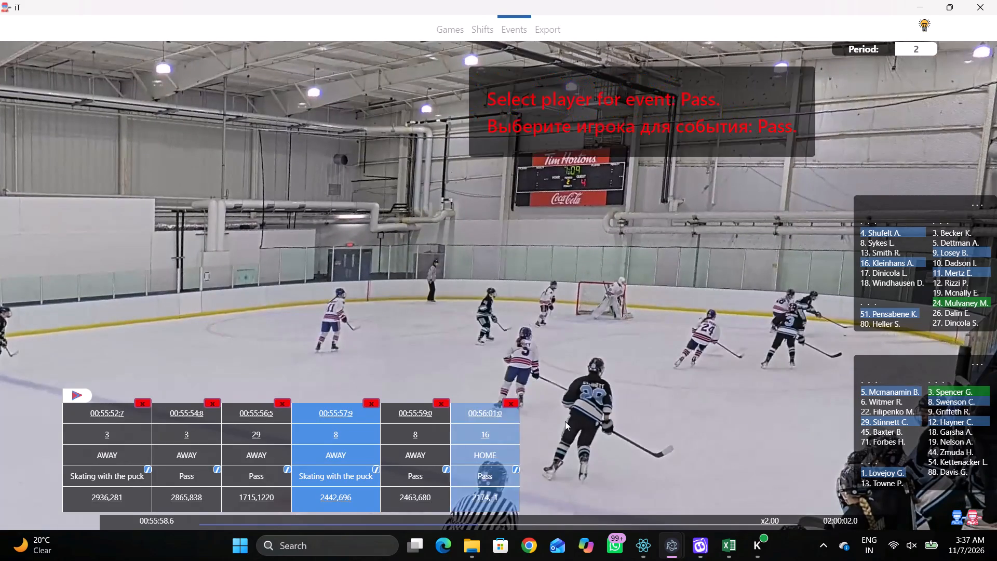
{"action": "left_click", "coordinate": [880, 230]}
{"action": "key", "text": "shift+d"}
Play on into the neutral zone and tag Skating with the puck by Away 5 just above the centre circle, short of the red line.
{"action": "key", "text": "space"}
{"action": "type", "text": "v"}
{"action": "key", "text": "space"}
{"action": "key", "text": "space"}
{"action": "key", "text": "space"}
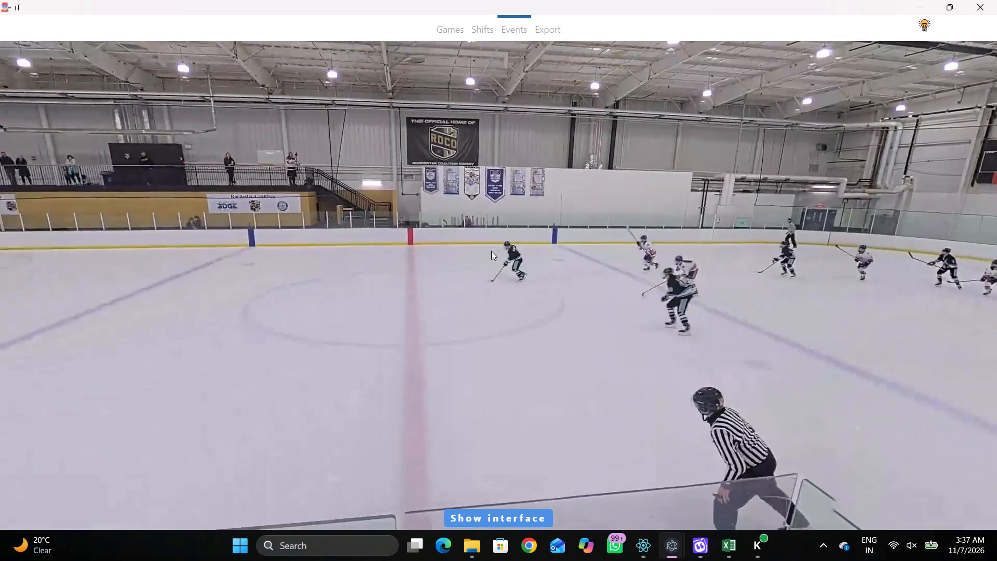
{"action": "key", "text": "space"}
{"action": "key", "text": "space"}
{"action": "key", "text": "space"}
{"action": "key", "text": "space"}
{"action": "key", "text": "q"}
{"action": "right_click", "coordinate": [594, 218]}
{"action": "key", "text": "q"}
{"action": "left_click", "coordinate": [658, 246]}
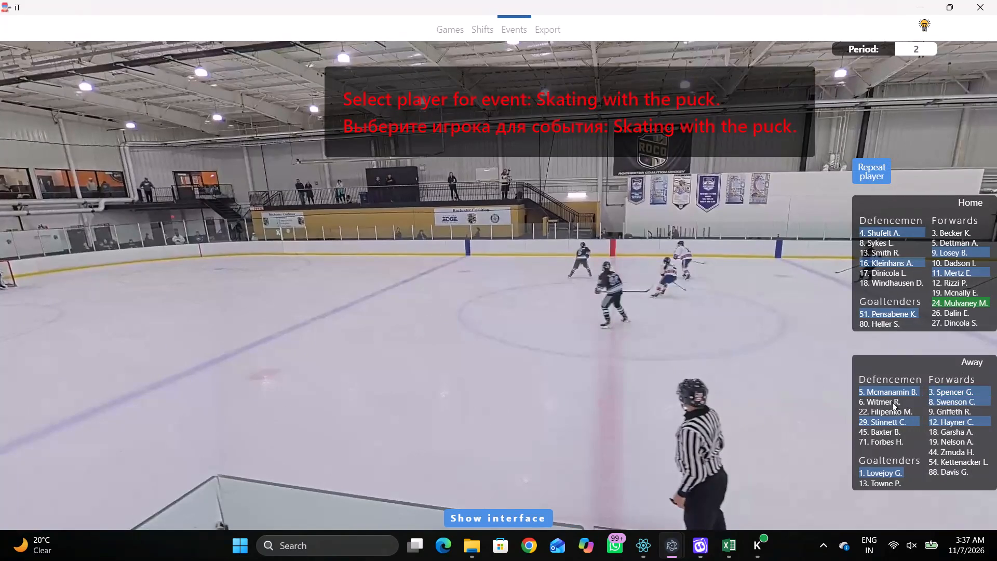
{"action": "left_click", "coordinate": [886, 396]}
{"action": "left_click", "coordinate": [489, 157]}
Play on briefly and tag a Pass by the same player, Away 5, in the neutral zone above the centre circle.
{"action": "key", "text": "space"}
{"action": "key", "text": "space"}
{"action": "right_click", "coordinate": [601, 181]}
{"action": "left_click", "coordinate": [614, 182]}
{"action": "left_click", "coordinate": [895, 169]}
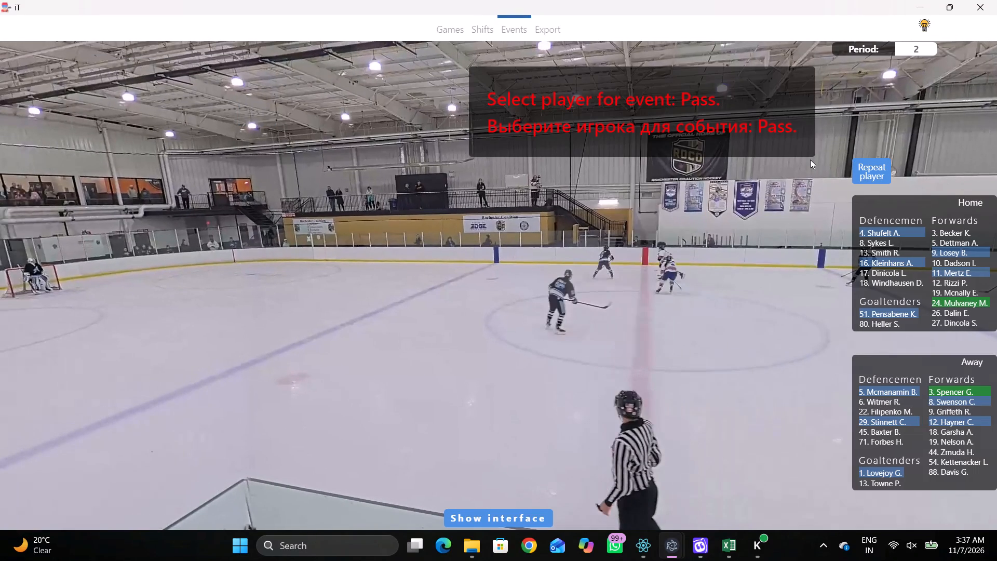
{"action": "left_click", "coordinate": [869, 171]}
{"action": "left_click", "coordinate": [484, 136]}
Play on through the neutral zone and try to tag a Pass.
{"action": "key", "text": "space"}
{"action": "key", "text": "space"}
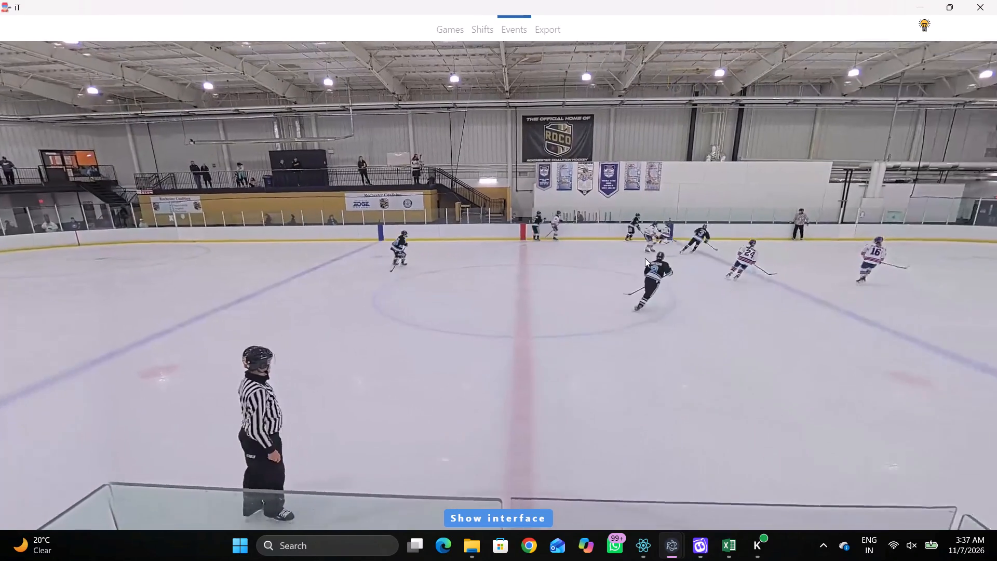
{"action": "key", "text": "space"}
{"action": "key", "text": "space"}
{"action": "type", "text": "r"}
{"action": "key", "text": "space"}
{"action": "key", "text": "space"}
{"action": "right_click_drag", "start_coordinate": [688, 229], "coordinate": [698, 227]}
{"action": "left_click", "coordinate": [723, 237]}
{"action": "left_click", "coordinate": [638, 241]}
Play on to game clock 6:57 and tag a Pass by Home 16 just behind the goal line, above the net.
{"action": "key", "text": "space"}
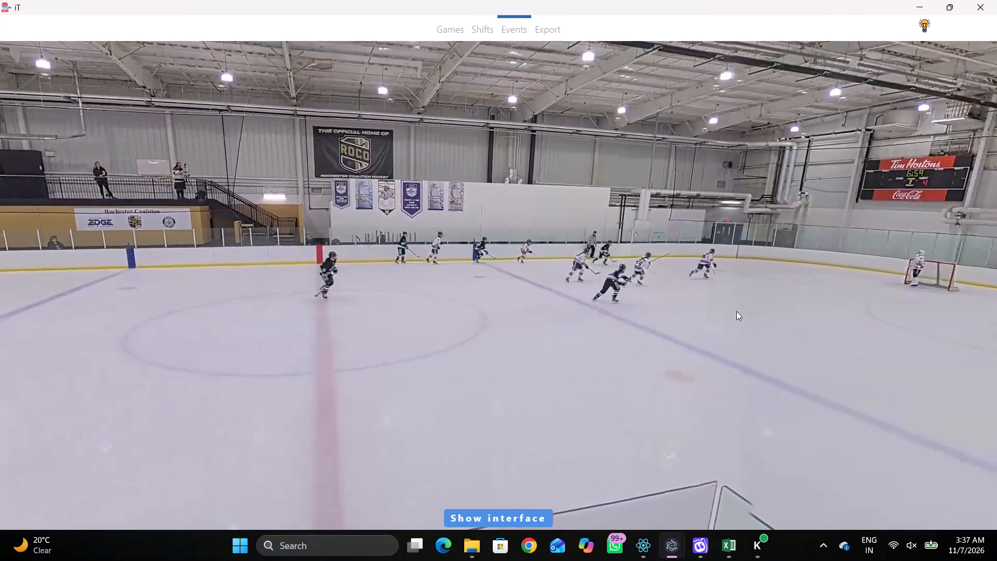
{"action": "key", "text": "space"}
{"action": "right_click", "coordinate": [729, 297]}
{"action": "left_click", "coordinate": [755, 309]}
{"action": "right_click", "coordinate": [679, 282]}
{"action": "left_click", "coordinate": [704, 296]}
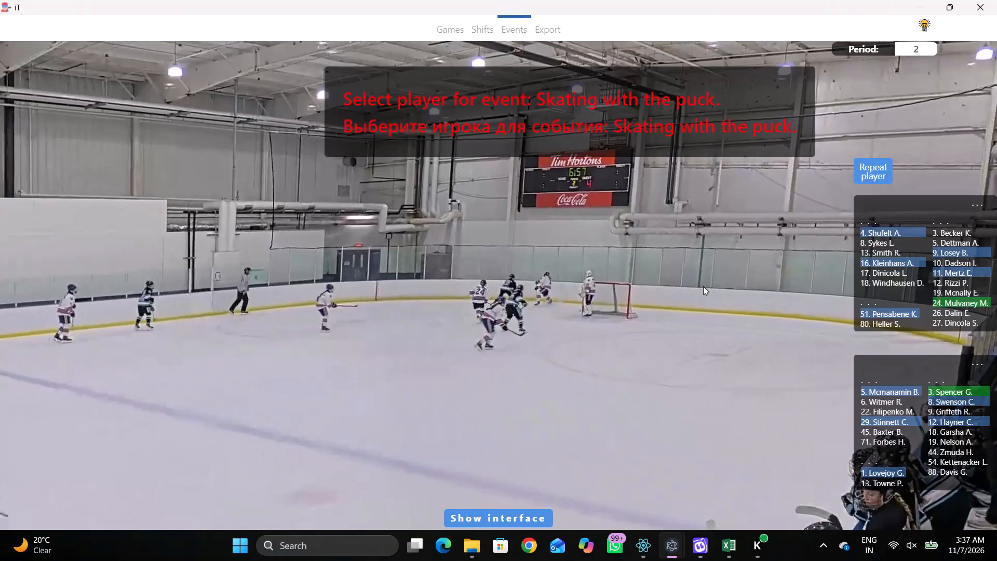
{"action": "right_click", "coordinate": [702, 286]}
{"action": "left_click", "coordinate": [718, 292]}
{"action": "left_click", "coordinate": [870, 264]}
{"action": "left_click", "coordinate": [772, 159]}
Play on to game clock 6:55 and tag Skating with the puck by Away 12 near the upper boards, between the blue line and face-off circle.
{"action": "key", "text": "space"}
{"action": "key", "text": "space"}
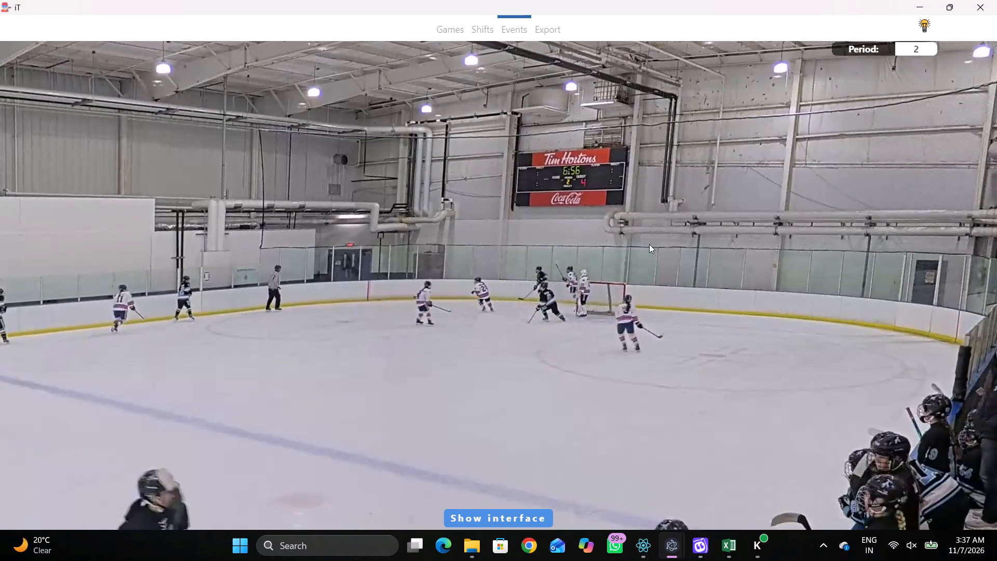
{"action": "key", "text": "space"}
{"action": "key", "text": "space"}
{"action": "key", "text": "space"}
{"action": "key", "text": "space"}
{"action": "key", "text": "space"}
{"action": "key", "text": "space"}
{"action": "right_click", "coordinate": [641, 237]}
{"action": "left_click", "coordinate": [681, 263]}
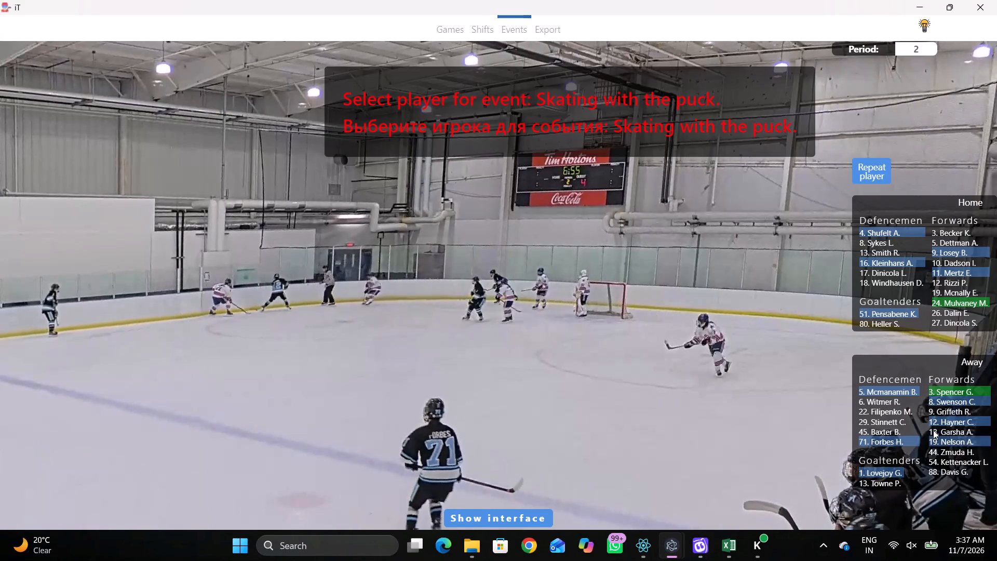
{"action": "left_click", "coordinate": [931, 419]}
{"action": "left_click", "coordinate": [659, 113]}
Review the play around game clock 6:54 and tag a Pass by the same player, Away 12, along the boards above the upper face-off circle.
{"action": "key", "text": "space"}
{"action": "key", "text": "space"}
{"action": "key", "text": "space"}
{"action": "key", "text": "space"}
{"action": "key", "text": "space"}
{"action": "key", "text": "space"}
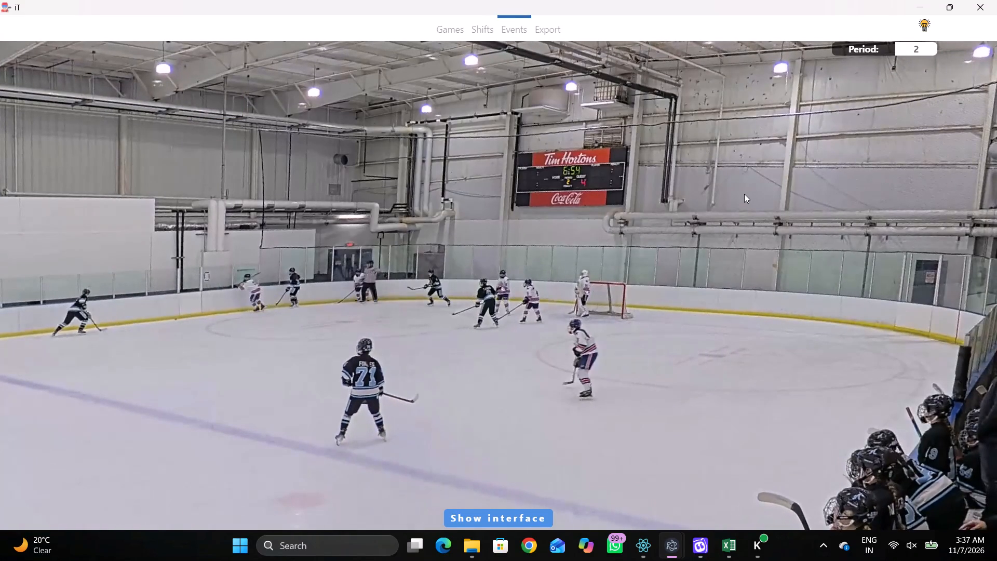
{"action": "key", "text": "q"}
{"action": "key", "text": "q"}
{"action": "key", "text": "q"}
{"action": "key", "text": "q"}
{"action": "key", "text": "q"}
{"action": "key", "text": "q"}
{"action": "right_click", "coordinate": [723, 204]}
{"action": "left_click", "coordinate": [727, 206]}
{"action": "left_click", "coordinate": [889, 174]}
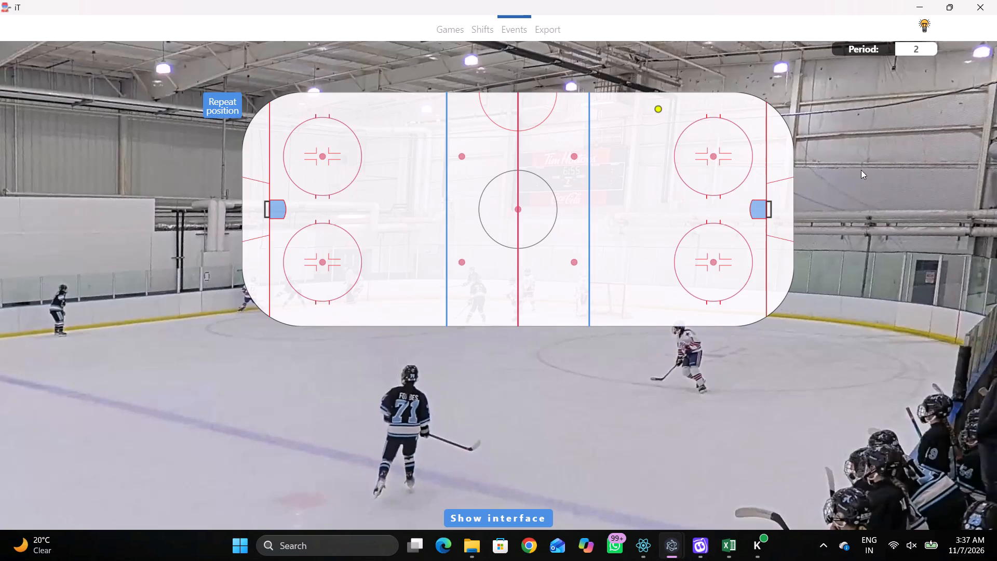
{"action": "left_click", "coordinate": [704, 102]}
Review the play down to 6:52, return to game clock 6:53 and tag a Wide left high Shot by Away 5 between blue line and upper circle.
{"action": "key", "text": "space"}
{"action": "key", "text": "v"}
{"action": "key", "text": "space"}
{"action": "key", "text": "q"}
{"action": "key", "text": "q"}
{"action": "key", "text": "q"}
{"action": "type", "text": "qr v"}
{"action": "key", "text": "space"}
{"action": "key", "text": "q"}
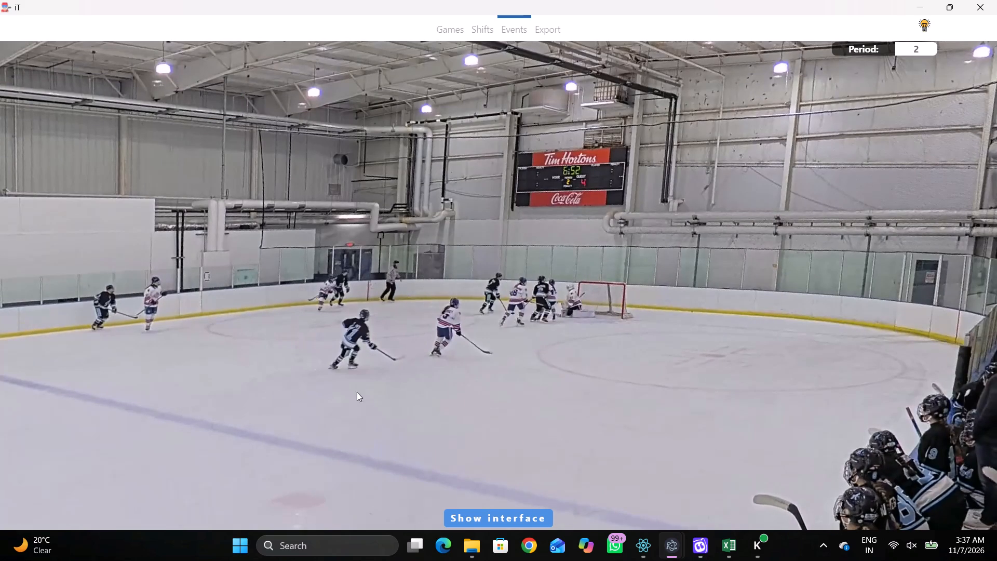
{"action": "key", "text": "q"}
{"action": "key", "text": "q"}
{"action": "key", "text": "q"}
{"action": "key", "text": "q"}
{"action": "key", "text": "q"}
{"action": "key", "text": "q"}
{"action": "key", "text": "q"}
{"action": "key", "text": "q"}
{"action": "key", "text": "q"}
{"action": "key", "text": "q"}
{"action": "key", "text": "q"}
{"action": "key", "text": "q"}
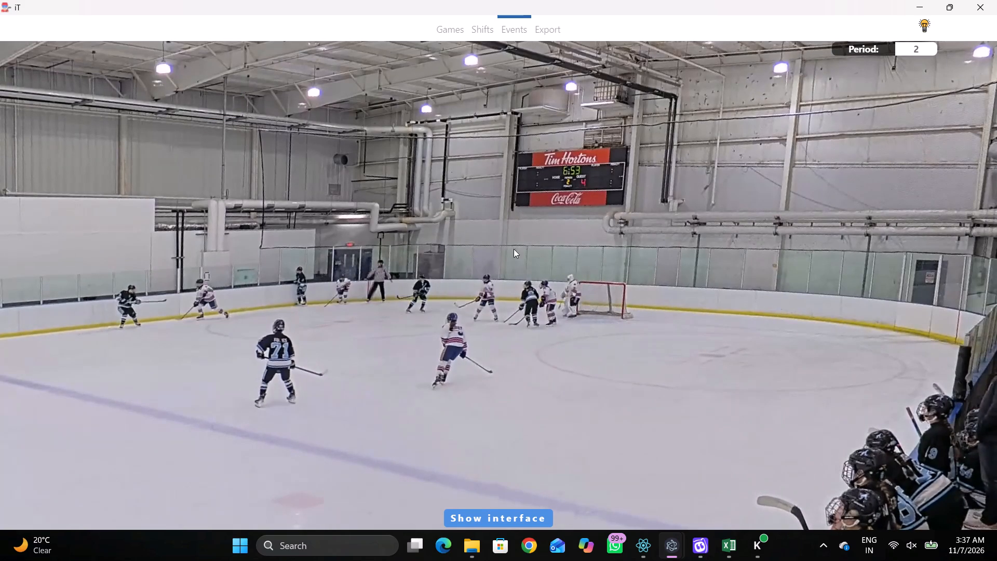
{"action": "key", "text": "q"}
{"action": "right_click", "coordinate": [513, 237]}
{"action": "left_click", "coordinate": [526, 279]}
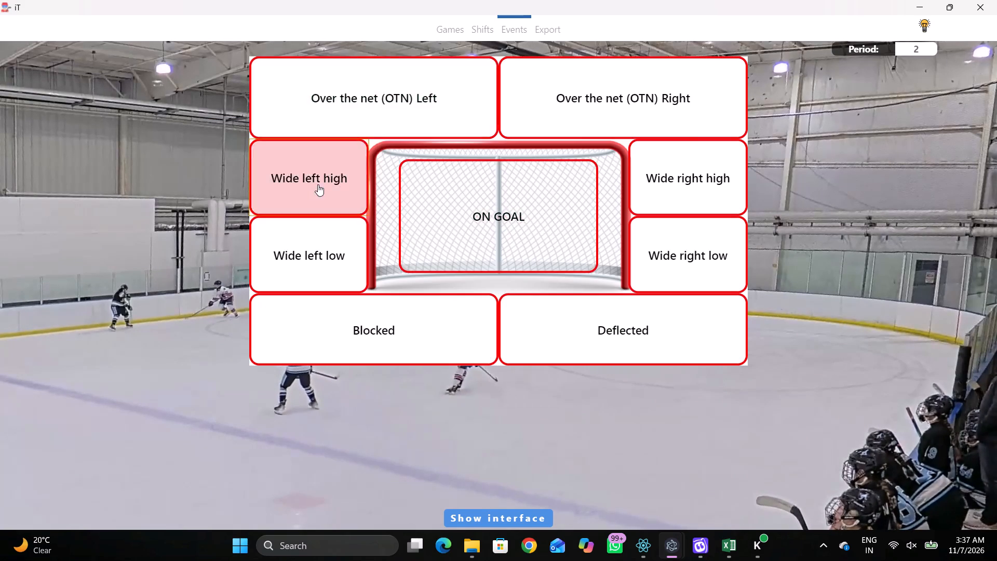
{"action": "left_click", "coordinate": [318, 184]}
{"action": "left_click", "coordinate": [870, 386]}
{"action": "left_click", "coordinate": [628, 119]}
Play on to game clock 6:52 and tag Off the boards at the end boards behind the net.
{"action": "key", "text": "space"}
{"action": "key", "text": "space"}
{"action": "right_click", "coordinate": [656, 215]}
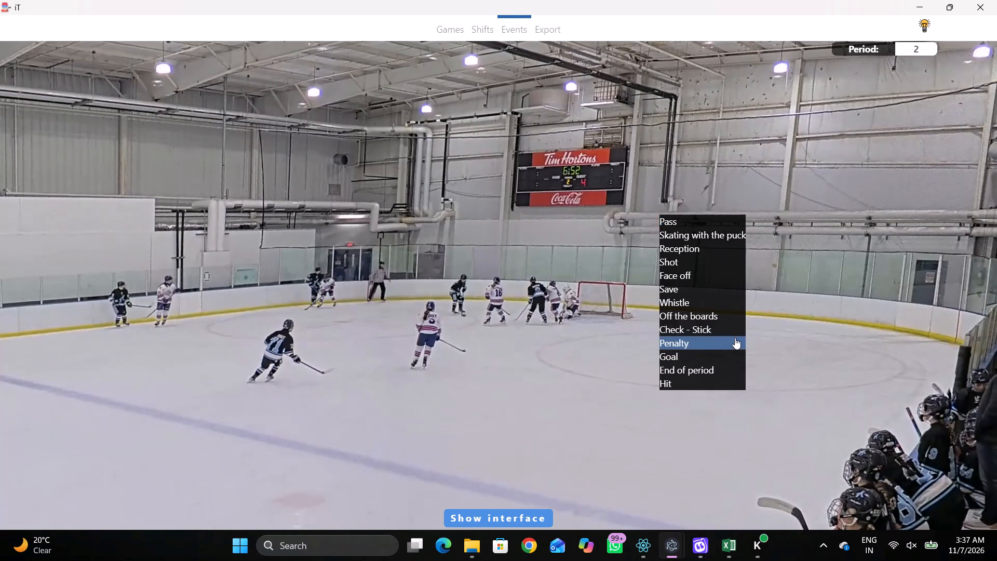
{"action": "left_click", "coordinate": [723, 319]}
{"action": "left_click", "coordinate": [789, 216]}
Play on to game clock 6:49 and tag Skating with the puck by Away 71 near the goal line, beside the lower face-off circle.
{"action": "key", "text": "space"}
{"action": "key", "text": "space"}
{"action": "key", "text": "space"}
{"action": "key", "text": "space"}
{"action": "type", "text": "r"}
{"action": "key", "text": "space"}
{"action": "key", "text": "space"}
{"action": "right_click", "coordinate": [709, 280]}
{"action": "left_click", "coordinate": [748, 304]}
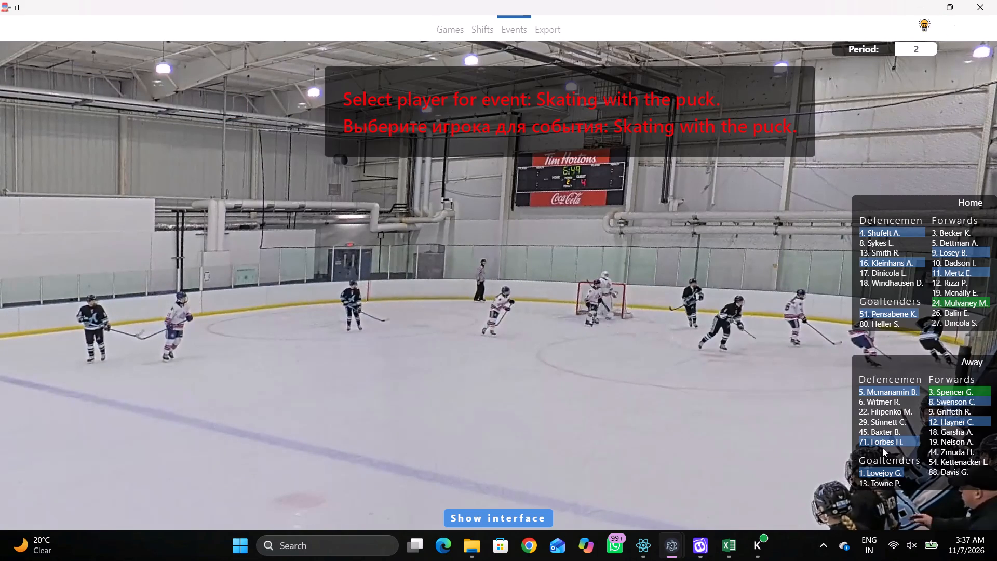
{"action": "left_click", "coordinate": [882, 448]}
{"action": "left_click", "coordinate": [876, 442]}
{"action": "left_click", "coordinate": [760, 290]}
Play on to game clock 6:48 and tag a Pass by the same player, Away 71, just behind the goal line beside the lower circle.
{"action": "key", "text": "space"}
{"action": "key", "text": "space"}
{"action": "key", "text": "space"}
{"action": "key", "text": "space"}
{"action": "key", "text": "space"}
{"action": "key", "text": "space"}
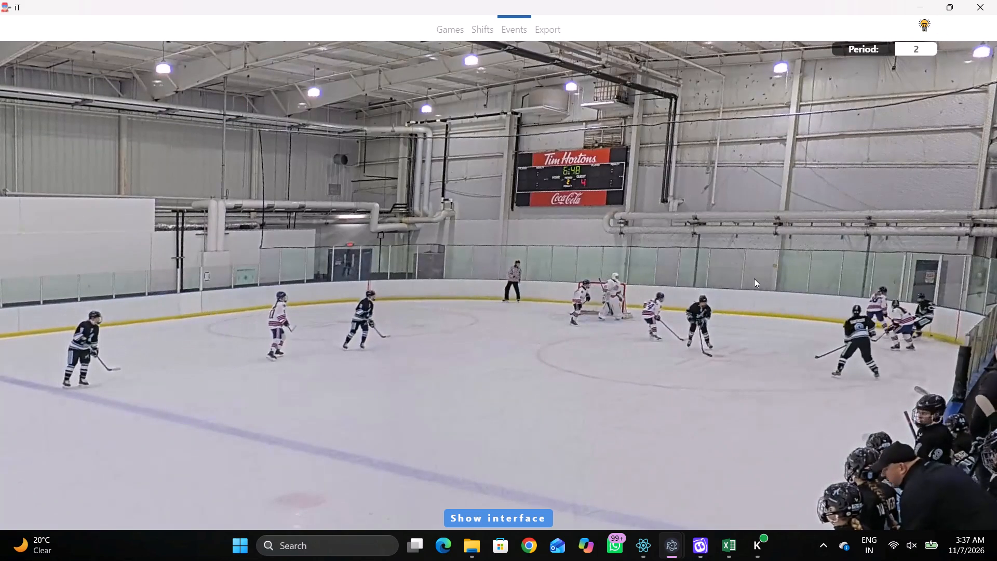
{"action": "type", "text": "q"}
{"action": "right_click", "coordinate": [753, 278]}
{"action": "left_click", "coordinate": [770, 290]}
{"action": "left_click", "coordinate": [877, 172]}
{"action": "left_click", "coordinate": [770, 265]}
Play on to game clock 6:46 and tag Skating with the puck by Away 3 inside the lower face-off circle.
{"action": "key", "text": "space"}
{"action": "key", "text": "space"}
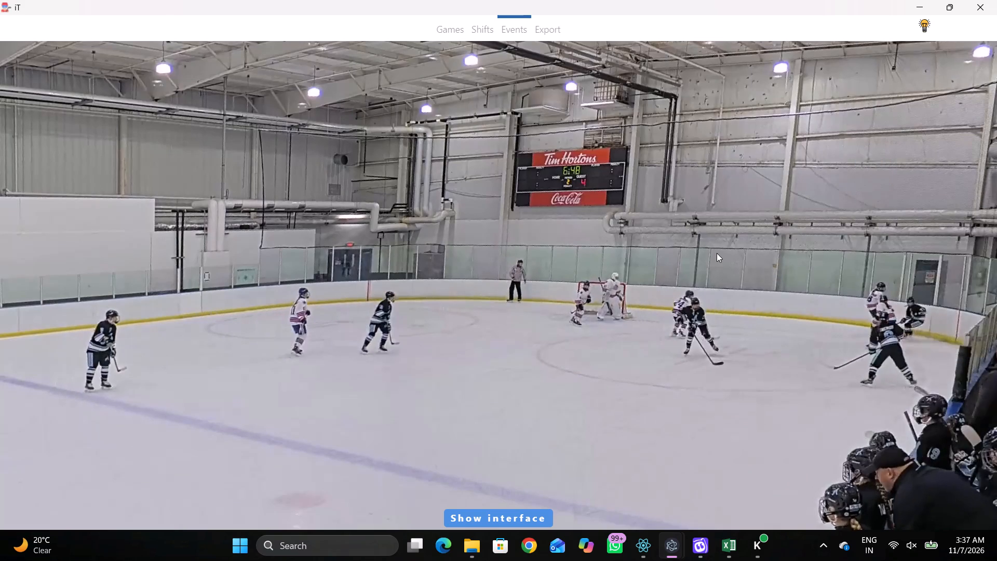
{"action": "key", "text": "space"}
{"action": "key", "text": "space"}
{"action": "right_click_drag", "start_coordinate": [736, 241], "coordinate": [731, 240]}
{"action": "key", "text": "space"}
{"action": "key", "text": "space"}
{"action": "right_click", "coordinate": [763, 263]}
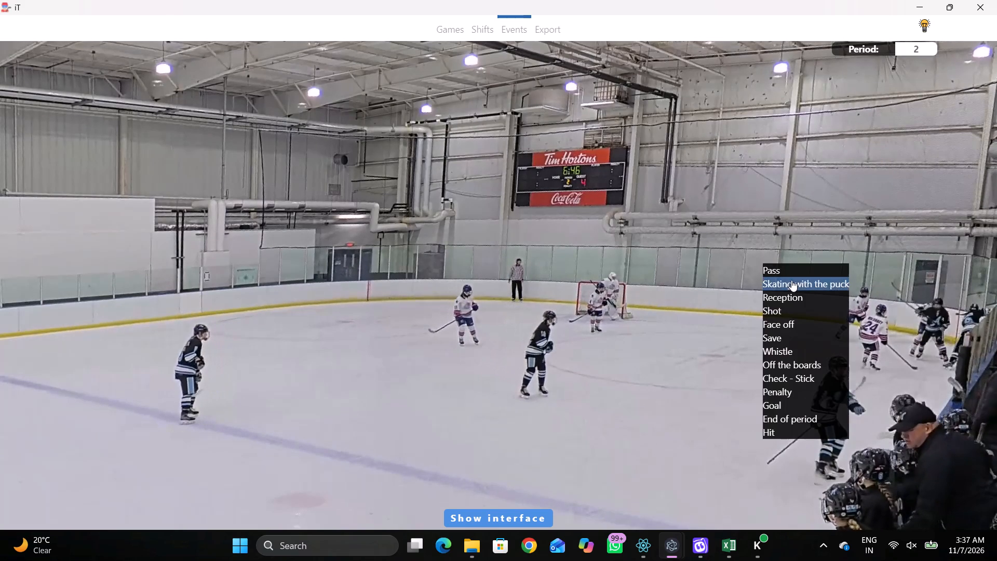
{"action": "left_click", "coordinate": [795, 282]}
{"action": "left_click", "coordinate": [936, 391]}
{"action": "left_click", "coordinate": [730, 270]}
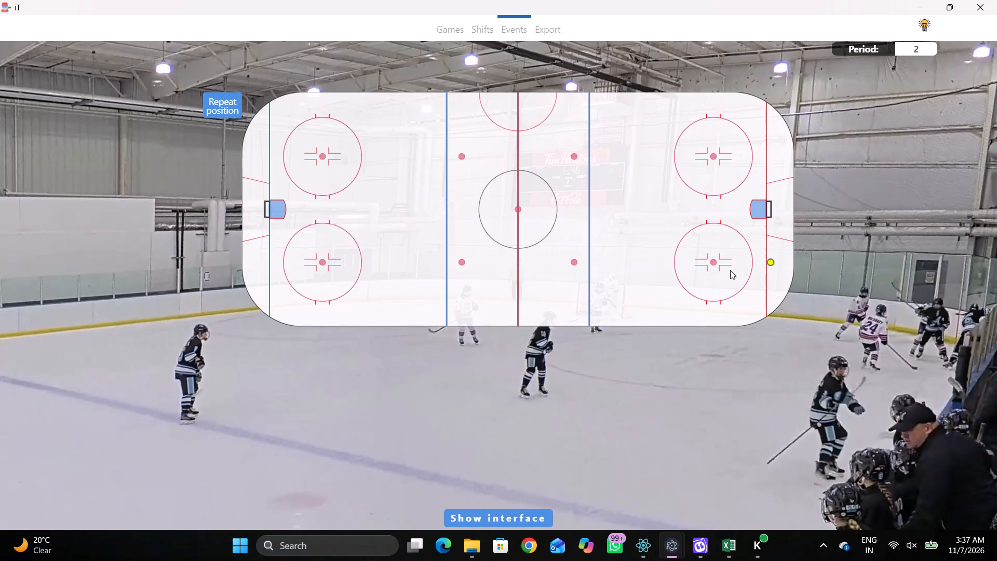
Change the player of the latest Skating with the puck event to Away 8.
{"action": "key", "text": "q"}
{"action": "key", "text": "q"}
{"action": "key", "text": "shift+d"}
{"action": "left_click", "coordinate": [434, 431]}
{"action": "left_click", "coordinate": [929, 402]}
{"action": "key", "text": "shift+d"}
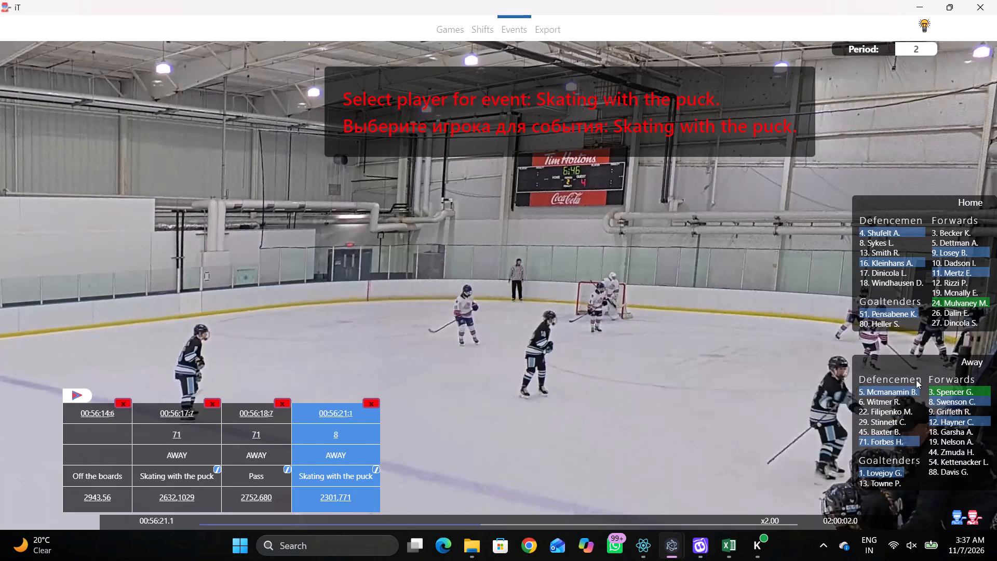
Review the play down to 6:44, return to game clock 6:45 and tag a Pass by Away 8 behind the goal line in the lower corner.
{"action": "key", "text": "space"}
{"action": "key", "text": "space"}
{"action": "key", "text": "space"}
{"action": "key", "text": "space"}
{"action": "key", "text": "q"}
{"action": "key", "text": "q"}
{"action": "key", "text": "q"}
{"action": "key", "text": "q"}
{"action": "key", "text": "q"}
{"action": "key", "text": "q"}
{"action": "key", "text": "q"}
{"action": "key", "text": "q"}
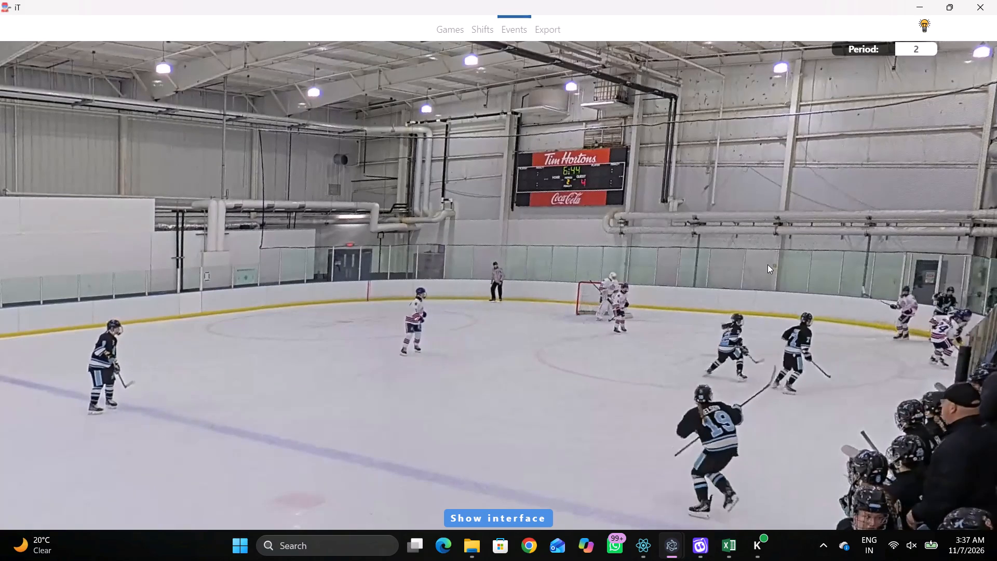
{"action": "right_click", "coordinate": [798, 247]}
{"action": "left_click", "coordinate": [813, 256]}
{"action": "left_click", "coordinate": [886, 163]}
{"action": "left_click", "coordinate": [785, 291]}
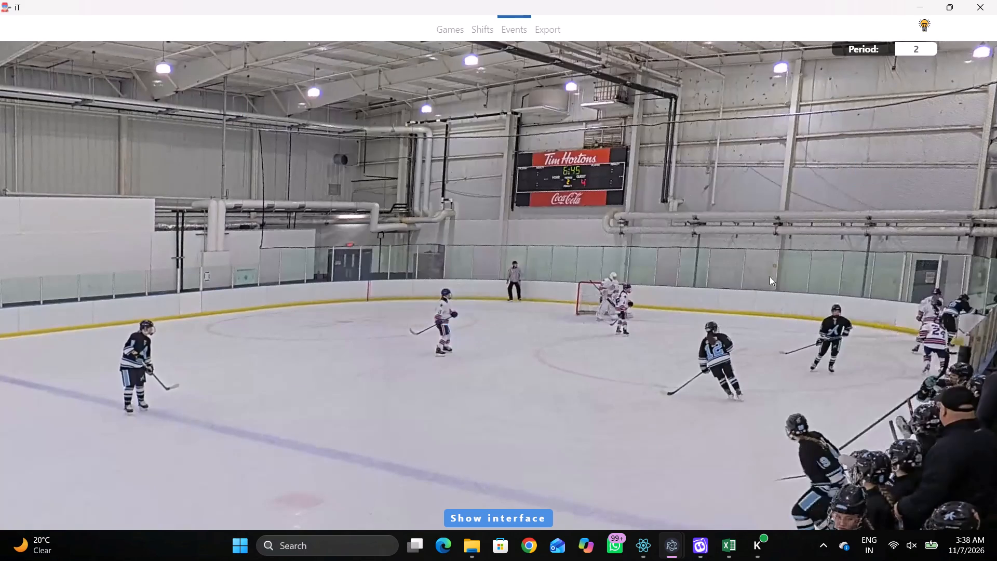
Play on to game clock 6:44 and tag Skating with the puck by Home 24 near the lower boards, just before the goal line.
{"action": "key", "text": "space"}
{"action": "key", "text": "space"}
{"action": "right_click_drag", "start_coordinate": [798, 265], "coordinate": [798, 271]}
{"action": "left_click", "coordinate": [830, 291]}
{"action": "left_click", "coordinate": [939, 307]}
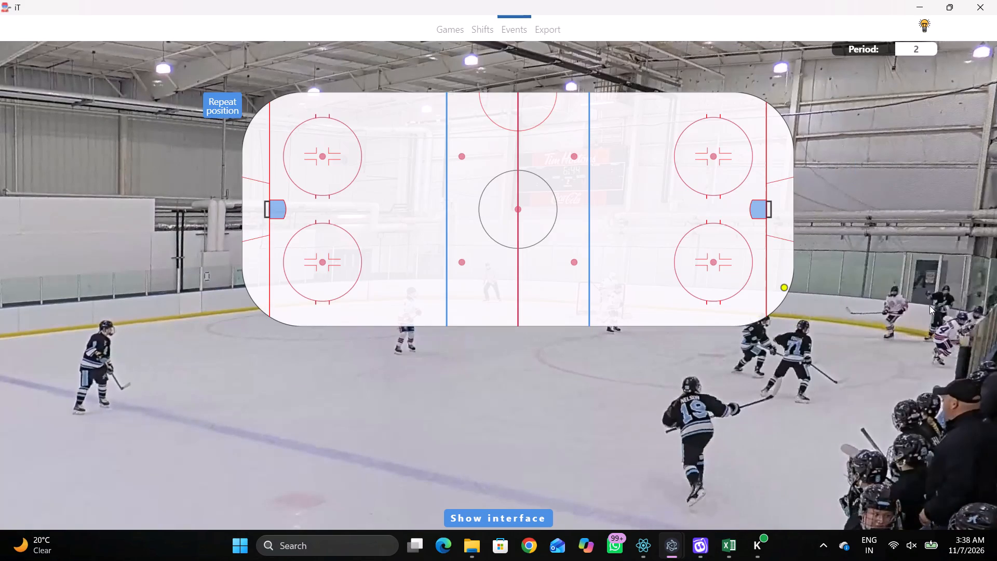
{"action": "left_click", "coordinate": [748, 310]}
Play on to game clock 6:43 and tag a Pass by the same player, Home 24, near the lower boards at the goal line.
{"action": "key", "text": "space"}
{"action": "key", "text": "space"}
{"action": "key", "text": "space"}
{"action": "key", "text": "space"}
{"action": "right_click", "coordinate": [790, 262]}
{"action": "left_click", "coordinate": [805, 265]}
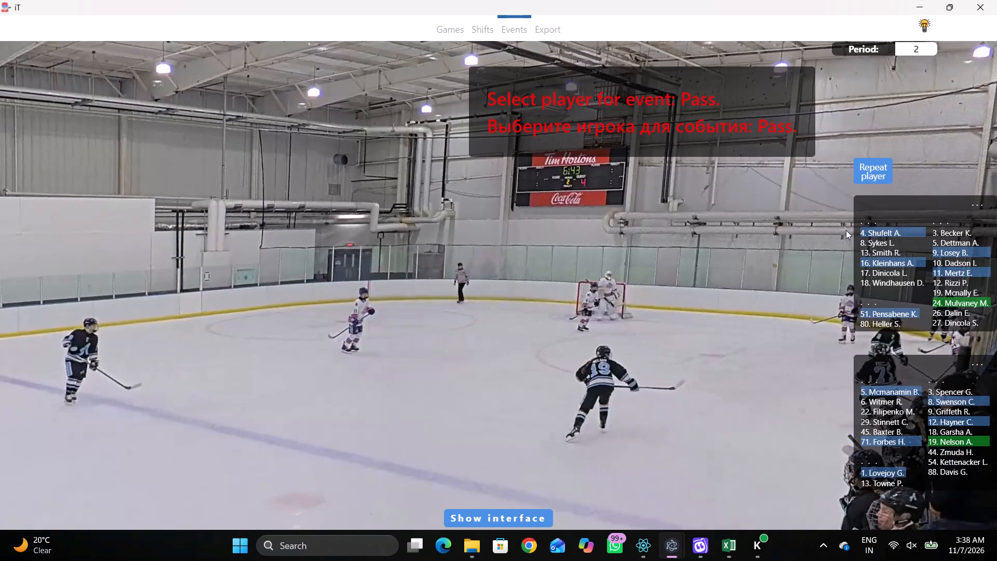
{"action": "left_click", "coordinate": [873, 168]}
{"action": "left_click", "coordinate": [762, 312]}
Play on to game clock 6:39 and tag a Pass by Home 24 at the outer edge of the upper face-off circle.
{"action": "key", "text": "space"}
{"action": "key", "text": "space"}
{"action": "key", "text": "q"}
{"action": "key", "text": "r"}
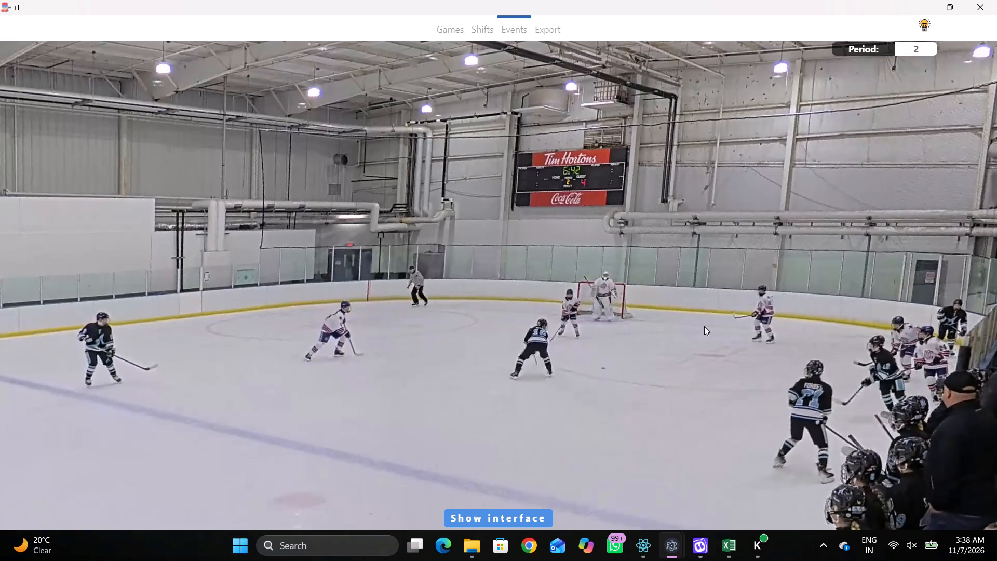
{"action": "key", "text": "space"}
{"action": "key", "text": "space"}
{"action": "right_click", "coordinate": [688, 325]}
{"action": "key", "text": "space"}
{"action": "type", "text": "v"}
{"action": "key", "text": "space"}
{"action": "key", "text": "space"}
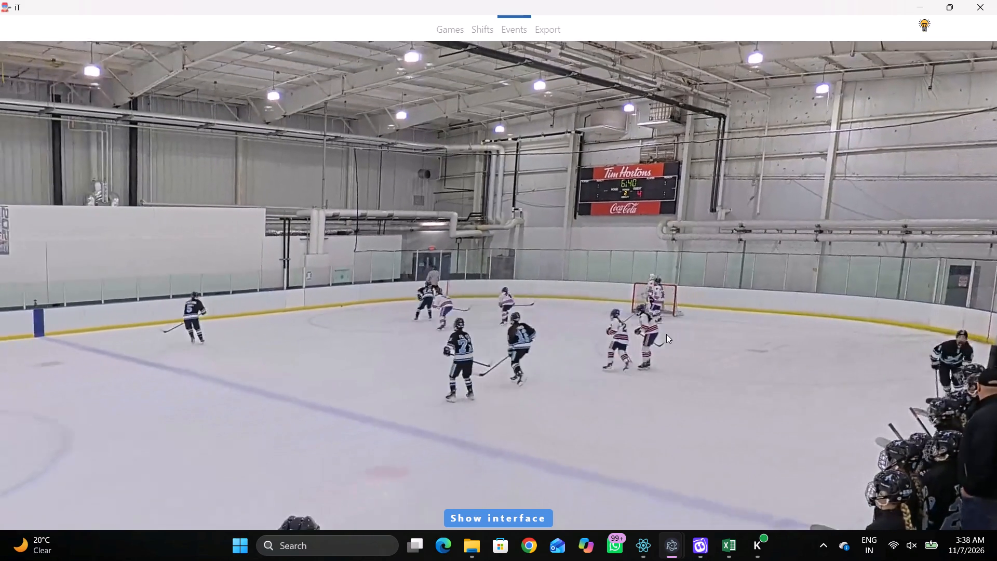
{"action": "key", "text": "space"}
{"action": "right_click", "coordinate": [643, 293]}
{"action": "left_click", "coordinate": [646, 301]}
{"action": "right_click", "coordinate": [612, 293]}
{"action": "left_click", "coordinate": [624, 304]}
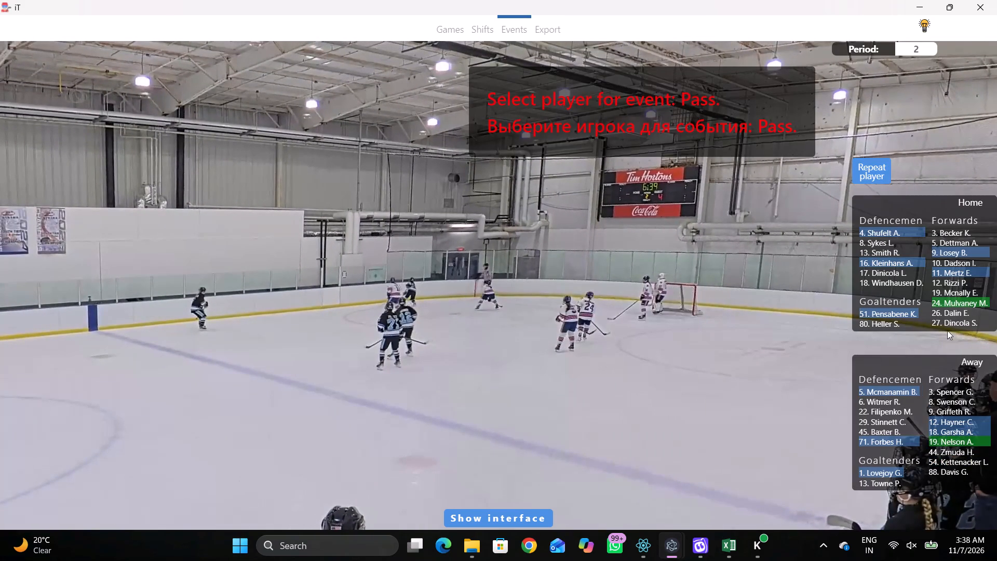
{"action": "left_click", "coordinate": [941, 301]}
{"action": "left_click", "coordinate": [719, 117]}
Review the play after the Pass at game clock 6:39 and change that event's player to Away 18.
{"action": "key", "text": "space"}
{"action": "key", "text": "space"}
{"action": "key", "text": "q"}
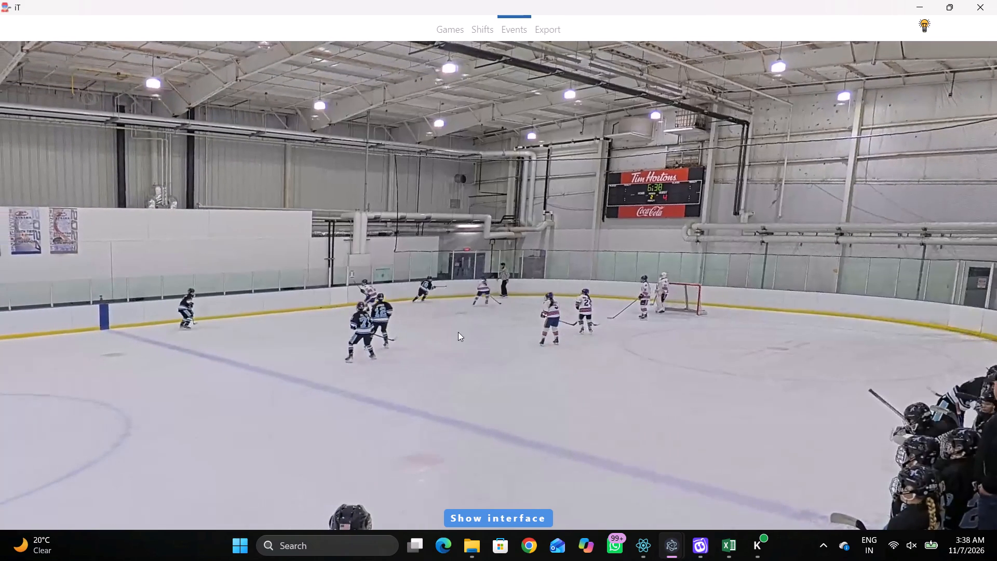
{"action": "key", "text": "shift+d"}
{"action": "left_click", "coordinate": [322, 422]}
{"action": "left_click", "coordinate": [935, 435]}
{"action": "key", "text": "shift+d"}
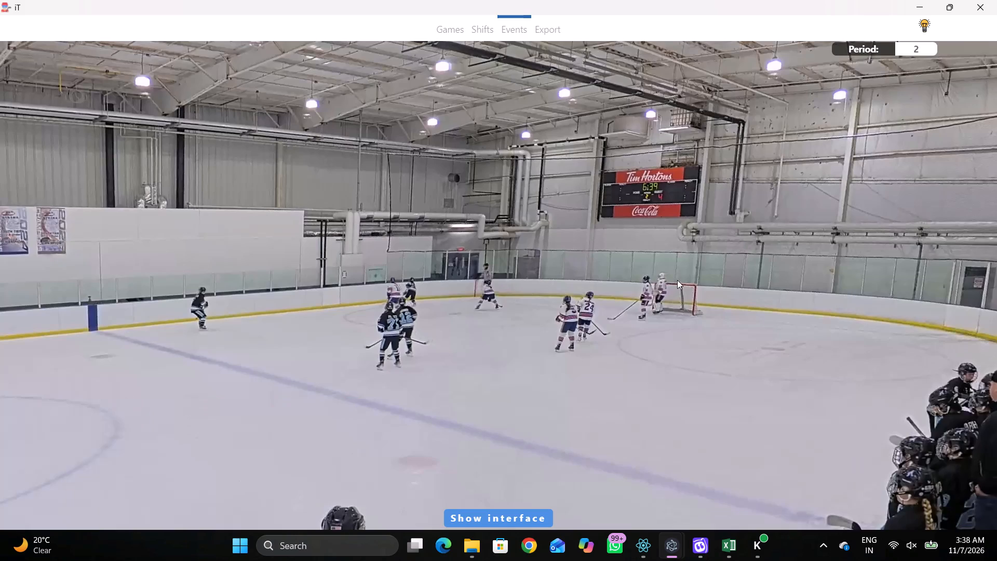
{"action": "key", "text": "space"}
{"action": "key", "text": "space"}
{"action": "key", "text": "shift+d"}
{"action": "left_click", "coordinate": [327, 436]}
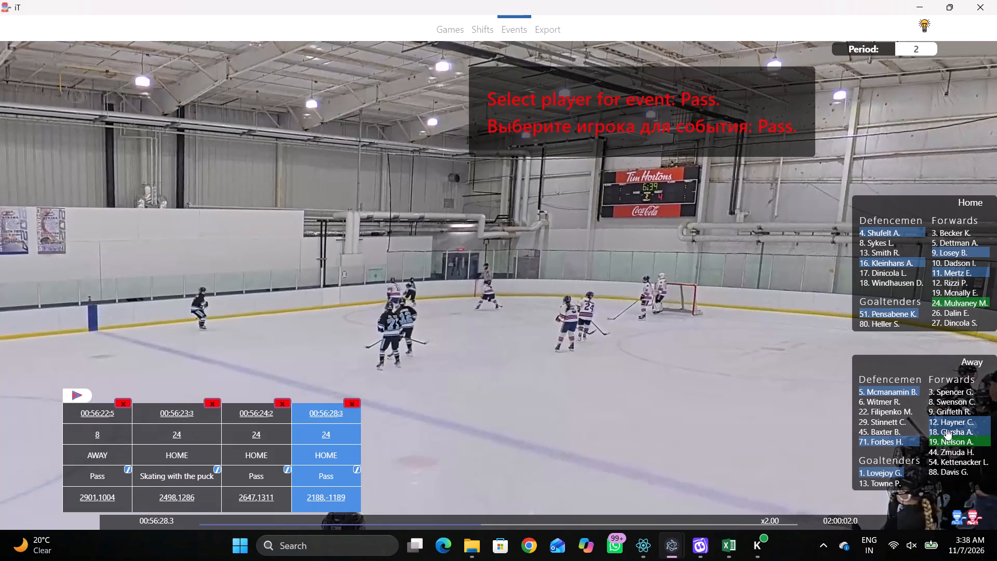
{"action": "left_click_drag", "start_coordinate": [946, 430], "coordinate": [941, 432]}
{"action": "key", "text": "shift+d"}
Play on to game clock 6:37 and tag a Pass by Home 4 in the lower corner behind the goal line.
{"action": "key", "text": "space"}
{"action": "key", "text": "space"}
{"action": "key", "text": "space"}
{"action": "key", "text": "space"}
{"action": "right_click_drag", "start_coordinate": [639, 252], "coordinate": [644, 262]}
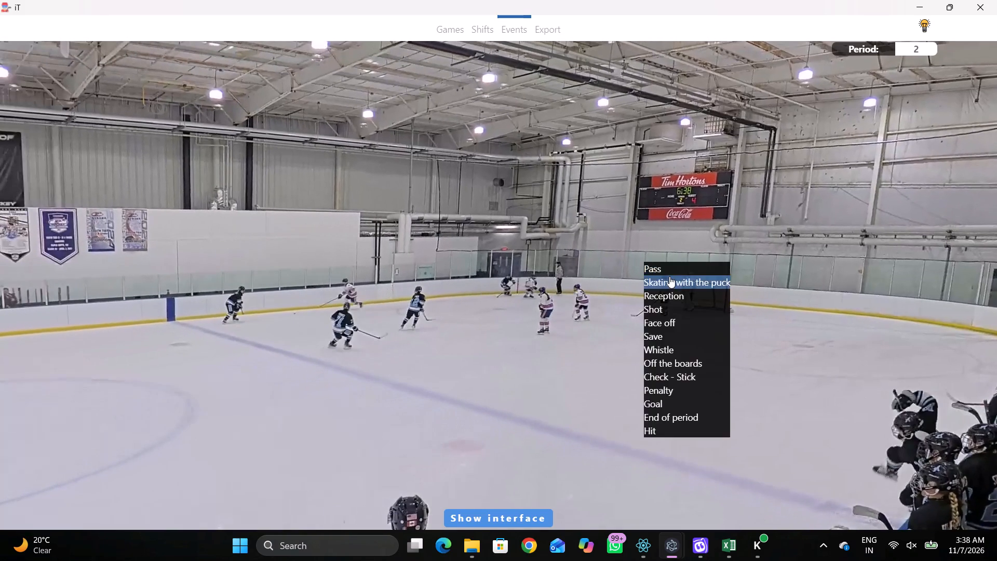
{"action": "left_click", "coordinate": [669, 276]}
{"action": "left_click", "coordinate": [655, 274]}
{"action": "key", "text": "space"}
{"action": "key", "text": "space"}
{"action": "right_click", "coordinate": [654, 267]}
{"action": "key", "text": "space"}
{"action": "key", "text": "space"}
{"action": "key", "text": "q"}
{"action": "right_click", "coordinate": [650, 259]}
{"action": "left_click", "coordinate": [663, 271]}
{"action": "right_click", "coordinate": [644, 263]}
{"action": "left_click", "coordinate": [649, 269]}
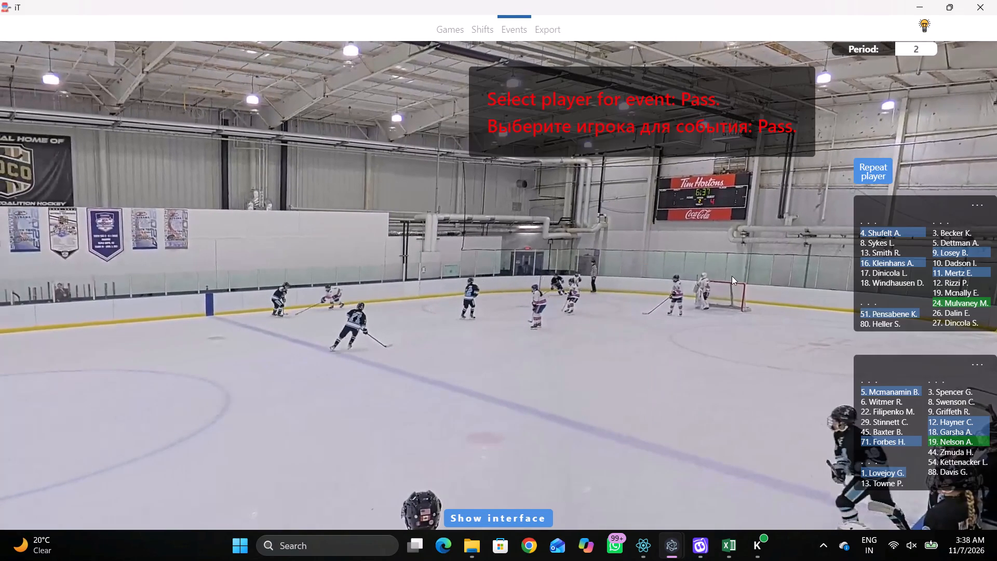
{"action": "left_click", "coordinate": [885, 230]}
{"action": "right_click", "coordinate": [780, 316]}
{"action": "left_click", "coordinate": [786, 324]}
At the same game clock, 6:37, tag a Pass by Away 5 just inside the blue line near the upper boards.
{"action": "right_click", "coordinate": [798, 340]}
{"action": "left_click", "coordinate": [803, 348]}
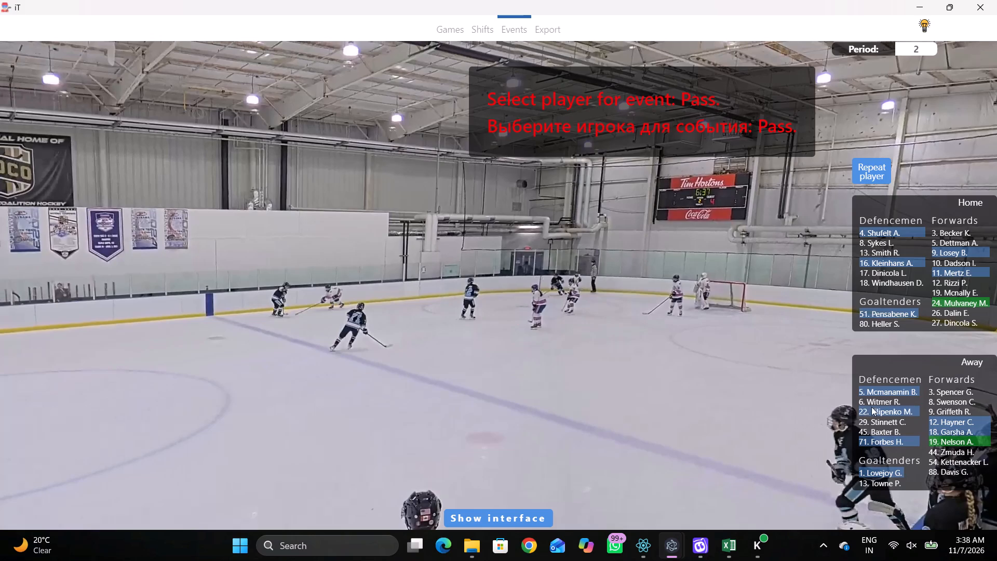
{"action": "left_click", "coordinate": [869, 393]}
{"action": "left_click", "coordinate": [609, 113]}
Play on to game clock 6:36 and tag a Pass by the same player, Away 5, between the blue line and the upper circle.
{"action": "key", "text": "r"}
{"action": "key", "text": "space"}
{"action": "key", "text": "space"}
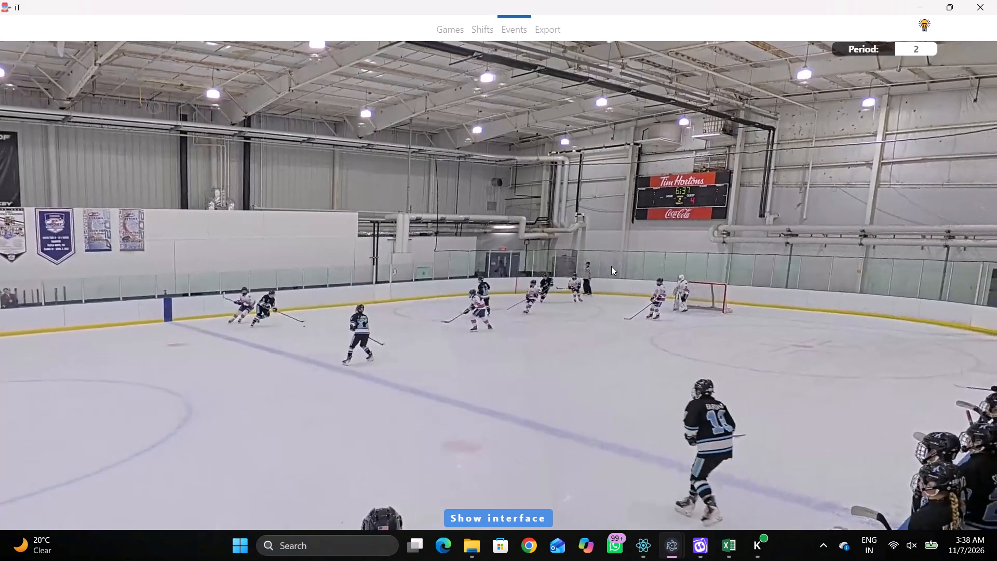
{"action": "key", "text": "space"}
{"action": "type", "text": "v"}
{"action": "key", "text": "space"}
{"action": "key", "text": "q"}
{"action": "key", "text": "q"}
{"action": "key", "text": "q"}
{"action": "key", "text": "q"}
{"action": "right_click", "coordinate": [670, 243]}
{"action": "key", "text": "q"}
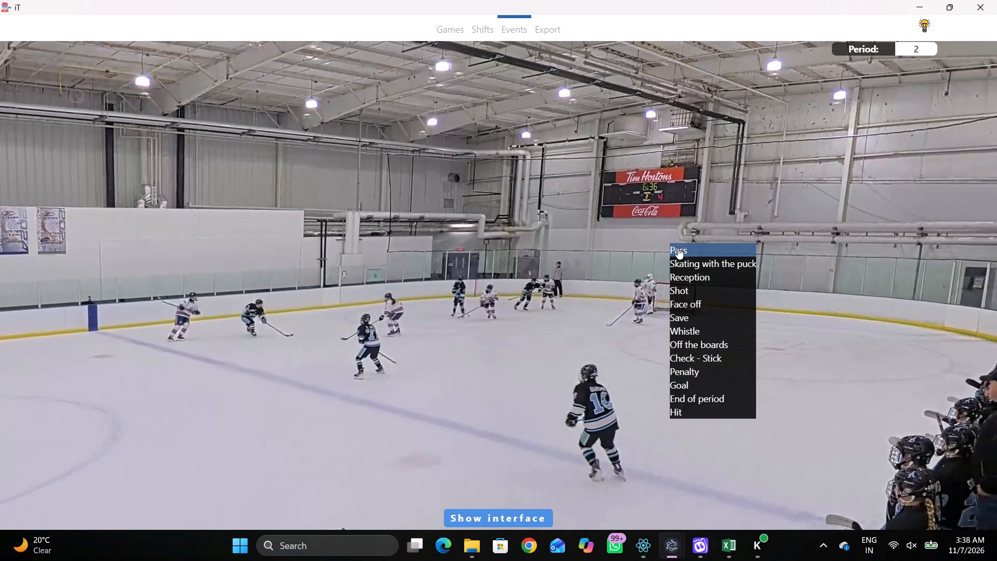
{"action": "left_click", "coordinate": [678, 248]}
{"action": "left_click", "coordinate": [857, 171]}
{"action": "left_click", "coordinate": [655, 148]}
Change the Away 5 Pass at 00:56:29.8 to a Skating with the puck event.
{"action": "key", "text": "shift+d"}
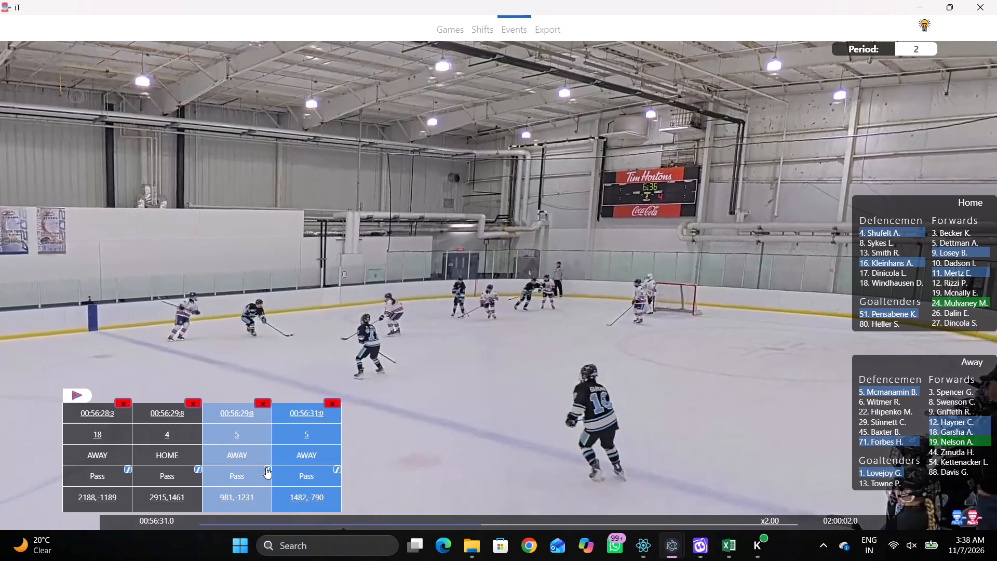
{"action": "left_click", "coordinate": [266, 468]}
{"action": "left_click", "coordinate": [385, 274]}
{"action": "left_click", "coordinate": [404, 312]}
{"action": "left_click", "coordinate": [642, 313]}
{"action": "key", "text": "shift+d"}
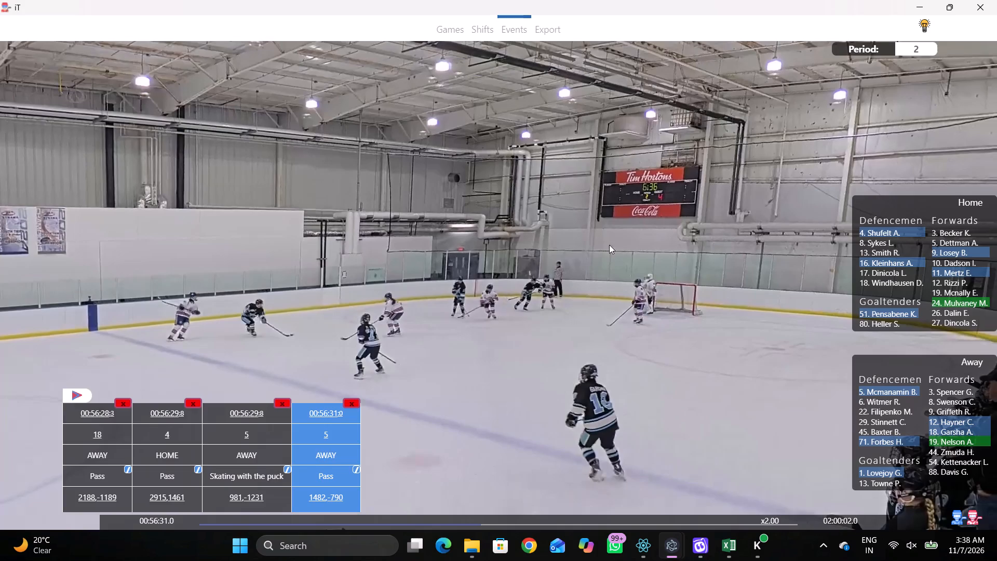
Play on to game clock 6:35 and tag Skating with the puck by Away 71 between the blue line and the lower circle.
{"action": "key", "text": "space"}
{"action": "key", "text": "space"}
{"action": "key", "text": "space"}
{"action": "key", "text": "space"}
{"action": "right_click", "coordinate": [661, 303]}
{"action": "left_click", "coordinate": [701, 322]}
{"action": "left_click", "coordinate": [866, 440]}
{"action": "left_click", "coordinate": [626, 278]}
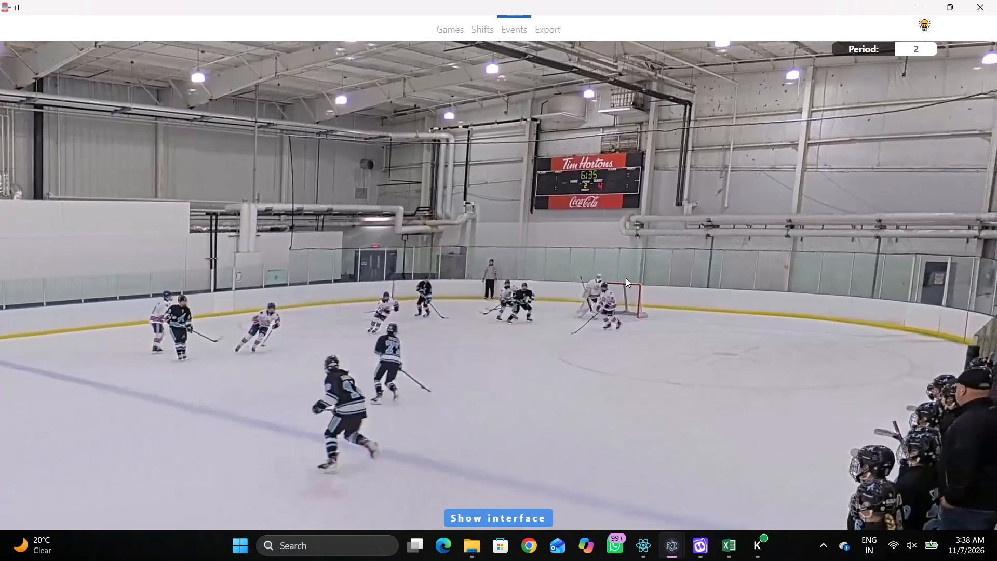
Review the play at game clock 6:34, step back and tag a Shot by the same player, Away 71, between the blue line and lower circle.
{"action": "key", "text": "space"}
{"action": "key", "text": "space"}
{"action": "key", "text": "space"}
{"action": "key", "text": "space"}
{"action": "type", "text": "r"}
{"action": "key", "text": "space"}
{"action": "key", "text": "space"}
{"action": "key", "text": "space"}
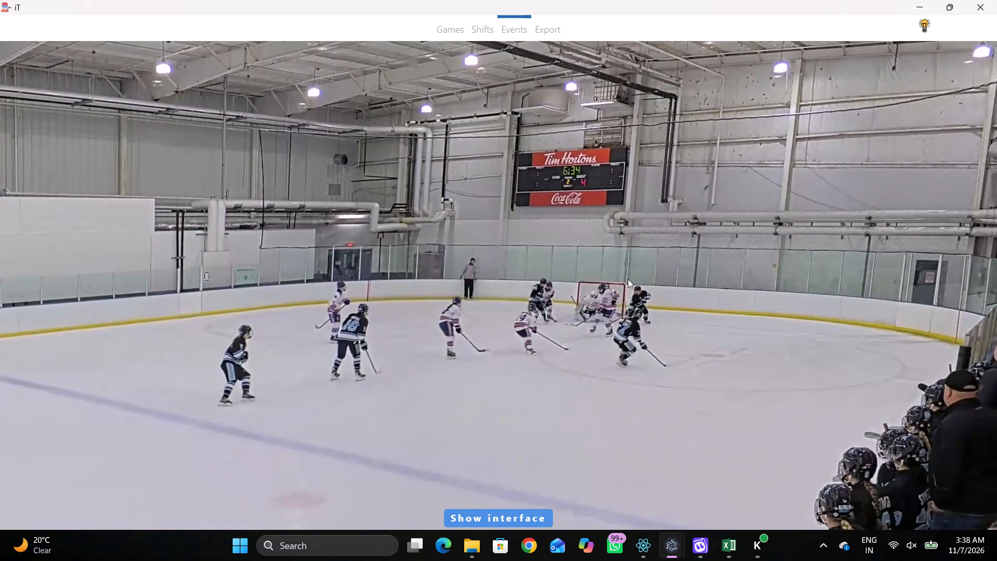
{"action": "key", "text": "space"}
{"action": "key", "text": "q"}
{"action": "key", "text": "q"}
{"action": "key", "text": "q"}
{"action": "key", "text": "q"}
{"action": "key", "text": "q"}
{"action": "key", "text": "q"}
{"action": "key", "text": "q"}
{"action": "key", "text": "q"}
{"action": "right_click", "coordinate": [648, 265]}
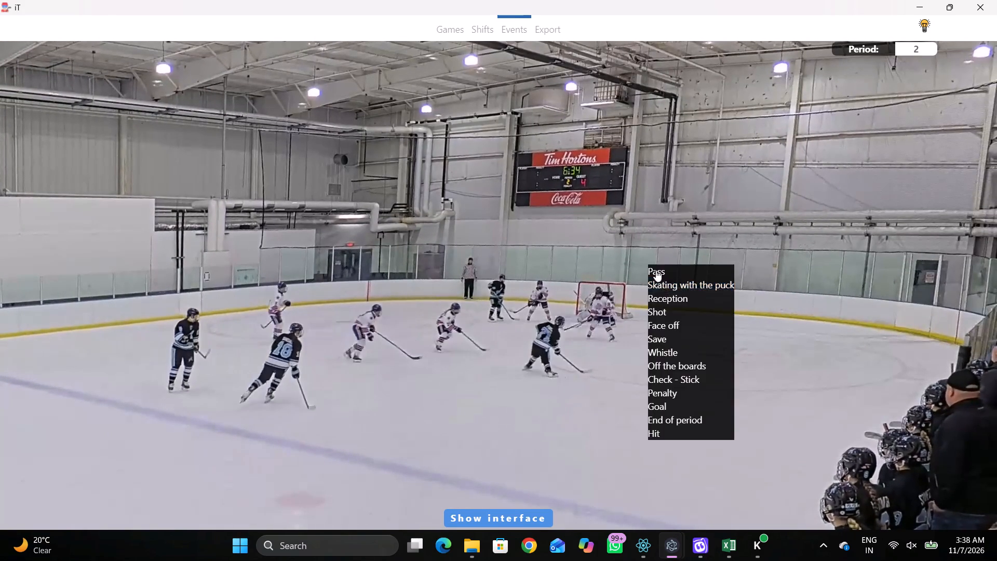
{"action": "left_click", "coordinate": [662, 310]}
{"action": "left_click", "coordinate": [274, 242]}
{"action": "left_click", "coordinate": [875, 181]}
{"action": "left_click", "coordinate": [648, 255]}
Play on from the Away 71 Shot at game clock 6:34 to follow the puck toward the net.
{"action": "key", "text": "space"}
{"action": "key", "text": "v"}
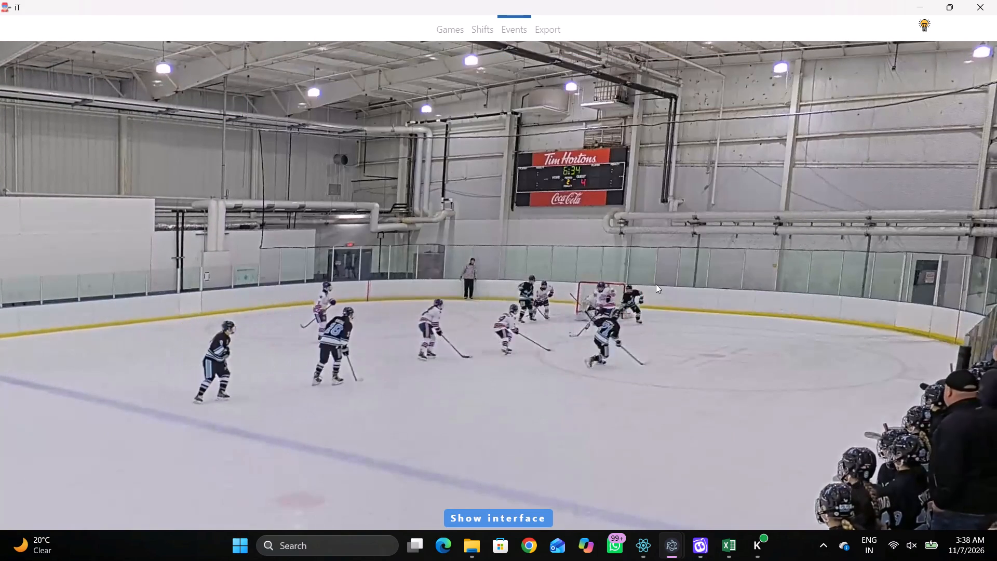
Log an Off the boards event in period 2 near the end boards behind the right-hand net.
{"action": "key", "text": "space"}
{"action": "right_click_drag", "start_coordinate": [650, 223], "coordinate": [653, 229]}
{"action": "left_click", "coordinate": [675, 319]}
{"action": "left_click_drag", "start_coordinate": [699, 394], "coordinate": [679, 340]}
{"action": "right_click_drag", "start_coordinate": [642, 256], "coordinate": [656, 264]}
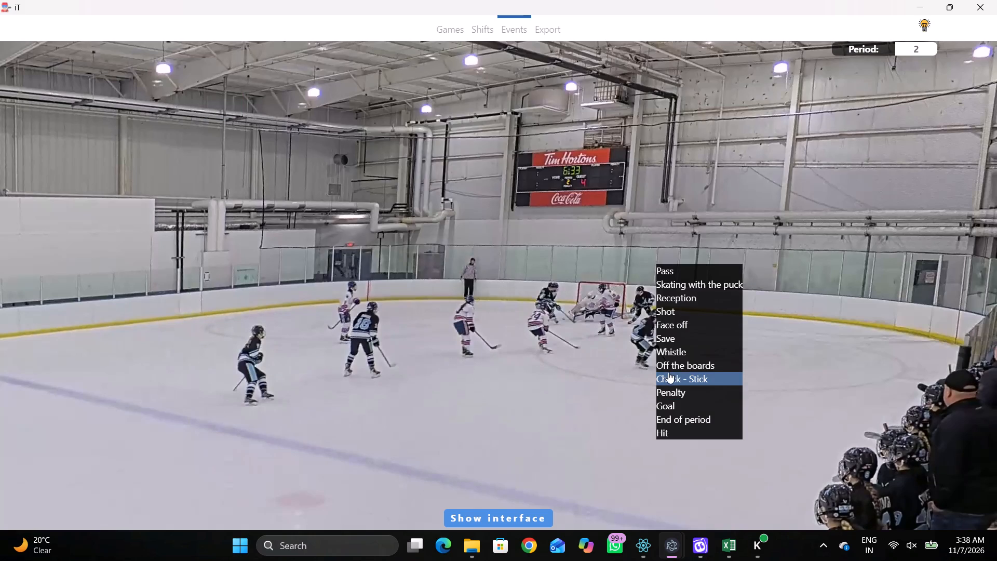
{"action": "left_click", "coordinate": [668, 372]}
{"action": "left_click", "coordinate": [698, 367]}
{"action": "left_click", "coordinate": [789, 182]}
Play and rewind the footage around 6:33 on the scoreboard to examine who takes control of the puck.
{"action": "key", "text": "space"}
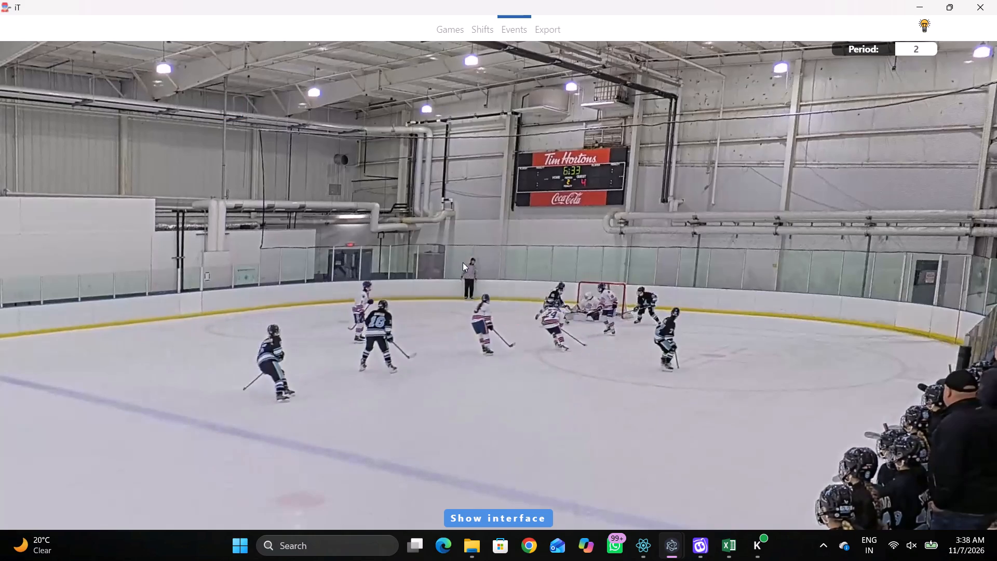
{"action": "key", "text": "space"}
{"action": "key", "text": "space"}
{"action": "key", "text": "space"}
{"action": "key", "text": "space"}
{"action": "key", "text": "space"}
{"action": "type", "text": "q"}
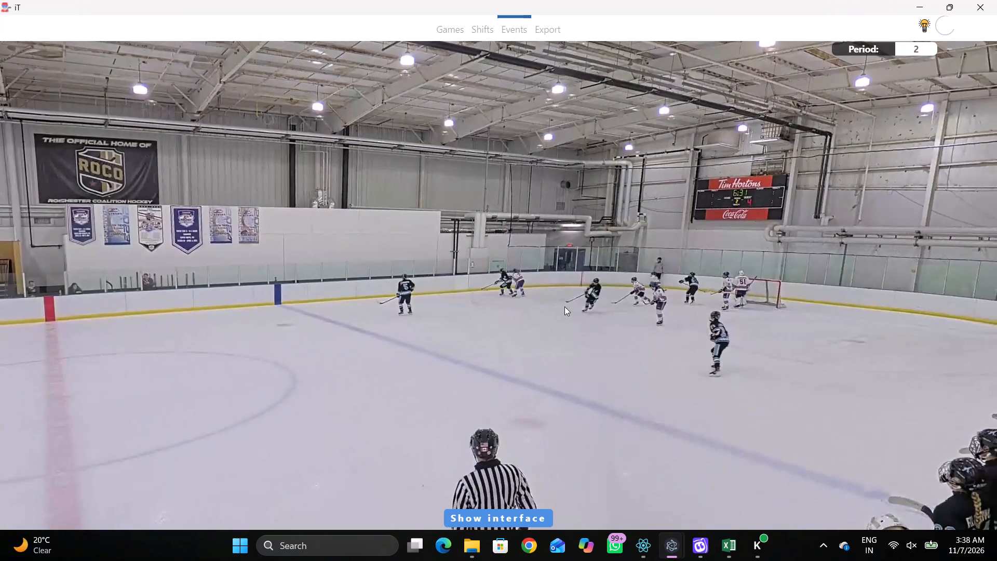
{"action": "key", "text": "q"}
{"action": "key", "text": "q"}
{"action": "key", "text": "r"}
{"action": "key", "text": "v"}
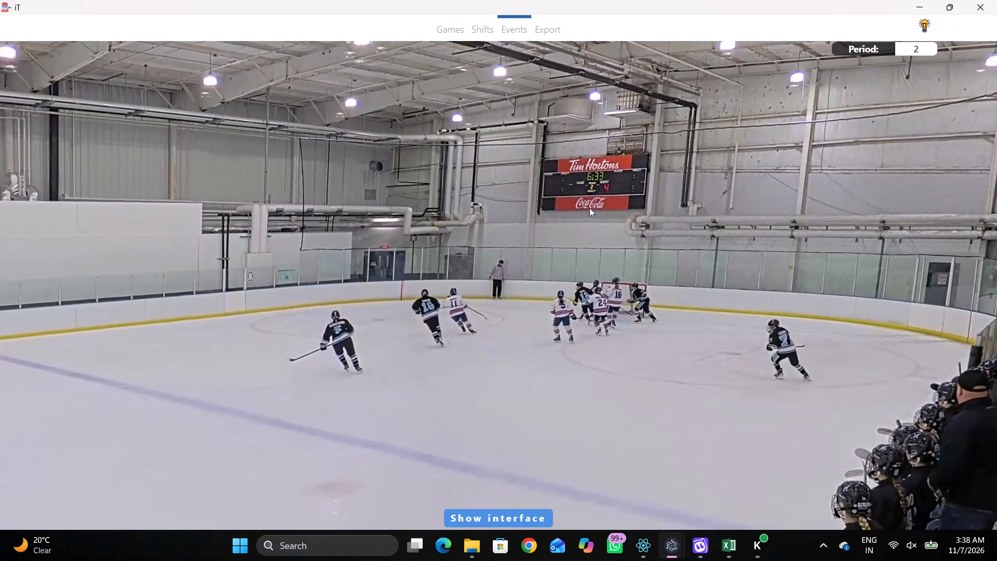
{"action": "key", "text": "space"}
{"action": "key", "text": "space"}
Log Skating with the puck for away number 18 at the upper boards, above the right-end face-off circle.
{"action": "right_click", "coordinate": [649, 249]}
{"action": "left_click", "coordinate": [652, 257]}
{"action": "key", "text": "space"}
{"action": "key", "text": "space"}
{"action": "right_click", "coordinate": [632, 250]}
{"action": "left_click", "coordinate": [643, 263]}
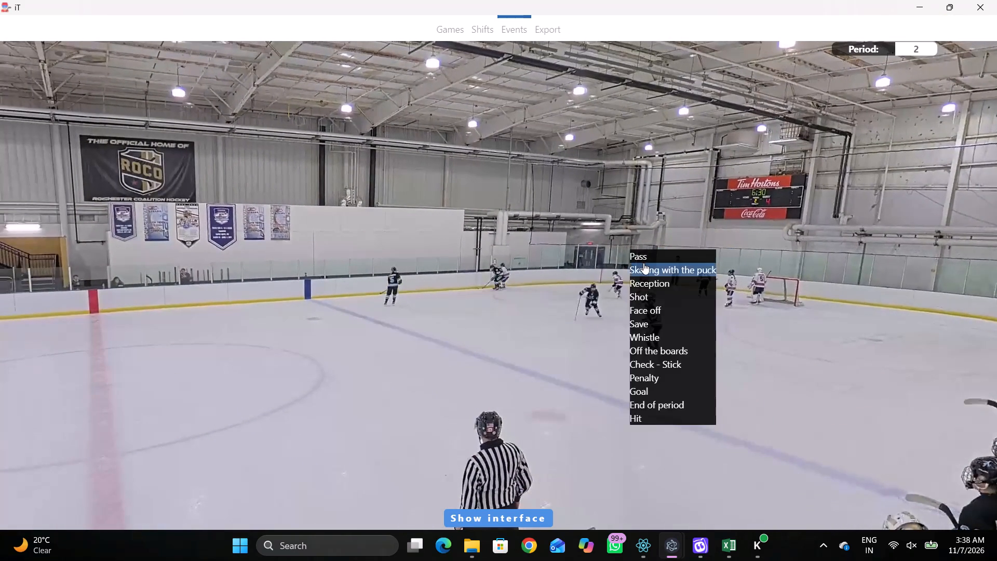
{"action": "right_click_drag", "start_coordinate": [595, 259], "coordinate": [574, 263]}
{"action": "left_click_drag", "start_coordinate": [662, 275], "coordinate": [651, 275]}
{"action": "right_click", "coordinate": [618, 272]}
{"action": "left_click", "coordinate": [667, 286]}
{"action": "left_click", "coordinate": [945, 430]}
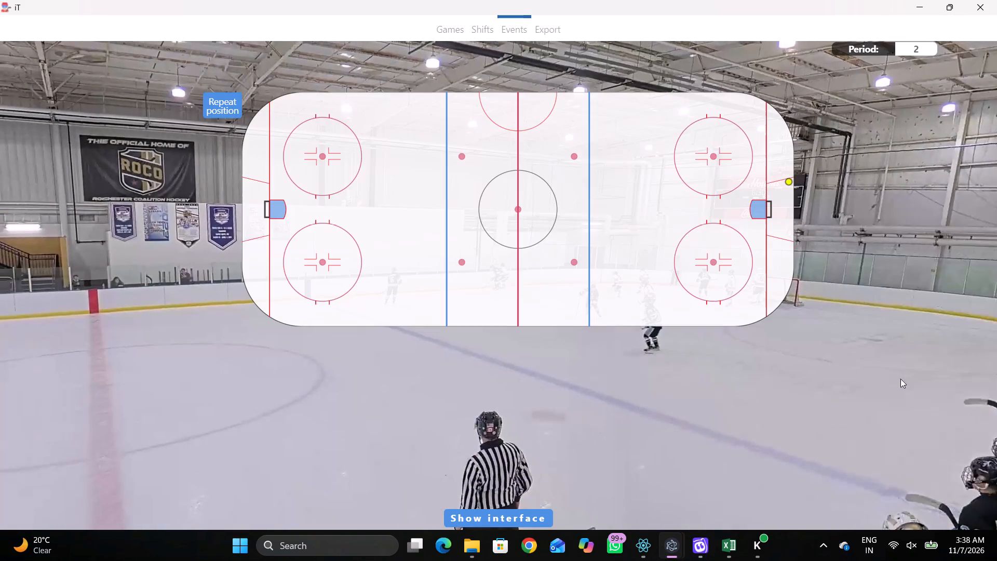
{"action": "left_click", "coordinate": [686, 103]}
Log a Pass by the same away player at the upper edge of the upper right-end face-off circle.
{"action": "key", "text": "space"}
{"action": "key", "text": "space"}
{"action": "right_click", "coordinate": [703, 148]}
{"action": "left_click", "coordinate": [718, 156]}
{"action": "left_click", "coordinate": [861, 168]}
{"action": "left_click_drag", "start_coordinate": [715, 122], "coordinate": [709, 121]}
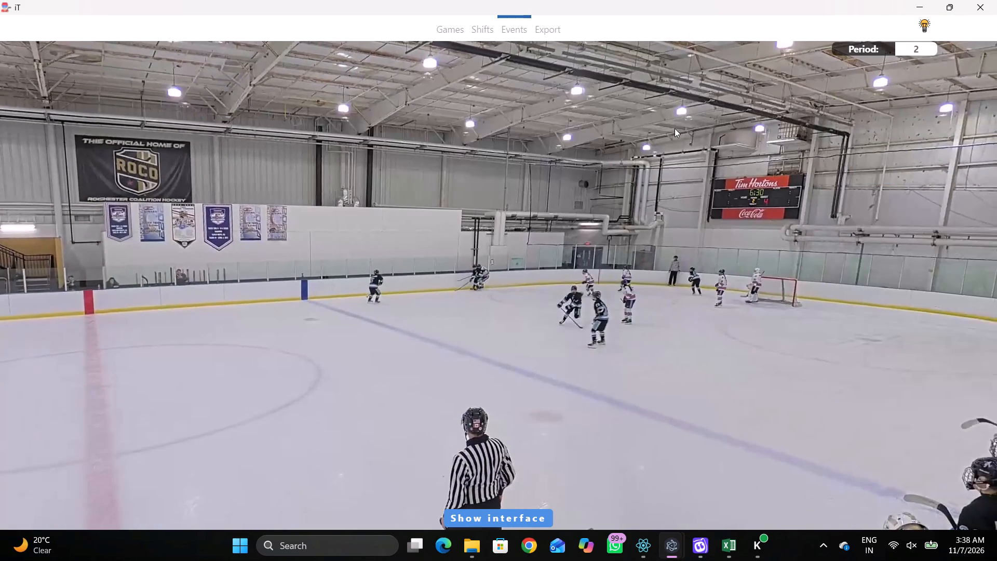
Log Skating with the puck for away number 5 just inside the right-hand blue line, in the upper half.
{"action": "key", "text": "space"}
{"action": "key", "text": "space"}
{"action": "key", "text": "q"}
{"action": "right_click", "coordinate": [620, 211]}
{"action": "left_click", "coordinate": [665, 236]}
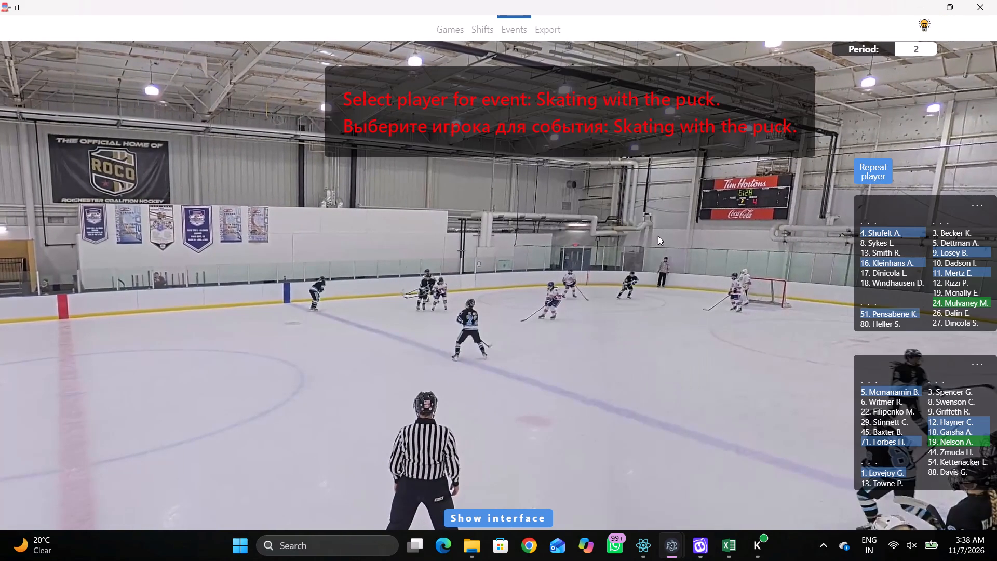
{"action": "left_click", "coordinate": [891, 401]}
{"action": "left_click", "coordinate": [882, 393]}
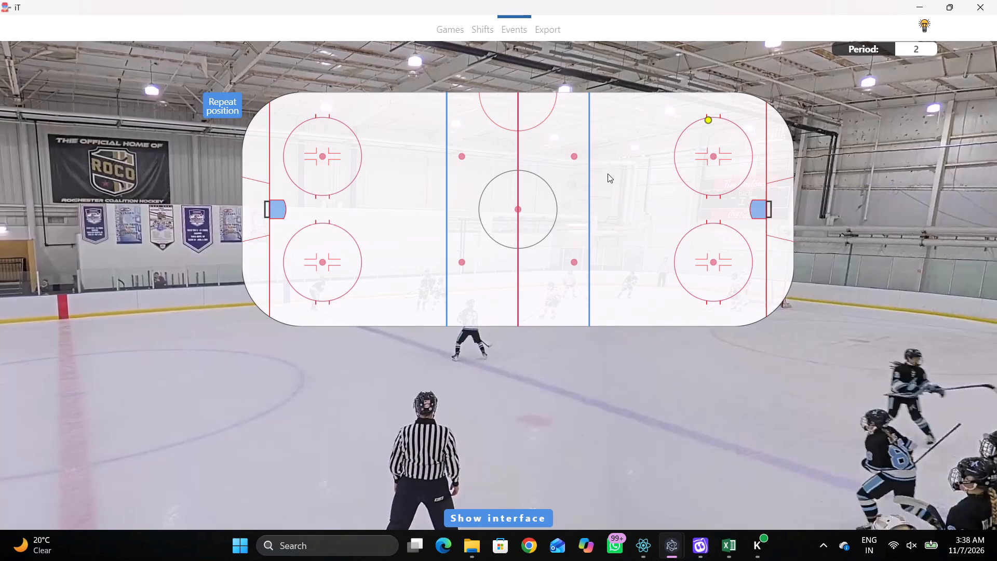
{"action": "left_click", "coordinate": [607, 143]}
Log a Pass by the same away player between the right-hand blue line and the upper face-off circle.
{"action": "key", "text": "space"}
{"action": "key", "text": "space"}
{"action": "key", "text": "space"}
{"action": "key", "text": "space"}
{"action": "right_click", "coordinate": [633, 202]}
{"action": "key", "text": "q"}
{"action": "left_click", "coordinate": [637, 207]}
{"action": "left_click", "coordinate": [859, 171]}
{"action": "left_click_drag", "start_coordinate": [650, 131], "coordinate": [644, 130]}
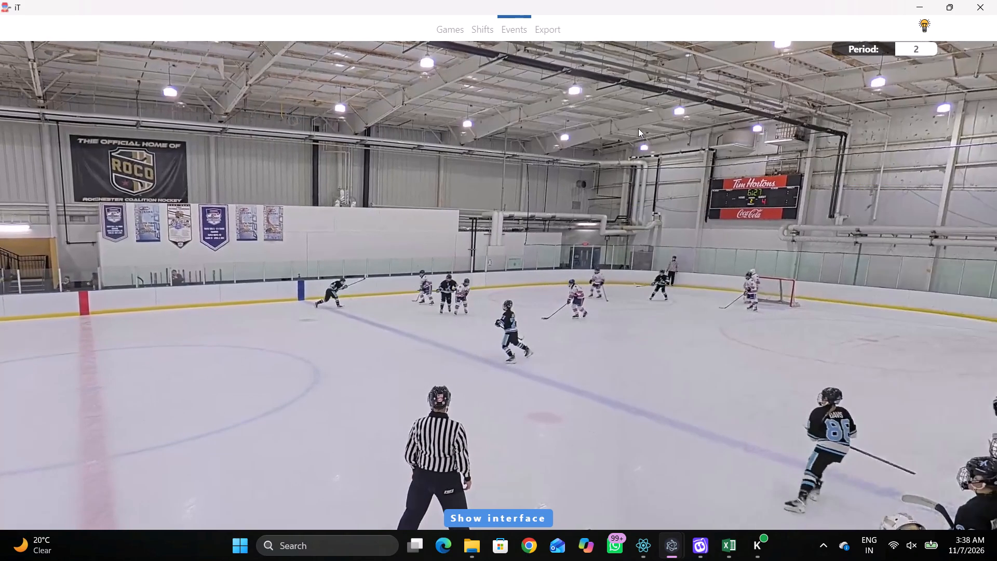
Log Skating with the puck for away number 18 just inside the right-hand blue line, in the rink's upper half.
{"action": "key", "text": "space"}
{"action": "key", "text": "space"}
{"action": "key", "text": "space"}
{"action": "key", "text": "space"}
{"action": "key", "text": "space"}
{"action": "key", "text": "space"}
{"action": "key", "text": "space"}
{"action": "key", "text": "space"}
{"action": "key", "text": "space"}
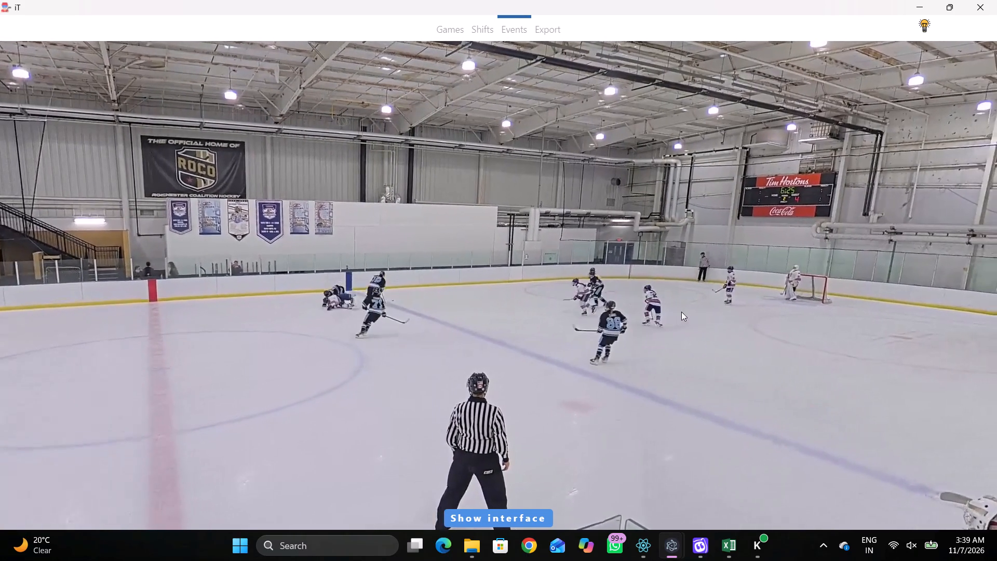
{"action": "key", "text": "space"}
{"action": "right_click", "coordinate": [636, 241]}
{"action": "left_click", "coordinate": [664, 257]}
{"action": "left_click", "coordinate": [940, 429]}
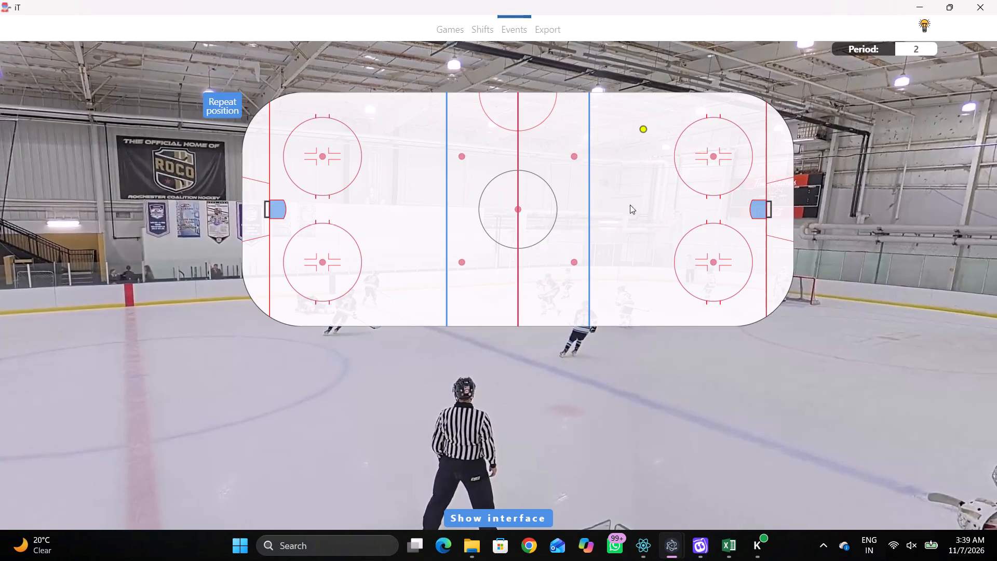
{"action": "left_click", "coordinate": [613, 167]}
Log a Pass by the same away player at the upper right-end circle's blue-line side, about 1687, -616.
{"action": "key", "text": "space"}
{"action": "key", "text": "space"}
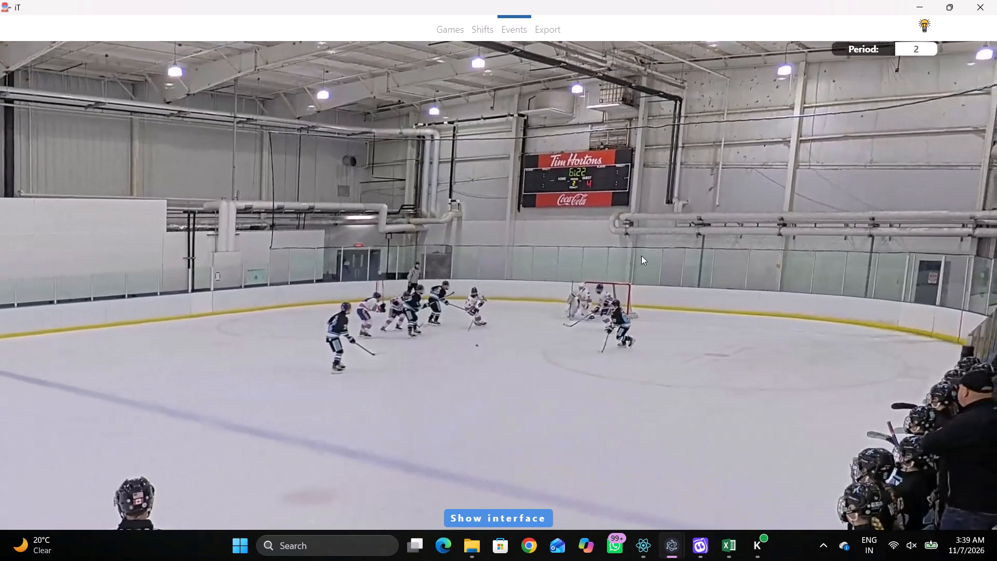
{"action": "key", "text": "q"}
{"action": "key", "text": "q"}
{"action": "right_click", "coordinate": [682, 226]}
{"action": "left_click", "coordinate": [685, 229]}
{"action": "left_click", "coordinate": [856, 180]}
{"action": "left_click", "coordinate": [674, 162]}
Log Skating with the puck for away number 71 just inside the right-hand blue line, at about 924, 937.
{"action": "key", "text": "space"}
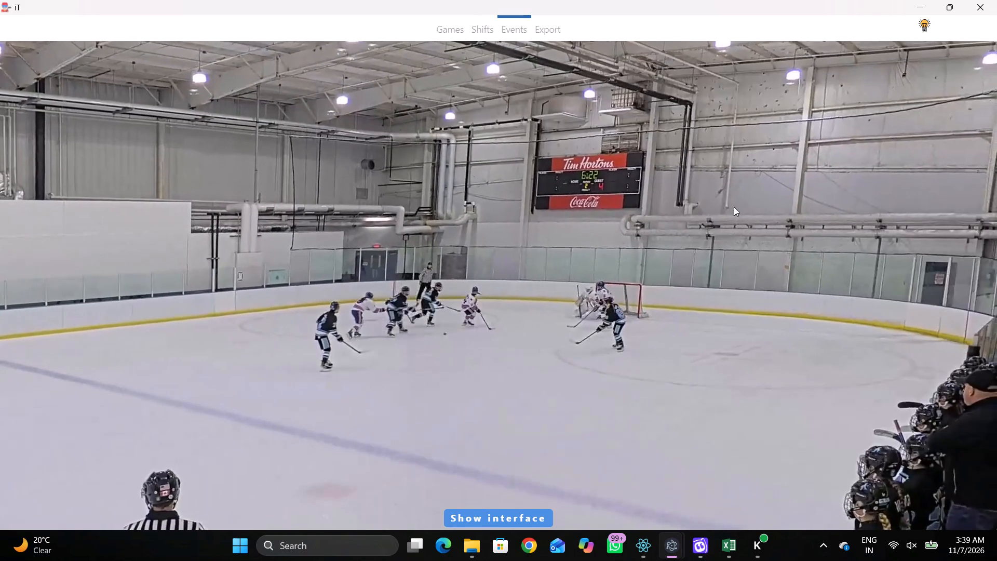
{"action": "key", "text": "space"}
{"action": "key", "text": "space"}
{"action": "key", "text": "space"}
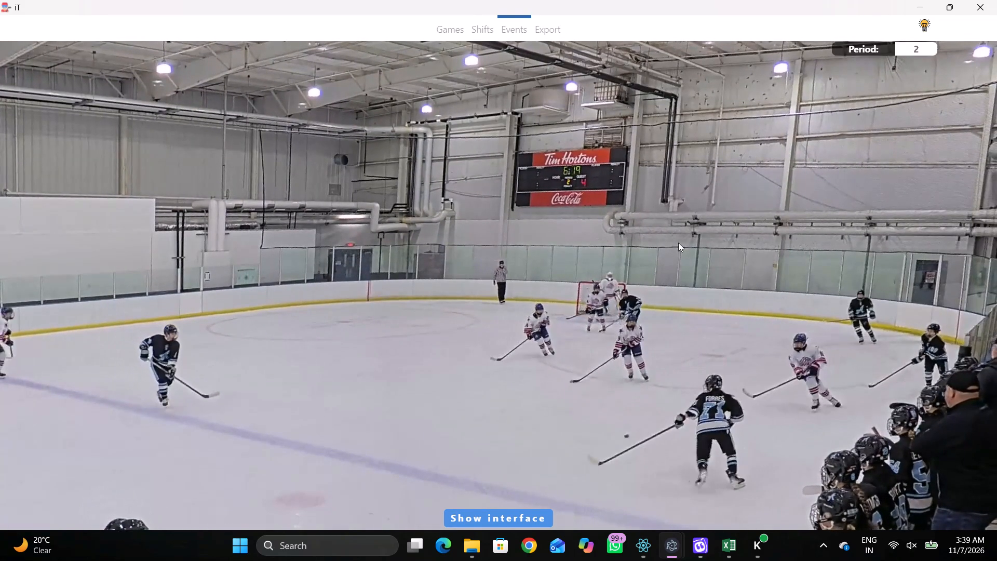
{"action": "right_click", "coordinate": [678, 243]}
{"action": "key", "text": "space"}
{"action": "key", "text": "space"}
{"action": "right_click", "coordinate": [664, 234]}
{"action": "left_click", "coordinate": [702, 255]}
{"action": "left_click", "coordinate": [872, 441]}
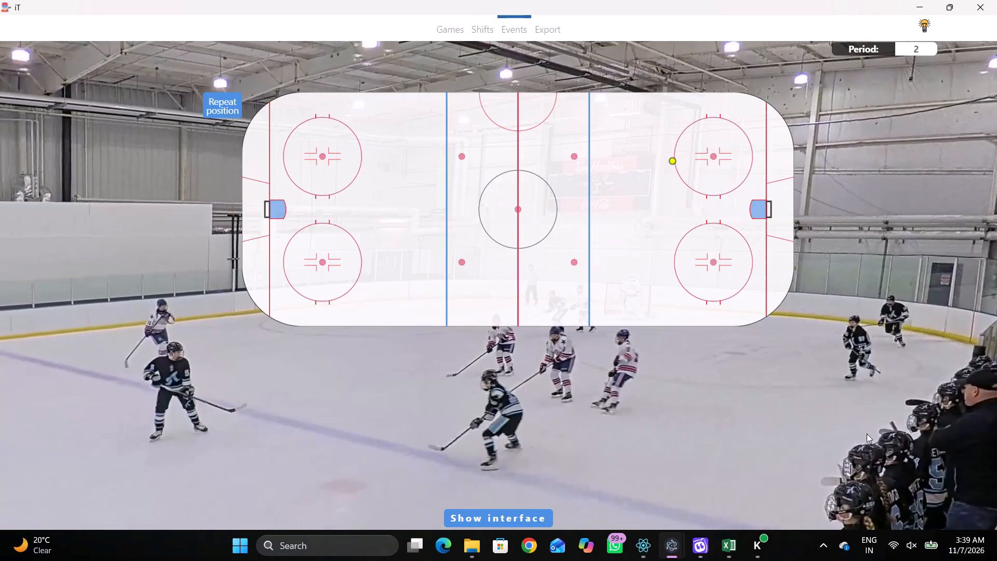
{"action": "left_click", "coordinate": [603, 284]}
Log a Pass by away number 71 between the right-hand blue line and lower face-off circle, about 1369, 705.
{"action": "key", "text": "space"}
{"action": "key", "text": "space"}
{"action": "key", "text": "space"}
{"action": "key", "text": "space"}
{"action": "key", "text": "q"}
{"action": "key", "text": "q"}
{"action": "key", "text": "q"}
{"action": "key", "text": "q"}
{"action": "key", "text": "q"}
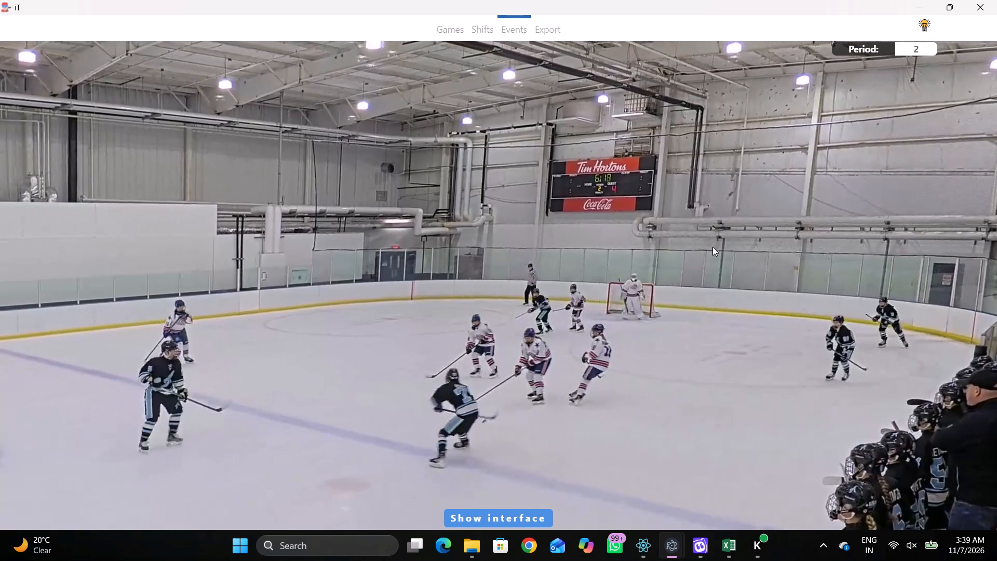
{"action": "key", "text": "q"}
{"action": "right_click", "coordinate": [710, 240]}
{"action": "left_click", "coordinate": [719, 246]}
{"action": "left_click", "coordinate": [864, 184]}
{"action": "left_click", "coordinate": [632, 265]}
{"action": "right_click", "coordinate": [737, 226]}
{"action": "left_click", "coordinate": [740, 231]}
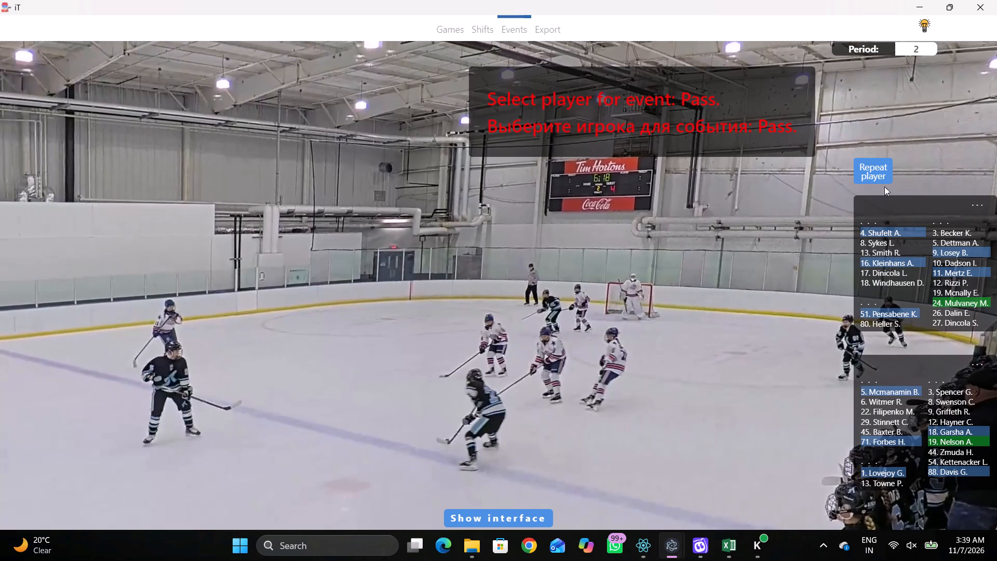
{"action": "left_click_drag", "start_coordinate": [877, 172], "coordinate": [871, 177]}
{"action": "left_click", "coordinate": [647, 262]}
Log Skating with the puck for away number 19 behind the right-hand goal line, at about 2781, 497.
{"action": "key", "text": "space"}
{"action": "key", "text": "v"}
{"action": "key", "text": "space"}
{"action": "key", "text": "r"}
{"action": "key", "text": "space"}
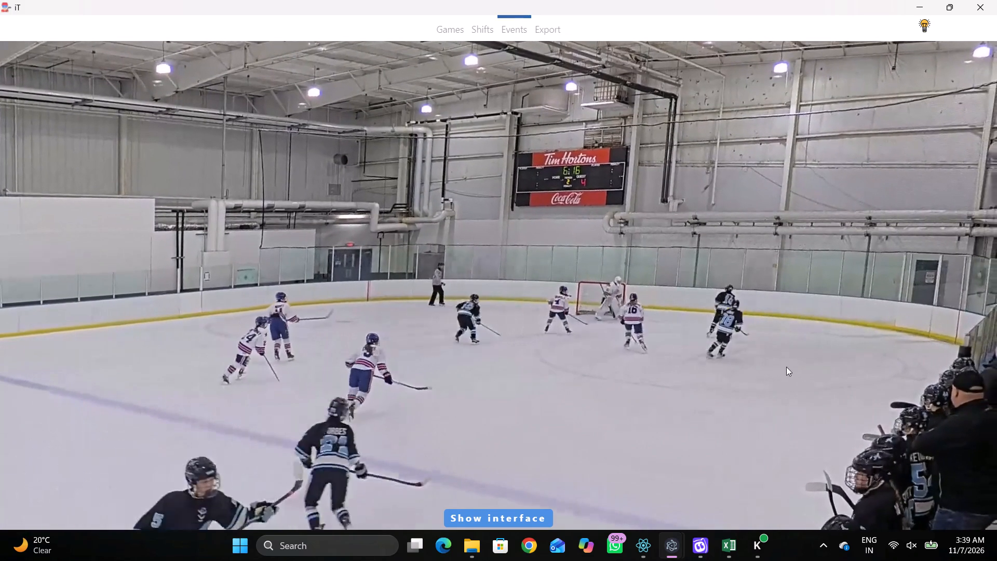
{"action": "key", "text": "space"}
{"action": "right_click", "coordinate": [707, 277]}
{"action": "left_click", "coordinate": [744, 295]}
{"action": "left_click", "coordinate": [943, 441]}
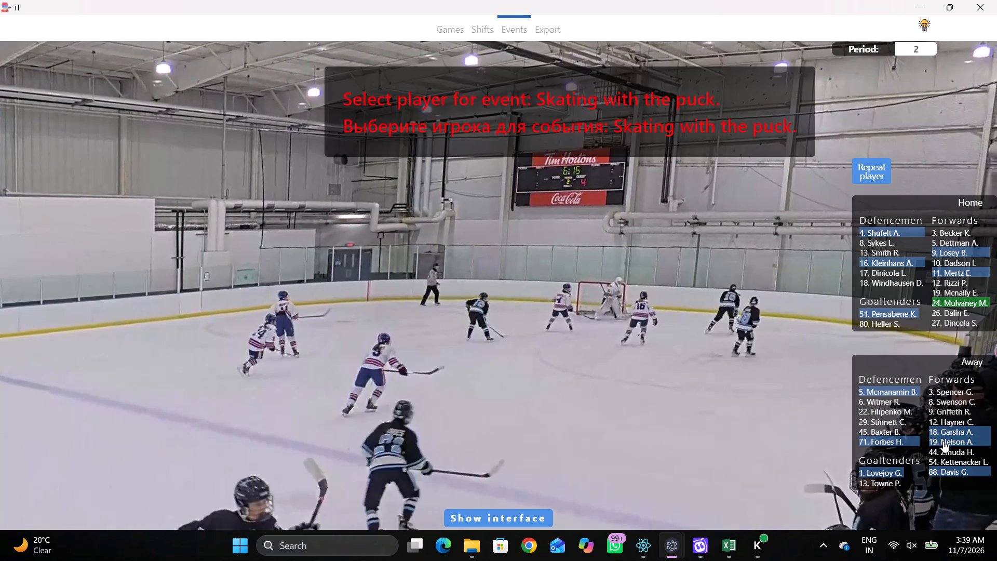
{"action": "left_click", "coordinate": [774, 249]}
Review the following play and change the player of the last Skating with the puck event to away number 18.
{"action": "key", "text": "space"}
{"action": "type", "text": "v"}
{"action": "key", "text": "space"}
{"action": "key", "text": "q"}
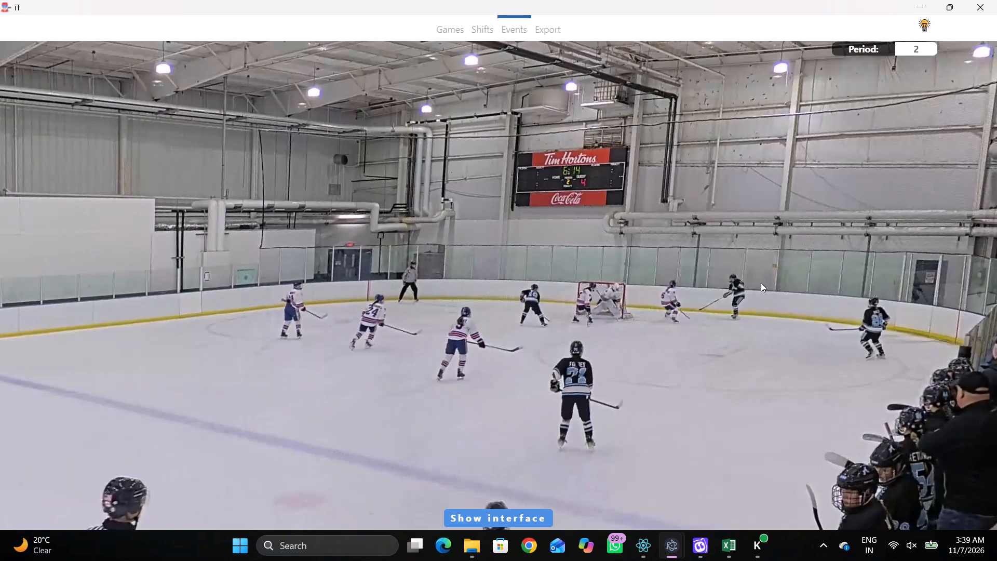
{"action": "key", "text": "q"}
{"action": "key", "text": "q"}
{"action": "key", "text": "q"}
{"action": "type", "text": "qq"}
{"action": "key", "text": "q"}
{"action": "key", "text": "q"}
{"action": "key", "text": "q"}
{"action": "key", "text": "shift+d"}
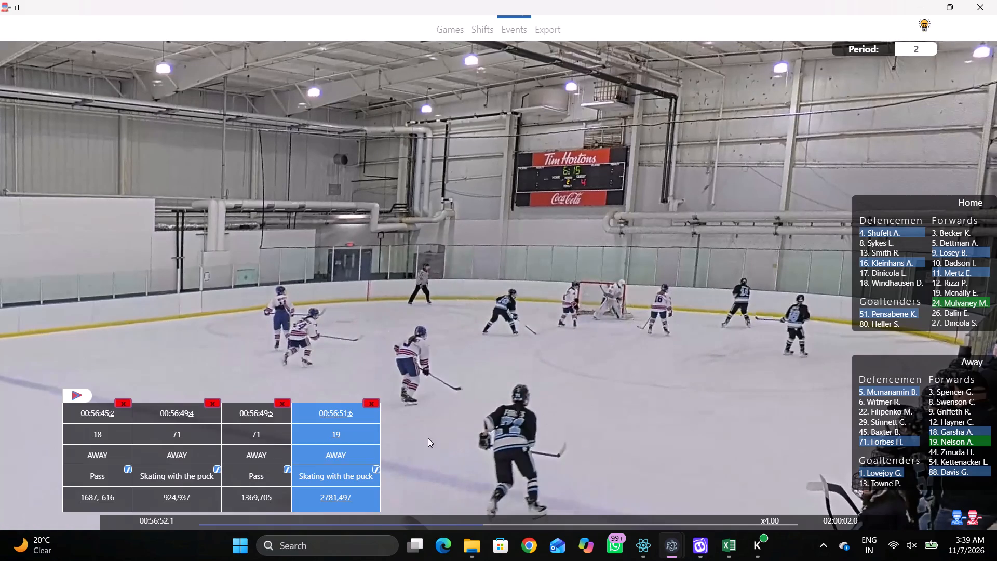
{"action": "left_click", "coordinate": [342, 436]}
{"action": "left_click", "coordinate": [933, 433]}
{"action": "key", "text": "shift+d"}
Log a Pass by the same away player just below the right-hand net, at about 2625, 447.
{"action": "key", "text": "space"}
{"action": "key", "text": "space"}
{"action": "key", "text": "space"}
{"action": "key", "text": "space"}
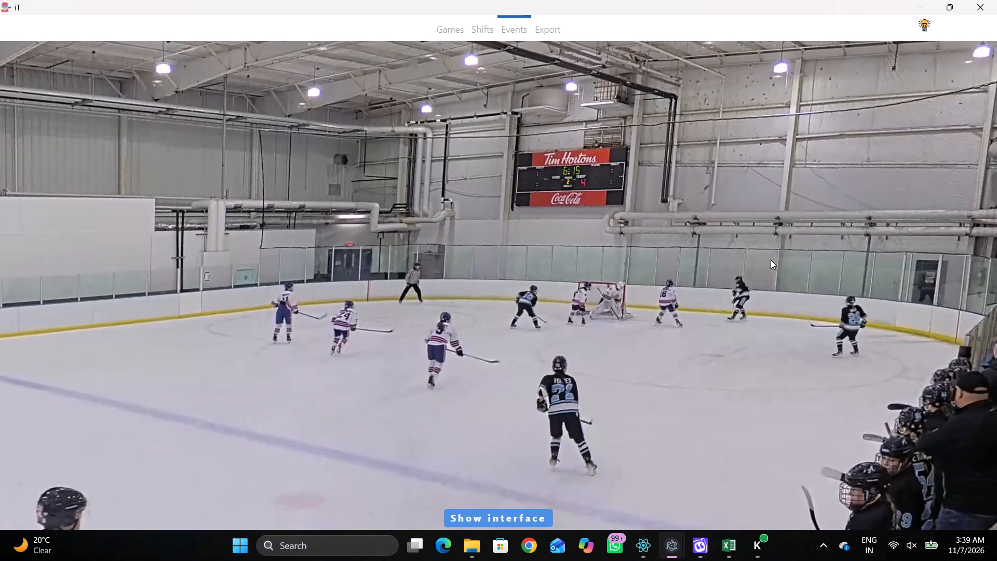
{"action": "key", "text": "q"}
{"action": "right_click_drag", "start_coordinate": [763, 241], "coordinate": [769, 246]}
{"action": "left_click", "coordinate": [775, 251]}
{"action": "left_click_drag", "start_coordinate": [880, 163], "coordinate": [868, 172]}
{"action": "left_click", "coordinate": [756, 247]}
Log a Pass by away number 88 near the rink's lower right corner, below the face-off circle.
{"action": "key", "text": "r"}
{"action": "key", "text": "space"}
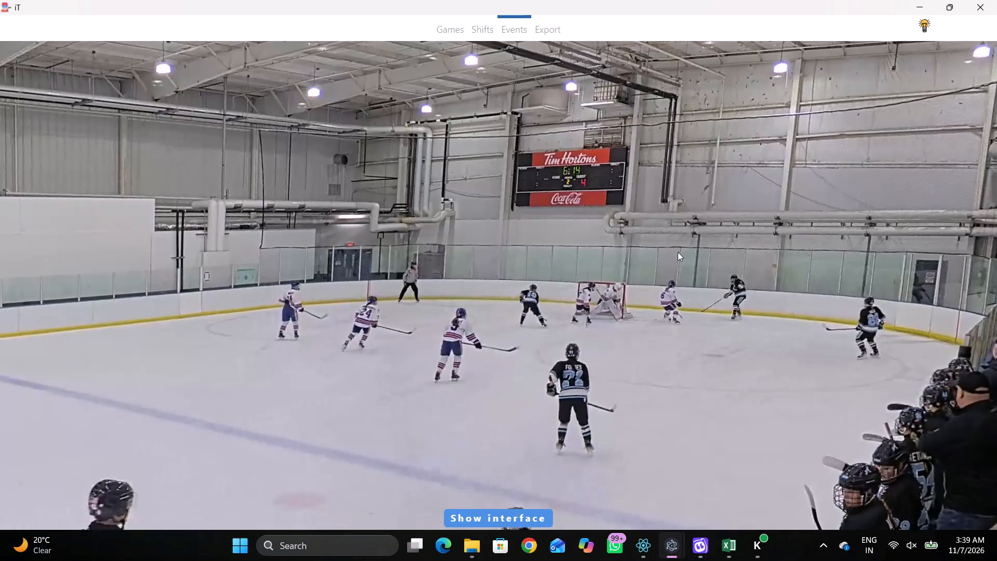
{"action": "key", "text": "v"}
{"action": "key", "text": "space"}
{"action": "key", "text": "q"}
{"action": "right_click", "coordinate": [700, 268]}
{"action": "left_click_drag", "start_coordinate": [713, 278], "coordinate": [705, 276]}
{"action": "right_click_drag", "start_coordinate": [656, 263], "coordinate": [643, 264]}
{"action": "left_click", "coordinate": [655, 271]}
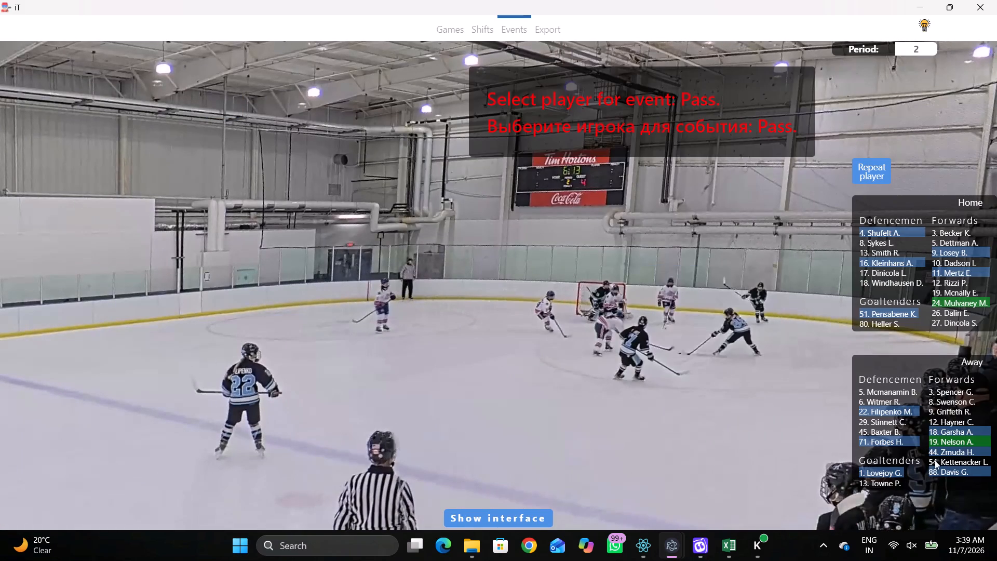
{"action": "left_click", "coordinate": [947, 469]}
{"action": "left_click", "coordinate": [750, 313]}
Move the rink position of away number 88's last Pass to about 2047, 962 and resume playback.
{"action": "key", "text": "r"}
{"action": "key", "text": "space"}
{"action": "key", "text": "space"}
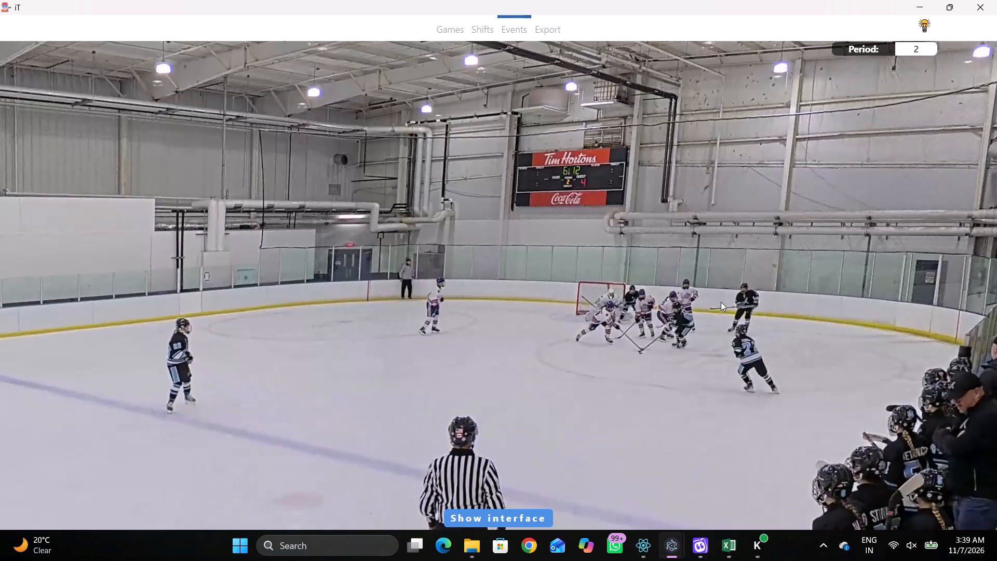
{"action": "key", "text": "shift+d"}
{"action": "left_click", "coordinate": [319, 499]}
{"action": "left_click", "coordinate": [687, 285]}
{"action": "key", "text": "space"}
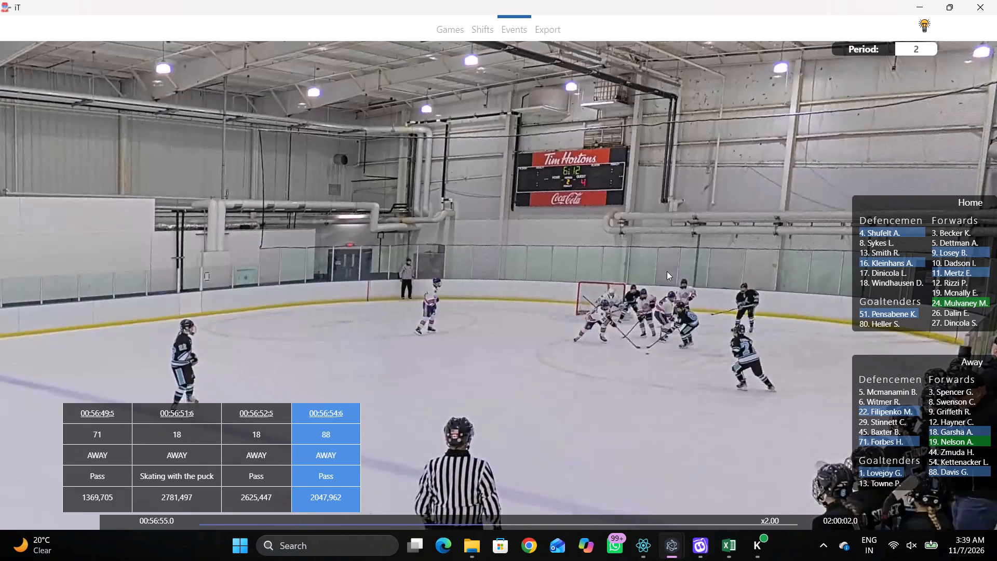
Log a Pass by away number 88 at the lower right face-off spot, at about 2152, 655.
{"action": "key", "text": "space"}
{"action": "key", "text": "space"}
{"action": "key", "text": "space"}
{"action": "key", "text": "space"}
{"action": "key", "text": "space"}
{"action": "key", "text": "q"}
{"action": "key", "text": "q"}
{"action": "right_click", "coordinate": [729, 248]}
{"action": "left_click", "coordinate": [740, 255]}
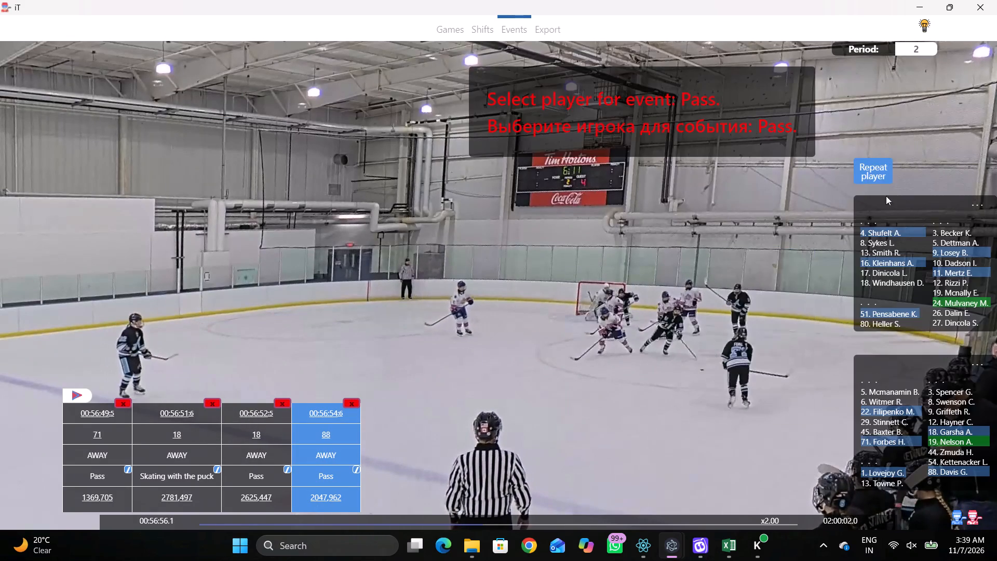
{"action": "left_click", "coordinate": [869, 173]}
{"action": "left_click", "coordinate": [716, 262]}
Change the type of away number 88's earlier Pass at 00:56:54:6 to Skating with the puck.
{"action": "key", "text": "shift+d"}
{"action": "key", "text": "shift+d"}
{"action": "double_click", "coordinate": [290, 473]}
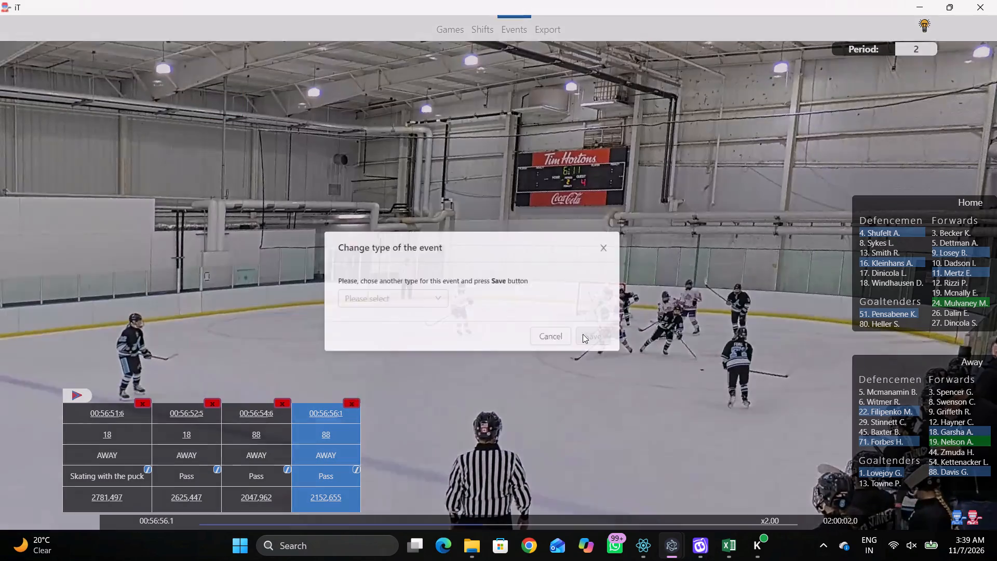
{"action": "left_click_drag", "start_coordinate": [468, 254], "coordinate": [464, 258]}
{"action": "left_click", "coordinate": [444, 269]}
{"action": "left_click", "coordinate": [382, 301]}
{"action": "left_click", "coordinate": [405, 284]}
{"action": "left_click", "coordinate": [405, 282]}
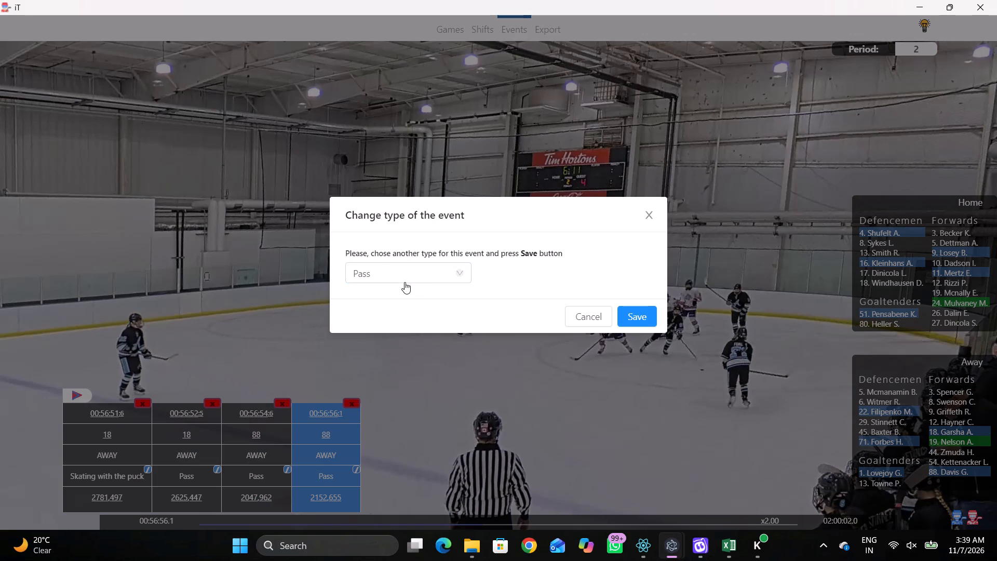
{"action": "left_click", "coordinate": [408, 320]}
{"action": "left_click", "coordinate": [636, 323]}
Log a Pass by away number 71 just below the lower right face-off circle, at about 2272, 1153.
{"action": "key", "text": "shift+d"}
{"action": "key", "text": "space"}
{"action": "key", "text": "v"}
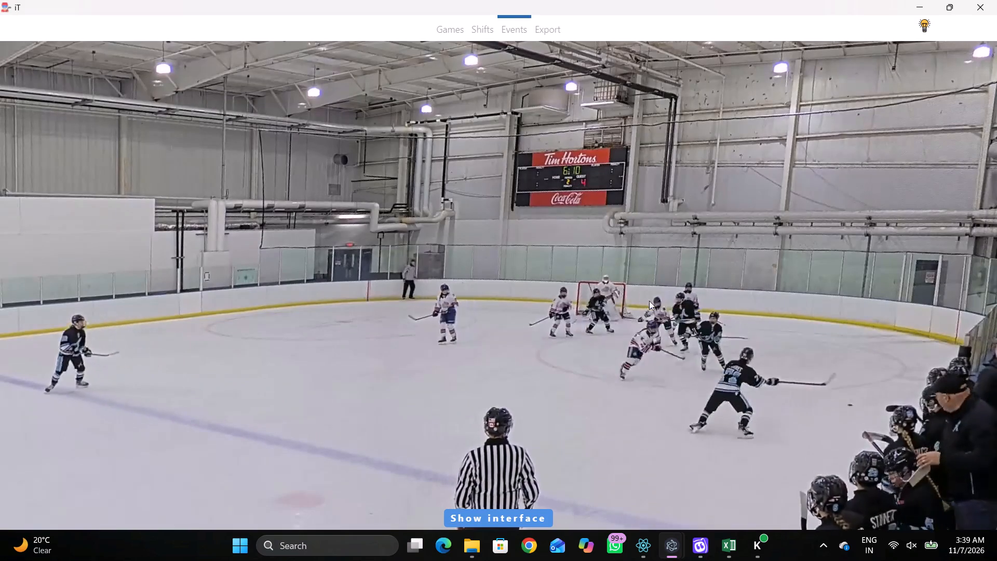
{"action": "key", "text": "space"}
{"action": "key", "text": "space"}
{"action": "key", "text": "space"}
{"action": "right_click", "coordinate": [658, 289]}
{"action": "left_click", "coordinate": [674, 295]}
{"action": "right_click", "coordinate": [638, 284]}
{"action": "left_click", "coordinate": [645, 289]}
{"action": "left_click", "coordinate": [872, 436]}
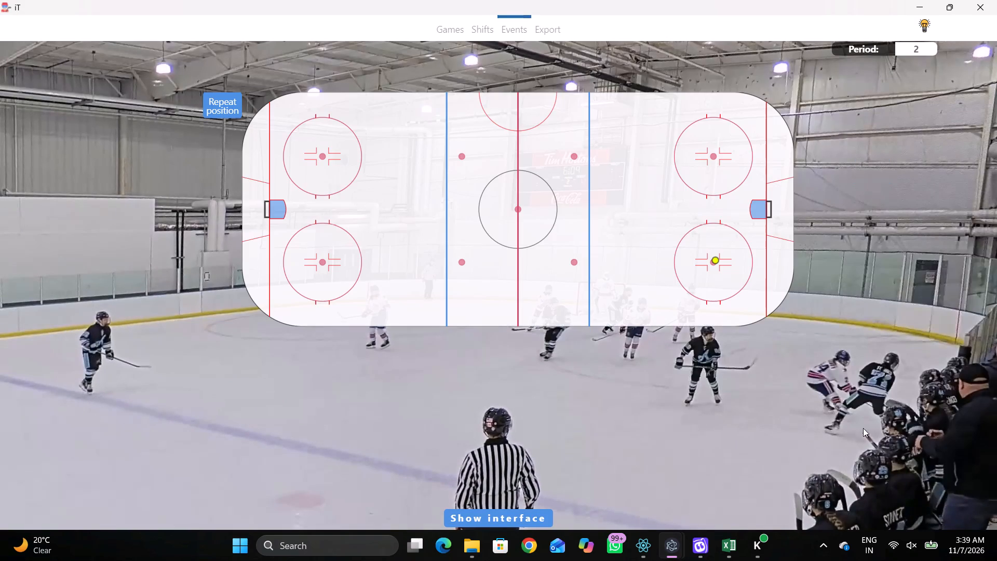
{"action": "left_click", "coordinate": [732, 303]}
Review the play following away number 71's Pass to find who takes the puck.
{"action": "key", "text": "space"}
{"action": "key", "text": "space"}
{"action": "key", "text": "space"}
{"action": "key", "text": "space"}
{"action": "key", "text": "q"}
{"action": "key", "text": "r"}
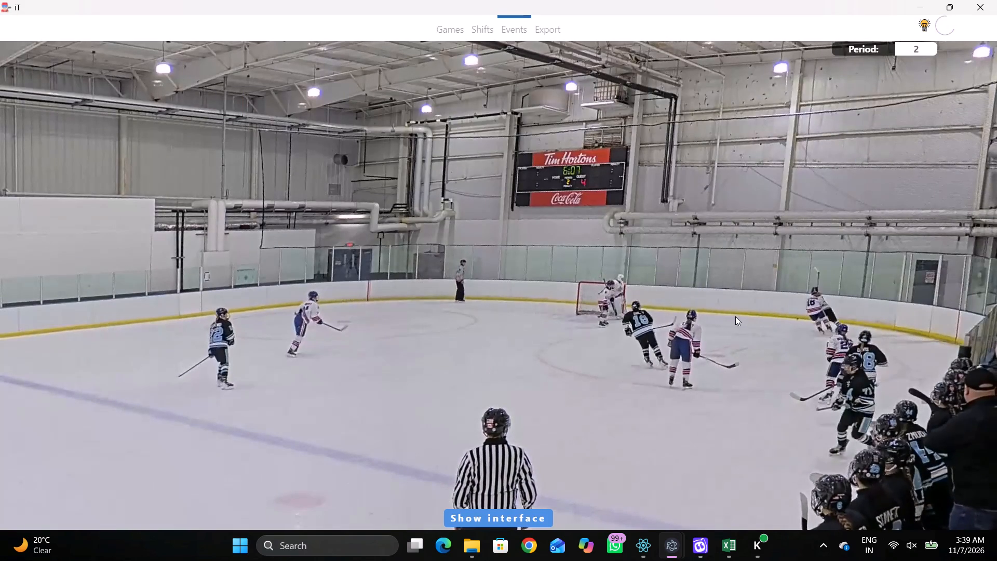
{"action": "key", "text": "space"}
{"action": "key", "text": "space"}
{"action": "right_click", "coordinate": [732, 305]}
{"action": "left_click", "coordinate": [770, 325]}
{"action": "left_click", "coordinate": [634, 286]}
Rewind the play and log Skating with the puck by away number 22 behind the right goal line, at about 2760, 547.
{"action": "key", "text": "q"}
{"action": "key", "text": "q"}
{"action": "key", "text": "q"}
{"action": "key", "text": "q"}
{"action": "key", "text": "q"}
{"action": "key", "text": "q"}
{"action": "key", "text": "q"}
{"action": "key", "text": "q"}
{"action": "key", "text": "q"}
{"action": "key", "text": "q"}
{"action": "key", "text": "q"}
{"action": "key", "text": "q"}
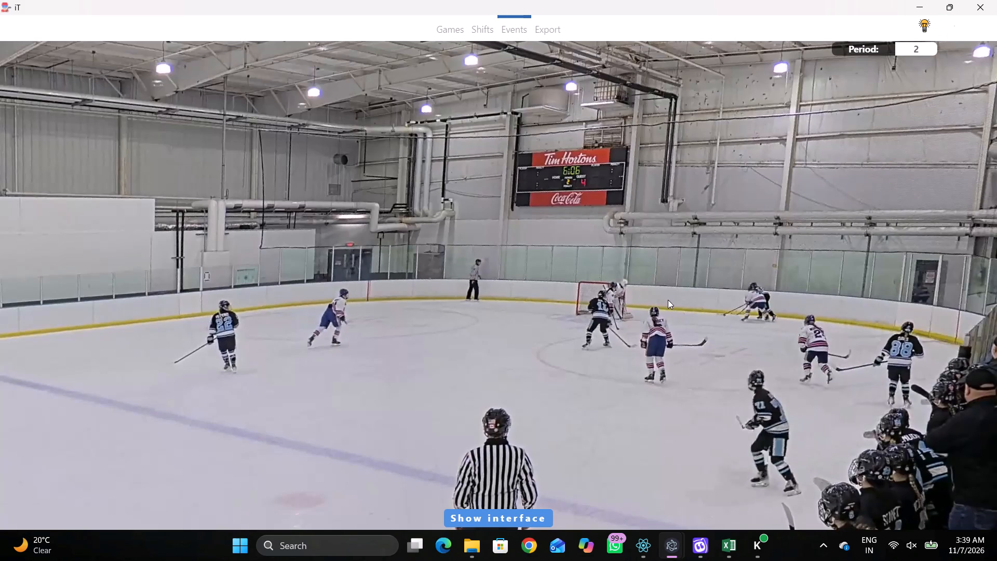
{"action": "left_click", "coordinate": [668, 300]}
{"action": "type", "text": "qqqqq"}
{"action": "key", "text": "space"}
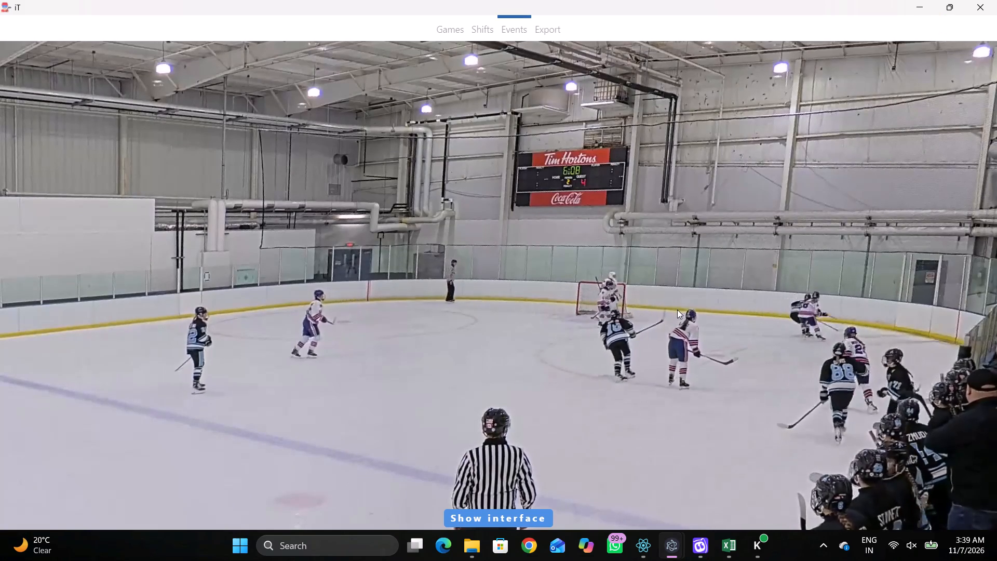
{"action": "key", "text": "space"}
{"action": "right_click", "coordinate": [686, 271]}
{"action": "left_click", "coordinate": [721, 291]}
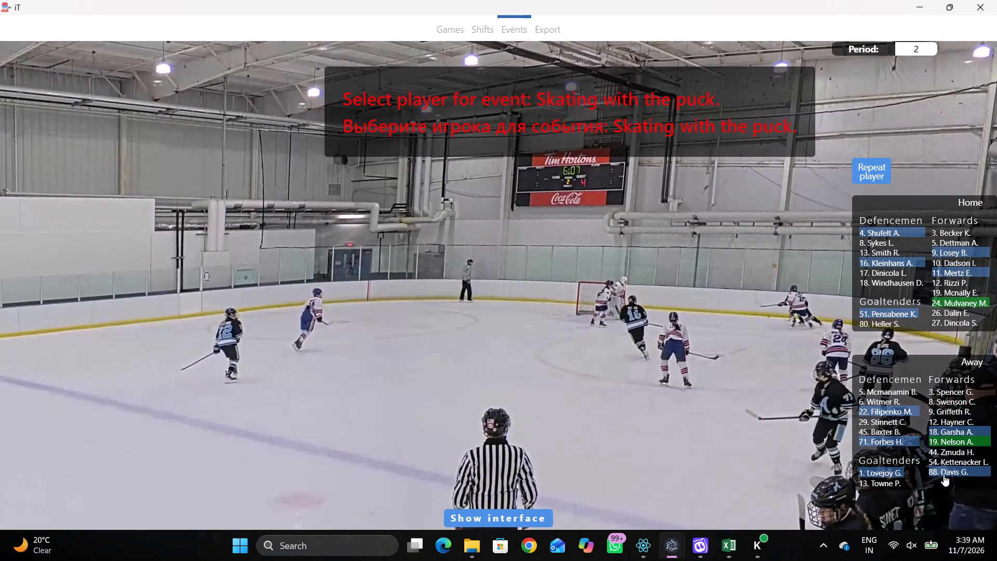
{"action": "left_click", "coordinate": [890, 413]}
{"action": "left_click", "coordinate": [772, 253]}
Review the following play and change the player of the last Skating with the puck event to away number 19.
{"action": "key", "text": "space"}
{"action": "key", "text": "space"}
{"action": "key", "text": "space"}
{"action": "key", "text": "space"}
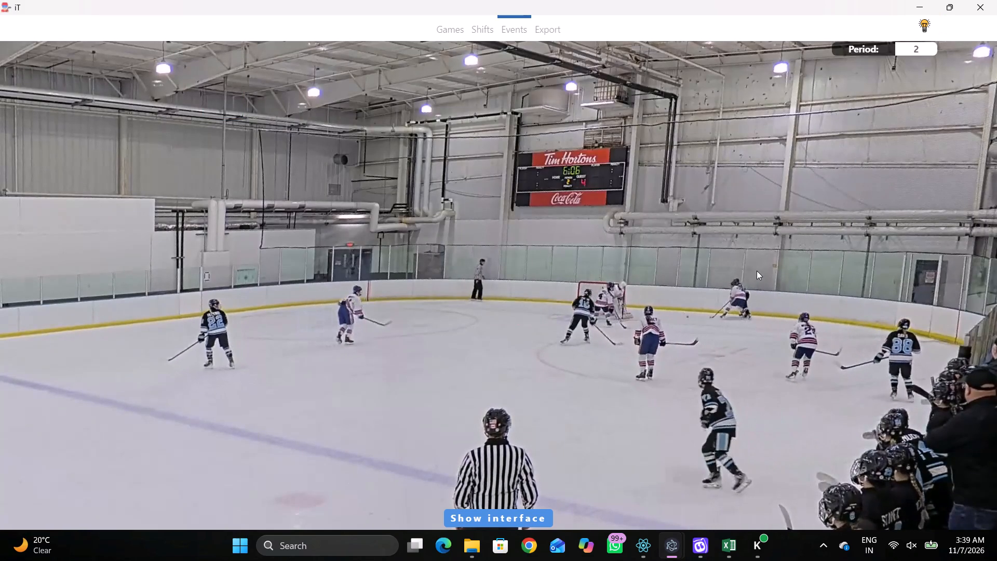
{"action": "key", "text": "space"}
{"action": "key", "text": "space"}
{"action": "key", "text": "shift+d"}
{"action": "left_click", "coordinate": [331, 433]}
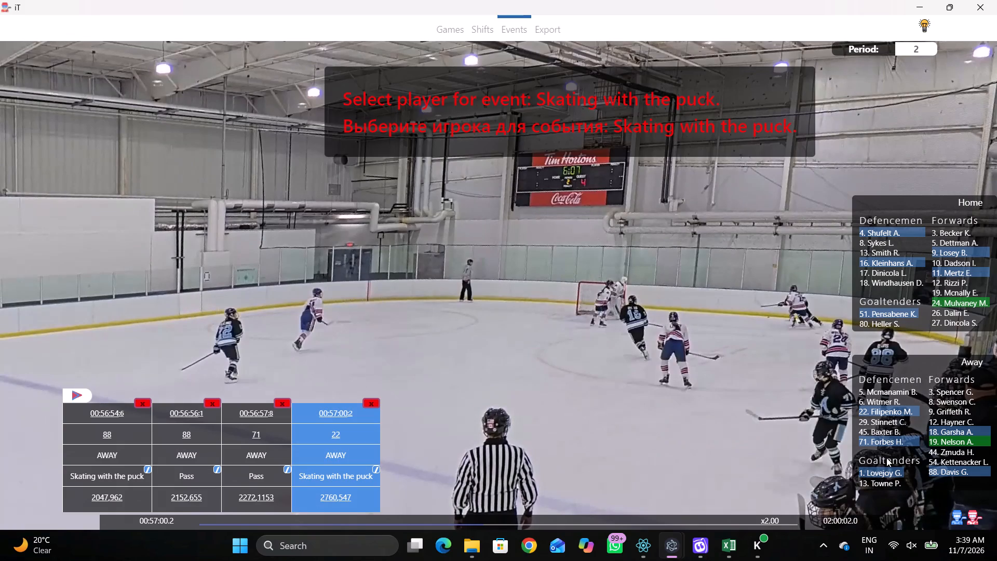
{"action": "left_click", "coordinate": [932, 440]}
Log a Pass by the same away player at the end boards behind the right-hand net, at about 2922, 206.
{"action": "key", "text": "space"}
{"action": "key", "text": "space"}
{"action": "key", "text": "space"}
{"action": "key", "text": "space"}
{"action": "key", "text": "q"}
{"action": "key", "text": "q"}
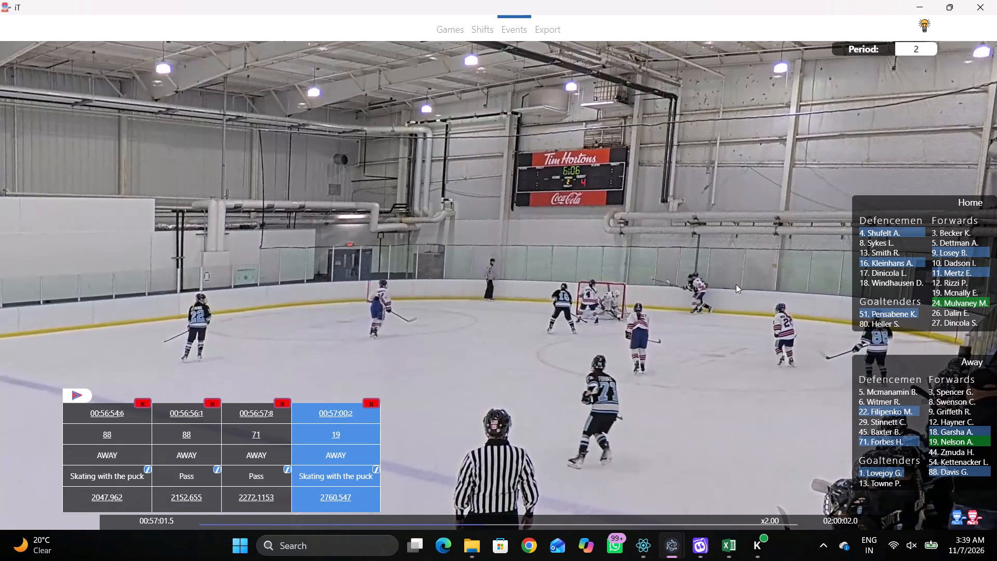
{"action": "key", "text": "q"}
{"action": "right_click", "coordinate": [736, 276]}
{"action": "left_click", "coordinate": [758, 287]}
{"action": "left_click", "coordinate": [854, 162]}
{"action": "left_click", "coordinate": [788, 225]}
Log a Whistle near the lower boards of the right-hand zone, at about 1510, 1203.
{"action": "key", "text": "space"}
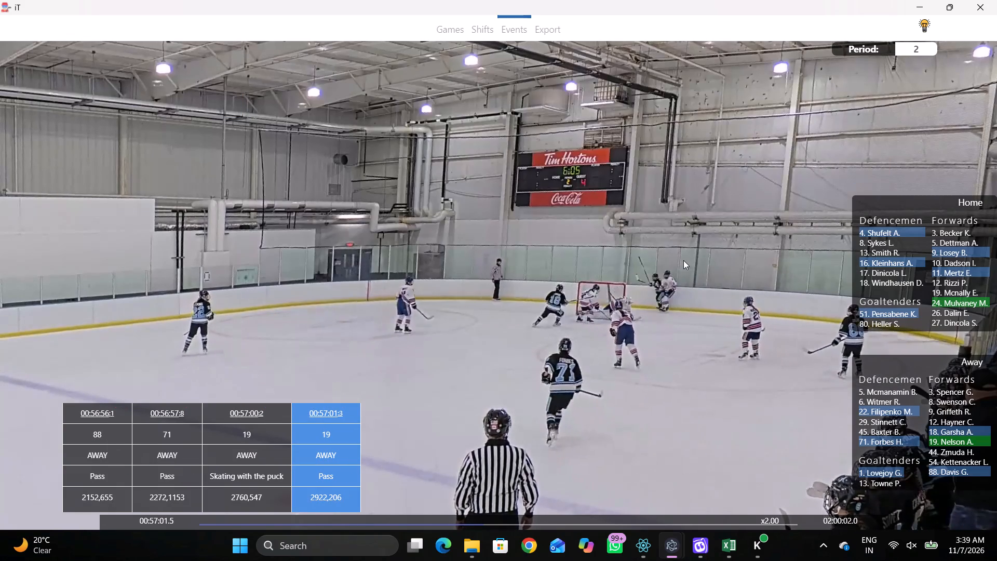
{"action": "key", "text": "space"}
{"action": "key", "text": "space"}
{"action": "key", "text": "space"}
{"action": "right_click", "coordinate": [646, 237]}
{"action": "left_click", "coordinate": [660, 317]}
{"action": "left_click", "coordinate": [667, 325]}
{"action": "left_click", "coordinate": [657, 304]}
Log the following Face off at the lower right face-off spot, about 2103, 655, won by away number 19 and lost by home number 12.
{"action": "key", "text": "space"}
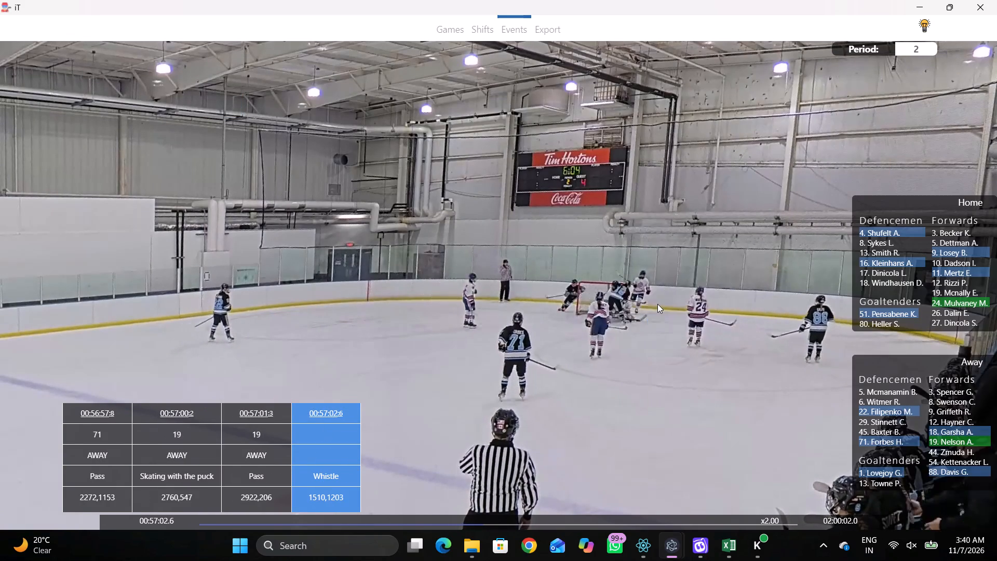
{"action": "type", "text": "vc Dc Dc q"}
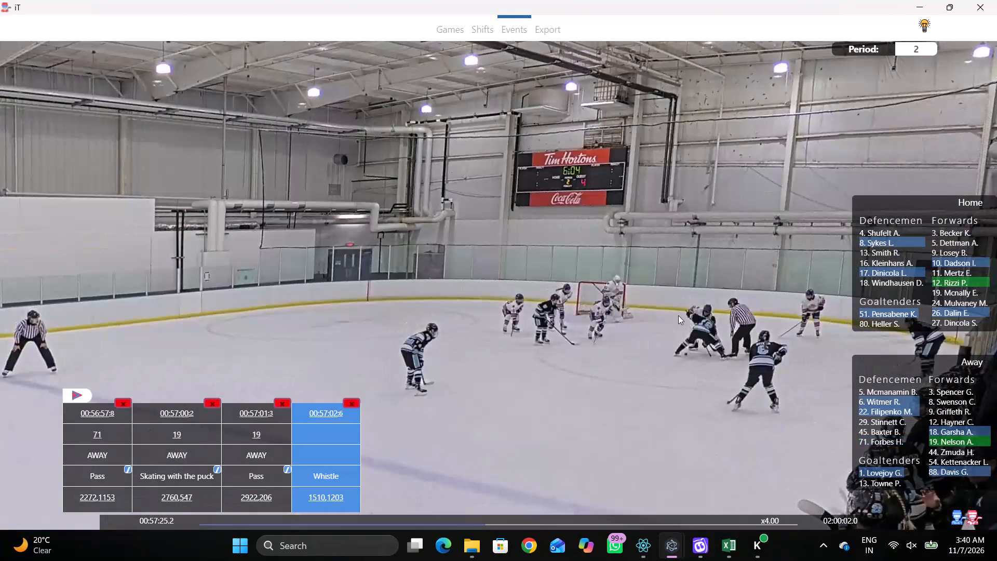
{"action": "key", "text": "q"}
{"action": "right_click_drag", "start_coordinate": [654, 243], "coordinate": [666, 247]}
{"action": "left_click", "coordinate": [696, 290]}
{"action": "left_click_drag", "start_coordinate": [753, 449], "coordinate": [749, 437]}
{"action": "right_click_drag", "start_coordinate": [693, 304], "coordinate": [705, 297]}
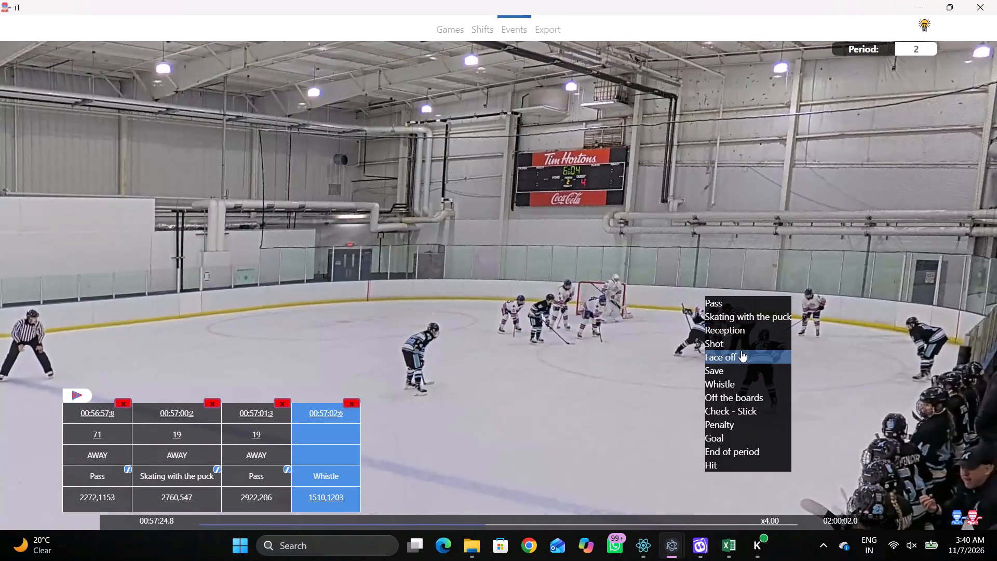
{"action": "left_click", "coordinate": [731, 358]}
{"action": "left_click", "coordinate": [938, 447]}
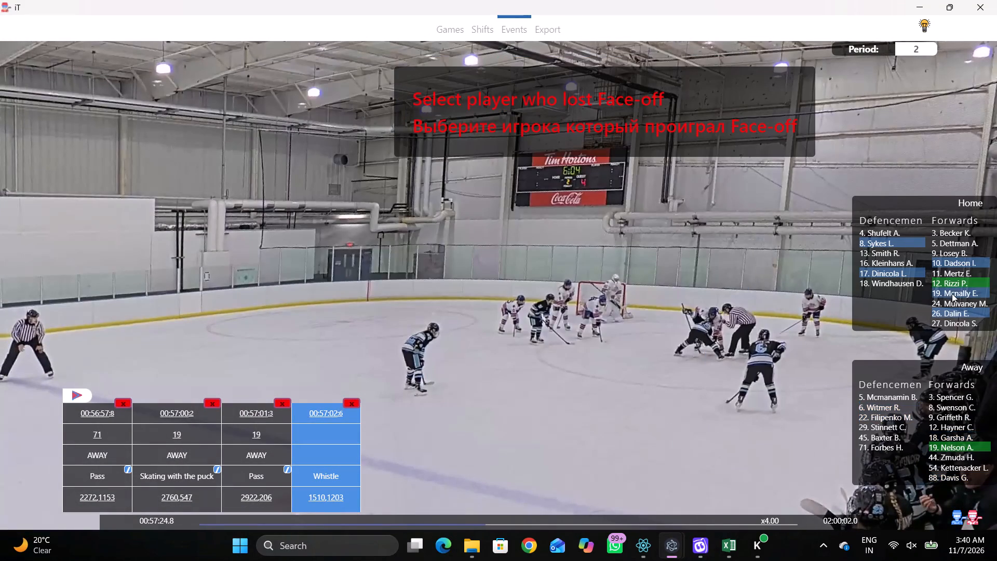
{"action": "left_click", "coordinate": [947, 286]}
{"action": "left_click", "coordinate": [711, 261]}
Return playback to x2.00 speed and review the play right after the face-off for the next puck event.
{"action": "key", "text": "r"}
{"action": "key", "text": "space"}
{"action": "key", "text": "space"}
{"action": "key", "text": "space"}
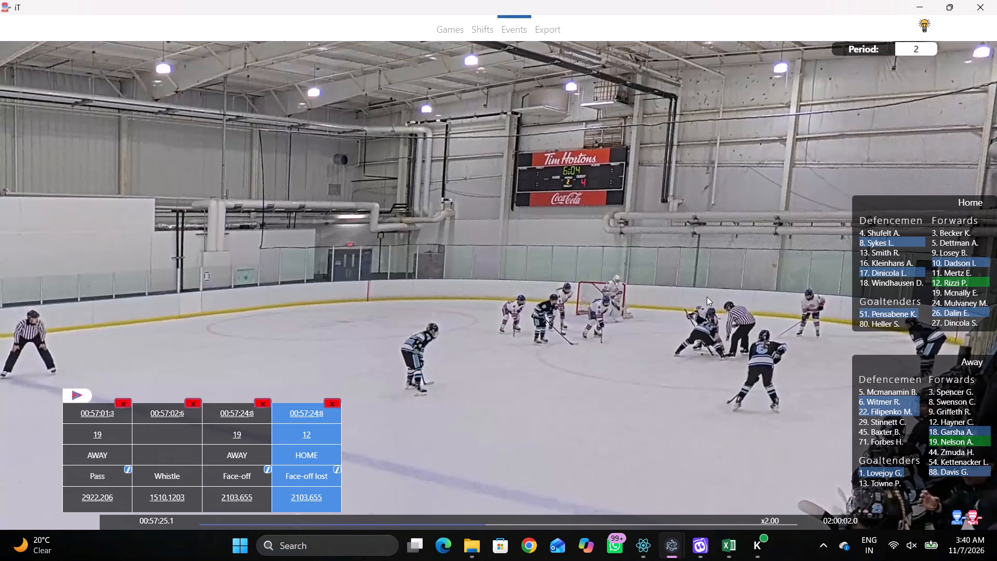
{"action": "key", "text": "space"}
{"action": "key", "text": "space"}
{"action": "key", "text": "space"}
{"action": "key", "text": "space"}
{"action": "key", "text": "space"}
{"action": "key", "text": "space"}
{"action": "key", "text": "space"}
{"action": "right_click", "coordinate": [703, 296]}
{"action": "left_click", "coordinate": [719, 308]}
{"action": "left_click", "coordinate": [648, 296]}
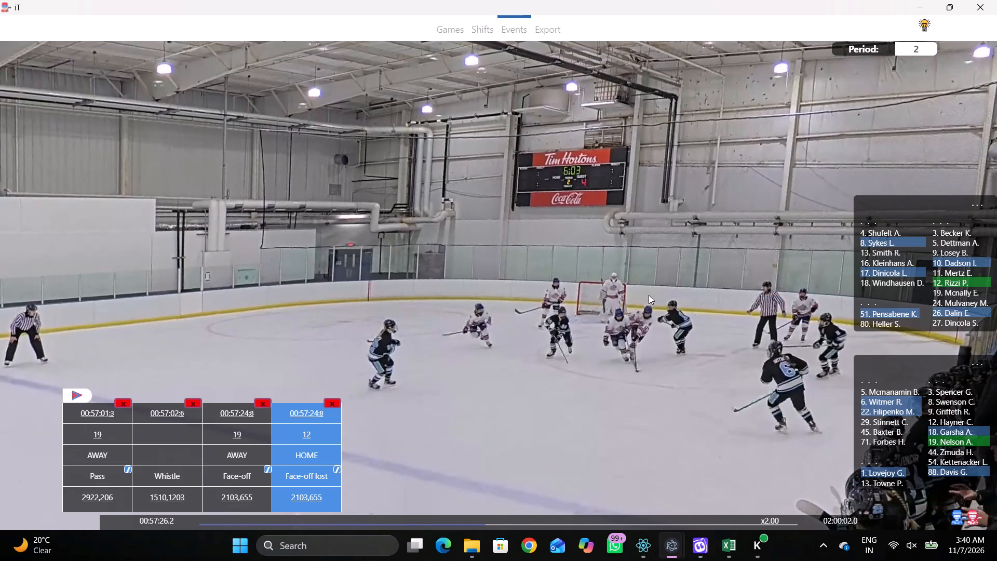
Log a Pass by home number 12 inside the lower right face-off circle, at about 1842, 613.
{"action": "right_click", "coordinate": [737, 287]}
{"action": "left_click", "coordinate": [748, 290]}
{"action": "left_click", "coordinate": [943, 280]}
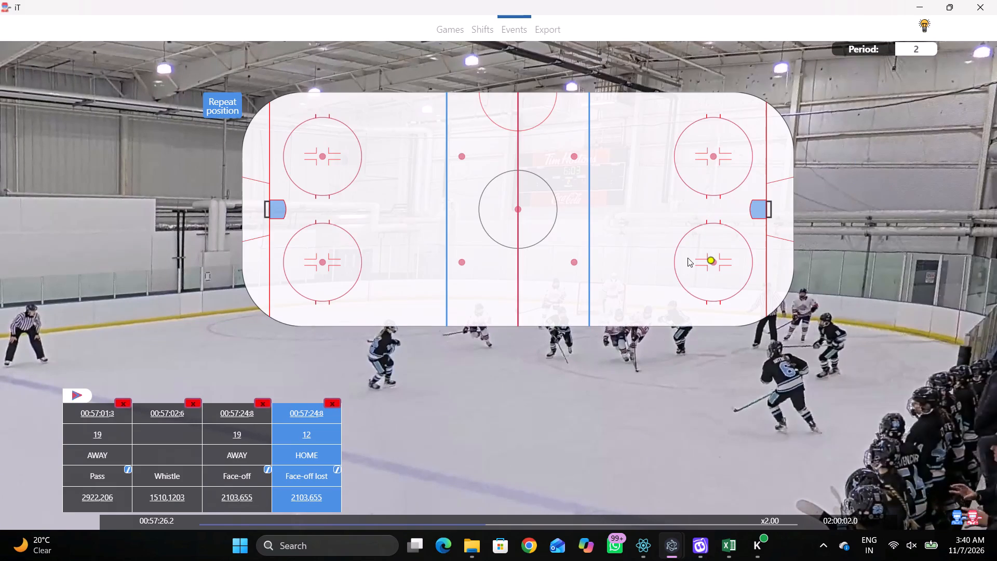
{"action": "left_click", "coordinate": [688, 258]}
Log Skating with the puck by home number 26 just inside the right-hand blue line near mid-ice, at about 1094, 131.
{"action": "key", "text": "space"}
{"action": "key", "text": "space"}
{"action": "key", "text": "space"}
{"action": "key", "text": "space"}
{"action": "right_click", "coordinate": [641, 256]}
{"action": "left_click", "coordinate": [667, 273]}
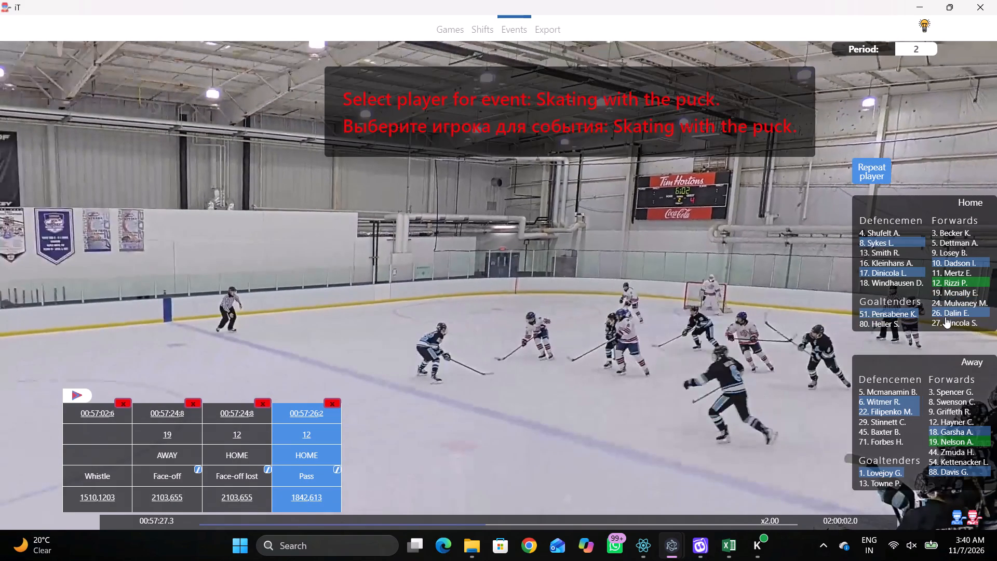
{"action": "left_click", "coordinate": [945, 317]}
{"action": "left_click", "coordinate": [619, 220]}
Review the following play and change the player of the last Skating with the puck event to home number 10.
{"action": "key", "text": "space"}
{"action": "key", "text": "space"}
{"action": "key", "text": "space"}
{"action": "key", "text": "space"}
{"action": "key", "text": "space"}
{"action": "key", "text": "space"}
{"action": "type", "text": "q"}
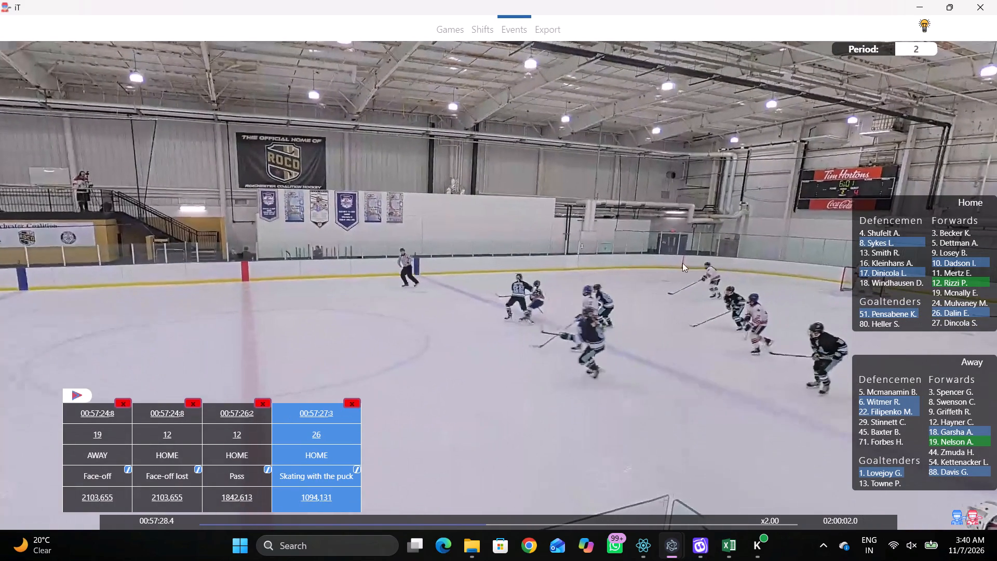
{"action": "key", "text": "space"}
{"action": "key", "text": "space"}
{"action": "key", "text": "space"}
{"action": "key", "text": "space"}
{"action": "key", "text": "space"}
{"action": "key", "text": "space"}
{"action": "key", "text": "space"}
{"action": "key", "text": "space"}
{"action": "key", "text": "shift+d"}
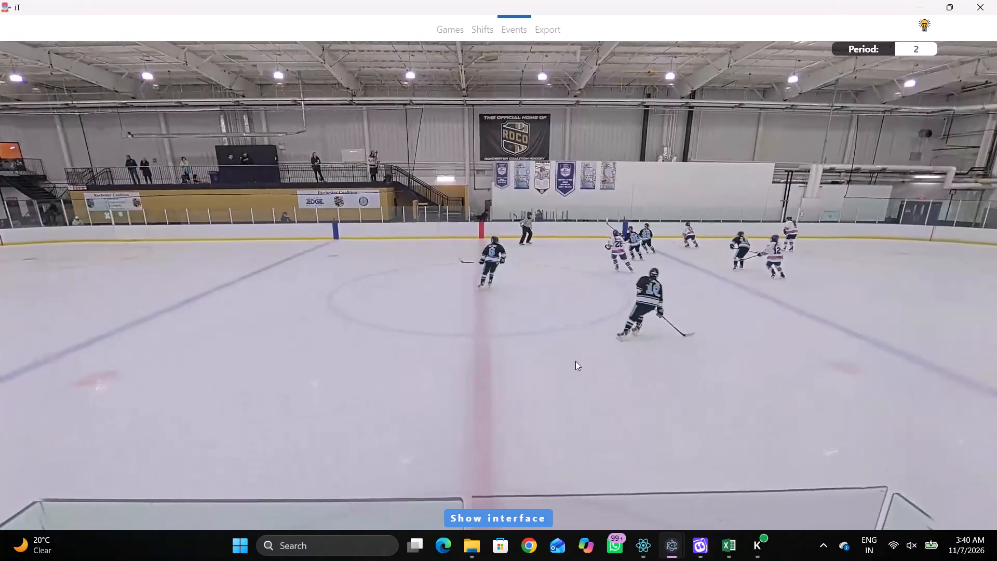
{"action": "key", "text": "q"}
{"action": "key", "text": "q"}
{"action": "key", "text": "q"}
{"action": "key", "text": "shift+d"}
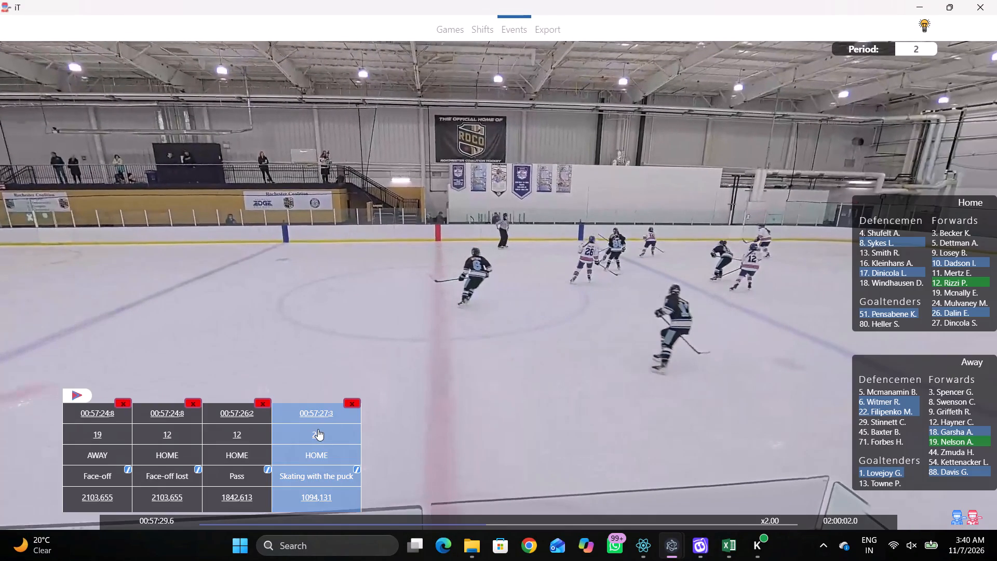
{"action": "left_click", "coordinate": [318, 429]}
{"action": "left_click", "coordinate": [965, 264]}
{"action": "key", "text": "shift+d"}
Review the following play and log a Pass by the same player between the right-hand blue line and the upper right face-off circle.
{"action": "key", "text": "space"}
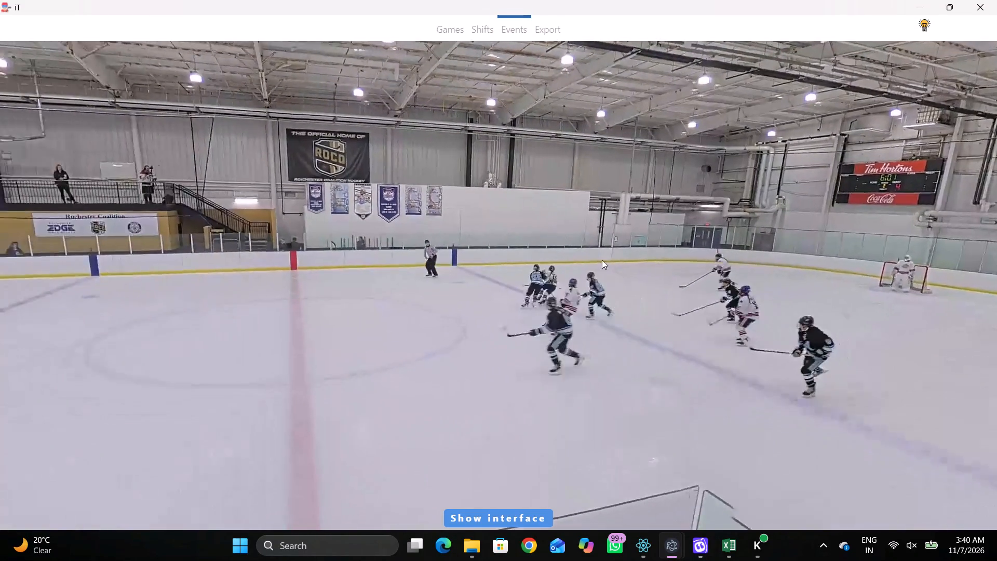
{"action": "key", "text": "space"}
{"action": "key", "text": "space"}
{"action": "key", "text": "space"}
{"action": "key", "text": "space"}
{"action": "key", "text": "space"}
{"action": "key", "text": "space"}
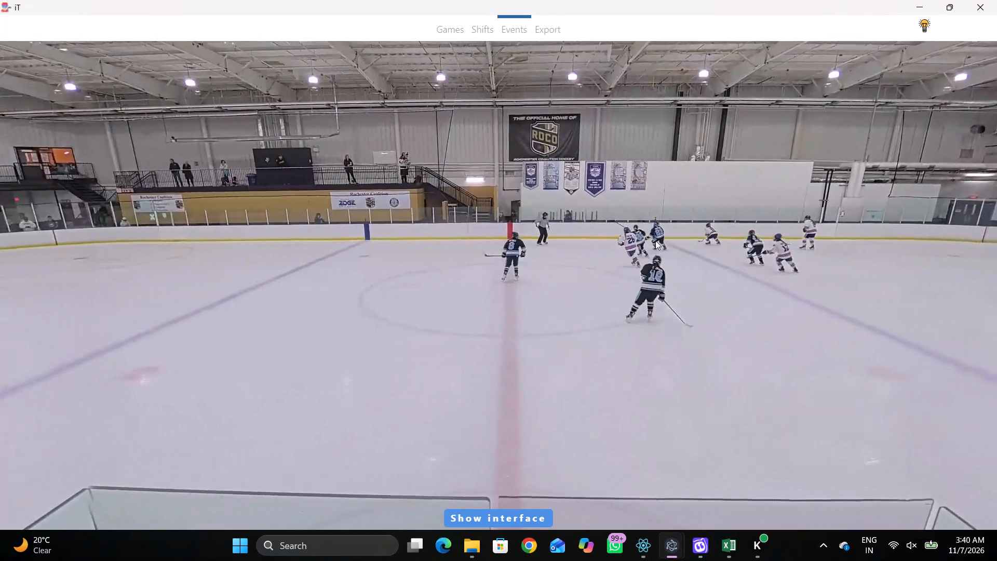
{"action": "key", "text": "space"}
{"action": "right_click", "coordinate": [659, 201]}
{"action": "left_click", "coordinate": [678, 213]}
{"action": "right_click", "coordinate": [719, 199]}
{"action": "left_click", "coordinate": [736, 203]}
{"action": "left_click", "coordinate": [872, 172]}
{"action": "left_click", "coordinate": [637, 124]}
Follow the play down to the left end of the rink, adjusting playback speed, to find the next puck event.
{"action": "key", "text": "space"}
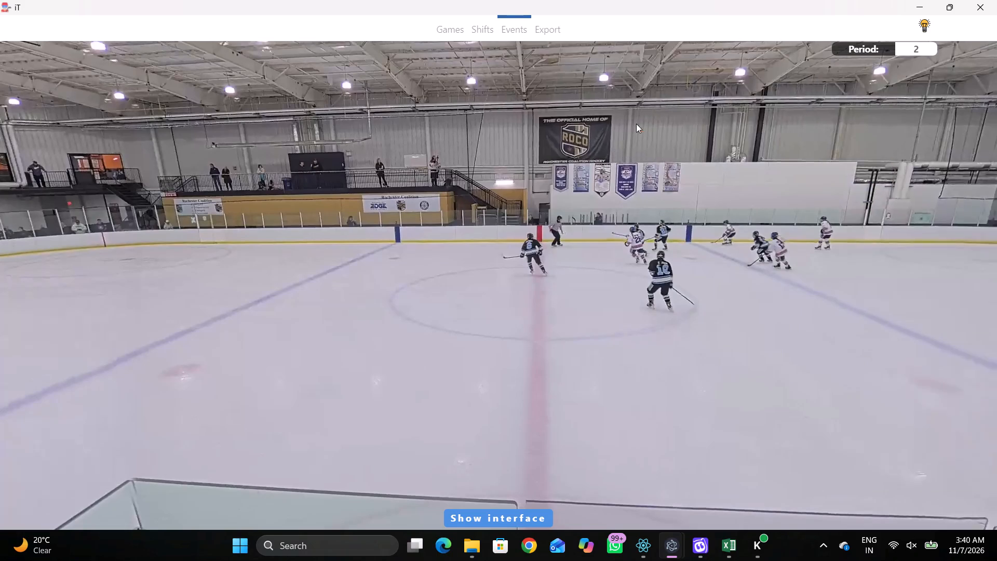
{"action": "key", "text": "v"}
{"action": "key", "text": "space"}
{"action": "key", "text": "space"}
{"action": "key", "text": "space"}
{"action": "type", "text": "r"}
{"action": "key", "text": "space"}
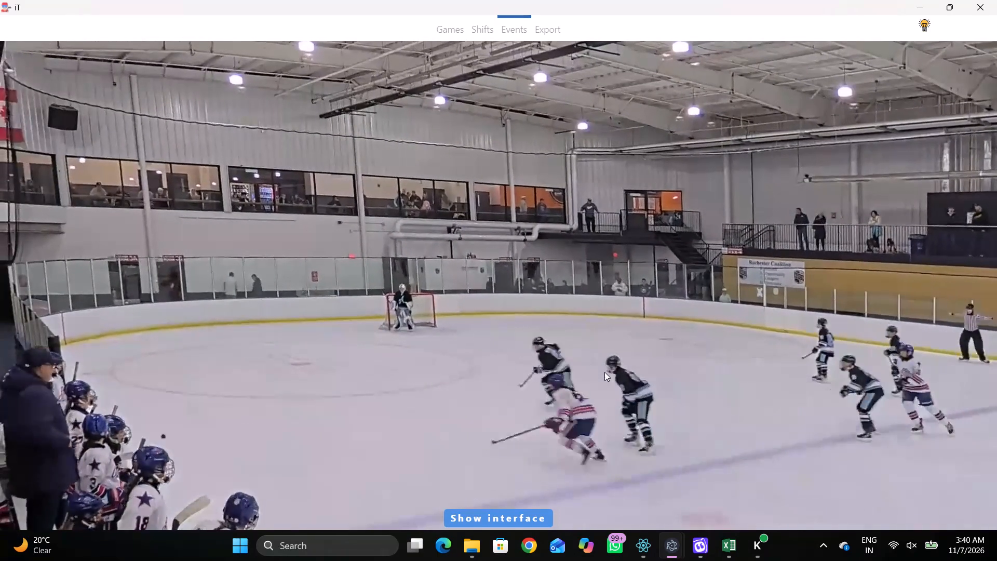
{"action": "key", "text": "v"}
{"action": "key", "text": "space"}
{"action": "key", "text": "space"}
{"action": "key", "text": "space"}
{"action": "key", "text": "q"}
{"action": "key", "text": "space"}
{"action": "key", "text": "space"}
{"action": "key", "text": "space"}
{"action": "key", "text": "space"}
Log Skating with the puck by away number 6 behind the left goal line, at about -2880, 430.
{"action": "key", "text": "q"}
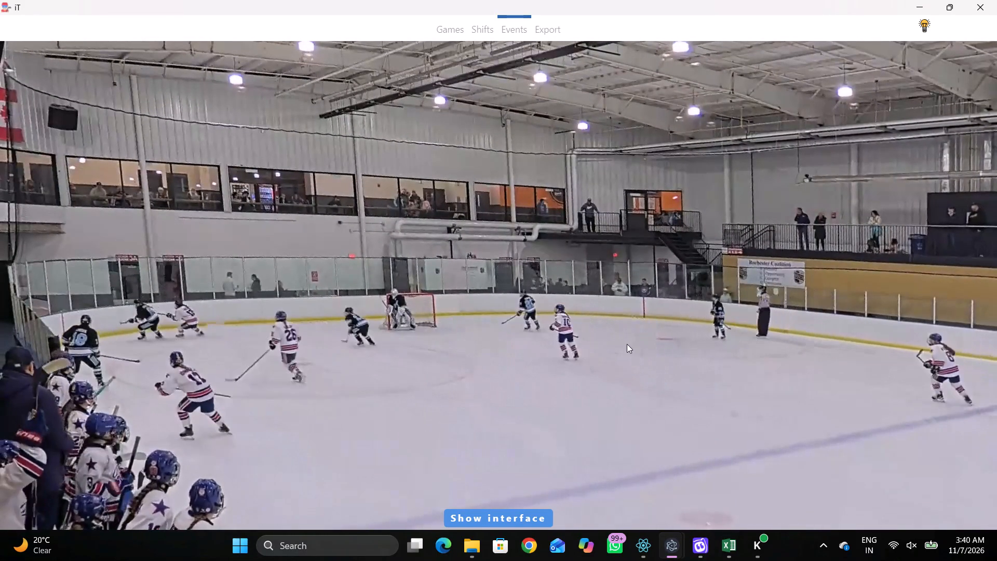
{"action": "key", "text": "q"}
{"action": "key", "text": "q"}
{"action": "key", "text": "q"}
{"action": "key", "text": "q"}
{"action": "right_click", "coordinate": [608, 333]}
{"action": "left_click_drag", "start_coordinate": [630, 347], "coordinate": [616, 341]}
{"action": "right_click_drag", "start_coordinate": [562, 333], "coordinate": [556, 335]}
{"action": "left_click", "coordinate": [590, 355]}
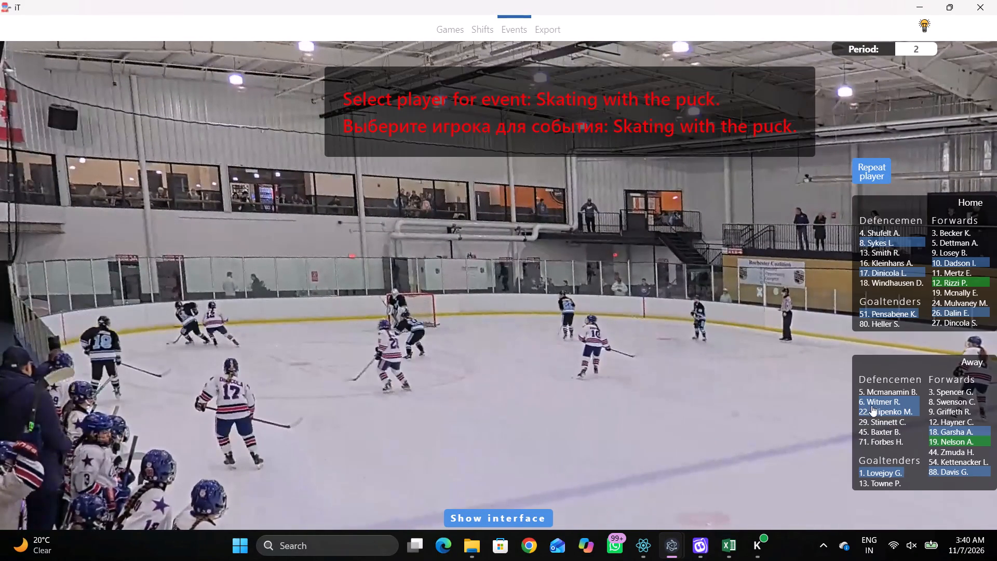
{"action": "left_click", "coordinate": [871, 397]}
{"action": "left_click", "coordinate": [253, 243]}
Log a Pass by the same away player low in the lower left corner of the rink, at about -2583, 962.
{"action": "key", "text": "space"}
{"action": "key", "text": "space"}
{"action": "right_click", "coordinate": [406, 257]}
{"action": "left_click", "coordinate": [414, 260]}
{"action": "left_click", "coordinate": [856, 173]}
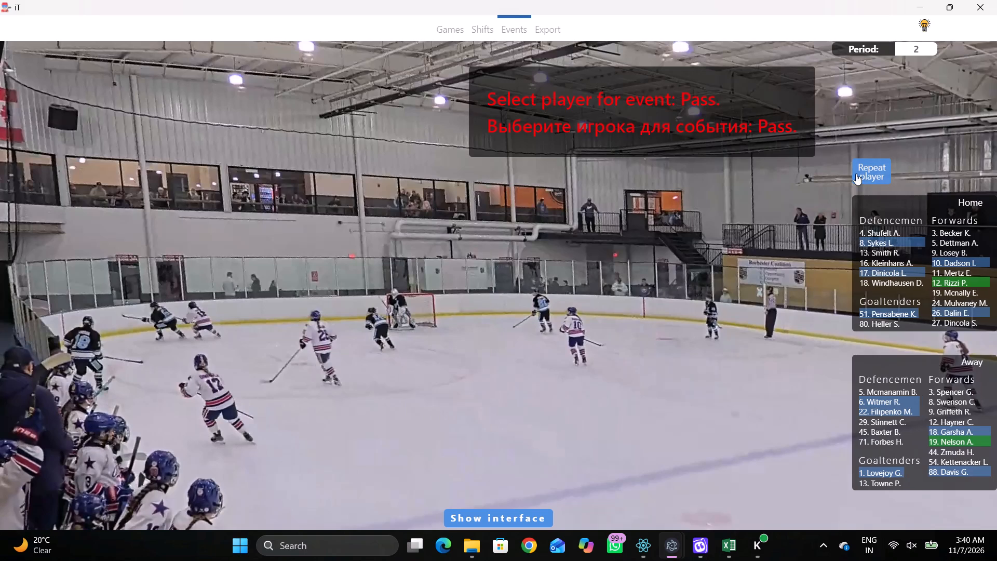
{"action": "left_click", "coordinate": [280, 285]}
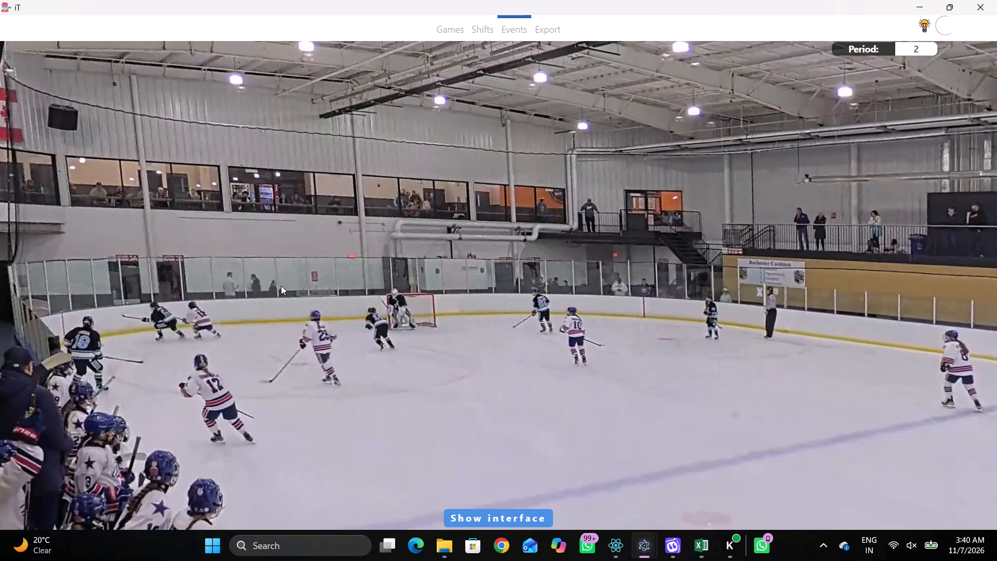
Log a Pass by home number 17 near the lower boards, left of the left-hand blue line, at about -1312, 1203.
{"action": "key", "text": "space"}
{"action": "key", "text": "space"}
{"action": "key", "text": "space"}
{"action": "key", "text": "space"}
{"action": "key", "text": "space"}
{"action": "key", "text": "space"}
{"action": "key", "text": "space"}
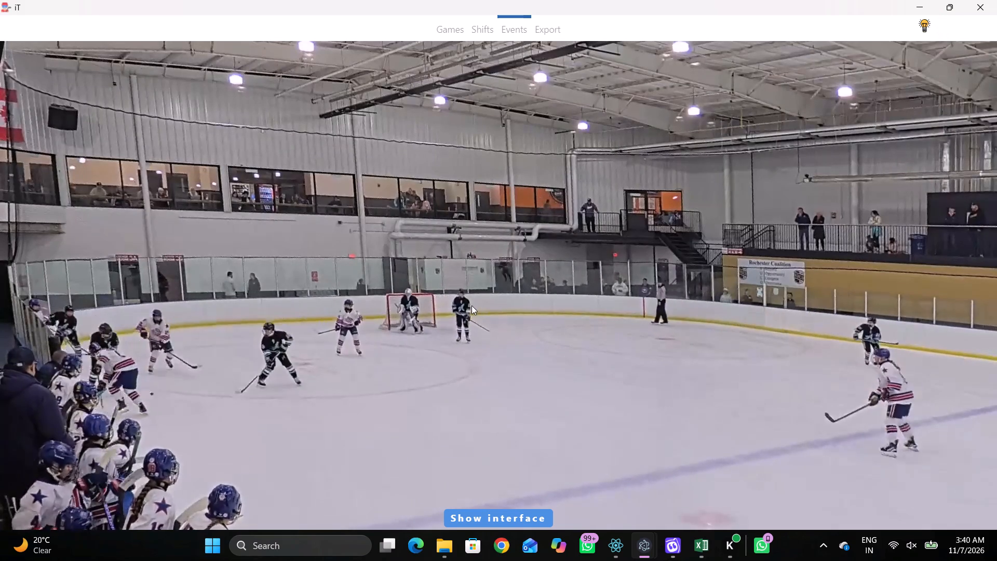
{"action": "key", "text": "space"}
{"action": "right_click", "coordinate": [471, 282]}
{"action": "key", "text": "q"}
{"action": "key", "text": "q"}
{"action": "key", "text": "q"}
{"action": "type", "text": "qq"}
{"action": "left_click", "coordinate": [488, 290]}
{"action": "right_click", "coordinate": [483, 287]}
{"action": "left_click", "coordinate": [488, 290]}
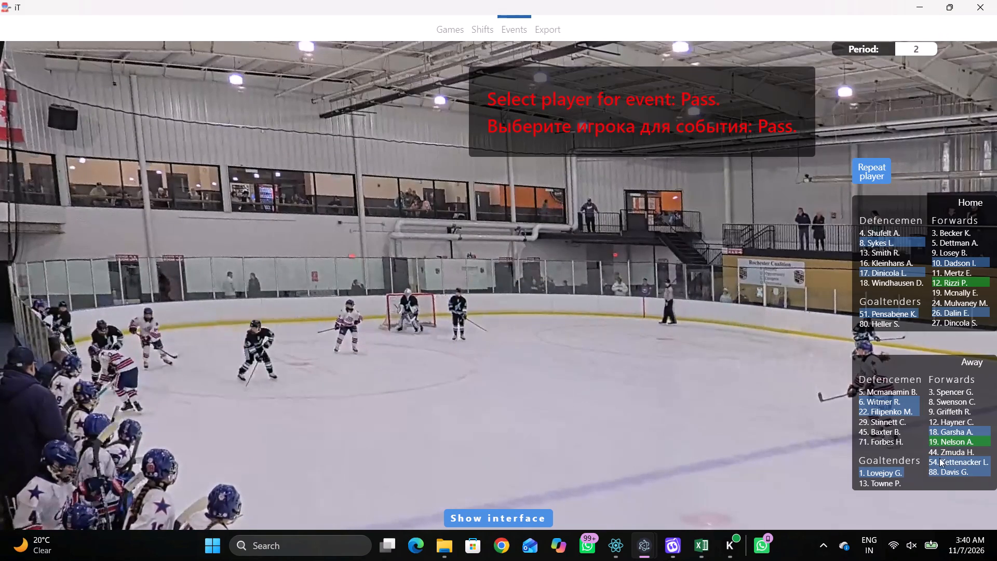
{"action": "left_click", "coordinate": [892, 269]}
{"action": "left_click", "coordinate": [398, 304]}
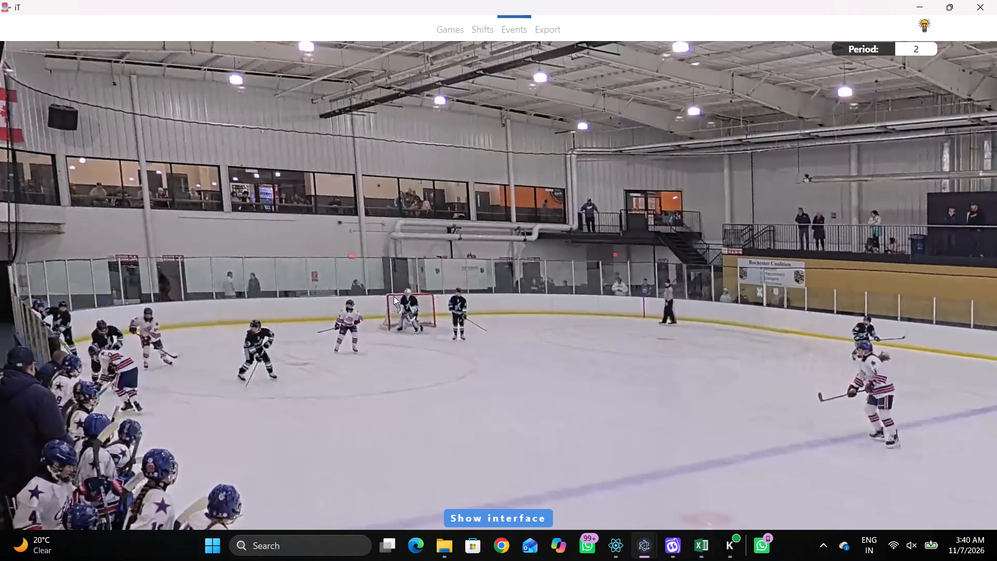
Log Skating with the puck by home number 12 at the inner edge of the lower left face-off circle, at about -1764, 846.
{"action": "key", "text": "space"}
{"action": "key", "text": "space"}
{"action": "key", "text": "space"}
{"action": "key", "text": "space"}
{"action": "right_click", "coordinate": [552, 264]}
{"action": "left_click", "coordinate": [590, 288]}
{"action": "left_click", "coordinate": [951, 278]}
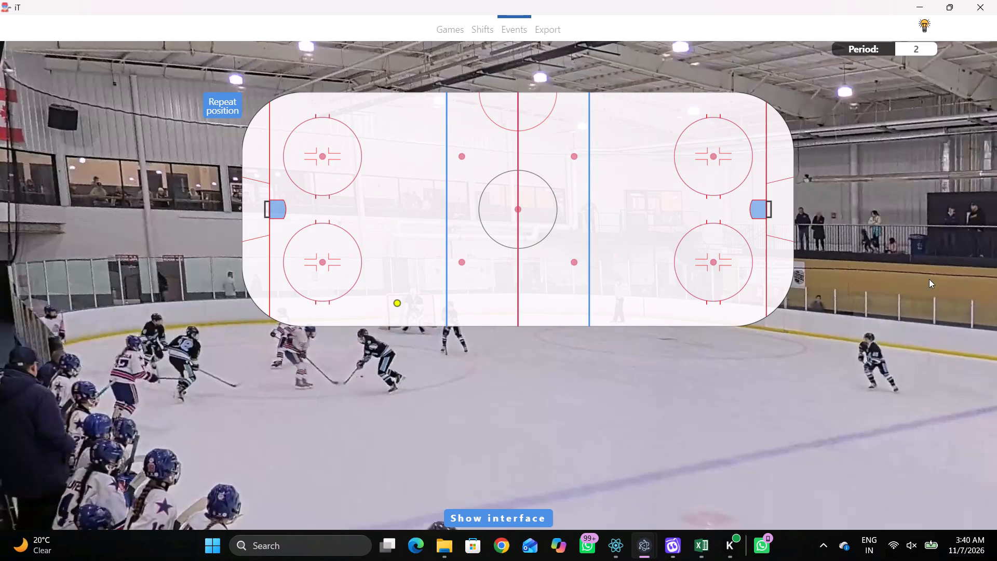
{"action": "left_click", "coordinate": [356, 276]}
Review the following play, show the event interface and return the video to the last event at 00:57:41:0.
{"action": "key", "text": "r"}
{"action": "key", "text": "space"}
{"action": "key", "text": "space"}
{"action": "key", "text": "space"}
{"action": "key", "text": "space"}
{"action": "key", "text": "shift+d"}
{"action": "left_click", "coordinate": [329, 442]}
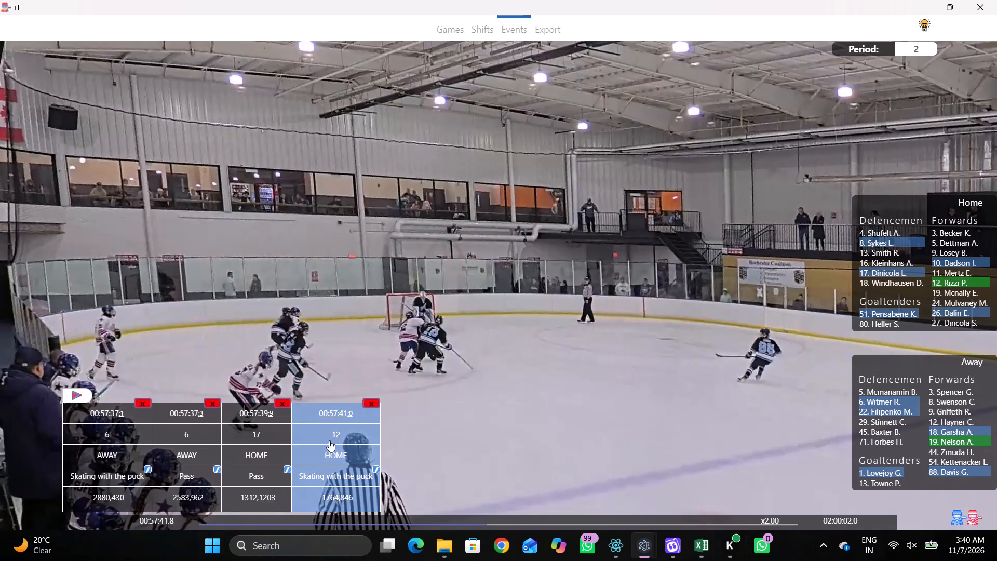
{"action": "left_click", "coordinate": [342, 424]}
{"action": "left_click", "coordinate": [348, 412]}
Log a Pass by the same home player between the lower left face-off circle and the left-hand blue line, at about -1447, 771.
{"action": "key", "text": "space"}
{"action": "key", "text": "space"}
{"action": "key", "text": "space"}
{"action": "key", "text": "space"}
{"action": "right_click", "coordinate": [604, 254]}
{"action": "left_click", "coordinate": [617, 255]}
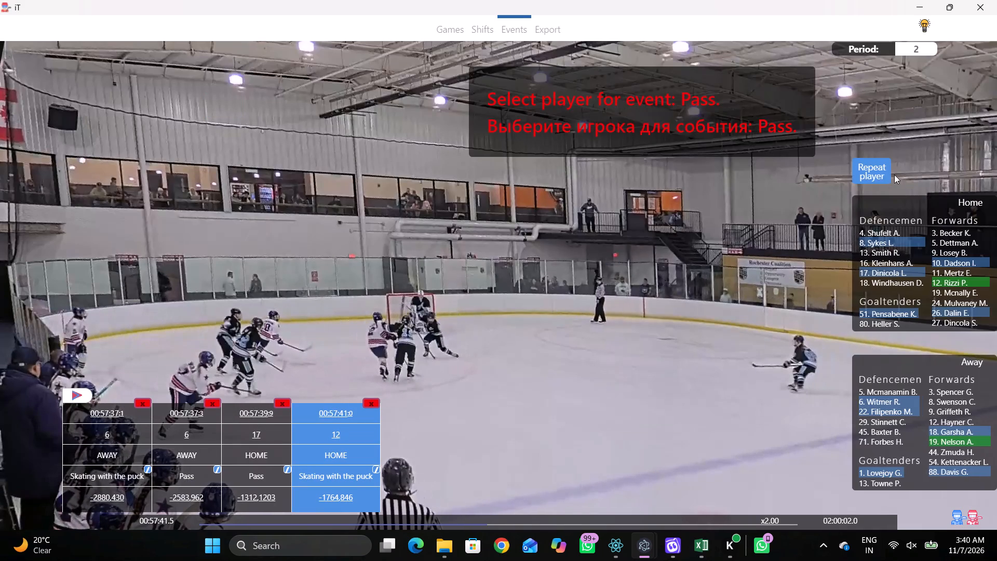
{"action": "left_click", "coordinate": [872, 167]}
{"action": "left_click", "coordinate": [386, 271]}
Slow playback to x1.00 and log a Pass by away number 22 inside the lower left face-off circle, at about -2047, 671.
{"action": "key", "text": "r"}
{"action": "key", "text": "space"}
{"action": "key", "text": "space"}
{"action": "key", "text": "space"}
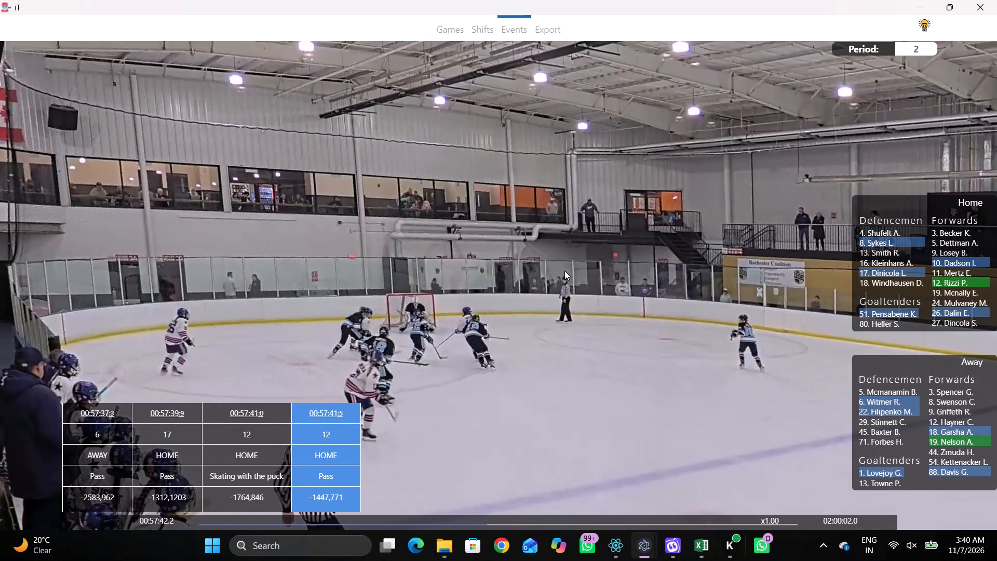
{"action": "key", "text": "space"}
{"action": "key", "text": "space"}
{"action": "key", "text": "space"}
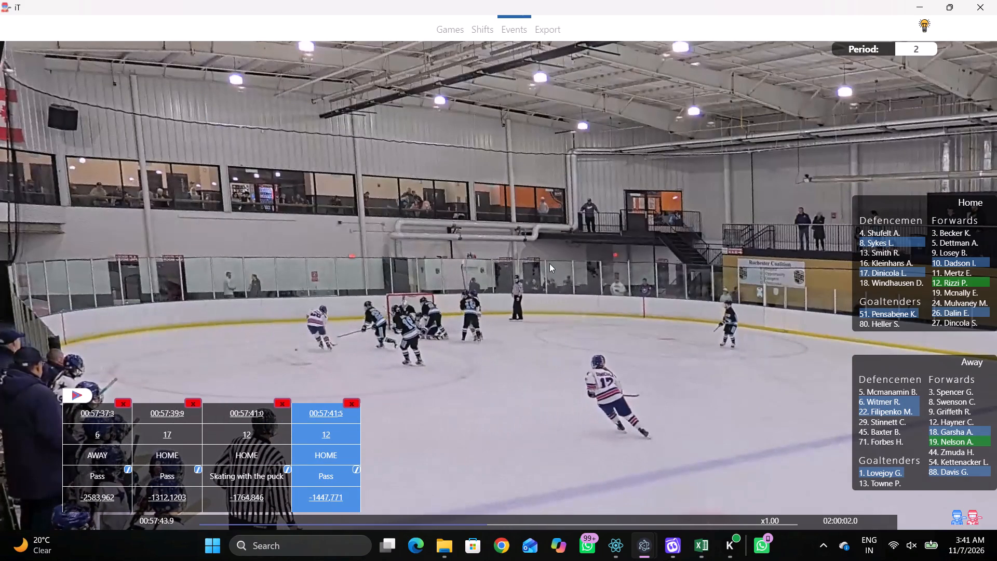
{"action": "key", "text": "q"}
{"action": "key", "text": "q"}
{"action": "right_click", "coordinate": [553, 246]}
{"action": "left_click", "coordinate": [557, 255]}
{"action": "right_click", "coordinate": [515, 247]}
{"action": "left_click", "coordinate": [526, 255]}
{"action": "left_click", "coordinate": [876, 412]}
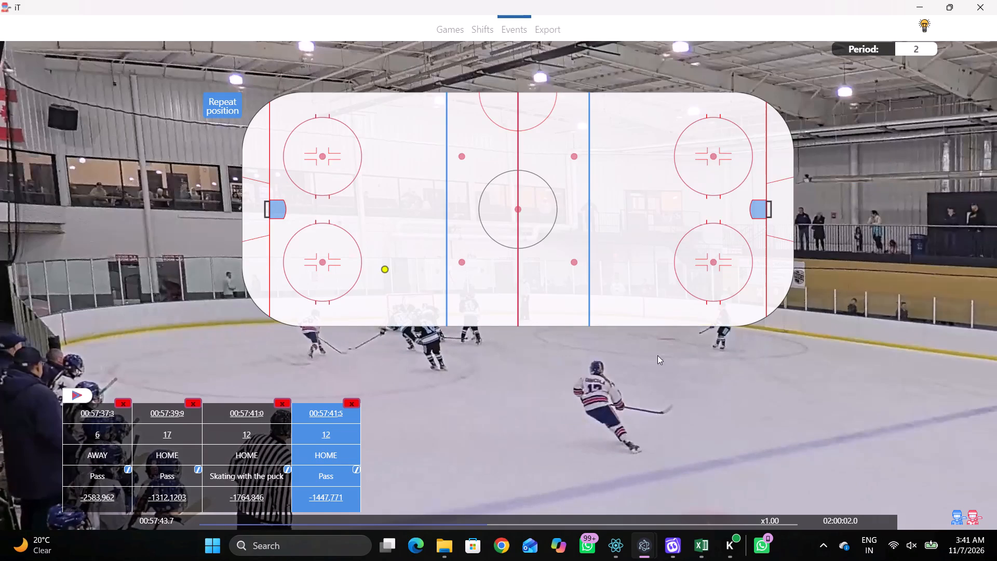
{"action": "left_click", "coordinate": [330, 262]}
Return playback to x2.00 and log a Pass by the same away player near the boards below the lower left circle, at about -2040, 1295.
{"action": "key", "text": "q"}
{"action": "key", "text": "q"}
{"action": "key", "text": "space"}
{"action": "type", "text": "v"}
{"action": "key", "text": "space"}
{"action": "key", "text": "space"}
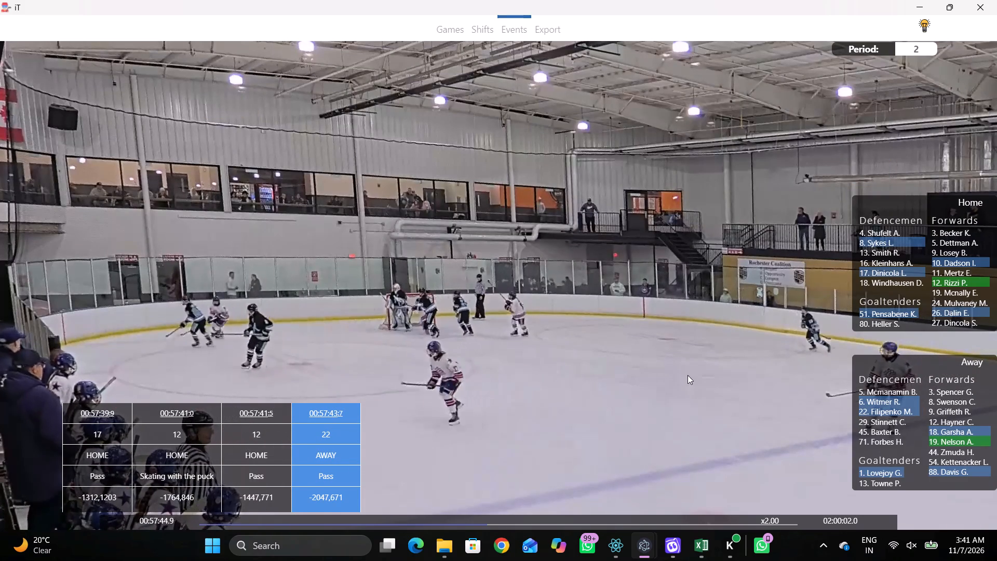
{"action": "key", "text": "space"}
{"action": "key", "text": "space"}
{"action": "key", "text": "space"}
{"action": "key", "text": "q"}
{"action": "key", "text": "q"}
{"action": "key", "text": "q"}
{"action": "key", "text": "q"}
{"action": "key", "text": "q"}
{"action": "right_click", "coordinate": [741, 302]}
{"action": "left_click", "coordinate": [756, 305]}
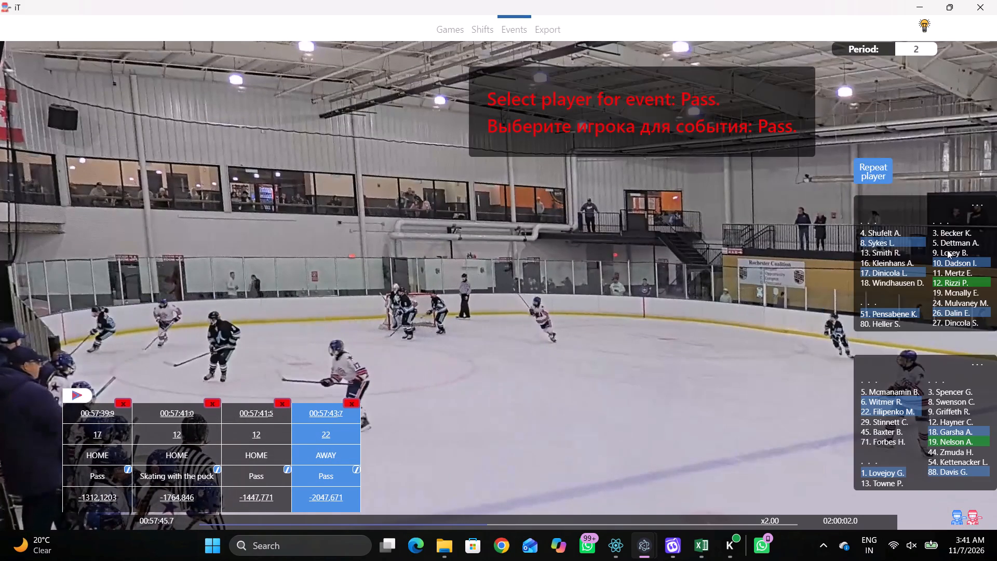
{"action": "left_click", "coordinate": [868, 175]}
{"action": "left_click_drag", "start_coordinate": [335, 312], "coordinate": [331, 311]}
Change the type of away number 22's earlier Pass at 00:57:43:7 to Skating with the puck, save it and hide the interface.
{"action": "left_click", "coordinate": [284, 466]}
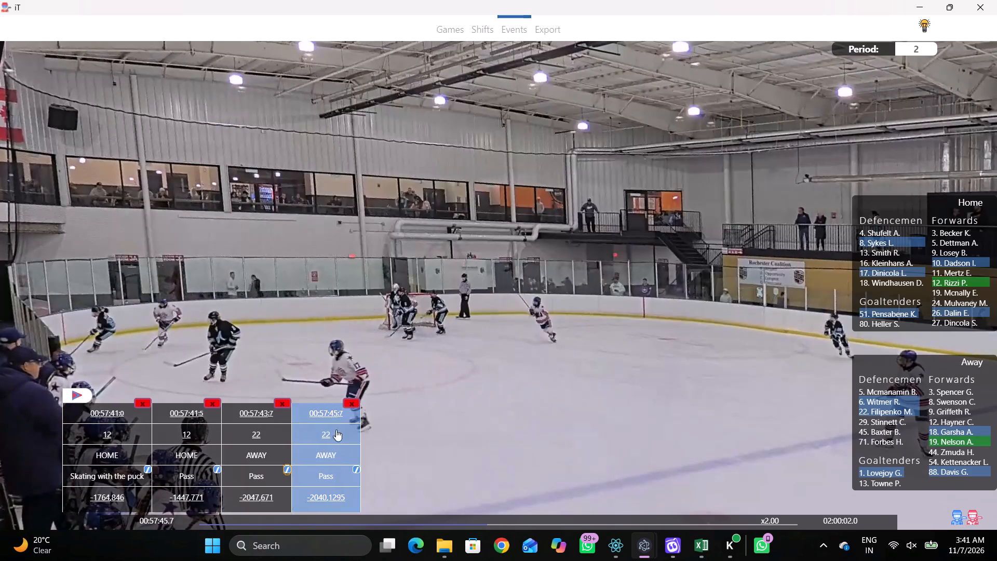
{"action": "left_click", "coordinate": [288, 468]}
{"action": "left_click", "coordinate": [425, 275]}
{"action": "left_click", "coordinate": [418, 314]}
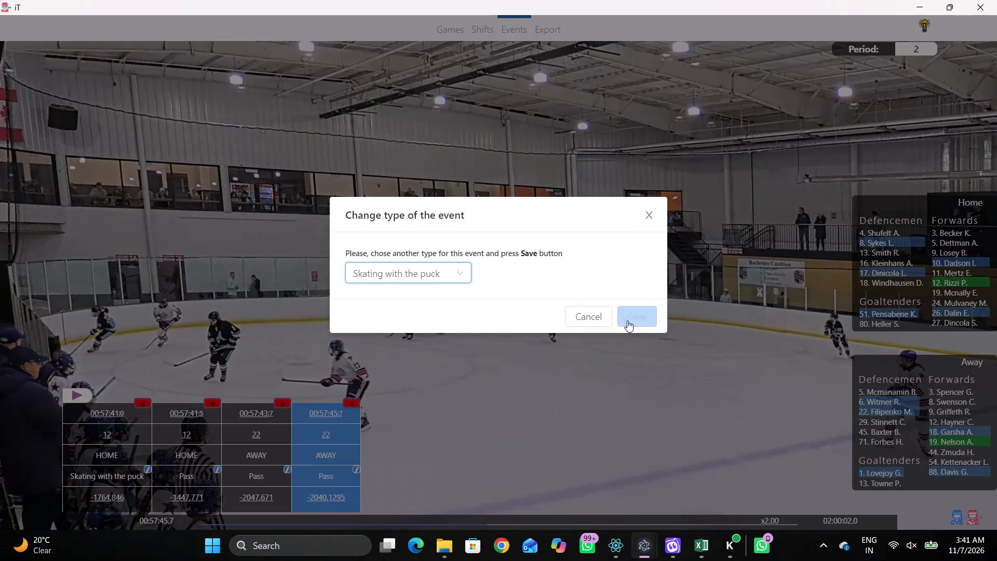
{"action": "left_click", "coordinate": [626, 318]}
{"action": "key", "text": "shift+d"}
Log Skating with the puck by home number 17 near the lower boards between the lower left circle and the left-hand blue line.
{"action": "key", "text": "space"}
{"action": "key", "text": "space"}
{"action": "key", "text": "space"}
{"action": "key", "text": "space"}
{"action": "key", "text": "q"}
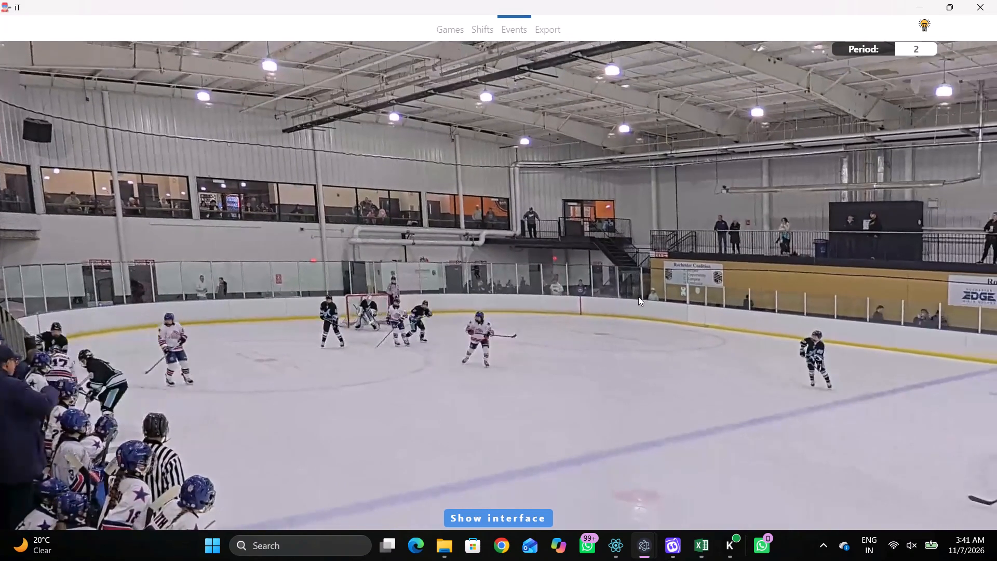
{"action": "right_click", "coordinate": [618, 285]}
{"action": "left_click", "coordinate": [627, 304]}
{"action": "right_click_drag", "start_coordinate": [613, 299], "coordinate": [608, 303]}
{"action": "left_click", "coordinate": [645, 323]}
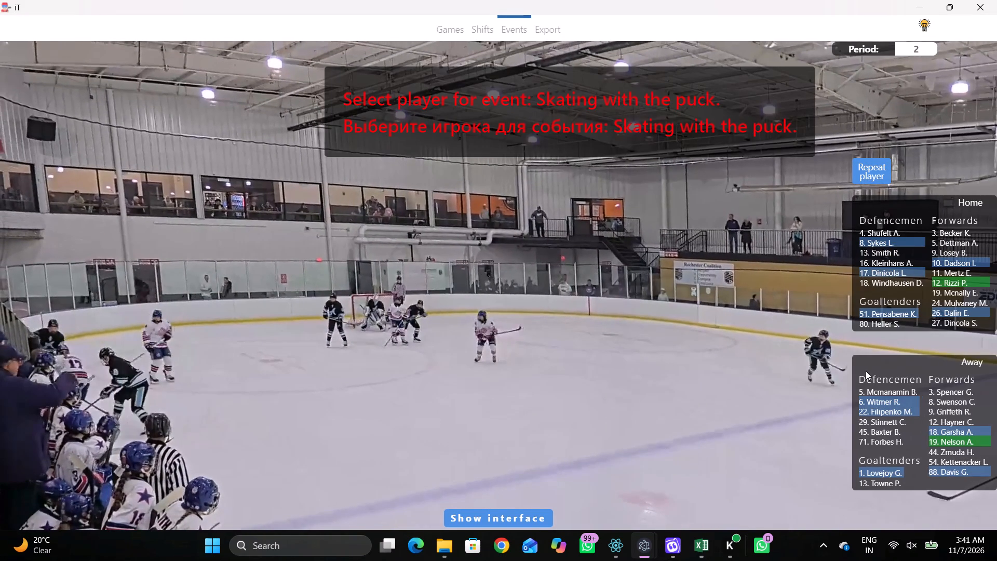
{"action": "left_click", "coordinate": [872, 274]}
{"action": "left_click_drag", "start_coordinate": [407, 297], "coordinate": [393, 298]}
Log another Skating with the puck by the same home player near the lower boards, slightly closer to the left-hand blue line.
{"action": "key", "text": "space"}
{"action": "key", "text": "space"}
{"action": "key", "text": "space"}
{"action": "key", "text": "space"}
{"action": "right_click", "coordinate": [584, 238]}
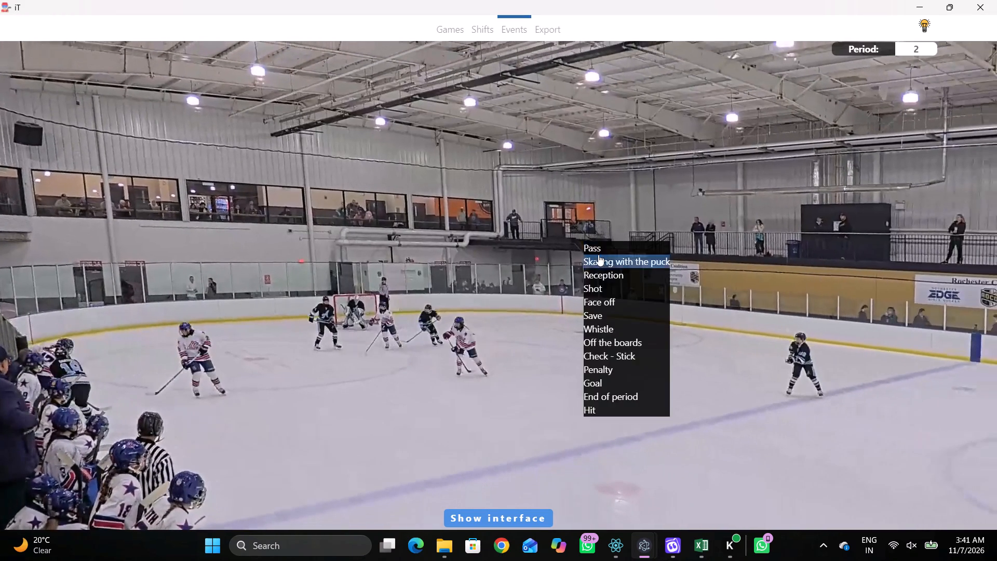
{"action": "left_click", "coordinate": [599, 255]}
{"action": "left_click", "coordinate": [876, 174]}
{"action": "left_click_drag", "start_coordinate": [420, 301], "coordinate": [404, 300]}
Log a Pass by away number 6 near the lower boards between the lower left circle and left-hand blue line, at about -1235, 1195.
{"action": "key", "text": "space"}
{"action": "key", "text": "space"}
{"action": "key", "text": "space"}
{"action": "key", "text": "space"}
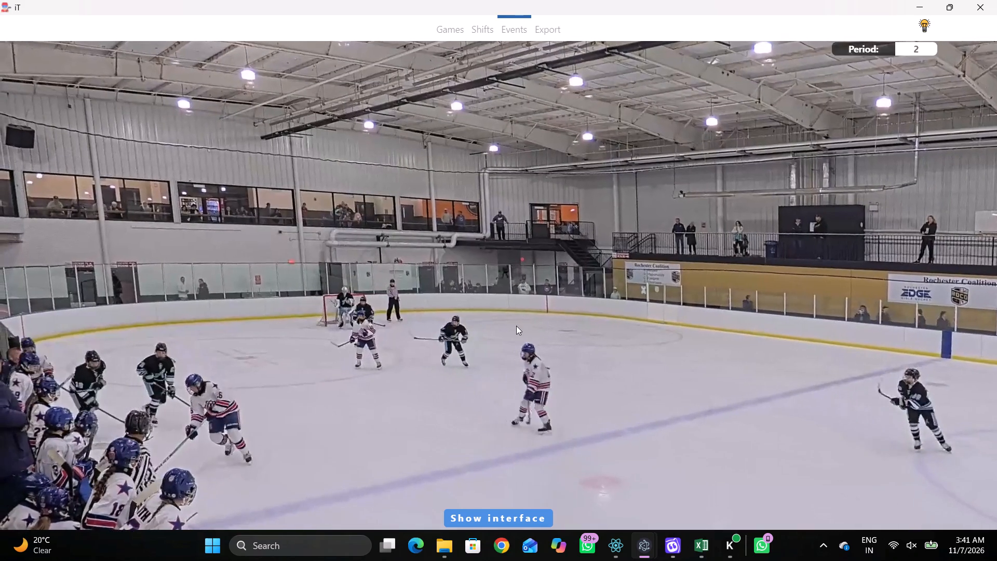
{"action": "key", "text": "space"}
{"action": "key", "text": "space"}
{"action": "right_click", "coordinate": [528, 307]}
{"action": "key", "text": "q"}
{"action": "key", "text": "q"}
{"action": "left_click", "coordinate": [542, 311]}
{"action": "right_click", "coordinate": [510, 304]}
{"action": "left_click", "coordinate": [515, 312]}
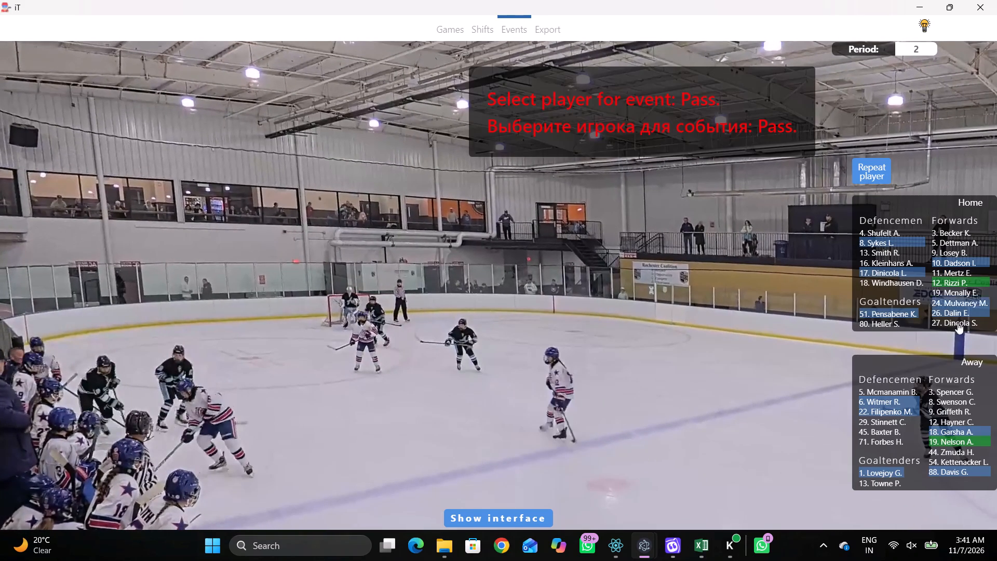
{"action": "left_click", "coordinate": [885, 396]}
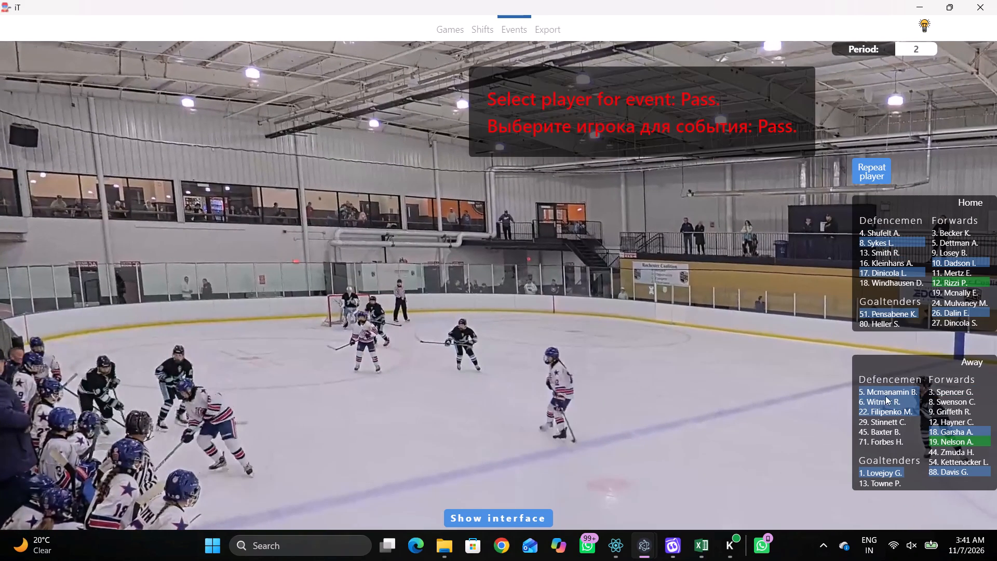
{"action": "left_click", "coordinate": [881, 399]}
{"action": "left_click", "coordinate": [405, 304]}
Log Skating with the puck by away number 6 behind the left-hand net, at about -2901, 272.
{"action": "key", "text": "space"}
{"action": "key", "text": "v"}
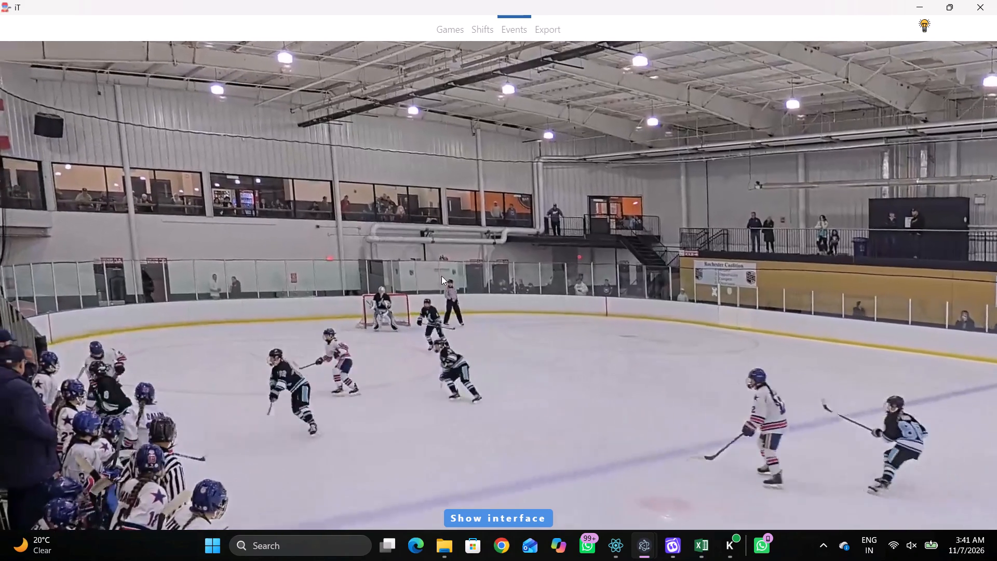
{"action": "key", "text": "space"}
{"action": "key", "text": "space"}
{"action": "key", "text": "space"}
{"action": "key", "text": "r"}
{"action": "key", "text": "space"}
{"action": "key", "text": "space"}
{"action": "key", "text": "q"}
{"action": "key", "text": "q"}
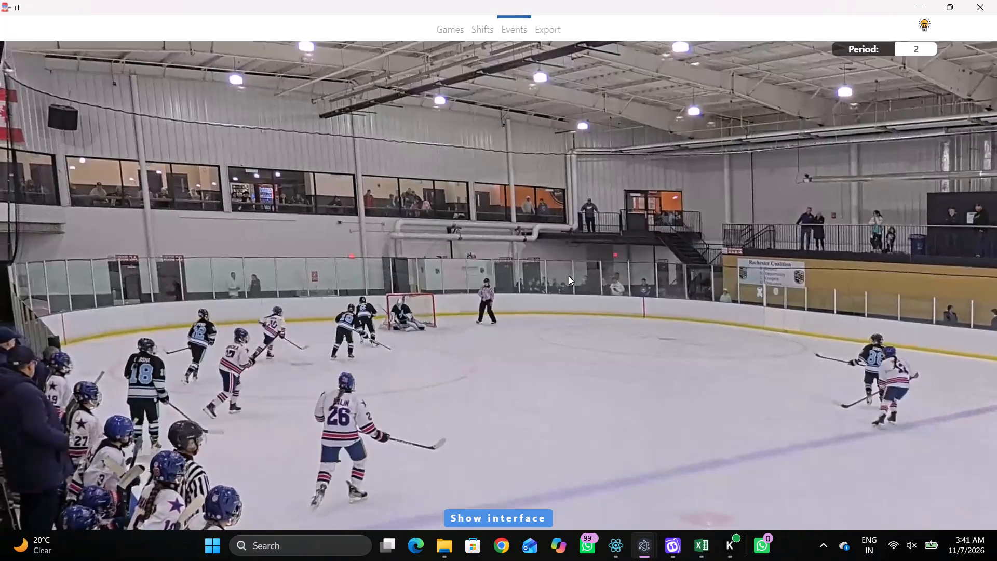
{"action": "key", "text": "q"}
{"action": "key", "text": "q"}
{"action": "key", "text": "r"}
{"action": "key", "text": "space"}
{"action": "key", "text": "v"}
{"action": "key", "text": "space"}
{"action": "right_click", "coordinate": [605, 251]}
{"action": "left_click_drag", "start_coordinate": [656, 281], "coordinate": [624, 275]}
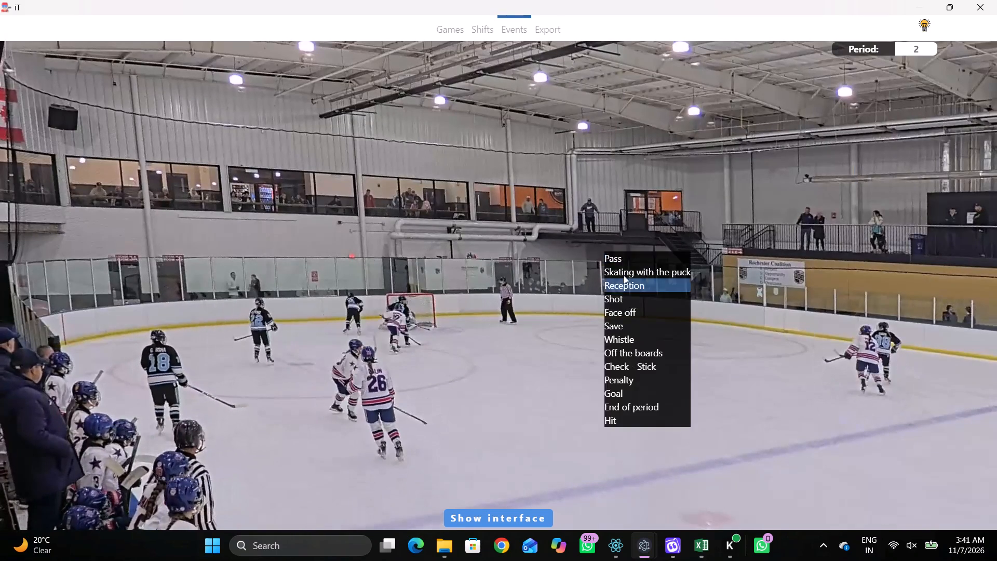
{"action": "left_click_drag", "start_coordinate": [624, 275], "coordinate": [645, 280]}
{"action": "right_click", "coordinate": [684, 284]}
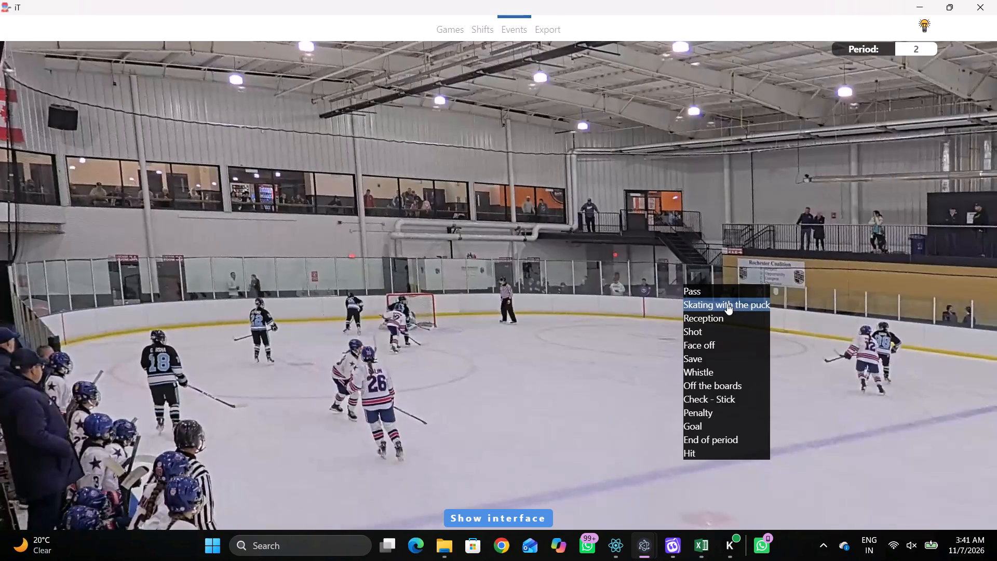
{"action": "left_click", "coordinate": [727, 303]}
{"action": "left_click", "coordinate": [879, 396]}
{"action": "left_click", "coordinate": [251, 231]}
Log a Pass by the same away player behind the left-hand goal line, above the net, at about -2802, -433.
{"action": "key", "text": "space"}
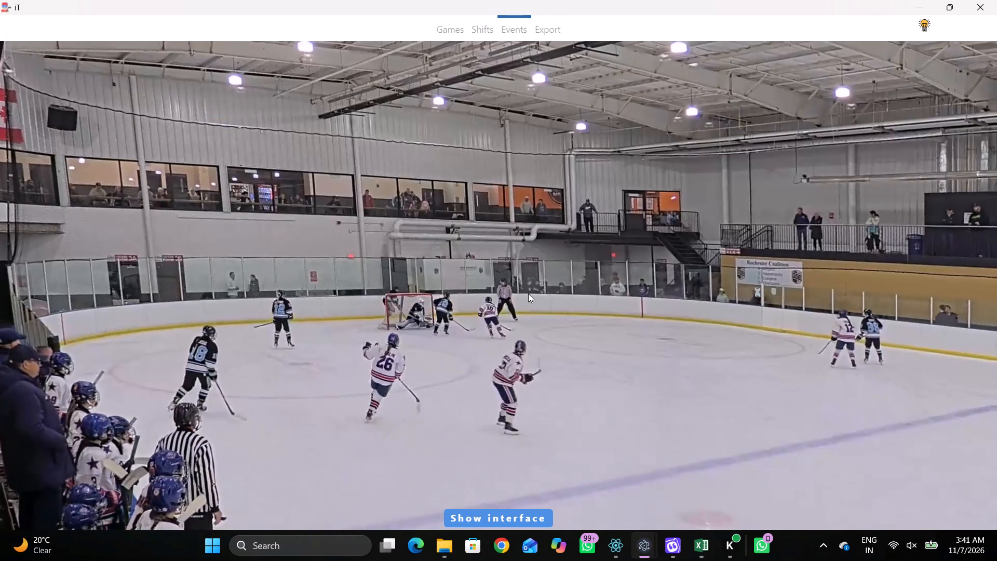
{"action": "key", "text": "space"}
{"action": "key", "text": "space"}
{"action": "key", "text": "space"}
{"action": "key", "text": "space"}
{"action": "key", "text": "space"}
{"action": "key", "text": "space"}
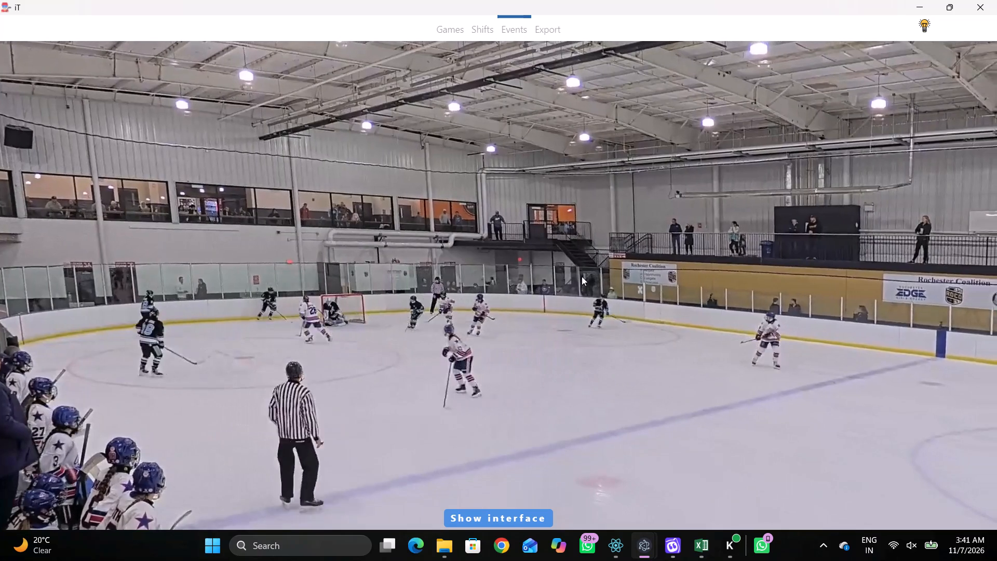
{"action": "key", "text": "space"}
{"action": "key", "text": "space"}
{"action": "key", "text": "space"}
{"action": "key", "text": "q"}
{"action": "left_click", "coordinate": [649, 251]}
{"action": "right_click", "coordinate": [690, 229]}
{"action": "left_click", "coordinate": [711, 232]}
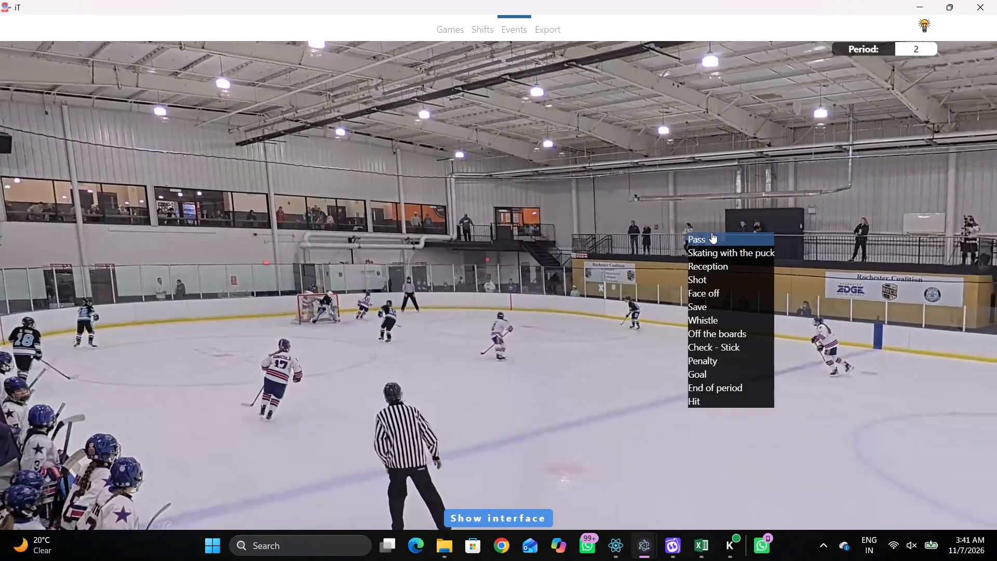
{"action": "left_click_drag", "start_coordinate": [886, 165], "coordinate": [879, 169]}
{"action": "left_click", "coordinate": [261, 176]}
Replay the action around that pass to follow the puck out from behind the left-hand net.
{"action": "key", "text": "q"}
{"action": "key", "text": "q"}
{"action": "key", "text": "q"}
{"action": "key", "text": "q"}
{"action": "key", "text": "q"}
{"action": "key", "text": "q"}
{"action": "key", "text": "q"}
{"action": "key", "text": "q"}
{"action": "key", "text": "q"}
{"action": "key", "text": "q"}
{"action": "key", "text": "q"}
{"action": "key", "text": "q"}
{"action": "key", "text": "q"}
{"action": "key", "text": "q"}
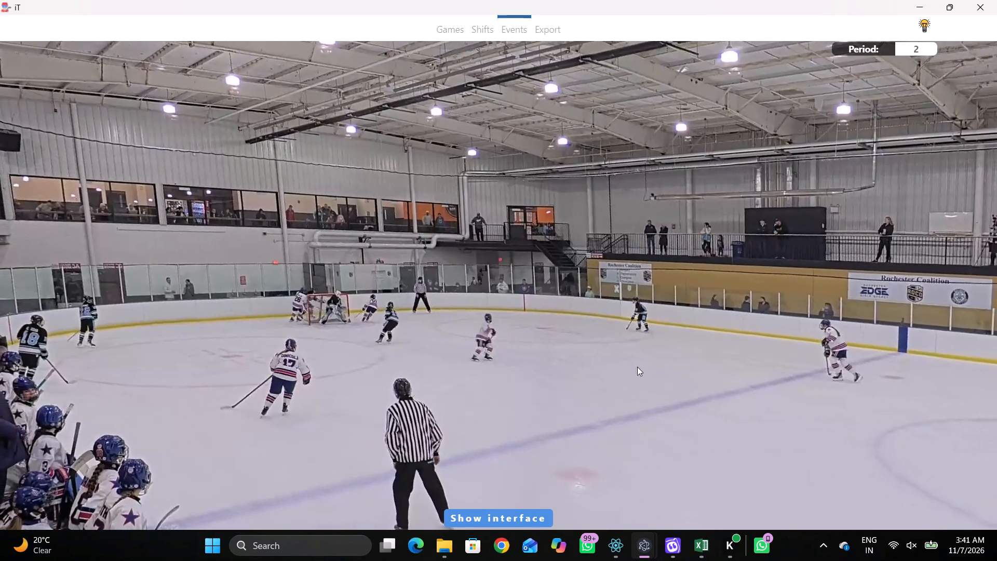
{"action": "key", "text": "space"}
{"action": "key", "text": "v"}
{"action": "key", "text": "space"}
{"action": "key", "text": "space"}
{"action": "key", "text": "space"}
Log Skating with the puck by away number 18 between the left circles and left-hand blue line, at about -1256, -333.
{"action": "key", "text": "q"}
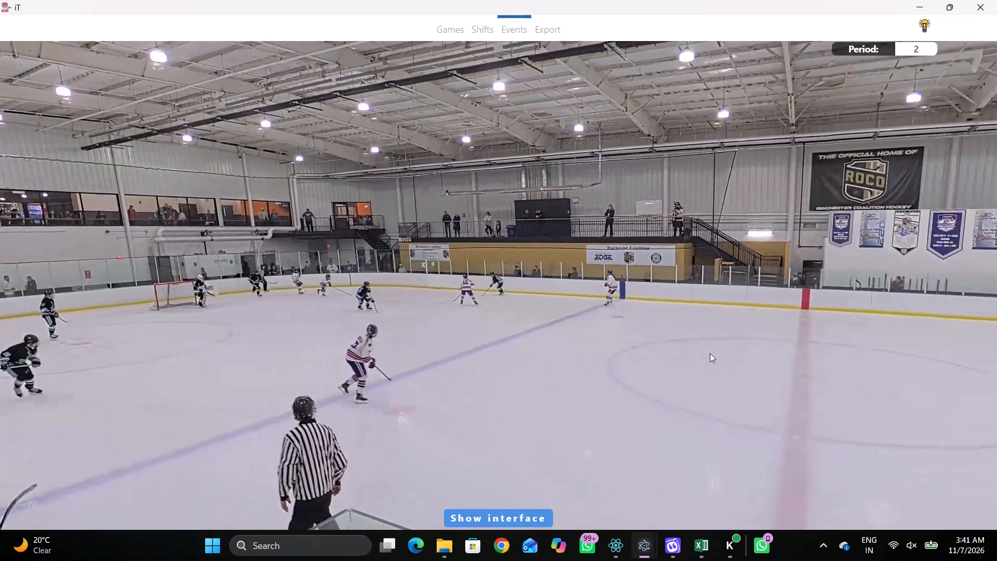
{"action": "key", "text": "r"}
{"action": "key", "text": "space"}
{"action": "key", "text": "space"}
{"action": "key", "text": "space"}
{"action": "key", "text": "space"}
{"action": "key", "text": "space"}
{"action": "key", "text": "space"}
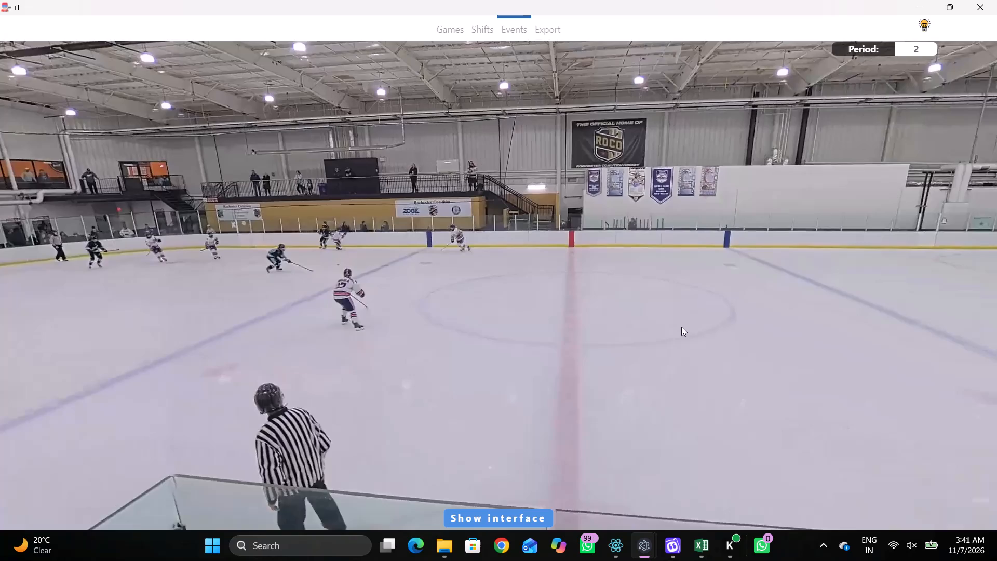
{"action": "key", "text": "space"}
{"action": "key", "text": "space"}
{"action": "right_click", "coordinate": [667, 311]}
{"action": "left_click", "coordinate": [691, 320]}
{"action": "right_click_drag", "start_coordinate": [565, 304], "coordinate": [555, 304]}
{"action": "left_click", "coordinate": [616, 316]}
{"action": "right_click", "coordinate": [702, 349]}
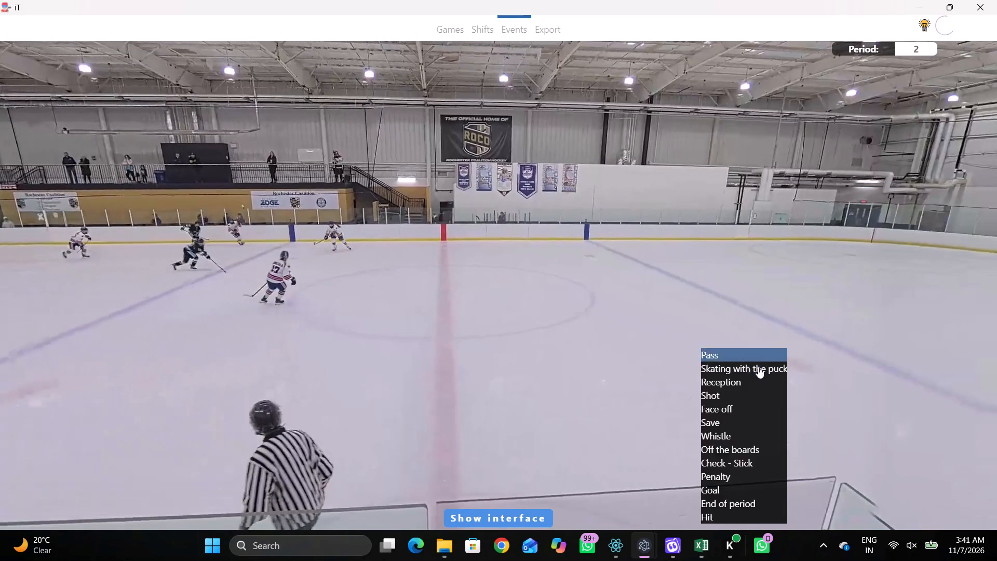
{"action": "left_click", "coordinate": [747, 366]}
{"action": "left_click", "coordinate": [942, 430]}
{"action": "left_click", "coordinate": [402, 183]}
Review the rush that follows towards the right-hand net to identify the away player carrying the puck.
{"action": "key", "text": "space"}
{"action": "key", "text": "space"}
{"action": "key", "text": "space"}
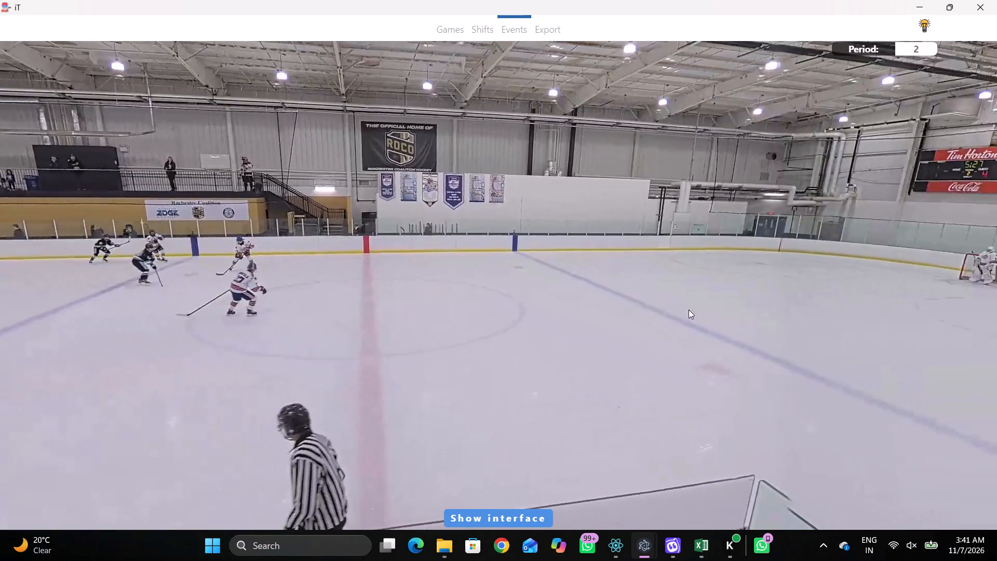
{"action": "key", "text": "space"}
{"action": "key", "text": "space"}
{"action": "key", "text": "v"}
{"action": "key", "text": "space"}
{"action": "key", "text": "space"}
{"action": "key", "text": "space"}
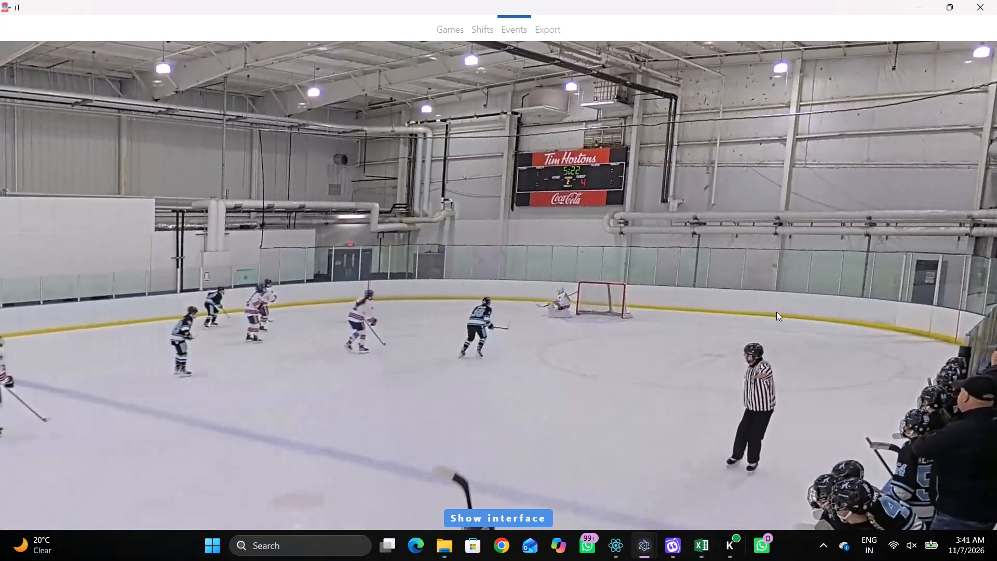
{"action": "key", "text": "r"}
{"action": "type", "text": "qq"}
{"action": "key", "text": "q"}
{"action": "key", "text": "q"}
{"action": "key", "text": "q"}
{"action": "type", "text": "qq"}
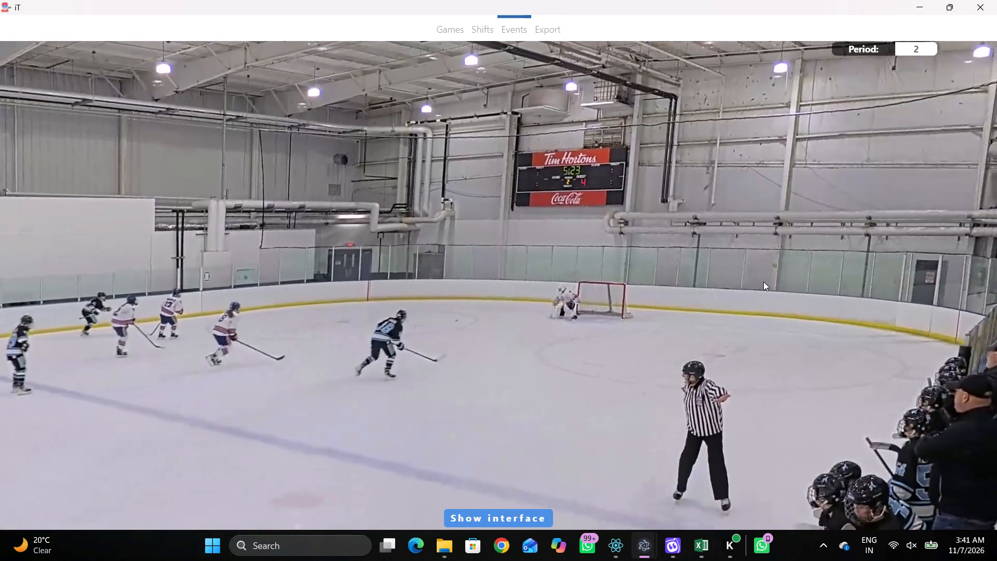
{"action": "key", "text": "r"}
{"action": "type", "text": "r"}
{"action": "key", "text": "space"}
{"action": "key", "text": "space"}
{"action": "type", "text": "q"}
{"action": "key", "text": "q"}
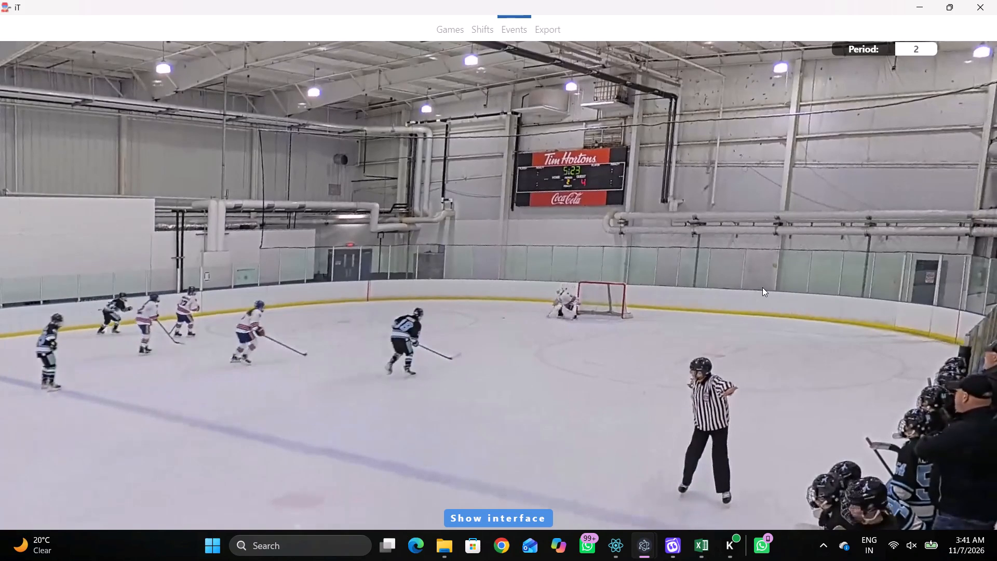
{"action": "key", "text": "q"}
{"action": "key", "text": "q"}
Reassign the 00:58:01:7 Skating with the puck event to away number 19 and hide the interface again.
{"action": "key", "text": "shift+d"}
{"action": "left_click_drag", "start_coordinate": [354, 434], "coordinate": [346, 431]}
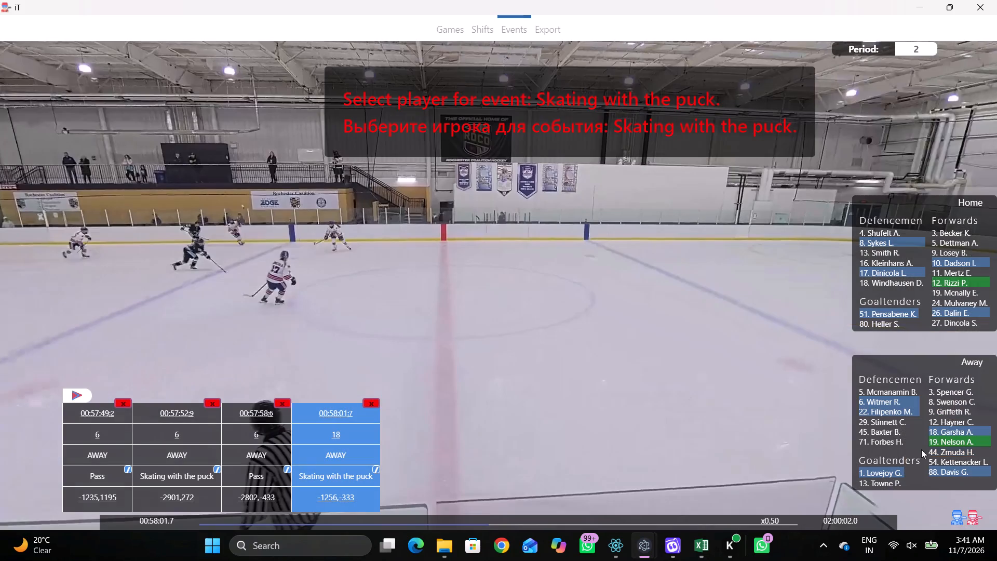
{"action": "left_click", "coordinate": [939, 443]}
{"action": "key", "text": "shift+d"}
Log a Shot by the same away player near the upper boards between the right-hand blue line and the upper right circle.
{"action": "key", "text": "space"}
{"action": "type", "text": "vv"}
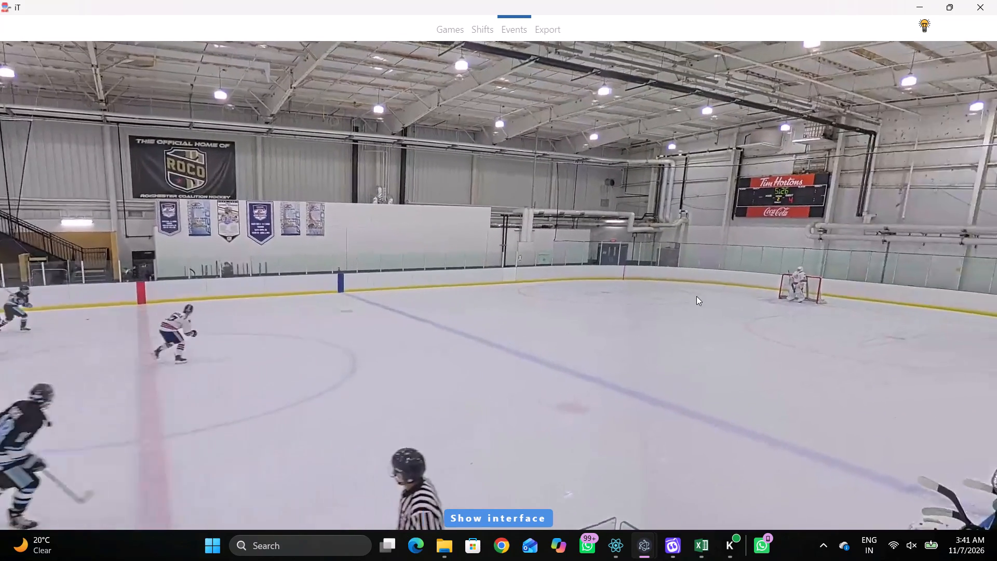
{"action": "key", "text": "space"}
{"action": "type", "text": "q"}
{"action": "right_click", "coordinate": [648, 273]}
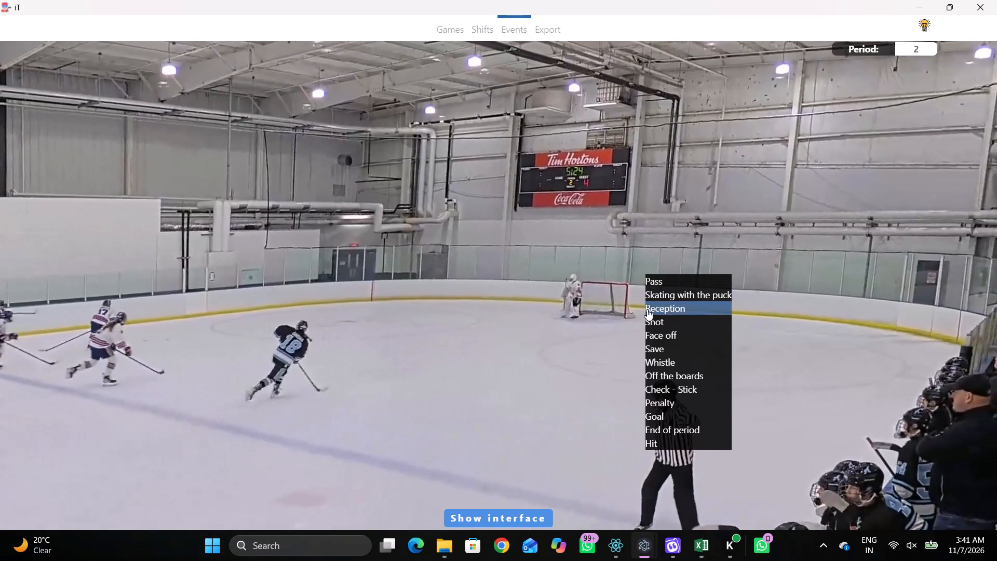
{"action": "left_click", "coordinate": [668, 325]}
{"action": "left_click", "coordinate": [540, 213]}
{"action": "left_click", "coordinate": [878, 171]}
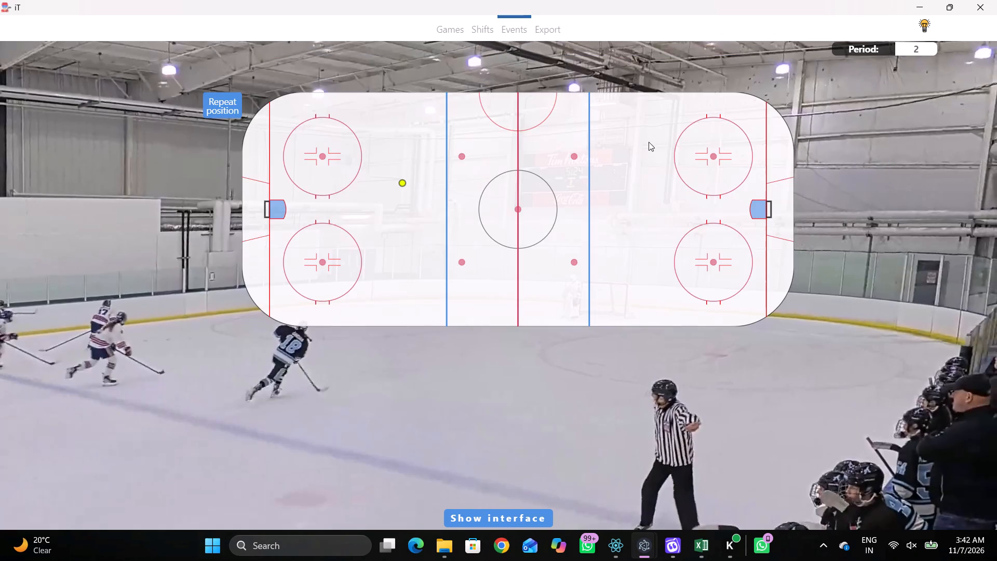
{"action": "left_click_drag", "start_coordinate": [630, 123], "coordinate": [626, 119]}
Log a Save by home goaltender number 51 in the right-hand crease.
{"action": "key", "text": "space"}
{"action": "key", "text": "space"}
{"action": "right_click", "coordinate": [604, 242]}
{"action": "left_click", "coordinate": [619, 317]}
{"action": "left_click", "coordinate": [441, 285]}
{"action": "left_click", "coordinate": [493, 292]}
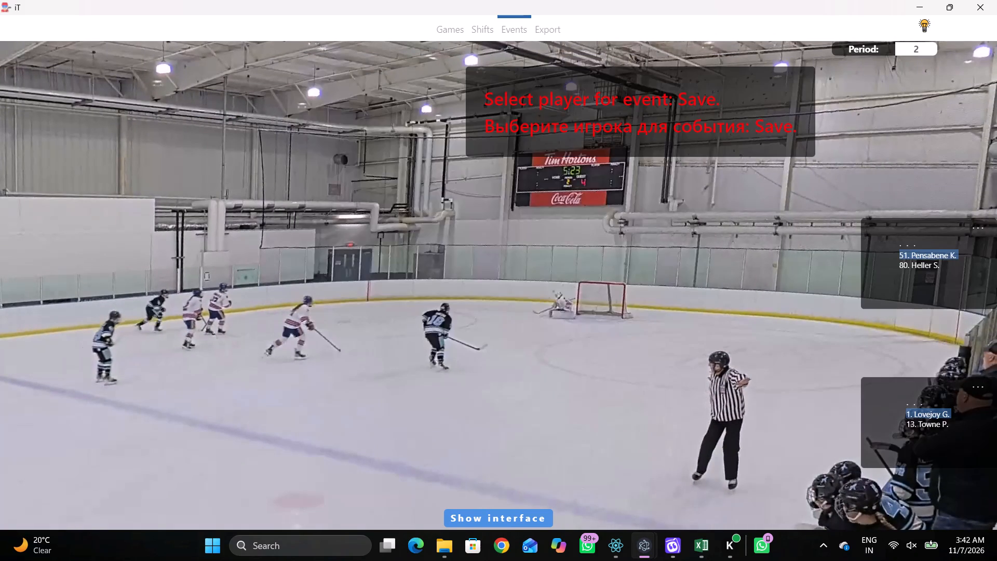
{"action": "left_click", "coordinate": [913, 257]}
{"action": "left_click", "coordinate": [762, 215]}
Advance the video slightly past the save and log a Whistle.
{"action": "key", "text": "space"}
{"action": "key", "text": "space"}
{"action": "key", "text": "space"}
{"action": "key", "text": "space"}
{"action": "right_click", "coordinate": [641, 233]}
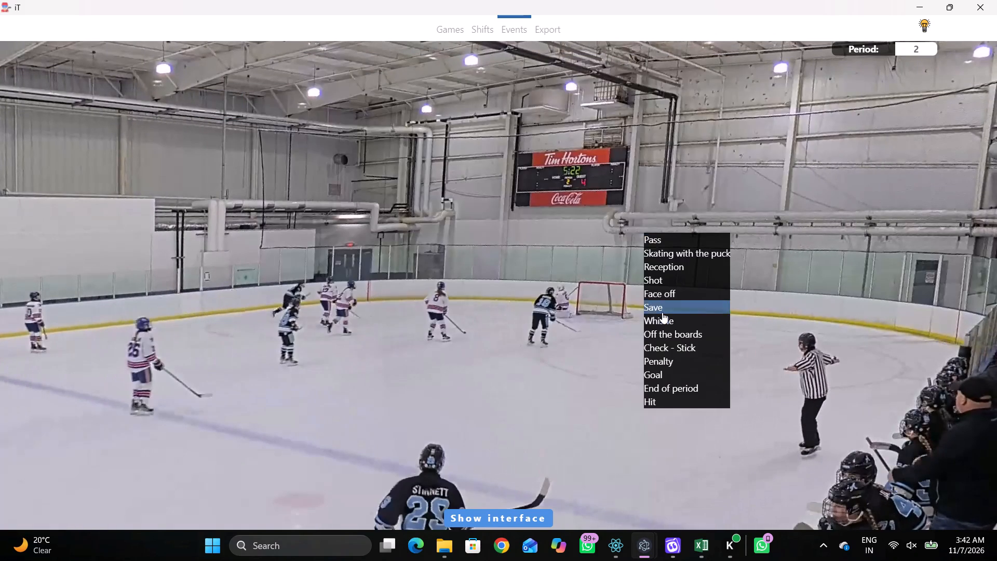
{"action": "left_click", "coordinate": [662, 318]}
{"action": "left_click", "coordinate": [609, 350]}
Advance the video to 00:58:08:9 and log a Pass by away number 19 behind the goal line in the upper right corner.
{"action": "key", "text": "space"}
{"action": "key", "text": "space"}
{"action": "key", "text": "space"}
{"action": "key", "text": "space"}
{"action": "key", "text": "space"}
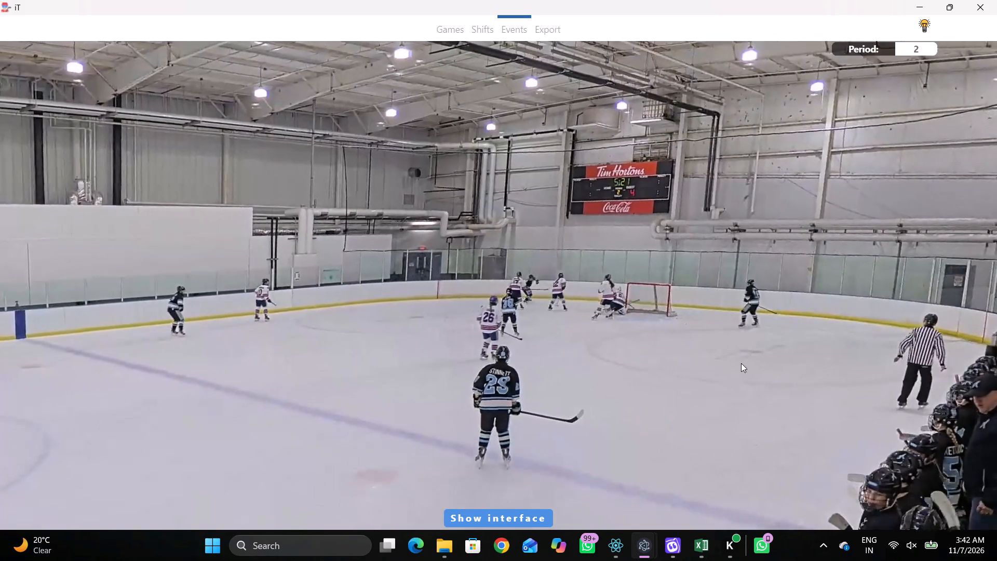
{"action": "key", "text": "space"}
{"action": "key", "text": "space"}
{"action": "key", "text": "space"}
{"action": "key", "text": "q"}
{"action": "right_click", "coordinate": [748, 317]}
{"action": "key", "text": "q"}
{"action": "left_click", "coordinate": [757, 323]}
{"action": "right_click", "coordinate": [737, 311]}
{"action": "left_click", "coordinate": [757, 311]}
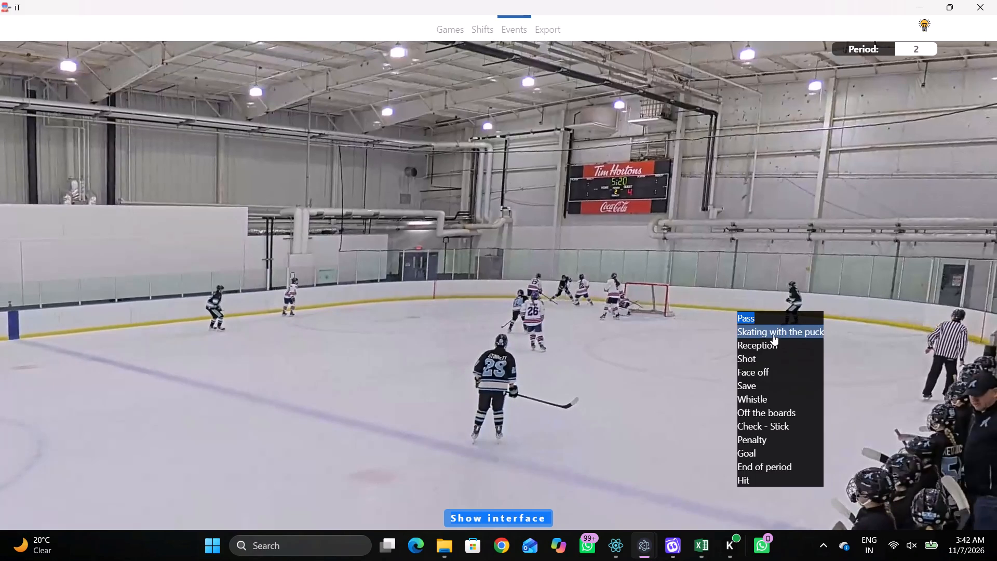
{"action": "left_click", "coordinate": [765, 319]}
{"action": "left_click", "coordinate": [932, 445]}
{"action": "left_click", "coordinate": [776, 152]}
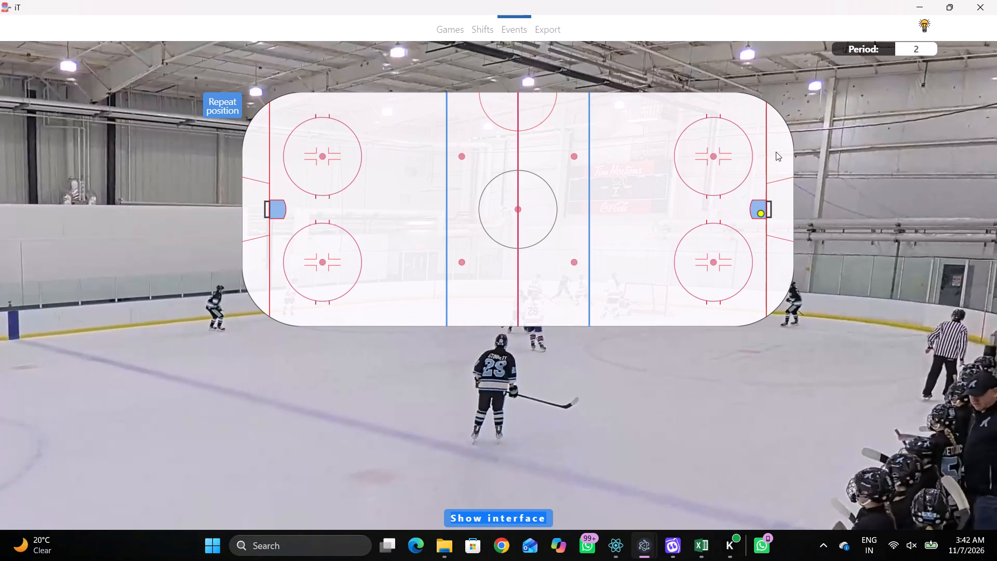
At 00:58:10:9, log Skating with the puck by away number 18 against the end boards below the right-hand net.
{"action": "key", "text": "shift+d"}
{"action": "key", "text": "shift+d"}
{"action": "key", "text": "space"}
{"action": "key", "text": "space"}
{"action": "key", "text": "space"}
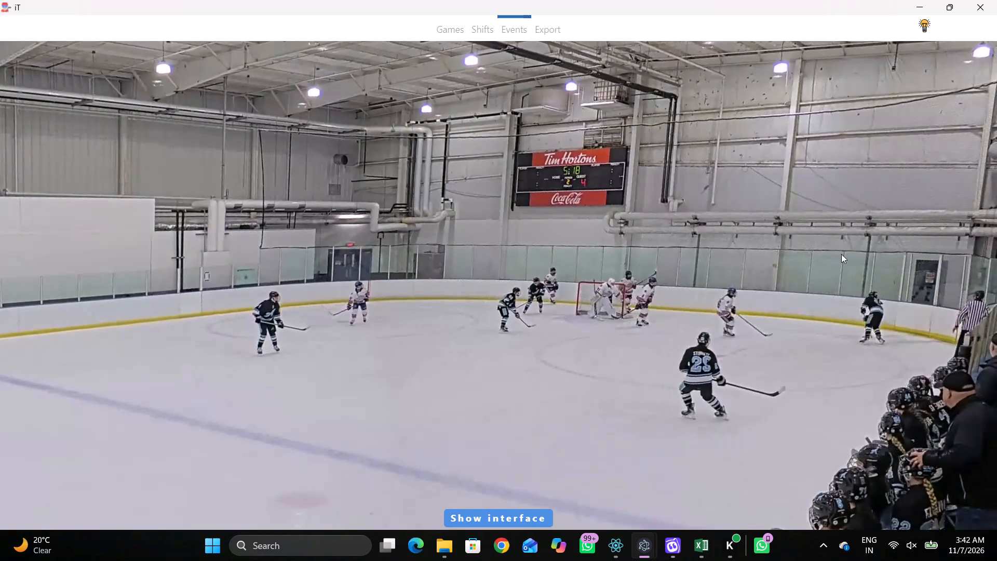
{"action": "key", "text": "space"}
{"action": "right_click_drag", "start_coordinate": [826, 182], "coordinate": [831, 185]}
{"action": "key", "text": "q"}
{"action": "left_click", "coordinate": [853, 201]}
{"action": "left_click", "coordinate": [941, 428]}
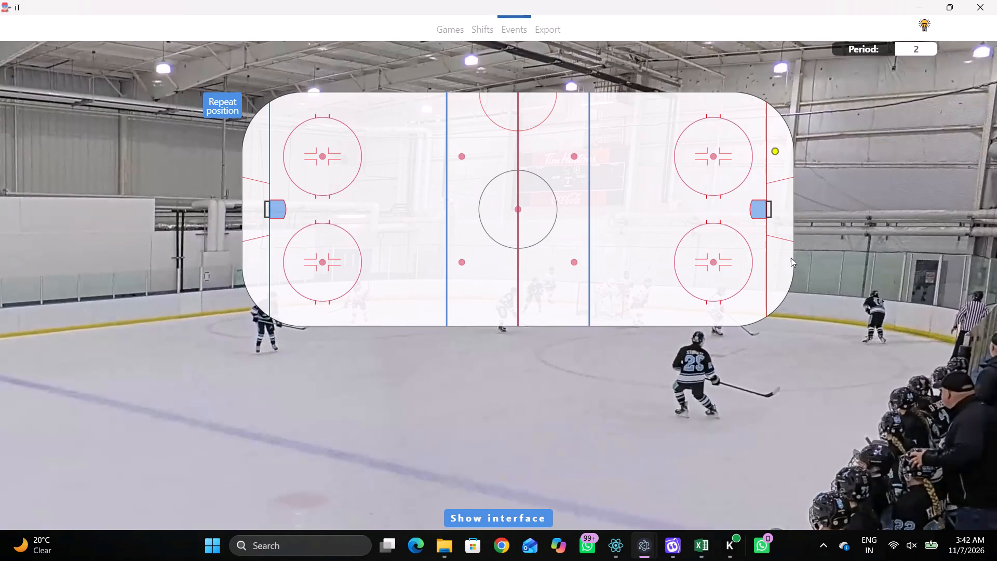
{"action": "left_click", "coordinate": [791, 258]}
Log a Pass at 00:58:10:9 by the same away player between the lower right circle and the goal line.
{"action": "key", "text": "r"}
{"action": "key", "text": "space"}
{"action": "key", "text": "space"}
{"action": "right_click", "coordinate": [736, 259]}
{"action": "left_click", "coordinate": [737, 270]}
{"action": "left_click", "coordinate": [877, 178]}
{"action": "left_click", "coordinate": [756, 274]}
Advance to 00:58:14:9 and log a Pass by away number 18 on the goal-line side of the lower right face-off dot.
{"action": "key", "text": "space"}
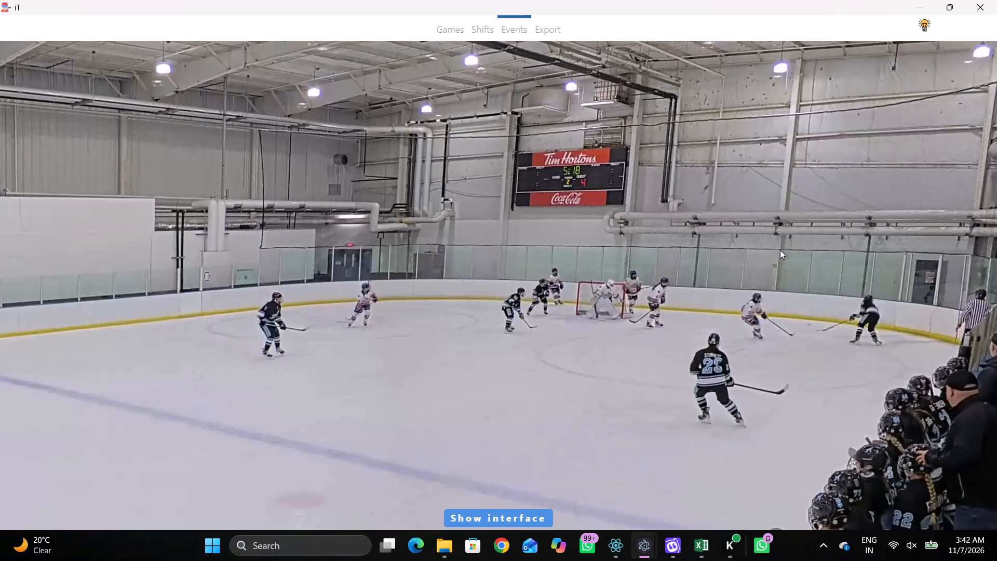
{"action": "key", "text": "v"}
{"action": "key", "text": "space"}
{"action": "key", "text": "space"}
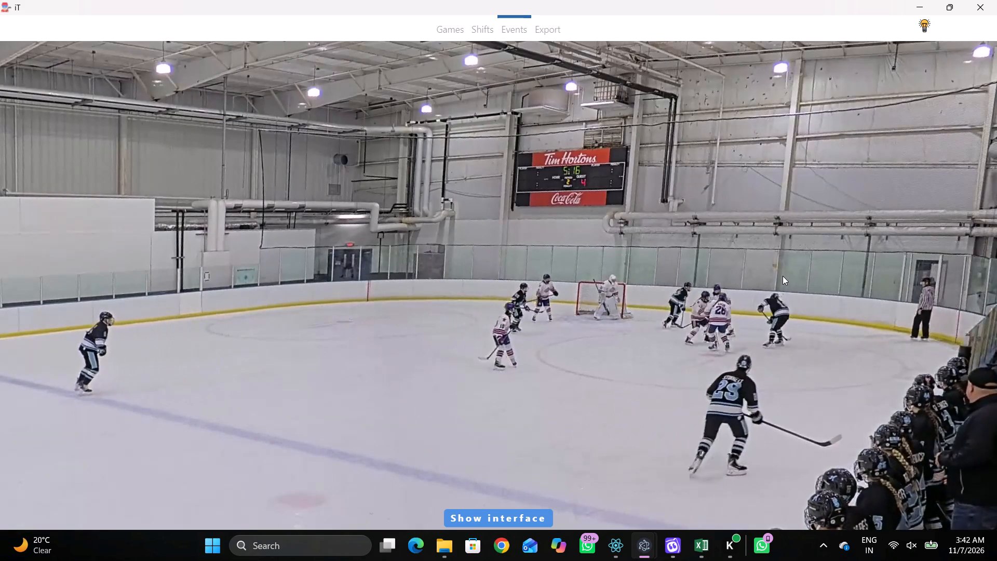
{"action": "key", "text": "space"}
{"action": "key", "text": "space"}
{"action": "key", "text": "space"}
{"action": "type", "text": "q"}
{"action": "key", "text": "q"}
{"action": "key", "text": "q"}
{"action": "key", "text": "q"}
{"action": "right_click", "coordinate": [777, 262]}
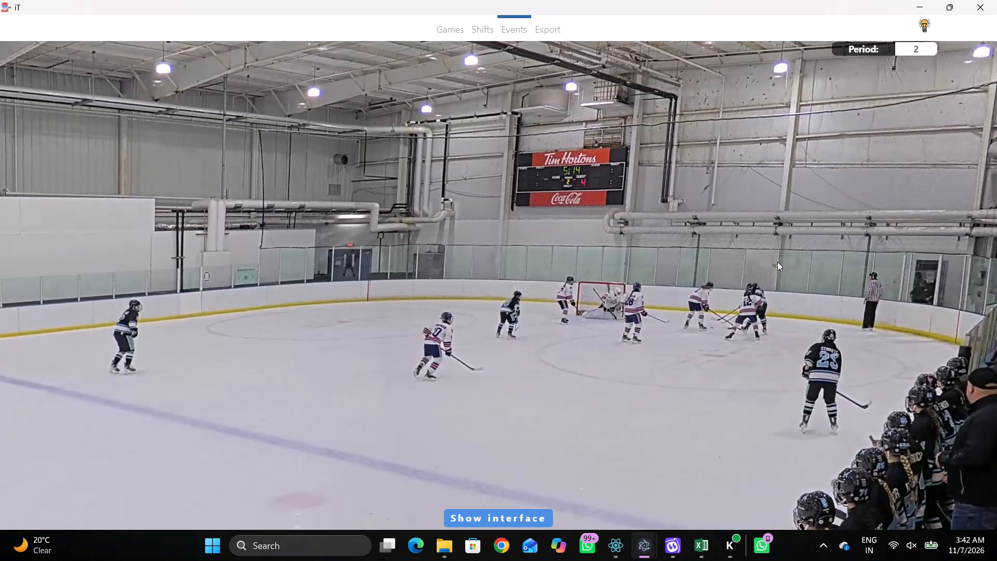
{"action": "left_click", "coordinate": [778, 275]}
{"action": "left_click", "coordinate": [863, 173]}
{"action": "left_click", "coordinate": [729, 261]}
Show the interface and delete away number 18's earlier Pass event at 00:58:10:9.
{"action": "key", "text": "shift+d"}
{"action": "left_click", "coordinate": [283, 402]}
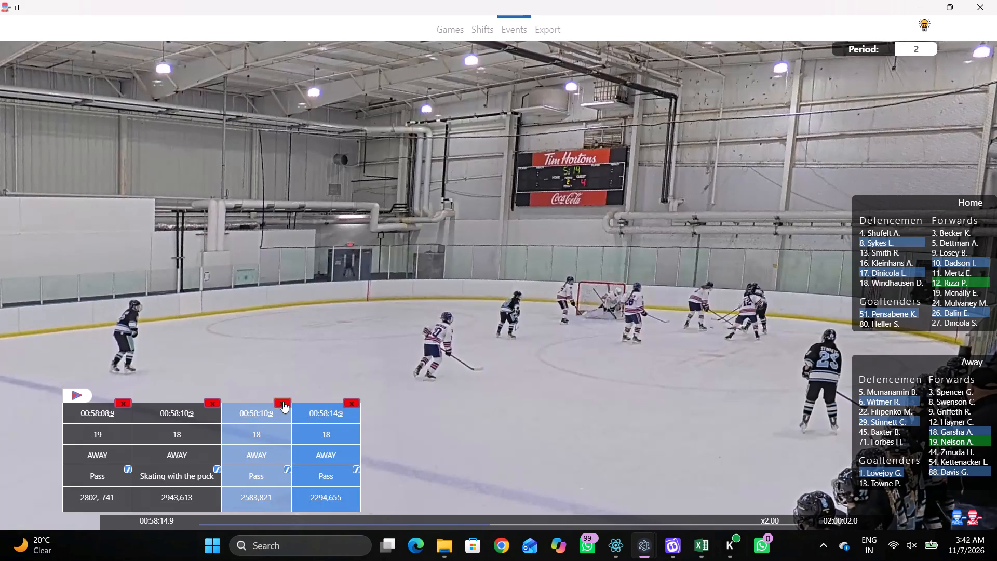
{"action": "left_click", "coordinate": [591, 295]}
Advance the video slightly and log a Whistle just outside the lower right circle, on the blue-line side.
{"action": "key", "text": "space"}
{"action": "key", "text": "space"}
{"action": "key", "text": "space"}
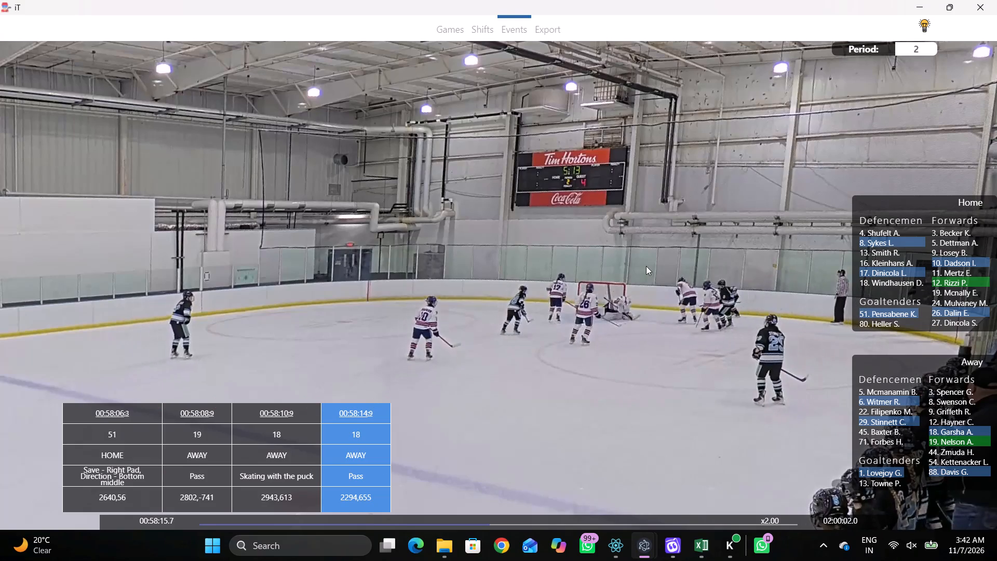
{"action": "key", "text": "space"}
{"action": "right_click_drag", "start_coordinate": [603, 254], "coordinate": [595, 253]}
{"action": "left_click", "coordinate": [628, 343]}
{"action": "left_click", "coordinate": [665, 275]}
Hide the interface, go to the next puck drop and log a Face off between home number 3 and away number 9 at the lower right dot.
{"action": "key", "text": "space"}
{"action": "type", "text": "vDc c c DD"}
{"action": "key", "text": "space"}
{"action": "key", "text": "space"}
{"action": "key", "text": "space"}
{"action": "key", "text": "space"}
{"action": "type", "text": "q"}
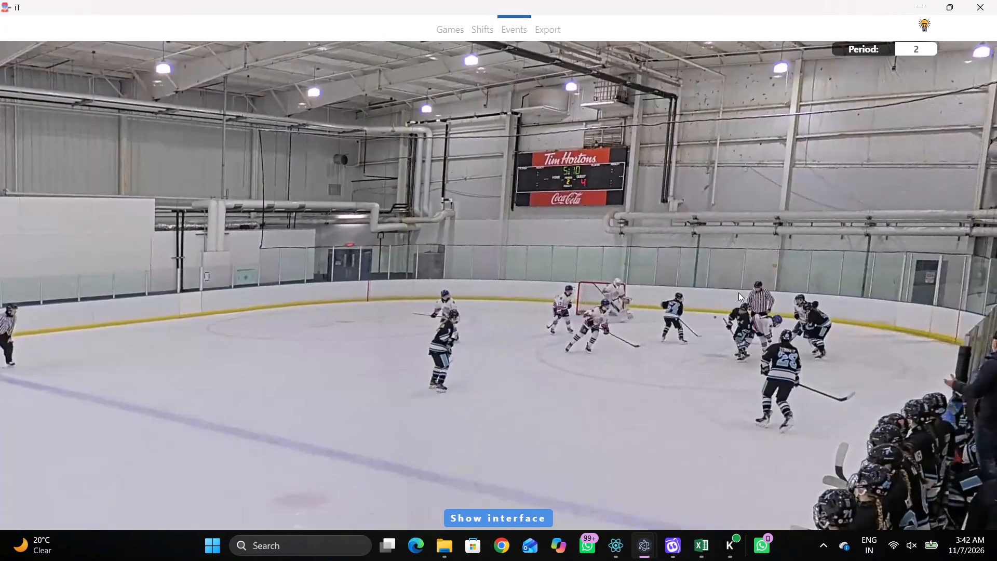
{"action": "key", "text": "q"}
{"action": "key", "text": "q"}
{"action": "key", "text": "q"}
{"action": "right_click", "coordinate": [722, 260]}
{"action": "key", "text": "q"}
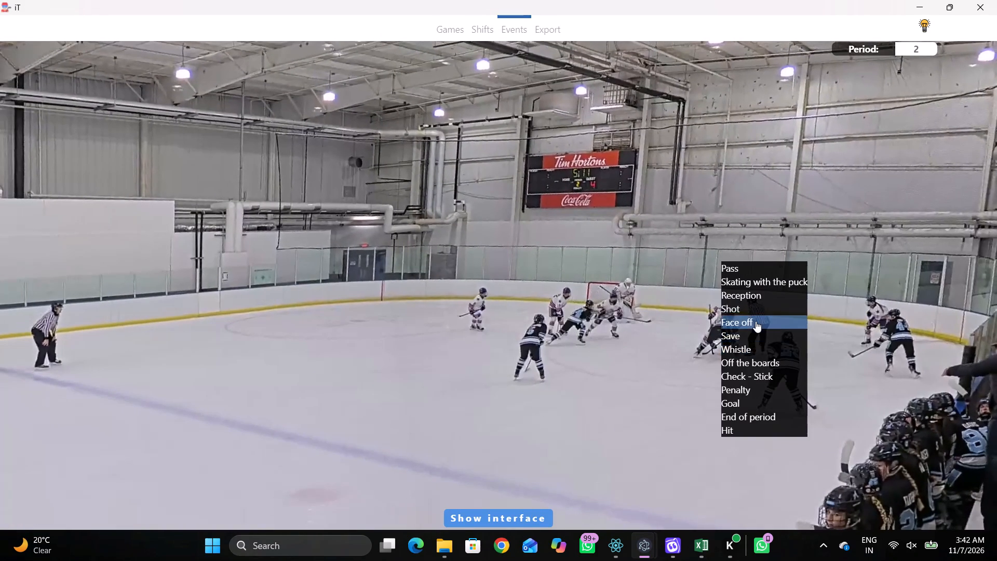
{"action": "left_click", "coordinate": [756, 321]}
{"action": "left_click", "coordinate": [946, 233]}
{"action": "left_click", "coordinate": [942, 414]}
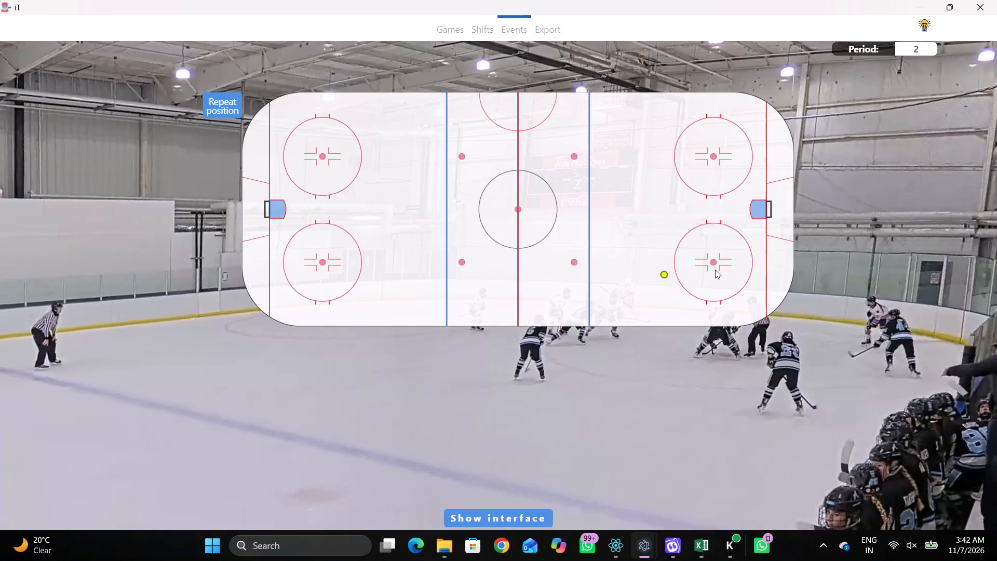
{"action": "left_click", "coordinate": [712, 262]}
Log a Pass by home number 3 inside the lower right circle, just above and goalward of its dot.
{"action": "key", "text": "r"}
{"action": "key", "text": "space"}
{"action": "key", "text": "space"}
{"action": "key", "text": "space"}
{"action": "key", "text": "space"}
{"action": "right_click", "coordinate": [725, 305]}
{"action": "left_click", "coordinate": [731, 308]}
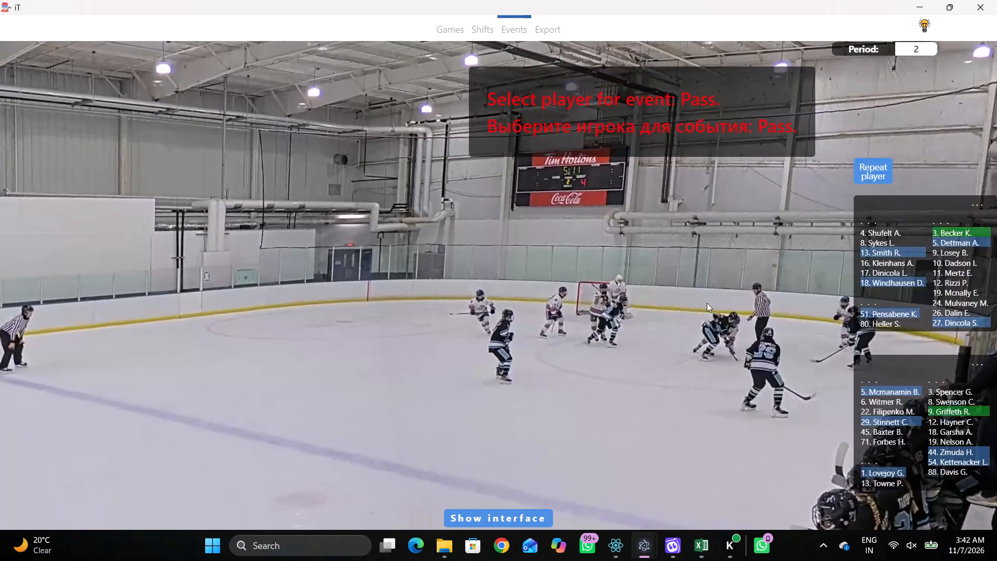
{"action": "right_click", "coordinate": [705, 303]}
{"action": "left_click", "coordinate": [711, 304]}
{"action": "left_click", "coordinate": [937, 231]}
{"action": "left_click", "coordinate": [722, 253]}
Advance the video and log Skating with the puck by home number 13 behind the goal line in the upper right corner.
{"action": "key", "text": "space"}
{"action": "key", "text": "space"}
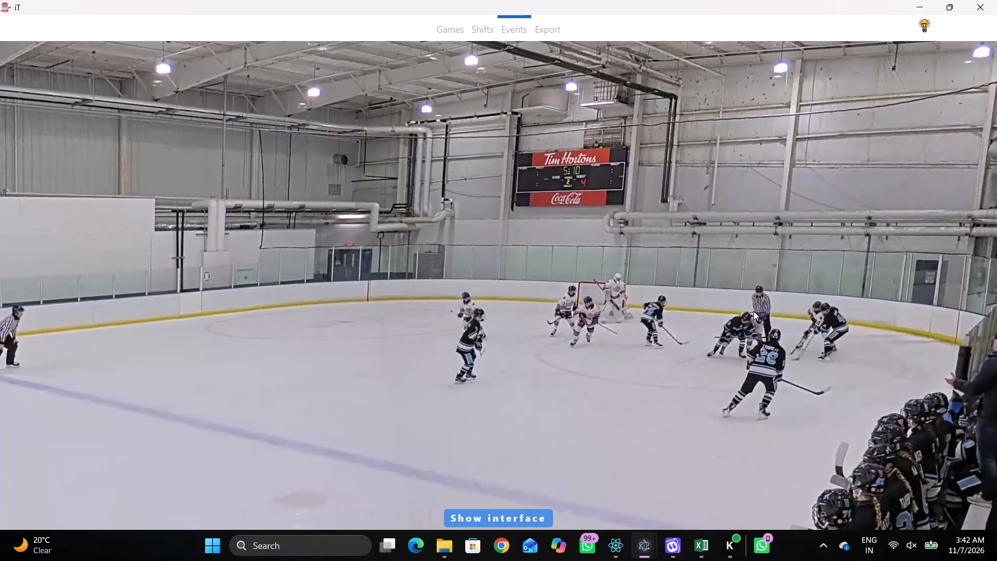
{"action": "key", "text": "space"}
{"action": "key", "text": "space"}
{"action": "key", "text": "space"}
{"action": "key", "text": "space"}
{"action": "key", "text": "space"}
{"action": "key", "text": "space"}
{"action": "key", "text": "space"}
{"action": "key", "text": "space"}
{"action": "key", "text": "space"}
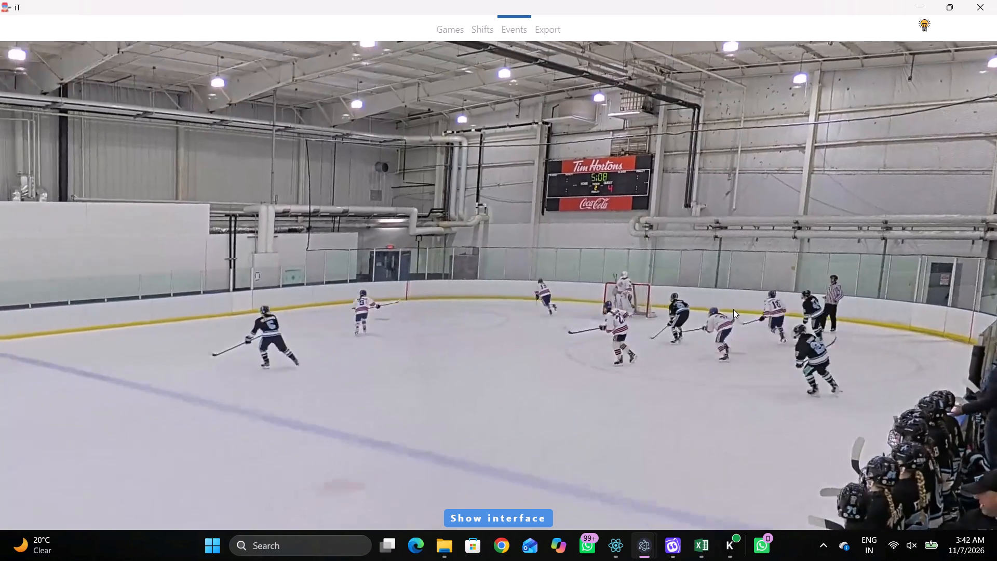
{"action": "key", "text": "space"}
{"action": "key", "text": "space"}
{"action": "key", "text": "space"}
{"action": "right_click", "coordinate": [712, 266]}
{"action": "right_click_drag", "start_coordinate": [661, 266], "coordinate": [649, 266]}
{"action": "left_click", "coordinate": [715, 282]}
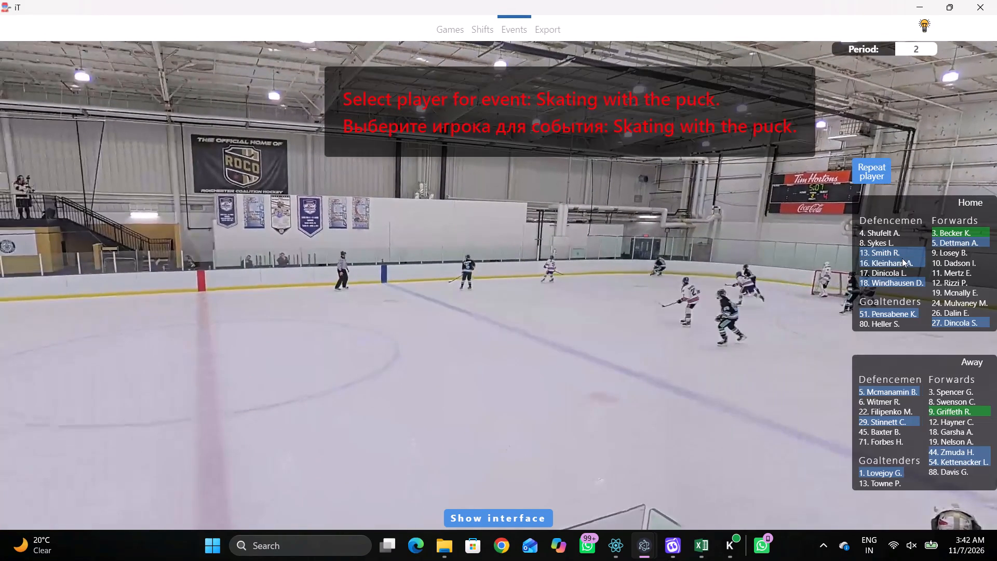
{"action": "left_click", "coordinate": [875, 253]}
{"action": "left_click_drag", "start_coordinate": [783, 144], "coordinate": [780, 136]}
Log a Pass by the same home player from nearly the same spot in the upper right corner.
{"action": "key", "text": "space"}
{"action": "key", "text": "space"}
{"action": "right_click", "coordinate": [765, 186]}
{"action": "left_click", "coordinate": [771, 188]}
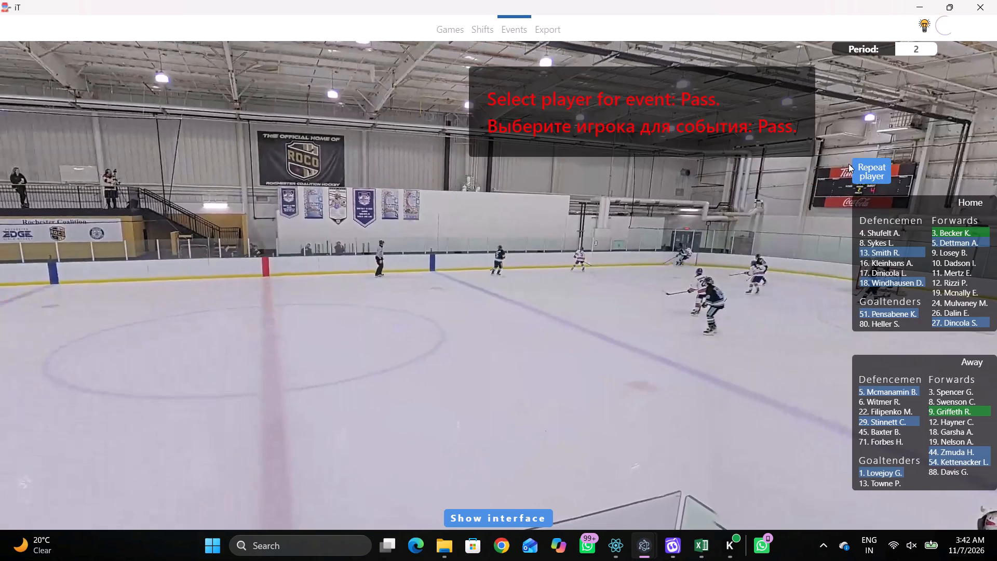
{"action": "left_click", "coordinate": [864, 165]}
{"action": "left_click", "coordinate": [788, 142]}
Log Skating with the puck by home number 27 near the upper boards between the right-hand blue line and the upper right circle.
{"action": "key", "text": "space"}
{"action": "key", "text": "space"}
{"action": "key", "text": "space"}
{"action": "key", "text": "space"}
{"action": "key", "text": "space"}
{"action": "key", "text": "space"}
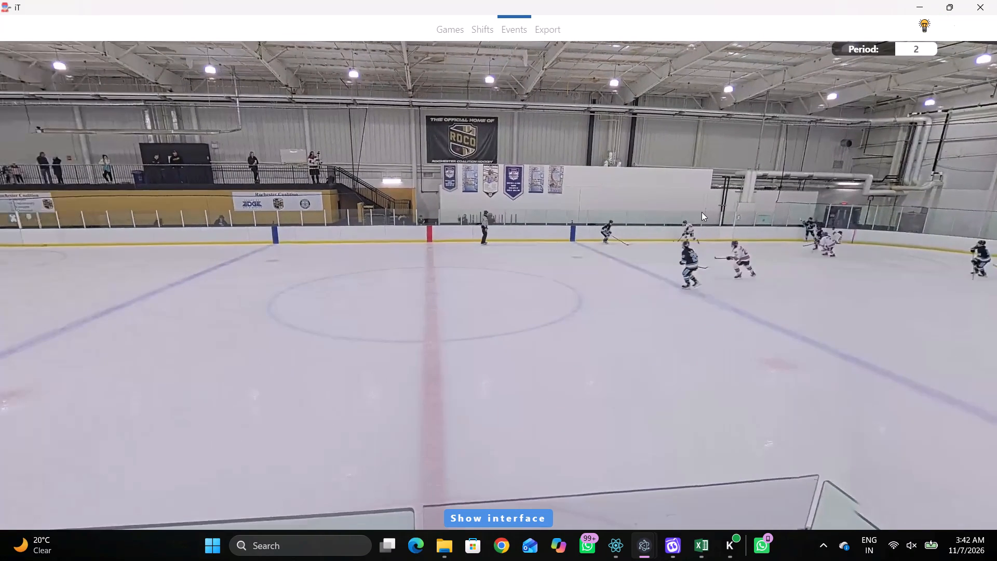
{"action": "right_click", "coordinate": [702, 212]}
{"action": "left_click", "coordinate": [751, 240]}
{"action": "left_click_drag", "start_coordinate": [941, 320], "coordinate": [936, 322]}
{"action": "left_click", "coordinate": [638, 112]}
Log a Pass by the same home player near the upper boards, slightly closer to the upper right circle.
{"action": "key", "text": "space"}
{"action": "key", "text": "space"}
{"action": "right_click", "coordinate": [711, 163]}
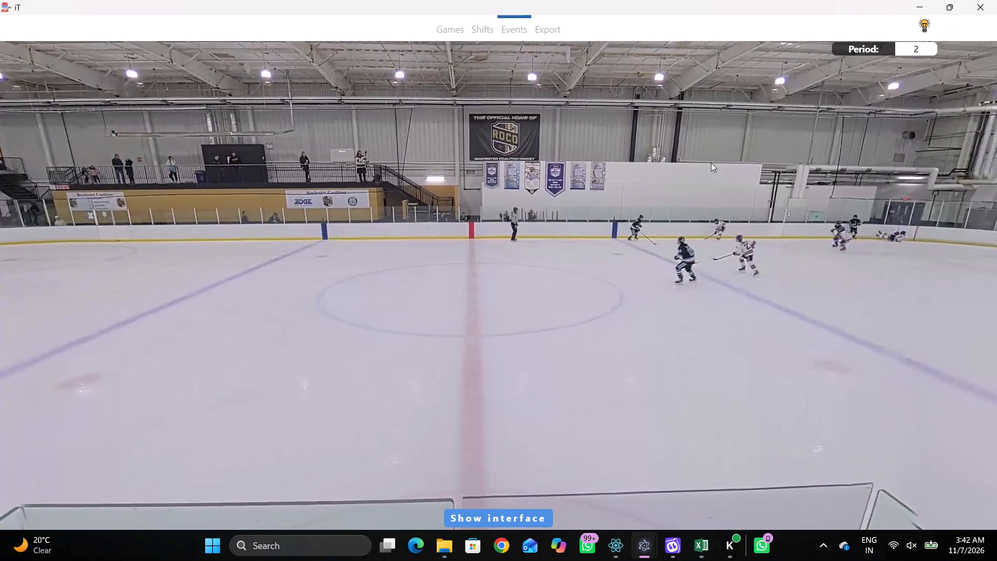
{"action": "left_click", "coordinate": [724, 174]}
{"action": "left_click", "coordinate": [865, 170]}
{"action": "left_click", "coordinate": [646, 116]}
Play the video forward through the breakout to find the next puck event and its player.
{"action": "key", "text": "space"}
{"action": "key", "text": "v"}
{"action": "key", "text": "space"}
{"action": "key", "text": "space"}
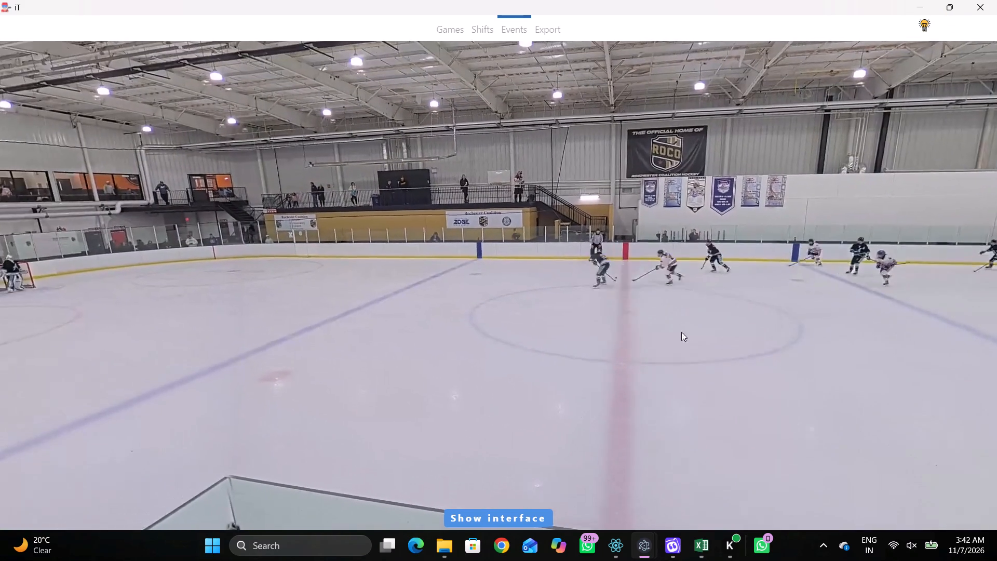
{"action": "key", "text": "space"}
{"action": "key", "text": "space"}
{"action": "key", "text": "space"}
{"action": "key", "text": "space"}
{"action": "key", "text": "space"}
{"action": "key", "text": "q"}
{"action": "right_click", "coordinate": [694, 272]}
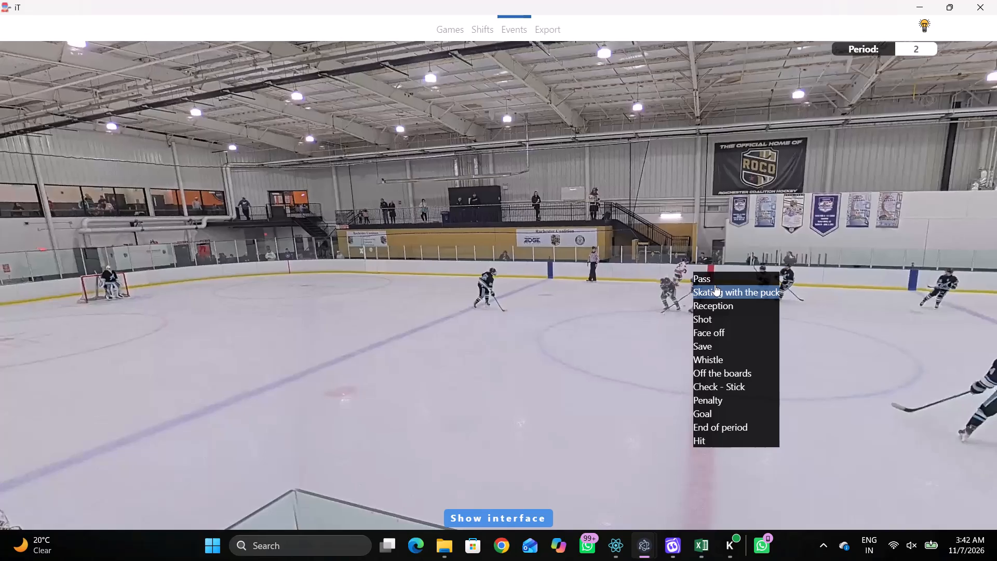
{"action": "key", "text": "space"}
{"action": "key", "text": "space"}
{"action": "key", "text": "space"}
{"action": "key", "text": "space"}
{"action": "key", "text": "space"}
{"action": "key", "text": "space"}
{"action": "key", "text": "space"}
{"action": "key", "text": "space"}
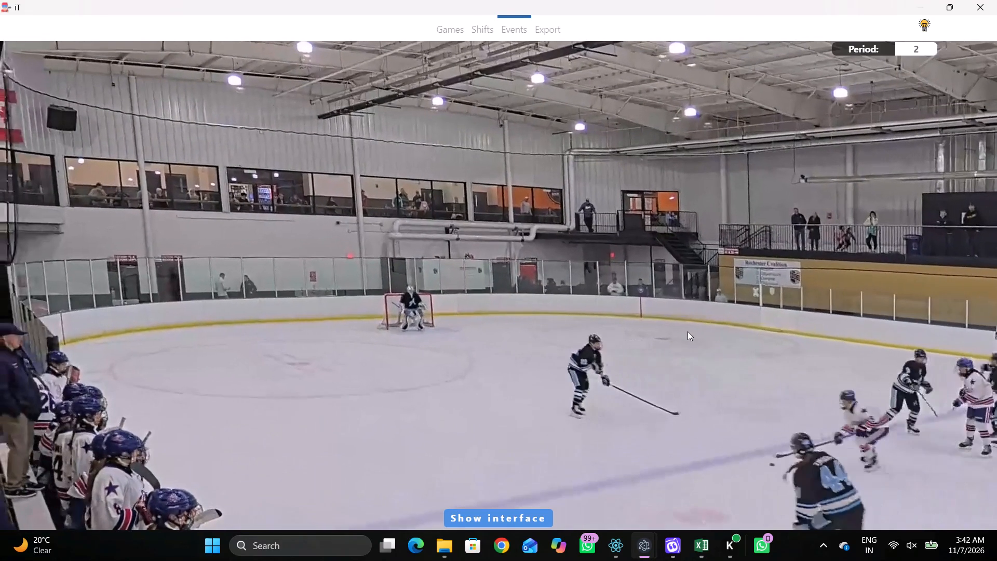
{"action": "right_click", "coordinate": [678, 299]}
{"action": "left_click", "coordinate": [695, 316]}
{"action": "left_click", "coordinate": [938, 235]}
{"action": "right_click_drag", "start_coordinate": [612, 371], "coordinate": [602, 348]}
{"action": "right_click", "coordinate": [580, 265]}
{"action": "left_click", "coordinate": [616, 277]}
Log Skating with the puck by home number 5 in the left part of the centre circle.
{"action": "right_click", "coordinate": [673, 248]}
{"action": "left_click", "coordinate": [708, 268]}
{"action": "left_click", "coordinate": [950, 243]}
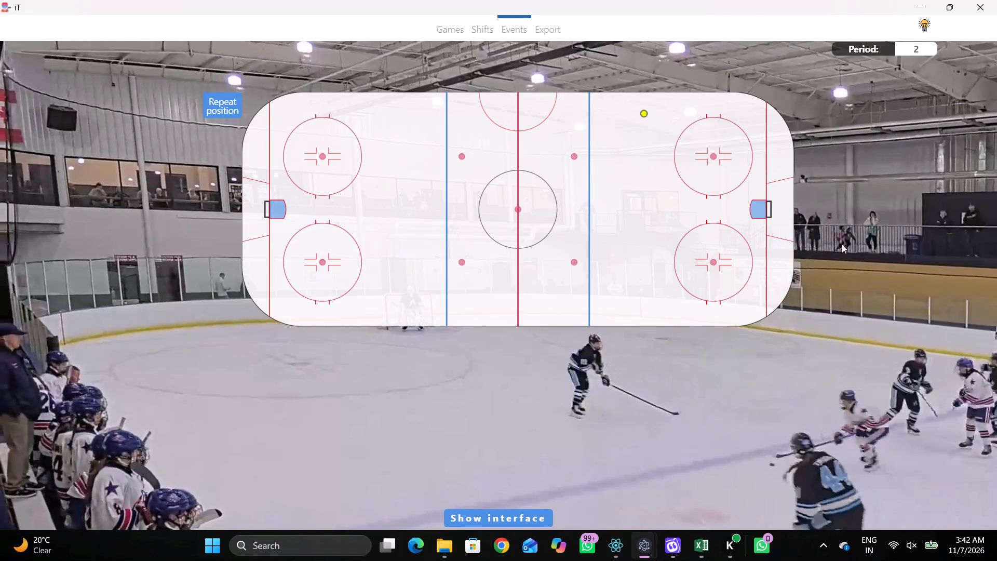
{"action": "left_click", "coordinate": [492, 203]}
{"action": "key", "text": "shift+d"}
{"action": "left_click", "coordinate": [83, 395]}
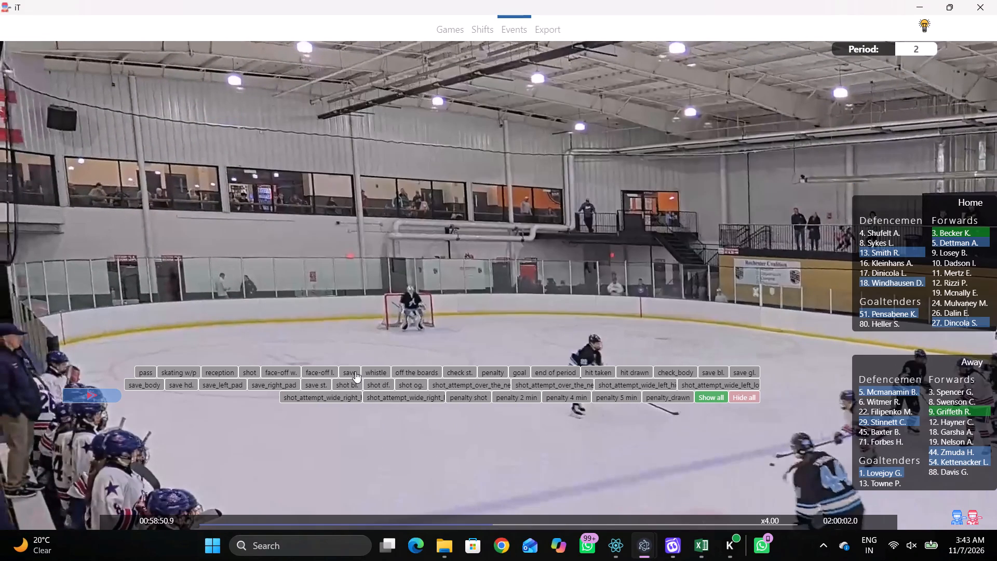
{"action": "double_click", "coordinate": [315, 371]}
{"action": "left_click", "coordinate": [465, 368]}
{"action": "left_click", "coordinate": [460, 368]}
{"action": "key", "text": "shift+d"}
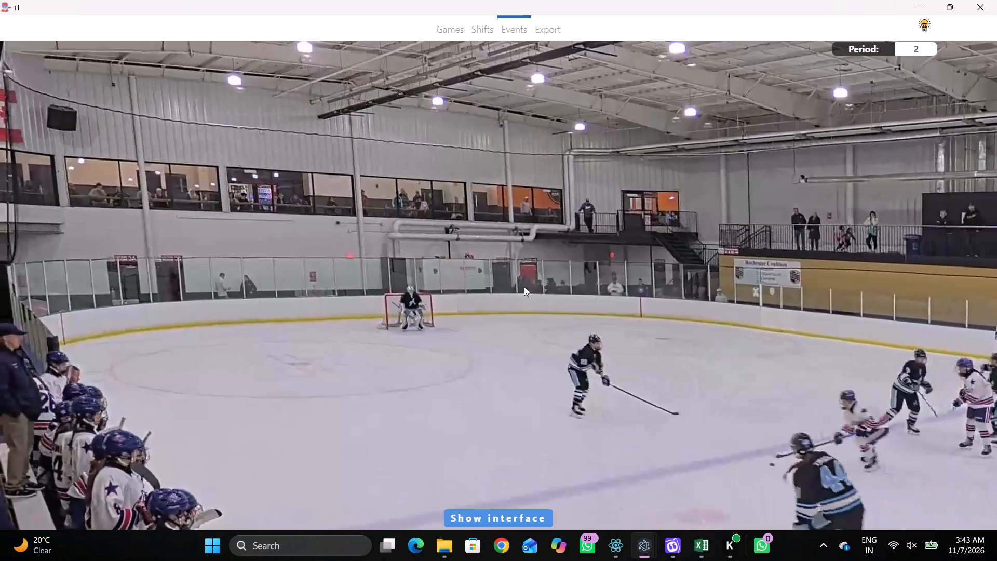
Log a Pass by the same home player near the lower boards, just below the lower left face-off circle.
{"action": "key", "text": "space"}
{"action": "key", "text": "space"}
{"action": "key", "text": "space"}
{"action": "key", "text": "space"}
{"action": "type", "text": "q"}
{"action": "key", "text": "r"}
{"action": "key", "text": "q"}
{"action": "key", "text": "q"}
{"action": "key", "text": "q"}
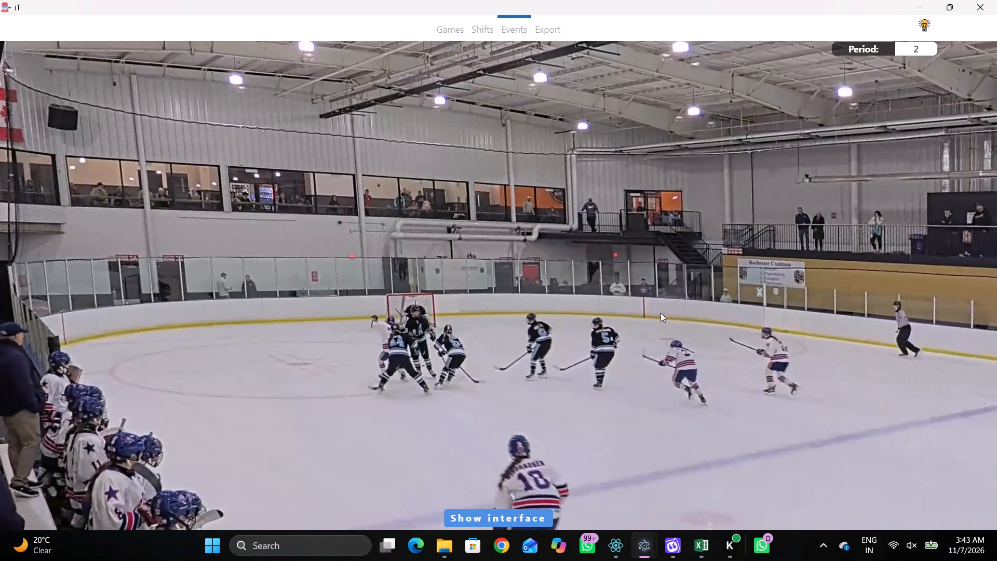
{"action": "key", "text": "q"}
{"action": "key", "text": "q"}
{"action": "right_click", "coordinate": [676, 265]}
{"action": "left_click", "coordinate": [679, 268]}
{"action": "right_click_drag", "start_coordinate": [662, 264], "coordinate": [655, 266]}
{"action": "left_click", "coordinate": [665, 271]}
{"action": "left_click", "coordinate": [878, 178]}
{"action": "left_click", "coordinate": [302, 311]}
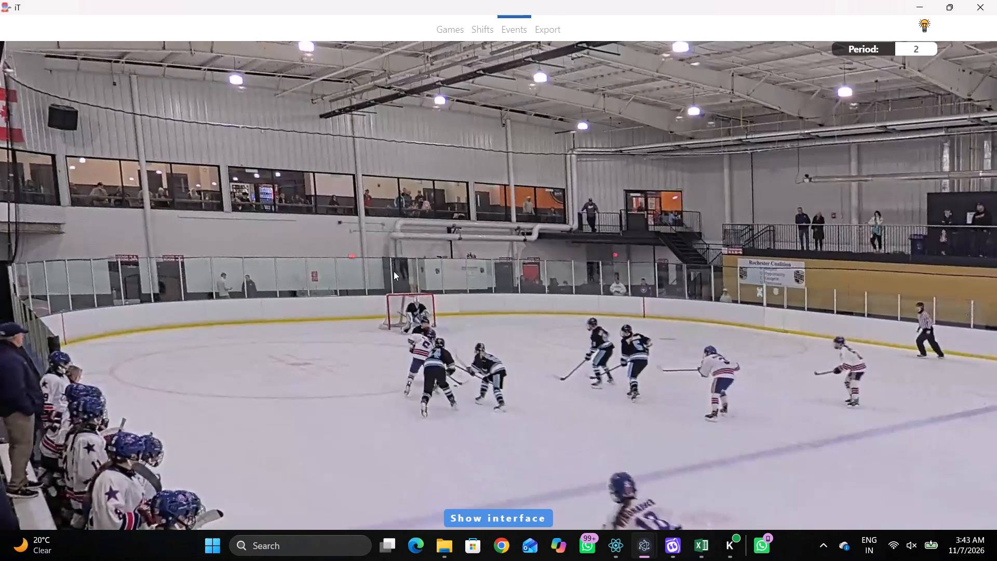
Log Skating with the puck by away number 54 behind the left goal line, just above the net.
{"action": "key", "text": "r"}
{"action": "key", "text": "space"}
{"action": "key", "text": "v"}
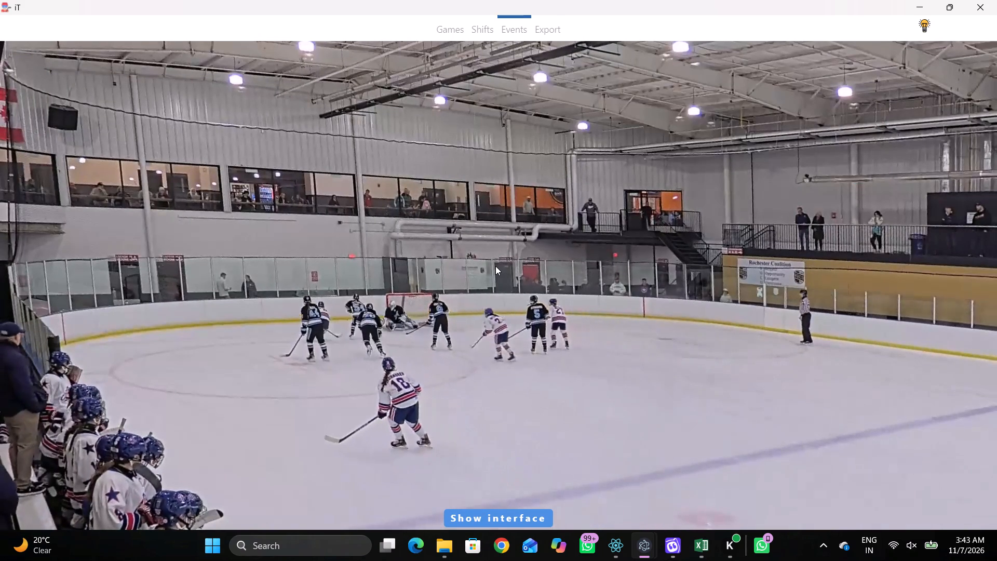
{"action": "key", "text": "space"}
{"action": "key", "text": "space"}
{"action": "key", "text": "space"}
{"action": "key", "text": "space"}
{"action": "key", "text": "space"}
{"action": "right_click", "coordinate": [519, 276]}
{"action": "key", "text": "space"}
{"action": "key", "text": "space"}
{"action": "right_click", "coordinate": [531, 280]}
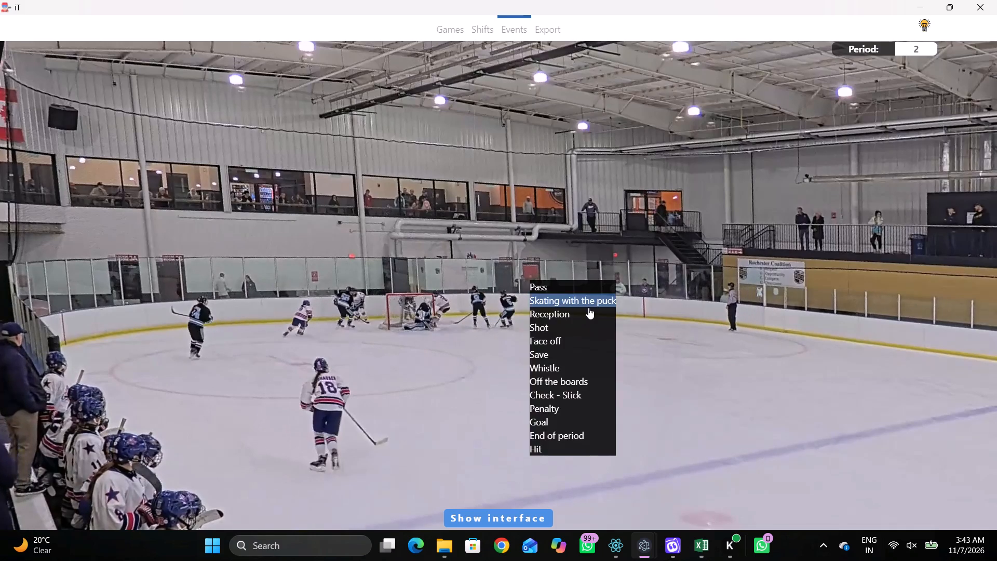
{"action": "left_click", "coordinate": [588, 308]}
{"action": "right_click_drag", "start_coordinate": [623, 298], "coordinate": [617, 301]}
{"action": "left_click", "coordinate": [676, 316]}
{"action": "left_click", "coordinate": [940, 458]}
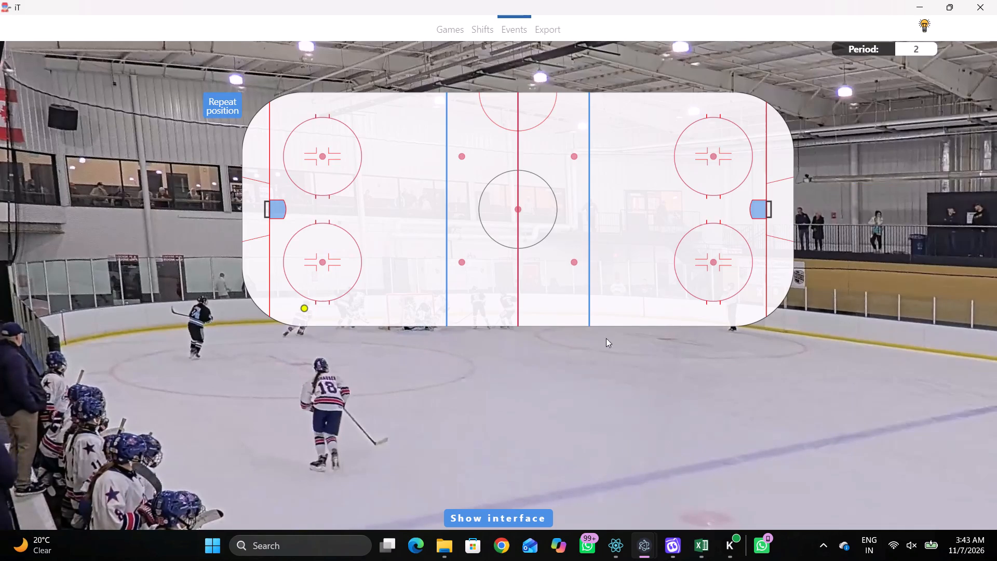
{"action": "left_click", "coordinate": [255, 189]}
Log a Pass by the same away player from nearly the same spot behind the left goal line.
{"action": "key", "text": "space"}
{"action": "key", "text": "space"}
{"action": "key", "text": "space"}
{"action": "key", "text": "q"}
{"action": "key", "text": "q"}
{"action": "key", "text": "q"}
{"action": "key", "text": "q"}
{"action": "key", "text": "q"}
{"action": "key", "text": "q"}
{"action": "key", "text": "q"}
{"action": "key", "text": "q"}
{"action": "key", "text": "q"}
{"action": "key", "text": "q"}
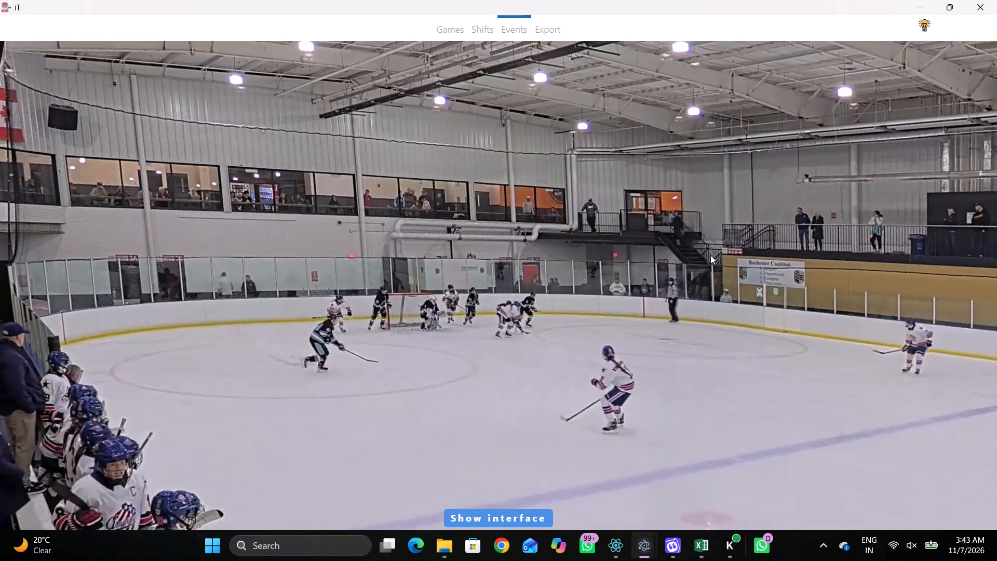
{"action": "key", "text": "q"}
{"action": "right_click", "coordinate": [604, 247]}
{"action": "right_click_drag", "start_coordinate": [562, 239], "coordinate": [549, 239]}
{"action": "left_click", "coordinate": [561, 239]}
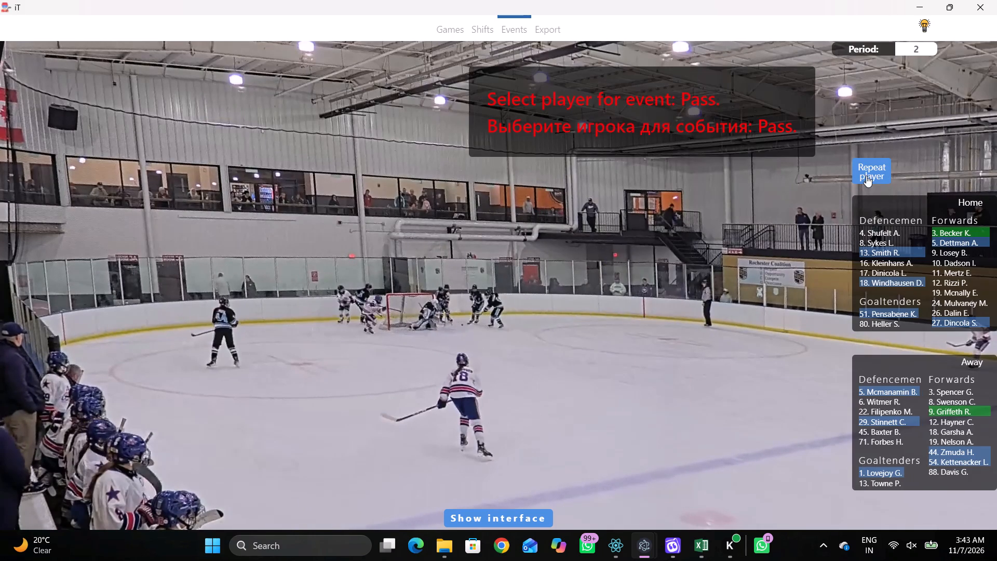
{"action": "left_click", "coordinate": [866, 176]}
{"action": "left_click", "coordinate": [259, 189]}
Replay the sequence and log a Pass by away number 5 between the left net and the upper left circle.
{"action": "key", "text": "q"}
{"action": "key", "text": "q"}
{"action": "key", "text": "q"}
{"action": "key", "text": "q"}
{"action": "key", "text": "q"}
{"action": "key", "text": "q"}
{"action": "key", "text": "q"}
{"action": "key", "text": "q"}
{"action": "key", "text": "q"}
{"action": "key", "text": "q"}
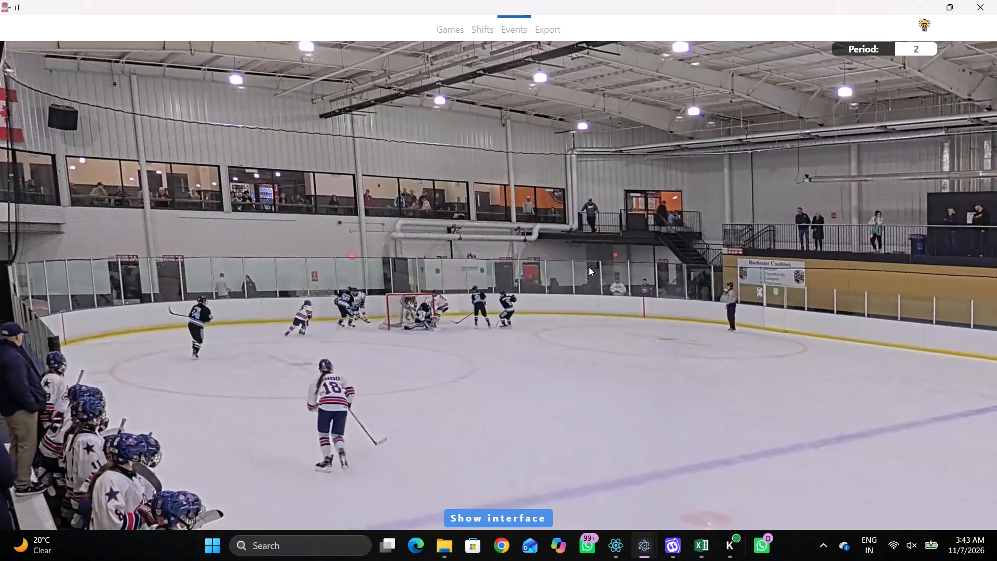
{"action": "key", "text": "space"}
{"action": "key", "text": "v"}
{"action": "key", "text": "space"}
{"action": "key", "text": "space"}
{"action": "key", "text": "space"}
{"action": "right_click", "coordinate": [630, 291]}
{"action": "left_click", "coordinate": [639, 299]}
{"action": "right_click_drag", "start_coordinate": [605, 289], "coordinate": [597, 289]}
{"action": "left_click", "coordinate": [629, 287]}
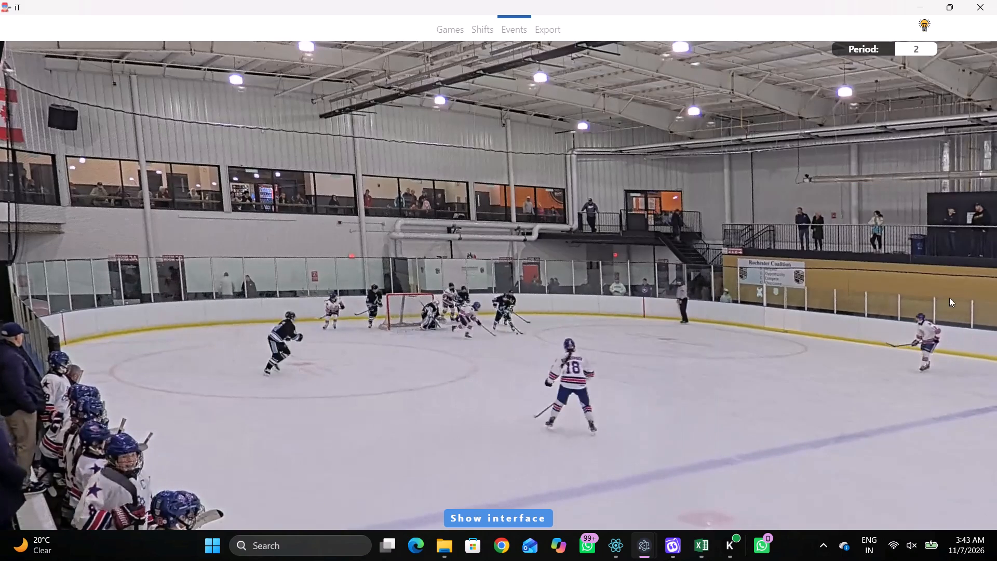
{"action": "right_click", "coordinate": [825, 309]}
{"action": "left_click", "coordinate": [830, 319]}
{"action": "left_click", "coordinate": [870, 392]}
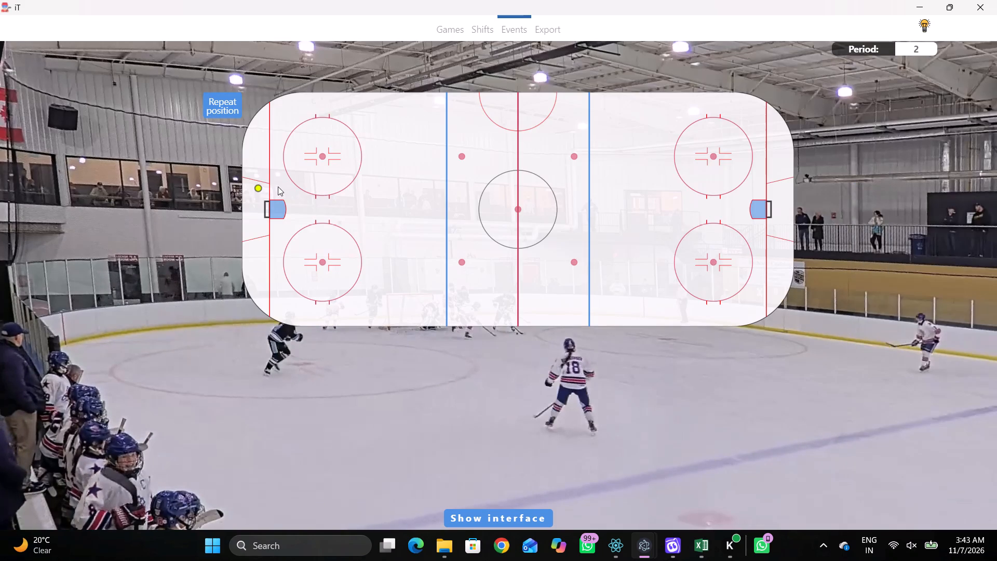
{"action": "left_click", "coordinate": [299, 193]}
Log Skating with the puck by away number 29 just inside the left blue line, towards the lower boards.
{"action": "key", "text": "space"}
{"action": "key", "text": "space"}
{"action": "key", "text": "space"}
{"action": "key", "text": "space"}
{"action": "key", "text": "r"}
{"action": "key", "text": "space"}
{"action": "key", "text": "space"}
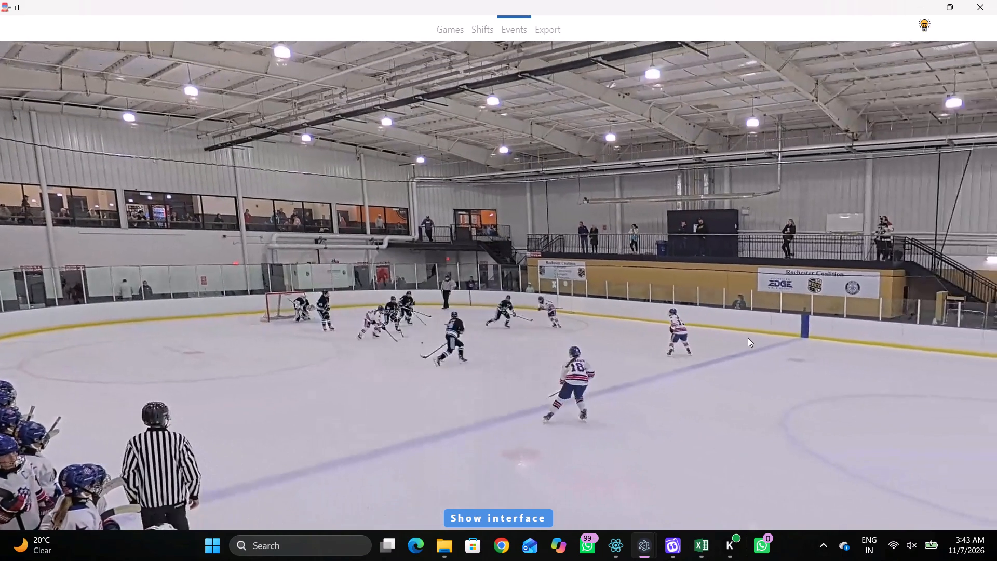
{"action": "key", "text": "space"}
{"action": "key", "text": "space"}
{"action": "key", "text": "space"}
{"action": "key", "text": "space"}
{"action": "key", "text": "space"}
{"action": "key", "text": "space"}
{"action": "right_click", "coordinate": [725, 285]}
{"action": "left_click", "coordinate": [756, 308]}
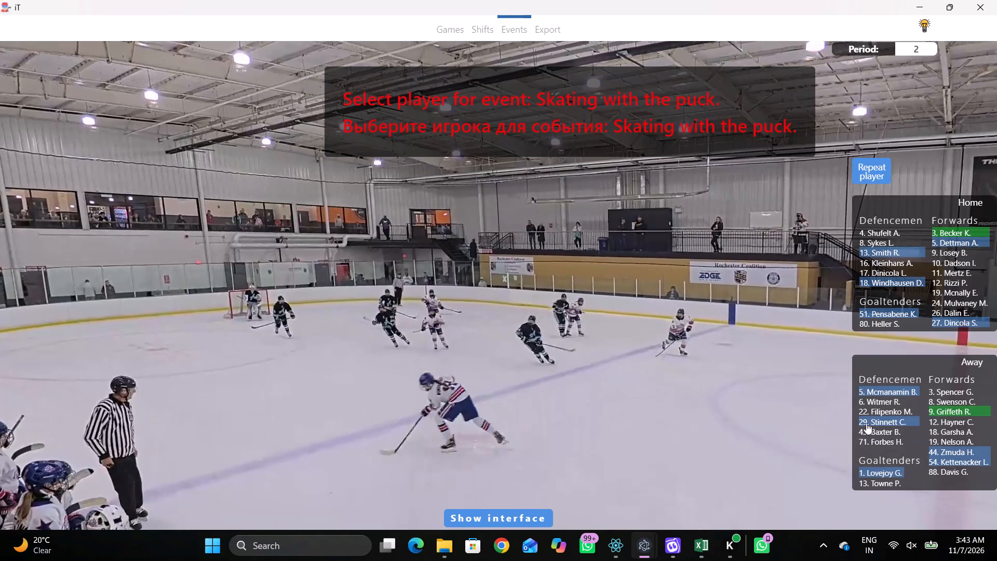
{"action": "left_click", "coordinate": [873, 417]}
{"action": "left_click", "coordinate": [437, 288]}
Change the player of the latest Skating with the puck event to home number 18.
{"action": "key", "text": "q"}
{"action": "key", "text": "q"}
{"action": "key", "text": "q"}
{"action": "key", "text": "shift+d"}
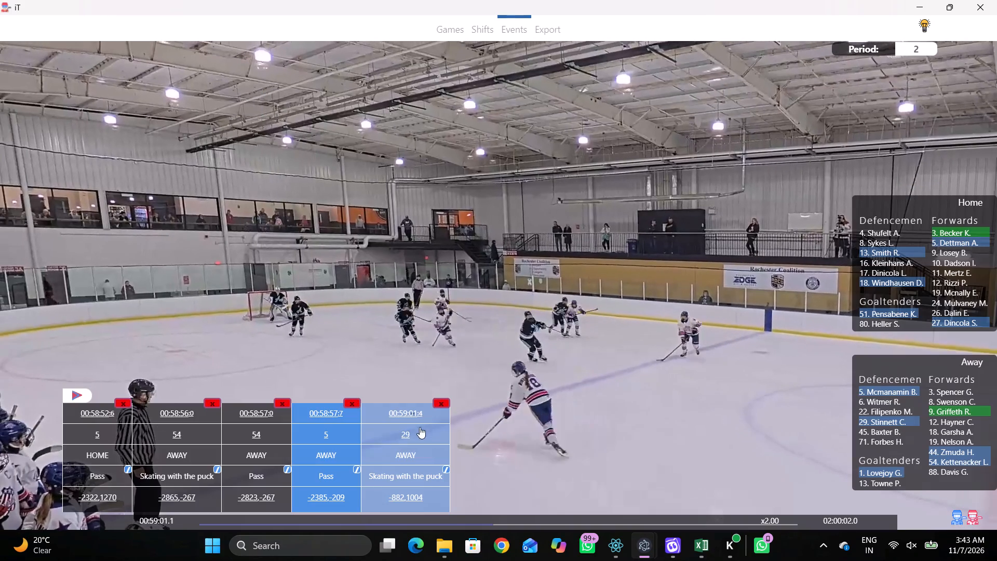
{"action": "left_click", "coordinate": [398, 435]}
{"action": "left_click", "coordinate": [870, 278]}
{"action": "key", "text": "shift+d"}
Log a Pass by the same home player between the left blue line and the centre line, near the lower boards.
{"action": "key", "text": "space"}
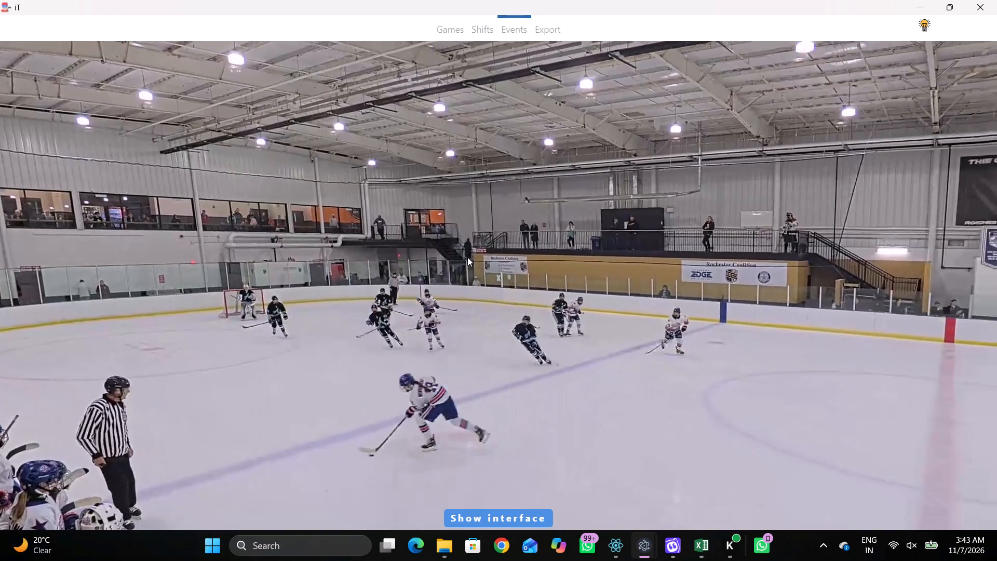
{"action": "key", "text": "space"}
{"action": "key", "text": "space"}
{"action": "key", "text": "v"}
{"action": "key", "text": "space"}
{"action": "key", "text": "q"}
{"action": "key", "text": "space"}
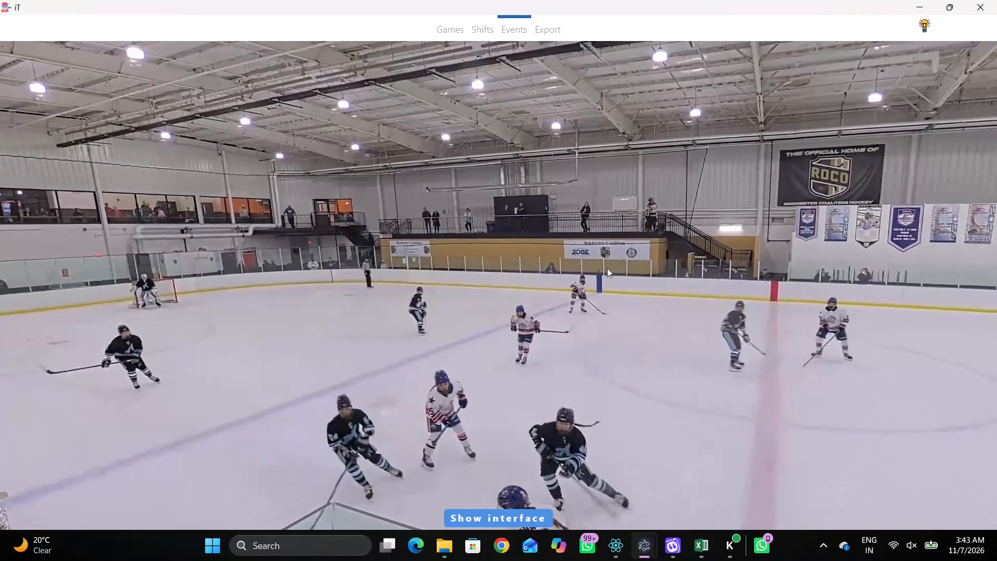
{"action": "key", "text": "space"}
{"action": "right_click", "coordinate": [575, 232]}
{"action": "left_click", "coordinate": [577, 239]}
{"action": "left_click", "coordinate": [672, 243]}
{"action": "key", "text": "q"}
{"action": "type", "text": "qq"}
{"action": "right_click", "coordinate": [668, 234]}
{"action": "left_click", "coordinate": [673, 236]}
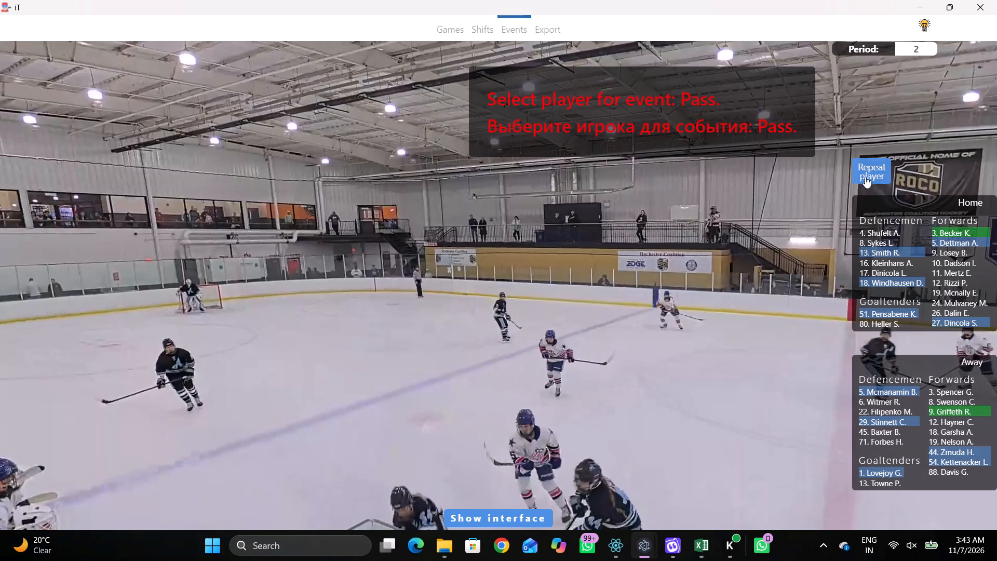
{"action": "left_click", "coordinate": [865, 176]}
{"action": "left_click_drag", "start_coordinate": [500, 297], "coordinate": [495, 294]}
Log Skating with the puck by an away defenceman near the lower boards, between the lower left circle and the left blue line.
{"action": "key", "text": "space"}
{"action": "key", "text": "space"}
{"action": "key", "text": "space"}
{"action": "key", "text": "space"}
{"action": "key", "text": "space"}
{"action": "key", "text": "space"}
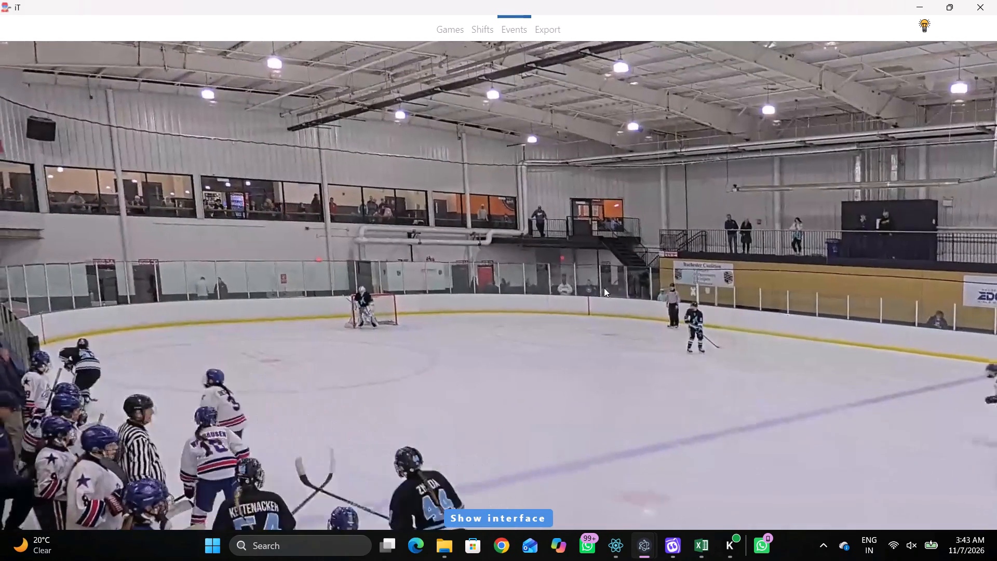
{"action": "right_click", "coordinate": [571, 260]}
{"action": "left_click", "coordinate": [629, 282]}
{"action": "double_click", "coordinate": [874, 413]}
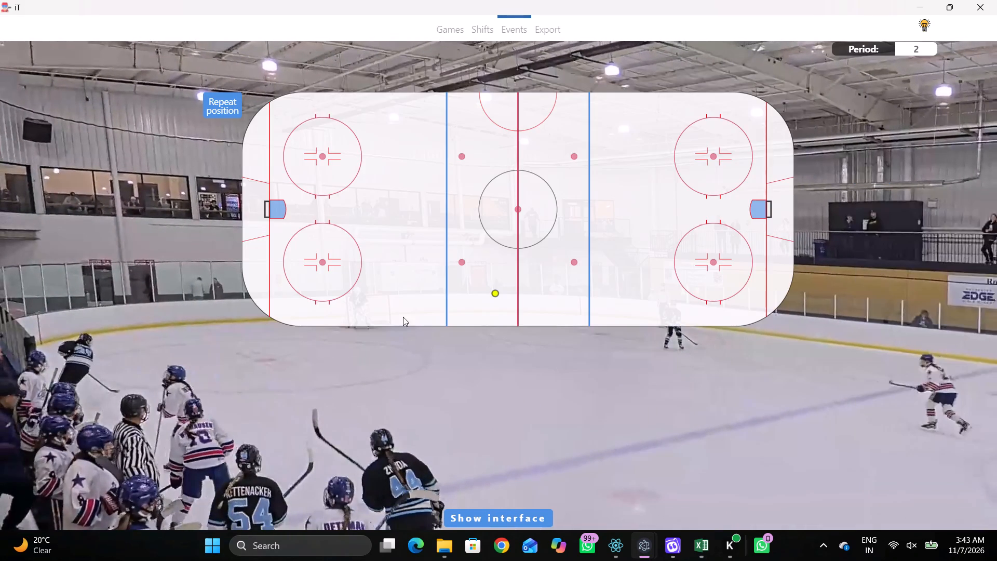
{"action": "left_click", "coordinate": [389, 309]}
Log a Pass by the same away defenceman just to the right of the lower left face-off circle.
{"action": "key", "text": "r"}
{"action": "key", "text": "space"}
{"action": "key", "text": "space"}
{"action": "key", "text": "space"}
{"action": "key", "text": "space"}
{"action": "key", "text": "space"}
{"action": "key", "text": "space"}
{"action": "key", "text": "q"}
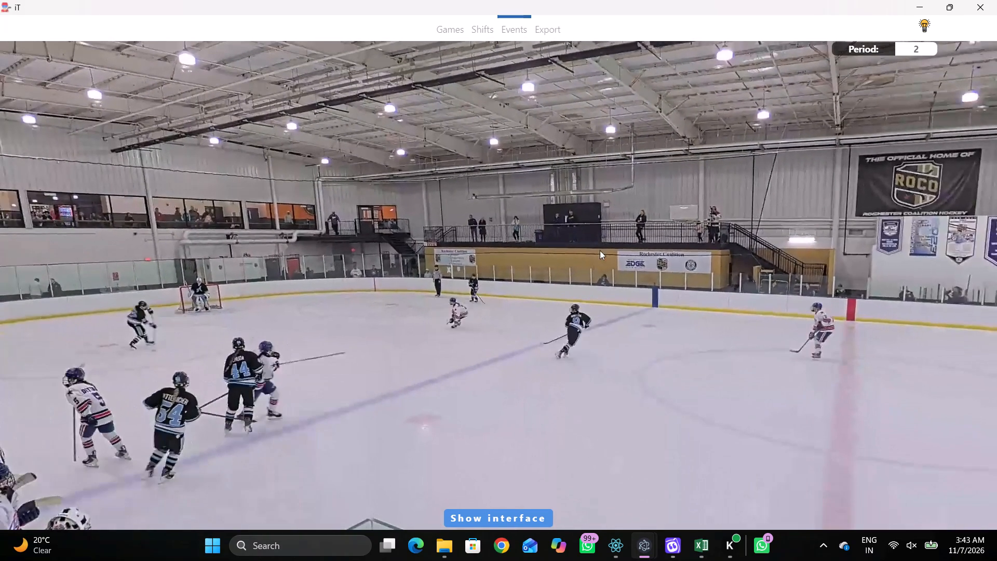
{"action": "right_click", "coordinate": [594, 231]}
{"action": "left_click", "coordinate": [602, 232]}
{"action": "left_click", "coordinate": [864, 173]}
{"action": "left_click", "coordinate": [373, 271]}
Log a Pass by away number 5 at the left blue line, near the upper boards.
{"action": "key", "text": "space"}
{"action": "key", "text": "space"}
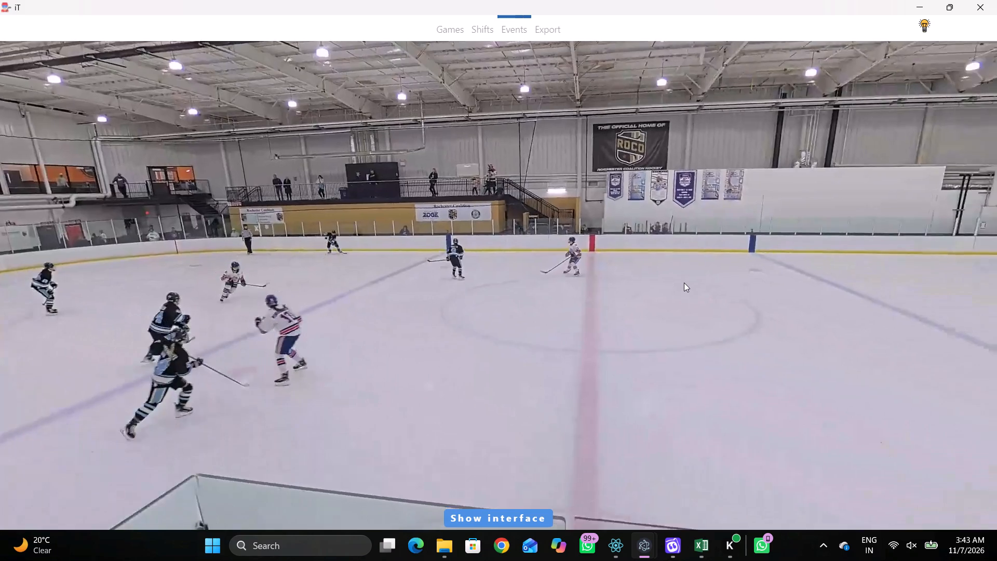
{"action": "key", "text": "space"}
{"action": "key", "text": "space"}
{"action": "key", "text": "space"}
{"action": "key", "text": "space"}
{"action": "right_click", "coordinate": [685, 244]}
{"action": "left_click", "coordinate": [703, 249]}
{"action": "left_click", "coordinate": [671, 243]}
{"action": "key", "text": "space"}
{"action": "key", "text": "space"}
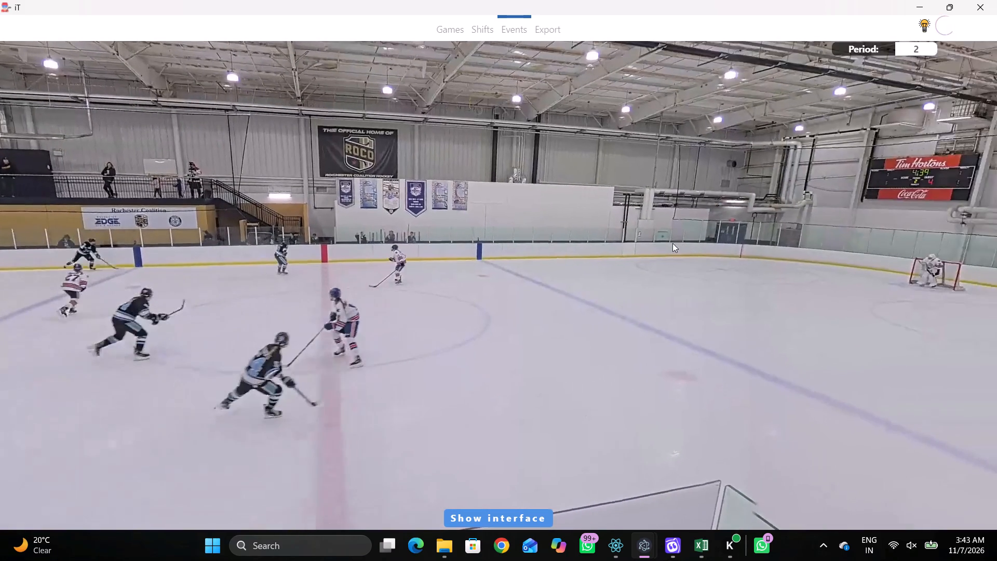
{"action": "right_click", "coordinate": [664, 239]}
{"action": "key", "text": "space"}
{"action": "key", "text": "space"}
{"action": "type", "text": "qq"}
{"action": "key", "text": "q"}
{"action": "right_click", "coordinate": [672, 237]}
{"action": "left_click", "coordinate": [769, 219]}
{"action": "right_click", "coordinate": [763, 219]}
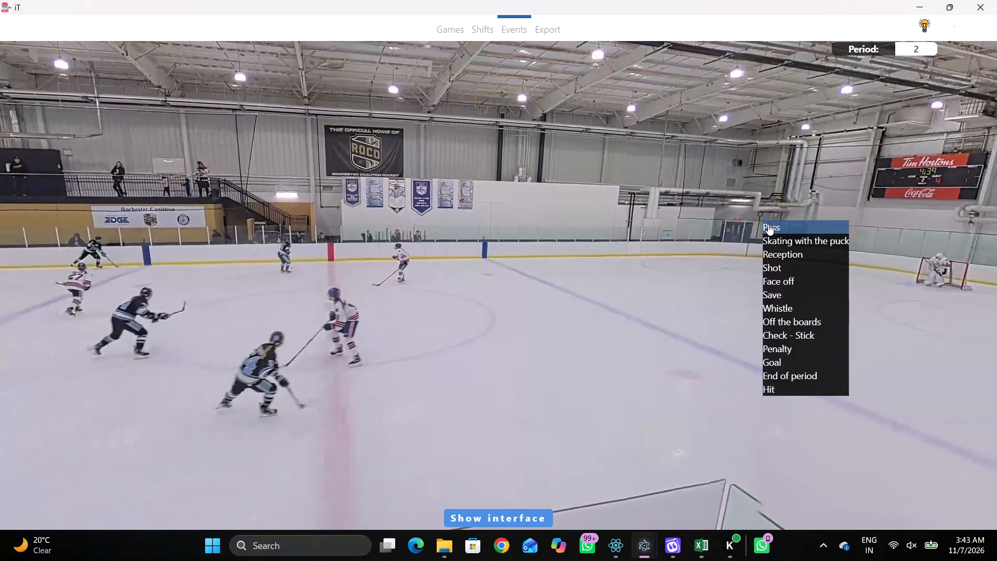
{"action": "left_click", "coordinate": [768, 224]}
{"action": "left_click", "coordinate": [872, 392]}
{"action": "left_click", "coordinate": [447, 118]}
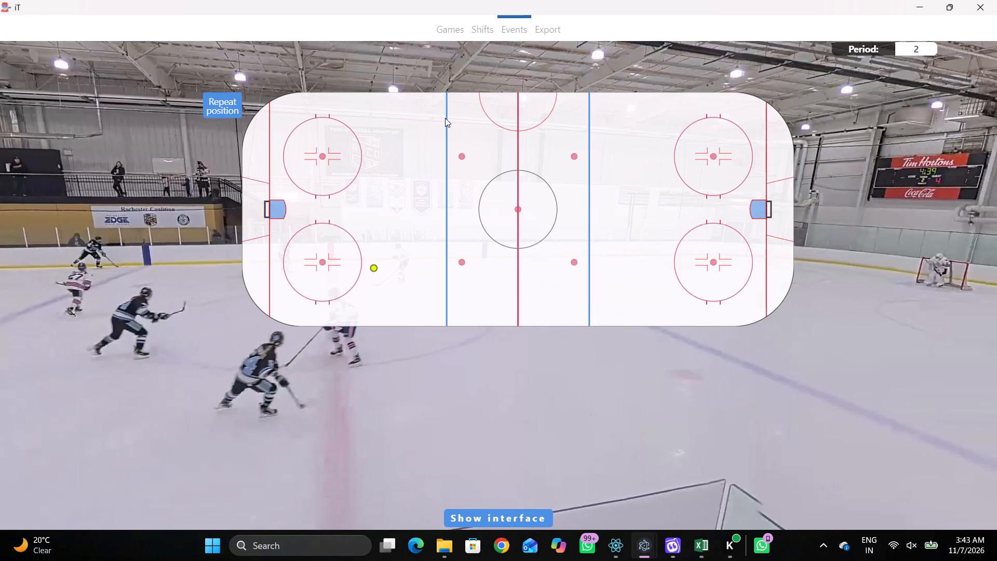
Log a Pass by home number 13 just to the right of the right blue line, in the upper half of the rink.
{"action": "key", "text": "space"}
{"action": "key", "text": "space"}
{"action": "key", "text": "space"}
{"action": "key", "text": "space"}
{"action": "type", "text": "q"}
{"action": "key", "text": "q"}
{"action": "key", "text": "q"}
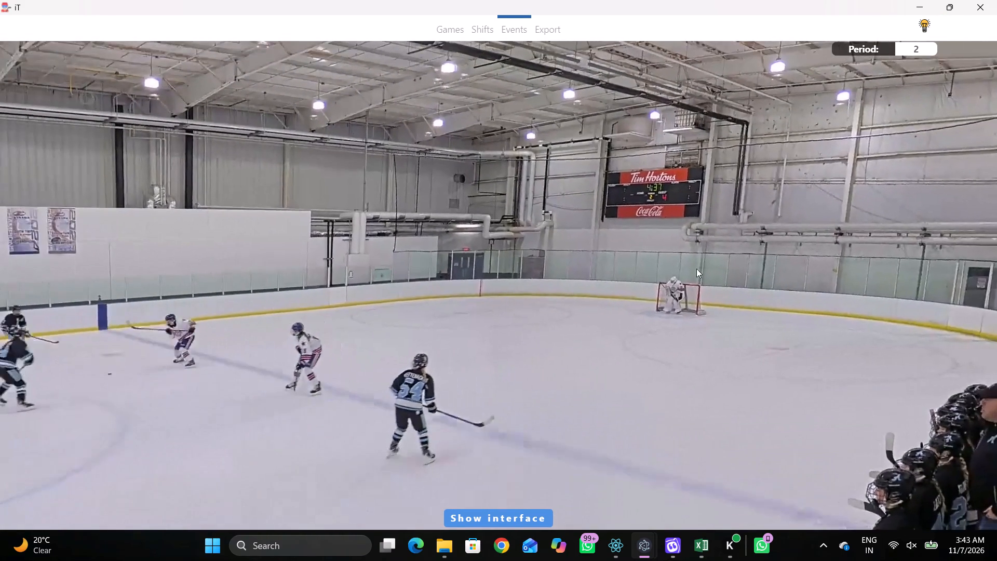
{"action": "key", "text": "q"}
{"action": "right_click", "coordinate": [698, 245]}
{"action": "left_click", "coordinate": [700, 249]}
{"action": "right_click_drag", "start_coordinate": [649, 239], "coordinate": [638, 239]}
{"action": "left_click", "coordinate": [654, 250]}
{"action": "left_click_drag", "start_coordinate": [869, 241], "coordinate": [872, 246]}
{"action": "left_click", "coordinate": [880, 253]}
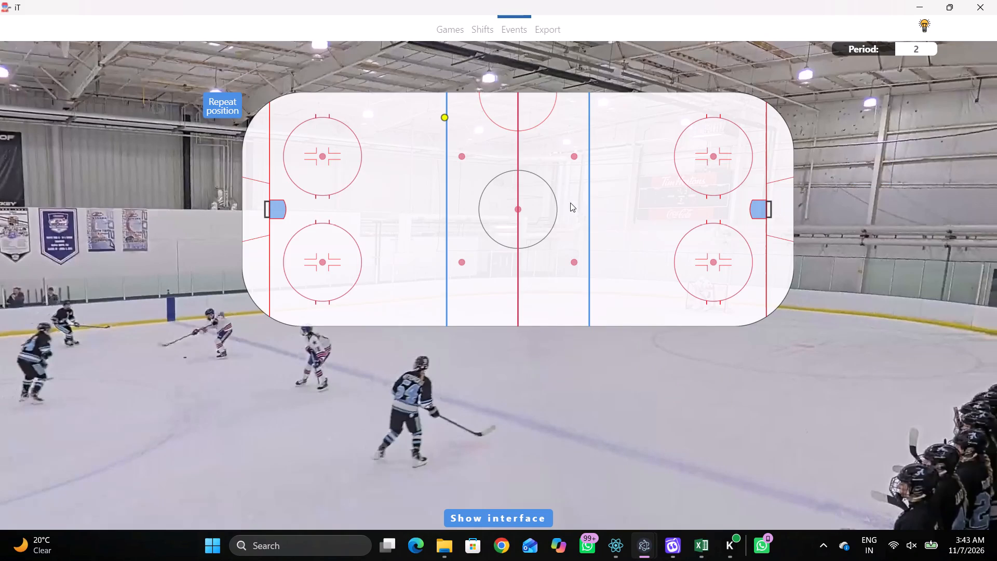
{"action": "left_click", "coordinate": [605, 151]}
Log Skating with the puck by away number 44 between the centre line and the right blue line, near the upper boards.
{"action": "key", "text": "space"}
{"action": "key", "text": "space"}
{"action": "key", "text": "space"}
{"action": "key", "text": "space"}
{"action": "key", "text": "space"}
{"action": "key", "text": "space"}
{"action": "right_click", "coordinate": [591, 214]}
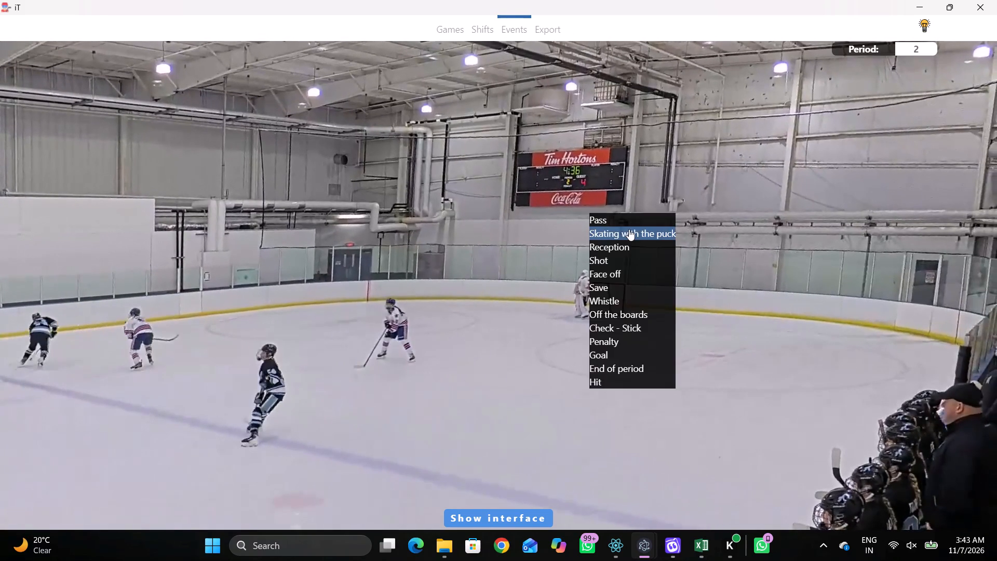
{"action": "left_click", "coordinate": [635, 230]}
{"action": "left_click", "coordinate": [943, 450]}
{"action": "left_click", "coordinate": [573, 126]}
Log a Shot by the same away player beside the dot of the upper right face-off circle.
{"action": "key", "text": "space"}
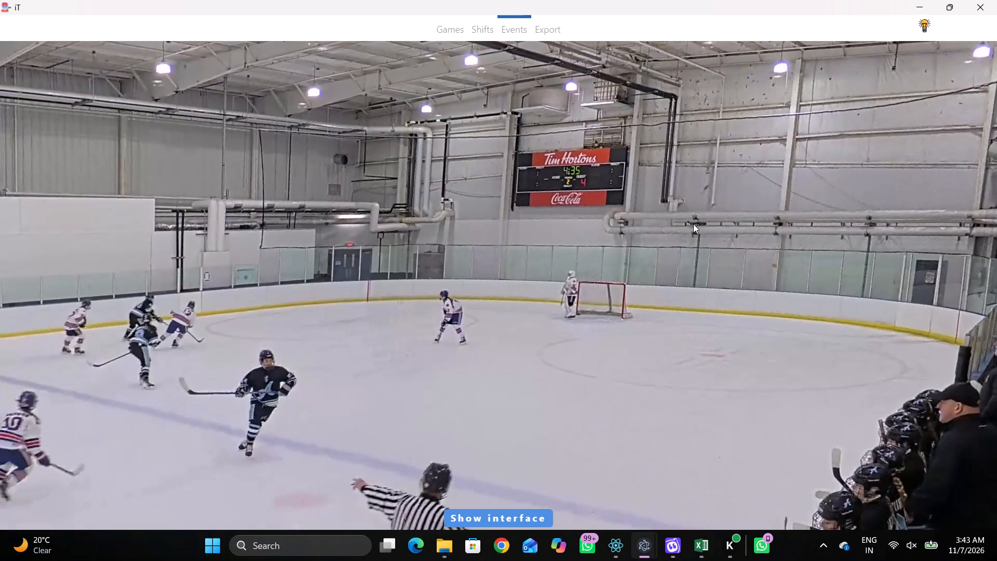
{"action": "key", "text": "space"}
{"action": "key", "text": "r"}
{"action": "key", "text": "space"}
{"action": "key", "text": "space"}
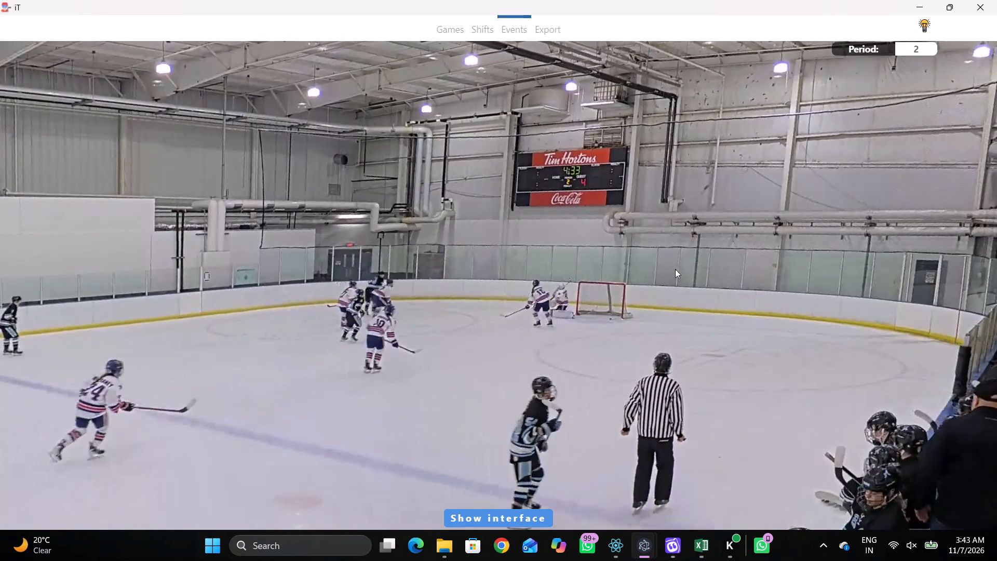
{"action": "key", "text": "q"}
{"action": "key", "text": "space"}
{"action": "key", "text": "space"}
{"action": "key", "text": "q"}
{"action": "key", "text": "q"}
{"action": "key", "text": "q"}
{"action": "key", "text": "q"}
{"action": "key", "text": "q"}
{"action": "key", "text": "q"}
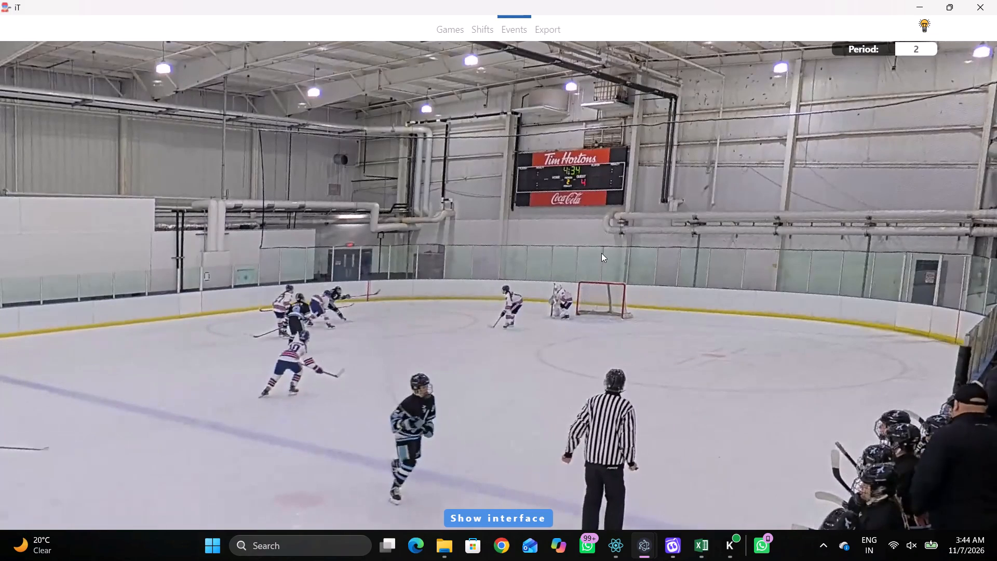
{"action": "key", "text": "q"}
{"action": "key", "text": "q"}
{"action": "right_click_drag", "start_coordinate": [542, 224], "coordinate": [546, 222]}
{"action": "left_click", "coordinate": [558, 260]}
{"action": "right_click", "coordinate": [539, 244]}
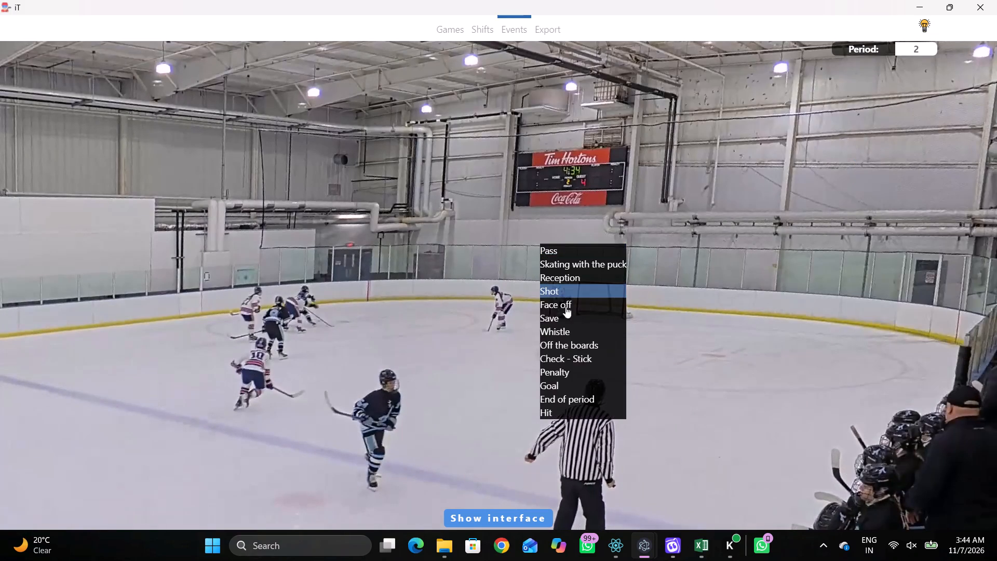
{"action": "left_click", "coordinate": [552, 287]}
{"action": "left_click", "coordinate": [527, 244]}
{"action": "left_click", "coordinate": [873, 180]}
{"action": "left_click_drag", "start_coordinate": [705, 168], "coordinate": [703, 162]}
Log a Goal by the same away player at the right net.
{"action": "key", "text": "space"}
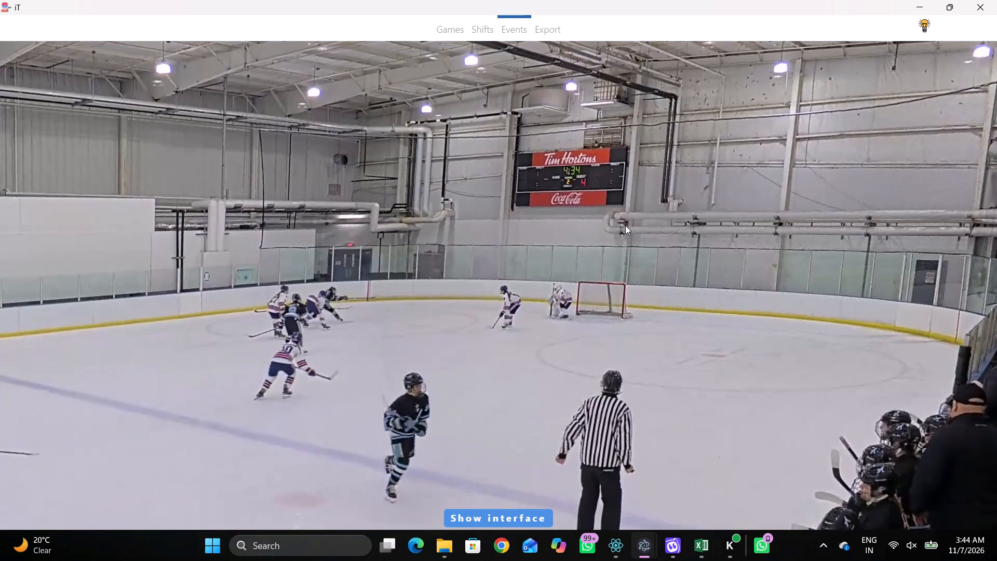
{"action": "key", "text": "v"}
{"action": "key", "text": "space"}
{"action": "right_click_drag", "start_coordinate": [635, 203], "coordinate": [640, 206]}
{"action": "left_click", "coordinate": [665, 341]}
{"action": "left_click", "coordinate": [597, 204]}
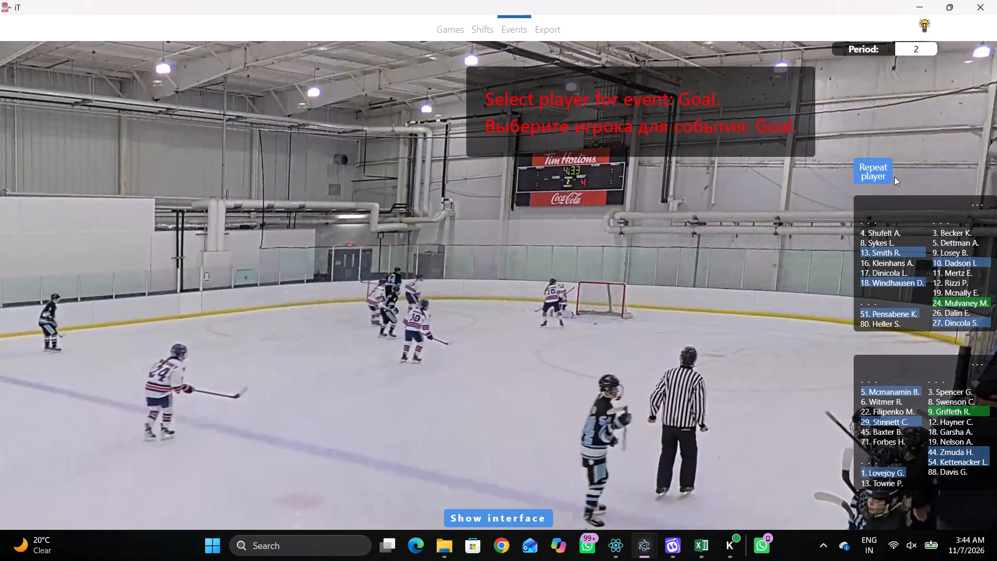
{"action": "left_click_drag", "start_coordinate": [881, 165], "coordinate": [875, 167]}
{"action": "left_click", "coordinate": [771, 210]}
Log a Whistle just inside the left edge of the lower right face-off circle.
{"action": "key", "text": "space"}
{"action": "key", "text": "space"}
{"action": "right_click", "coordinate": [662, 228]}
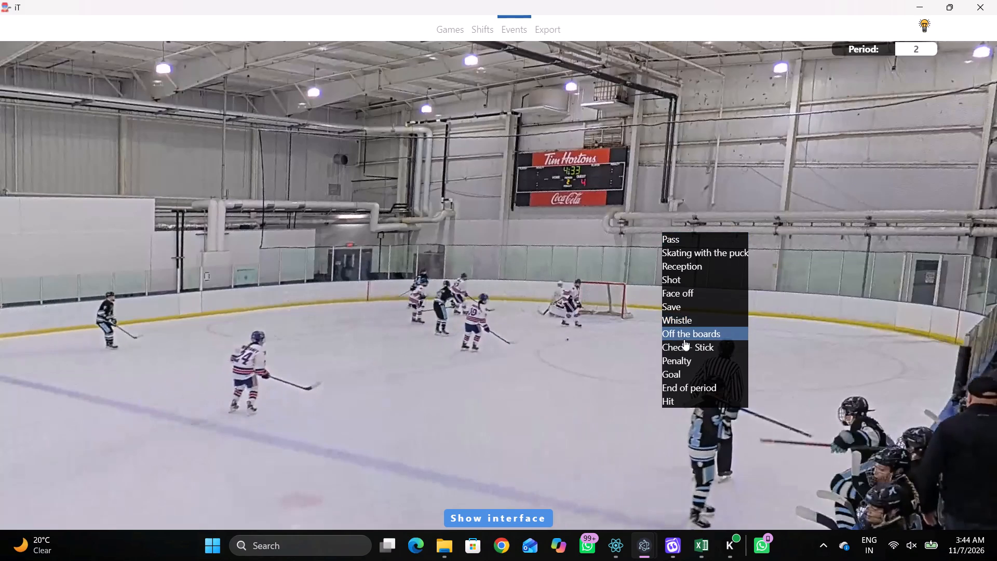
{"action": "left_click", "coordinate": [679, 321]}
{"action": "left_click", "coordinate": [680, 275]}
Skip through the stoppage after the goal to find the restart face-off at centre ice.
{"action": "key", "text": "space"}
{"action": "type", "text": "v"}
{"action": "key", "text": "space"}
{"action": "key", "text": "space"}
{"action": "key", "text": "space"}
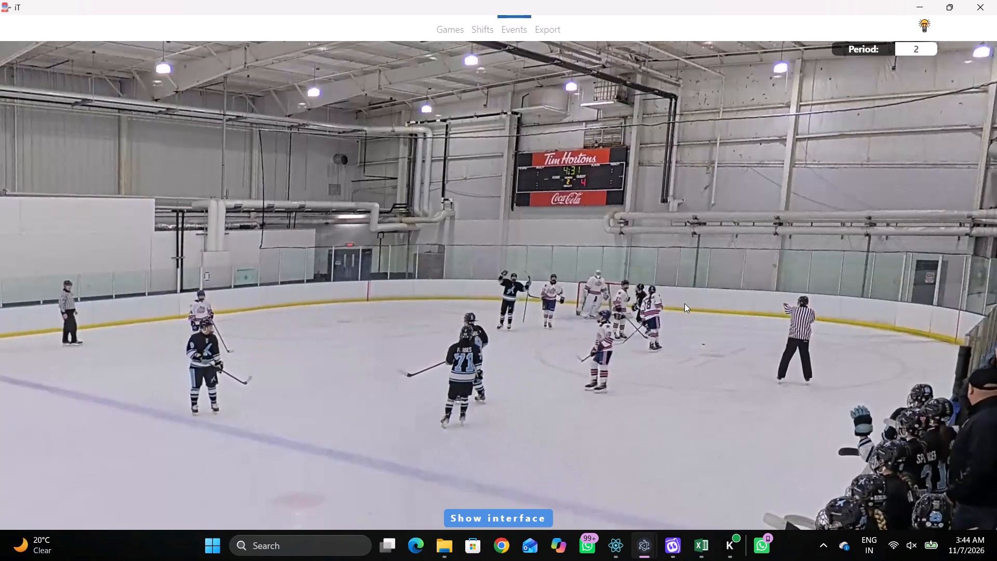
{"action": "key", "text": "space"}
{"action": "type", "text": "c"}
{"action": "key", "text": "space"}
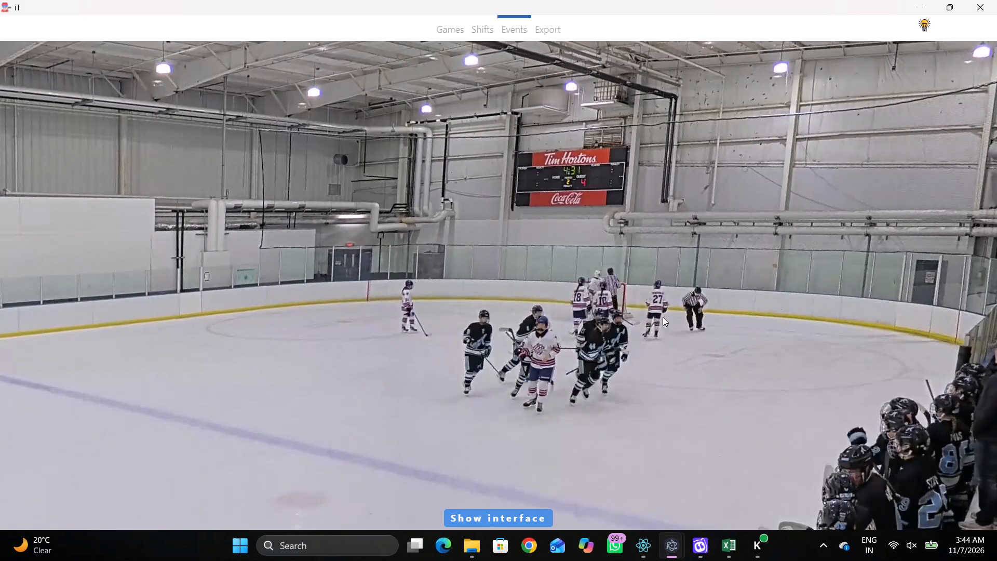
{"action": "key", "text": "shift+d"}
{"action": "key", "text": "space"}
{"action": "type", "text": "c"}
{"action": "key", "text": "space"}
{"action": "type", "text": "dc D"}
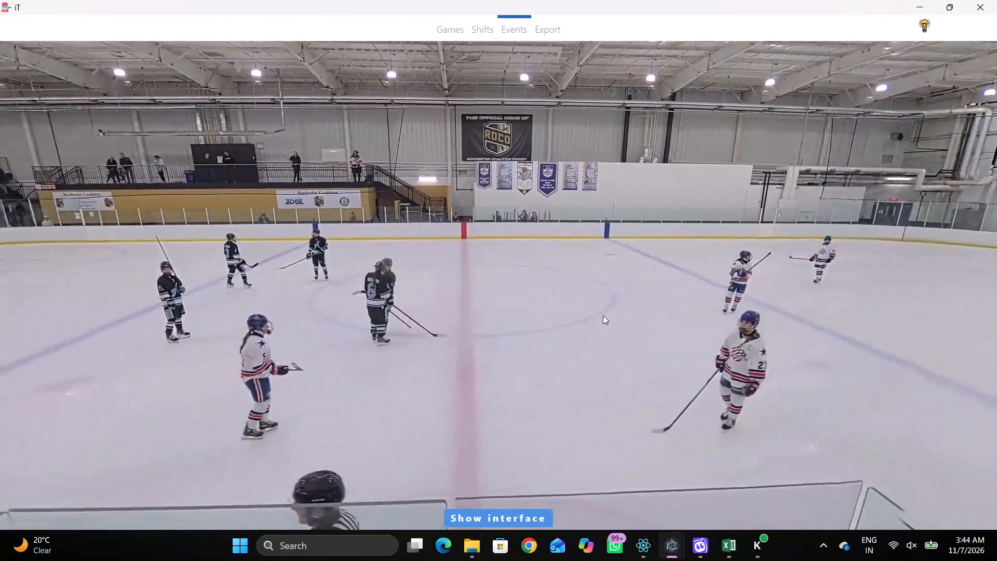
{"action": "key", "text": "space"}
{"action": "type", "text": "x"}
{"action": "key", "text": "space"}
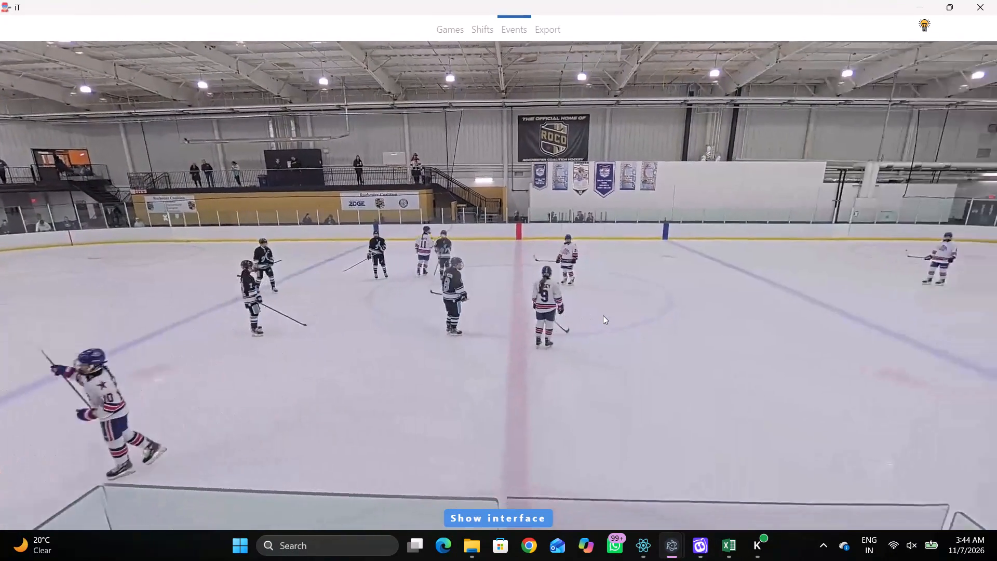
{"action": "type", "text": "DD"}
{"action": "key", "text": "space"}
{"action": "key", "text": "space"}
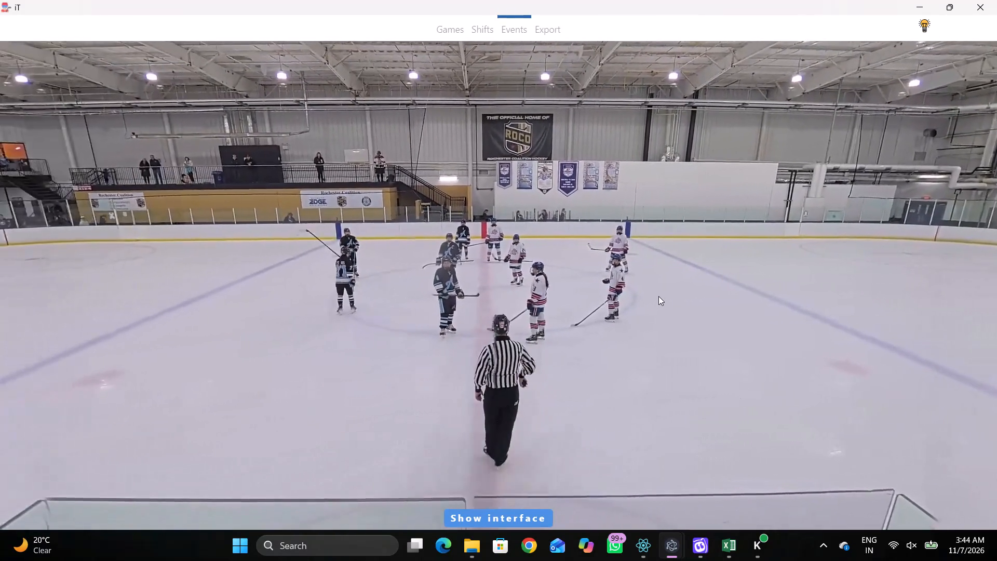
{"action": "type", "text": "c"}
{"action": "key", "text": "space"}
{"action": "key", "text": "c"}
{"action": "key", "text": "space"}
{"action": "key", "text": "space"}
{"action": "key", "text": "space"}
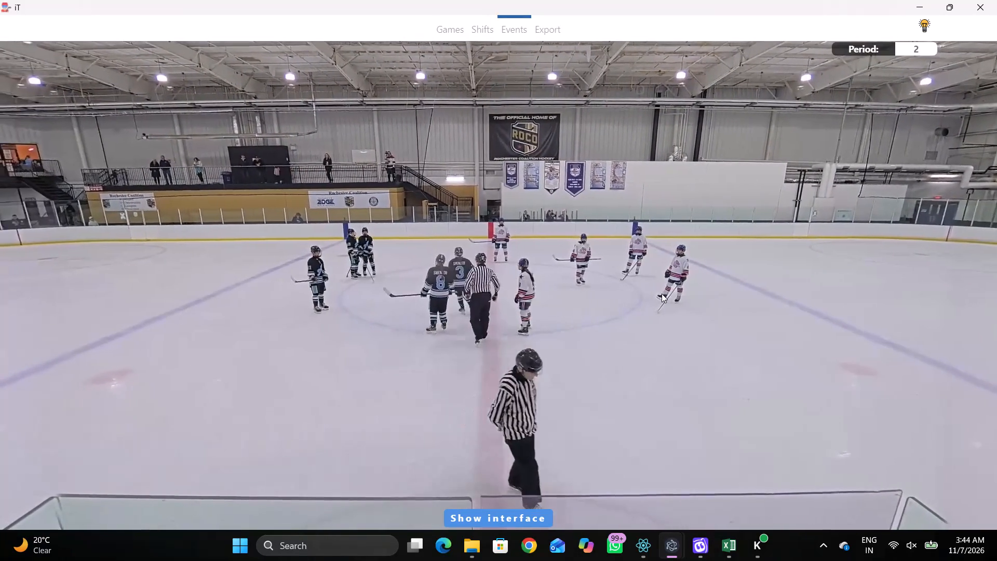
Log a Face off at the centre spot, won by home number 24 against away number 3.
{"action": "type", "text": "c q"}
{"action": "key", "text": "q"}
{"action": "key", "text": "q"}
{"action": "key", "text": "q"}
{"action": "key", "text": "q"}
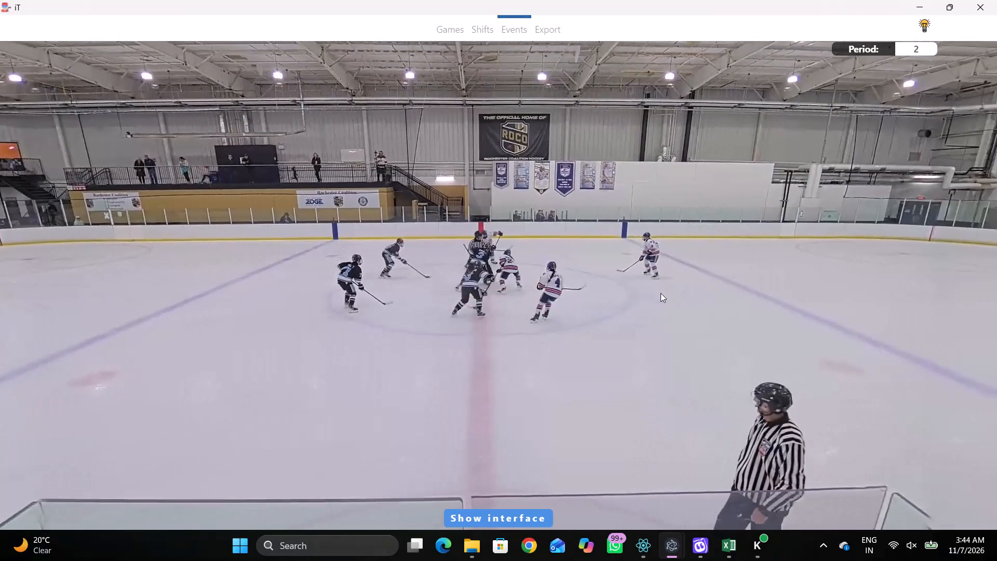
{"action": "key", "text": "q"}
{"action": "key", "text": "q"}
{"action": "key", "text": "q"}
{"action": "right_click_drag", "start_coordinate": [626, 249], "coordinate": [621, 252]}
{"action": "left_click", "coordinate": [652, 310]}
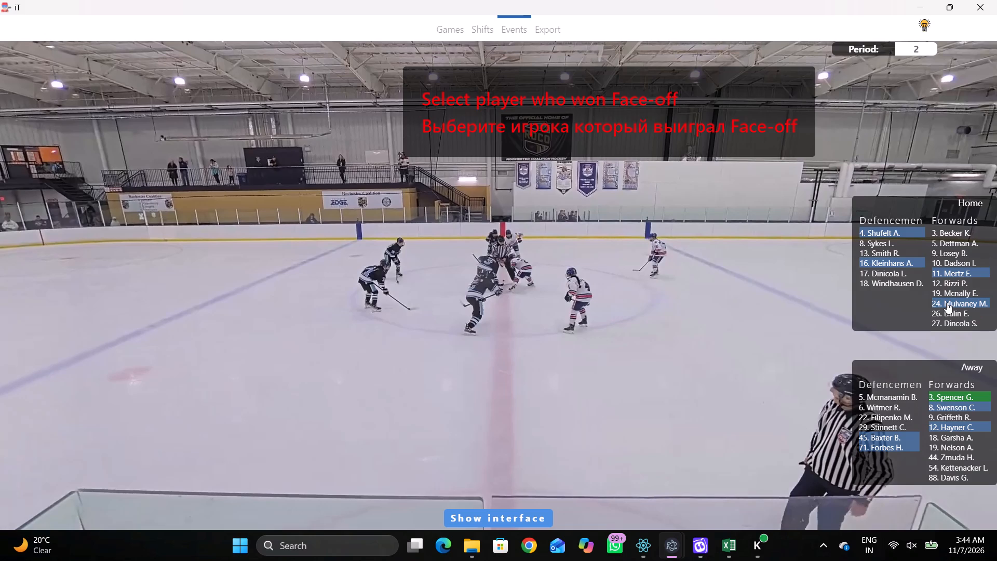
{"action": "left_click", "coordinate": [947, 302]}
{"action": "left_click", "coordinate": [940, 398]}
{"action": "left_click", "coordinate": [522, 211]}
Log Skating with the puck by home number 16 just right of the left blue line, above the upper neutral-zone dot.
{"action": "key", "text": "r"}
{"action": "key", "text": "space"}
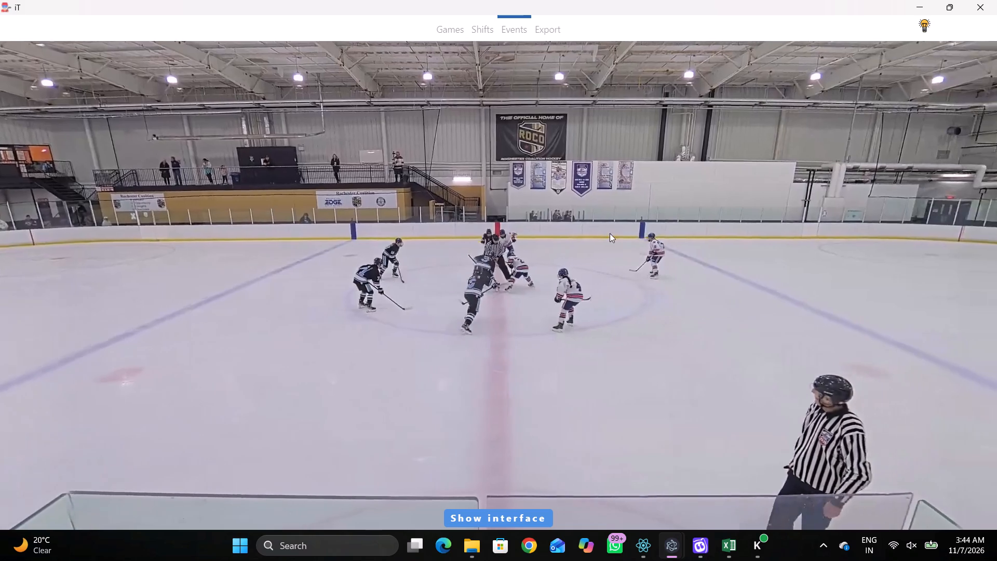
{"action": "key", "text": "space"}
{"action": "key", "text": "space"}
{"action": "key", "text": "space"}
{"action": "key", "text": "space"}
{"action": "key", "text": "space"}
{"action": "key", "text": "space"}
{"action": "key", "text": "space"}
{"action": "right_click", "coordinate": [622, 202]}
{"action": "key", "text": "q"}
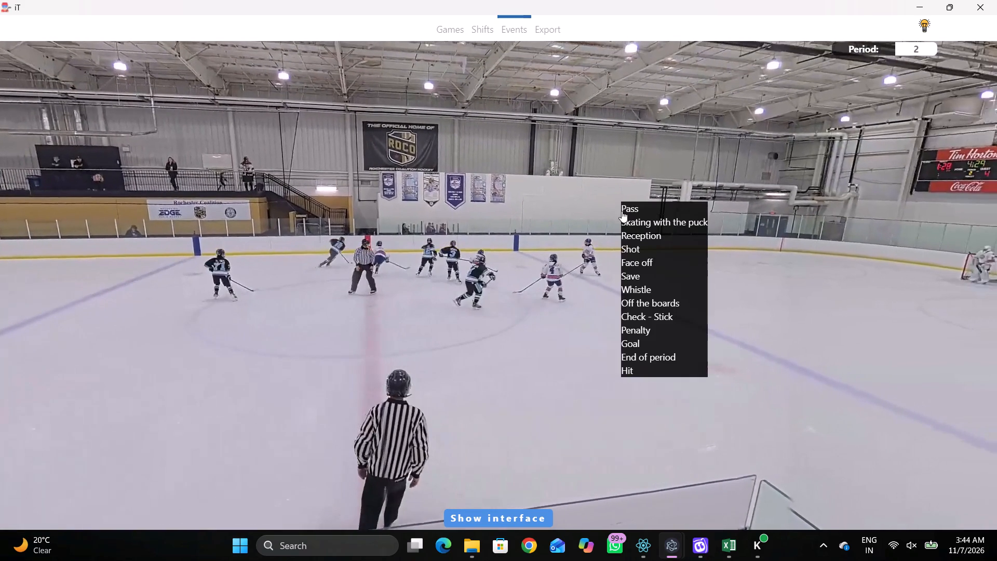
{"action": "right_click", "coordinate": [619, 209]}
{"action": "left_click", "coordinate": [649, 231]}
{"action": "left_click", "coordinate": [876, 261]}
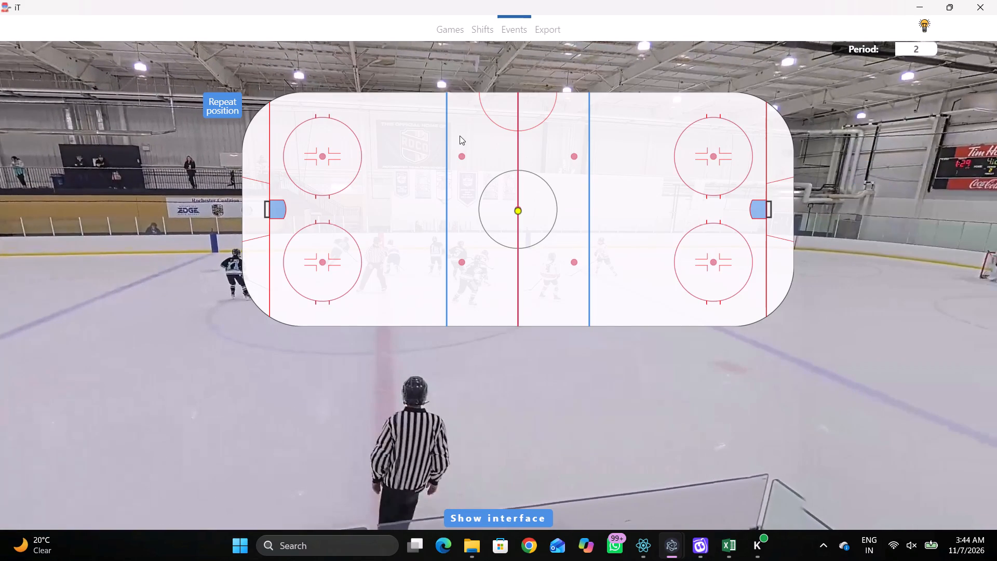
{"action": "left_click", "coordinate": [460, 136]}
Change the player of the latest Skating with the puck event to away number 45.
{"action": "key", "text": "shift+d"}
{"action": "left_click", "coordinate": [319, 428]}
{"action": "left_click", "coordinate": [863, 432]}
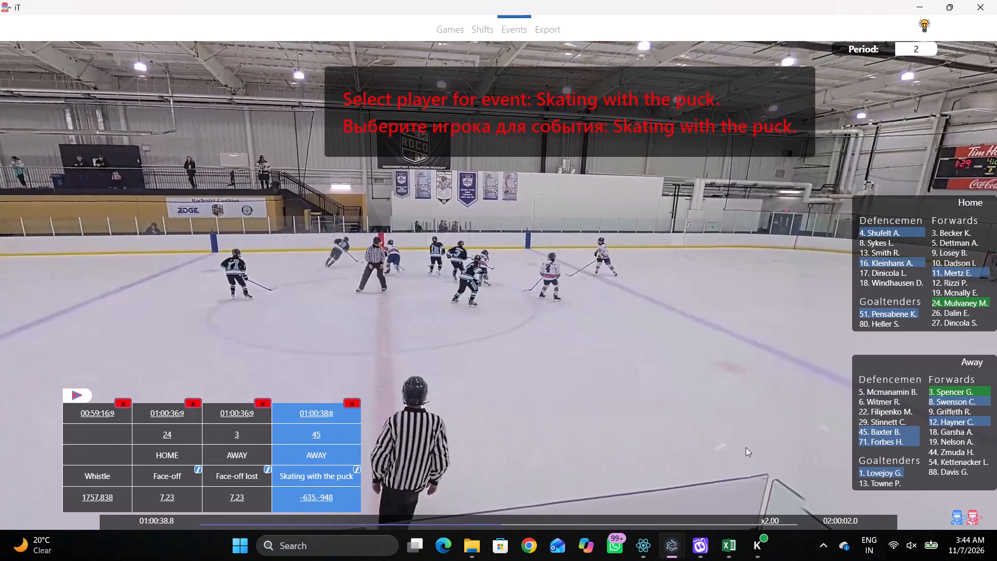
{"action": "key", "text": "shift+d"}
Log a Pass by the same player, away number 45, at the right blue line near the upper boards.
{"action": "key", "text": "space"}
{"action": "key", "text": "space"}
{"action": "key", "text": "space"}
{"action": "key", "text": "space"}
{"action": "key", "text": "space"}
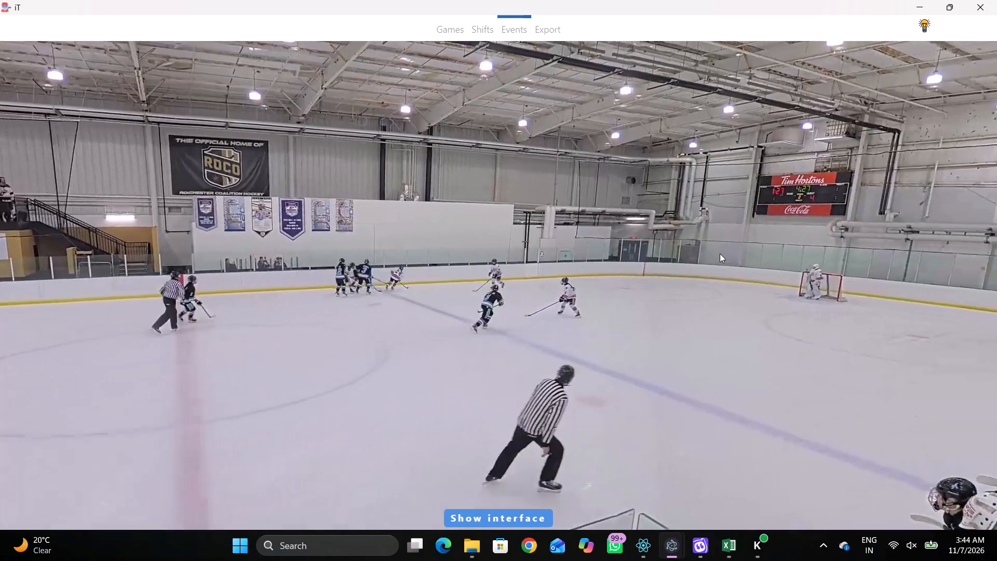
{"action": "key", "text": "q"}
{"action": "key", "text": "q"}
{"action": "key", "text": "q"}
{"action": "key", "text": "q"}
{"action": "key", "text": "q"}
{"action": "key", "text": "q"}
{"action": "key", "text": "q"}
{"action": "key", "text": "q"}
{"action": "key", "text": "q"}
{"action": "key", "text": "q"}
{"action": "right_click", "coordinate": [697, 222]}
{"action": "key", "text": "q"}
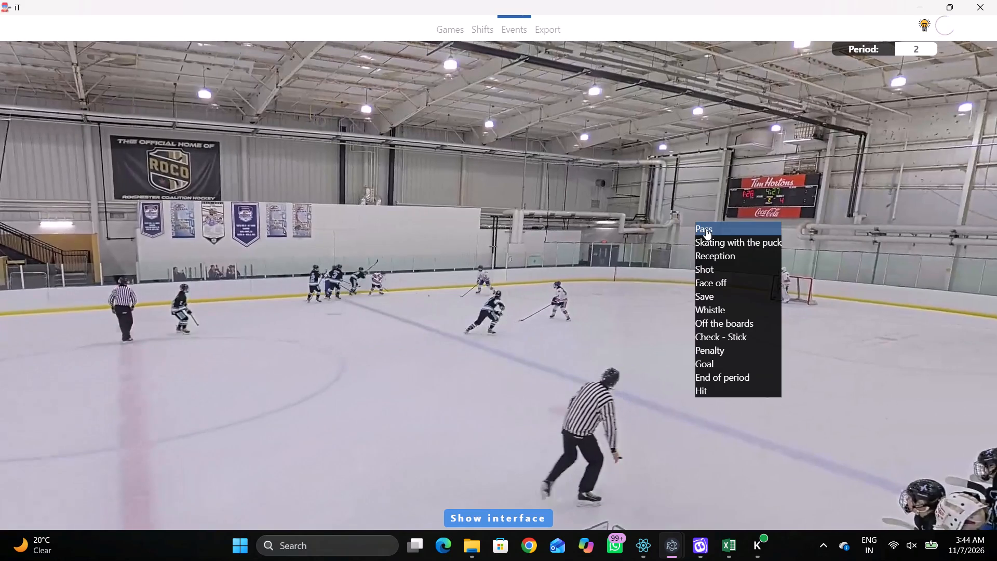
{"action": "type", "text": "qq"}
{"action": "right_click", "coordinate": [701, 223]}
{"action": "left_click", "coordinate": [708, 225]}
{"action": "left_click", "coordinate": [865, 177]}
{"action": "left_click", "coordinate": [588, 113]}
Log a Pass by home number 4 behind the right goal line, level with the lower face-off dot.
{"action": "key", "text": "space"}
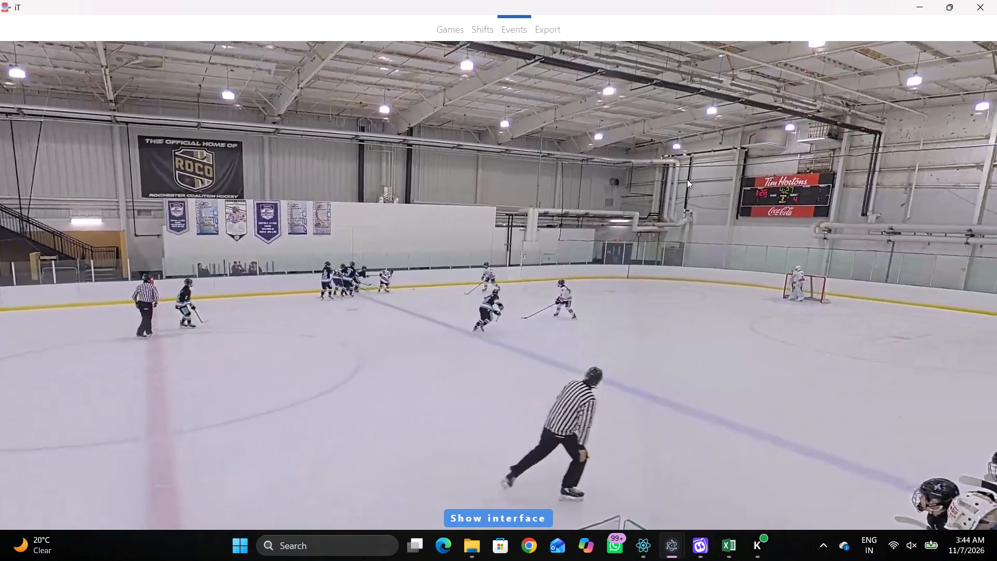
{"action": "key", "text": "space"}
{"action": "key", "text": "space"}
{"action": "key", "text": "space"}
{"action": "right_click", "coordinate": [721, 259]}
{"action": "key", "text": "space"}
{"action": "key", "text": "space"}
{"action": "right_click", "coordinate": [707, 247]}
{"action": "key", "text": "space"}
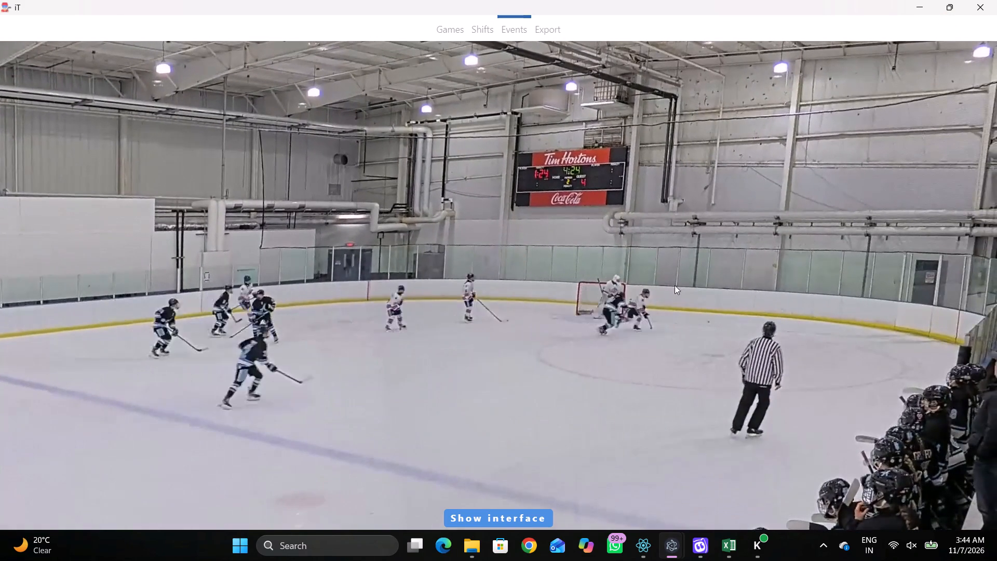
{"action": "key", "text": "space"}
{"action": "right_click", "coordinate": [715, 262]}
{"action": "left_click", "coordinate": [717, 270]}
{"action": "right_click", "coordinate": [664, 260]}
{"action": "left_click", "coordinate": [675, 262]}
{"action": "left_click", "coordinate": [869, 234]}
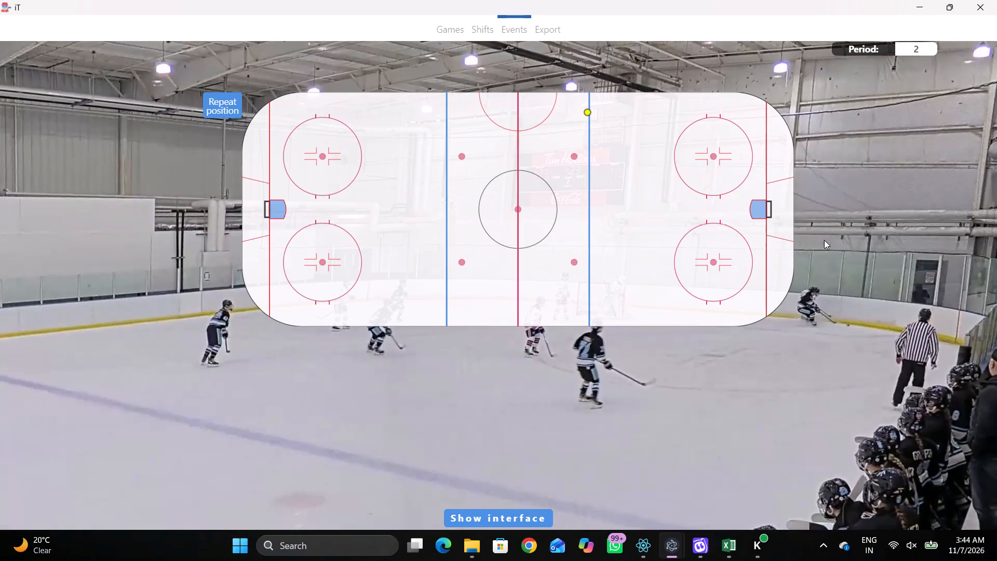
{"action": "left_click", "coordinate": [782, 261]}
Log a Pass by away number 71 in the lower right corner of the rink, just before the goal line.
{"action": "key", "text": "space"}
{"action": "key", "text": "space"}
{"action": "key", "text": "space"}
{"action": "key", "text": "space"}
{"action": "right_click", "coordinate": [800, 269]}
{"action": "left_click", "coordinate": [818, 286]}
{"action": "right_click", "coordinate": [730, 260]}
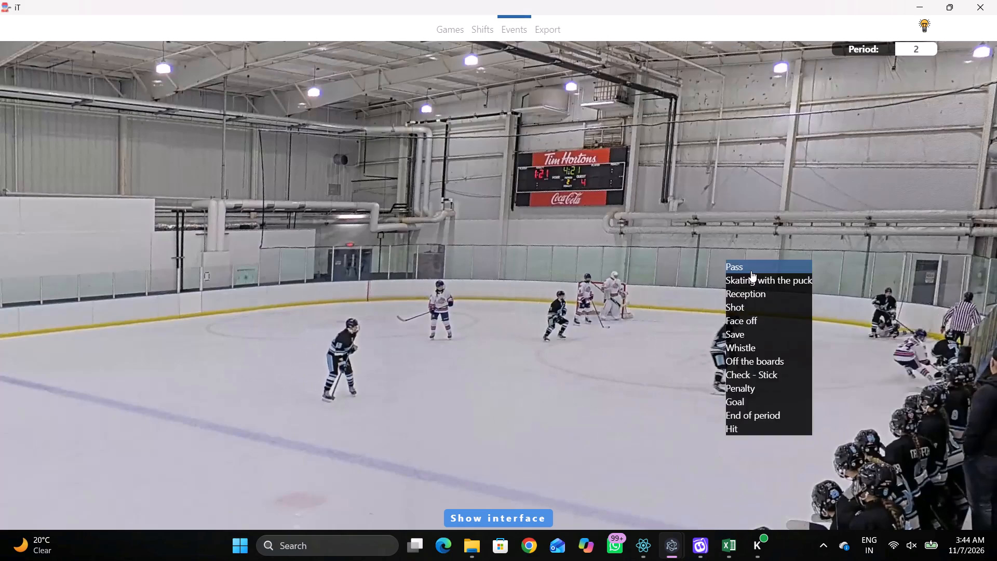
{"action": "left_click", "coordinate": [751, 271]}
{"action": "left_click", "coordinate": [875, 436]}
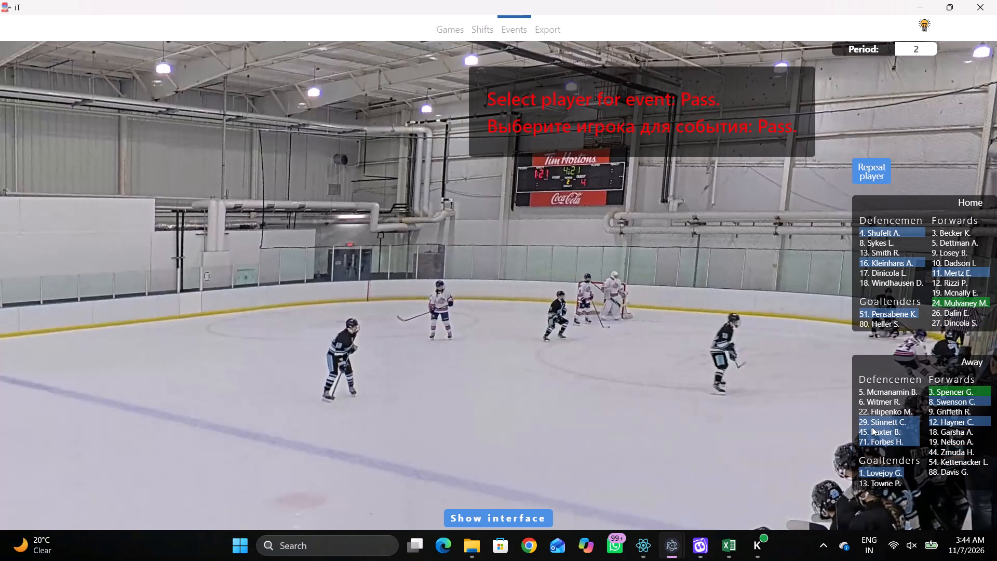
{"action": "left_click", "coordinate": [883, 439]}
{"action": "left_click", "coordinate": [751, 314]}
Log Skating with the puck by away number 12 along the lower boards, just below the lower right face-off circle.
{"action": "key", "text": "space"}
{"action": "key", "text": "space"}
{"action": "key", "text": "space"}
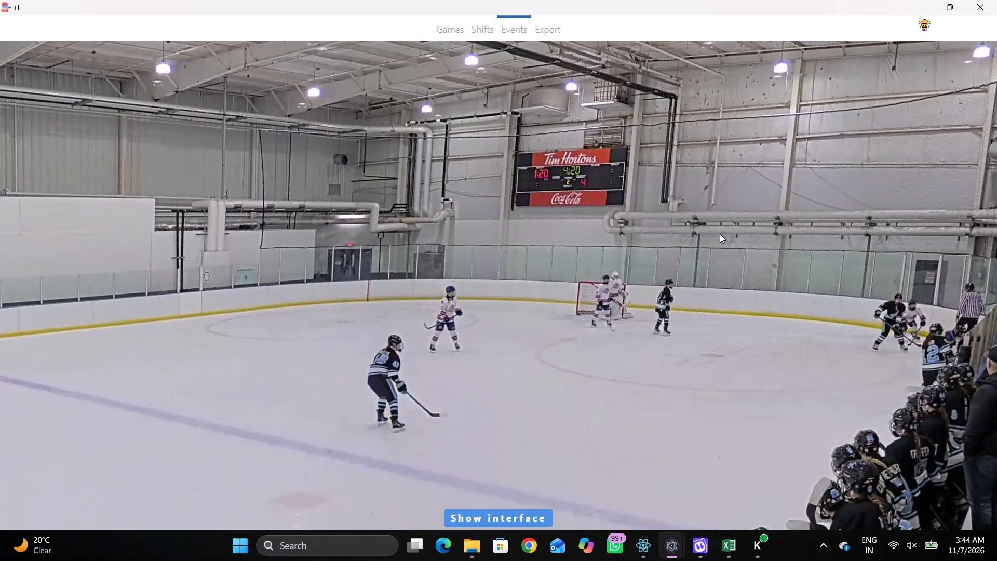
{"action": "key", "text": "space"}
{"action": "key", "text": "space"}
{"action": "key", "text": "space"}
{"action": "key", "text": "space"}
{"action": "key", "text": "space"}
{"action": "key", "text": "space"}
{"action": "key", "text": "space"}
{"action": "right_click", "coordinate": [723, 281]}
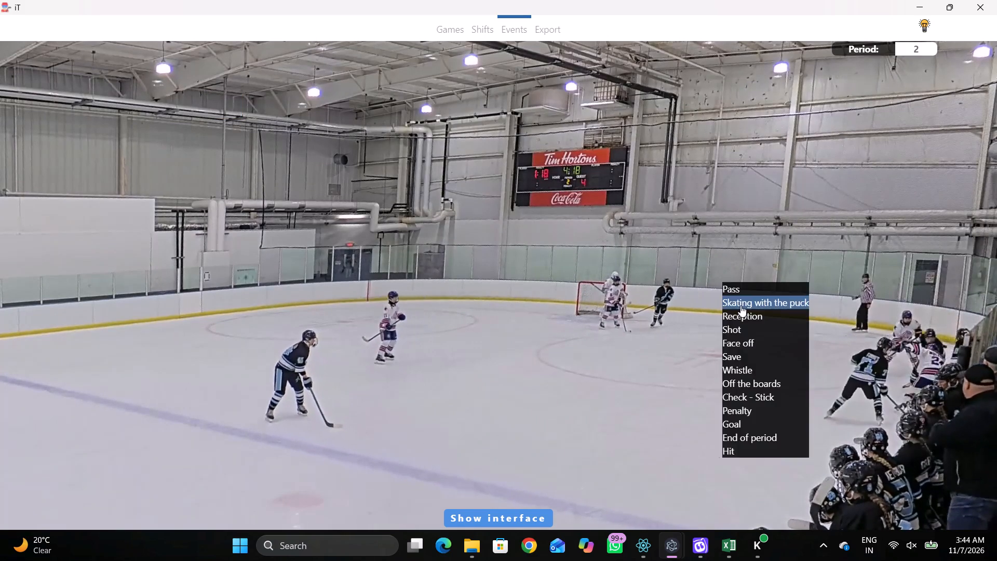
{"action": "left_click", "coordinate": [740, 305]}
{"action": "left_click", "coordinate": [942, 426]}
{"action": "left_click", "coordinate": [942, 421]}
{"action": "right_click", "coordinate": [770, 331]}
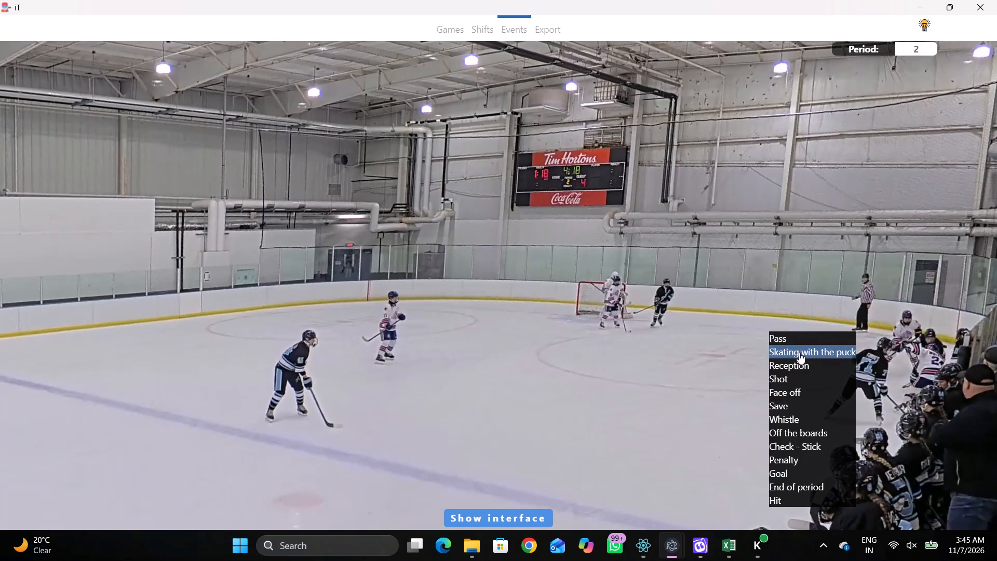
{"action": "left_click", "coordinate": [799, 353]}
{"action": "left_click", "coordinate": [949, 423]}
{"action": "left_click", "coordinate": [727, 312]}
Log a Pass by the same away number 12 just inside the bottom edge of the lower right face-off circle.
{"action": "key", "text": "space"}
{"action": "key", "text": "v"}
{"action": "key", "text": "space"}
{"action": "key", "text": "space"}
{"action": "key", "text": "space"}
{"action": "right_click", "coordinate": [716, 246]}
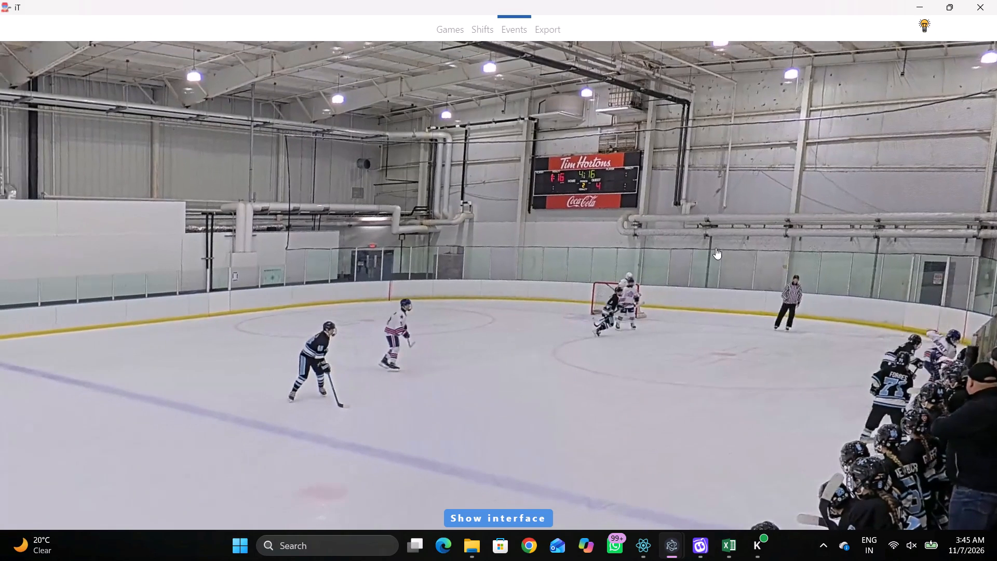
{"action": "left_click", "coordinate": [726, 255]}
{"action": "left_click", "coordinate": [855, 174]}
{"action": "left_click", "coordinate": [726, 298]}
Log a Pass by away number 3 just above the dot of the lower right face-off circle.
{"action": "key", "text": "space"}
{"action": "type", "text": "v r"}
{"action": "key", "text": "space"}
{"action": "key", "text": "space"}
{"action": "key", "text": "space"}
{"action": "key", "text": "space"}
{"action": "key", "text": "space"}
{"action": "key", "text": "space"}
{"action": "key", "text": "space"}
{"action": "key", "text": "space"}
{"action": "key", "text": "space"}
{"action": "key", "text": "space"}
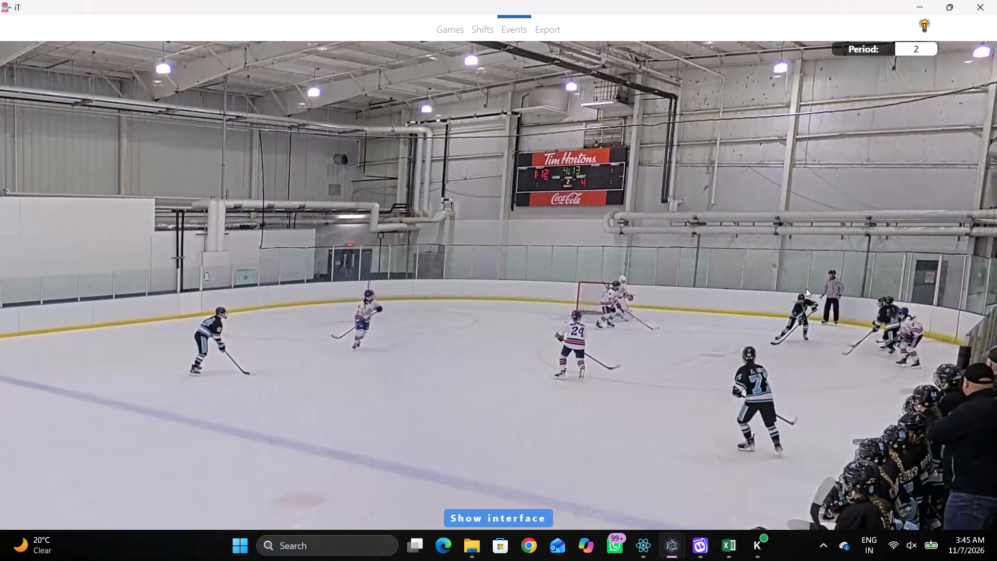
{"action": "right_click", "coordinate": [806, 288]}
{"action": "left_click", "coordinate": [820, 301]}
{"action": "right_click", "coordinate": [774, 288]}
{"action": "left_click", "coordinate": [791, 293]}
{"action": "left_click", "coordinate": [933, 389]}
{"action": "left_click", "coordinate": [715, 246]}
Log Skating with the puck by away number 71 near the lower boards, outside the lower right face-off circle on its blue-line side.
{"action": "key", "text": "space"}
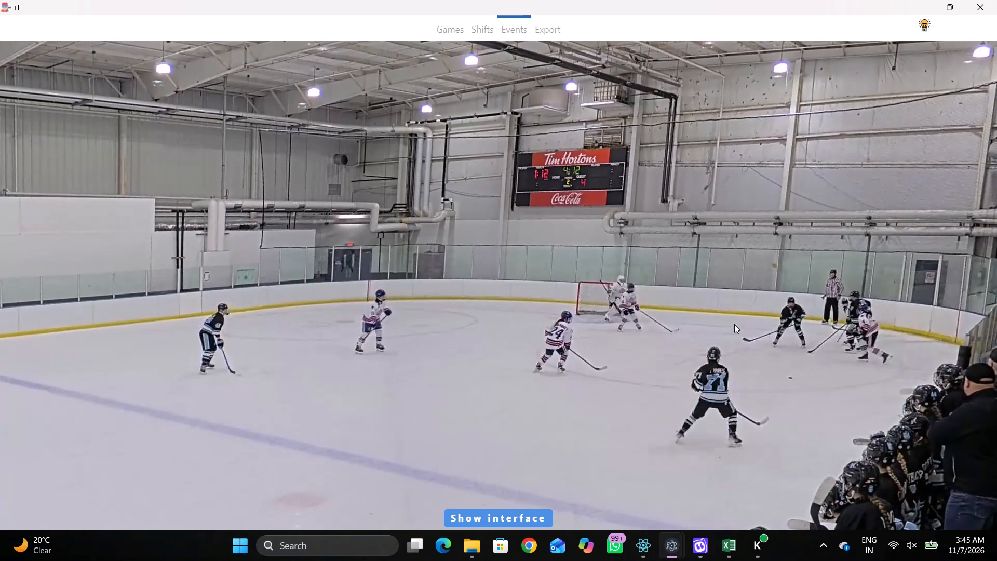
{"action": "key", "text": "v"}
{"action": "key", "text": "space"}
{"action": "right_click", "coordinate": [743, 305]}
{"action": "left_click", "coordinate": [765, 322]}
{"action": "left_click", "coordinate": [879, 440]}
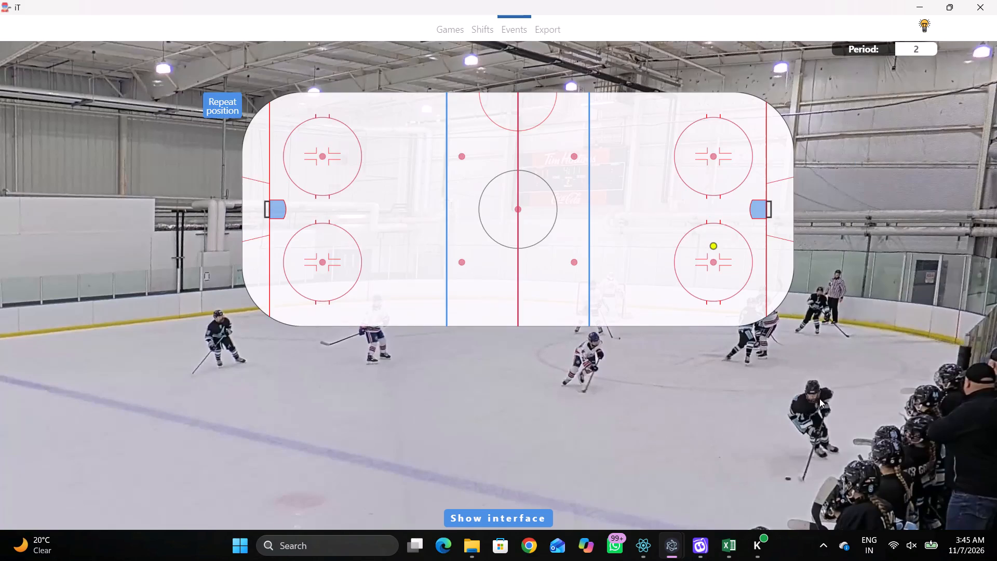
{"action": "left_click", "coordinate": [662, 304]}
Log a Pass by the same away number 71 inside the lower right face-off circle, above its dot.
{"action": "key", "text": "space"}
{"action": "key", "text": "space"}
{"action": "key", "text": "space"}
{"action": "key", "text": "space"}
{"action": "type", "text": "r"}
{"action": "key", "text": "space"}
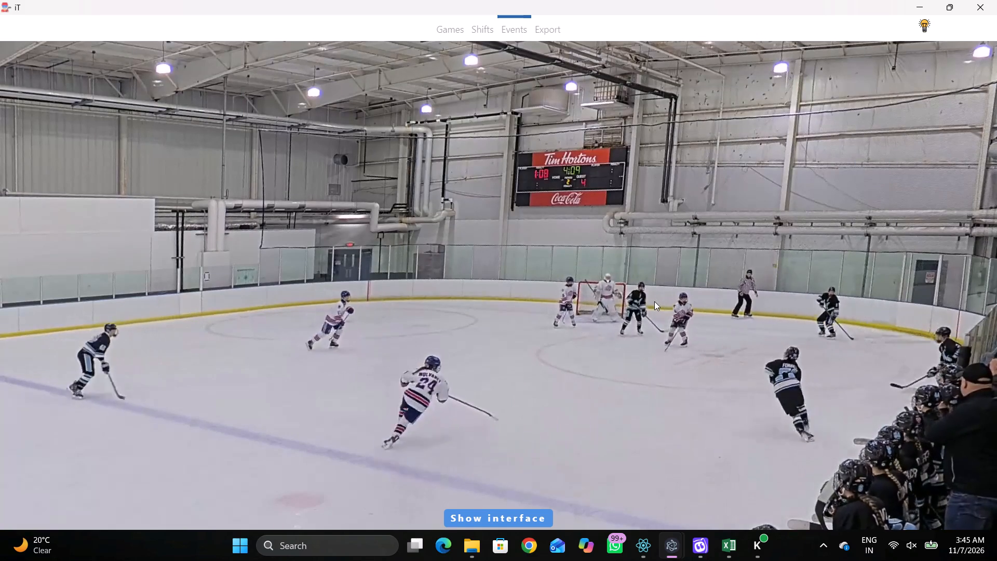
{"action": "key", "text": "space"}
{"action": "type", "text": "q q"}
{"action": "key", "text": "q"}
{"action": "right_click", "coordinate": [578, 236]}
{"action": "key", "text": "q"}
{"action": "key", "text": "q"}
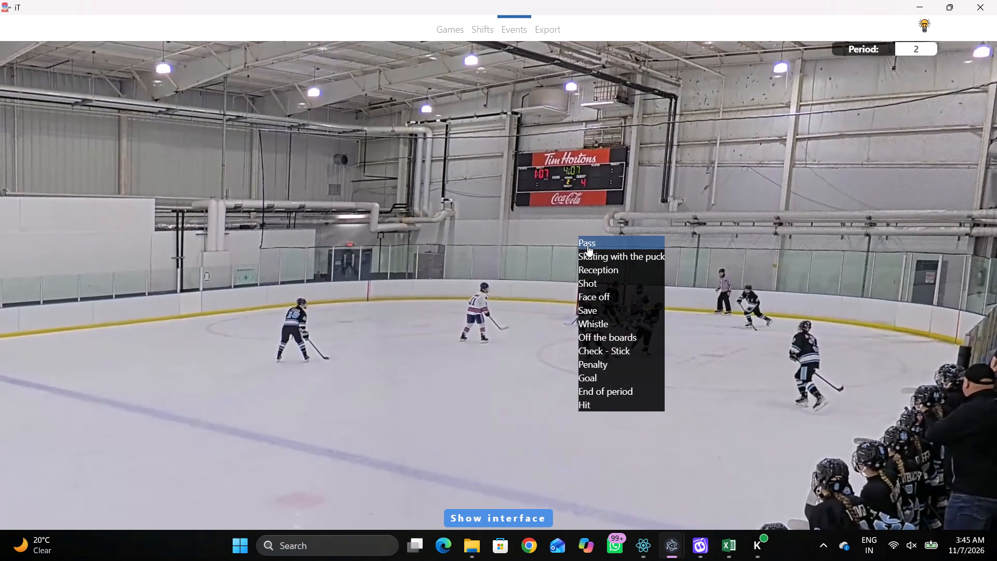
{"action": "left_click", "coordinate": [523, 233]}
{"action": "key", "text": "q"}
{"action": "right_click", "coordinate": [519, 233]}
{"action": "right_click", "coordinate": [764, 183]}
{"action": "right_click_drag", "start_coordinate": [732, 186], "coordinate": [718, 189]}
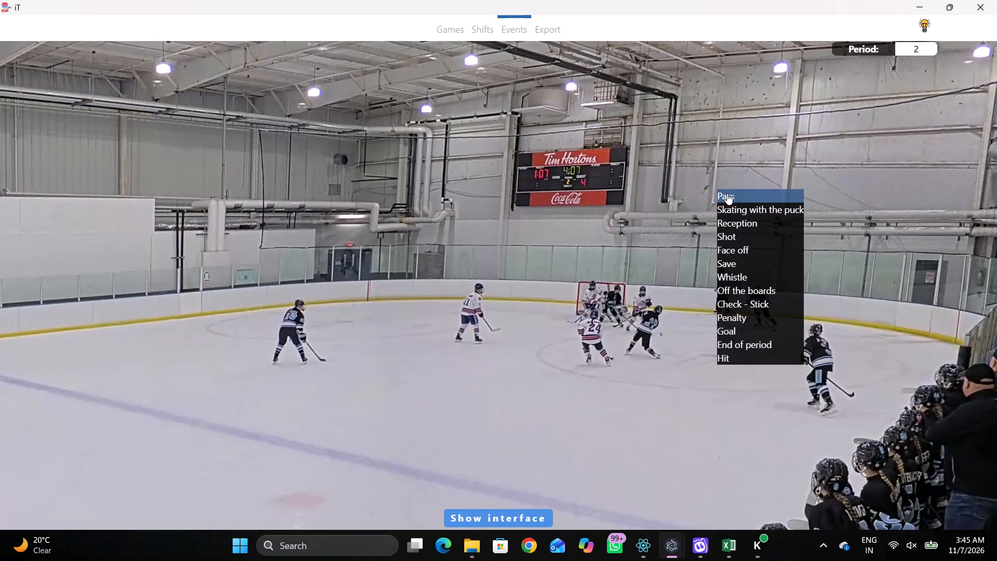
{"action": "left_click", "coordinate": [727, 193]}
{"action": "left_click_drag", "start_coordinate": [875, 164], "coordinate": [865, 175]}
{"action": "left_click", "coordinate": [713, 243]}
Log Skating with the puck by away number 45 between the right blue line and the upper right face-off circle.
{"action": "key", "text": "space"}
{"action": "key", "text": "space"}
{"action": "key", "text": "space"}
{"action": "key", "text": "space"}
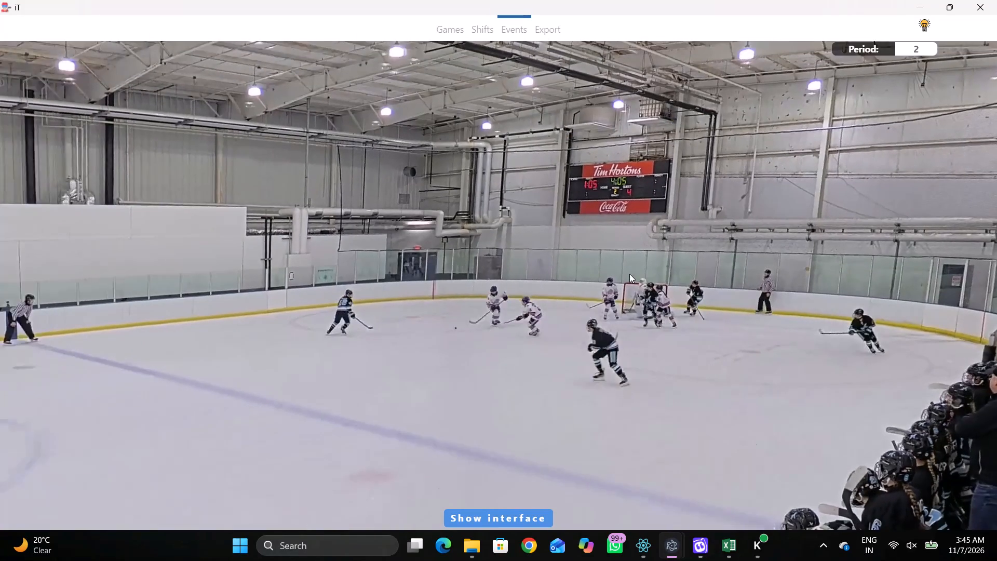
{"action": "key", "text": "space"}
{"action": "key", "text": "space"}
{"action": "right_click", "coordinate": [624, 251]}
{"action": "left_click", "coordinate": [624, 258]}
{"action": "right_click", "coordinate": [588, 251]}
{"action": "left_click_drag", "start_coordinate": [636, 267], "coordinate": [630, 264]}
{"action": "left_click", "coordinate": [873, 428]}
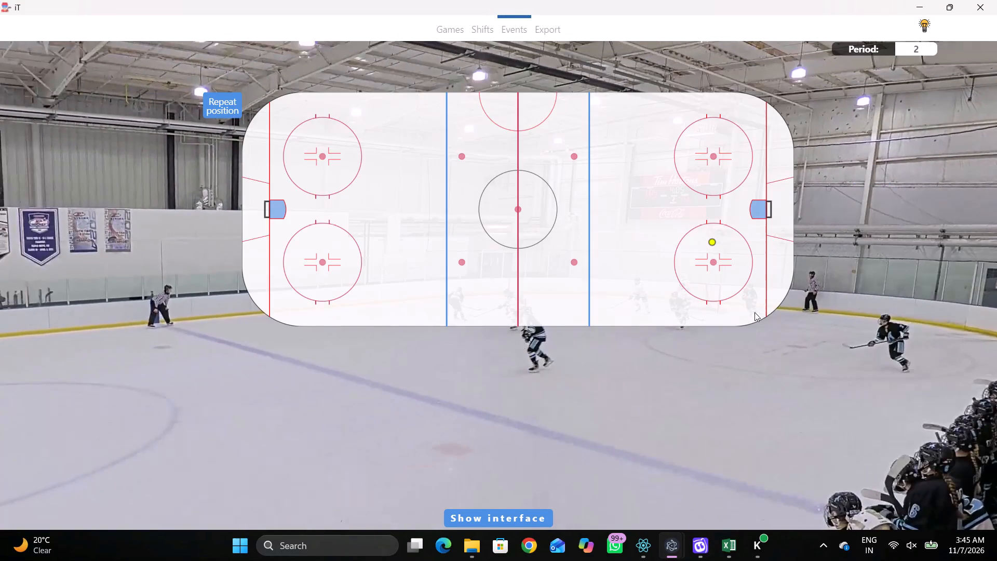
{"action": "left_click", "coordinate": [630, 157]}
Log a Pass by the same away number 45 just below the upper right face-off circle, in front of the right net.
{"action": "key", "text": "space"}
{"action": "key", "text": "space"}
{"action": "key", "text": "space"}
{"action": "key", "text": "space"}
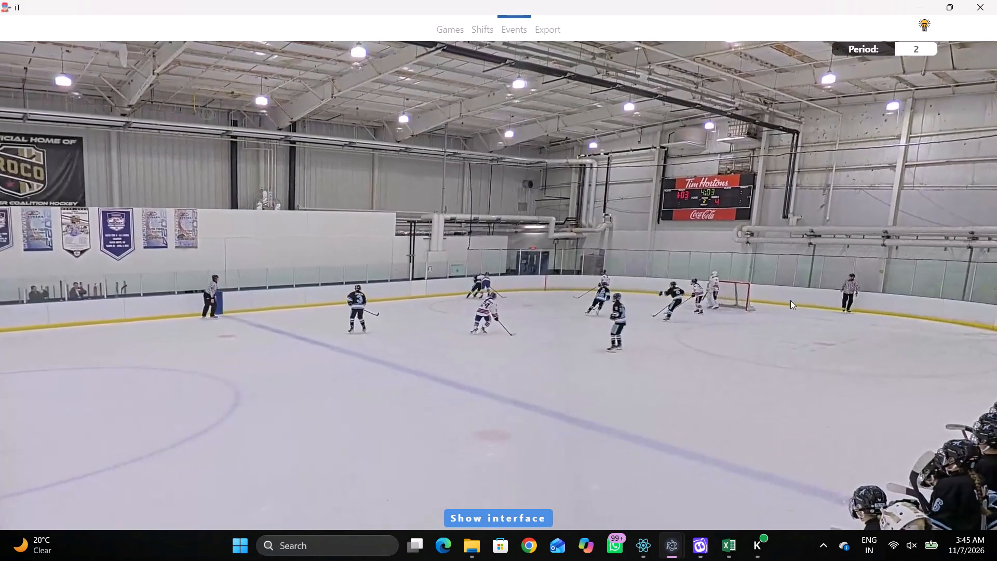
{"action": "key", "text": "space"}
{"action": "key", "text": "space"}
{"action": "key", "text": "r"}
{"action": "key", "text": "space"}
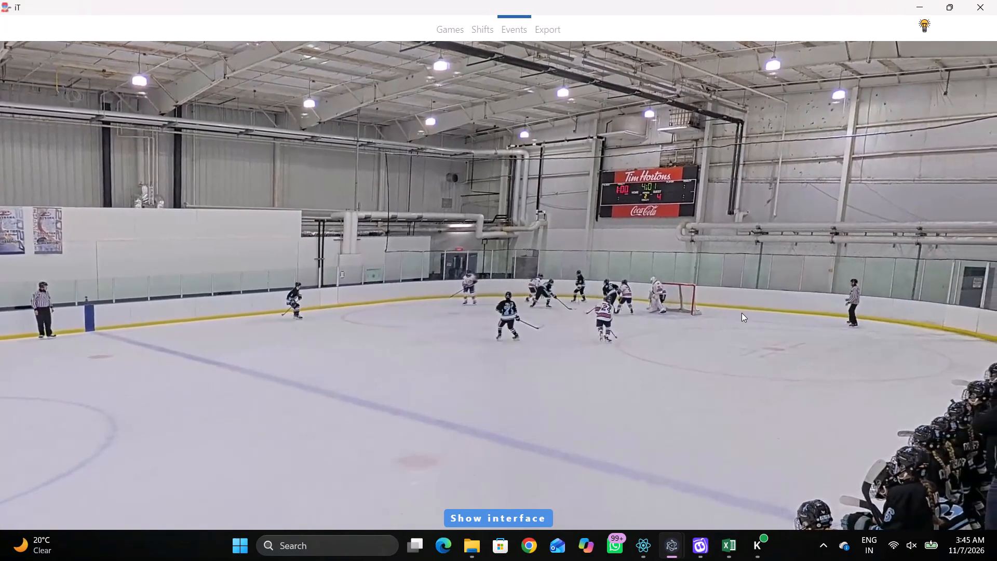
{"action": "type", "text": "v q"}
{"action": "key", "text": "q"}
{"action": "key", "text": "q"}
{"action": "right_click", "coordinate": [729, 291]}
{"action": "left_click", "coordinate": [734, 289]}
{"action": "right_click", "coordinate": [723, 289]}
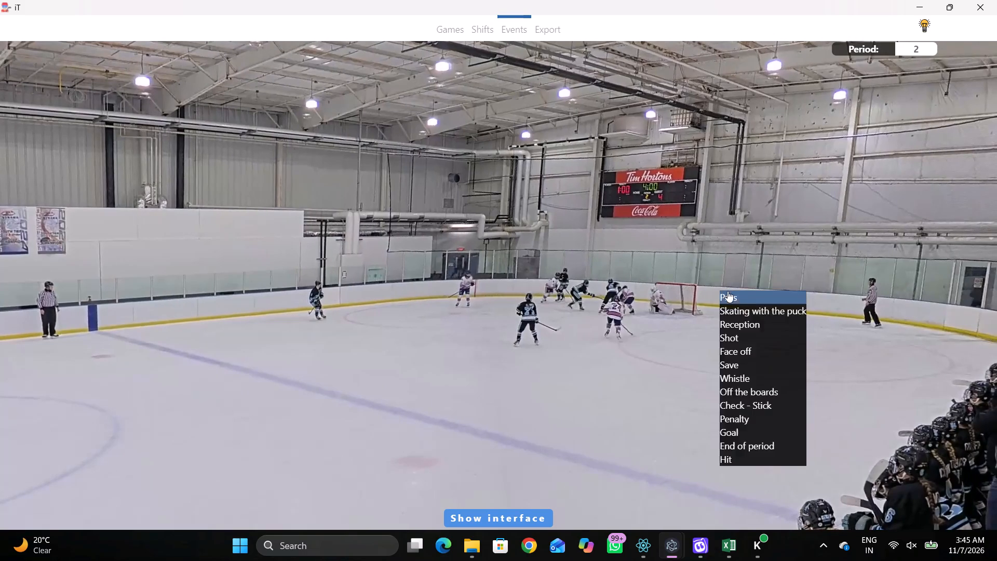
{"action": "left_click", "coordinate": [736, 295]}
{"action": "left_click", "coordinate": [861, 176]}
{"action": "left_click", "coordinate": [722, 197]}
Log Skating with the puck by home number 24 just outside the upper-left edge of the lower right face-off circle.
{"action": "key", "text": "space"}
{"action": "key", "text": "space"}
{"action": "key", "text": "space"}
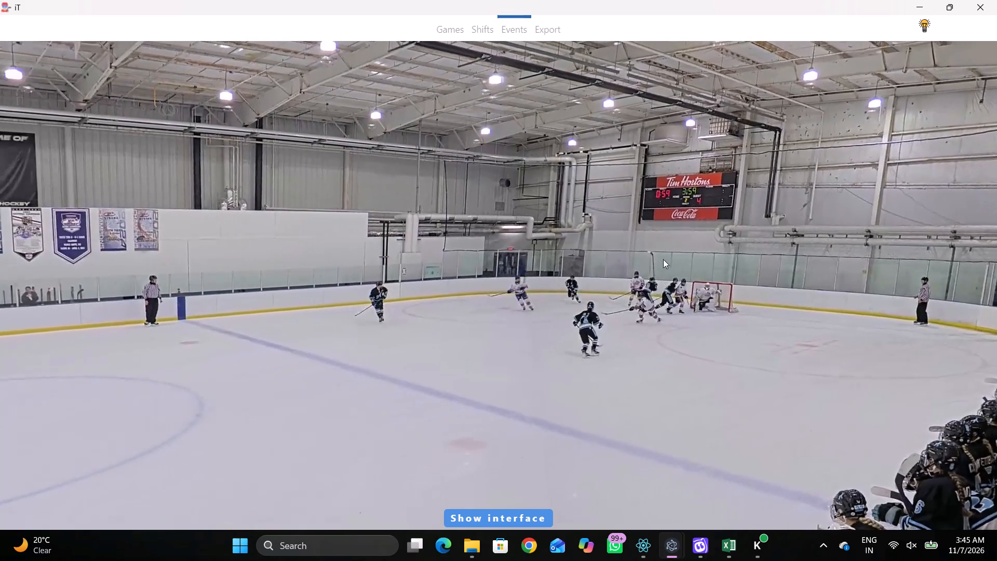
{"action": "key", "text": "space"}
{"action": "right_click", "coordinate": [663, 257]}
{"action": "left_click", "coordinate": [713, 283]}
{"action": "left_click", "coordinate": [942, 308]}
{"action": "left_click", "coordinate": [677, 235]}
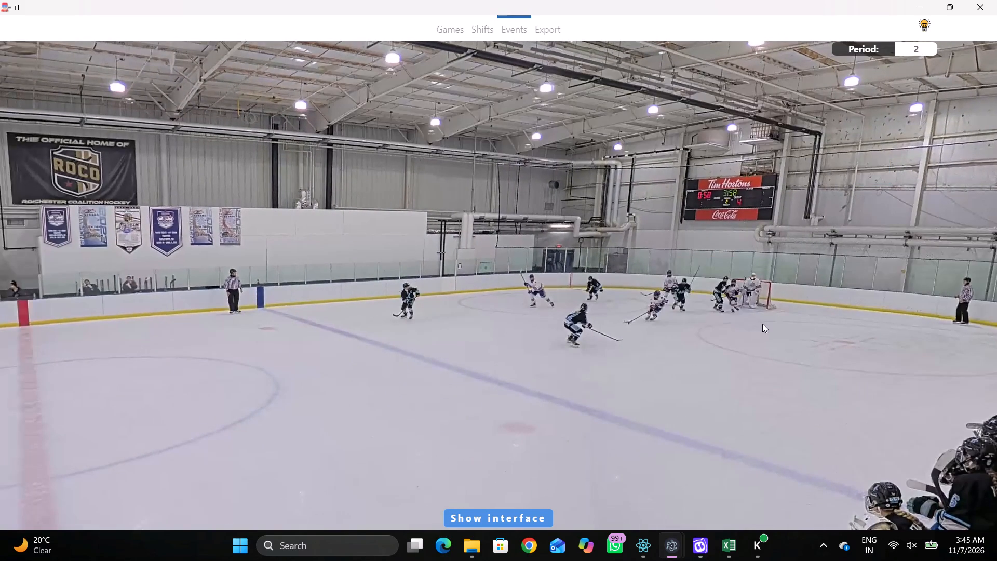
Log Skating with the puck by home number 24 at mid-ice in the right zone, just on the blue-line side of the face-off circles.
{"action": "key", "text": "q"}
{"action": "key", "text": "q"}
{"action": "key", "text": "q"}
{"action": "key", "text": "q"}
{"action": "key", "text": "q"}
{"action": "key", "text": "q"}
{"action": "key", "text": "q"}
{"action": "key", "text": "q"}
{"action": "key", "text": "q"}
{"action": "key", "text": "q"}
{"action": "key", "text": "q"}
{"action": "key", "text": "q"}
{"action": "key", "text": "q"}
{"action": "key", "text": "q"}
{"action": "key", "text": "q"}
{"action": "left_click", "coordinate": [685, 307]}
{"action": "key", "text": "space"}
{"action": "key", "text": "v"}
{"action": "key", "text": "space"}
{"action": "right_click", "coordinate": [623, 258]}
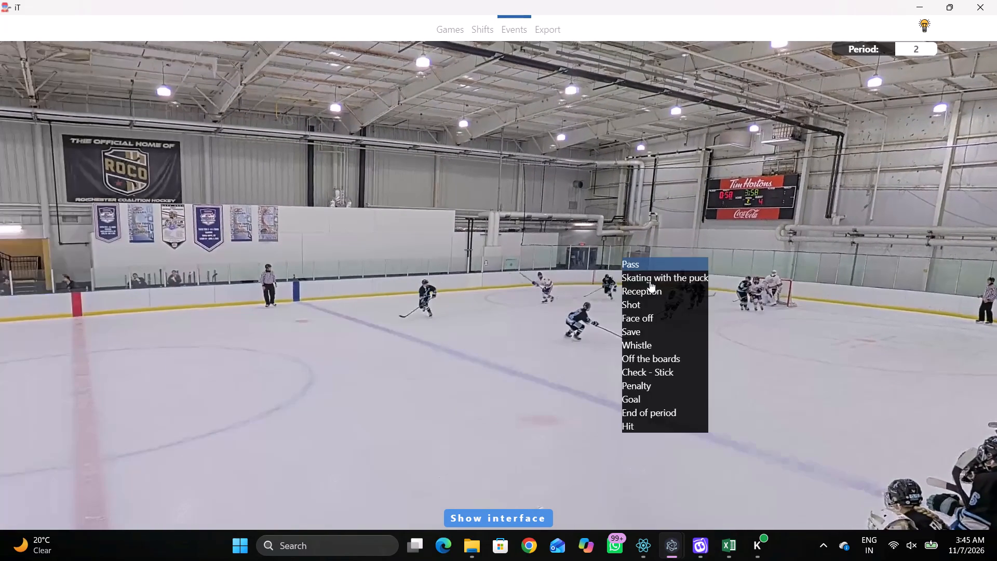
{"action": "left_click", "coordinate": [657, 284]}
{"action": "right_click", "coordinate": [674, 280]}
{"action": "left_click", "coordinate": [722, 298]}
{"action": "left_click", "coordinate": [941, 302]}
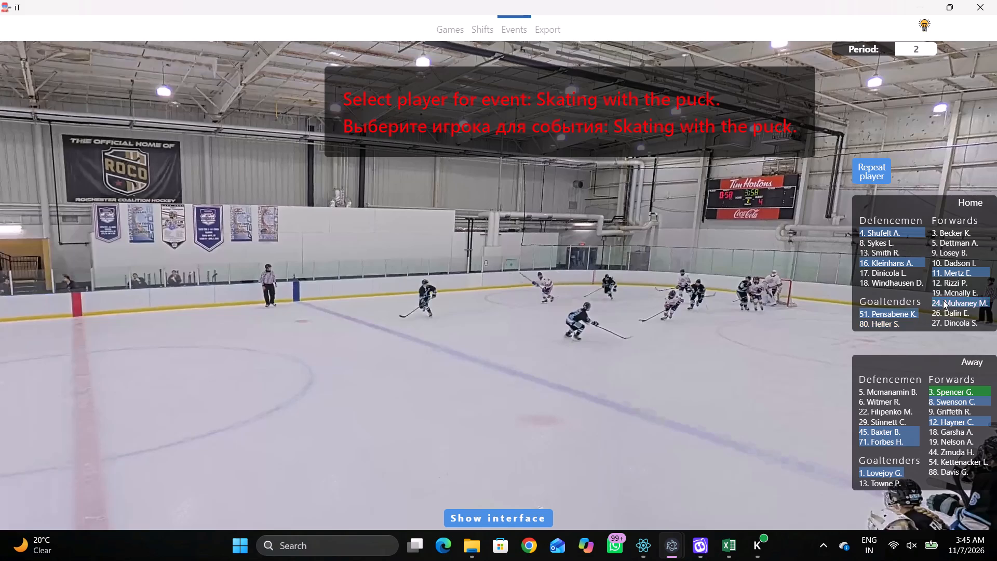
{"action": "left_click", "coordinate": [668, 207]}
Log a Pass by the same home number 24 just outside the lower-right edge of the centre circle.
{"action": "key", "text": "r"}
{"action": "key", "text": "space"}
{"action": "type", "text": "v"}
{"action": "key", "text": "space"}
{"action": "key", "text": "space"}
{"action": "key", "text": "space"}
{"action": "key", "text": "space"}
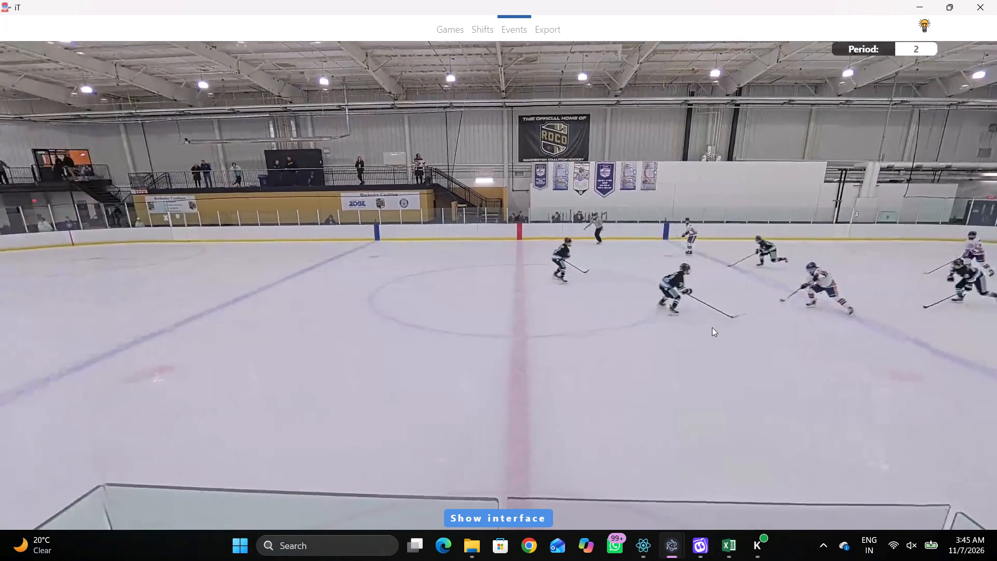
{"action": "key", "text": "space"}
{"action": "key", "text": "q"}
{"action": "key", "text": "q"}
{"action": "key", "text": "q"}
{"action": "right_click", "coordinate": [725, 263]}
{"action": "left_click", "coordinate": [732, 264]}
{"action": "left_click", "coordinate": [875, 176]}
{"action": "left_click", "coordinate": [553, 246]}
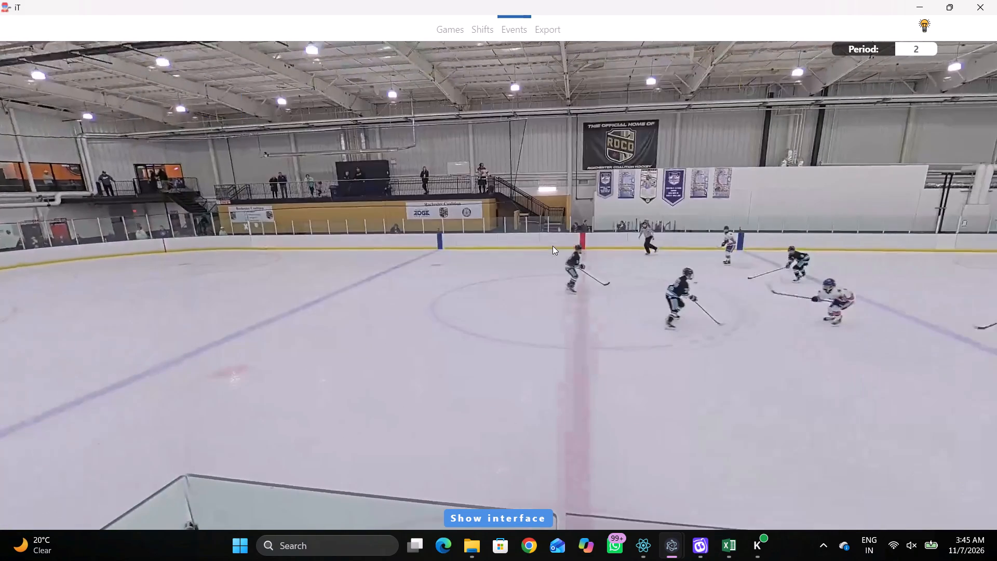
Log Skating with the puck by home number 4 at the upper-left edge of the lower left face-off circle.
{"action": "key", "text": "space"}
{"action": "key", "text": "v"}
{"action": "key", "text": "space"}
{"action": "type", "text": "r"}
{"action": "key", "text": "space"}
{"action": "key", "text": "space"}
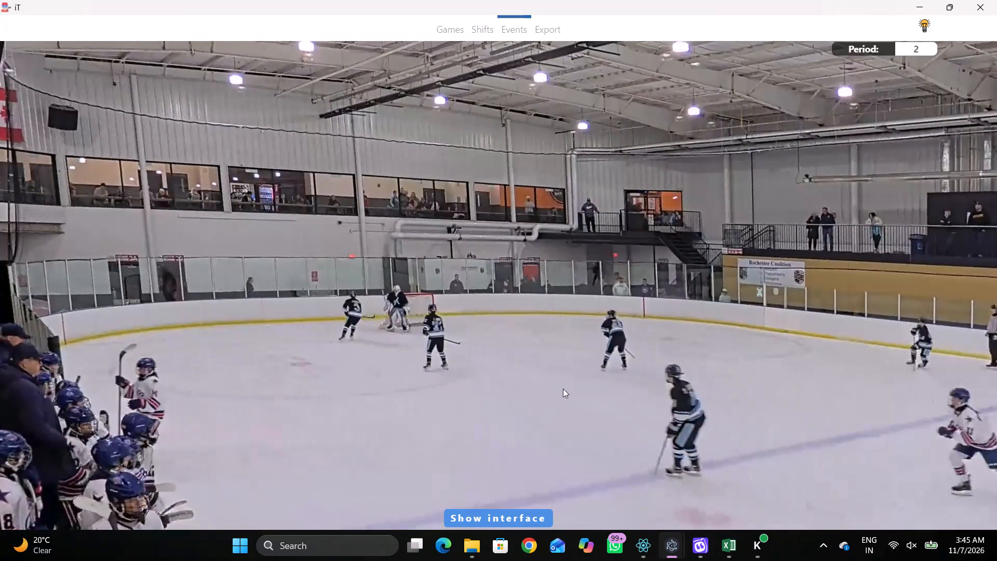
{"action": "key", "text": "space"}
{"action": "key", "text": "space"}
{"action": "right_click", "coordinate": [550, 324]}
{"action": "left_click", "coordinate": [576, 341]}
{"action": "left_click", "coordinate": [878, 234]}
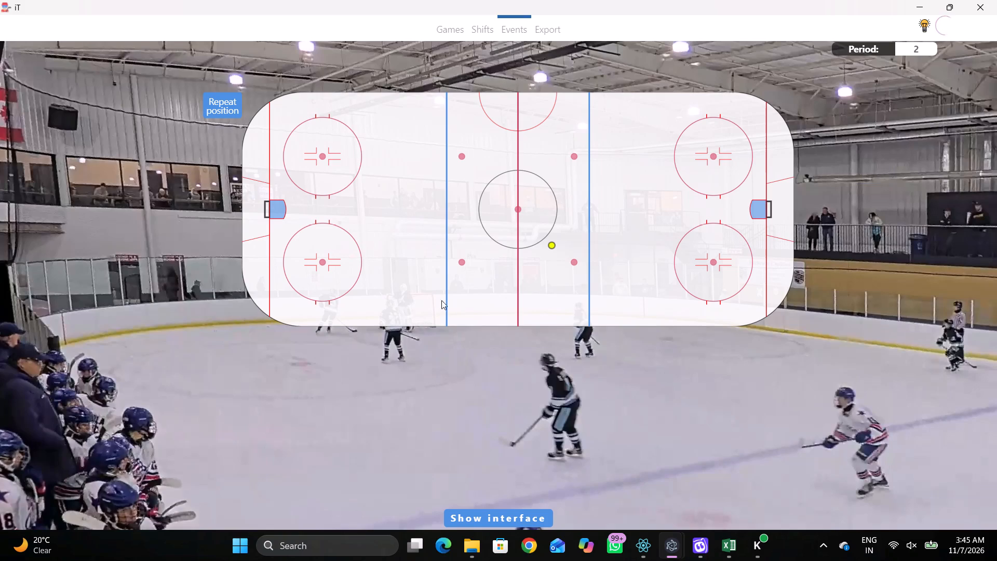
{"action": "left_click", "coordinate": [291, 236]}
Change the player of the latest Skating with the puck event to away number 3.
{"action": "key", "text": "shift+d"}
{"action": "left_click", "coordinate": [338, 432]}
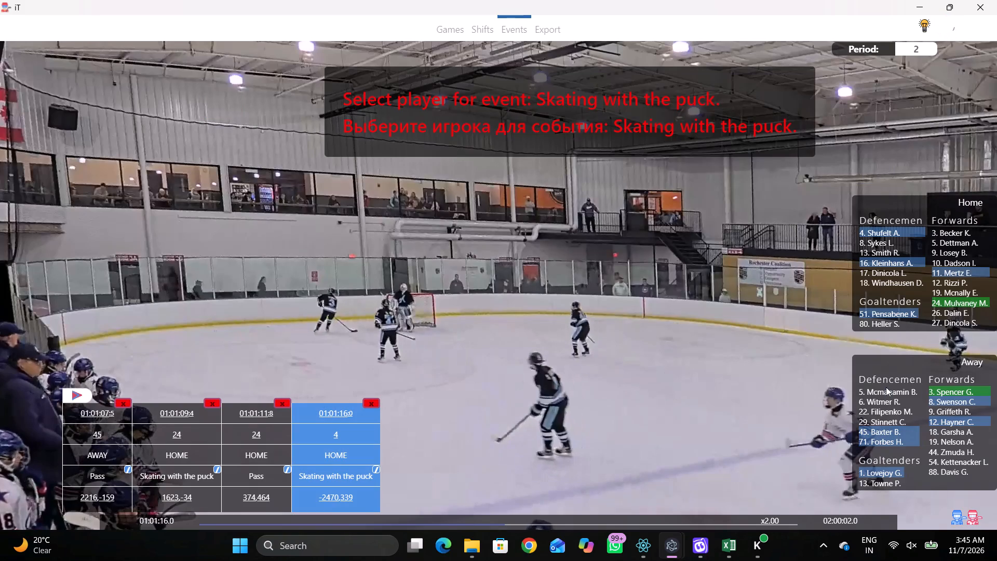
{"action": "left_click", "coordinate": [929, 393]}
Log a Pass by the same away number 3 just outside the upper left face-off circle, on its blue-line side.
{"action": "key", "text": "space"}
{"action": "key", "text": "v"}
{"action": "key", "text": "space"}
{"action": "key", "text": "space"}
{"action": "key", "text": "space"}
{"action": "key", "text": "r"}
{"action": "key", "text": "space"}
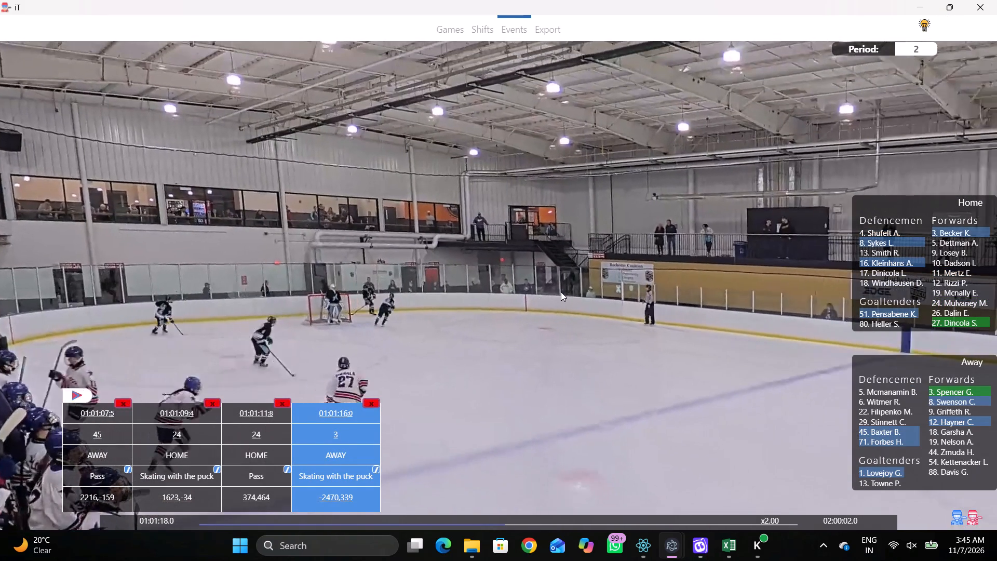
{"action": "key", "text": "space"}
{"action": "key", "text": "space"}
{"action": "key", "text": "space"}
{"action": "key", "text": "space"}
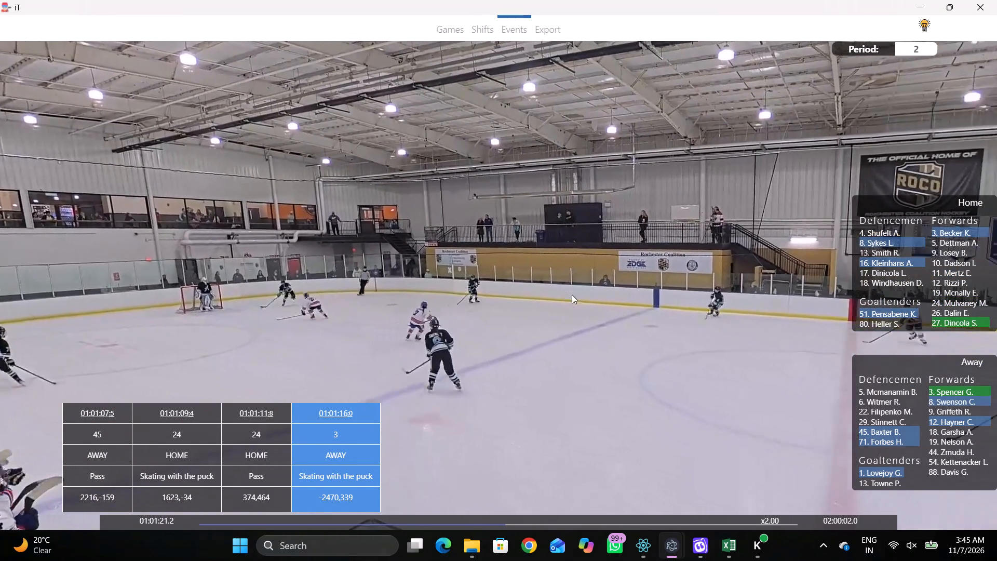
{"action": "key", "text": "space"}
{"action": "key", "text": "space"}
{"action": "key", "text": "space"}
{"action": "key", "text": "q"}
{"action": "key", "text": "q"}
{"action": "right_click", "coordinate": [565, 252]}
{"action": "key", "text": "q"}
{"action": "left_click", "coordinate": [568, 258]}
{"action": "left_click", "coordinate": [870, 170]}
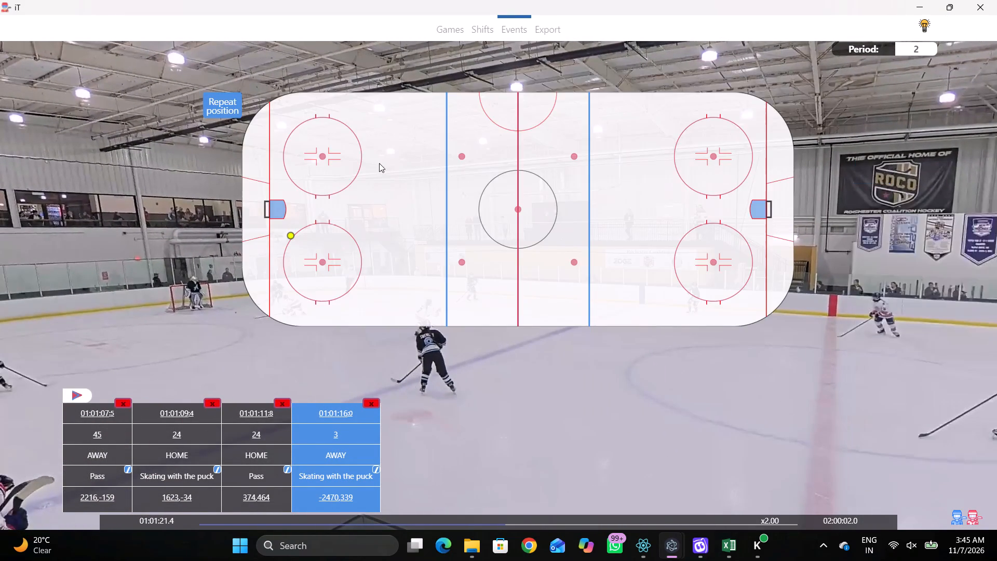
{"action": "left_click", "coordinate": [377, 163]}
Log Skating with the puck by away number 71 just outside the lower left face-off circle, on its blue-line side.
{"action": "key", "text": "space"}
{"action": "key", "text": "shift+d"}
{"action": "key", "text": "space"}
{"action": "right_click", "coordinate": [570, 262]}
{"action": "left_click", "coordinate": [601, 283]}
{"action": "left_click", "coordinate": [879, 438]}
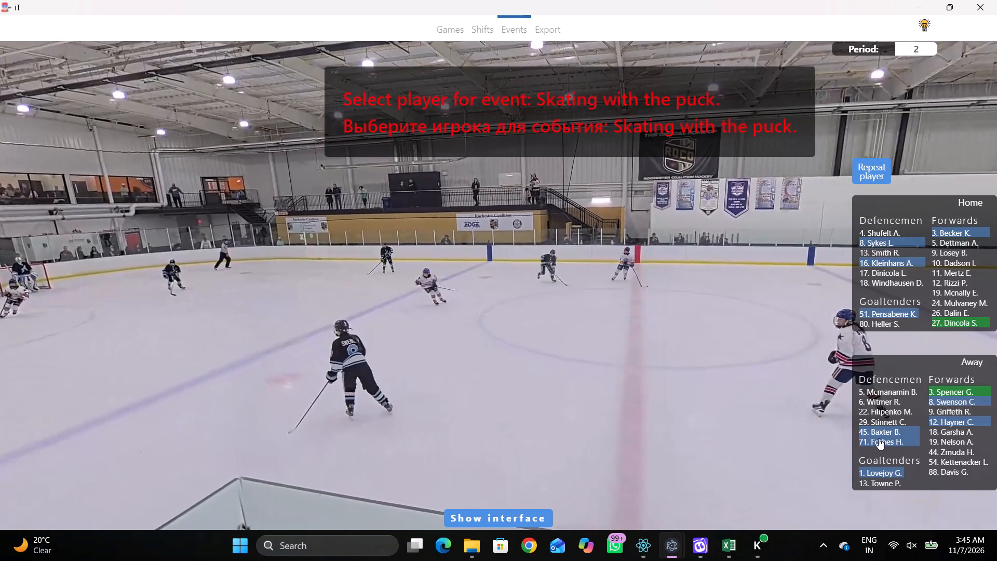
{"action": "left_click", "coordinate": [385, 266]}
Log a Pass by the same away number 71 between the lower left face-off circle and the left blue line, level with the dot.
{"action": "key", "text": "q"}
{"action": "key", "text": "q"}
{"action": "key", "text": "q"}
{"action": "key", "text": "q"}
{"action": "key", "text": "q"}
{"action": "key", "text": "q"}
{"action": "key", "text": "q"}
{"action": "key", "text": "q"}
{"action": "key", "text": "q"}
{"action": "key", "text": "q"}
{"action": "key", "text": "q"}
{"action": "key", "text": "q"}
{"action": "key", "text": "q"}
{"action": "key", "text": "q"}
{"action": "key", "text": "q"}
{"action": "key", "text": "q"}
{"action": "key", "text": "q"}
{"action": "key", "text": "q"}
{"action": "key", "text": "q"}
{"action": "key", "text": "q"}
{"action": "key", "text": "q"}
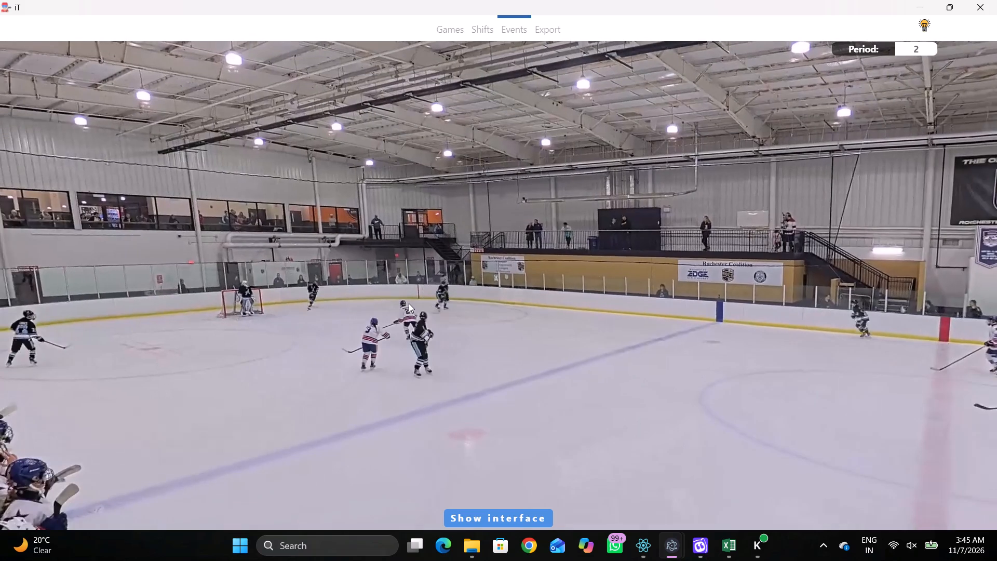
{"action": "key", "text": "space"}
{"action": "key", "text": "space"}
{"action": "right_click", "coordinate": [723, 242]}
{"action": "left_click", "coordinate": [730, 250]}
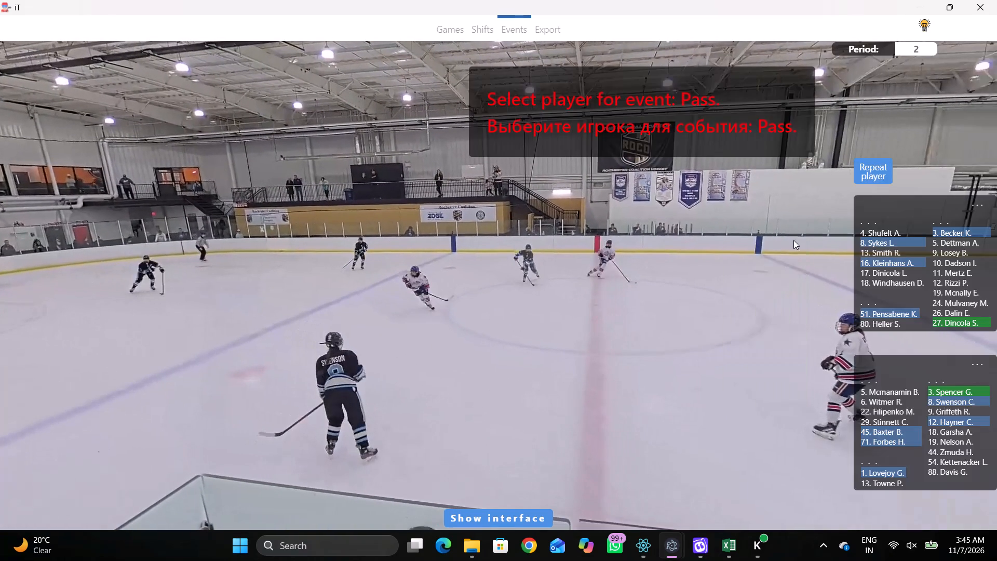
{"action": "left_click", "coordinate": [853, 171]}
{"action": "left_click", "coordinate": [394, 261]}
Log Skating with the puck by away number 3 between the right blue line and the lower right face-off circle.
{"action": "key", "text": "space"}
{"action": "key", "text": "v"}
{"action": "key", "text": "space"}
{"action": "key", "text": "r"}
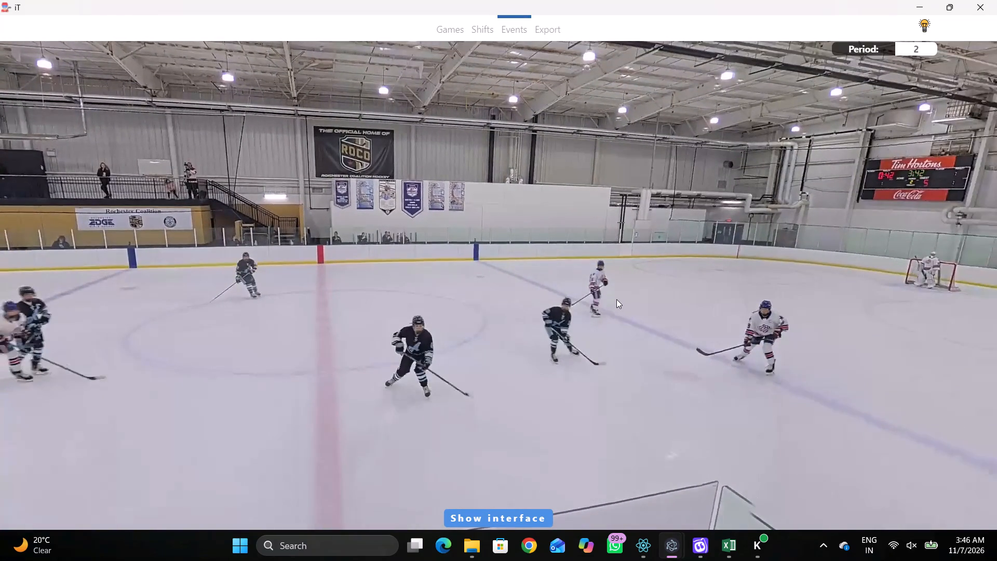
{"action": "key", "text": "space"}
{"action": "key", "text": "space"}
{"action": "key", "text": "space"}
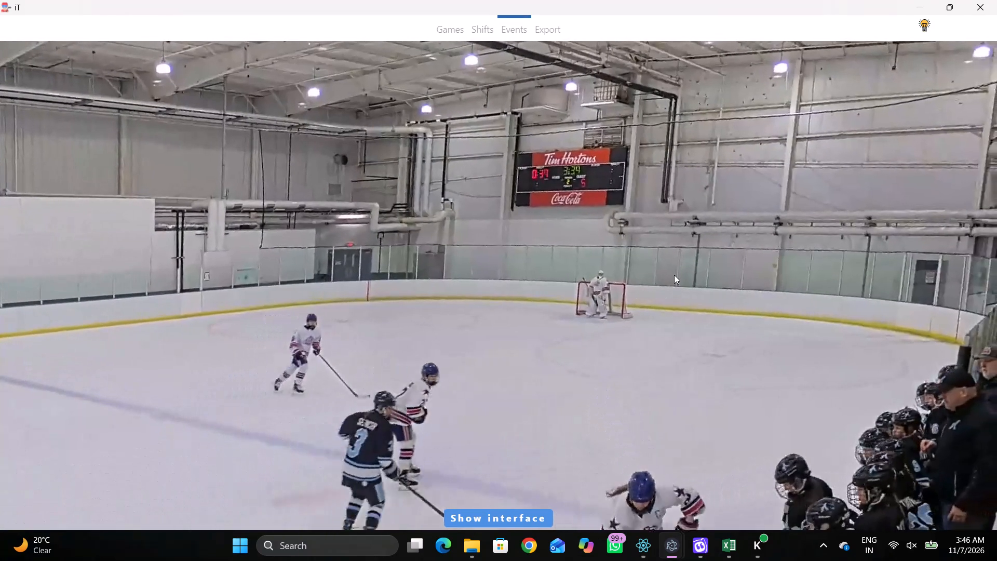
{"action": "key", "text": "space"}
{"action": "type", "text": "qq"}
{"action": "key", "text": "space"}
{"action": "key", "text": "space"}
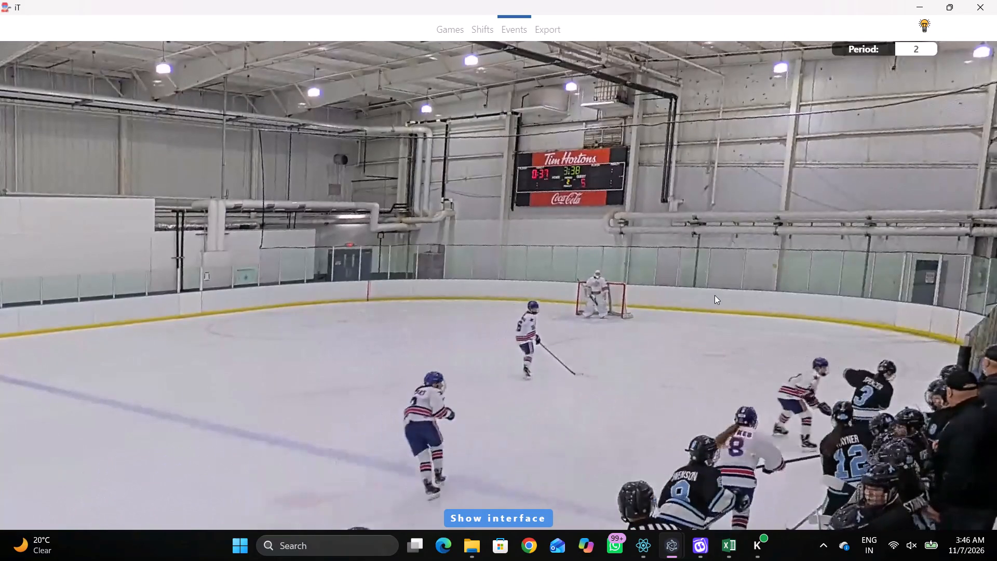
{"action": "key", "text": "space"}
{"action": "key", "text": "space"}
{"action": "key", "text": "q"}
{"action": "right_click", "coordinate": [707, 266]}
{"action": "left_click", "coordinate": [724, 287]}
{"action": "left_click", "coordinate": [939, 388]}
{"action": "left_click", "coordinate": [644, 277]}
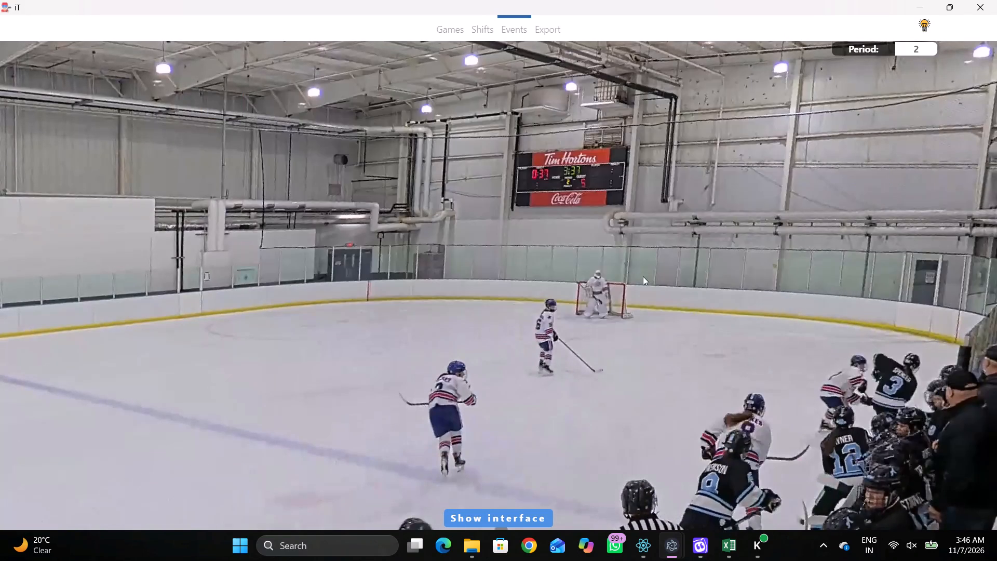
Log a Pass by the same away number 3 inside the lower right face-off circle, near its bottom edge.
{"action": "key", "text": "space"}
{"action": "key", "text": "space"}
{"action": "key", "text": "space"}
{"action": "key", "text": "space"}
{"action": "right_click_drag", "start_coordinate": [745, 241], "coordinate": [740, 239]}
{"action": "left_click", "coordinate": [747, 250]}
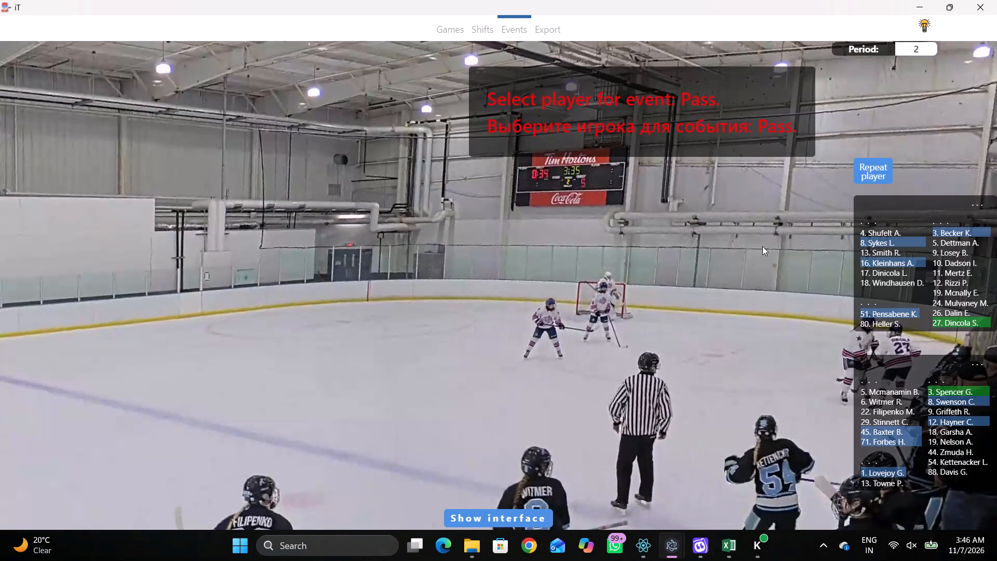
{"action": "left_click", "coordinate": [870, 171]}
{"action": "left_click", "coordinate": [716, 292]}
Log Skating with the puck by away number 12 just outside the lower-left edge of the lower right face-off circle.
{"action": "key", "text": "space"}
{"action": "key", "text": "space"}
{"action": "key", "text": "space"}
{"action": "key", "text": "space"}
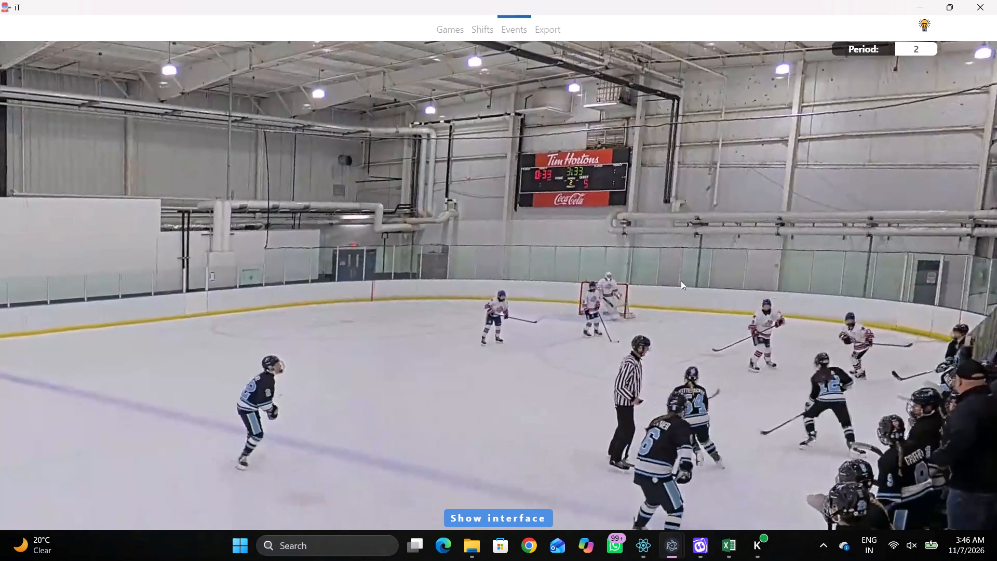
{"action": "right_click", "coordinate": [681, 280]}
{"action": "left_click", "coordinate": [714, 299]}
{"action": "left_click", "coordinate": [937, 425]}
{"action": "left_click", "coordinate": [657, 293]}
Log a Shot Attempt - Wide Left Low by away number 12 just outside the upper-left edge of the lower right face-off circle.
{"action": "key", "text": "space"}
{"action": "key", "text": "space"}
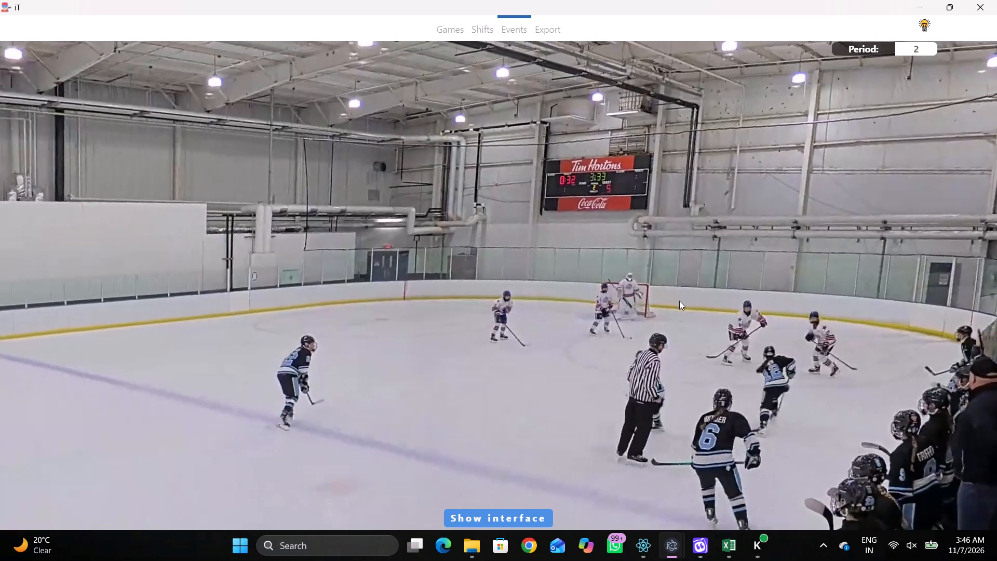
{"action": "key", "text": "space"}
{"action": "key", "text": "space"}
{"action": "type", "text": "r"}
{"action": "key", "text": "space"}
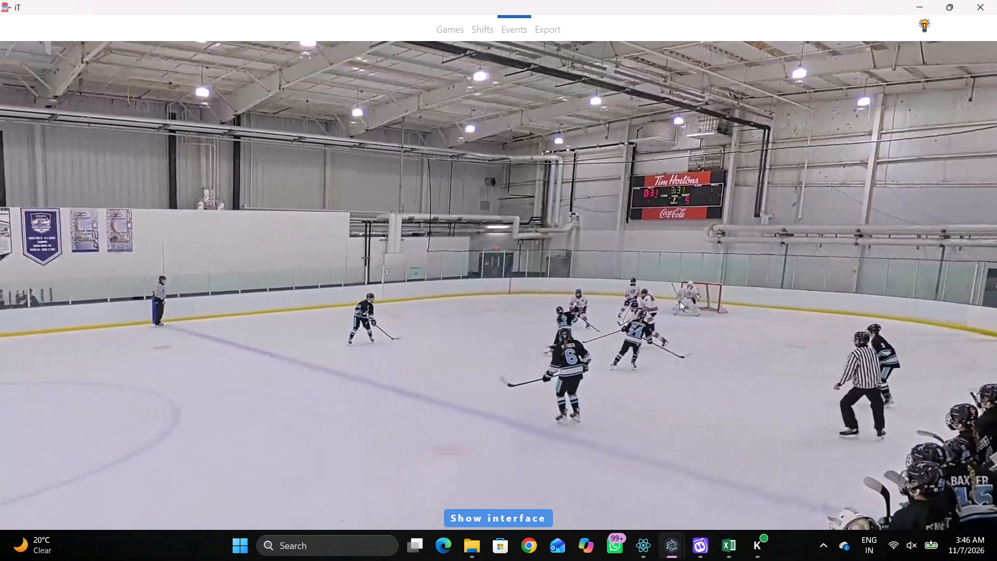
{"action": "key", "text": "space"}
{"action": "type", "text": "q"}
{"action": "key", "text": "q"}
{"action": "key", "text": "q"}
{"action": "key", "text": "q"}
{"action": "key", "text": "q"}
{"action": "key", "text": "q"}
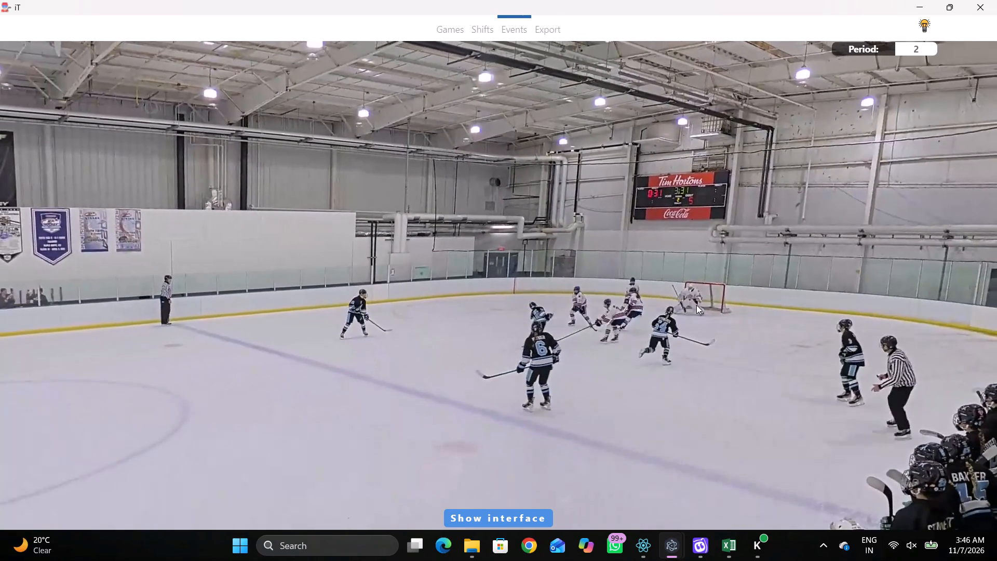
{"action": "key", "text": "q"}
{"action": "right_click", "coordinate": [656, 266]}
{"action": "left_click", "coordinate": [673, 313]}
{"action": "left_click", "coordinate": [268, 245]}
{"action": "left_click", "coordinate": [855, 180]}
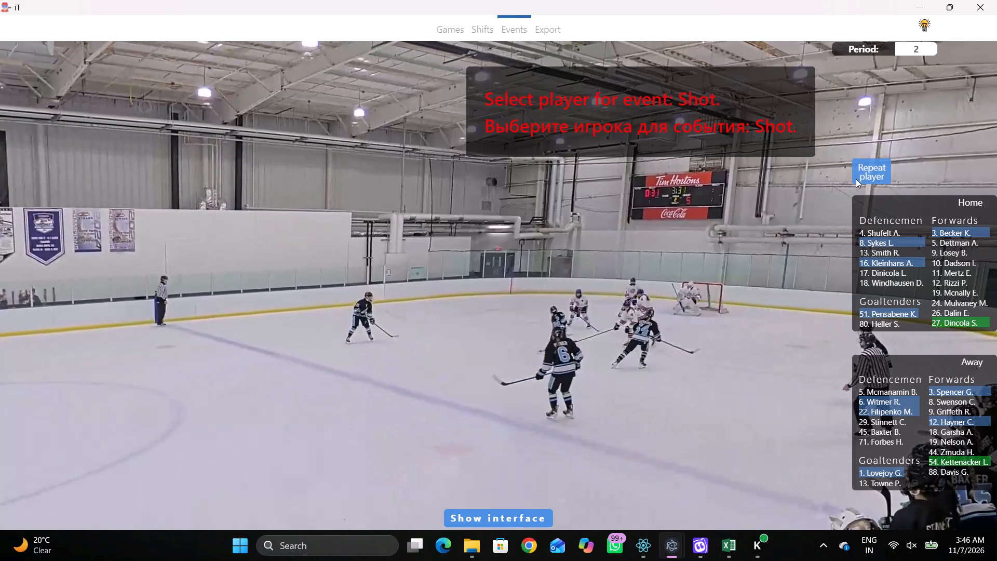
{"action": "left_click", "coordinate": [667, 229]}
Log an Off the boards event at the end boards behind the right goal line, slightly above the net.
{"action": "key", "text": "space"}
{"action": "key", "text": "v"}
{"action": "key", "text": "space"}
{"action": "right_click", "coordinate": [665, 246]}
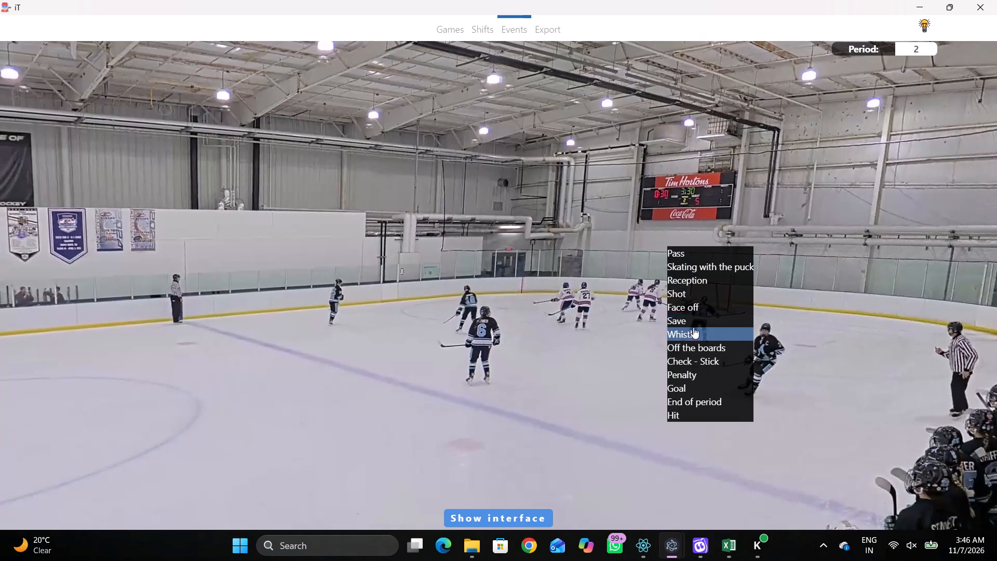
{"action": "left_click", "coordinate": [693, 327]}
{"action": "right_click", "coordinate": [627, 312]}
{"action": "left_click", "coordinate": [642, 389]}
{"action": "key", "text": "shift+d"}
{"action": "right_click", "coordinate": [612, 275], "text": "shift"}
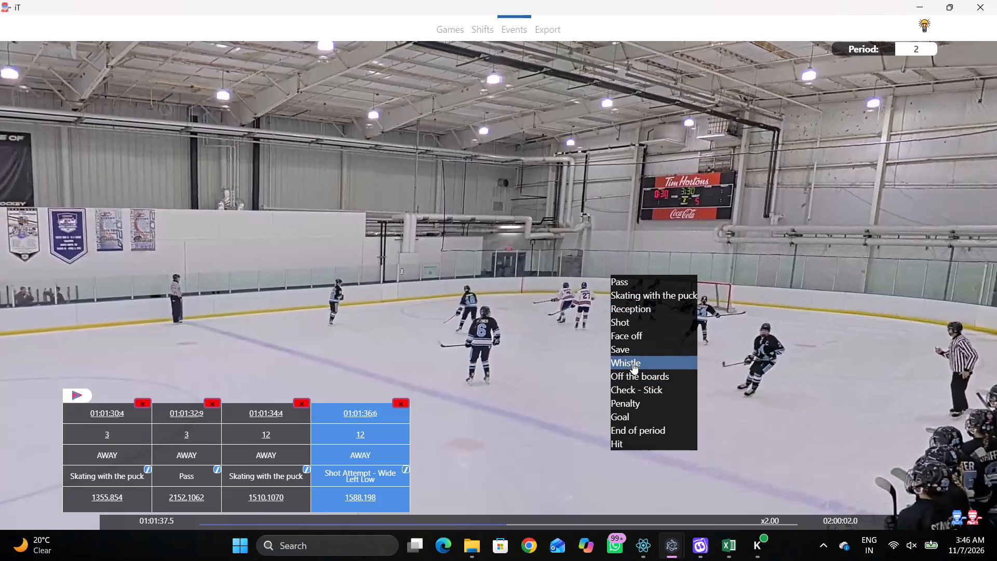
{"action": "left_click", "coordinate": [649, 371]}
{"action": "left_click", "coordinate": [788, 188]}
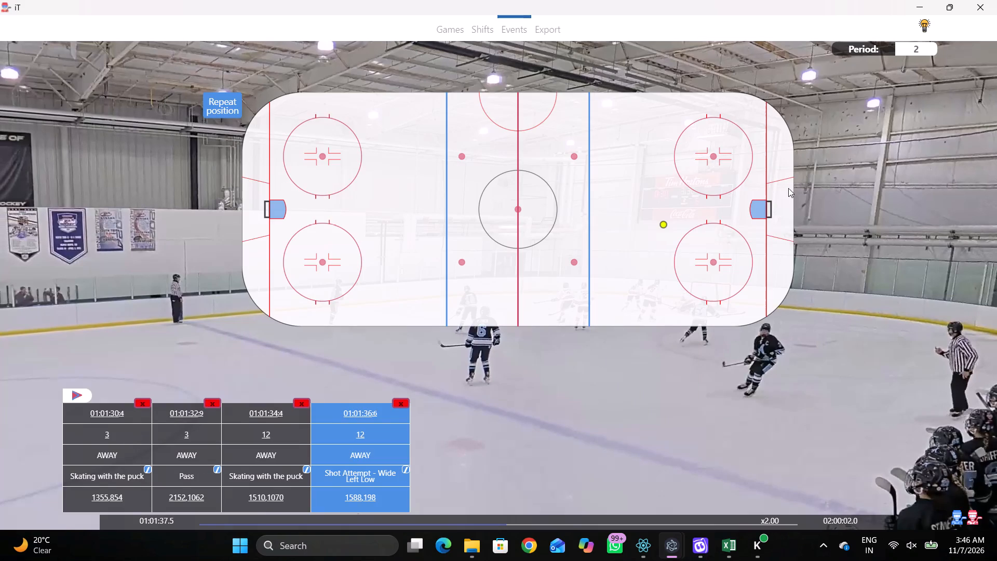
Log a Pass by home number 16 behind the right goal line, between the net and the top corner.
{"action": "key", "text": "space"}
{"action": "key", "text": "space"}
{"action": "type", "text": "qq"}
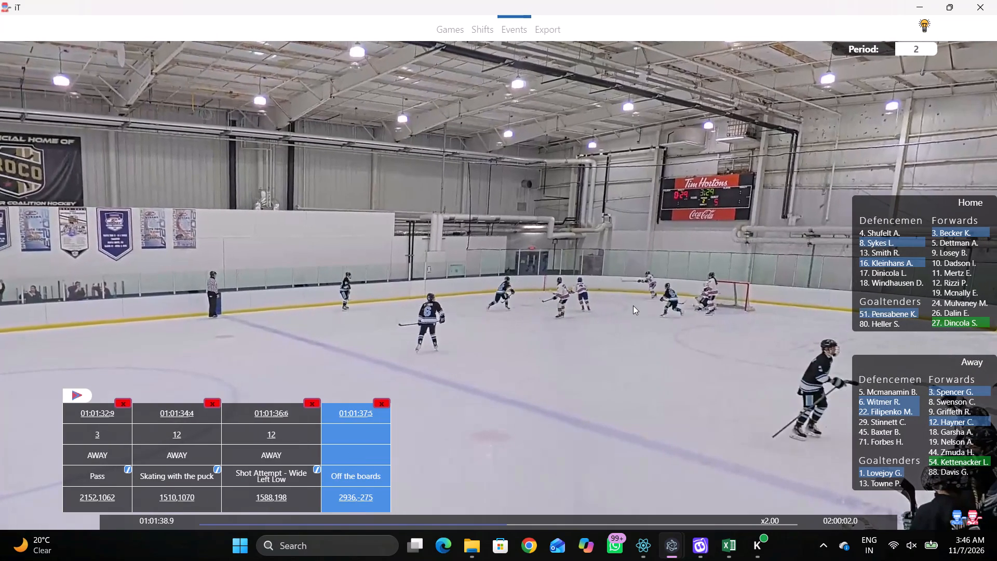
{"action": "key", "text": "q"}
{"action": "key", "text": "space"}
{"action": "key", "text": "space"}
{"action": "right_click", "coordinate": [656, 286]}
{"action": "key", "text": "space"}
{"action": "key", "text": "space"}
{"action": "right_click", "coordinate": [657, 289]}
{"action": "key", "text": "q"}
{"action": "key", "text": "q"}
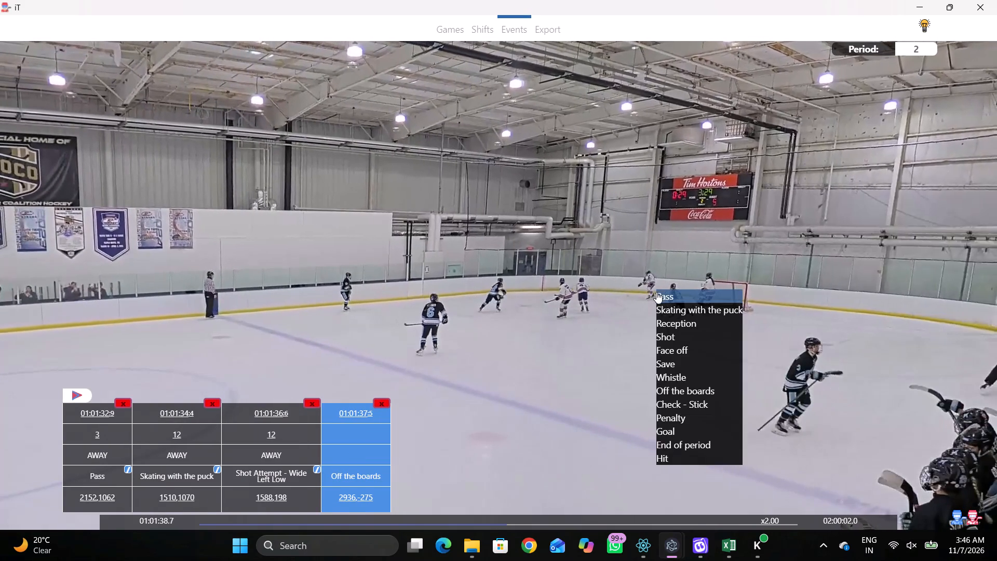
{"action": "left_click", "coordinate": [656, 292]}
{"action": "right_click", "coordinate": [642, 291]}
{"action": "left_click", "coordinate": [641, 297]}
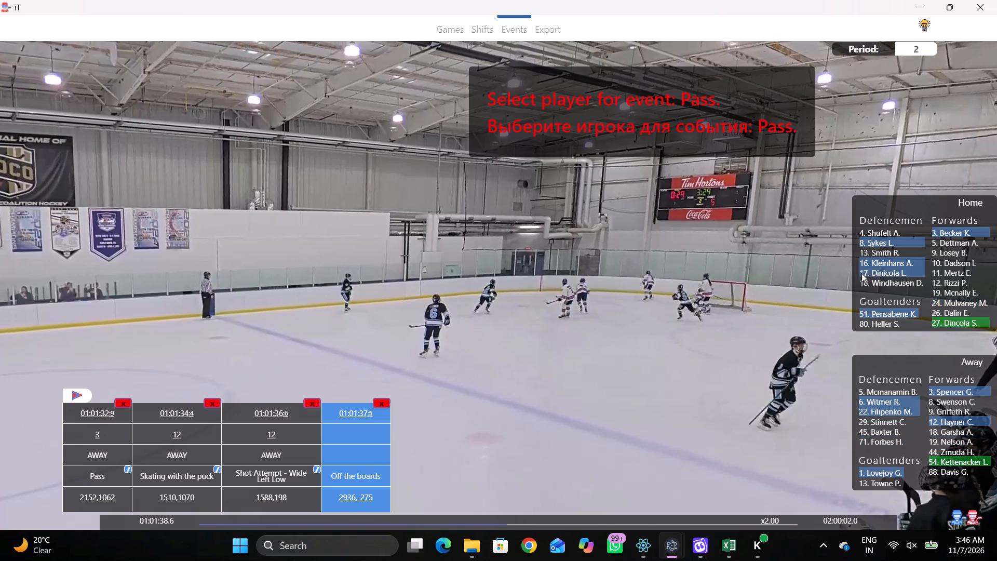
{"action": "left_click", "coordinate": [872, 263]}
{"action": "left_click", "coordinate": [785, 169]}
Log Skating with the puck by away number 22 between the right blue line and the upper right face-off circle.
{"action": "key", "text": "q"}
{"action": "key", "text": "q"}
{"action": "key", "text": "q"}
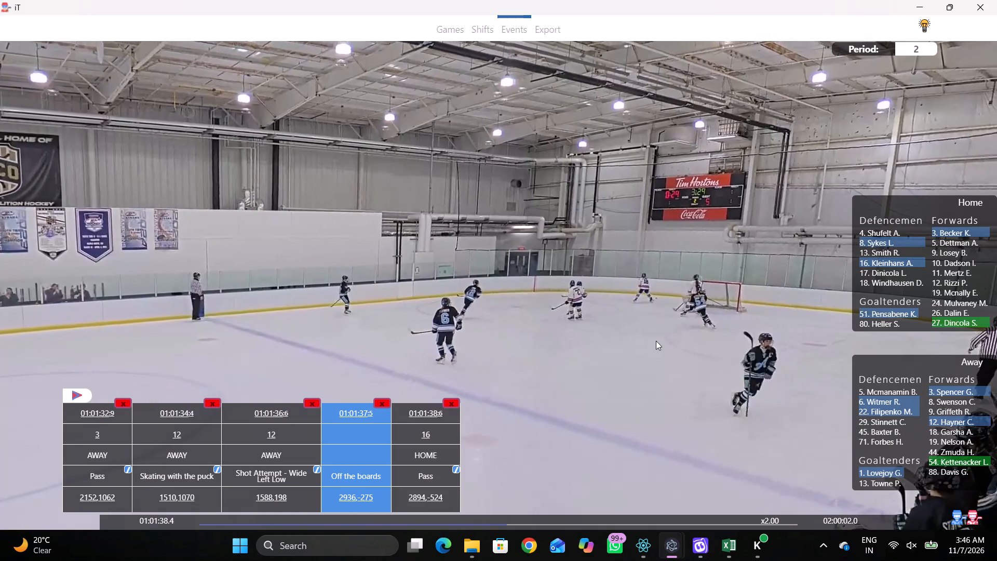
{"action": "key", "text": "q"}
{"action": "key", "text": "q"}
{"action": "key", "text": "space"}
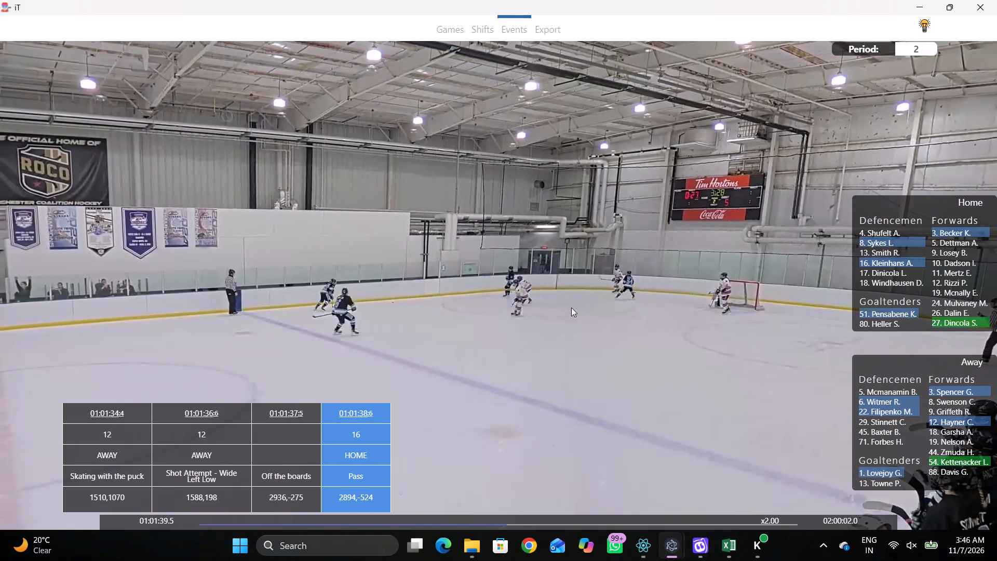
{"action": "key", "text": "space"}
{"action": "right_click", "coordinate": [563, 266]}
{"action": "left_click", "coordinate": [608, 286]}
{"action": "left_click", "coordinate": [875, 396]}
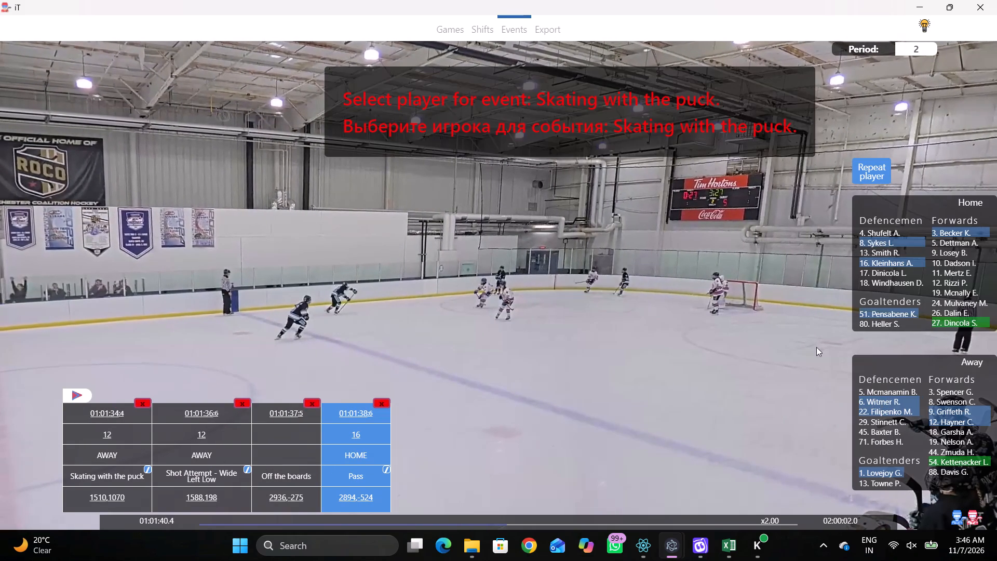
{"action": "left_click", "coordinate": [875, 413]}
{"action": "left_click", "coordinate": [634, 136]}
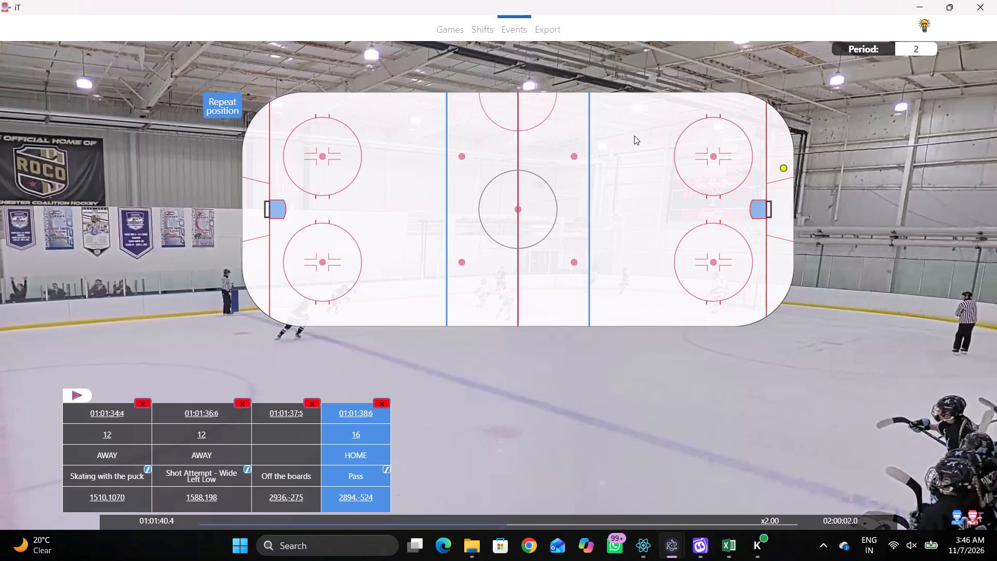
{"action": "left_click", "coordinate": [284, 412]}
{"action": "left_click", "coordinate": [407, 408]}
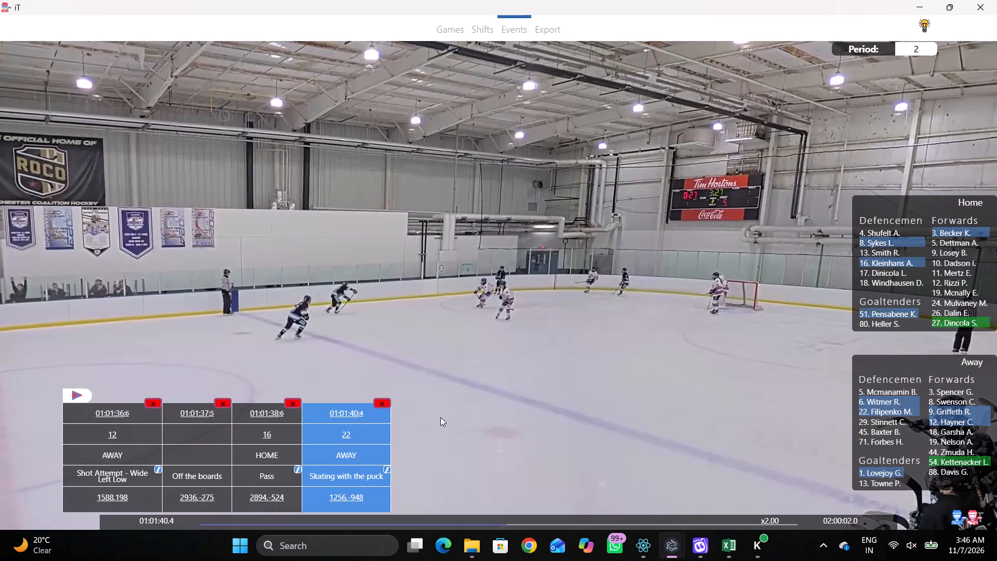
{"action": "left_click", "coordinate": [468, 319]}
Log a Pass by the same away number 22 between the right blue line and the upper right face-off circle, nearer the circle.
{"action": "key", "text": "space"}
{"action": "key", "text": "space"}
{"action": "key", "text": "space"}
{"action": "key", "text": "space"}
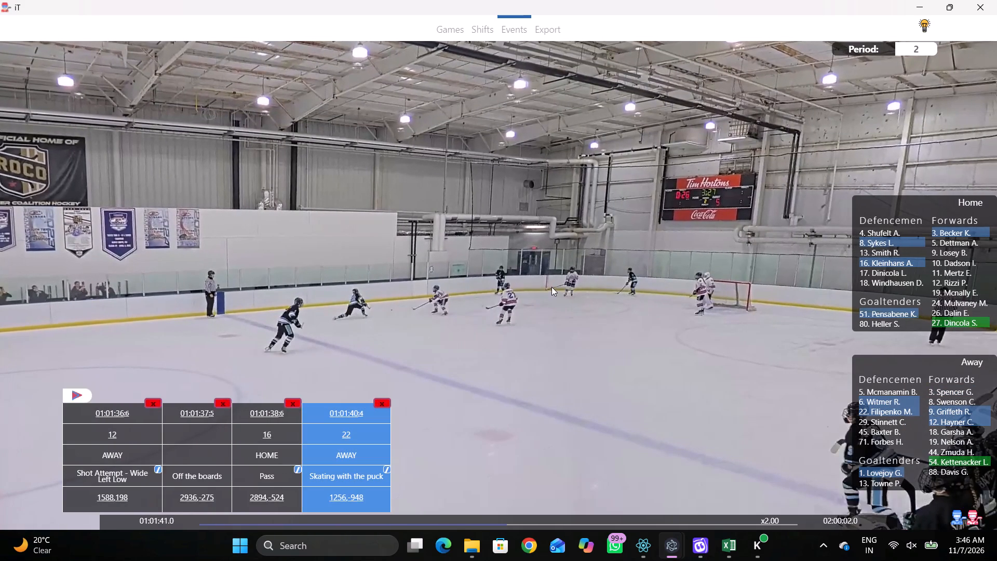
{"action": "type", "text": "D"}
{"action": "key", "text": "q"}
{"action": "right_click", "coordinate": [602, 262]}
{"action": "left_click", "coordinate": [607, 268]}
{"action": "left_click", "coordinate": [869, 164]}
{"action": "left_click", "coordinate": [649, 133]}
Log Skating with the puck by away number 12 just behind the right goal line, above the net.
{"action": "key", "text": "space"}
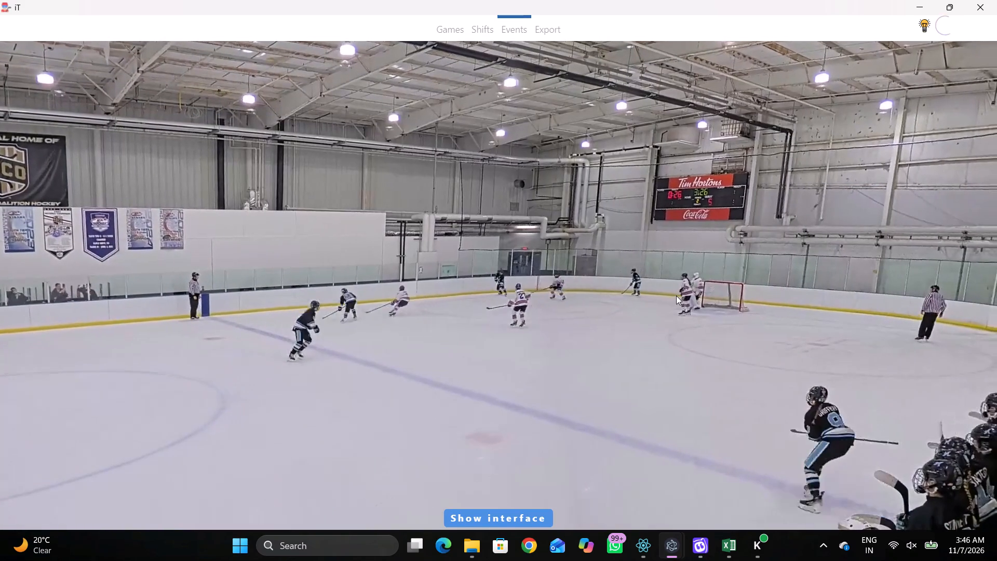
{"action": "key", "text": "space"}
{"action": "key", "text": "space"}
{"action": "key", "text": "space"}
{"action": "key", "text": "space"}
{"action": "key", "text": "space"}
{"action": "key", "text": "space"}
{"action": "key", "text": "space"}
{"action": "key", "text": "space"}
{"action": "key", "text": "space"}
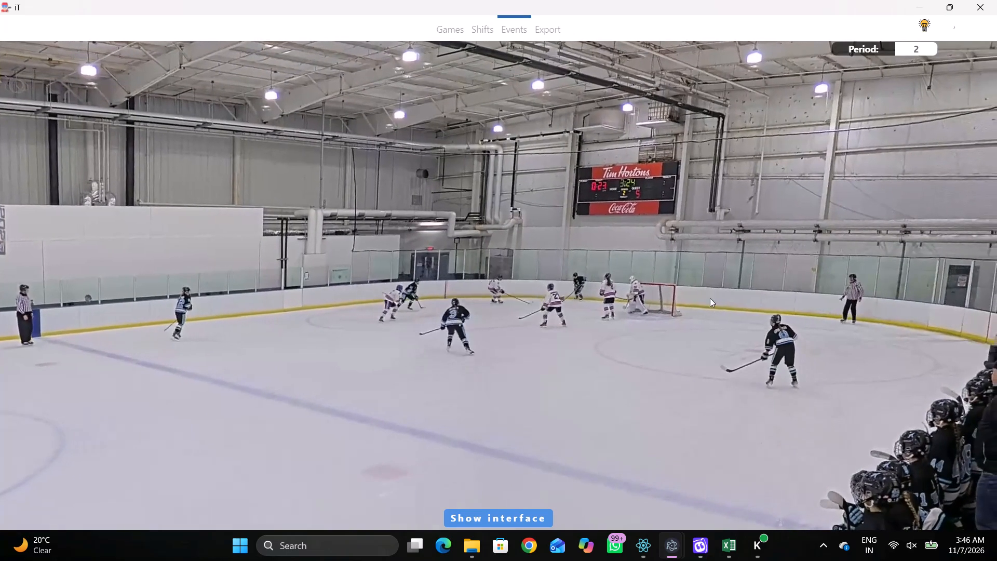
{"action": "right_click", "coordinate": [697, 286]}
{"action": "left_click", "coordinate": [700, 291]}
{"action": "key", "text": "q"}
{"action": "right_click_drag", "start_coordinate": [692, 289], "coordinate": [684, 290]}
{"action": "left_click", "coordinate": [724, 309]}
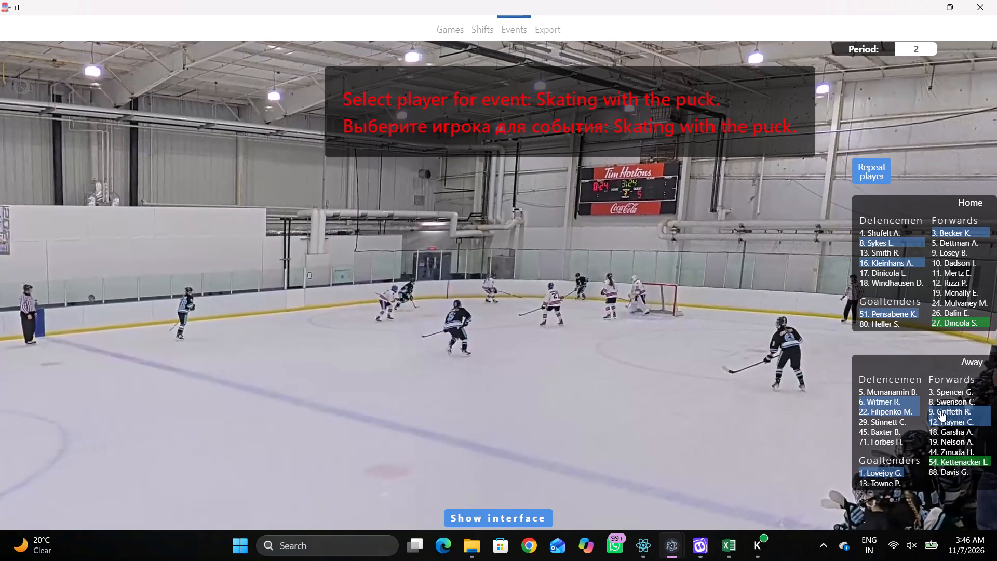
{"action": "left_click", "coordinate": [942, 422]}
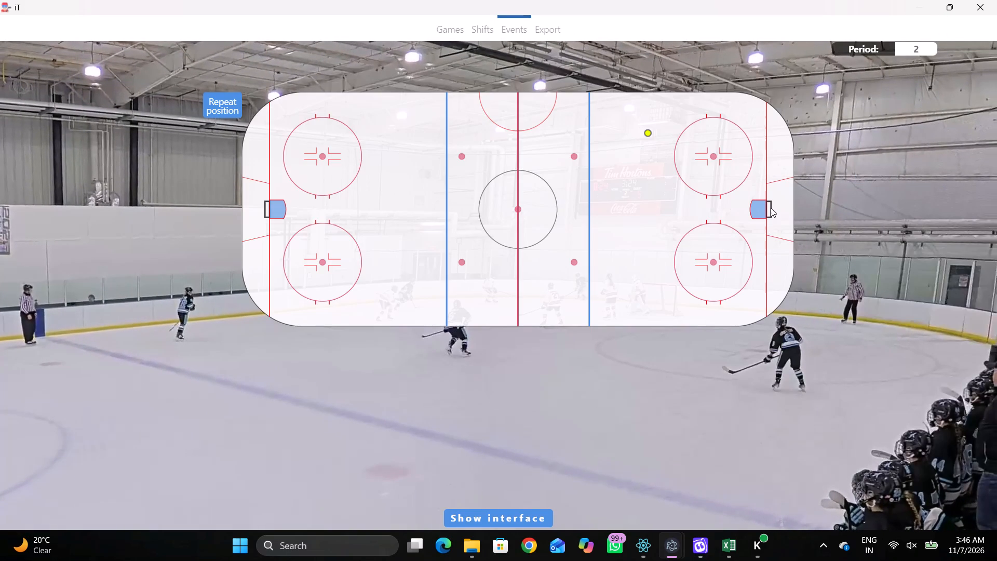
{"action": "left_click", "coordinate": [775, 176]}
Change the player of the latest Skating with the puck event to away number 54.
{"action": "key", "text": "space"}
{"action": "key", "text": "space"}
{"action": "key", "text": "space"}
{"action": "key", "text": "space"}
{"action": "key", "text": "space"}
{"action": "key", "text": "space"}
{"action": "key", "text": "space"}
{"action": "key", "text": "space"}
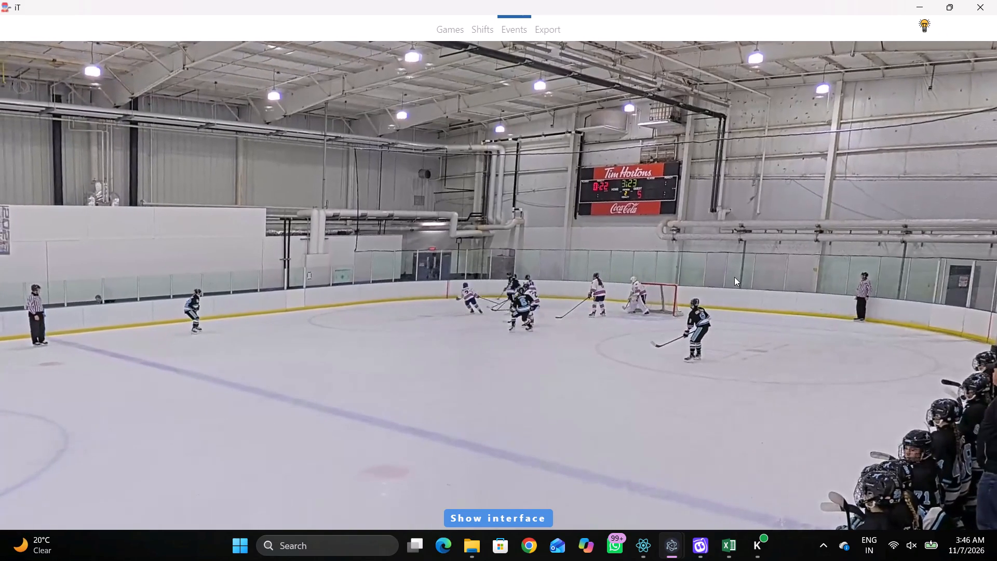
{"action": "key", "text": "space"}
{"action": "key", "text": "space"}
{"action": "key", "text": "space"}
{"action": "key", "text": "space"}
{"action": "type", "text": "q"}
{"action": "key", "text": "shift+d"}
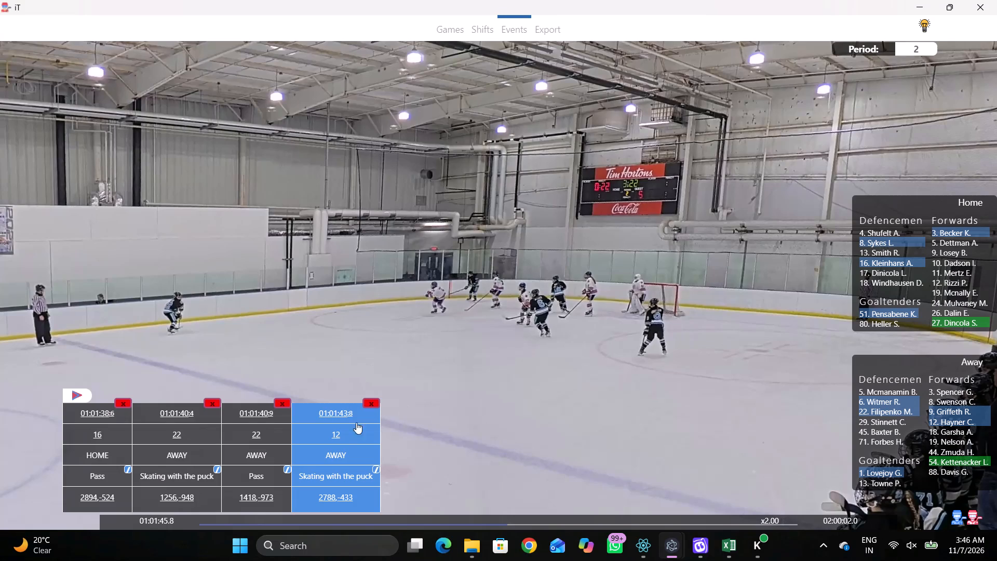
{"action": "left_click", "coordinate": [335, 433]}
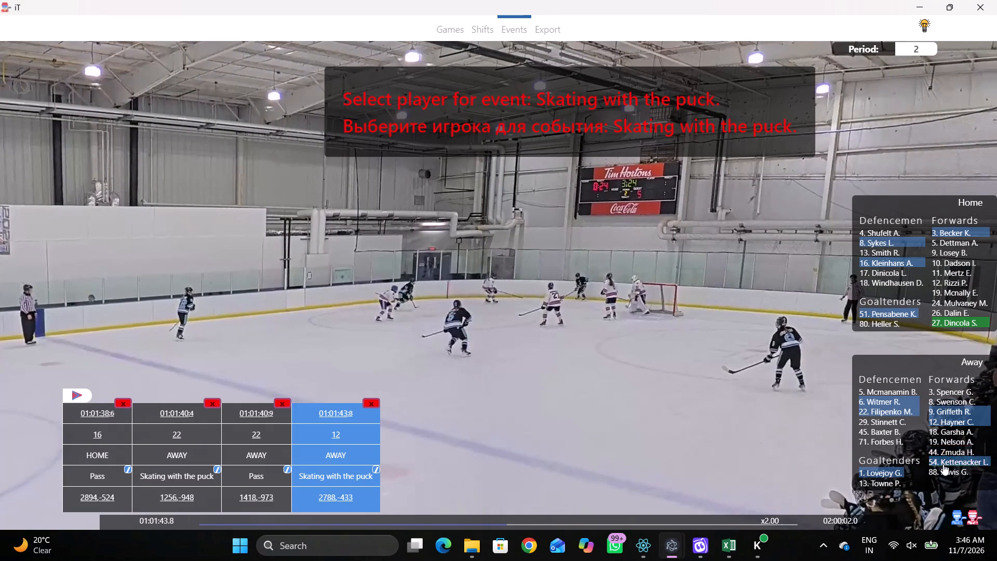
{"action": "left_click", "coordinate": [943, 464]}
{"action": "key", "text": "shift+d"}
Log Skating with the puck by the same away player behind the right goal line, level with the upper right face-off dot.
{"action": "key", "text": "space"}
{"action": "key", "text": "space"}
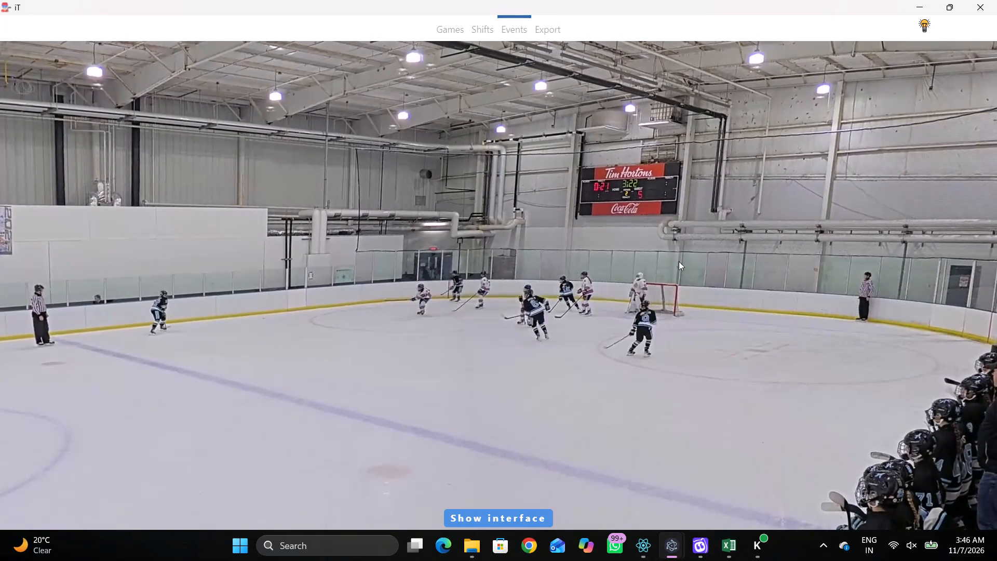
{"action": "key", "text": "q"}
{"action": "key", "text": "q"}
{"action": "key", "text": "q"}
{"action": "key", "text": "q"}
{"action": "key", "text": "q"}
{"action": "key", "text": "q"}
{"action": "right_click_drag", "start_coordinate": [679, 234], "coordinate": [672, 235]}
{"action": "left_click", "coordinate": [684, 231]}
{"action": "right_click_drag", "start_coordinate": [816, 177], "coordinate": [804, 179]}
{"action": "left_click", "coordinate": [832, 194]}
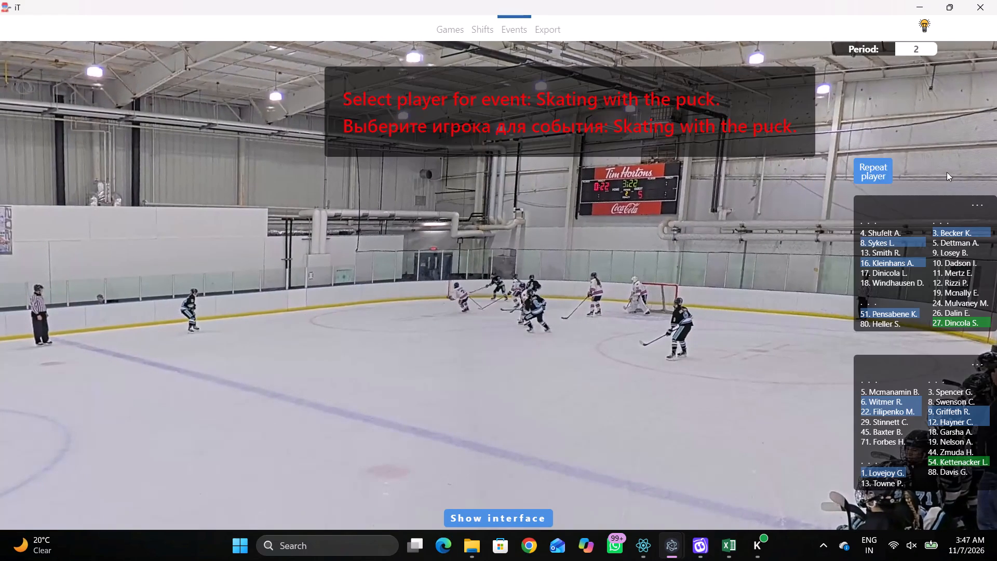
{"action": "left_click", "coordinate": [876, 166]}
{"action": "left_click", "coordinate": [776, 154]}
Log Skating with the puck by away number 22 between the right blue line and the upper right face-off circle, near the upper boards.
{"action": "key", "text": "space"}
{"action": "key", "text": "space"}
{"action": "right_click", "coordinate": [556, 241]}
{"action": "left_click", "coordinate": [578, 257]}
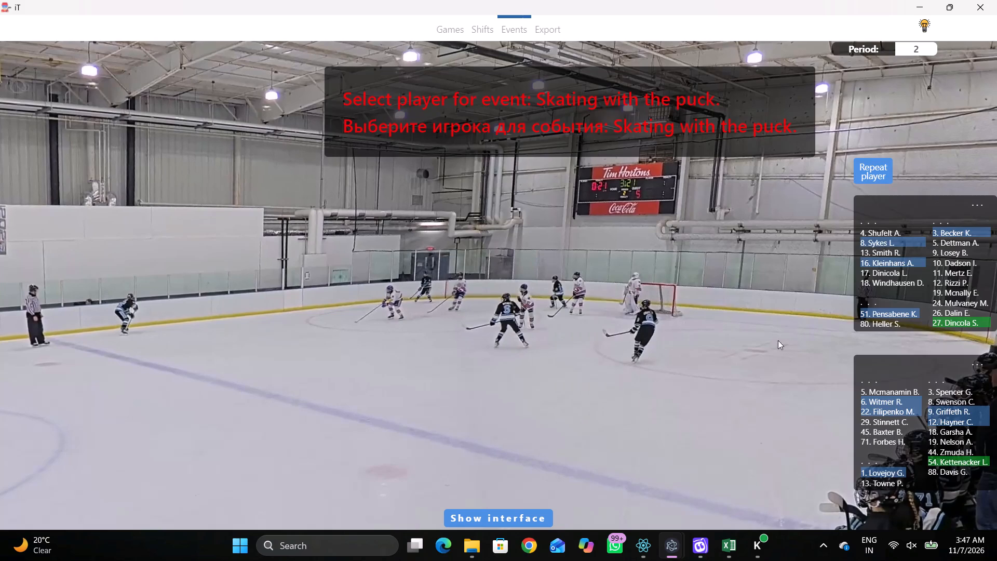
{"action": "left_click", "coordinate": [878, 415]}
{"action": "left_click", "coordinate": [625, 113]}
Log a Pass by the same away number 22 just outside the upper-left edge of the upper right face-off circle.
{"action": "key", "text": "space"}
{"action": "key", "text": "space"}
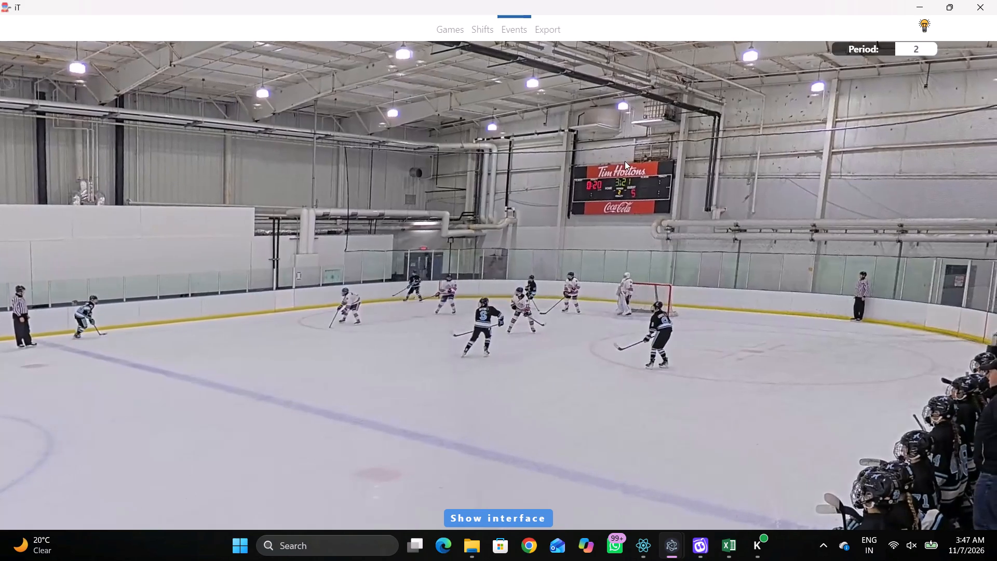
{"action": "key", "text": "space"}
{"action": "key", "text": "space"}
{"action": "key", "text": "space"}
{"action": "key", "text": "space"}
{"action": "type", "text": "q"}
{"action": "key", "text": "q"}
{"action": "right_click", "coordinate": [591, 197]}
{"action": "left_click", "coordinate": [607, 197]}
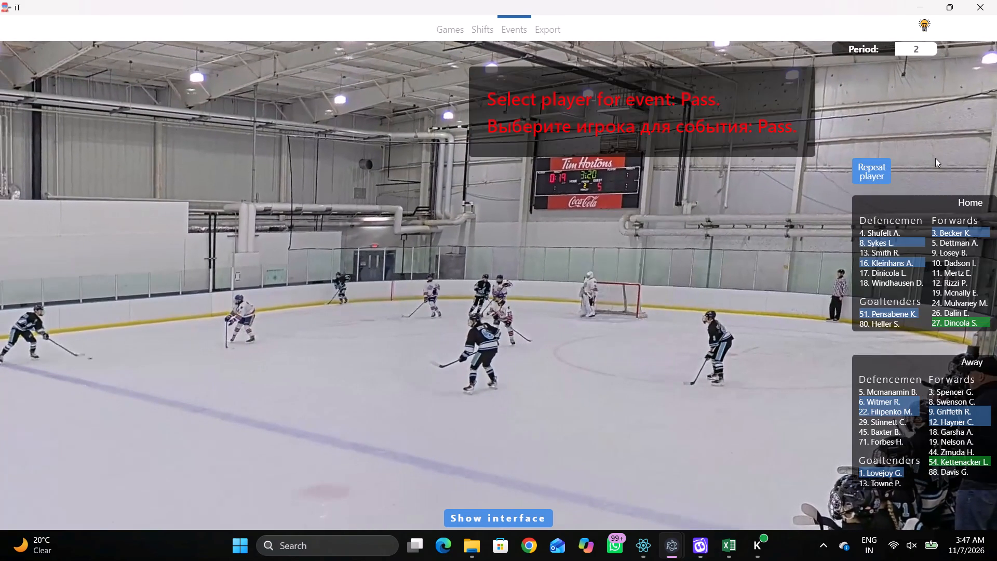
{"action": "left_click", "coordinate": [881, 164]}
{"action": "left_click", "coordinate": [669, 128]}
Log Skating with the puck by away number 6 just outside the left edge of the lower right face-off circle.
{"action": "key", "text": "space"}
{"action": "key", "text": "space"}
{"action": "left_click", "coordinate": [649, 283]}
{"action": "right_click", "coordinate": [621, 274]}
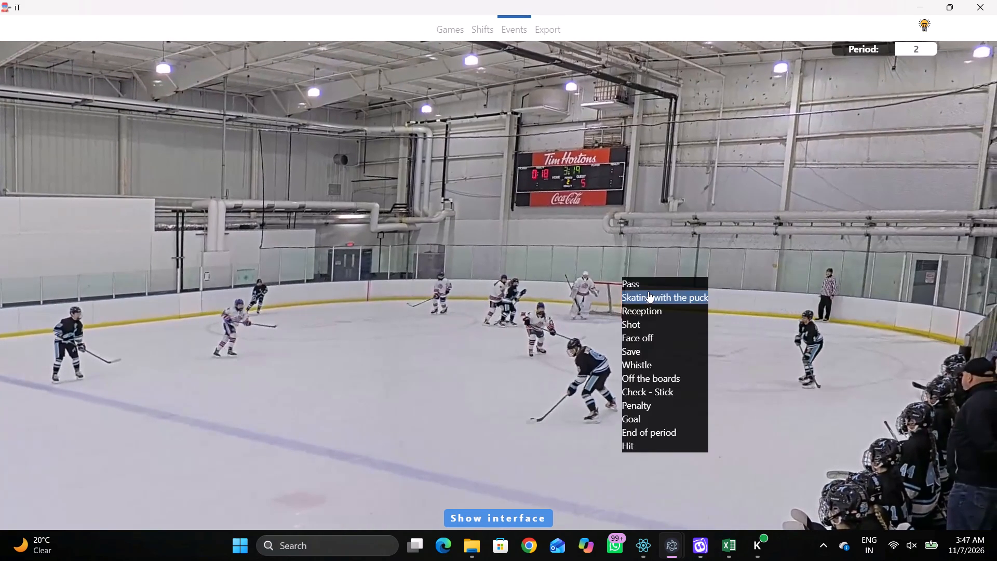
{"action": "left_click", "coordinate": [648, 291]}
{"action": "left_click", "coordinate": [890, 402]}
{"action": "left_click", "coordinate": [667, 276]}
Log a Shot by the same away number 6 just inside the right blue line, level with the lower right face-off dot.
{"action": "key", "text": "space"}
{"action": "key", "text": "space"}
{"action": "key", "text": "space"}
{"action": "key", "text": "space"}
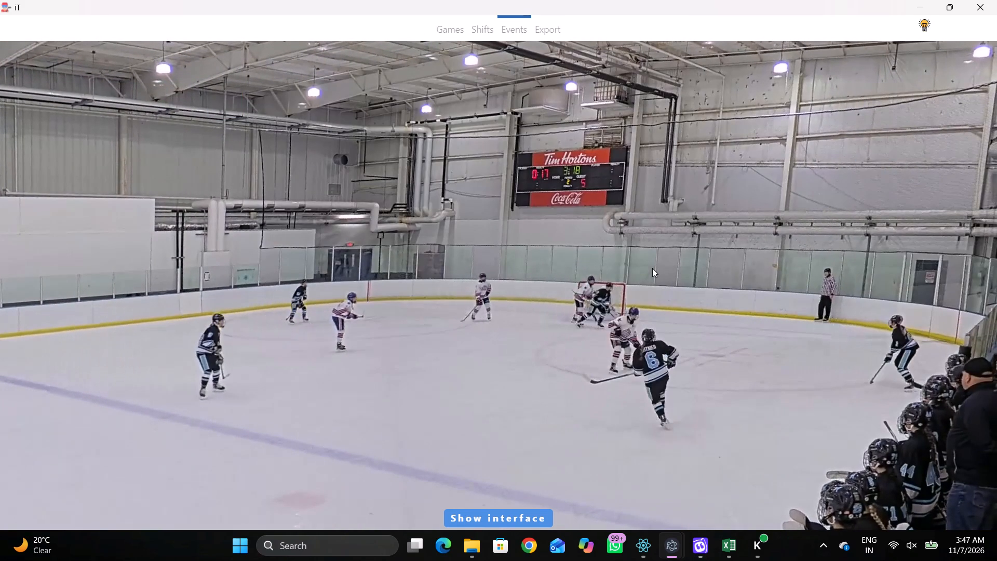
{"action": "type", "text": "qqqq"}
{"action": "key", "text": "q"}
{"action": "key", "text": "q"}
{"action": "key", "text": "q"}
{"action": "right_click", "coordinate": [652, 234]}
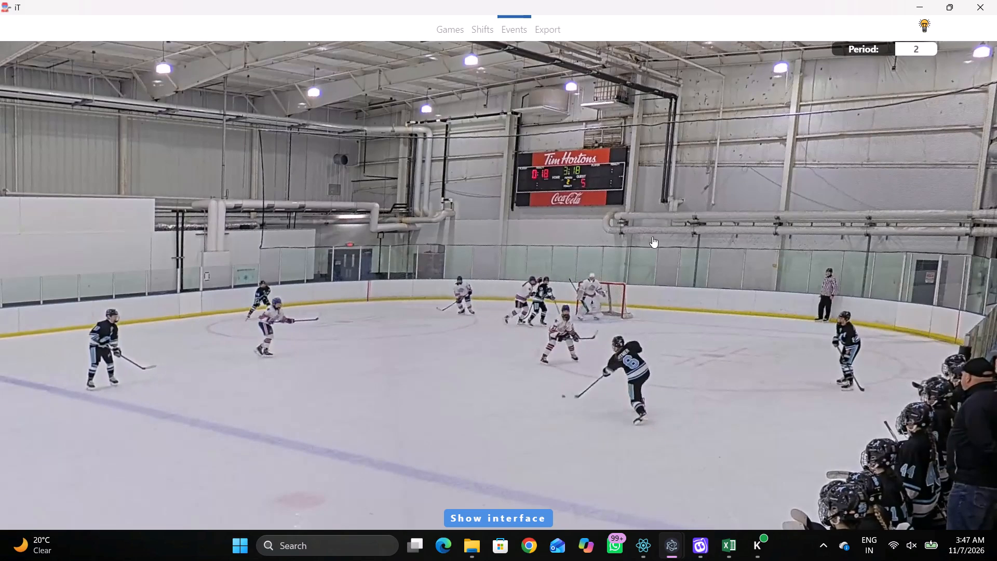
{"action": "left_click", "coordinate": [666, 282]}
{"action": "left_click", "coordinate": [442, 339]}
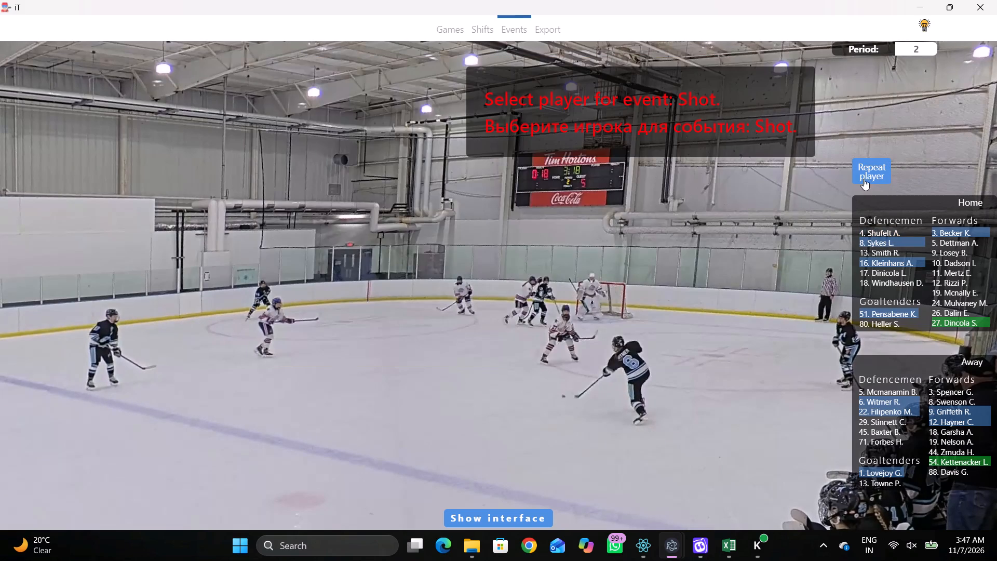
{"action": "left_click", "coordinate": [864, 179]}
{"action": "left_click", "coordinate": [616, 271]}
Log a Reception by home number 27 inside the lower right face-off circle, just above its dot.
{"action": "key", "text": "space"}
{"action": "key", "text": "space"}
{"action": "right_click", "coordinate": [721, 239]}
{"action": "right_click_drag", "start_coordinate": [693, 253], "coordinate": [698, 253]}
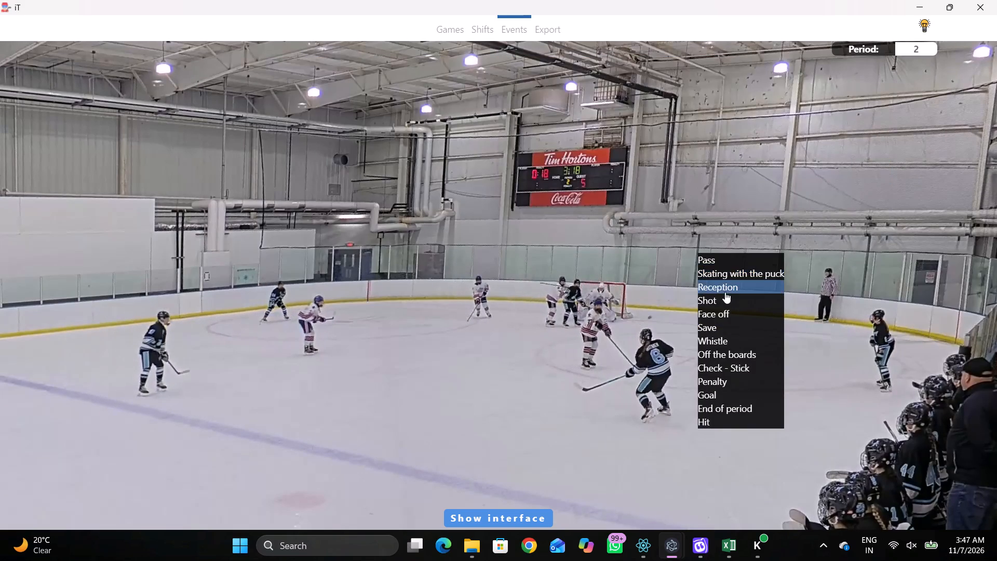
{"action": "left_click", "coordinate": [723, 290]}
{"action": "left_click", "coordinate": [939, 317]}
{"action": "left_click", "coordinate": [711, 249]}
Log Skating with the puck by away number 9 on the right goal line, level with the lower right face-off dot.
{"action": "key", "text": "space"}
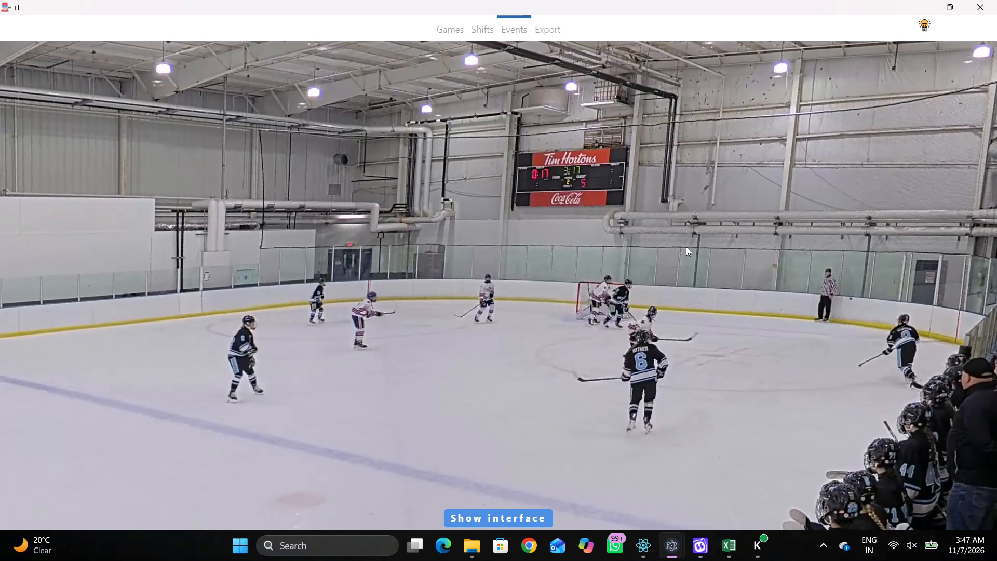
{"action": "key", "text": "space"}
{"action": "key", "text": "space"}
{"action": "key", "text": "space"}
{"action": "right_click", "coordinate": [703, 266]}
{"action": "left_click", "coordinate": [723, 276]}
{"action": "right_click_drag", "start_coordinate": [705, 272], "coordinate": [691, 272]}
{"action": "left_click", "coordinate": [723, 288]}
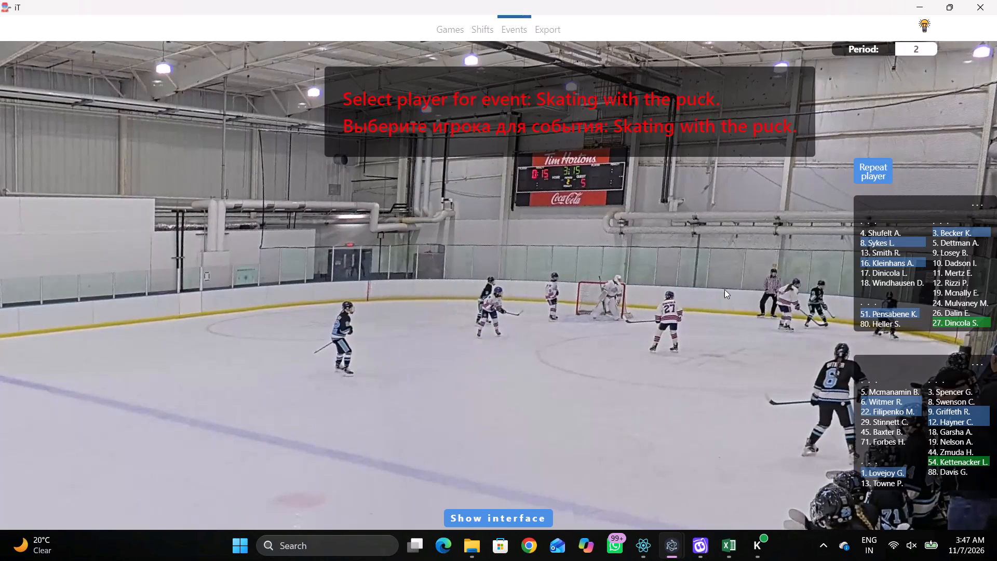
{"action": "left_click", "coordinate": [936, 407]}
{"action": "left_click", "coordinate": [766, 264]}
Log a Pass by the same away number 9 just behind the right goal line, towards the lower right corner of the rink.
{"action": "key", "text": "space"}
{"action": "key", "text": "space"}
{"action": "right_click", "coordinate": [767, 254]}
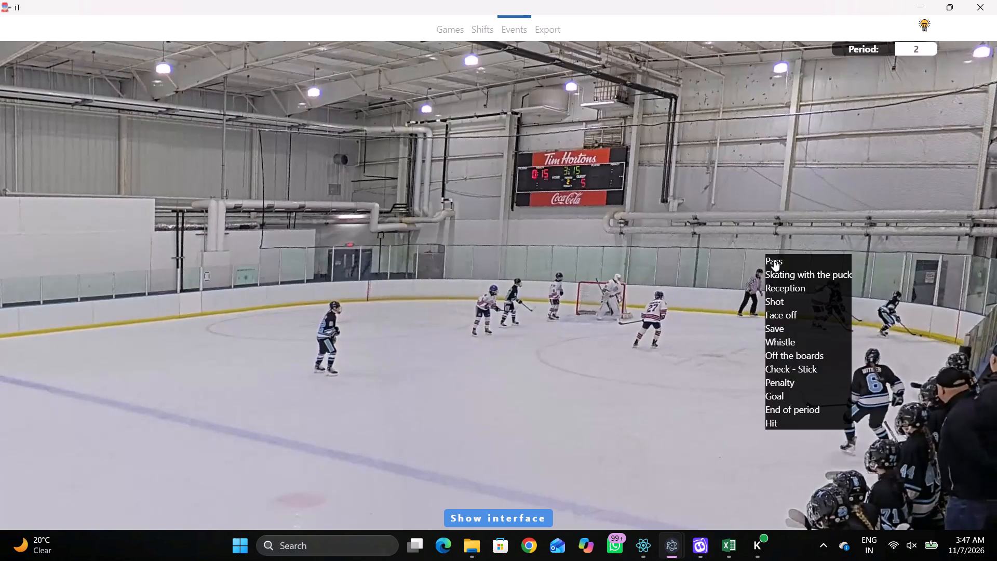
{"action": "left_click", "coordinate": [774, 260]}
{"action": "left_click", "coordinate": [720, 265]}
{"action": "key", "text": "space"}
{"action": "key", "text": "space"}
{"action": "key", "text": "space"}
{"action": "key", "text": "space"}
{"action": "type", "text": "qqq"}
{"action": "right_click", "coordinate": [738, 224]}
{"action": "left_click", "coordinate": [758, 237]}
{"action": "right_click", "coordinate": [755, 220]}
{"action": "left_click", "coordinate": [758, 223]}
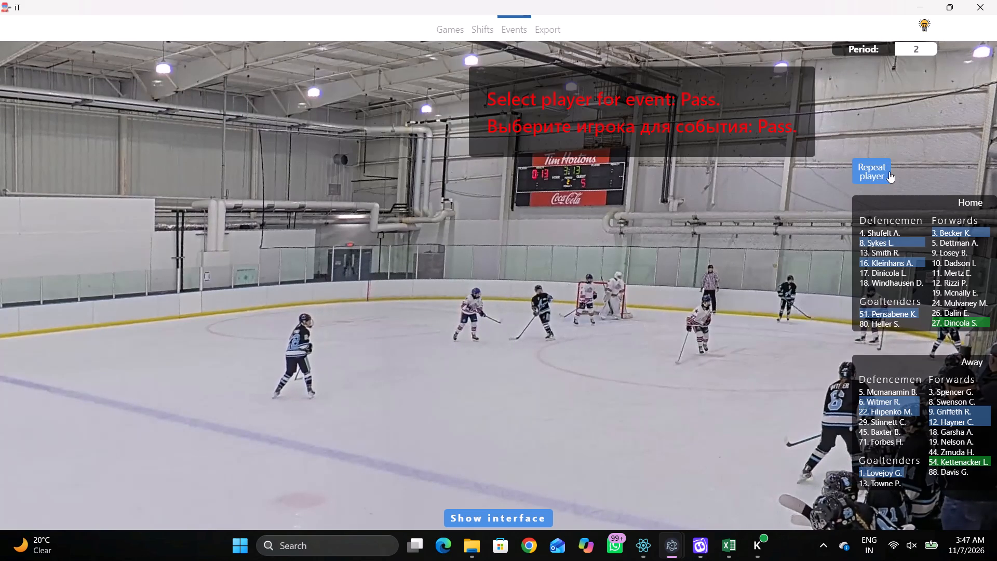
{"action": "left_click", "coordinate": [886, 165]}
{"action": "left_click_drag", "start_coordinate": [780, 292], "coordinate": [776, 288]}
Log Skating with the puck by away number 6 between the right blue line and the lower right face-off circle, near the lower boards.
{"action": "key", "text": "space"}
{"action": "right_click", "coordinate": [680, 289]}
{"action": "key", "text": "space"}
{"action": "left_click", "coordinate": [707, 308]}
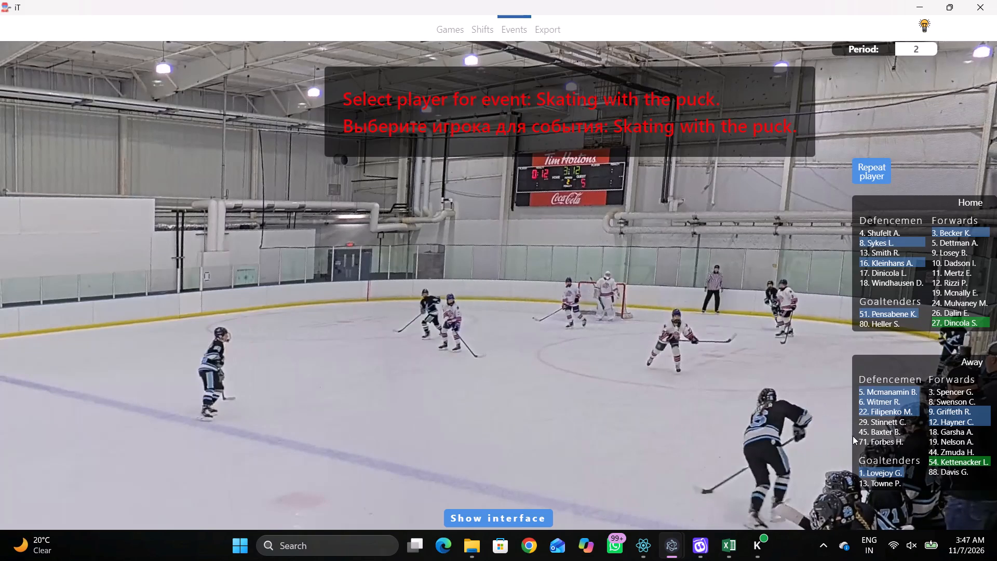
{"action": "left_click", "coordinate": [873, 401]}
{"action": "left_click", "coordinate": [647, 306]}
Log a Pass by the same away number 6 just outside the left edge of the lower right face-off circle.
{"action": "key", "text": "space"}
{"action": "key", "text": "space"}
{"action": "key", "text": "space"}
{"action": "key", "text": "space"}
{"action": "key", "text": "q"}
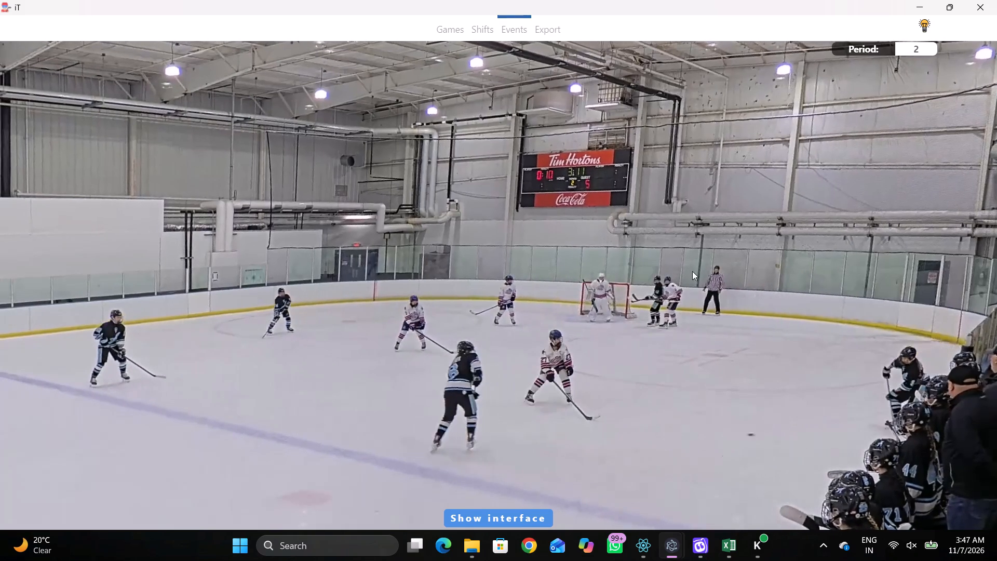
{"action": "key", "text": "q"}
{"action": "key", "text": "q"}
{"action": "right_click", "coordinate": [724, 247]}
{"action": "left_click", "coordinate": [732, 259]}
{"action": "left_click", "coordinate": [868, 177]}
{"action": "left_click", "coordinate": [667, 266]}
Log Skating with the puck by away number 9 just outside the lower-left edge of the lower right face-off circle.
{"action": "key", "text": "space"}
{"action": "key", "text": "v"}
{"action": "key", "text": "space"}
{"action": "right_click", "coordinate": [735, 259]}
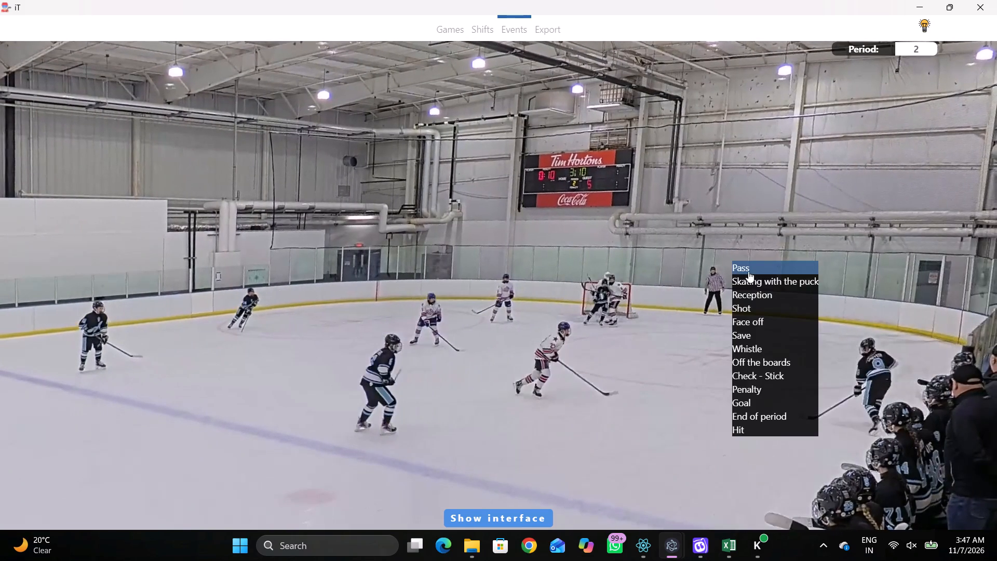
{"action": "left_click", "coordinate": [753, 273]}
{"action": "left_click", "coordinate": [748, 276]}
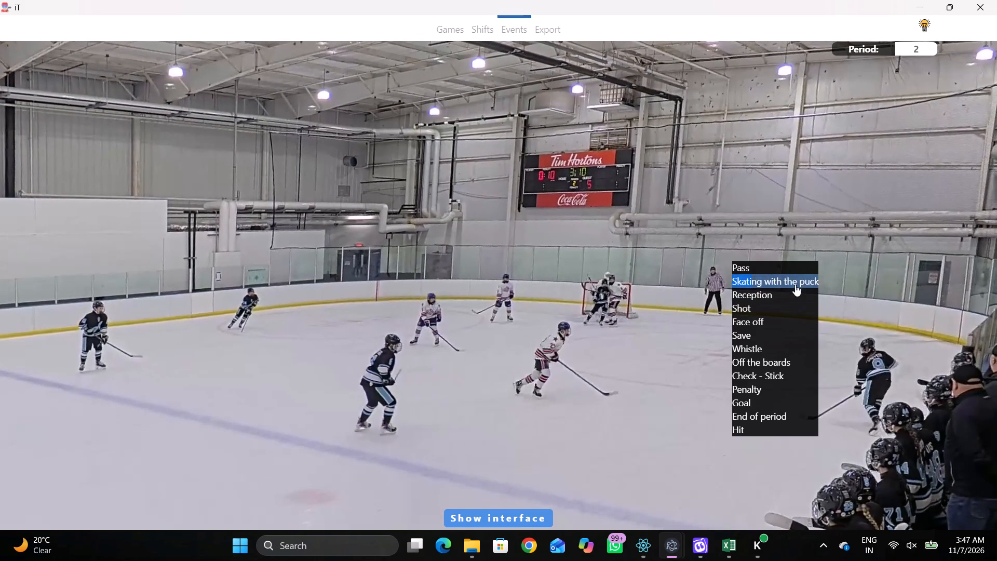
{"action": "left_click", "coordinate": [795, 285]}
{"action": "left_click", "coordinate": [947, 415]}
{"action": "left_click", "coordinate": [674, 285]}
Log a Pass by the same away number 9 just behind the right goal line, slightly above the level of the lower right face-off dot.
{"action": "key", "text": "space"}
{"action": "key", "text": "space"}
{"action": "key", "text": "space"}
{"action": "key", "text": "space"}
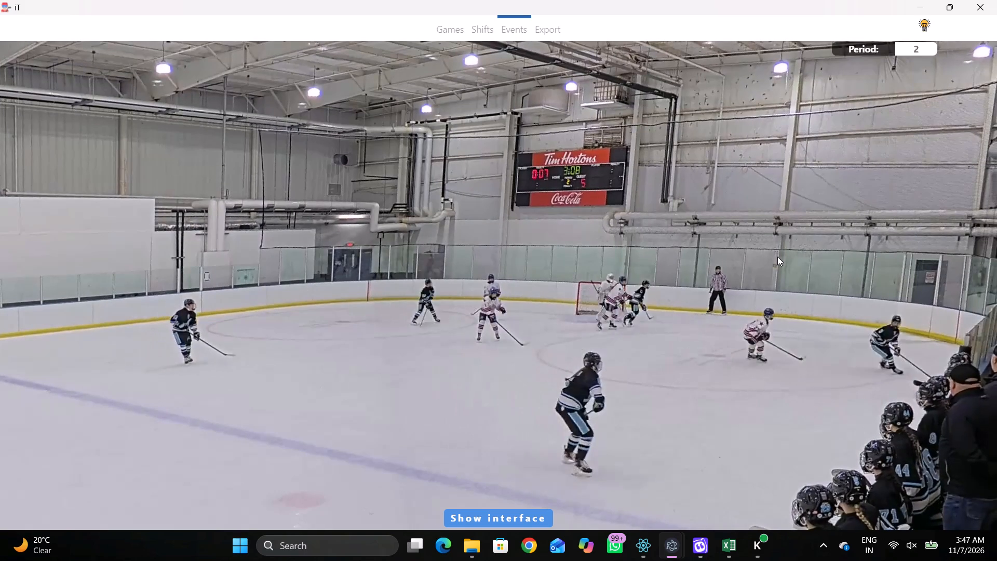
{"action": "key", "text": "space"}
{"action": "key", "text": "space"}
{"action": "type", "text": "qq"}
{"action": "key", "text": "q"}
{"action": "right_click", "coordinate": [801, 238]}
{"action": "left_click", "coordinate": [807, 244]}
{"action": "left_click_drag", "start_coordinate": [883, 164], "coordinate": [873, 167]}
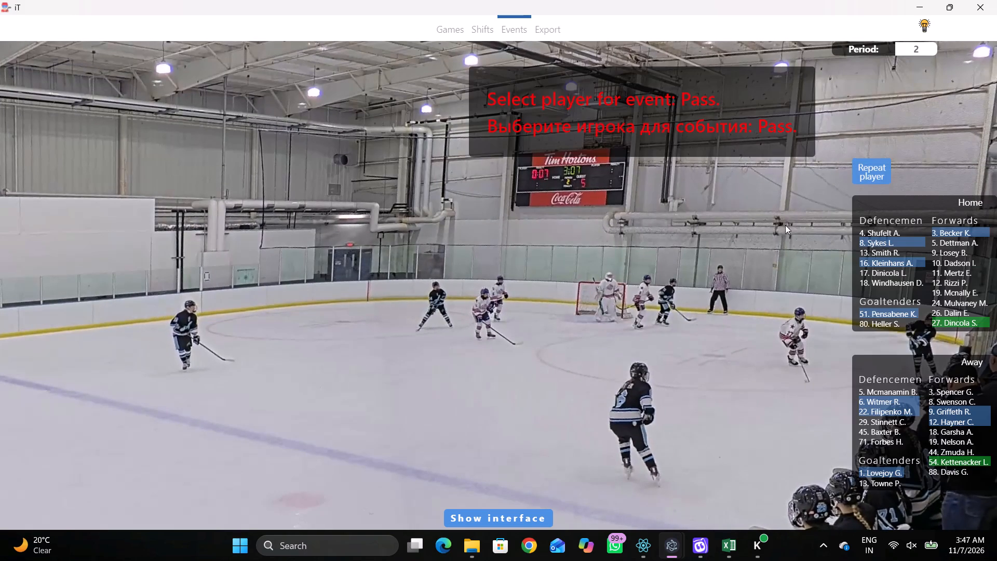
{"action": "left_click", "coordinate": [771, 248]}
Log Skating with the puck by away number 6 near the lower boards, just left of the lower right face-off circle.
{"action": "key", "text": "space"}
{"action": "key", "text": "space"}
{"action": "right_click_drag", "start_coordinate": [674, 267], "coordinate": [669, 268]}
{"action": "left_click", "coordinate": [688, 279]}
{"action": "right_click_drag", "start_coordinate": [737, 287], "coordinate": [726, 295]}
{"action": "left_click", "coordinate": [737, 308]}
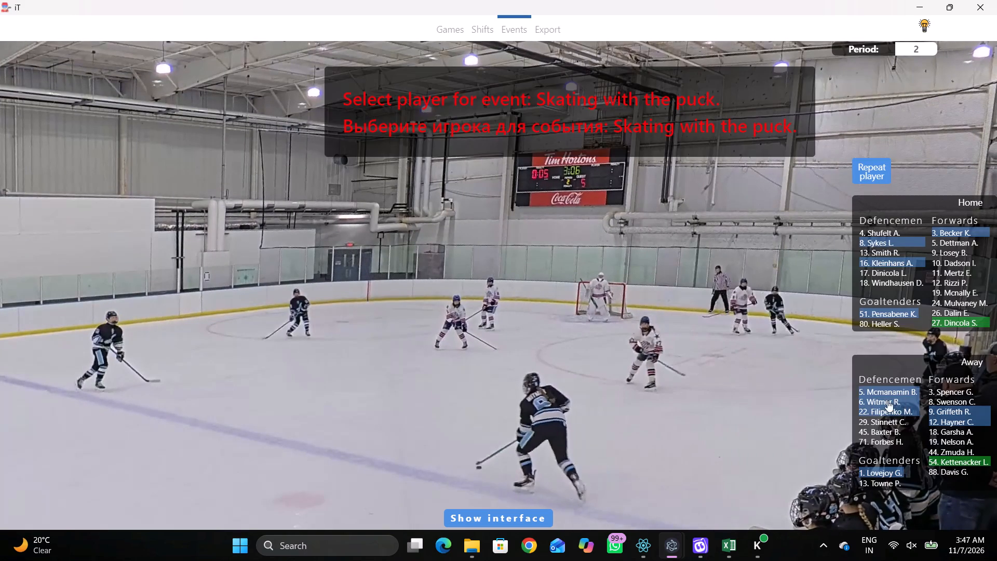
{"action": "left_click", "coordinate": [873, 400]}
{"action": "left_click", "coordinate": [658, 308]}
Log a Pass by the same away number 6 midway between the right blue line and the lower right face-off circle, level with its dot.
{"action": "key", "text": "r"}
{"action": "key", "text": "space"}
{"action": "key", "text": "space"}
{"action": "key", "text": "space"}
{"action": "key", "text": "space"}
{"action": "key", "text": "space"}
{"action": "key", "text": "space"}
{"action": "key", "text": "q"}
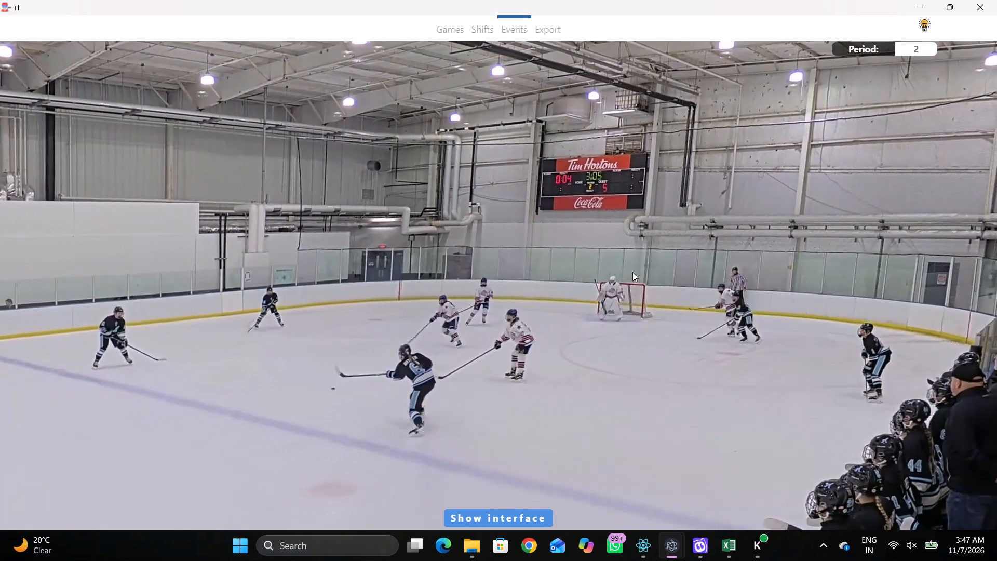
{"action": "key", "text": "q"}
{"action": "key", "text": "q"}
{"action": "right_click", "coordinate": [631, 242]}
{"action": "left_click", "coordinate": [640, 252]}
{"action": "left_click", "coordinate": [866, 171]}
{"action": "left_click", "coordinate": [633, 266]}
Log a Pass by away number 54 on the upper-left edge of the upper right face-off circle.
{"action": "key", "text": "space"}
{"action": "key", "text": "v"}
{"action": "key", "text": "space"}
{"action": "right_click", "coordinate": [664, 207]}
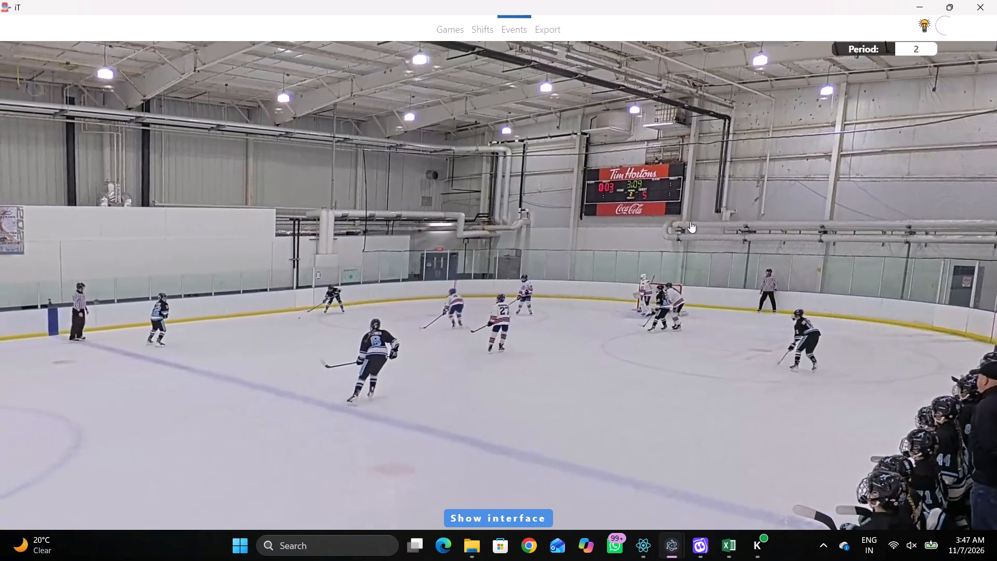
{"action": "left_click", "coordinate": [697, 225]}
{"action": "right_click", "coordinate": [646, 221]}
{"action": "key", "text": "q"}
{"action": "left_click", "coordinate": [667, 232]}
{"action": "right_click", "coordinate": [663, 230]}
{"action": "left_click", "coordinate": [675, 236]}
{"action": "left_click", "coordinate": [932, 465]}
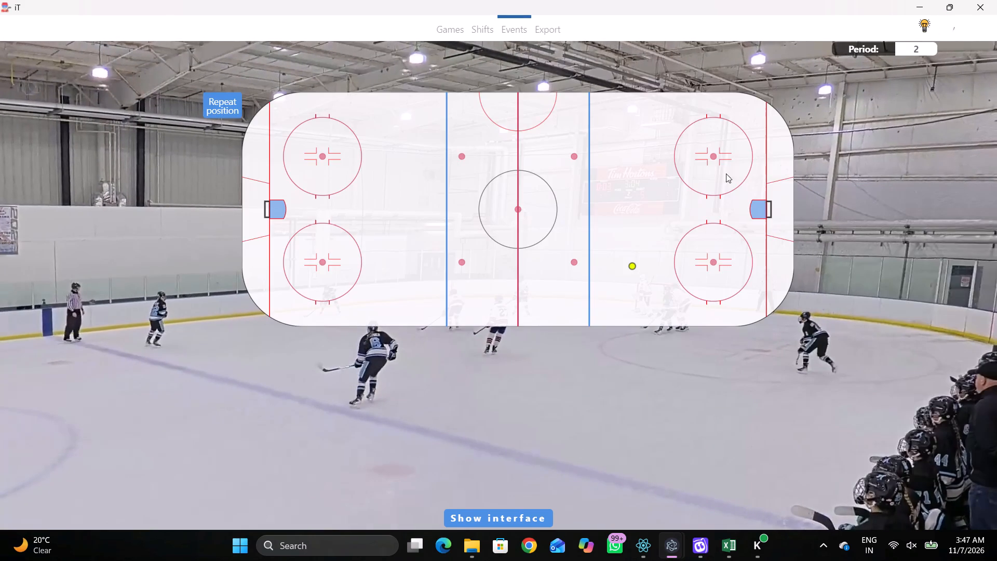
{"action": "left_click", "coordinate": [697, 122]}
Log Skating with the puck by away number 22 between the right blue line and the upper right face-off circle, slightly above dot level.
{"action": "key", "text": "space"}
{"action": "key", "text": "space"}
{"action": "right_click", "coordinate": [560, 160]}
{"action": "left_click", "coordinate": [584, 179]}
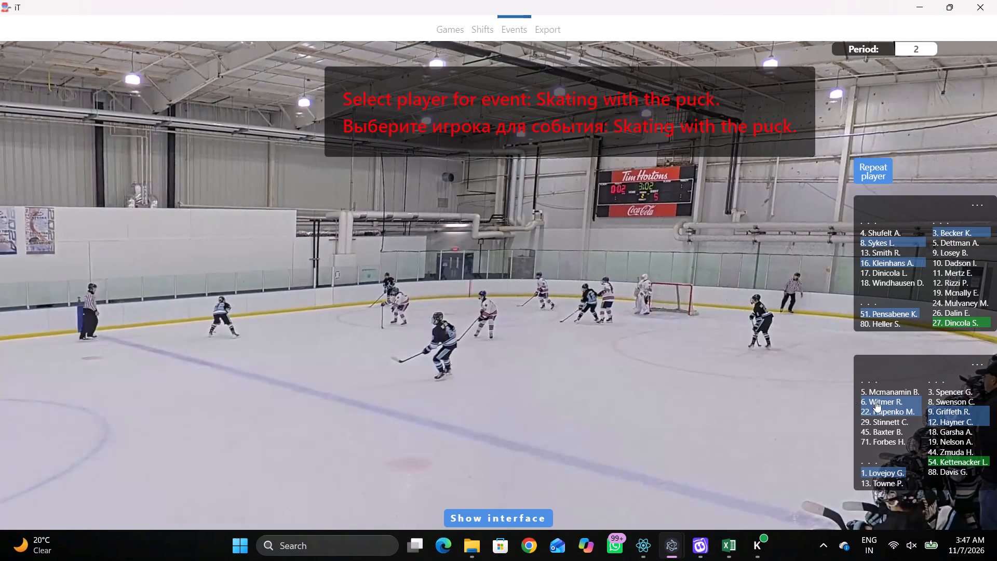
{"action": "left_click", "coordinate": [876, 409]}
{"action": "left_click", "coordinate": [625, 141]}
Log a Pass by the same away number 22 just inside the left edge of the upper right face-off circle.
{"action": "key", "text": "r"}
{"action": "key", "text": "space"}
{"action": "key", "text": "space"}
{"action": "key", "text": "space"}
{"action": "key", "text": "space"}
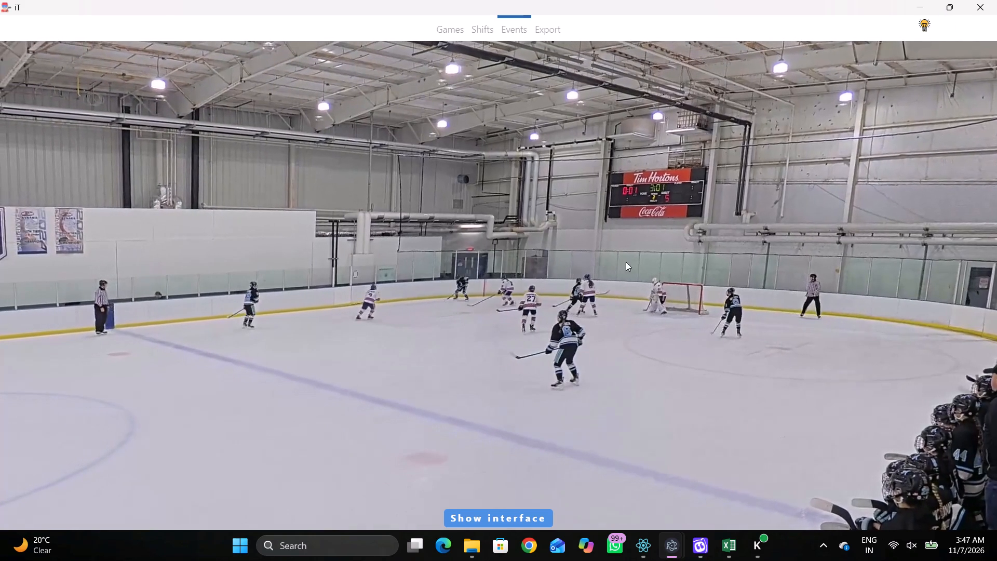
{"action": "key", "text": "shift+d"}
{"action": "left_click", "coordinate": [346, 415]}
{"action": "key", "text": "shift+d"}
{"action": "key", "text": "space"}
{"action": "key", "text": "space"}
{"action": "right_click", "coordinate": [615, 250]}
{"action": "left_click", "coordinate": [628, 256]}
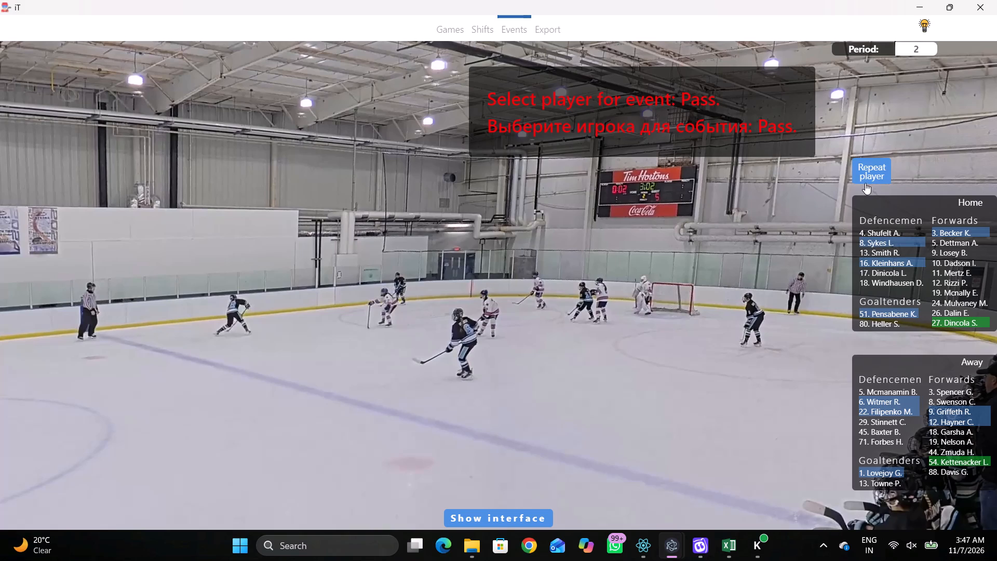
{"action": "left_click", "coordinate": [867, 173]}
{"action": "left_click", "coordinate": [685, 161]}
Log a Pass by away number 54 just behind the right goal line, level with the upper part of the upper right face-off circle.
{"action": "key", "text": "space"}
{"action": "key", "text": "v"}
{"action": "key", "text": "space"}
{"action": "right_click", "coordinate": [654, 249]}
{"action": "left_click", "coordinate": [678, 260]}
{"action": "right_click", "coordinate": [751, 287]}
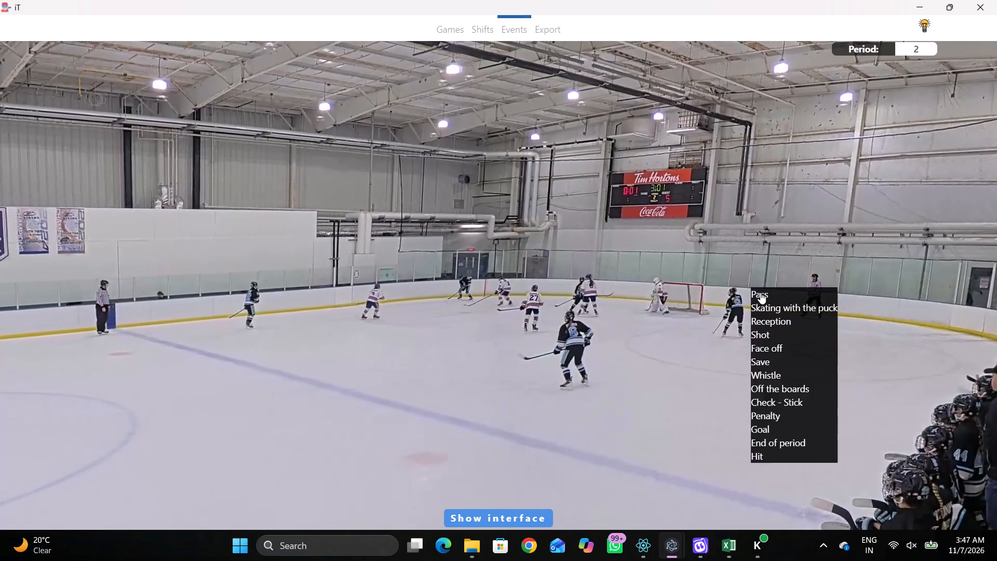
{"action": "left_click", "coordinate": [760, 292]}
{"action": "left_click", "coordinate": [942, 455]}
{"action": "left_click", "coordinate": [946, 457]}
{"action": "left_click", "coordinate": [775, 134]}
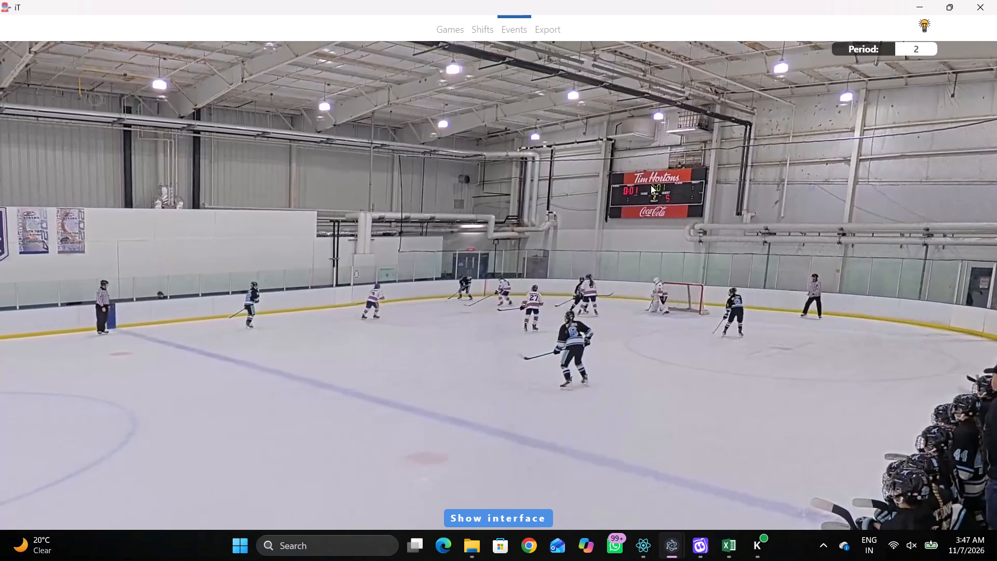
Log a Pass by the same away number 54 just above the right part of the upper right face-off circle.
{"action": "key", "text": "space"}
{"action": "key", "text": "space"}
{"action": "key", "text": "space"}
{"action": "key", "text": "space"}
{"action": "key", "text": "space"}
{"action": "key", "text": "space"}
{"action": "key", "text": "space"}
{"action": "key", "text": "space"}
{"action": "key", "text": "space"}
{"action": "key", "text": "space"}
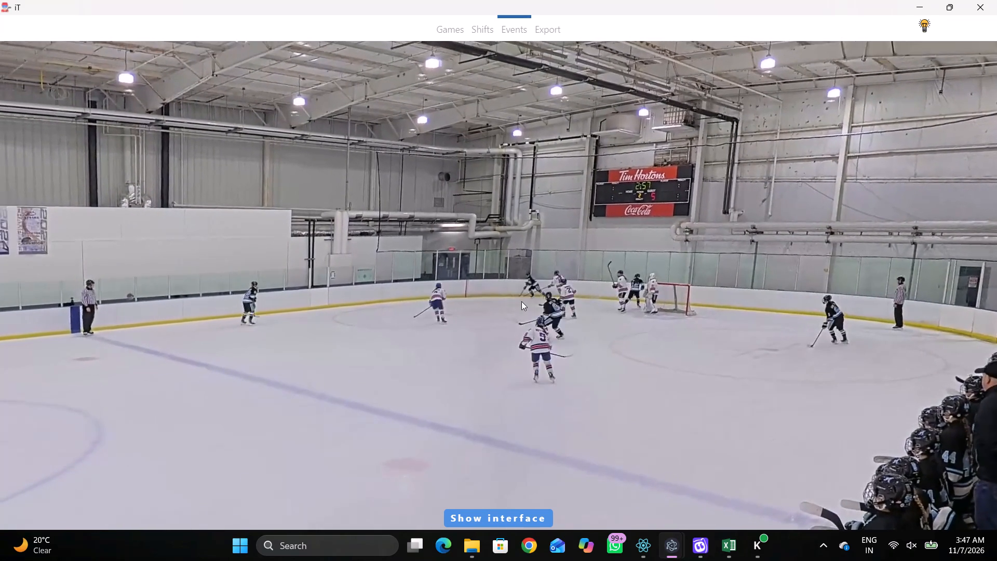
{"action": "key", "text": "space"}
{"action": "key", "text": "space"}
{"action": "key", "text": "space"}
{"action": "key", "text": "space"}
{"action": "type", "text": "qq"}
{"action": "key", "text": "q"}
{"action": "key", "text": "q"}
{"action": "key", "text": "q"}
{"action": "key", "text": "q"}
{"action": "right_click", "coordinate": [537, 257]}
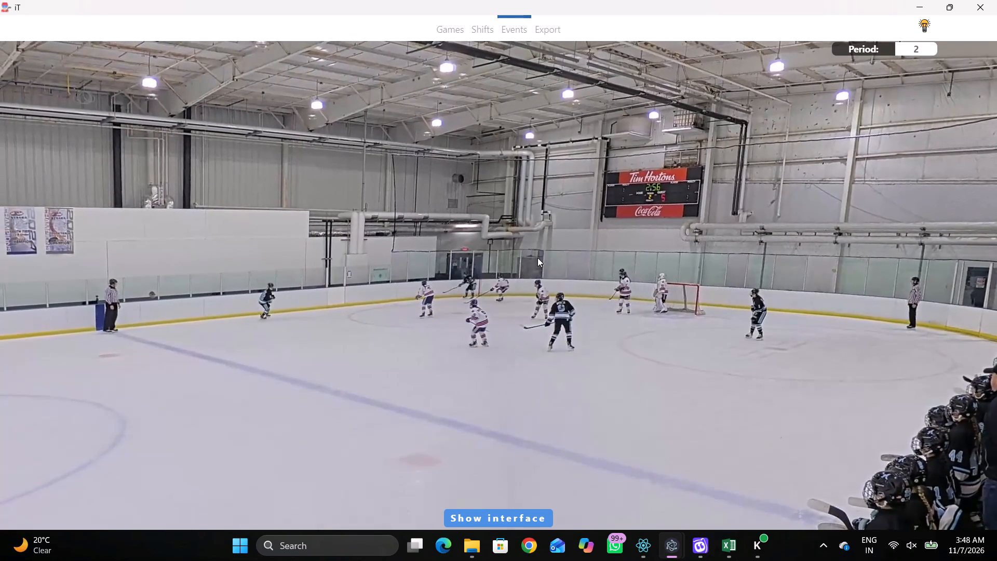
{"action": "left_click", "coordinate": [553, 269]}
{"action": "left_click", "coordinate": [864, 169]}
{"action": "left_click", "coordinate": [740, 109]}
Show the event table and change the previous event of away number 54 from Pass to Skating with the puck.
{"action": "key", "text": "shift+d"}
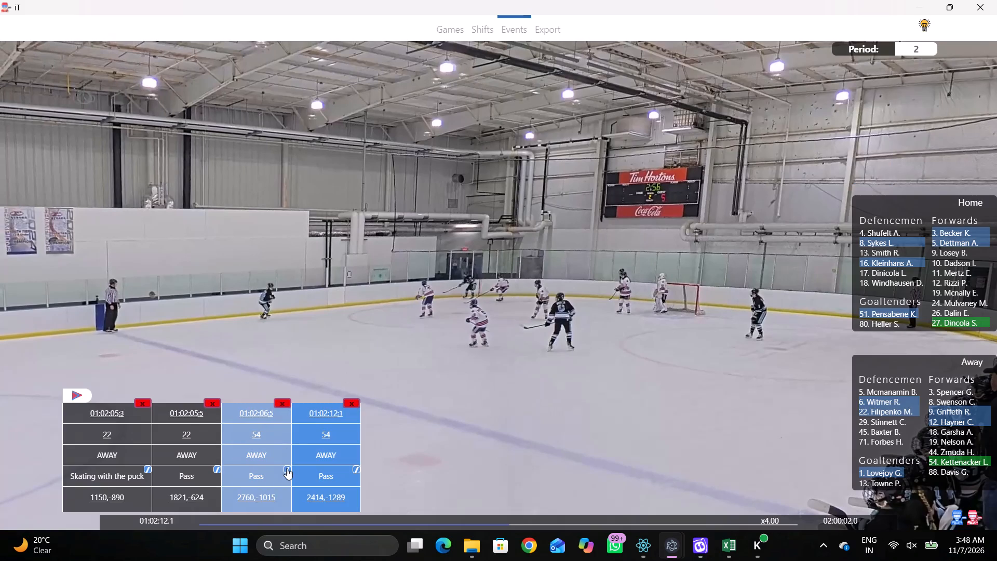
{"action": "left_click", "coordinate": [287, 468]}
{"action": "left_click", "coordinate": [408, 278]}
{"action": "left_click", "coordinate": [400, 317]}
{"action": "left_click", "coordinate": [645, 318]}
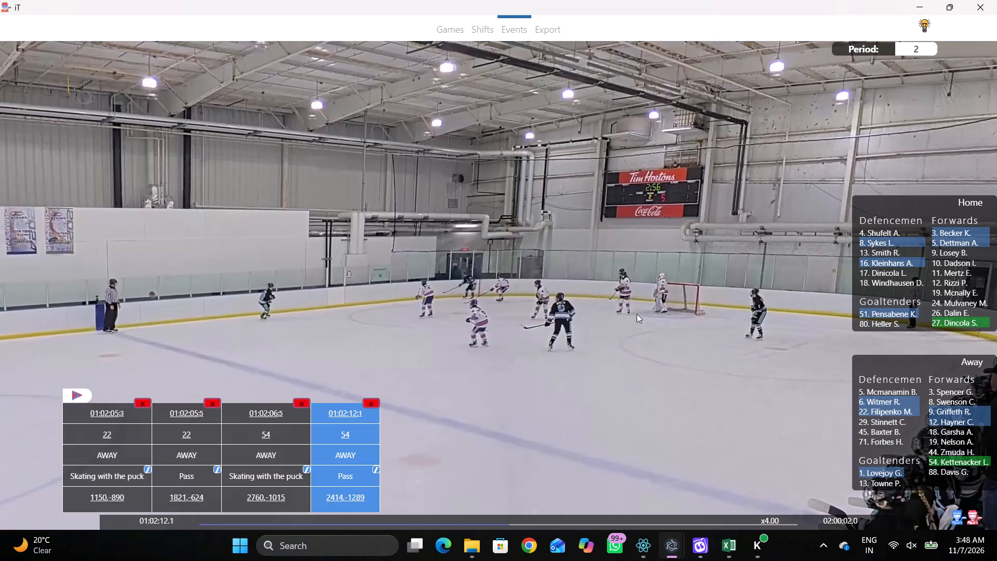
Log Skating with the puck by away number 22 just inside the right blue line, close to the upper boards.
{"action": "key", "text": "space"}
{"action": "key", "text": "space"}
{"action": "right_click", "coordinate": [555, 241]}
{"action": "left_click", "coordinate": [575, 256]}
{"action": "left_click", "coordinate": [865, 414]}
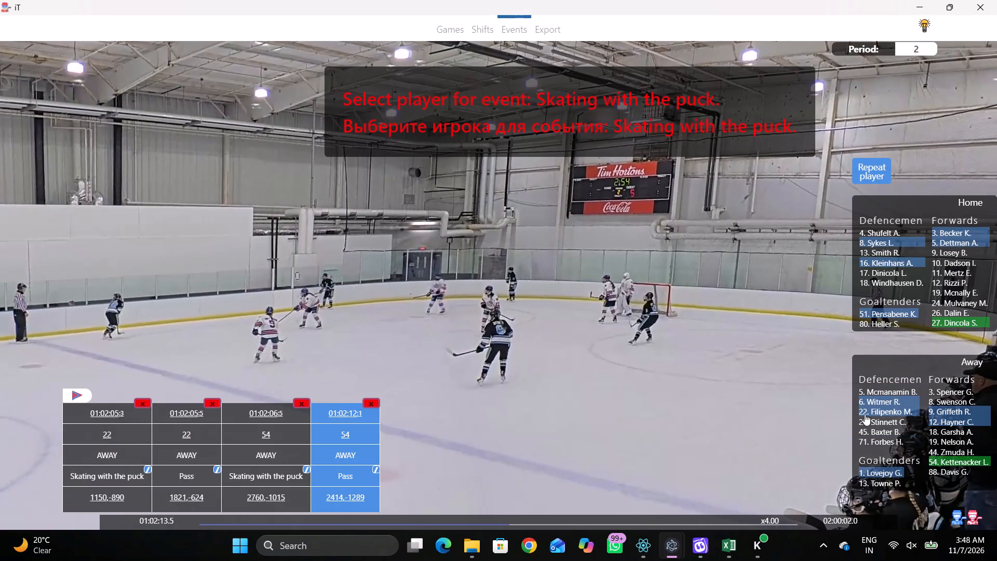
{"action": "left_click", "coordinate": [611, 99]}
Log a Pass by the same away number 22 between the right blue line and the upper right face-off circle, above dot level.
{"action": "key", "text": "r"}
{"action": "key", "text": "space"}
{"action": "key", "text": "space"}
{"action": "key", "text": "space"}
{"action": "key", "text": "space"}
{"action": "key", "text": "space"}
{"action": "key", "text": "space"}
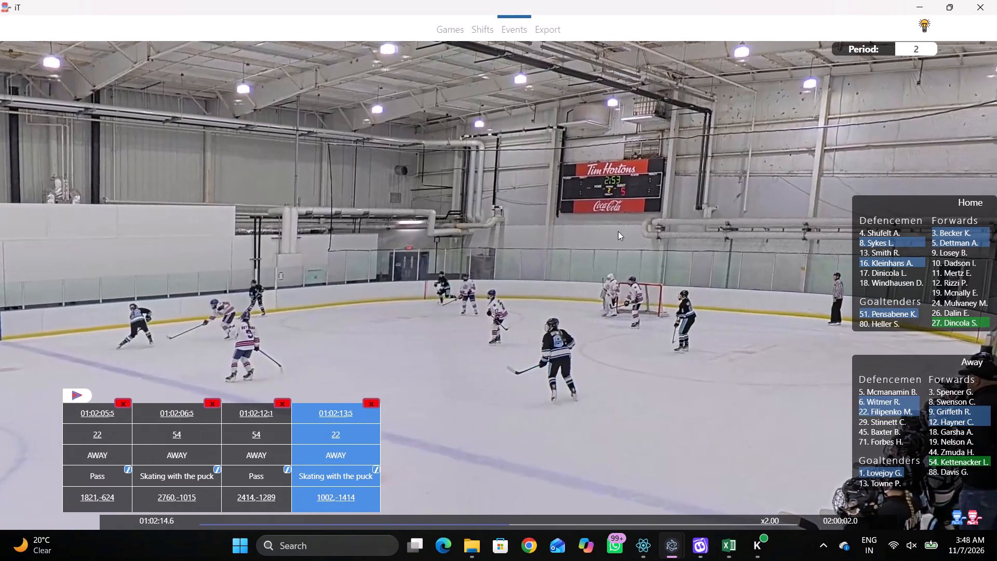
{"action": "right_click", "coordinate": [618, 231]}
{"action": "left_click", "coordinate": [628, 237]}
{"action": "left_click", "coordinate": [859, 178]}
{"action": "left_click", "coordinate": [631, 130]}
Log Skating with the puck by away number 54 between the upper boards and the top of the upper right face-off circle.
{"action": "key", "text": "space"}
{"action": "key", "text": "space"}
{"action": "right_click", "coordinate": [692, 230]}
{"action": "left_click", "coordinate": [716, 248]}
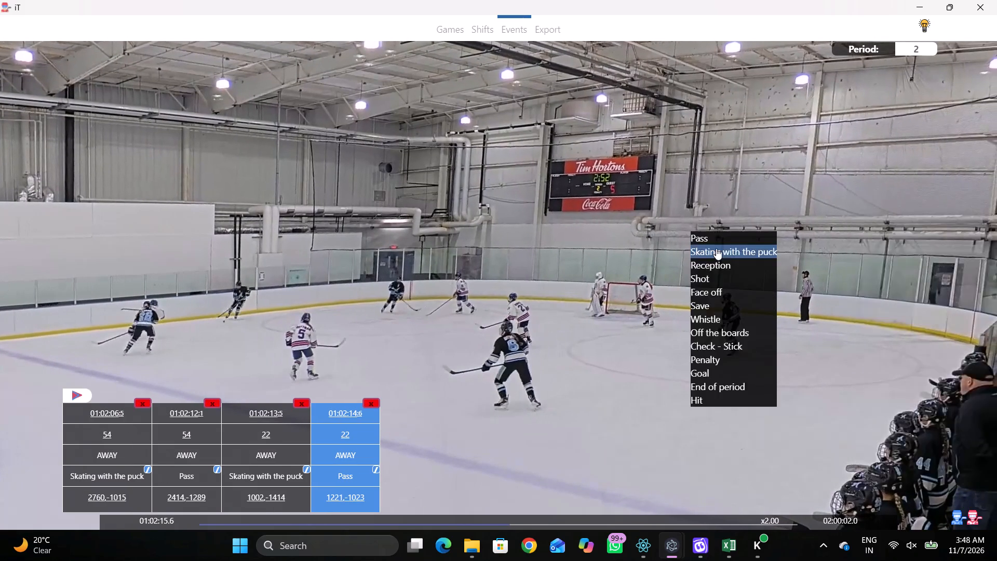
{"action": "left_click", "coordinate": [936, 465]}
{"action": "left_click", "coordinate": [711, 105]}
Log a Pass by the same away number 54 in the upper part of the upper right face-off circle.
{"action": "key", "text": "space"}
{"action": "key", "text": "space"}
{"action": "key", "text": "space"}
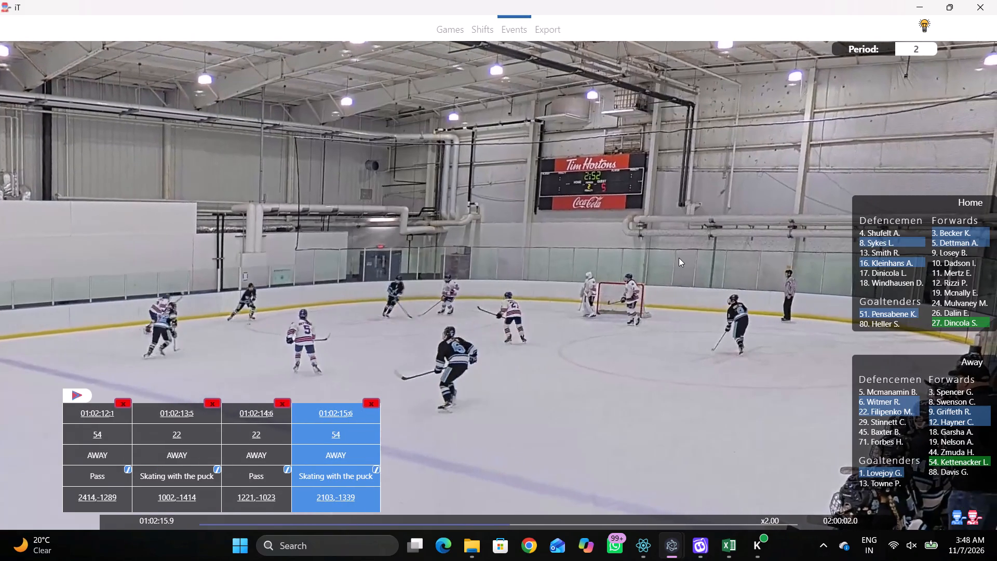
{"action": "key", "text": "space"}
{"action": "key", "text": "space"}
{"action": "key", "text": "space"}
{"action": "type", "text": "q"}
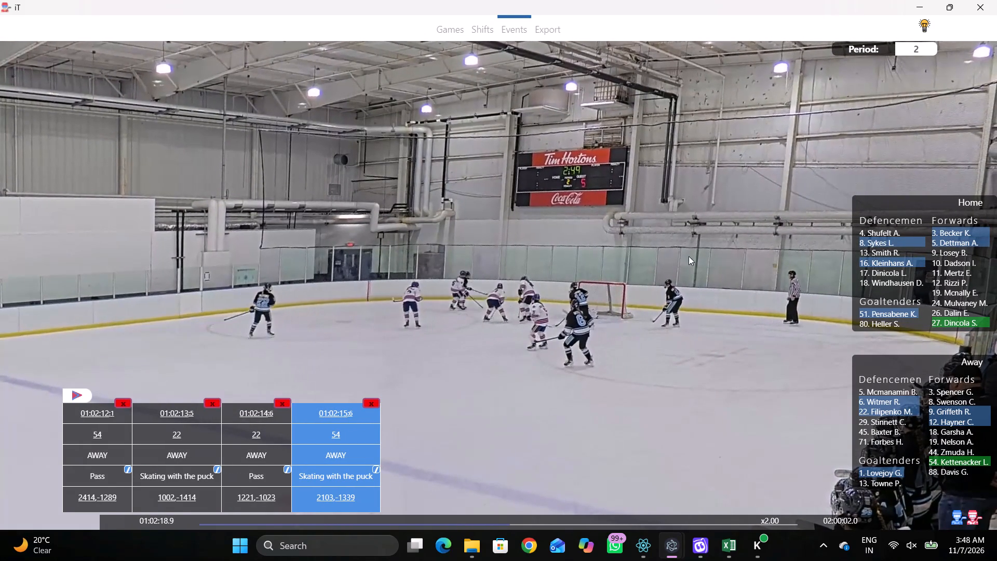
{"action": "key", "text": "q"}
{"action": "right_click", "coordinate": [693, 237]}
{"action": "left_click", "coordinate": [704, 242]}
{"action": "left_click", "coordinate": [877, 177]}
{"action": "left_click", "coordinate": [706, 134]}
Review the play following away number 54's pass to find which player takes the puck and when.
{"action": "key", "text": "space"}
{"action": "key", "text": "space"}
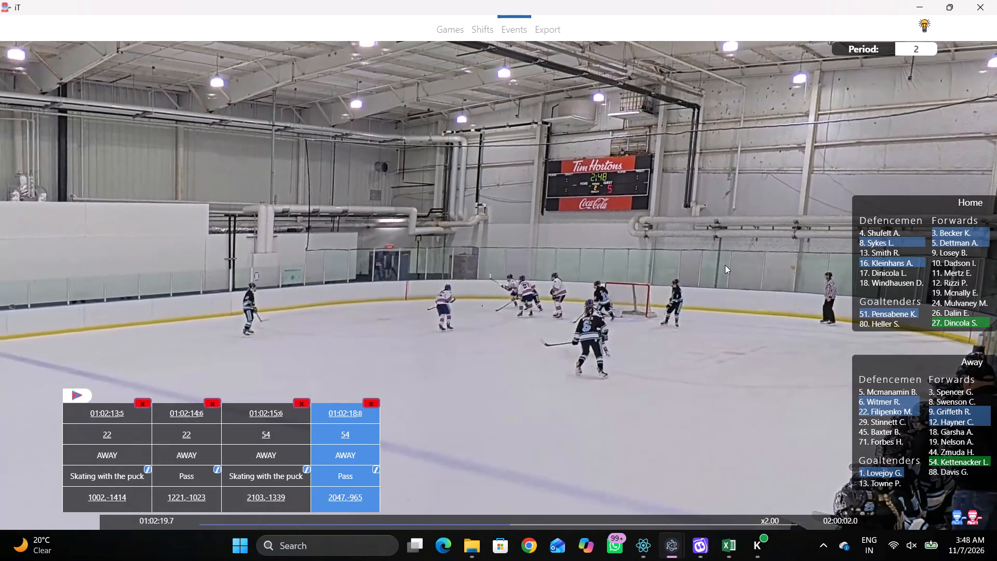
{"action": "key", "text": "space"}
{"action": "key", "text": "space"}
{"action": "key", "text": "space"}
{"action": "key", "text": "space"}
{"action": "key", "text": "q"}
{"action": "key", "text": "q"}
{"action": "key", "text": "q"}
{"action": "key", "text": "q"}
{"action": "key", "text": "q"}
{"action": "key", "text": "q"}
{"action": "key", "text": "q"}
{"action": "key", "text": "q"}
{"action": "key", "text": "q"}
{"action": "key", "text": "q"}
{"action": "key", "text": "q"}
{"action": "key", "text": "q"}
{"action": "key", "text": "q"}
{"action": "key", "text": "q"}
{"action": "key", "text": "q"}
{"action": "key", "text": "q"}
{"action": "type", "text": "qqqq"}
{"action": "key", "text": "space"}
{"action": "key", "text": "v"}
{"action": "key", "text": "space"}
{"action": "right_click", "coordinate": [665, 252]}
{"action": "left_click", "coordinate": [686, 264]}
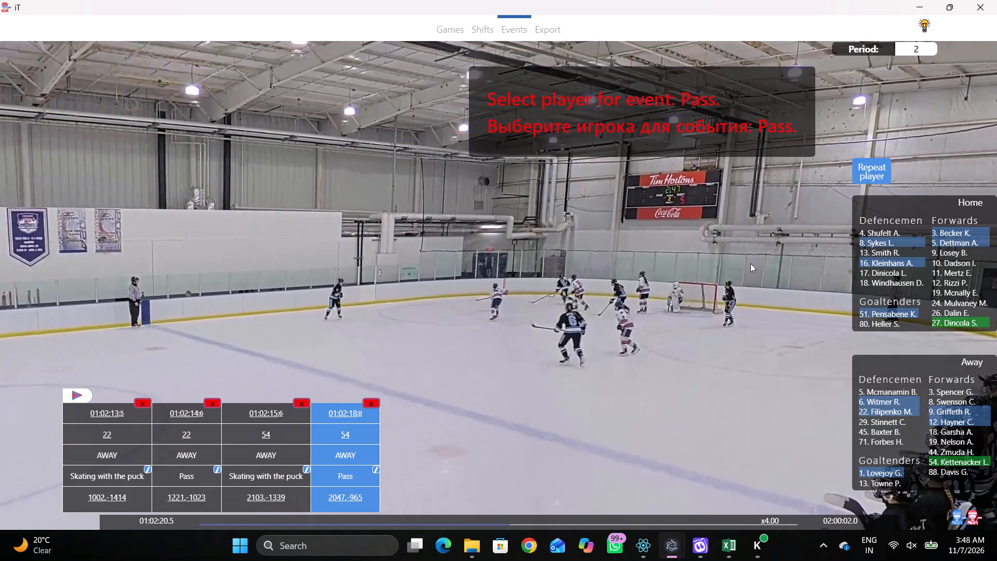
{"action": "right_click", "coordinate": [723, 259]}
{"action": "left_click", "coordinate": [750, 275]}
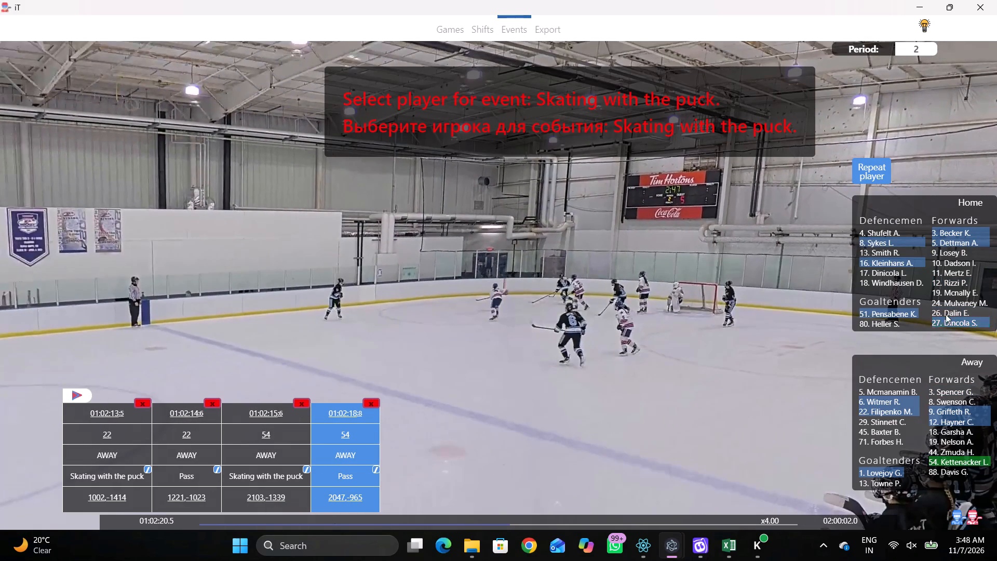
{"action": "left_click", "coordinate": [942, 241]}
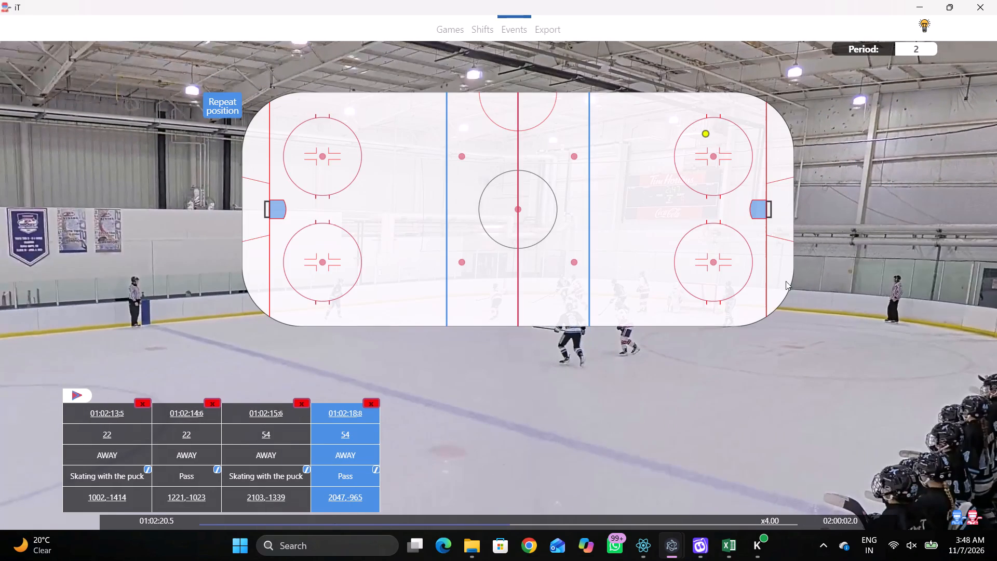
Log Skating with the puck by home number 16 just behind the right goal line, level with the upper part of the upper right face-off circle.
{"action": "right_click_drag", "start_coordinate": [797, 369], "coordinate": [783, 335]}
{"action": "right_click_drag", "start_coordinate": [772, 277], "coordinate": [783, 278]}
{"action": "left_click", "coordinate": [804, 302]}
{"action": "left_click", "coordinate": [884, 261]}
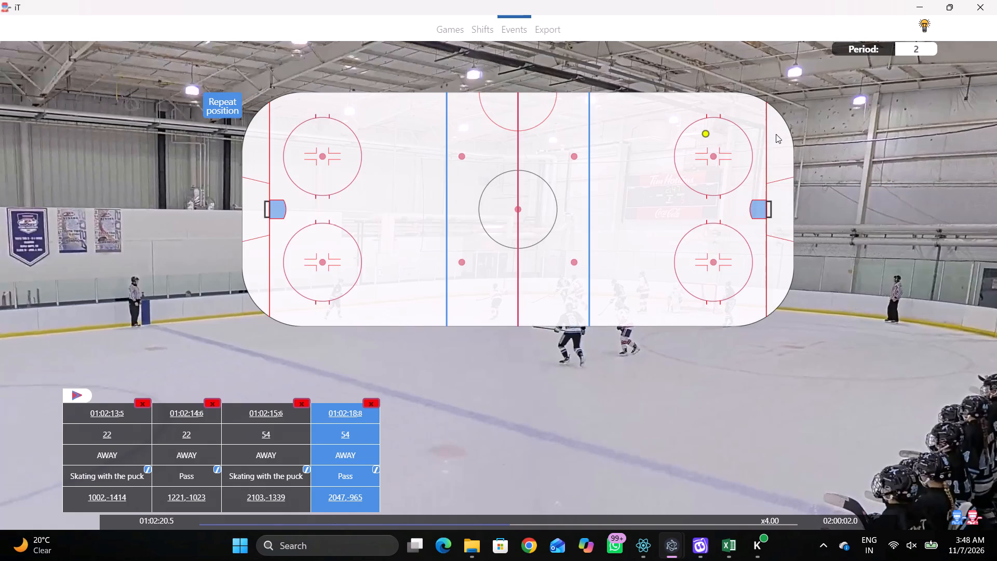
{"action": "left_click", "coordinate": [776, 134]}
Log a Pass by the same home number 16 on the right goal line, about level with the upper right face-off dot.
{"action": "key", "text": "space"}
{"action": "key", "text": "space"}
{"action": "right_click", "coordinate": [747, 152]}
{"action": "left_click", "coordinate": [751, 157]}
{"action": "left_click", "coordinate": [874, 161]}
{"action": "left_click", "coordinate": [765, 161]}
Log a Whistle in the neutral zone, just to the centre-line side of the lower right neutral-zone dot.
{"action": "key", "text": "space"}
{"action": "key", "text": "space"}
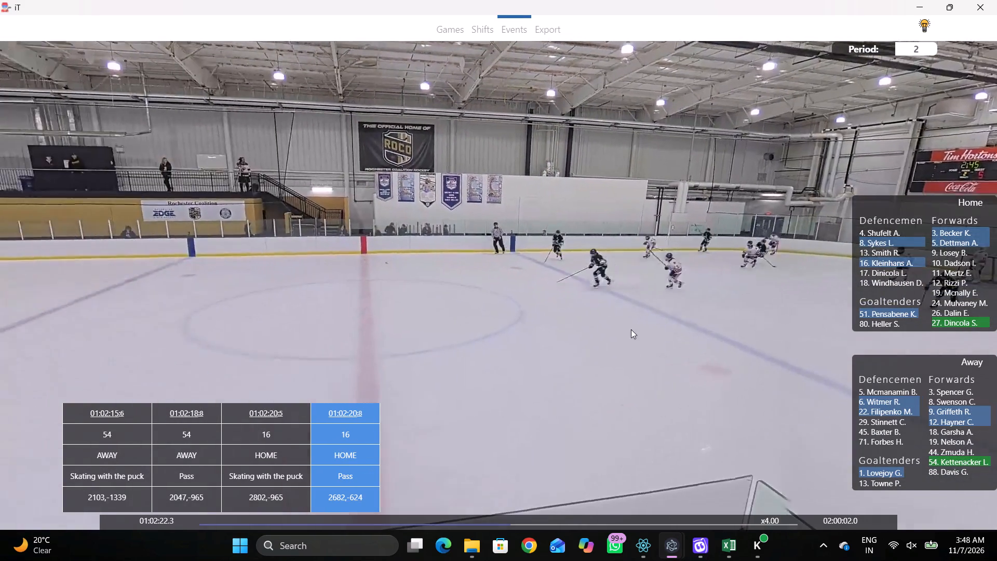
{"action": "key", "text": "space"}
{"action": "key", "text": "space"}
{"action": "key", "text": "space"}
{"action": "key", "text": "space"}
{"action": "key", "text": "space"}
{"action": "key", "text": "space"}
{"action": "key", "text": "space"}
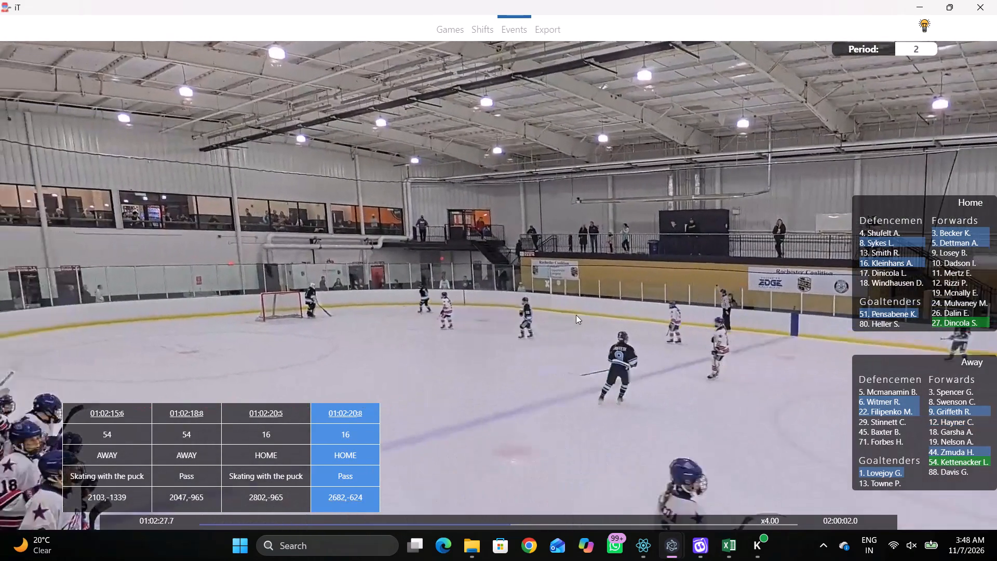
{"action": "key", "text": "space"}
{"action": "key", "text": "space"}
{"action": "key", "text": "space"}
{"action": "left_click", "coordinate": [361, 415]}
{"action": "key", "text": "space"}
{"action": "key", "text": "v"}
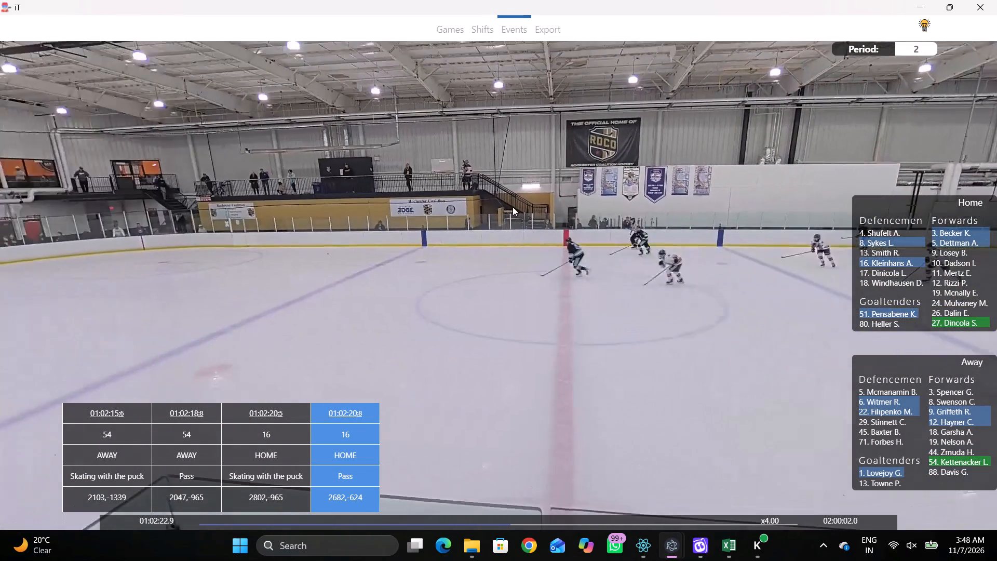
{"action": "key", "text": "space"}
{"action": "right_click_drag", "start_coordinate": [513, 207], "coordinate": [527, 216]}
{"action": "left_click", "coordinate": [569, 308]}
{"action": "left_click", "coordinate": [558, 269]}
Hide the interface and review the video after the whistle to find the exact moment of the next face-off.
{"action": "key", "text": "c"}
{"action": "key", "text": "space"}
{"action": "type", "text": "c Dc"}
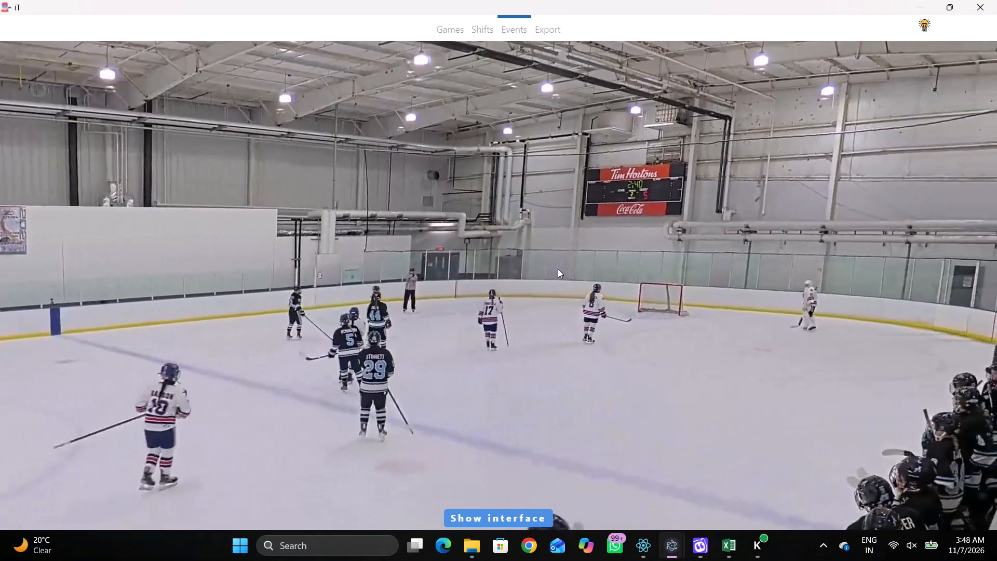
{"action": "key", "text": "space"}
{"action": "key", "text": "space"}
{"action": "key", "text": "space"}
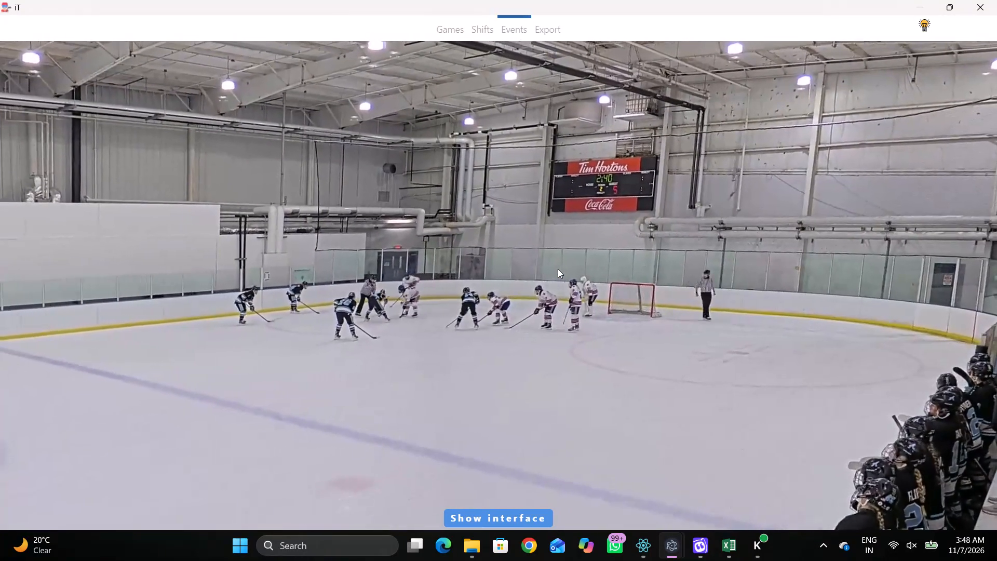
{"action": "key", "text": "space"}
{"action": "key", "text": "space"}
{"action": "key", "text": "space"}
{"action": "type", "text": "r"}
{"action": "key", "text": "space"}
{"action": "key", "text": "space"}
{"action": "key", "text": "q"}
{"action": "key", "text": "q"}
{"action": "key", "text": "q"}
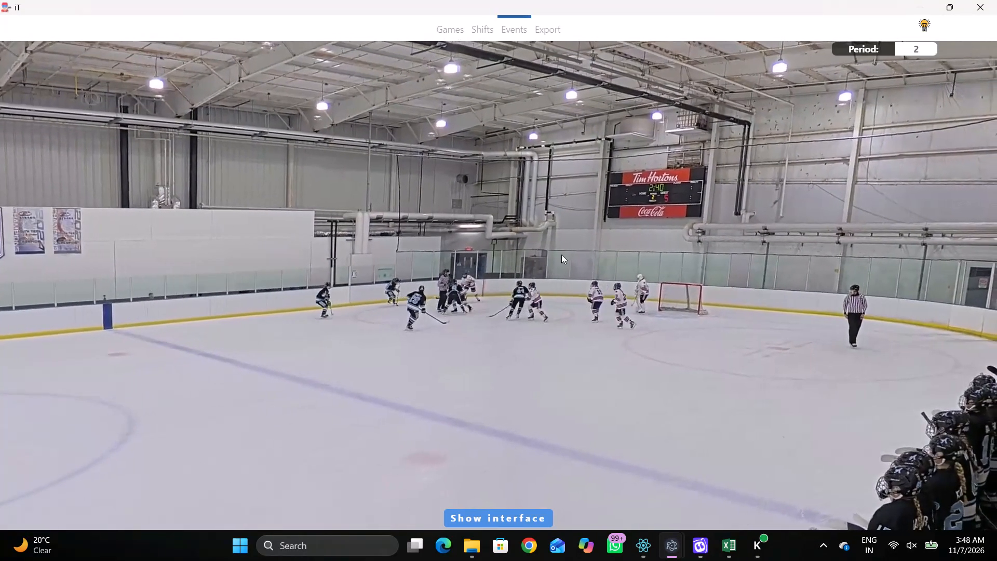
{"action": "key", "text": "q"}
{"action": "key", "text": "q"}
{"action": "key", "text": "q"}
{"action": "key", "text": "q"}
{"action": "key", "text": "q"}
{"action": "key", "text": "q"}
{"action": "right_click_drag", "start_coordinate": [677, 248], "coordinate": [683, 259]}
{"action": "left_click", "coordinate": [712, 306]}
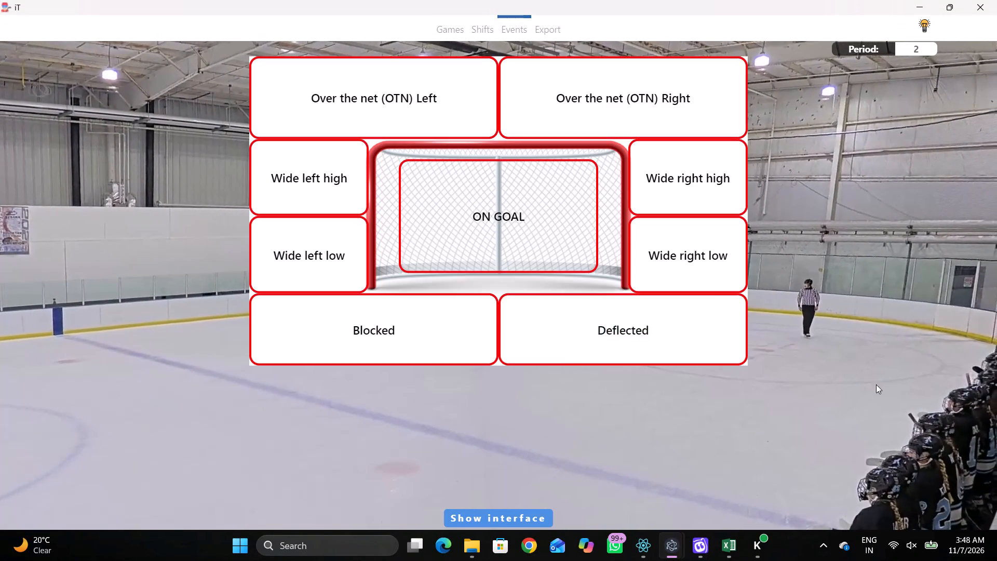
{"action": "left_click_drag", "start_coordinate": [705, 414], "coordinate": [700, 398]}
Log a Face off won by away number 9 against home number 12 at the upper right face-off dot.
{"action": "right_click", "coordinate": [703, 270]}
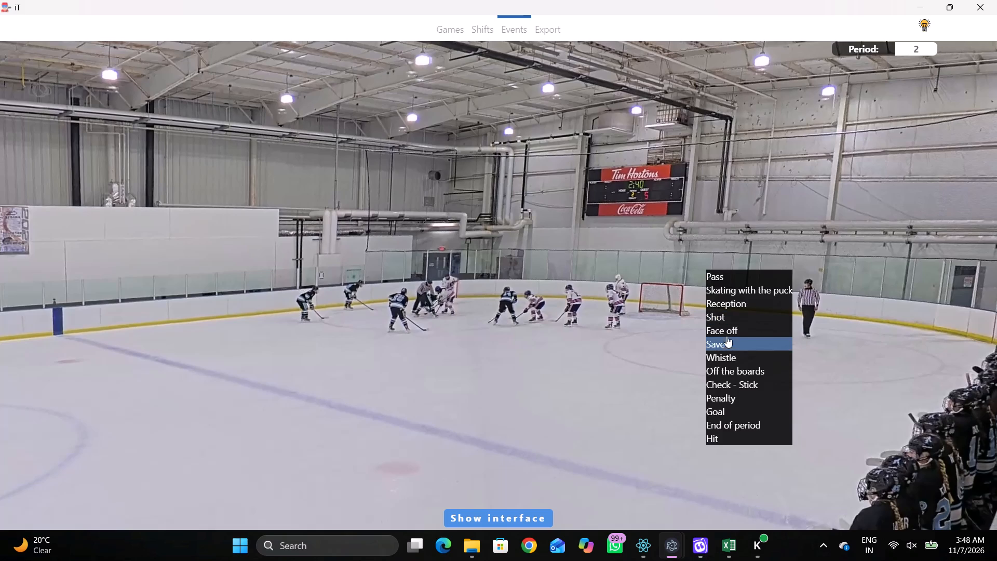
{"action": "left_click", "coordinate": [726, 331]}
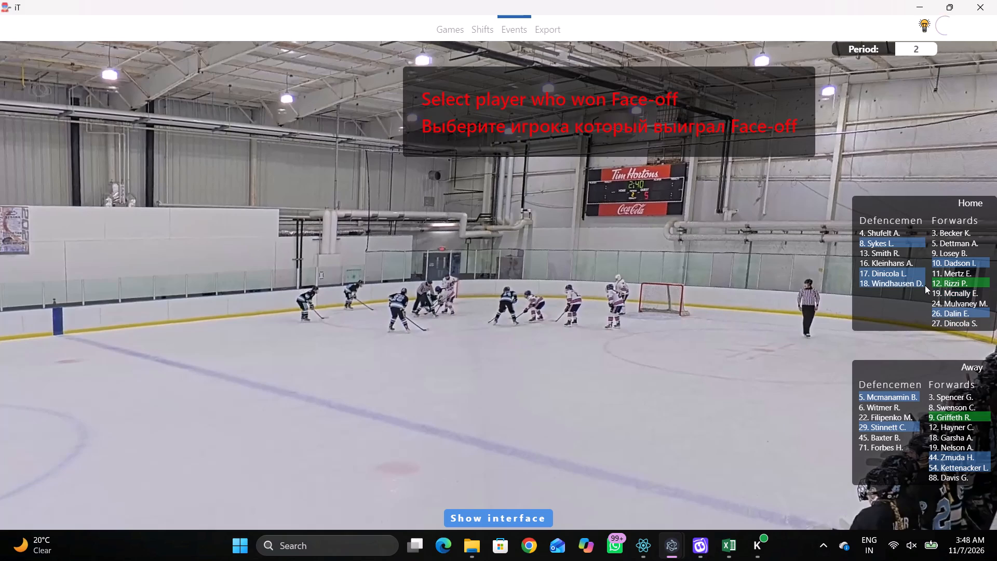
{"action": "left_click", "coordinate": [942, 416]}
{"action": "left_click", "coordinate": [949, 283]}
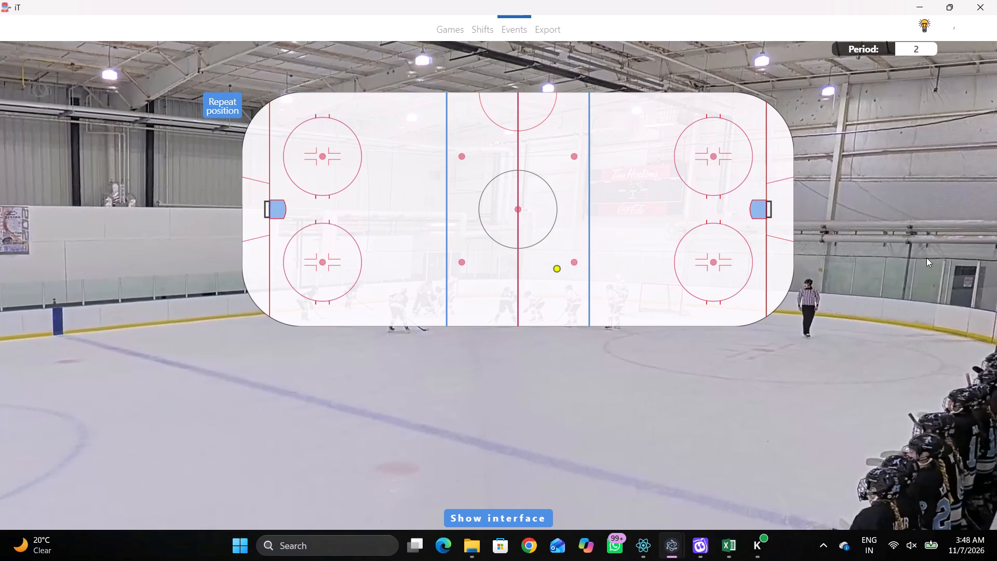
{"action": "left_click", "coordinate": [715, 159]}
Log Skating with the puck by away number 44 between the top boards and the upper right face-off circle, slightly toward centre from its dot.
{"action": "key", "text": "space"}
{"action": "key", "text": "space"}
{"action": "right_click", "coordinate": [641, 194]}
{"action": "left_click", "coordinate": [663, 206]}
{"action": "right_click_drag", "start_coordinate": [582, 199], "coordinate": [570, 206]}
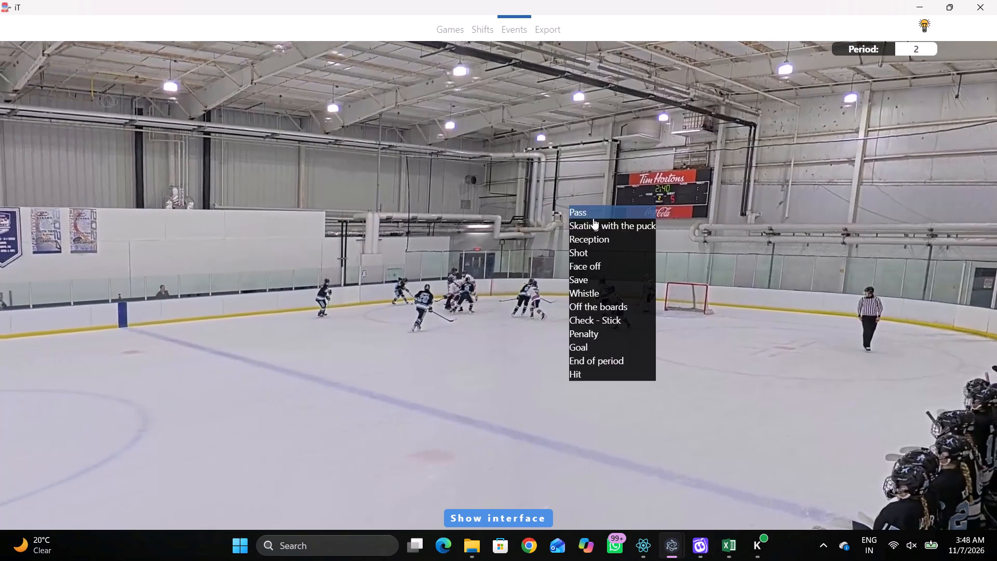
{"action": "left_click", "coordinate": [613, 222]}
{"action": "left_click", "coordinate": [944, 446]}
{"action": "left_click", "coordinate": [705, 114]}
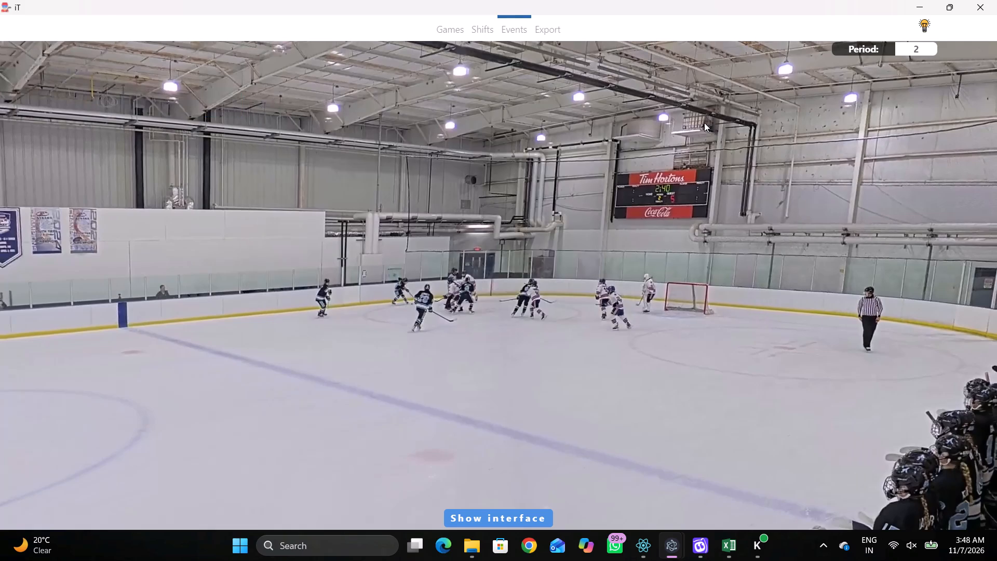
Change the player of the latest Skating with the puck event to away number 54, and hide the interface again.
{"action": "key", "text": "space"}
{"action": "key", "text": "space"}
{"action": "key", "text": "space"}
{"action": "key", "text": "space"}
{"action": "key", "text": "shift+d"}
{"action": "left_click", "coordinate": [312, 434]}
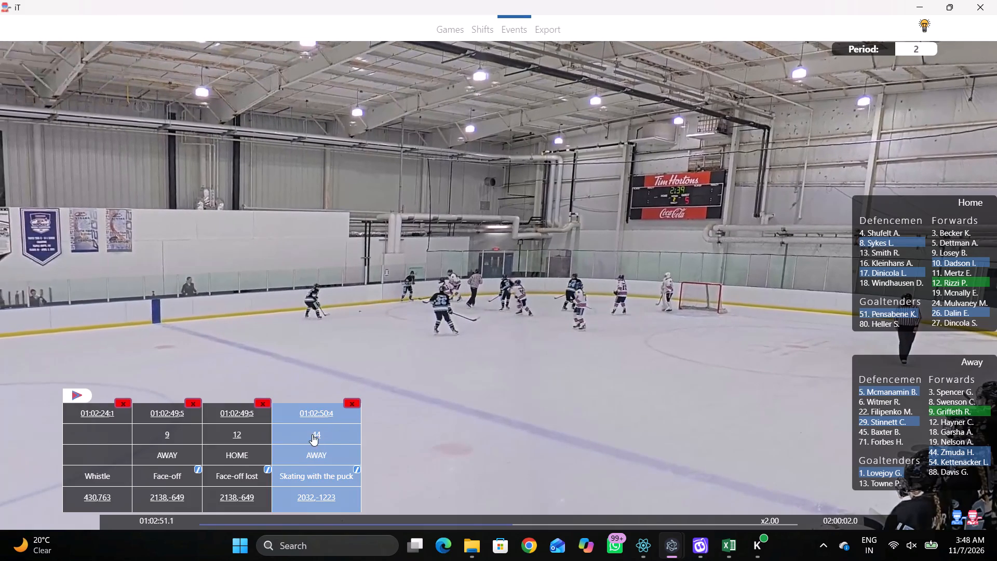
{"action": "left_click", "coordinate": [958, 461]}
{"action": "key", "text": "shift+d"}
Log a Pass by the same away player at the top edge of the upper right face-off circle, just goal side of its dot.
{"action": "key", "text": "space"}
{"action": "key", "text": "space"}
{"action": "right_click", "coordinate": [644, 216]}
{"action": "left_click", "coordinate": [654, 226]}
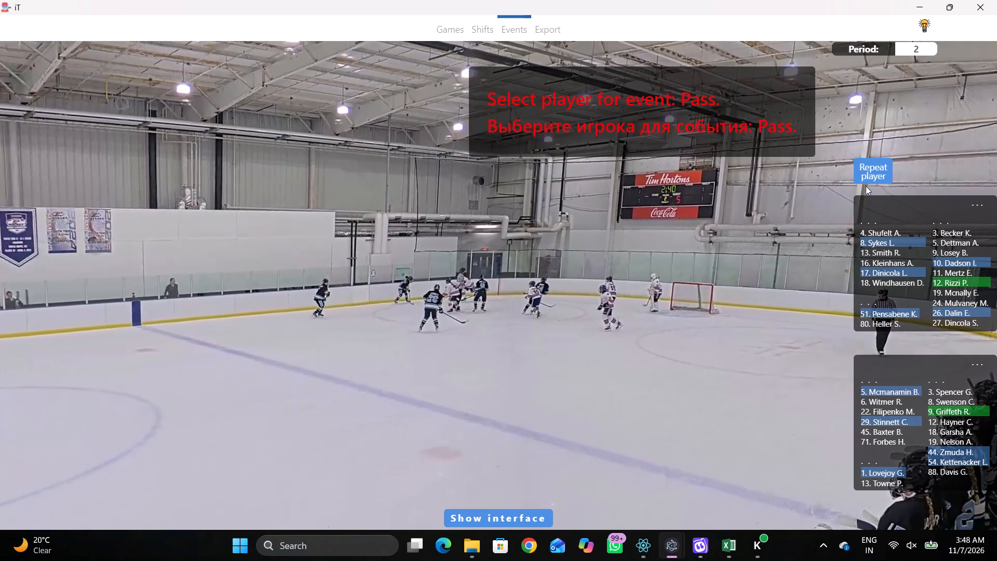
{"action": "left_click", "coordinate": [869, 174]}
{"action": "left_click", "coordinate": [721, 114]}
Log Skating with the puck by away number 5 just inside the right blue line, about level with the upper right face-off dot.
{"action": "key", "text": "space"}
{"action": "key", "text": "v"}
{"action": "key", "text": "space"}
{"action": "right_click", "coordinate": [545, 203]}
{"action": "left_click", "coordinate": [557, 221]}
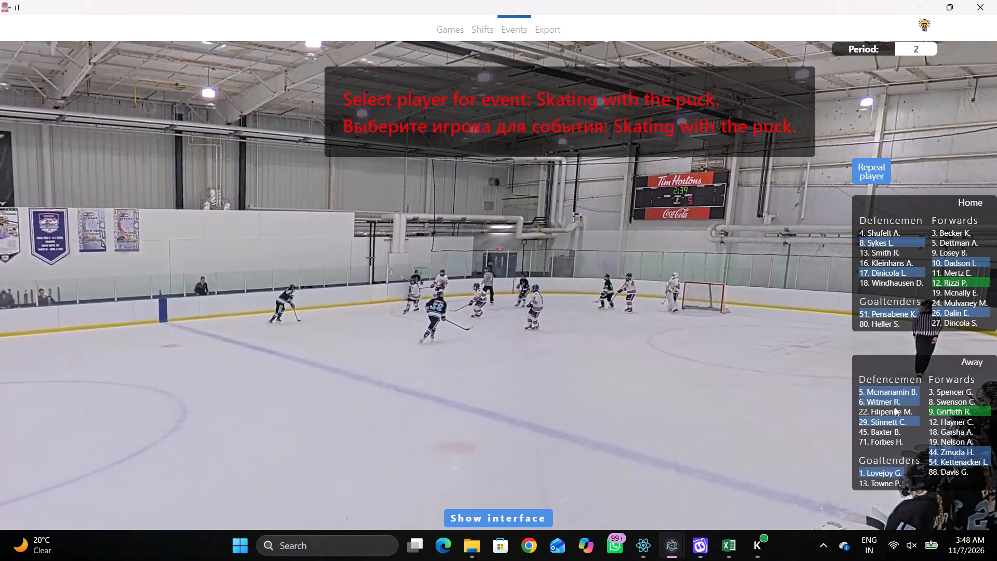
{"action": "left_click", "coordinate": [867, 385]}
{"action": "left_click", "coordinate": [868, 384]}
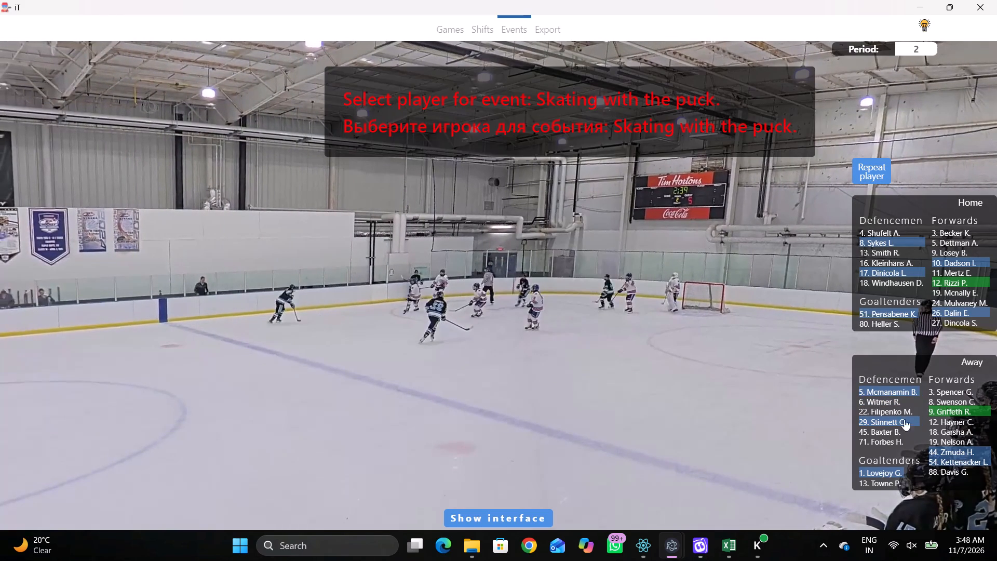
{"action": "left_click", "coordinate": [886, 392]}
{"action": "left_click", "coordinate": [620, 151]}
{"action": "key", "text": "r"}
Log a Pass by the same away number 5 between the right blue line and the upper right circle, nearer the circle and above dot level.
{"action": "key", "text": "space"}
{"action": "key", "text": "space"}
{"action": "key", "text": "space"}
{"action": "key", "text": "space"}
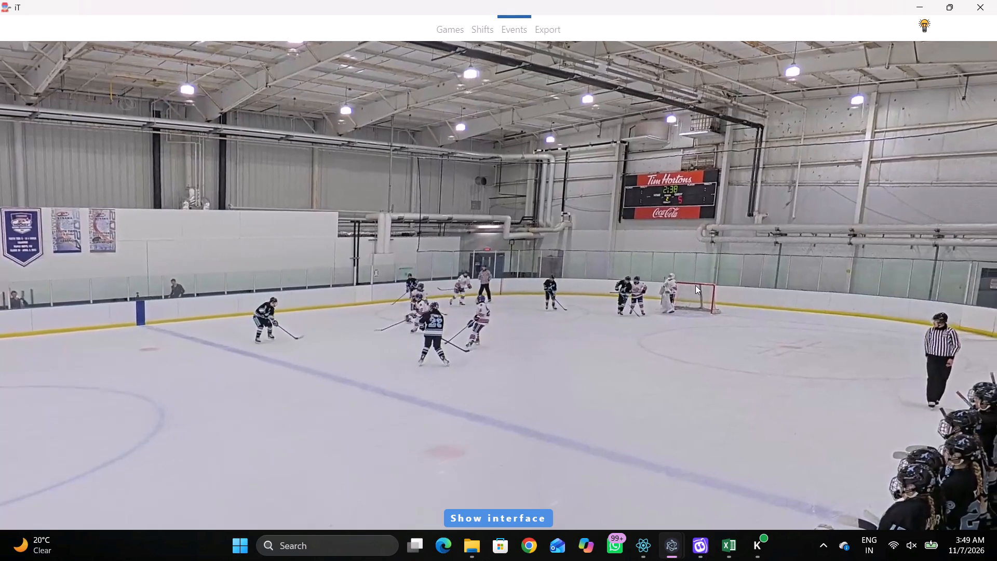
{"action": "key", "text": "space"}
{"action": "key", "text": "space"}
{"action": "key", "text": "space"}
{"action": "key", "text": "space"}
{"action": "key", "text": "space"}
{"action": "key", "text": "space"}
{"action": "key", "text": "q"}
{"action": "key", "text": "q"}
{"action": "key", "text": "q"}
{"action": "right_click", "coordinate": [736, 252]}
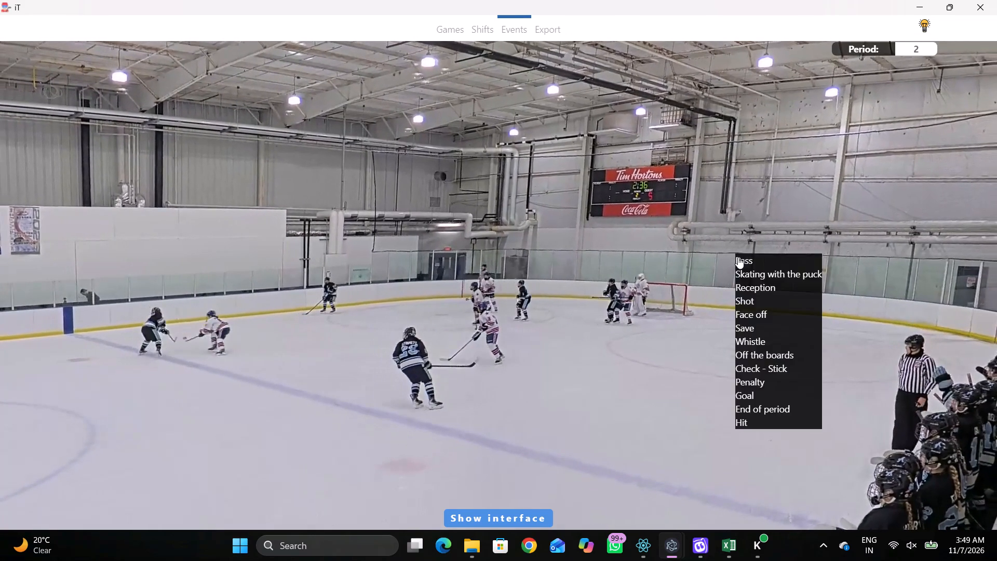
{"action": "left_click", "coordinate": [738, 257]}
{"action": "left_click", "coordinate": [846, 177]}
{"action": "right_click_drag", "start_coordinate": [737, 165], "coordinate": [727, 166]}
{"action": "left_click", "coordinate": [738, 171]}
{"action": "left_click", "coordinate": [885, 179]}
{"action": "left_click", "coordinate": [656, 133]}
Log Skating with the puck by away number 54 at the top edge of the upper right face-off circle, toward its blue-line side.
{"action": "key", "text": "space"}
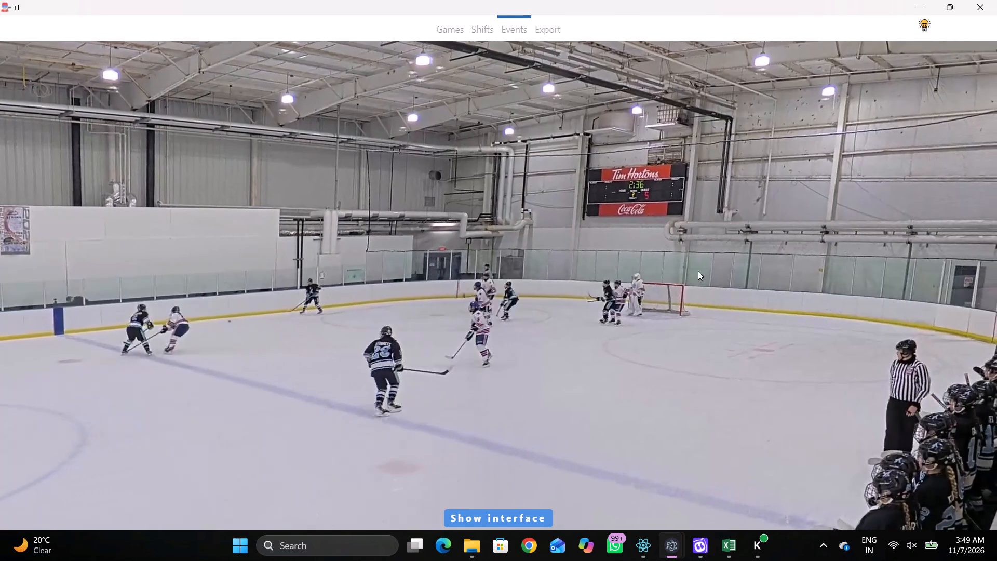
{"action": "key", "text": "space"}
{"action": "right_click", "coordinate": [654, 216]}
{"action": "key", "text": "space"}
{"action": "key", "text": "space"}
{"action": "left_click", "coordinate": [686, 243]}
{"action": "right_click", "coordinate": [658, 232]}
{"action": "left_click", "coordinate": [682, 243]}
{"action": "right_click", "coordinate": [726, 252]}
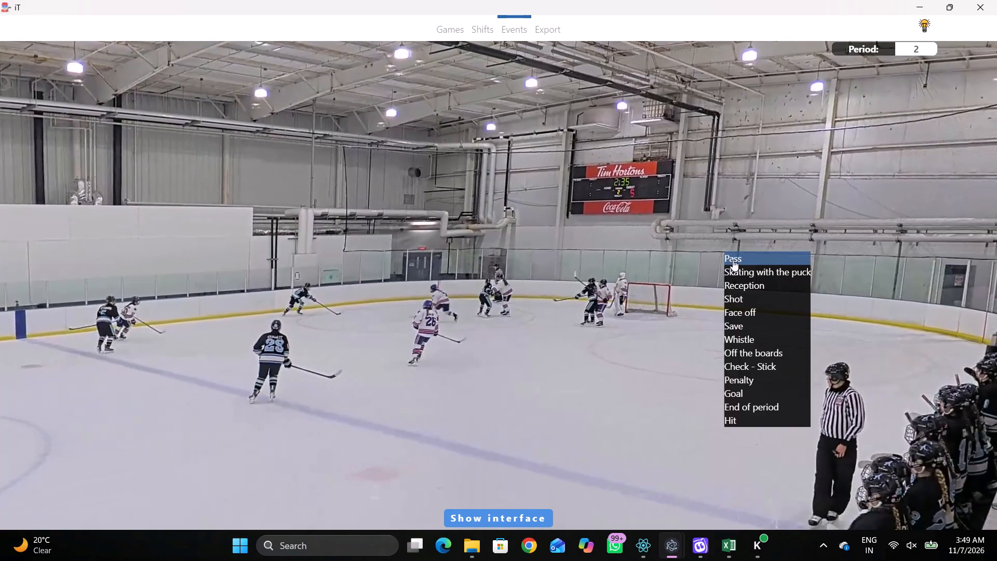
{"action": "left_click", "coordinate": [760, 271]}
{"action": "left_click", "coordinate": [939, 460]}
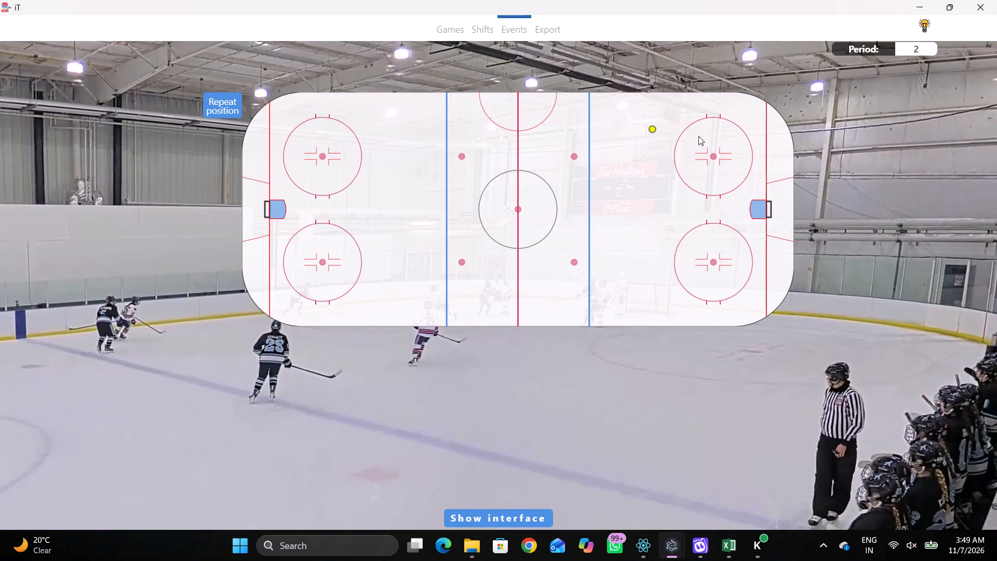
{"action": "left_click", "coordinate": [699, 119]}
Log a Pass by the same away number 54 in the upper right corner behind the goal line, above face-off dot level.
{"action": "key", "text": "space"}
{"action": "key", "text": "space"}
{"action": "key", "text": "space"}
{"action": "key", "text": "space"}
{"action": "key", "text": "space"}
{"action": "key", "text": "space"}
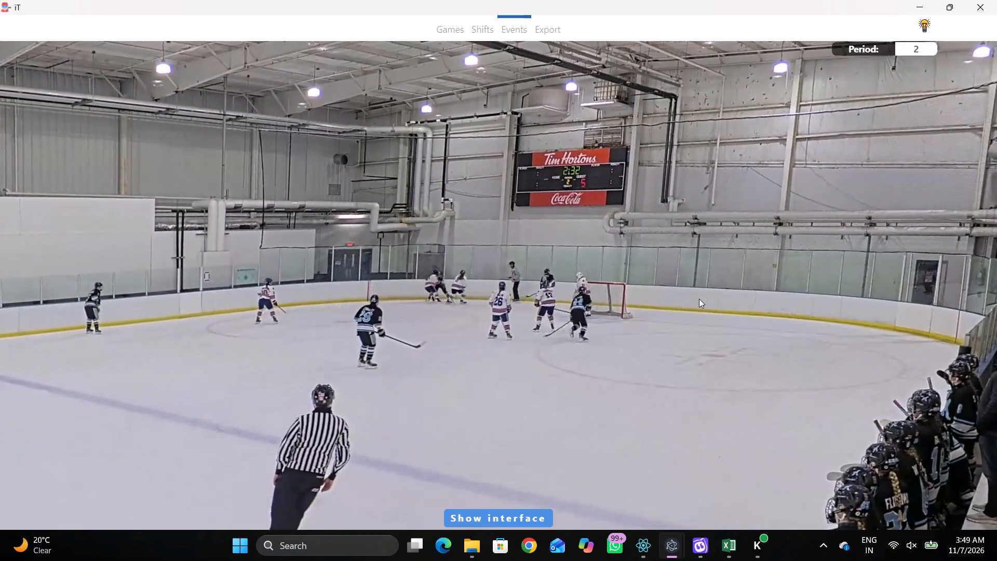
{"action": "key", "text": "space"}
{"action": "key", "text": "space"}
{"action": "key", "text": "space"}
{"action": "key", "text": "space"}
{"action": "right_click", "coordinate": [743, 250]}
{"action": "left_click", "coordinate": [755, 259]}
{"action": "left_click", "coordinate": [877, 165]}
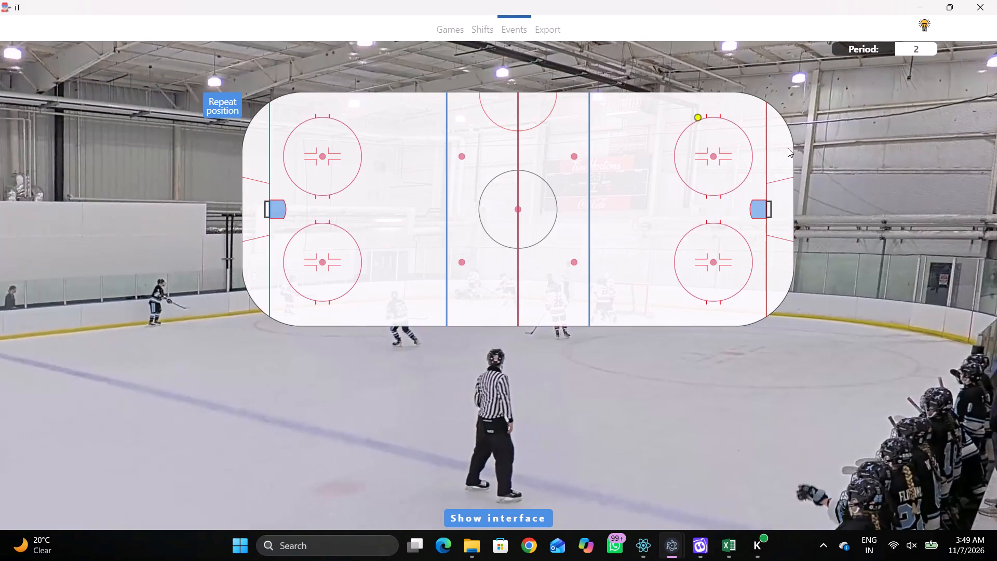
{"action": "left_click", "coordinate": [784, 134]}
Log Skating with the puck by home number 8 just in front of the right goal line, slightly above the upper right face-off dot's level.
{"action": "key", "text": "space"}
{"action": "key", "text": "space"}
{"action": "key", "text": "space"}
{"action": "key", "text": "space"}
{"action": "type", "text": "q"}
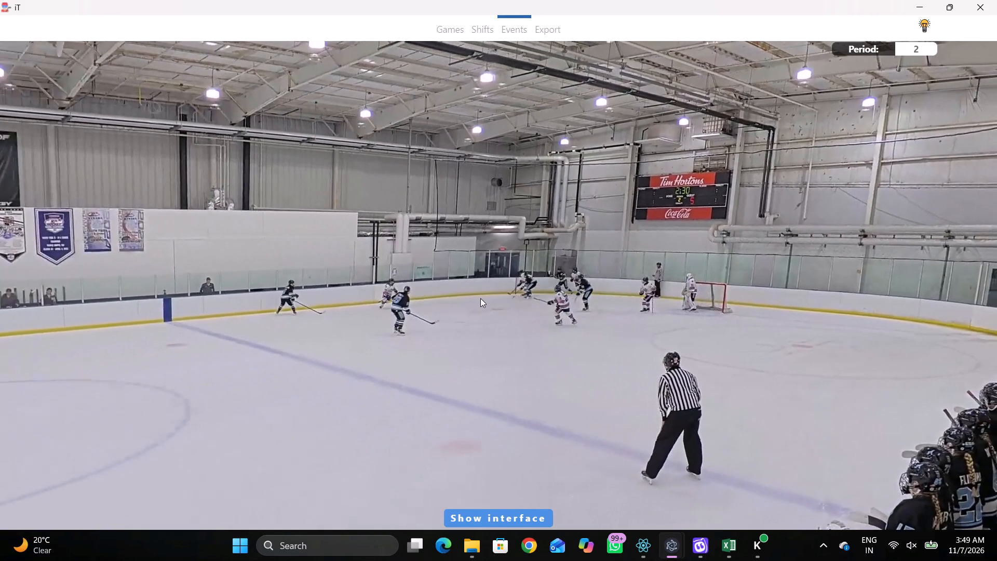
{"action": "type", "text": "qqqqqqq"}
{"action": "key", "text": "q"}
{"action": "key", "text": "q"}
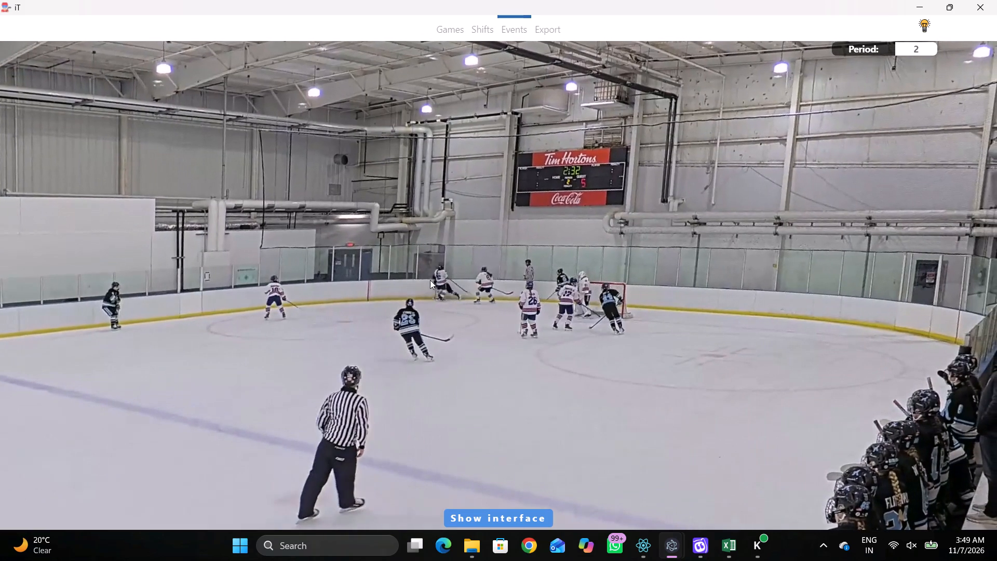
{"action": "key", "text": "q"}
{"action": "key", "text": "space"}
{"action": "key", "text": "v"}
{"action": "key", "text": "space"}
{"action": "right_click", "coordinate": [482, 257]}
{"action": "left_click", "coordinate": [512, 274]}
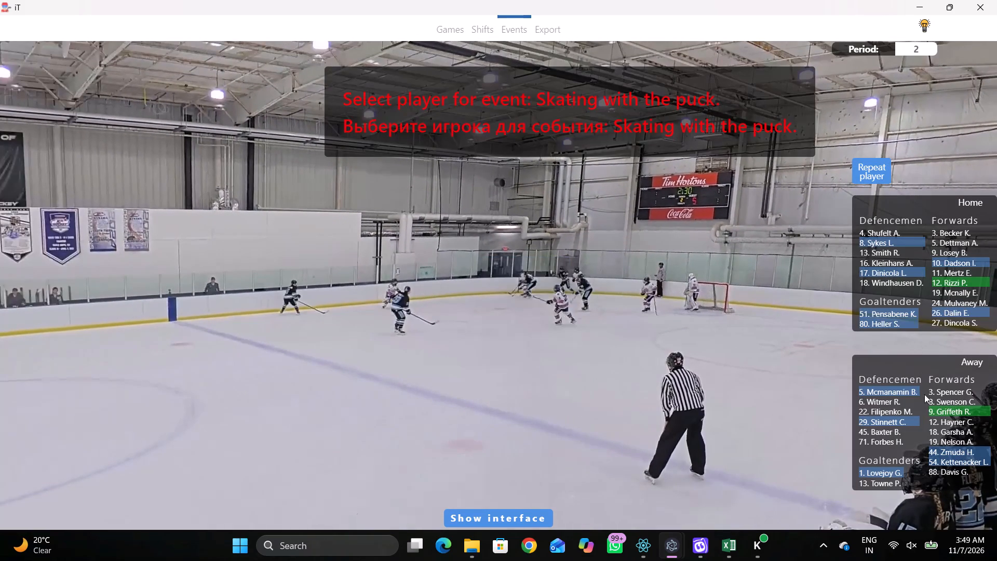
{"action": "left_click", "coordinate": [878, 244]}
{"action": "left_click", "coordinate": [760, 144]}
{"action": "key", "text": "r"}
Log a Pass by the same home number 8 inside the upper right face-off circle, just above the dot on its blue-line side.
{"action": "key", "text": "space"}
{"action": "key", "text": "space"}
{"action": "right_click_drag", "start_coordinate": [663, 216], "coordinate": [657, 213]}
{"action": "left_click", "coordinate": [672, 223]}
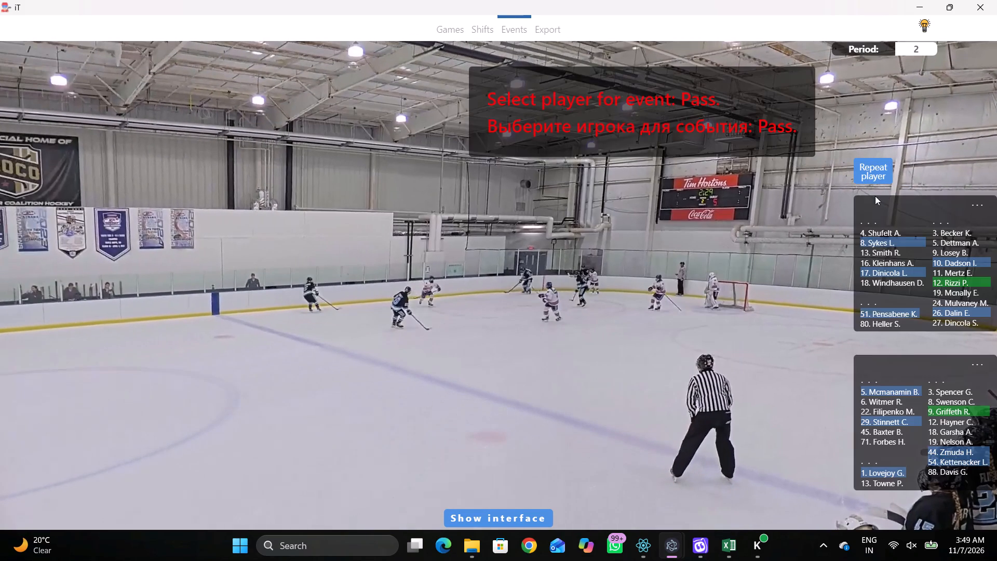
{"action": "left_click", "coordinate": [865, 175]}
{"action": "left_click", "coordinate": [704, 148]}
Log Skating with the puck by away number 54 against the top boards, above the goal side of the upper right face-off circle.
{"action": "key", "text": "space"}
{"action": "key", "text": "space"}
{"action": "key", "text": "space"}
{"action": "key", "text": "space"}
{"action": "key", "text": "space"}
{"action": "key", "text": "space"}
{"action": "key", "text": "space"}
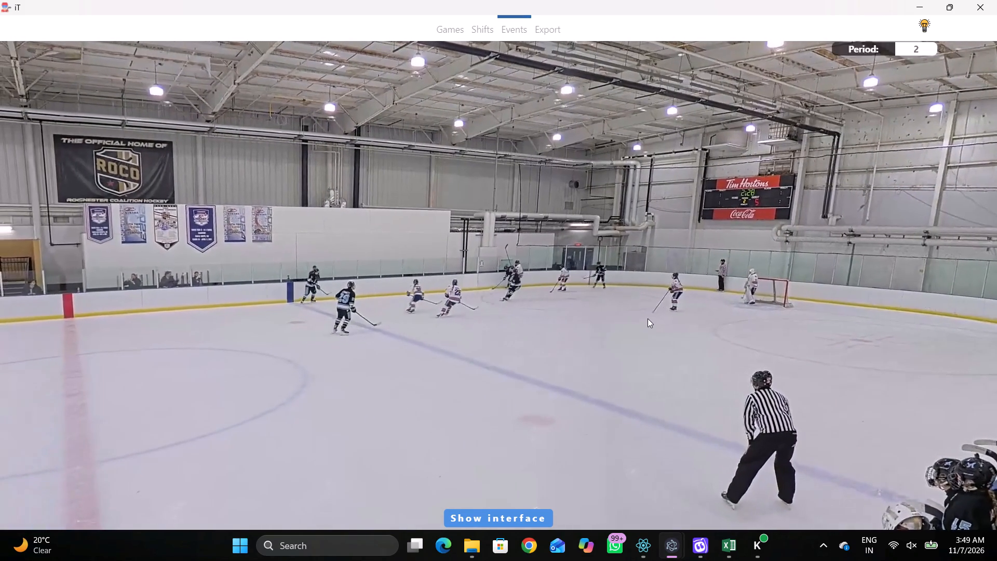
{"action": "key", "text": "space"}
{"action": "key", "text": "space"}
{"action": "key", "text": "space"}
{"action": "key", "text": "space"}
{"action": "key", "text": "space"}
{"action": "key", "text": "space"}
{"action": "key", "text": "space"}
{"action": "key", "text": "q"}
{"action": "right_click", "coordinate": [657, 263]}
{"action": "left_click", "coordinate": [672, 275]}
{"action": "right_click_drag", "start_coordinate": [623, 268], "coordinate": [617, 268]}
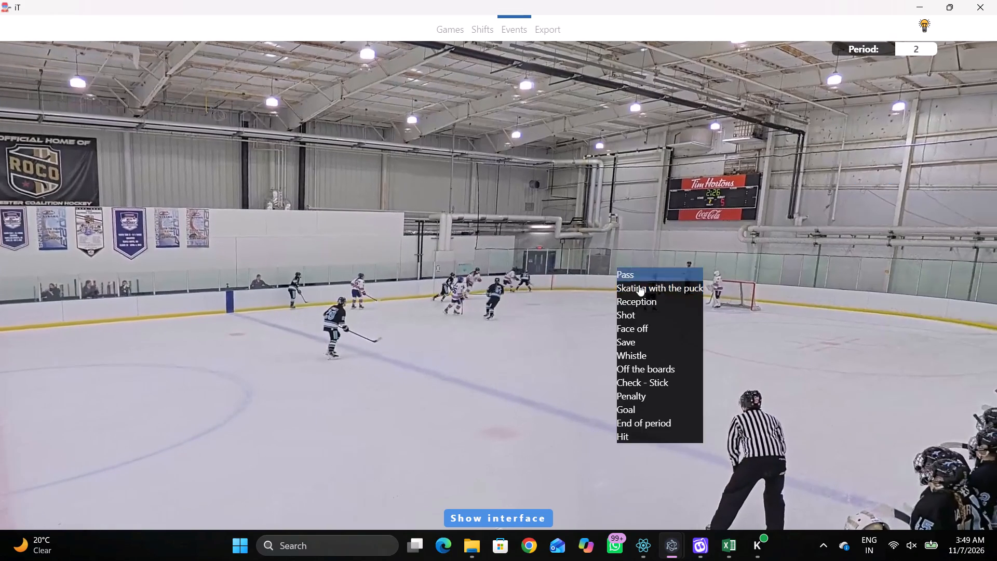
{"action": "left_click", "coordinate": [653, 288]}
{"action": "left_click", "coordinate": [941, 465]}
{"action": "left_click", "coordinate": [737, 95]}
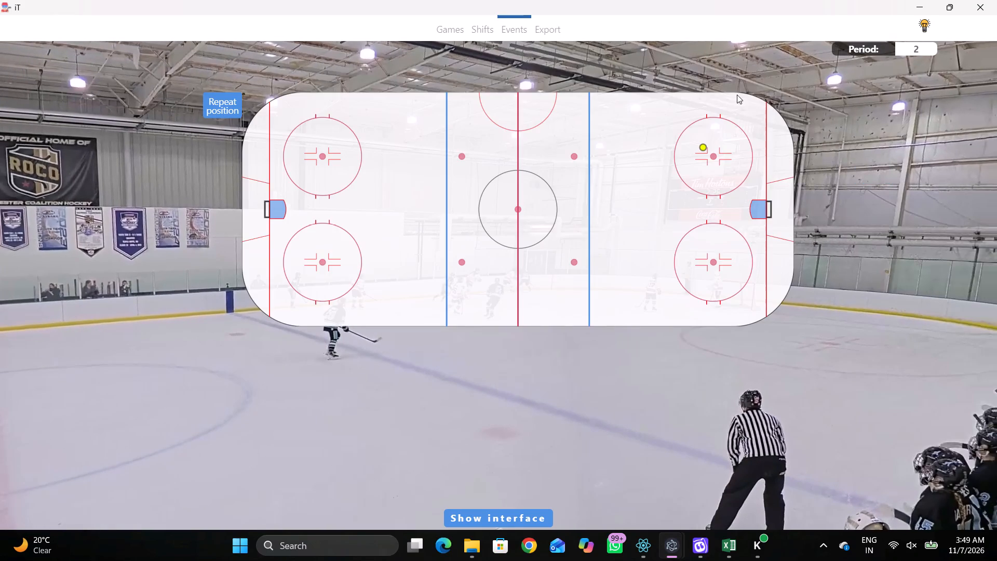
Log a Pass by the same away number 54 at the right goal line, near the top boards and above face-off dot level.
{"action": "key", "text": "space"}
{"action": "key", "text": "space"}
{"action": "key", "text": "space"}
{"action": "key", "text": "space"}
{"action": "key", "text": "space"}
{"action": "key", "text": "space"}
{"action": "key", "text": "space"}
{"action": "key", "text": "space"}
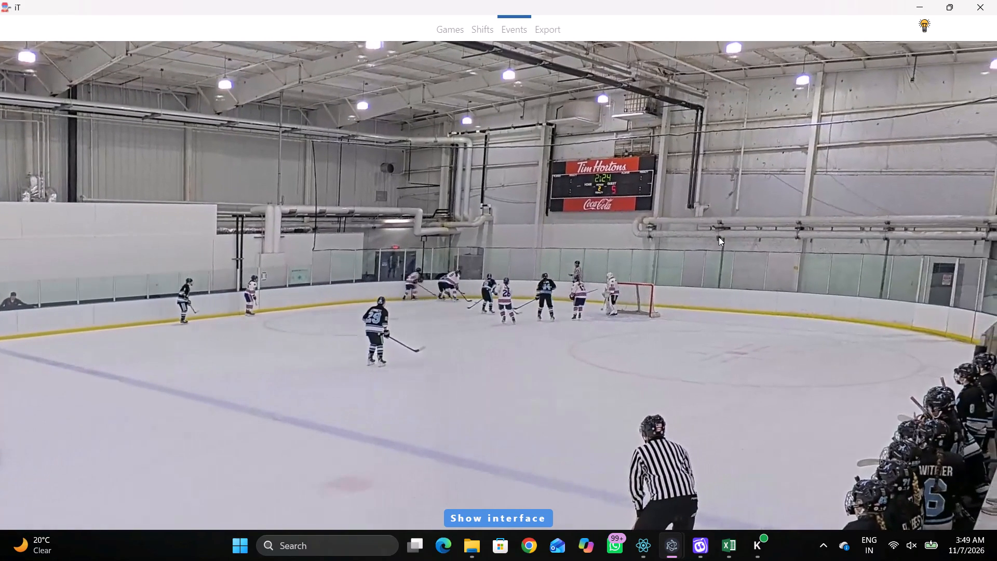
{"action": "right_click", "coordinate": [716, 234]}
{"action": "left_click", "coordinate": [730, 247]}
{"action": "right_click_drag", "start_coordinate": [688, 232], "coordinate": [683, 231]}
{"action": "left_click", "coordinate": [694, 239]}
{"action": "left_click", "coordinate": [869, 175]}
{"action": "left_click", "coordinate": [763, 125]}
Log Skating with the puck by away number 9 behind the right goal line, slightly below the net's centre.
{"action": "key", "text": "space"}
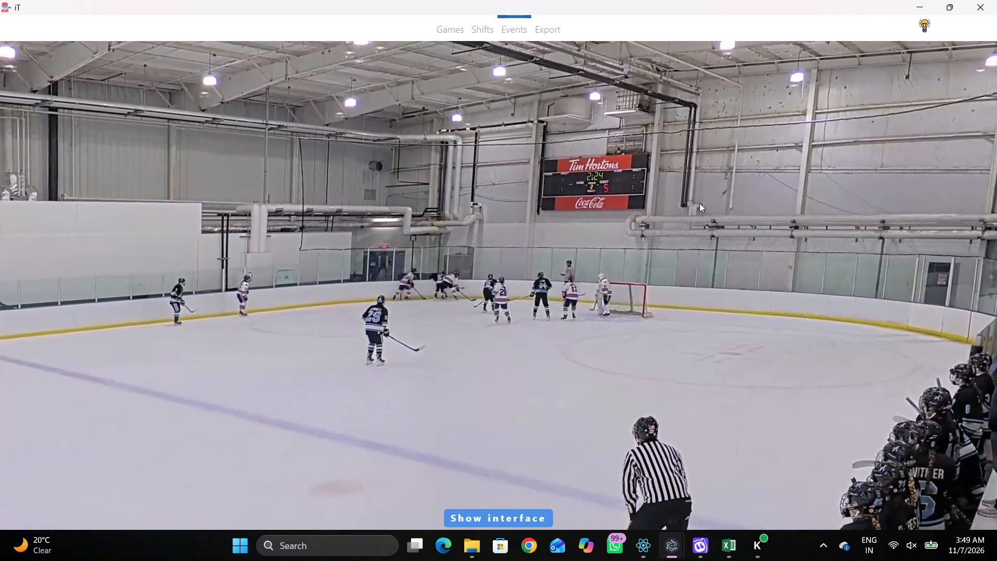
{"action": "key", "text": "space"}
{"action": "key", "text": "space"}
{"action": "key", "text": "space"}
{"action": "key", "text": "space"}
{"action": "key", "text": "space"}
{"action": "key", "text": "space"}
{"action": "key", "text": "space"}
{"action": "key", "text": "q"}
{"action": "key", "text": "q"}
{"action": "key", "text": "q"}
{"action": "key", "text": "q"}
{"action": "key", "text": "q"}
{"action": "key", "text": "q"}
{"action": "key", "text": "q"}
{"action": "key", "text": "q"}
{"action": "key", "text": "q"}
{"action": "key", "text": "q"}
{"action": "key", "text": "q"}
{"action": "key", "text": "q"}
{"action": "key", "text": "q"}
{"action": "key", "text": "q"}
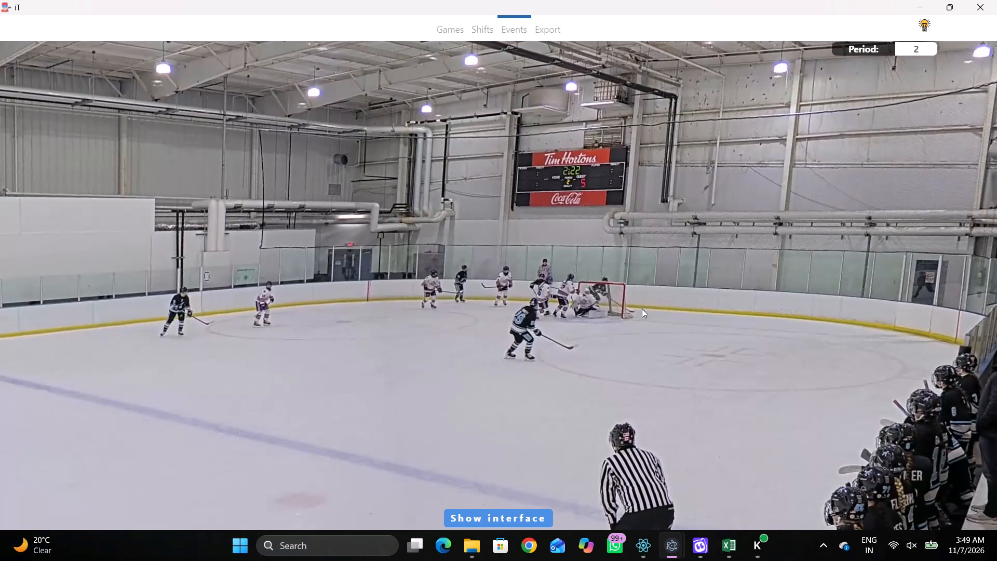
{"action": "type", "text": "qqqqq"}
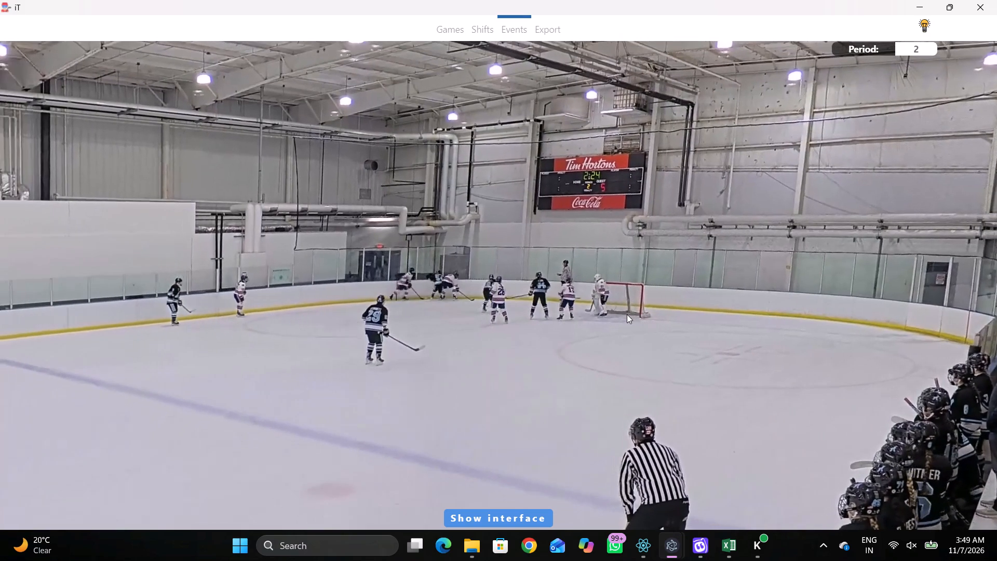
{"action": "key", "text": "space"}
{"action": "key", "text": "v"}
{"action": "key", "text": "space"}
{"action": "right_click", "coordinate": [640, 281]}
{"action": "key", "text": "space"}
{"action": "key", "text": "space"}
{"action": "right_click_drag", "start_coordinate": [617, 248], "coordinate": [624, 247]}
{"action": "left_click", "coordinate": [672, 274]}
{"action": "right_click_drag", "start_coordinate": [728, 271], "coordinate": [720, 272]}
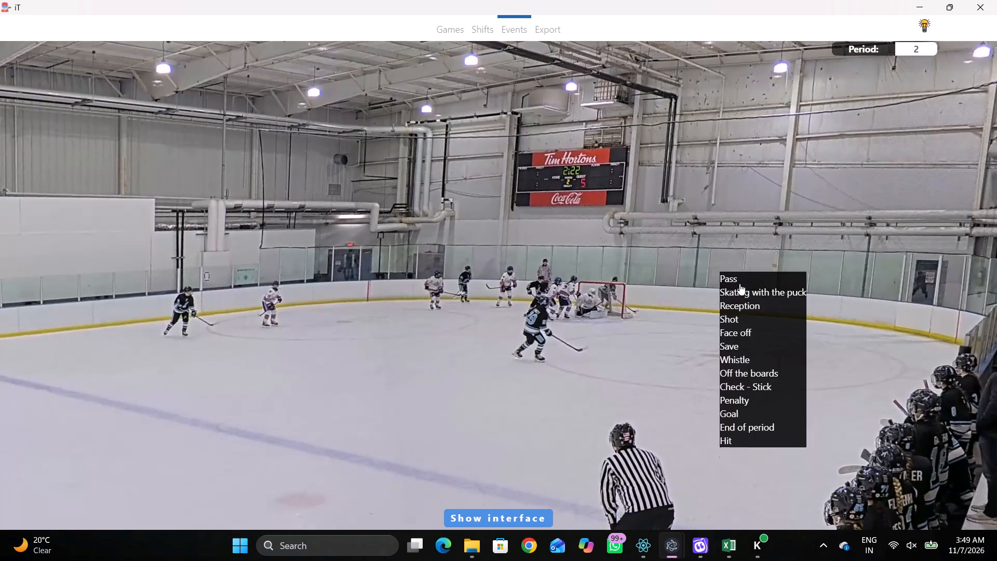
{"action": "left_click", "coordinate": [744, 286]}
{"action": "left_click", "coordinate": [944, 406]}
{"action": "left_click", "coordinate": [787, 227]}
Log a Pass by the same away number 9 at the right goal line, just below the net.
{"action": "key", "text": "r"}
{"action": "key", "text": "space"}
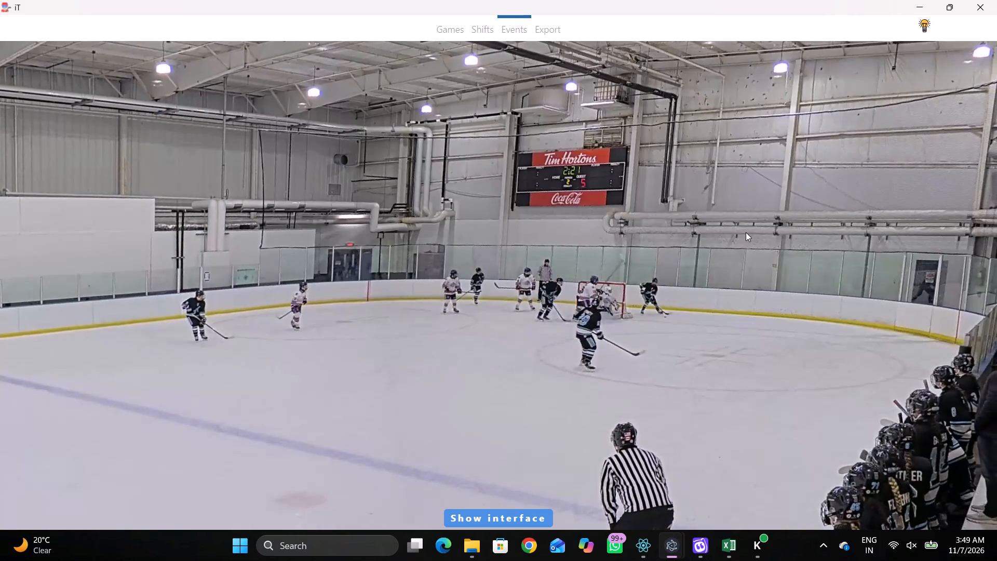
{"action": "key", "text": "space"}
{"action": "key", "text": "space"}
{"action": "key", "text": "space"}
{"action": "key", "text": "q"}
{"action": "key", "text": "q"}
{"action": "key", "text": "q"}
{"action": "key", "text": "q"}
{"action": "key", "text": "q"}
{"action": "right_click", "coordinate": [707, 243]}
{"action": "key", "text": "q"}
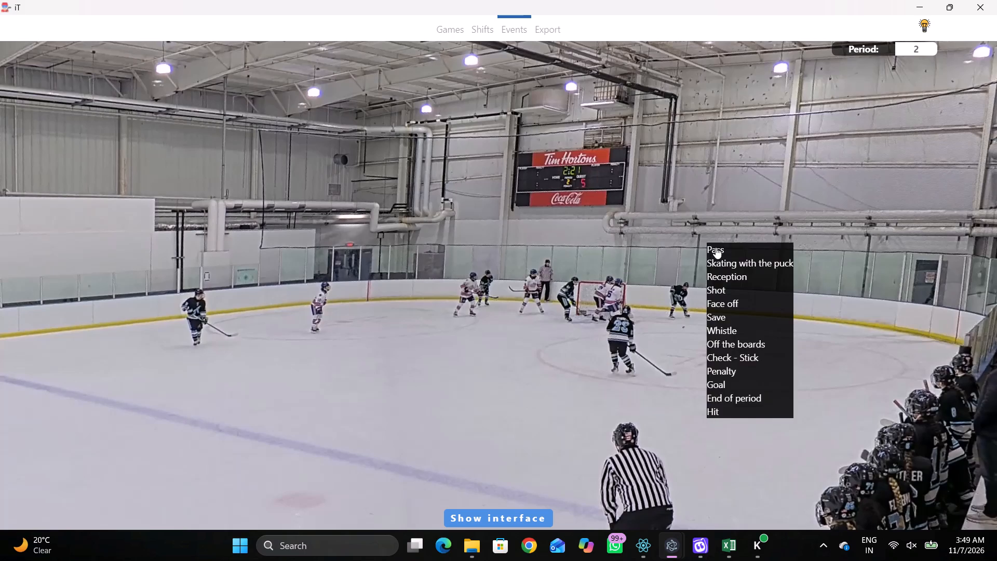
{"action": "left_click", "coordinate": [716, 247]}
{"action": "left_click", "coordinate": [863, 168]}
{"action": "left_click", "coordinate": [769, 224]}
Log Skating with the puck by away number 29 between the right blue line and the lower right face-off circle, toward the bottom boards.
{"action": "key", "text": "space"}
{"action": "key", "text": "space"}
{"action": "right_click", "coordinate": [690, 283]}
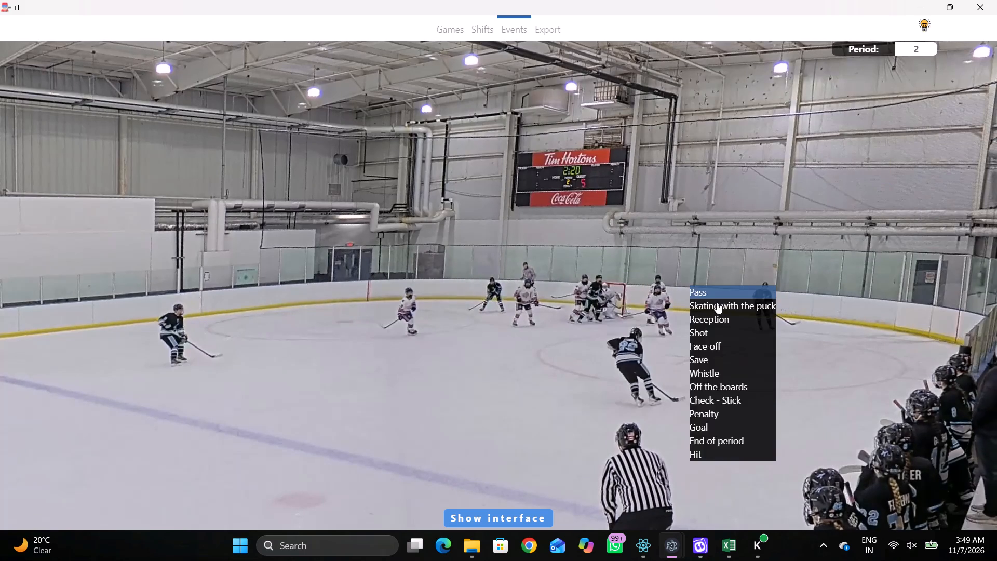
{"action": "left_click", "coordinate": [717, 302]}
{"action": "left_click", "coordinate": [870, 423]}
{"action": "left_click", "coordinate": [641, 289]}
Log a Shot marked Wide left high by the same away number 29, inside the right blue line and slightly below the lower face-off dot's level.
{"action": "key", "text": "space"}
{"action": "key", "text": "space"}
{"action": "key", "text": "space"}
{"action": "key", "text": "space"}
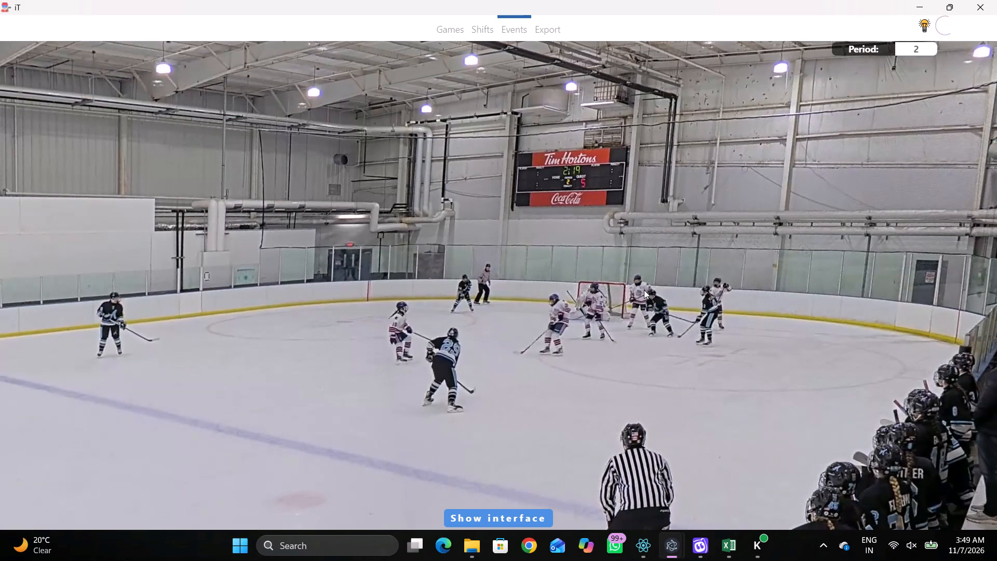
{"action": "type", "text": "qr"}
{"action": "key", "text": "space"}
{"action": "key", "text": "space"}
{"action": "key", "text": "space"}
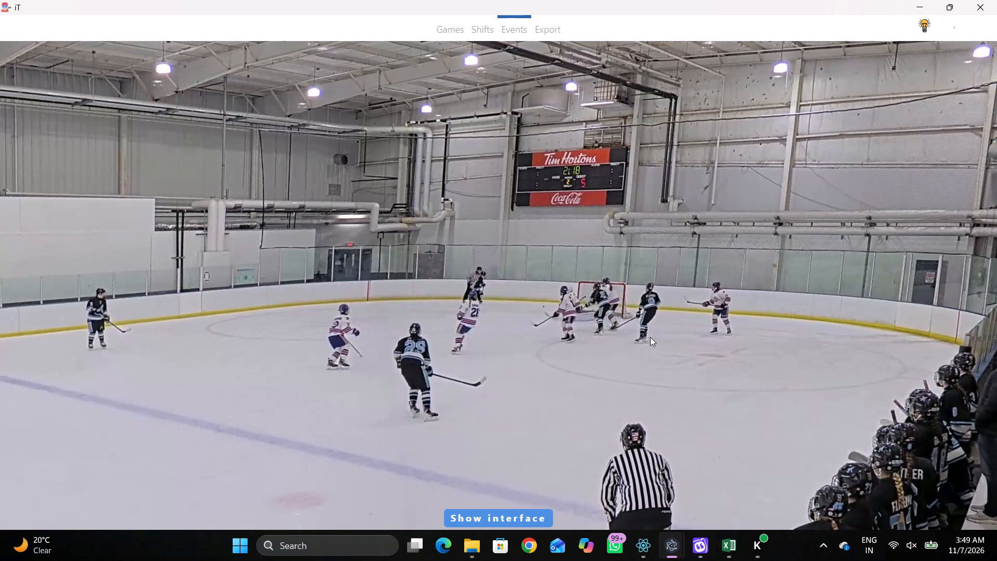
{"action": "key", "text": "space"}
{"action": "key", "text": "shift+d"}
{"action": "left_click", "coordinate": [334, 409]}
{"action": "key", "text": "space"}
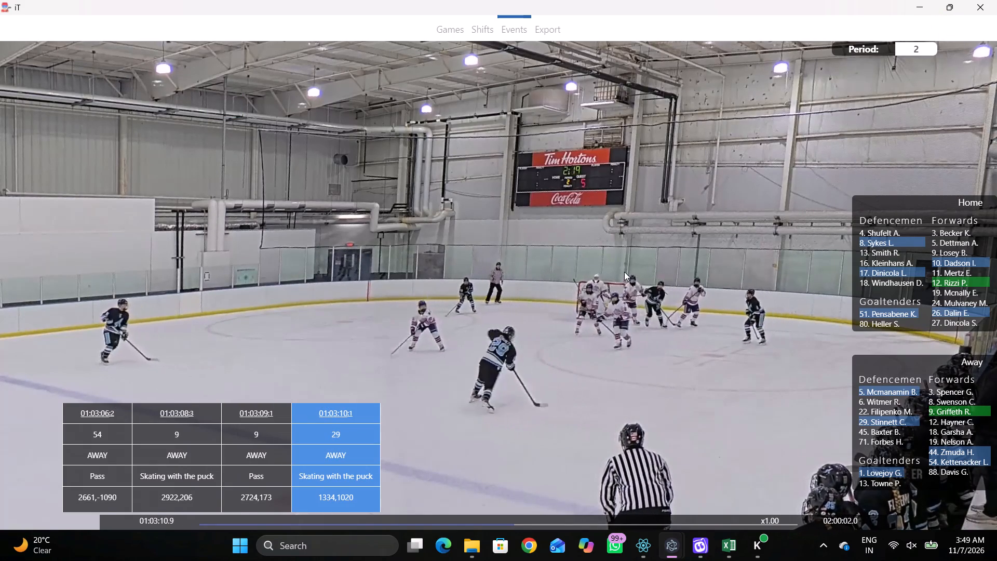
{"action": "key", "text": "space"}
{"action": "key", "text": "q"}
{"action": "right_click", "coordinate": [615, 244]}
{"action": "left_click", "coordinate": [635, 287]}
{"action": "left_click", "coordinate": [352, 190]}
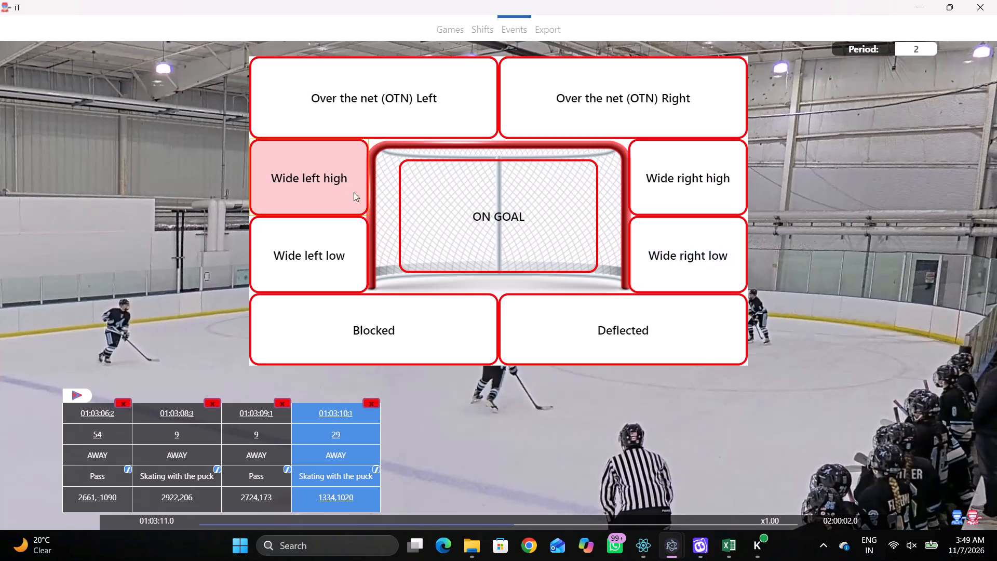
{"action": "left_click", "coordinate": [880, 166]}
{"action": "left_click_drag", "start_coordinate": [638, 281], "coordinate": [634, 274]}
Log Off the boards behind the right goal line, between the net and the upper right face-off dot's level.
{"action": "key", "text": "space"}
{"action": "key", "text": "v"}
{"action": "key", "text": "space"}
{"action": "right_click", "coordinate": [647, 229]}
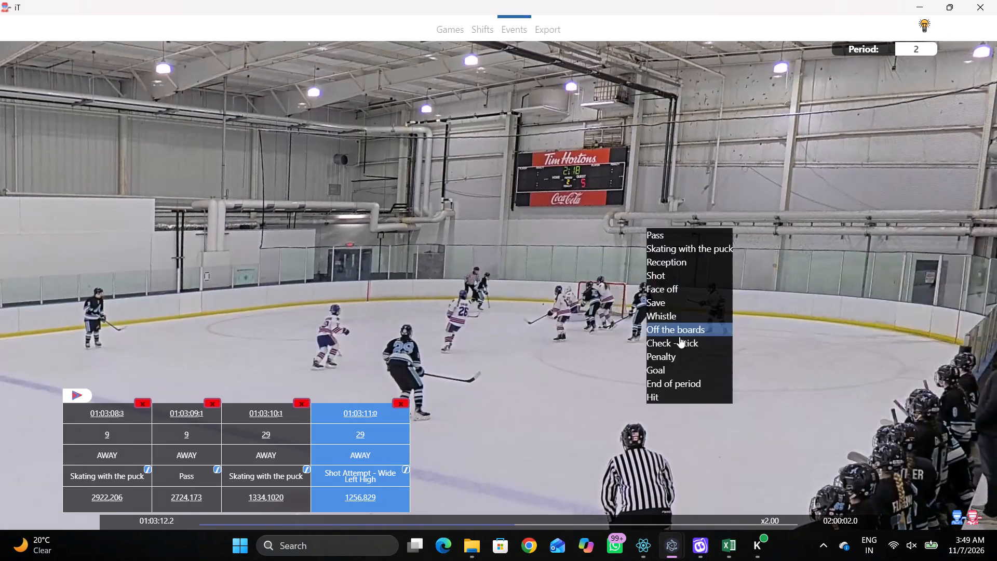
{"action": "key", "text": "space"}
{"action": "key", "text": "space"}
{"action": "right_click", "coordinate": [659, 253]}
{"action": "left_click", "coordinate": [688, 350]}
{"action": "left_click", "coordinate": [788, 176]}
Log a Pass by away number 54 at the top boards, directly above the upper right face-off dot.
{"action": "key", "text": "space"}
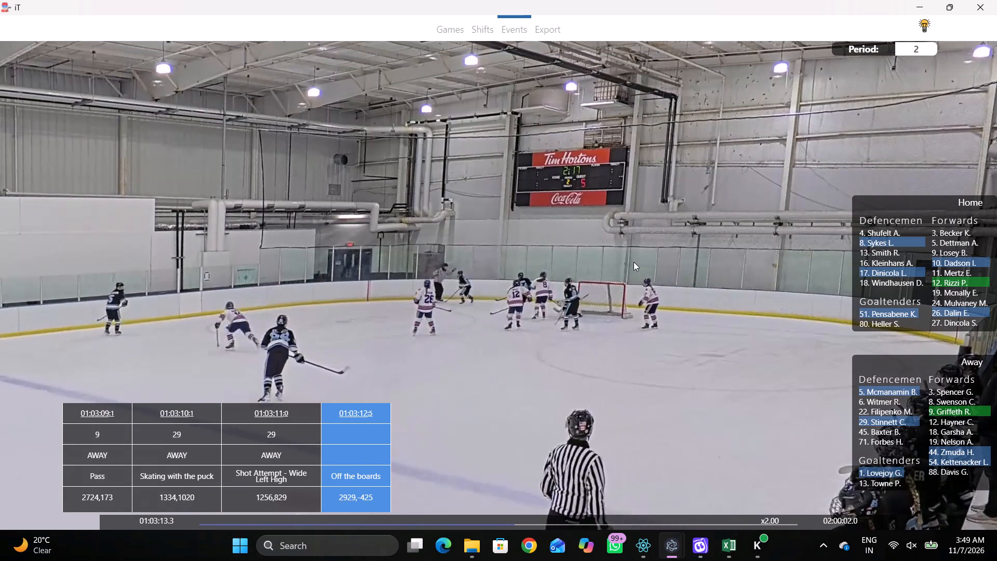
{"action": "key", "text": "space"}
{"action": "right_click", "coordinate": [644, 236]}
{"action": "key", "text": "space"}
{"action": "key", "text": "space"}
{"action": "right_click", "coordinate": [643, 253]}
{"action": "left_click", "coordinate": [642, 258]}
{"action": "right_click", "coordinate": [643, 256]}
{"action": "left_click", "coordinate": [646, 263]}
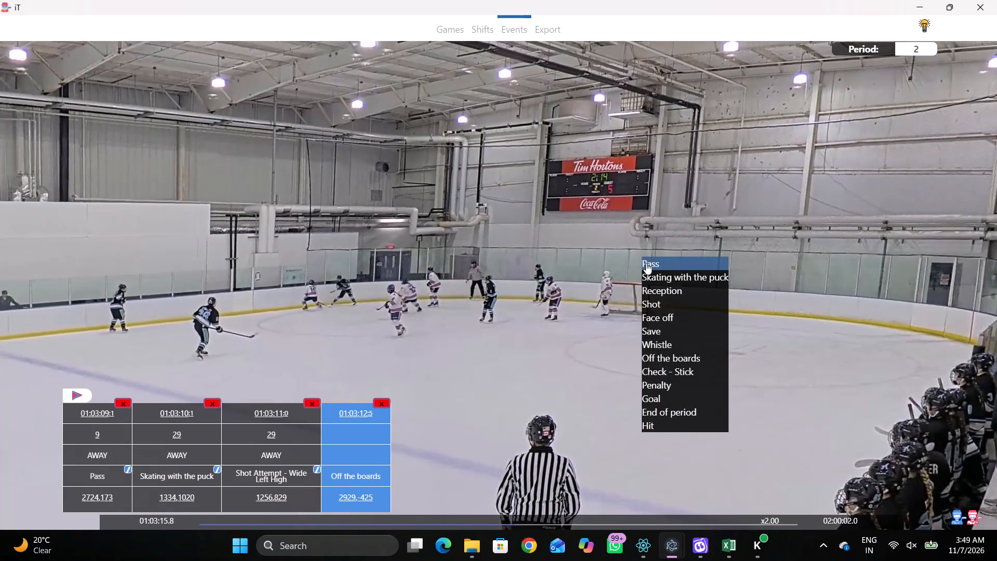
{"action": "left_click", "coordinate": [950, 461]}
{"action": "left_click", "coordinate": [711, 112]}
Log Skating with the puck by away number 44 just behind the right goal line, near the top right corner boards.
{"action": "key", "text": "space"}
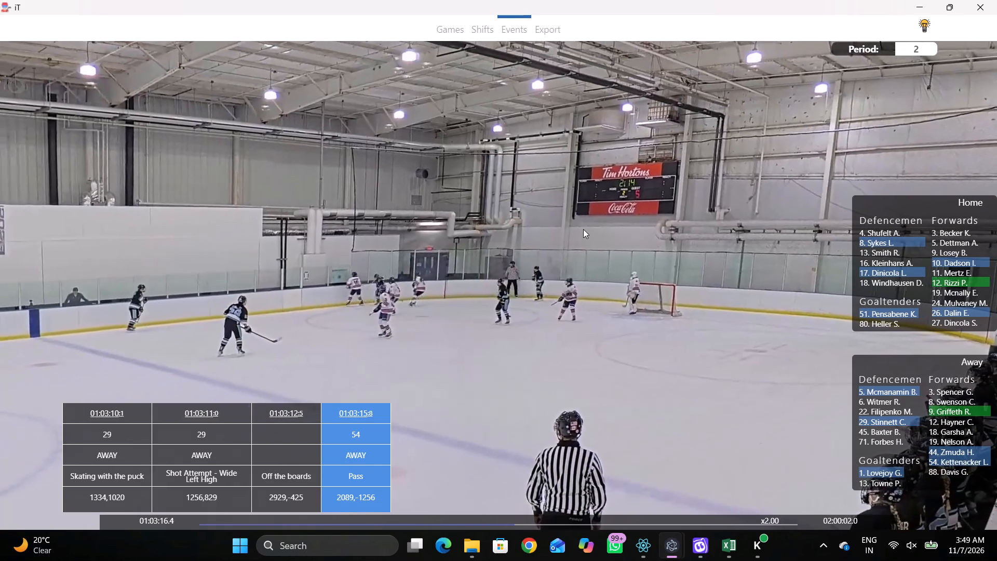
{"action": "key", "text": "space"}
{"action": "key", "text": "q"}
{"action": "key", "text": "q"}
{"action": "key", "text": "q"}
{"action": "key", "text": "q"}
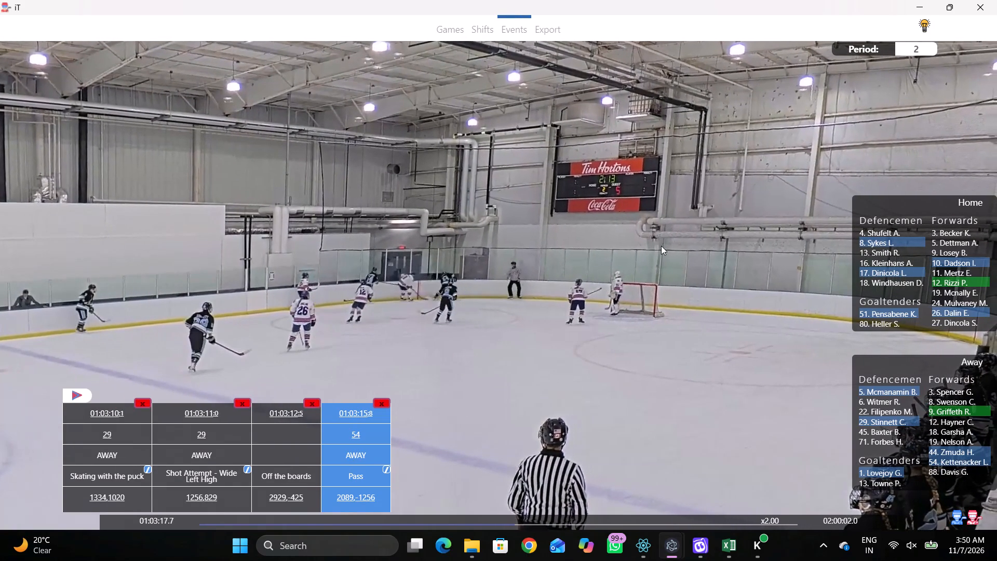
{"action": "left_click", "coordinate": [661, 246]}
{"action": "right_click", "coordinate": [618, 255]}
{"action": "left_click", "coordinate": [650, 271]}
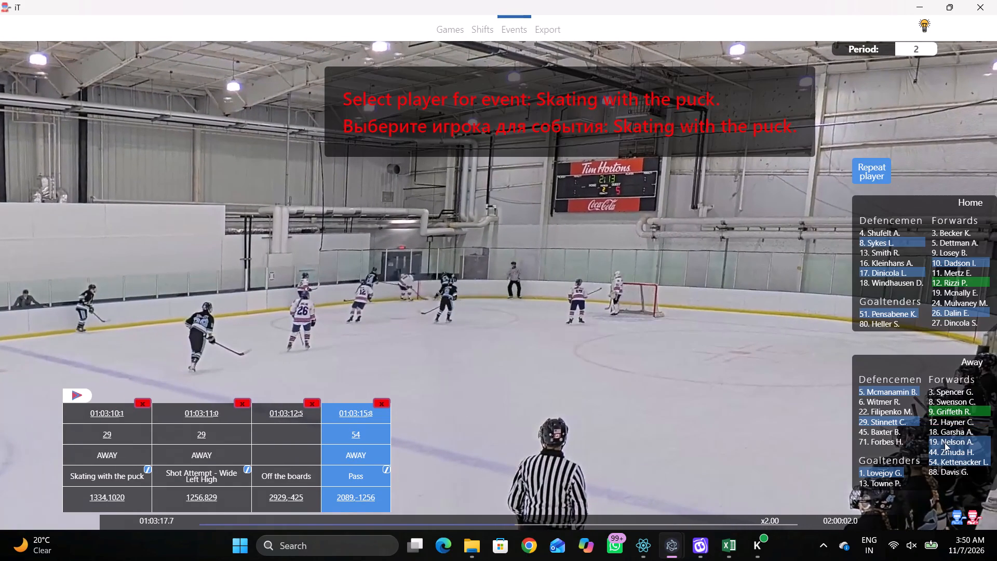
{"action": "left_click", "coordinate": [945, 443]}
{"action": "left_click", "coordinate": [947, 446]}
{"action": "left_click", "coordinate": [773, 125]}
Log a Pass by the same away number 44 at nearly the same spot, just behind the right goal line near the top boards.
{"action": "key", "text": "space"}
{"action": "key", "text": "space"}
{"action": "key", "text": "space"}
{"action": "key", "text": "space"}
{"action": "right_click", "coordinate": [777, 244]}
{"action": "left_click", "coordinate": [782, 251]}
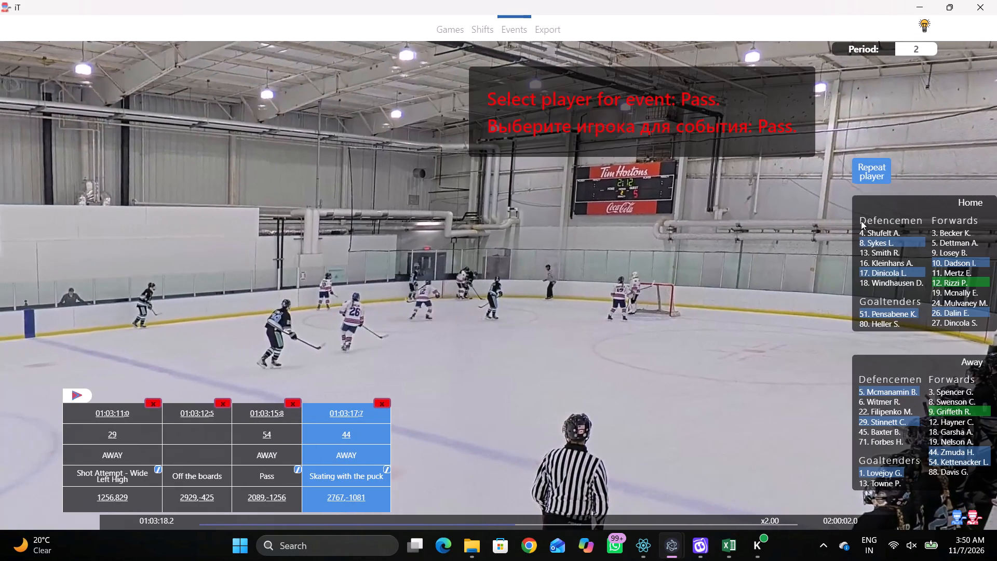
{"action": "left_click", "coordinate": [872, 180]}
{"action": "left_click", "coordinate": [773, 127]}
Examine the play following away number 44's pass for the next player handling the puck.
{"action": "key", "text": "space"}
{"action": "key", "text": "space"}
{"action": "key", "text": "space"}
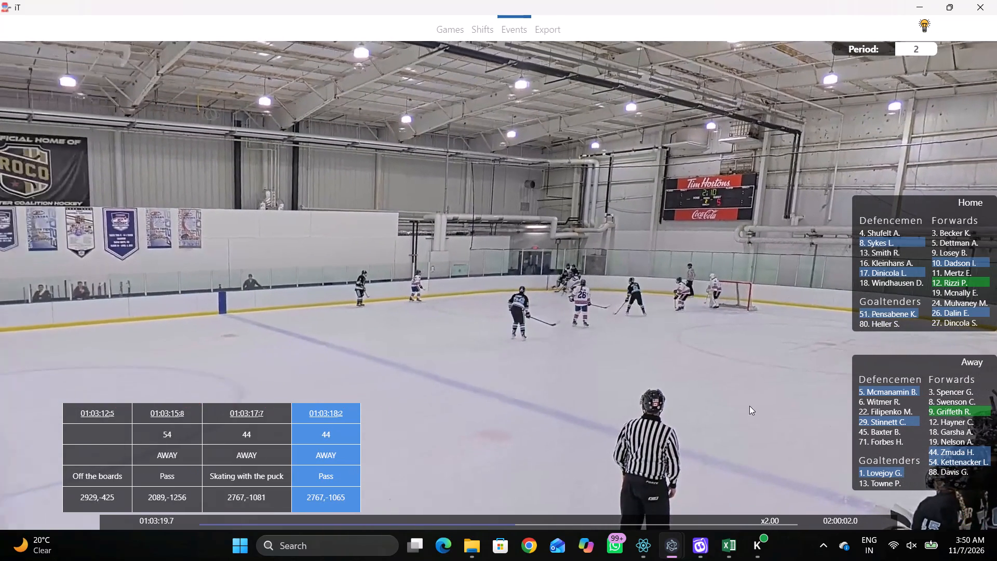
{"action": "key", "text": "space"}
{"action": "key", "text": "space"}
{"action": "key", "text": "space"}
{"action": "key", "text": "space"}
{"action": "key", "text": "space"}
{"action": "key", "text": "space"}
{"action": "key", "text": "space"}
{"action": "type", "text": "q"}
{"action": "key", "text": "space"}
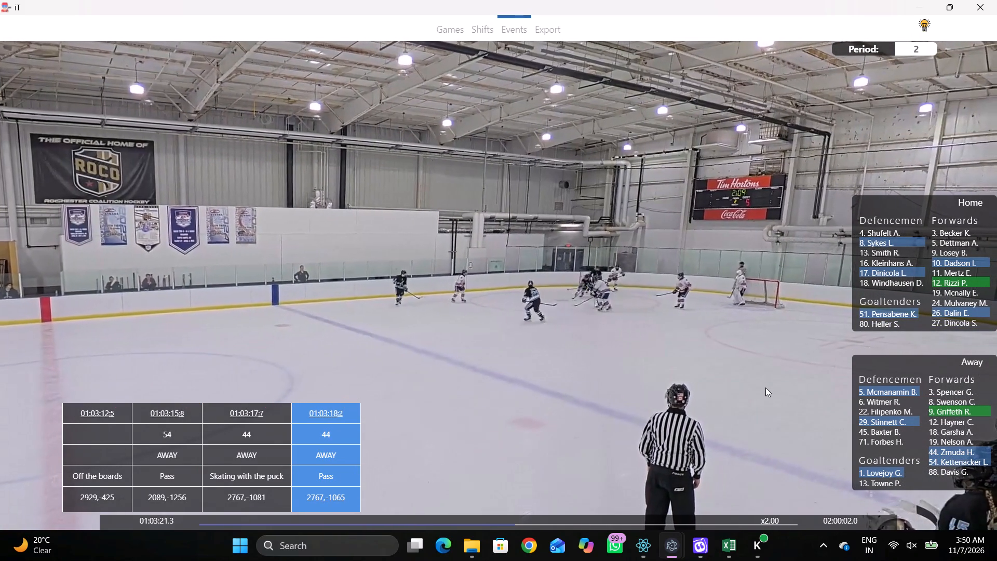
{"action": "key", "text": "space"}
{"action": "key", "text": "space"}
{"action": "key", "text": "space"}
{"action": "type", "text": "q"}
{"action": "type", "text": "r"}
{"action": "key", "text": "space"}
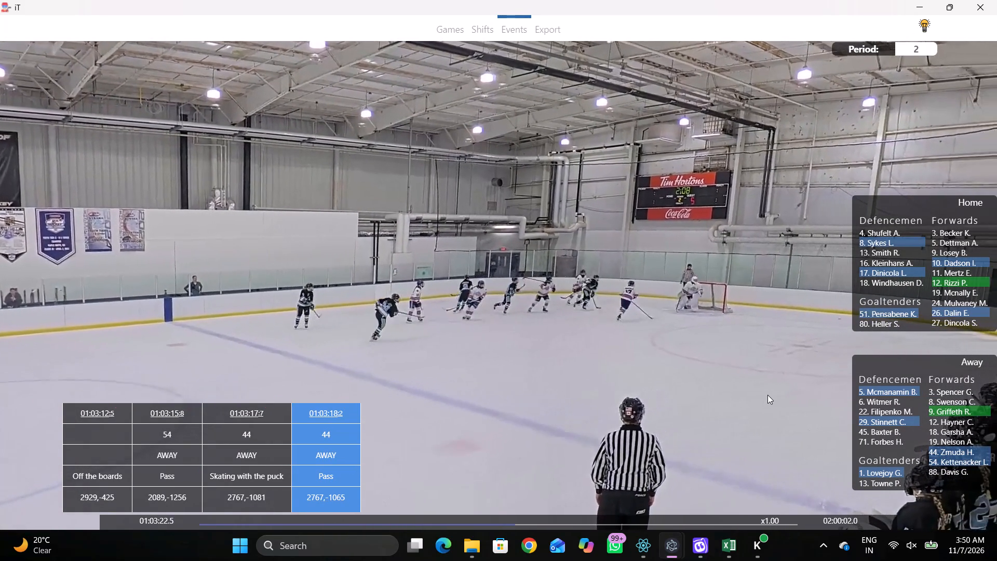
{"action": "key", "text": "v"}
{"action": "key", "text": "shift+d"}
{"action": "key", "text": "space"}
{"action": "key", "text": "space"}
{"action": "key", "text": "space"}
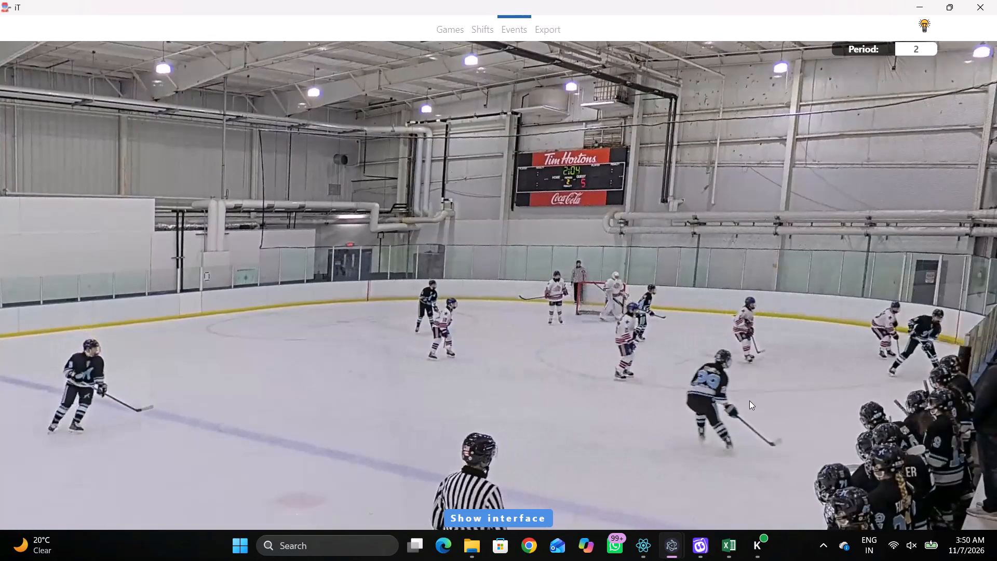
Return to the last logged event and log a Pass by home number 10 inside the upper right face-off circle, blue-line side of the dot.
{"action": "key", "text": "shift+d"}
{"action": "left_click", "coordinate": [319, 410]}
{"action": "key", "text": "shift+d"}
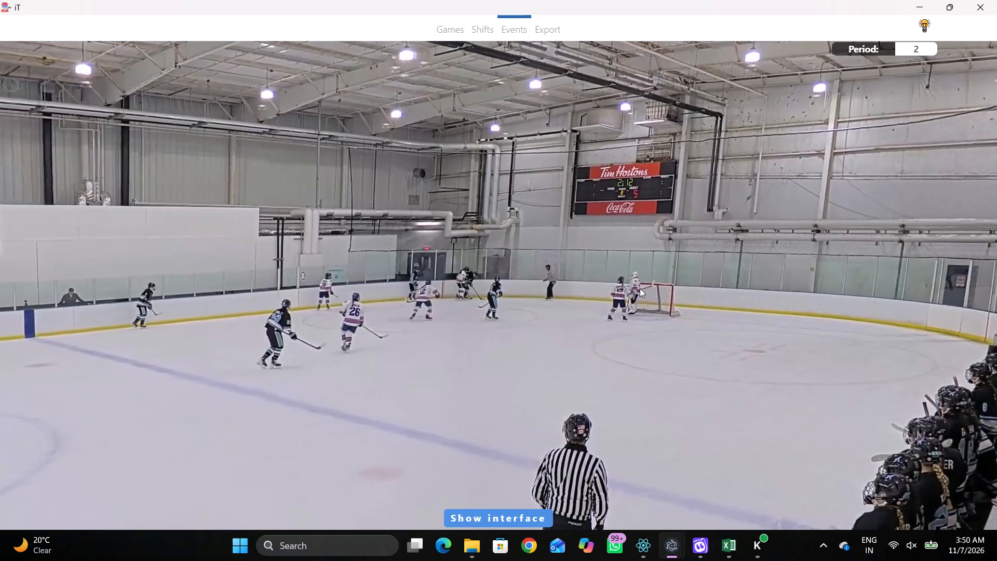
{"action": "key", "text": "space"}
{"action": "key", "text": "space"}
{"action": "key", "text": "space"}
{"action": "key", "text": "space"}
{"action": "type", "text": "q"}
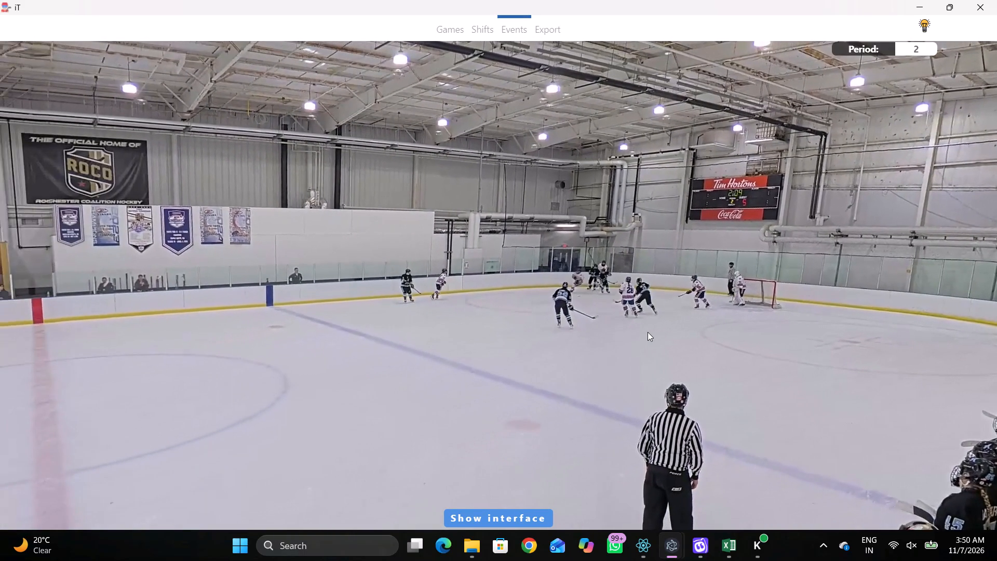
{"action": "key", "text": "space"}
{"action": "key", "text": "space"}
{"action": "right_click", "coordinate": [696, 328]}
{"action": "key", "text": "space"}
{"action": "key", "text": "space"}
{"action": "key", "text": "space"}
{"action": "key", "text": "space"}
{"action": "right_click", "coordinate": [690, 332]}
{"action": "left_click", "coordinate": [690, 333]}
{"action": "right_click", "coordinate": [678, 335]}
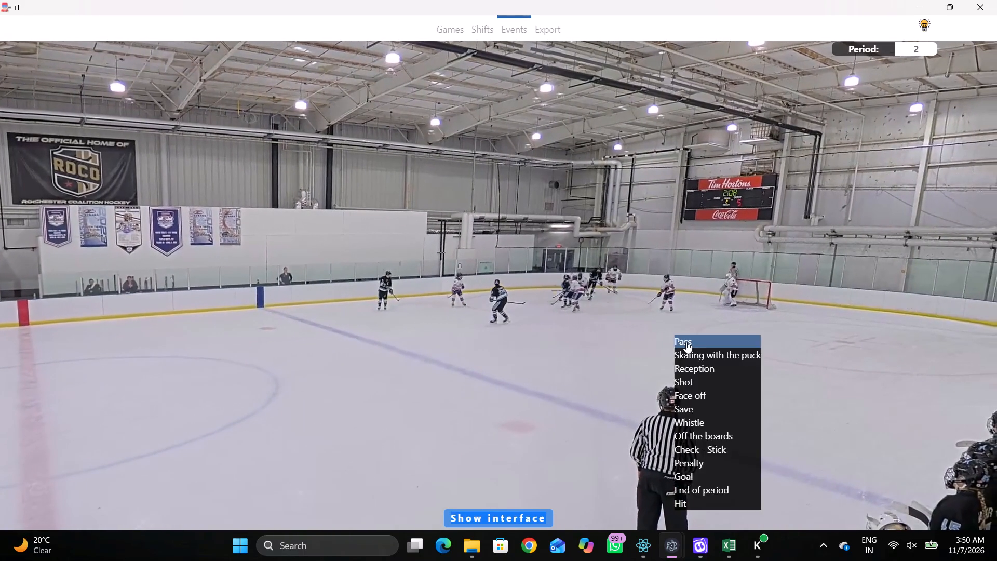
{"action": "left_click", "coordinate": [686, 342]}
{"action": "left_click", "coordinate": [944, 258]}
{"action": "left_click", "coordinate": [695, 168]}
Log a Pass by away number 44 next to the lower right face-off dot, slightly toward the blue line.
{"action": "key", "text": "space"}
{"action": "key", "text": "v"}
{"action": "key", "text": "space"}
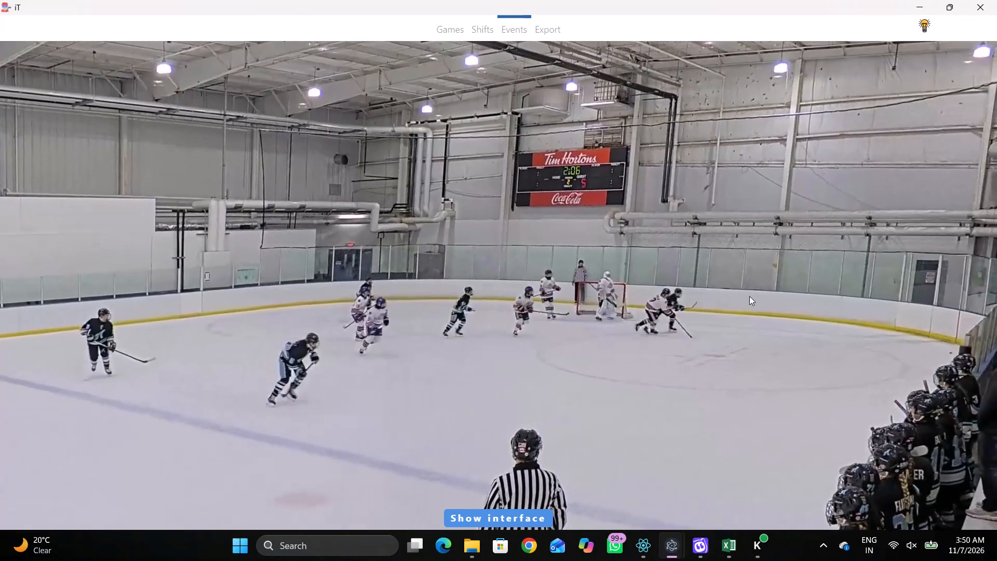
{"action": "key", "text": "space"}
{"action": "key", "text": "space"}
{"action": "right_click", "coordinate": [752, 297]}
{"action": "left_click", "coordinate": [775, 310]}
{"action": "left_click", "coordinate": [759, 301]}
{"action": "right_click", "coordinate": [751, 300]}
{"action": "left_click", "coordinate": [757, 308]}
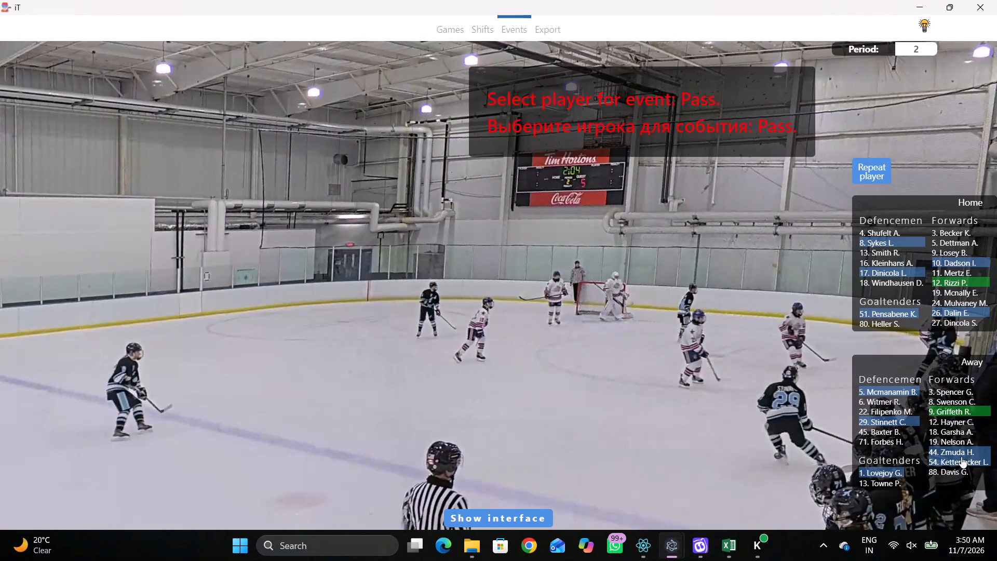
{"action": "left_click", "coordinate": [938, 450]}
{"action": "left_click", "coordinate": [698, 273]}
Log Skating with the puck by away number 5 between the right blue line and the upper right face-off circle.
{"action": "key", "text": "space"}
{"action": "key", "text": "space"}
{"action": "key", "text": "space"}
{"action": "key", "text": "space"}
{"action": "key", "text": "r"}
{"action": "key", "text": "space"}
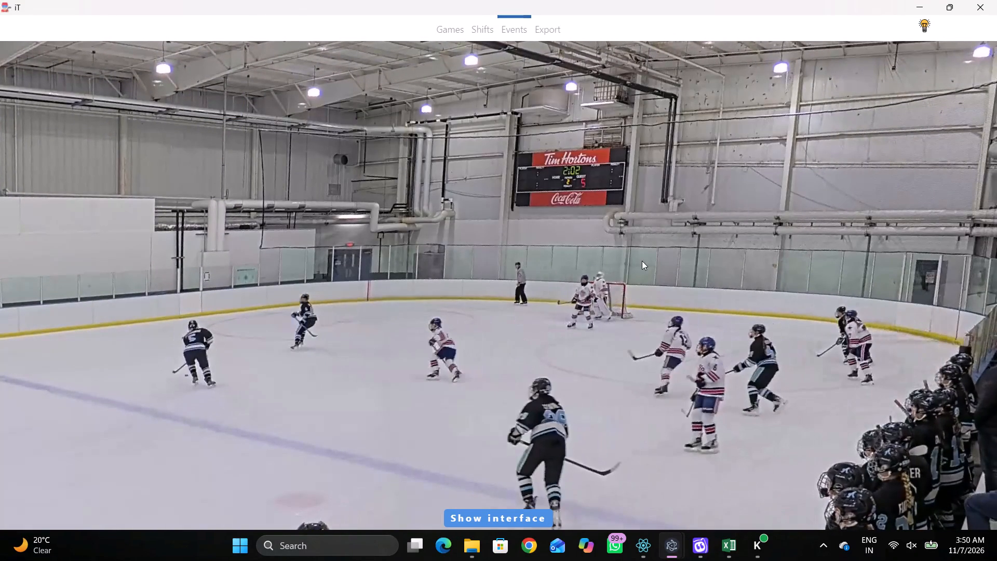
{"action": "key", "text": "space"}
{"action": "right_click", "coordinate": [631, 254]}
{"action": "left_click", "coordinate": [653, 271]}
{"action": "left_click", "coordinate": [871, 388]}
{"action": "left_click", "coordinate": [637, 177]}
Log a Shot Attempt - On Goal by the same away number 5, just outside the upper right face-off circle toward mid-ice.
{"action": "key", "text": "r"}
{"action": "key", "text": "space"}
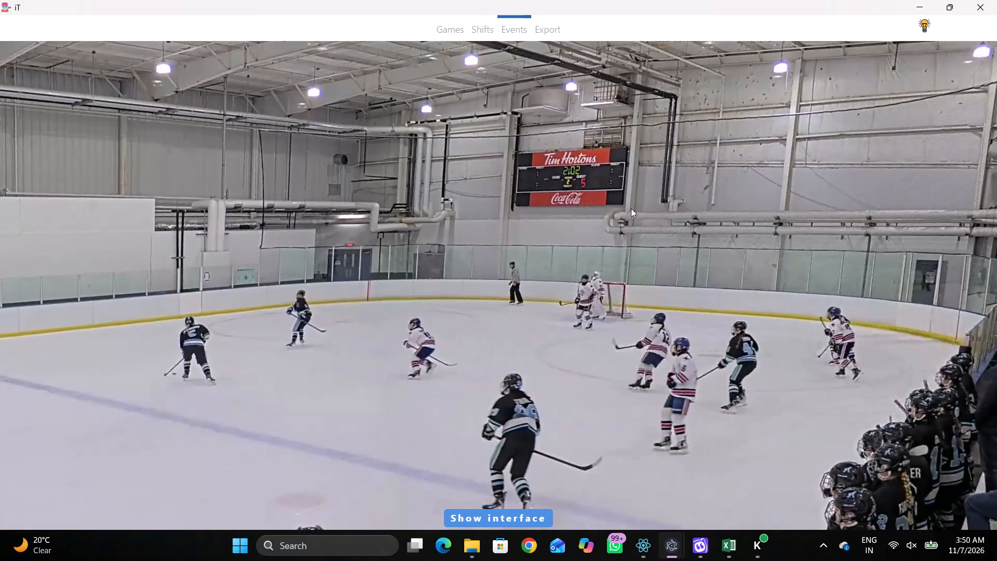
{"action": "key", "text": "space"}
{"action": "key", "text": "space"}
{"action": "key", "text": "space"}
{"action": "key", "text": "q"}
{"action": "key", "text": "q"}
{"action": "key", "text": "q"}
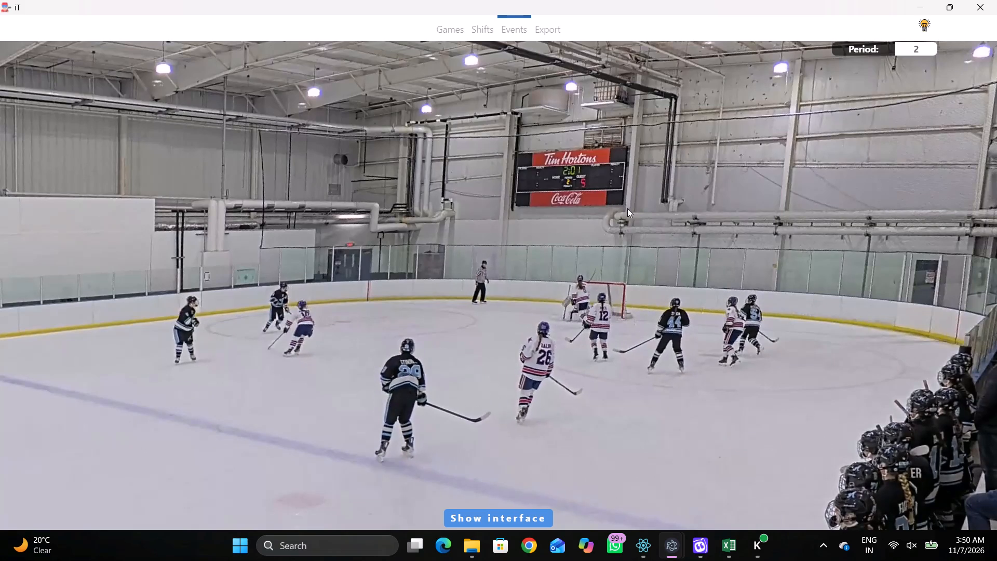
{"action": "key", "text": "q"}
{"action": "key", "text": "q"}
{"action": "key", "text": "q"}
{"action": "key", "text": "q"}
{"action": "key", "text": "q"}
{"action": "key", "text": "q"}
{"action": "right_click_drag", "start_coordinate": [572, 216], "coordinate": [588, 227]}
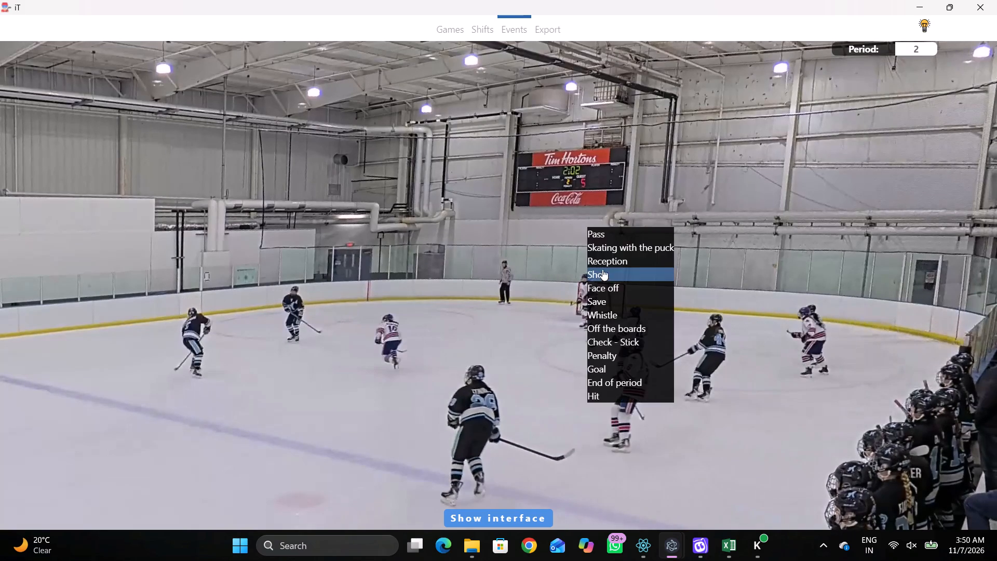
{"action": "left_click", "coordinate": [603, 268]}
{"action": "left_click", "coordinate": [512, 208]}
{"action": "left_click", "coordinate": [879, 162]}
{"action": "left_click", "coordinate": [660, 182]}
Log a Save - Right Pad with Direction - Bottom middle by home goaltender number 51 at the right crease.
{"action": "key", "text": "space"}
{"action": "key", "text": "v"}
{"action": "key", "text": "space"}
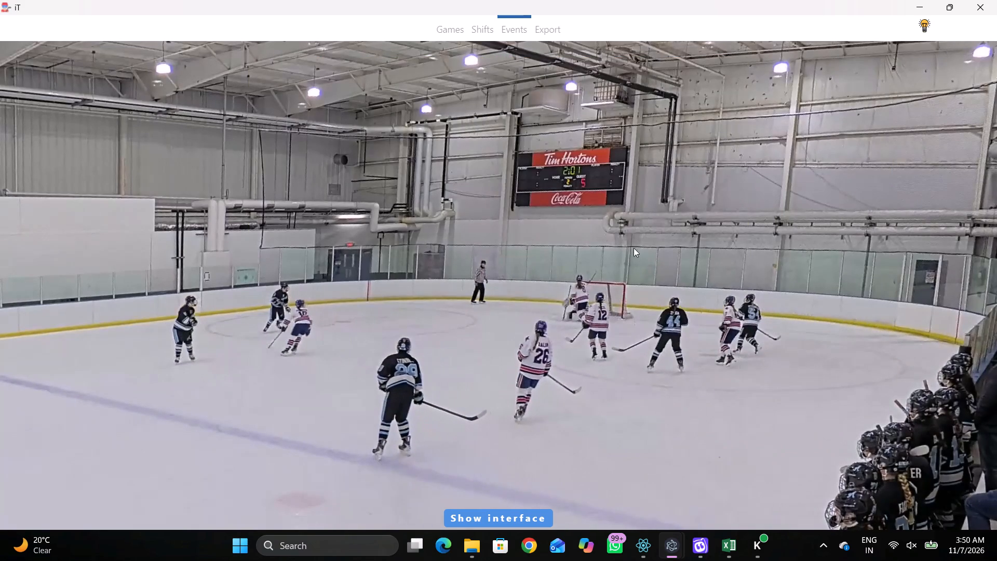
{"action": "right_click_drag", "start_coordinate": [612, 234], "coordinate": [616, 245]}
{"action": "left_click", "coordinate": [628, 317]}
{"action": "left_click_drag", "start_coordinate": [471, 290], "coordinate": [461, 288]}
{"action": "left_click", "coordinate": [444, 285]}
{"action": "left_click", "coordinate": [462, 288]}
{"action": "left_click", "coordinate": [919, 253]}
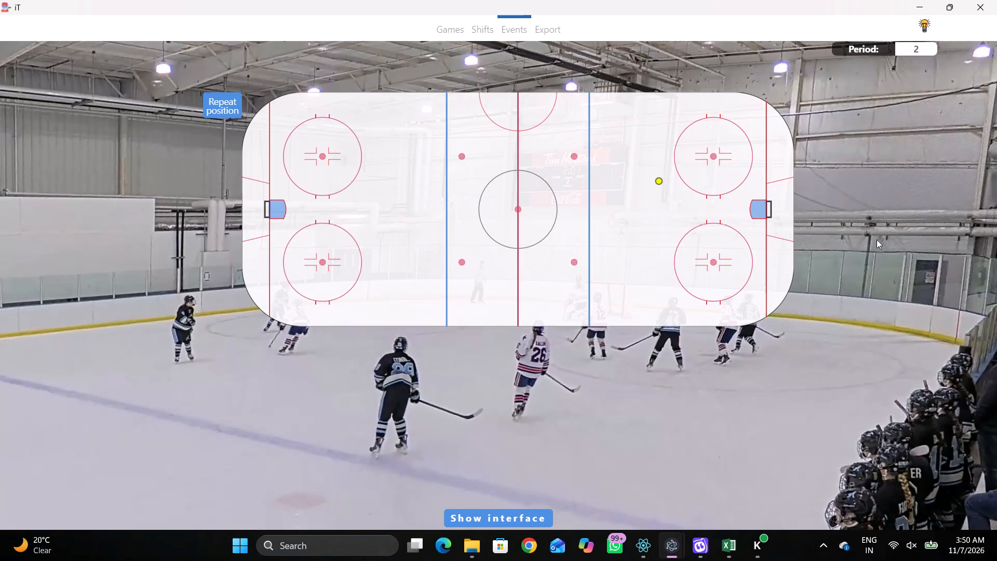
{"action": "left_click", "coordinate": [755, 207]}
Return to the save event and log a Pass by home number 8 just in front of the right crease.
{"action": "key", "text": "shift+d"}
{"action": "left_click", "coordinate": [381, 426]}
{"action": "left_click", "coordinate": [361, 405]}
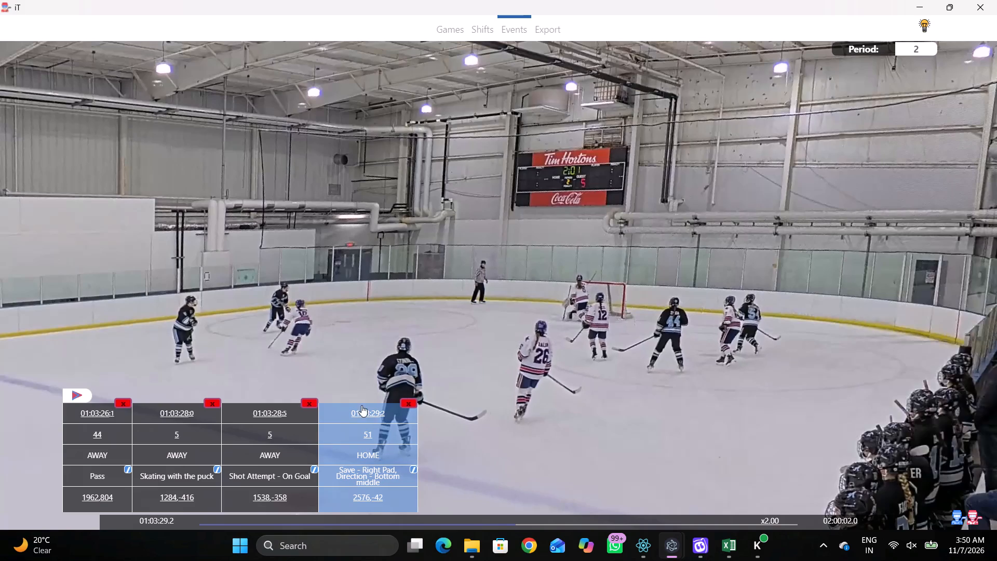
{"action": "key", "text": "space"}
{"action": "key", "text": "v"}
{"action": "key", "text": "space"}
{"action": "right_click", "coordinate": [546, 239]}
{"action": "key", "text": "q"}
{"action": "key", "text": "q"}
{"action": "key", "text": "q"}
{"action": "left_click", "coordinate": [478, 271]}
{"action": "key", "text": "q"}
{"action": "key", "text": "q"}
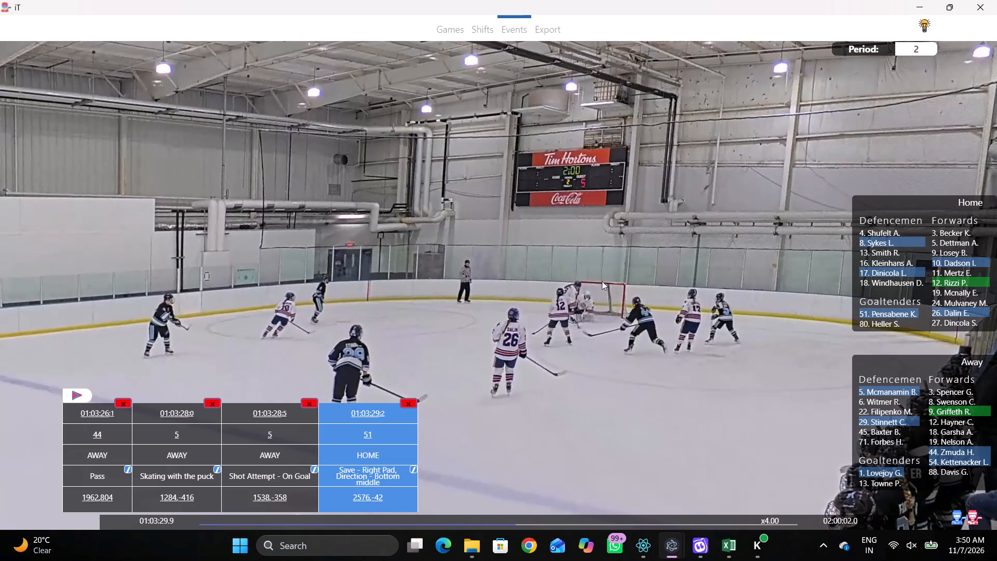
{"action": "right_click", "coordinate": [603, 263]}
{"action": "left_click", "coordinate": [609, 264]}
{"action": "right_click", "coordinate": [608, 264]}
{"action": "left_click", "coordinate": [607, 266]}
{"action": "left_click", "coordinate": [860, 247]}
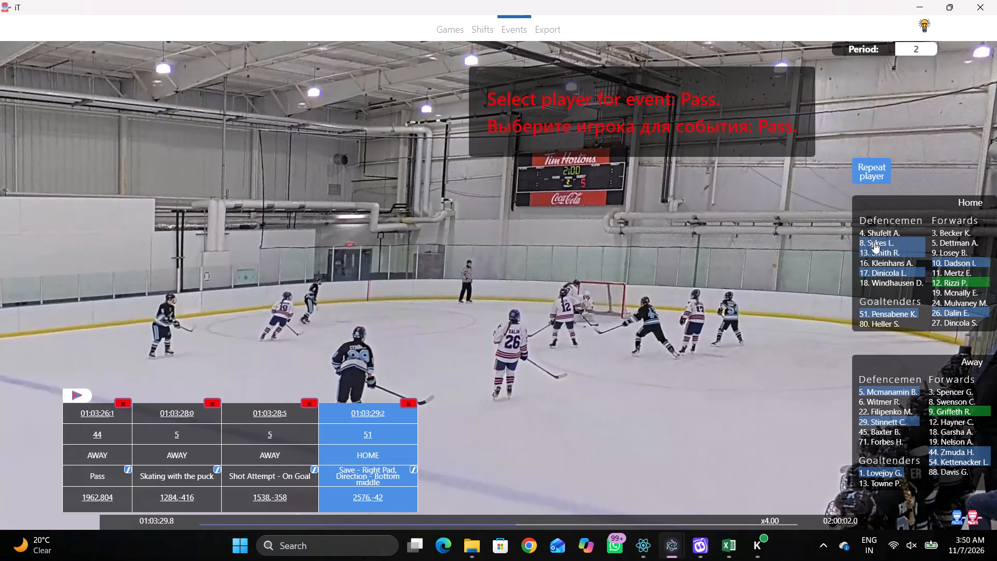
{"action": "left_click", "coordinate": [874, 242]}
{"action": "left_click", "coordinate": [739, 212]}
Filter the event list to on-goal shots and browse the listed entries.
{"action": "left_click", "coordinate": [81, 394]}
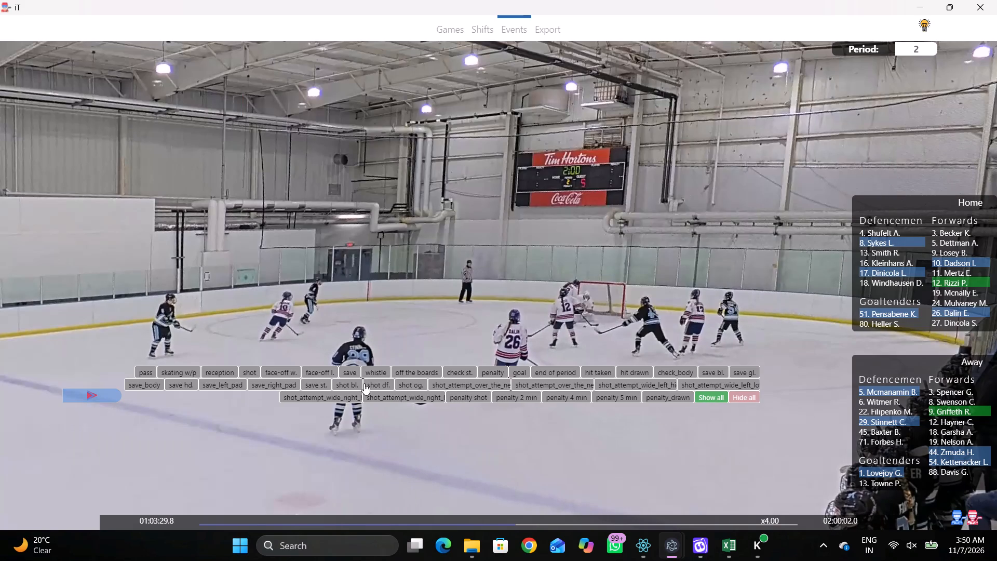
{"action": "left_click", "coordinate": [413, 381]}
{"action": "scroll", "coordinate": [414, 449], "scroll_direction": "left", "scroll_amount": 1}
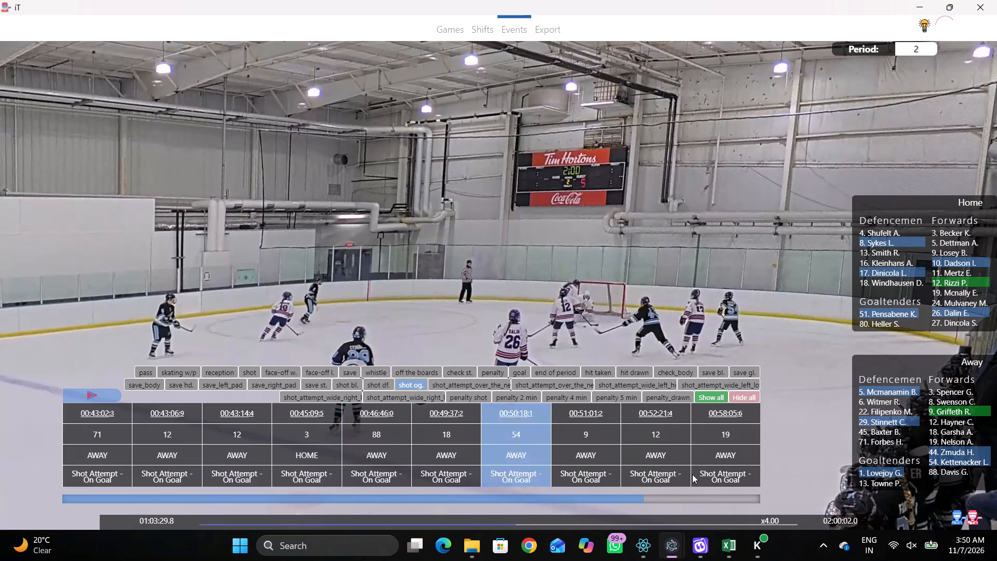
{"action": "scroll", "coordinate": [692, 474], "scroll_direction": "left", "scroll_amount": 4}
{"action": "scroll", "coordinate": [676, 464], "scroll_direction": "right", "scroll_amount": 4}
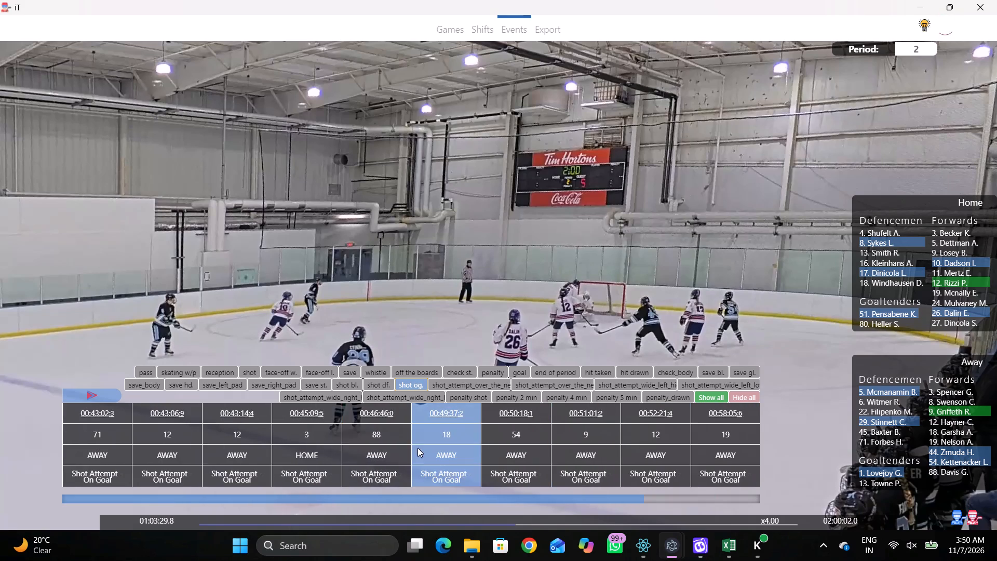
{"action": "left_click", "coordinate": [493, 298]}
{"action": "key", "text": "shift+d"}
Log Skating with the puck by away number 29 just inside the right blue line, level with the upper face-off dots.
{"action": "key", "text": "space"}
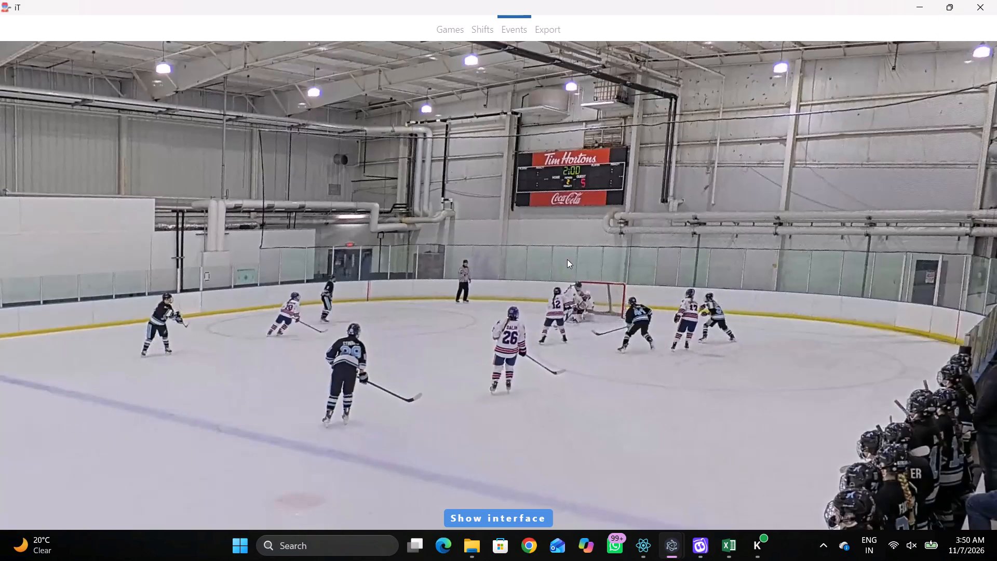
{"action": "key", "text": "space"}
{"action": "key", "text": "space"}
{"action": "key", "text": "space"}
{"action": "right_click", "coordinate": [549, 226]}
{"action": "right_click", "coordinate": [562, 234]}
{"action": "left_click", "coordinate": [596, 248]}
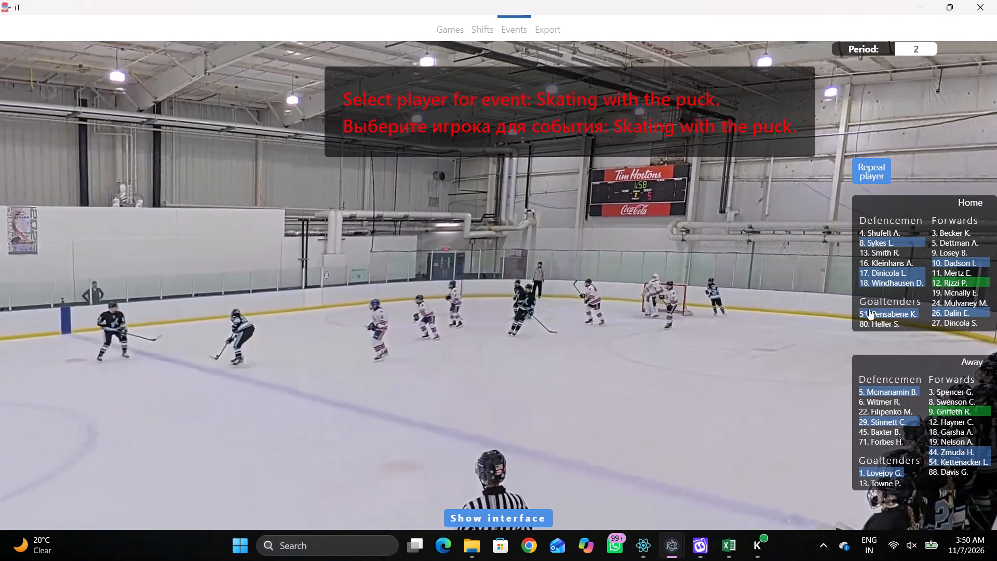
{"action": "left_click", "coordinate": [869, 423]}
{"action": "left_click", "coordinate": [603, 148]}
Log a Pass by the same away number 29 between the right blue line and the upper right face-off circle.
{"action": "key", "text": "space"}
{"action": "key", "text": "space"}
{"action": "key", "text": "space"}
{"action": "key", "text": "space"}
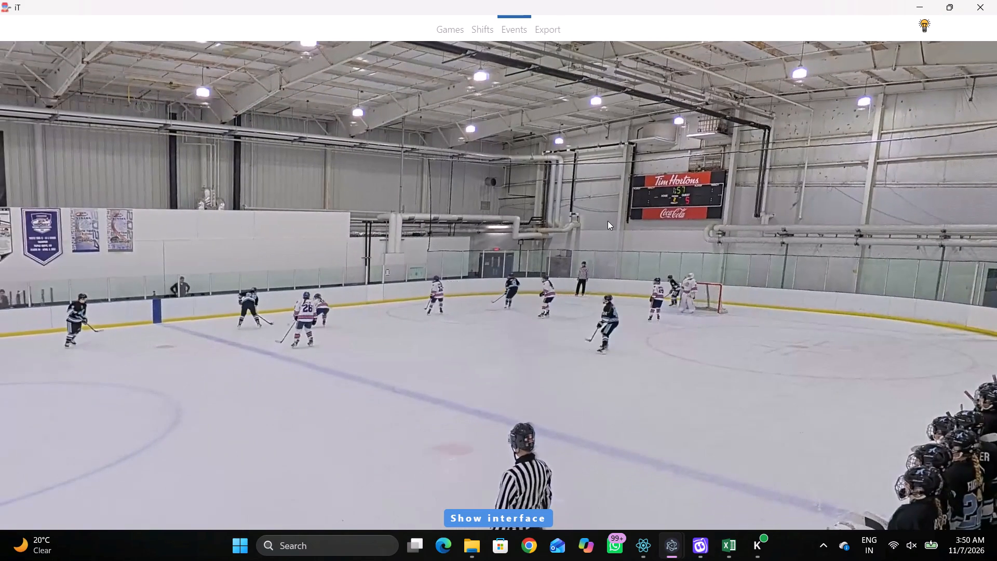
{"action": "key", "text": "r"}
{"action": "key", "text": "space"}
{"action": "key", "text": "space"}
{"action": "key", "text": "space"}
{"action": "key", "text": "space"}
{"action": "right_click", "coordinate": [678, 217]}
{"action": "left_click", "coordinate": [683, 222]}
{"action": "left_click", "coordinate": [874, 169]}
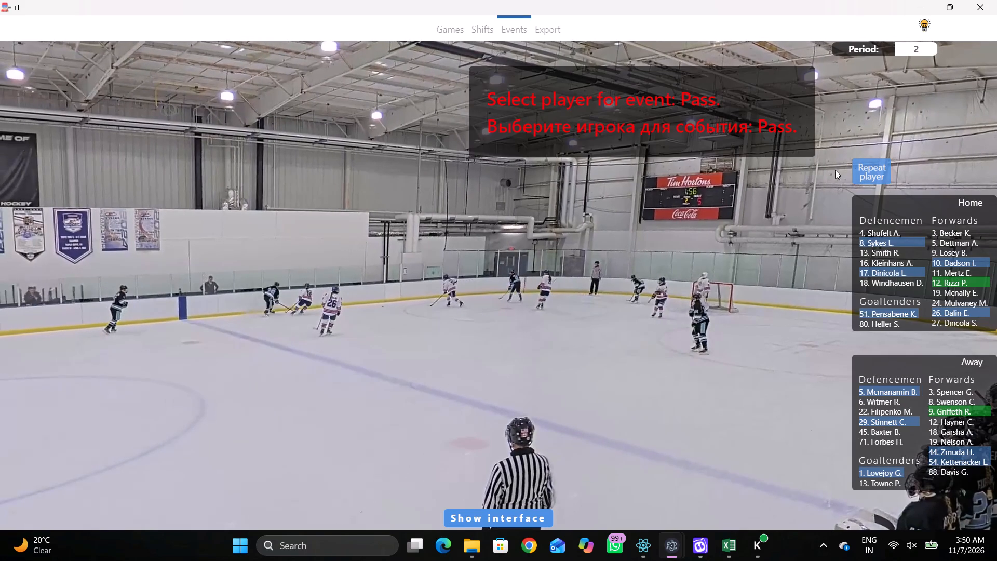
{"action": "left_click", "coordinate": [639, 127]}
Log a Pass by home number 12 at the top edge of the upper right face-off circle.
{"action": "key", "text": "space"}
{"action": "key", "text": "space"}
{"action": "key", "text": "space"}
{"action": "key", "text": "space"}
{"action": "key", "text": "q"}
{"action": "right_click", "coordinate": [704, 264]}
{"action": "key", "text": "q"}
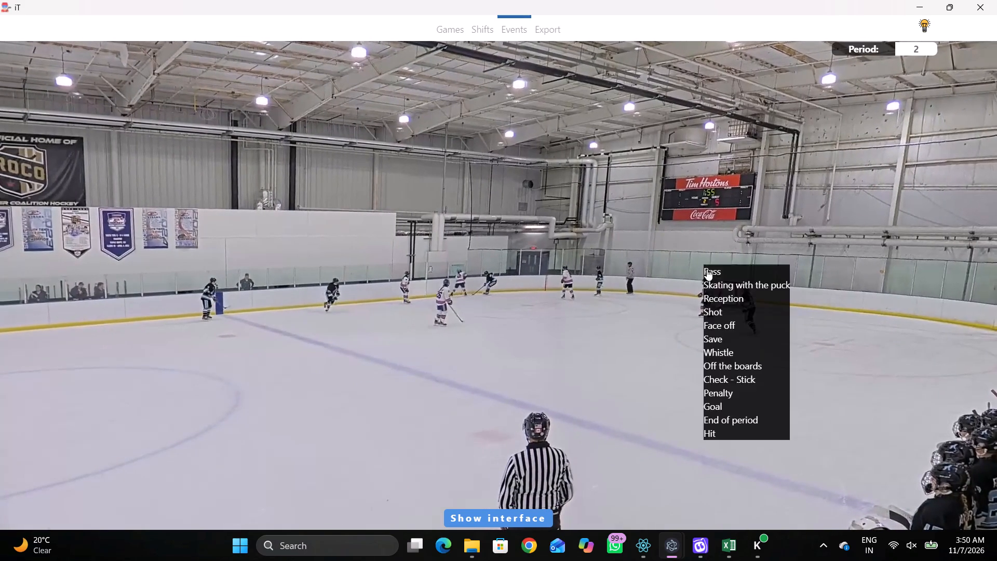
{"action": "left_click", "coordinate": [708, 269]}
{"action": "right_click_drag", "start_coordinate": [651, 253], "coordinate": [642, 256]}
{"action": "left_click", "coordinate": [659, 268]}
{"action": "left_click", "coordinate": [952, 285]}
{"action": "left_click", "coordinate": [696, 116]}
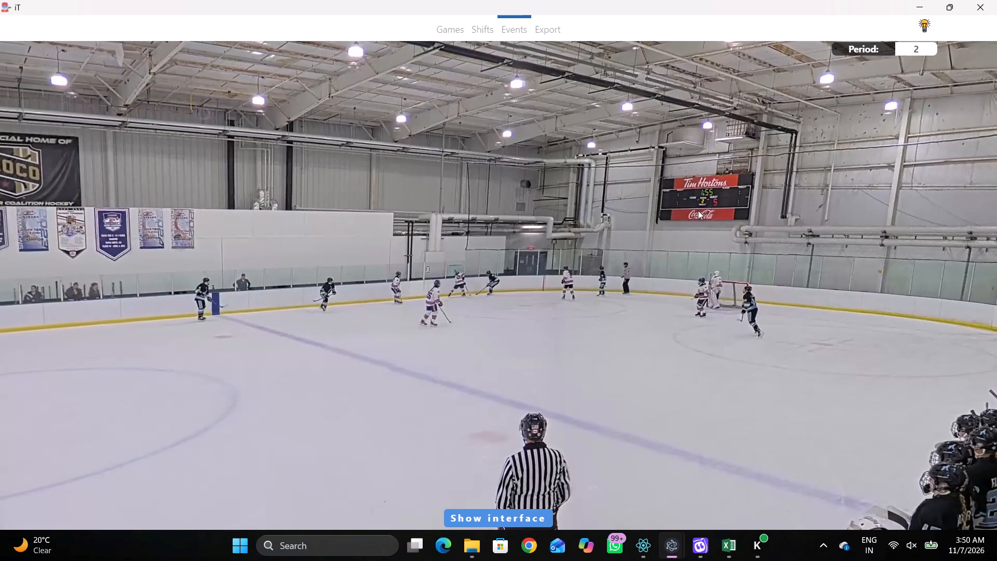
Log a Pass by away number 5 just inside the right blue line near the top boards.
{"action": "key", "text": "shift+d"}
{"action": "type", "text": "D"}
{"action": "key", "text": "space"}
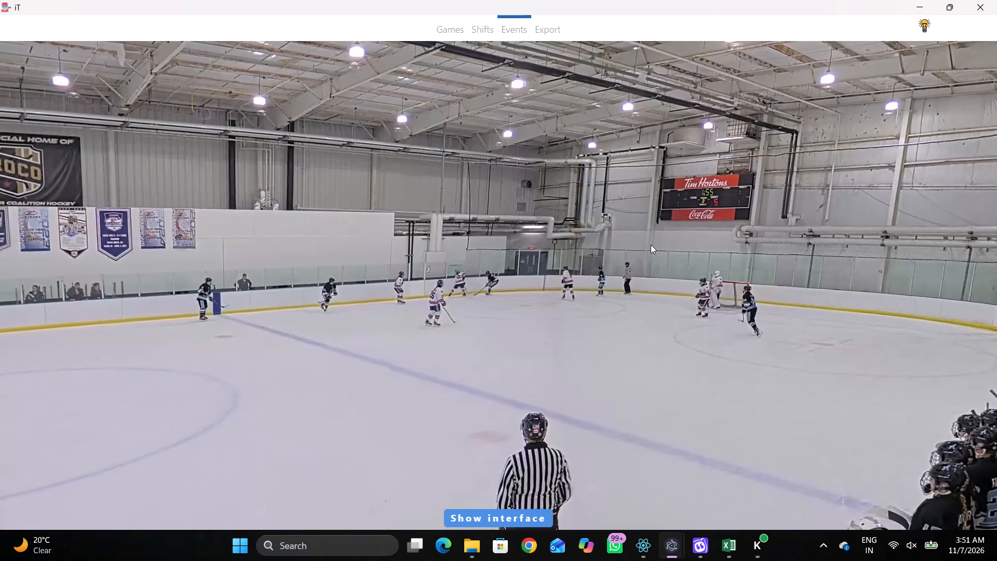
{"action": "key", "text": "space"}
{"action": "key", "text": "space"}
{"action": "key", "text": "space"}
{"action": "key", "text": "space"}
{"action": "key", "text": "space"}
{"action": "right_click", "coordinate": [623, 209]}
{"action": "left_click", "coordinate": [628, 221]}
{"action": "right_click", "coordinate": [608, 217]}
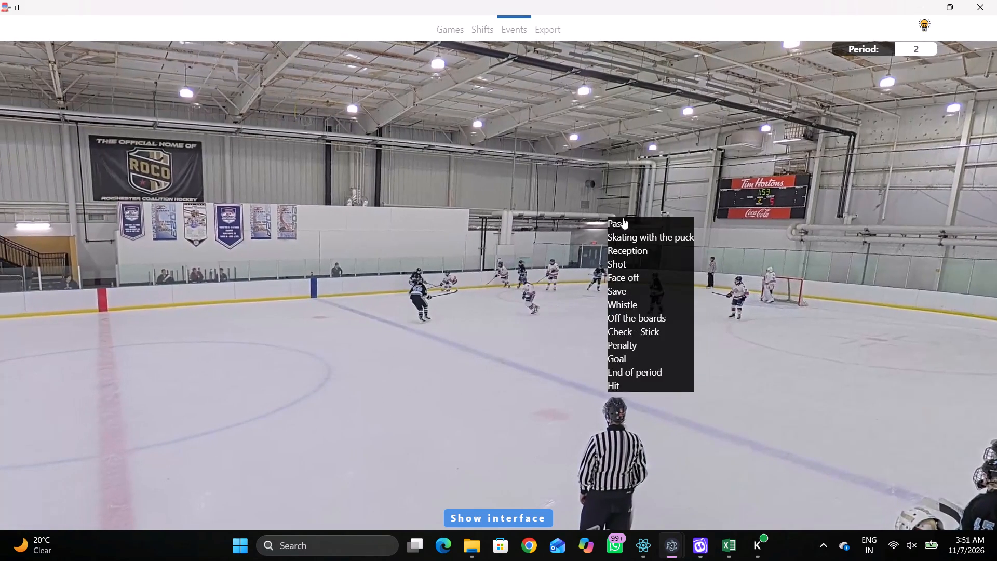
{"action": "left_click", "coordinate": [623, 218]}
{"action": "left_click", "coordinate": [880, 391]}
{"action": "left_click", "coordinate": [616, 115]}
Advance the video to the referee's stoppage and log a Whistle at the outer left edge of the lower right face-off circle.
{"action": "key", "text": "space"}
{"action": "key", "text": "space"}
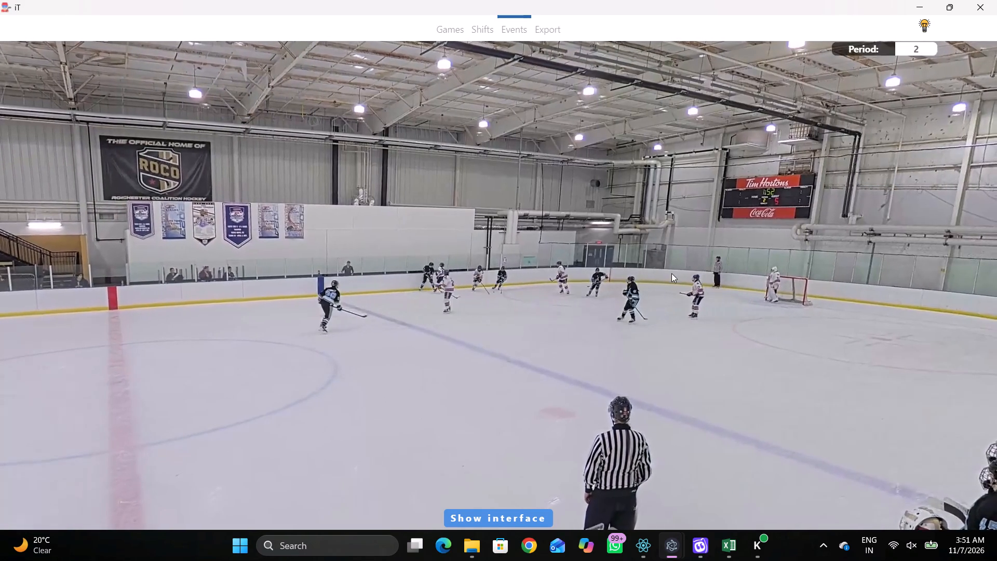
{"action": "key", "text": "space"}
{"action": "key", "text": "space"}
{"action": "key", "text": "space"}
{"action": "key", "text": "space"}
{"action": "key", "text": "space"}
{"action": "key", "text": "space"}
{"action": "key", "text": "space"}
{"action": "key", "text": "space"}
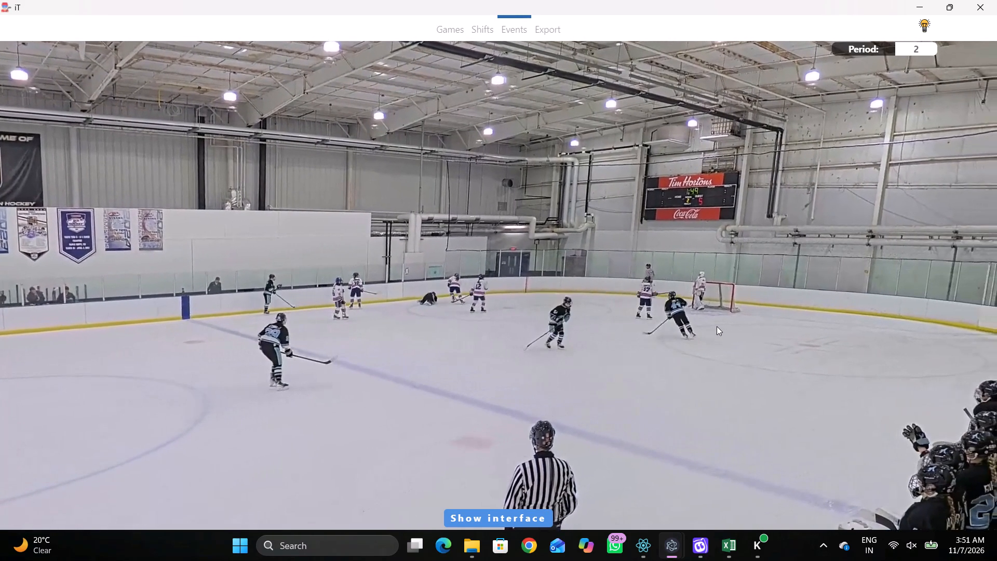
{"action": "type", "text": "q"}
{"action": "key", "text": "q"}
{"action": "key", "text": "q"}
{"action": "key", "text": "q"}
{"action": "key", "text": "q"}
{"action": "key", "text": "q"}
{"action": "key", "text": "q"}
{"action": "key", "text": "space"}
{"action": "key", "text": "v"}
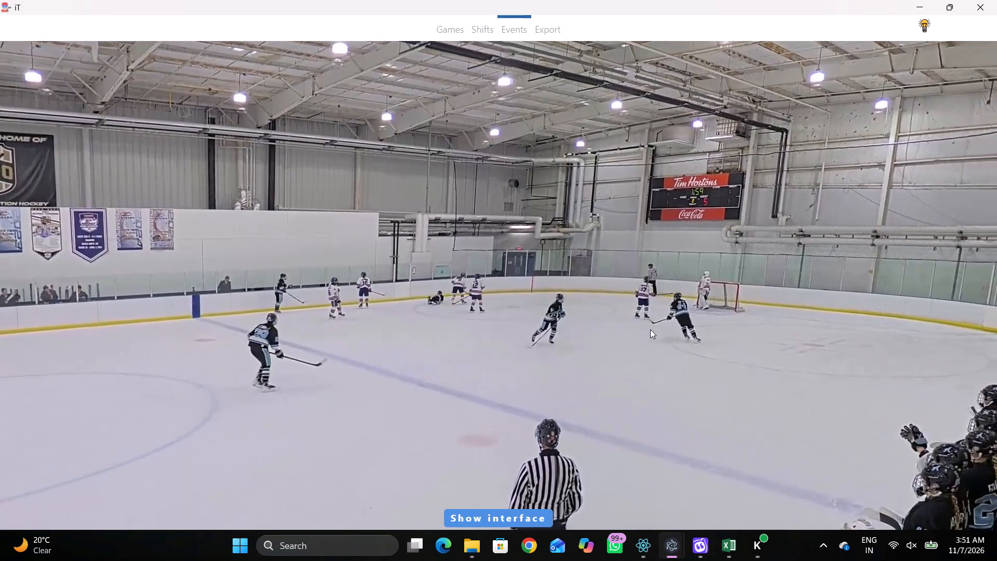
{"action": "key", "text": "space"}
{"action": "right_click", "coordinate": [643, 255]}
{"action": "double_click", "coordinate": [585, 291]}
{"action": "key", "text": "space"}
{"action": "key", "text": "space"}
{"action": "right_click", "coordinate": [637, 244]}
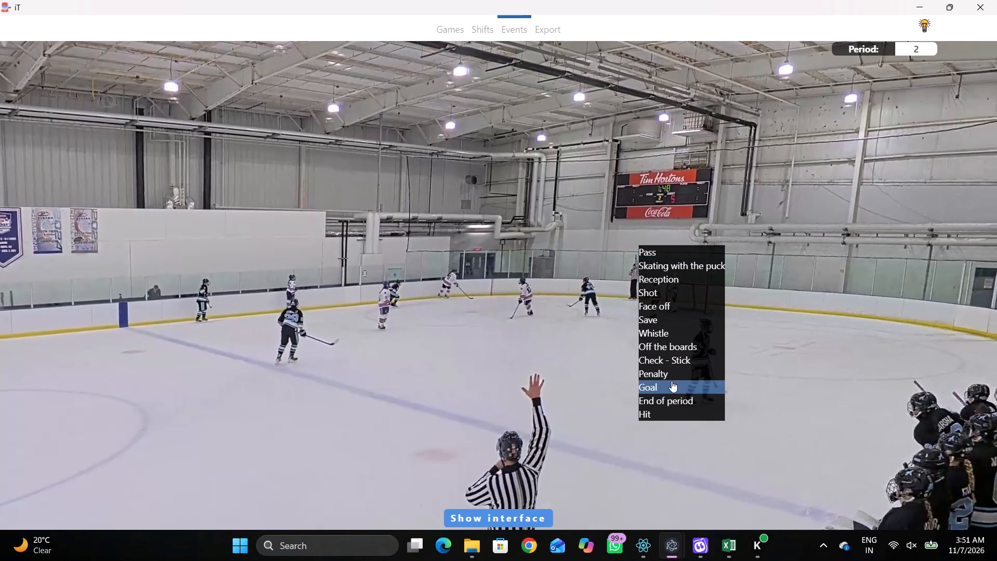
{"action": "left_click", "coordinate": [662, 334]}
{"action": "left_click", "coordinate": [676, 268]}
Advance to the restart and log a Face off between away number 19 and home number 5 at the upper right face-off dot.
{"action": "key", "text": "space"}
{"action": "type", "text": "c"}
{"action": "key", "text": "space"}
{"action": "type", "text": "c c"}
{"action": "key", "text": "space"}
{"action": "type", "text": "c c c"}
{"action": "key", "text": "space"}
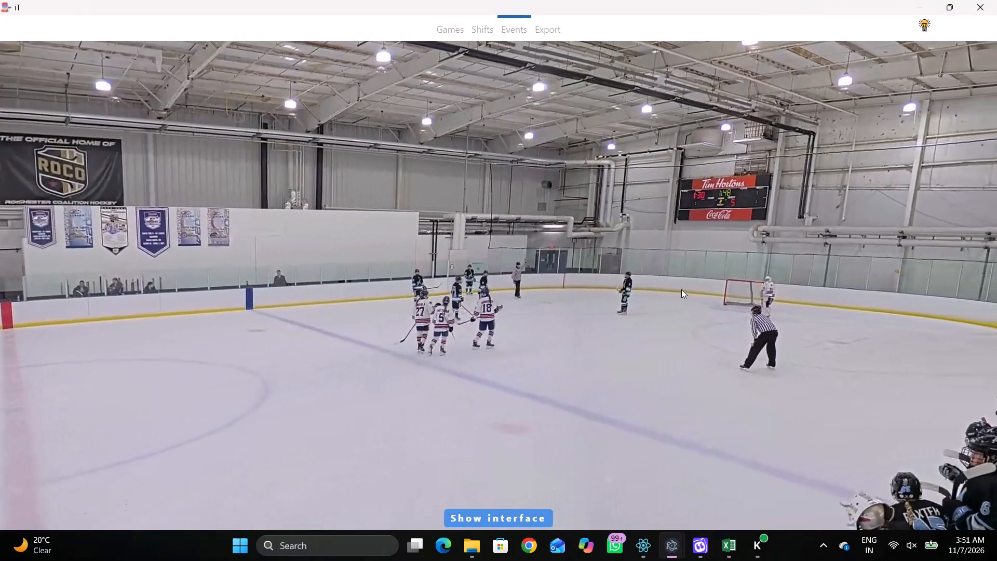
{"action": "key", "text": "space"}
{"action": "key", "text": "space"}
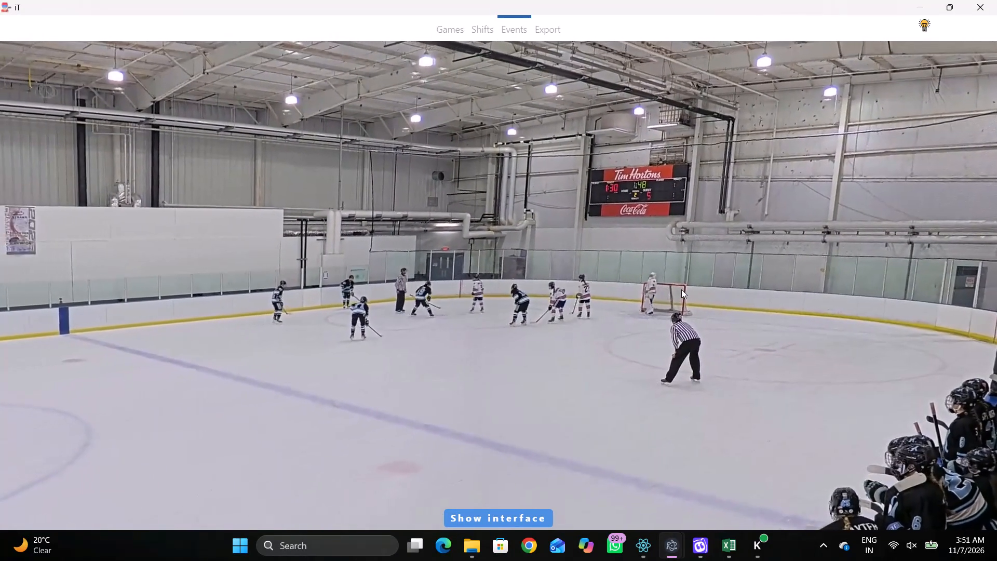
{"action": "key", "text": "space"}
{"action": "type", "text": "r"}
{"action": "key", "text": "space"}
{"action": "key", "text": "space"}
{"action": "key", "text": "r"}
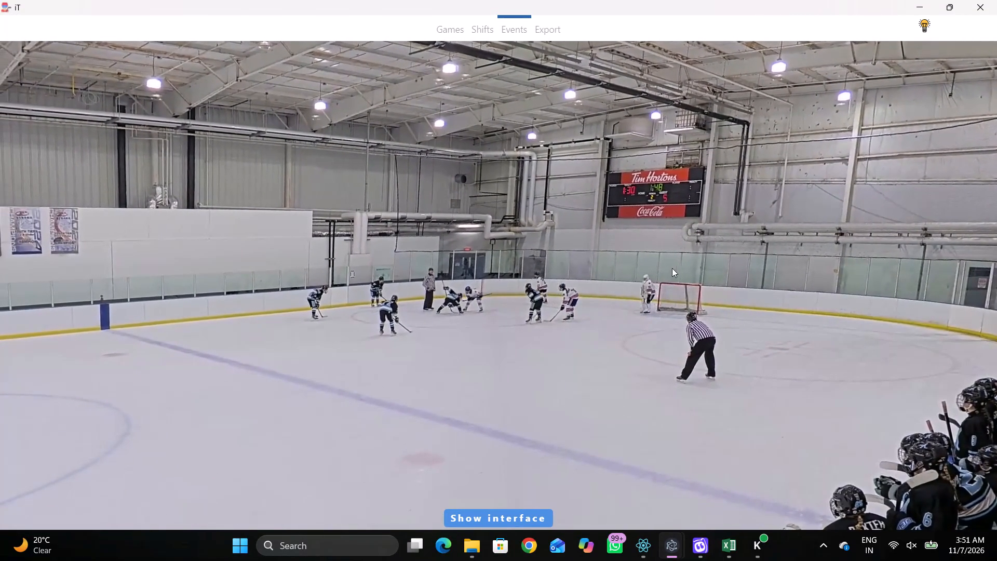
{"action": "key", "text": "space"}
{"action": "key", "text": "space"}
{"action": "type", "text": "vv"}
{"action": "key", "text": "space"}
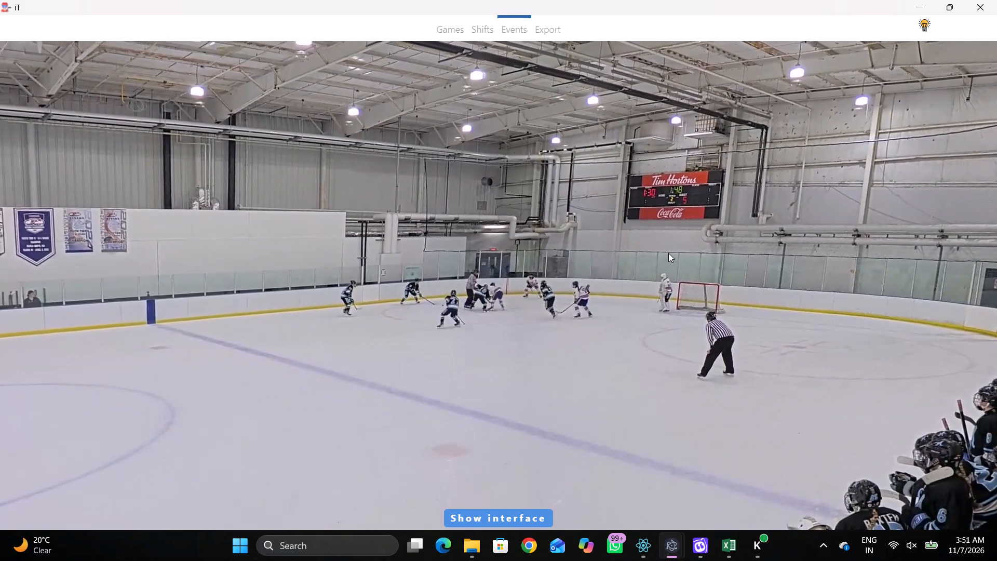
{"action": "key", "text": "space"}
{"action": "type", "text": "q"}
{"action": "key", "text": "q"}
{"action": "key", "text": "q"}
{"action": "key", "text": "q"}
{"action": "key", "text": "q"}
{"action": "key", "text": "q"}
{"action": "key", "text": "q"}
{"action": "right_click", "coordinate": [638, 261]}
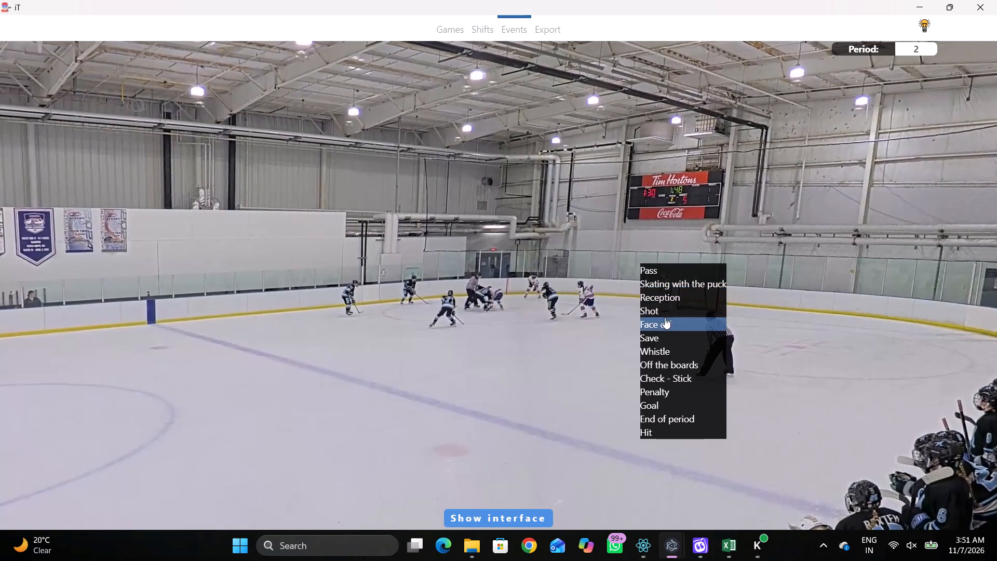
{"action": "left_click", "coordinate": [662, 318]}
{"action": "left_click", "coordinate": [951, 446]}
{"action": "left_click", "coordinate": [946, 245]}
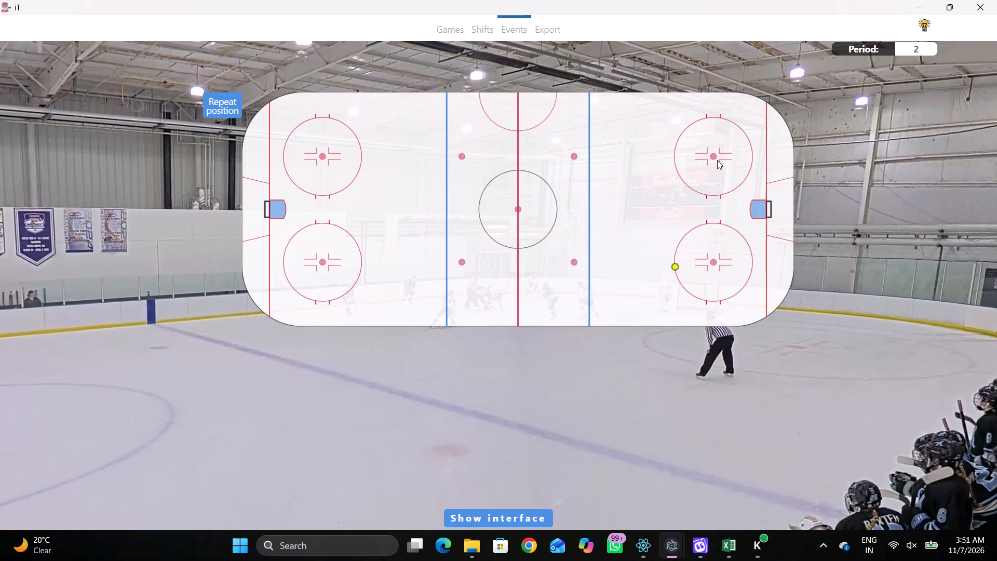
{"action": "left_click", "coordinate": [713, 155]}
Log Skating with the puck by away number 22 between the right blue line and upper right face-off circle, toward the top boards.
{"action": "key", "text": "space"}
{"action": "key", "text": "space"}
{"action": "key", "text": "space"}
{"action": "key", "text": "space"}
{"action": "key", "text": "space"}
{"action": "key", "text": "space"}
{"action": "right_click", "coordinate": [619, 262]}
{"action": "key", "text": "q"}
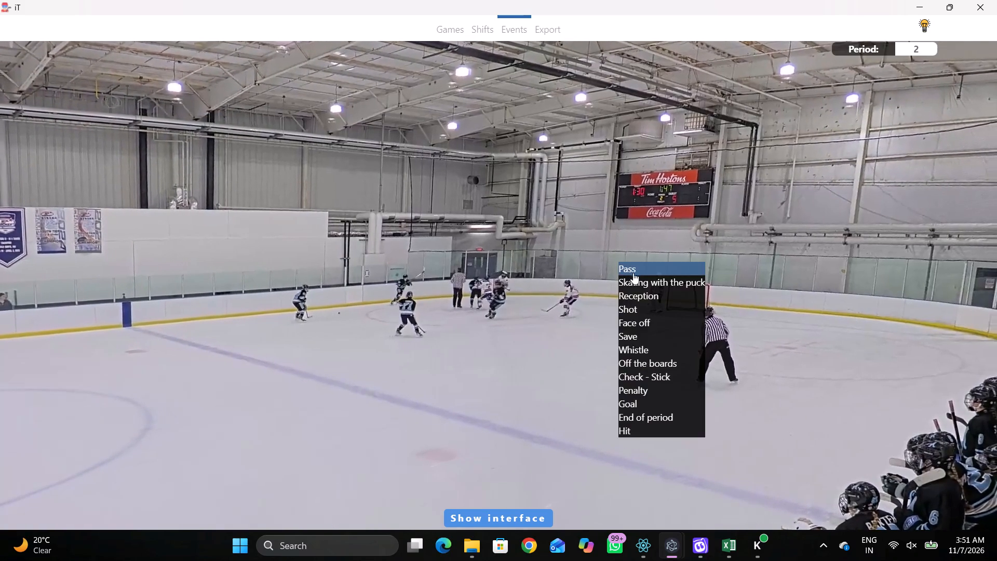
{"action": "key", "text": "space"}
{"action": "key", "text": "space"}
{"action": "right_click", "coordinate": [611, 287]}
{"action": "right_click_drag", "start_coordinate": [588, 286], "coordinate": [559, 290]}
{"action": "left_click", "coordinate": [589, 302]}
{"action": "right_click", "coordinate": [644, 317]}
{"action": "left_click", "coordinate": [703, 341]}
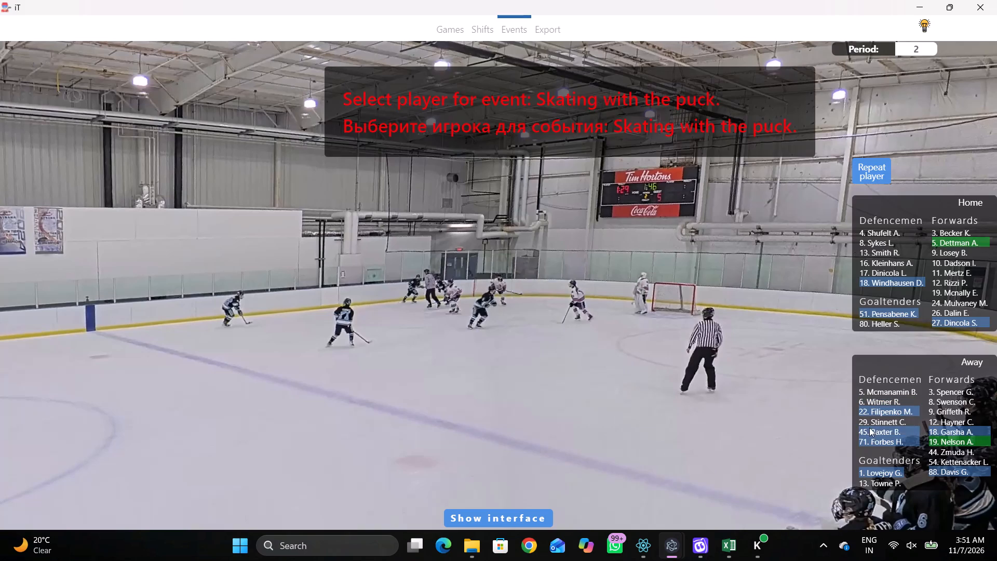
{"action": "left_click", "coordinate": [865, 409]}
{"action": "left_click", "coordinate": [624, 125]}
Log a Pass by the same away number 22 just outside the left edge of the upper right face-off circle.
{"action": "key", "text": "space"}
{"action": "key", "text": "space"}
{"action": "key", "text": "space"}
{"action": "key", "text": "space"}
{"action": "key", "text": "q"}
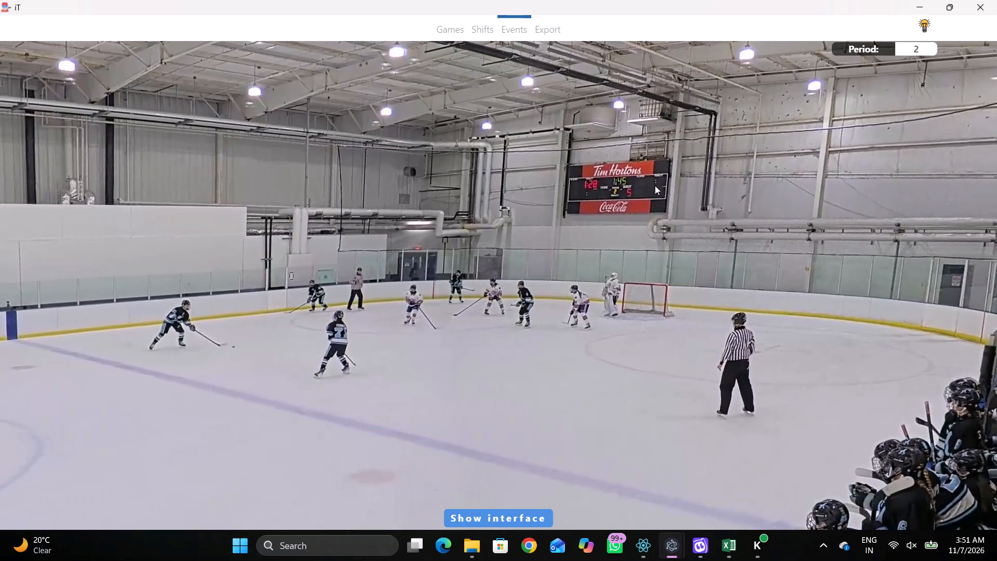
{"action": "right_click", "coordinate": [655, 185]}
{"action": "left_click", "coordinate": [667, 192]}
{"action": "left_click", "coordinate": [886, 170]}
{"action": "left_click", "coordinate": [665, 141]}
Log Skating with the puck by away number 71 at mid-width, between the right blue line and the right face-off circles.
{"action": "key", "text": "space"}
{"action": "key", "text": "space"}
{"action": "right_click", "coordinate": [650, 220]}
{"action": "left_click", "coordinate": [681, 237]}
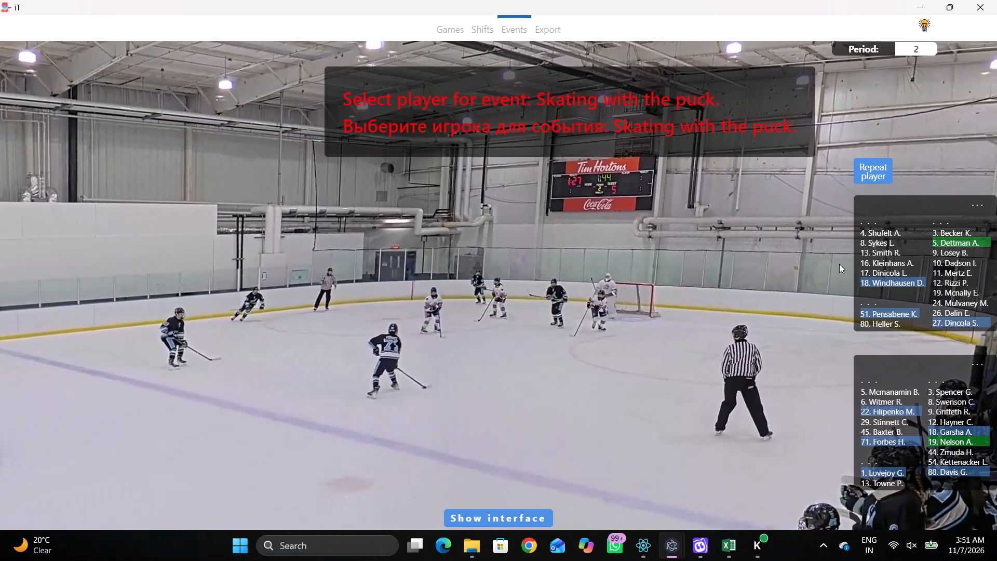
{"action": "left_click", "coordinate": [861, 430]}
{"action": "triple_click", "coordinate": [865, 434]}
{"action": "left_click", "coordinate": [871, 437]}
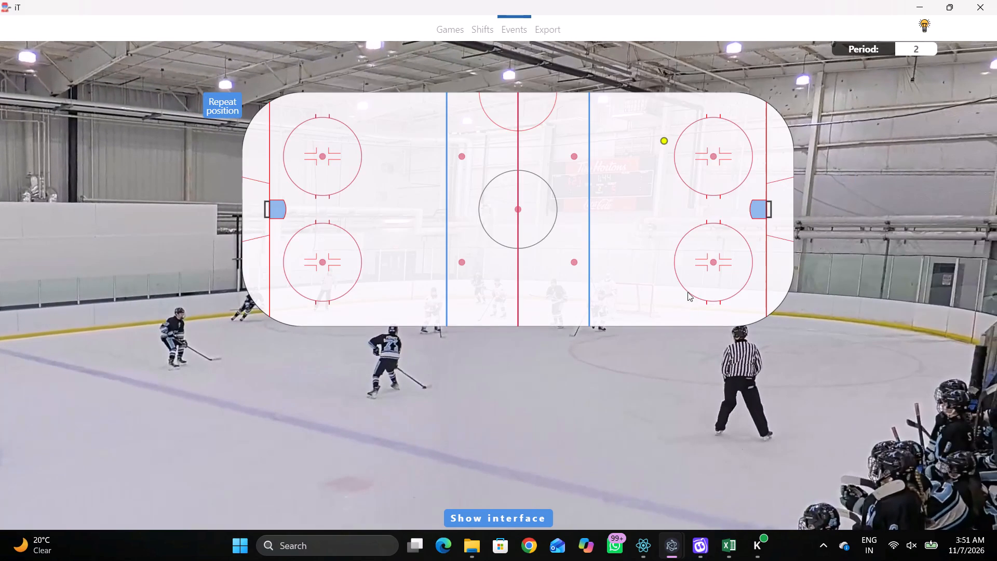
{"action": "left_click", "coordinate": [653, 206]}
Log a Pass by the same away number 71 just inside the right blue line, slightly below mid-width.
{"action": "key", "text": "r"}
{"action": "key", "text": "space"}
{"action": "key", "text": "space"}
{"action": "key", "text": "q"}
{"action": "key", "text": "q"}
{"action": "right_click", "coordinate": [652, 260]}
{"action": "left_click", "coordinate": [664, 268]}
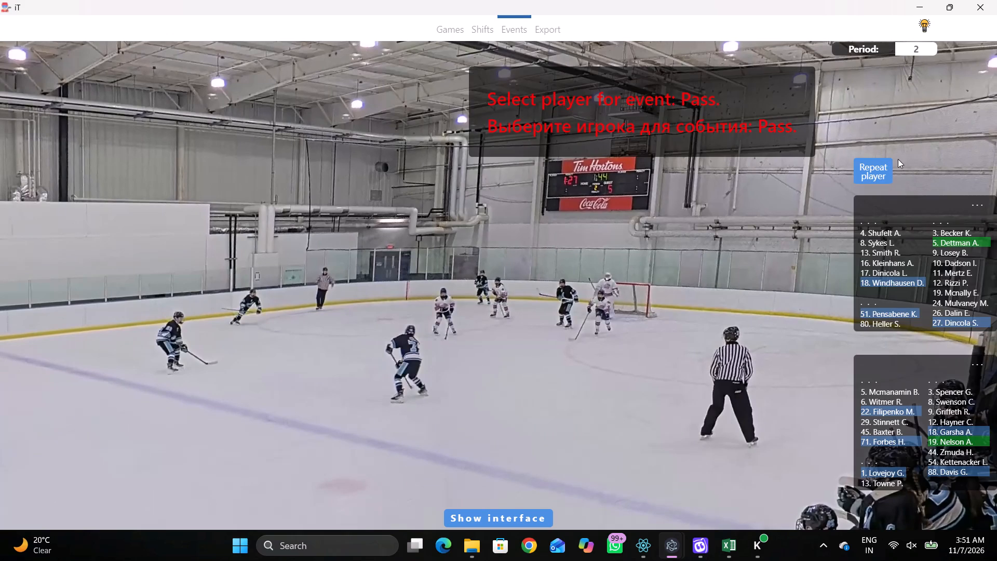
{"action": "left_click", "coordinate": [874, 170]}
{"action": "left_click", "coordinate": [611, 238]}
Log Skating with the puck by away number 22 just outside the left edge of the upper right face-off circle, slightly below its dot.
{"action": "key", "text": "space"}
{"action": "right_click", "coordinate": [603, 240]}
{"action": "key", "text": "space"}
{"action": "left_click", "coordinate": [635, 259]}
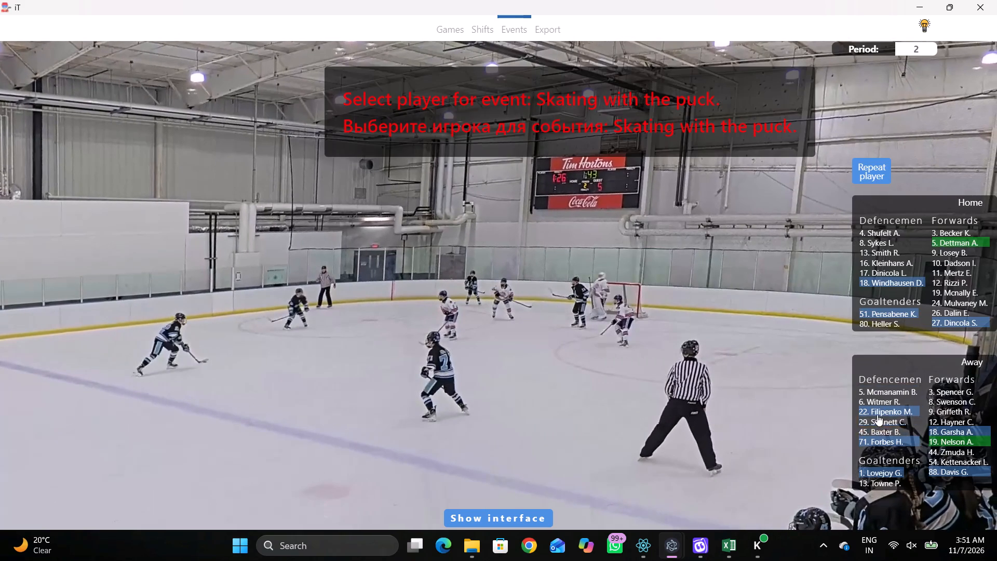
{"action": "left_click", "coordinate": [877, 415]}
{"action": "left_click", "coordinate": [664, 167]}
Log a Pass by the same away number 22 between the right blue line and upper right face-off circle, slightly above mid-width.
{"action": "key", "text": "space"}
{"action": "key", "text": "space"}
{"action": "key", "text": "q"}
{"action": "right_click", "coordinate": [655, 197]}
{"action": "left_click", "coordinate": [671, 206]}
{"action": "left_click", "coordinate": [877, 171]}
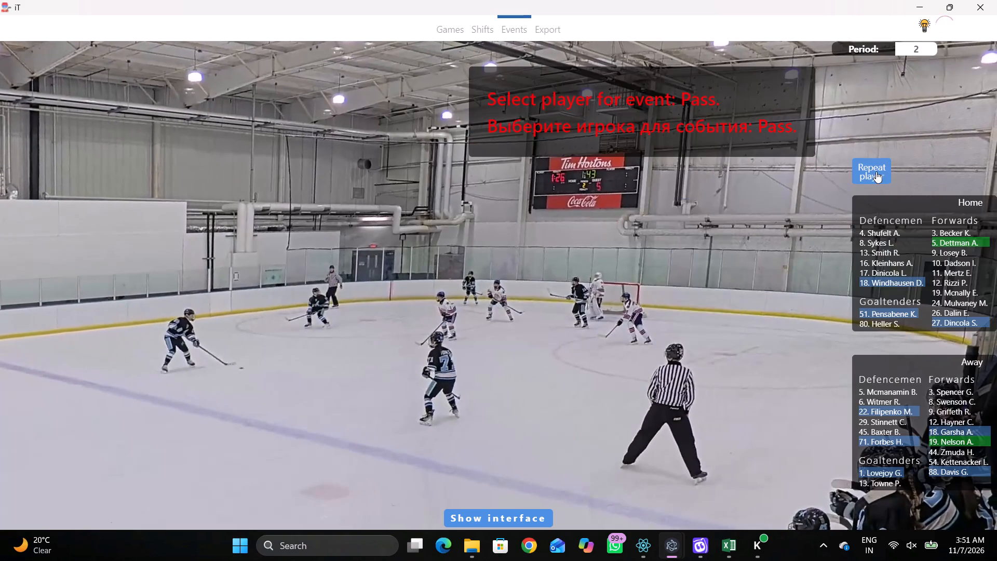
{"action": "left_click", "coordinate": [643, 180]}
Log Skating with the puck by away number 71 just outside the upper left edge of the lower right face-off circle.
{"action": "key", "text": "space"}
{"action": "key", "text": "space"}
{"action": "right_click", "coordinate": [629, 227]}
{"action": "left_click", "coordinate": [672, 247]}
{"action": "left_click", "coordinate": [878, 440]}
{"action": "left_click", "coordinate": [666, 241]}
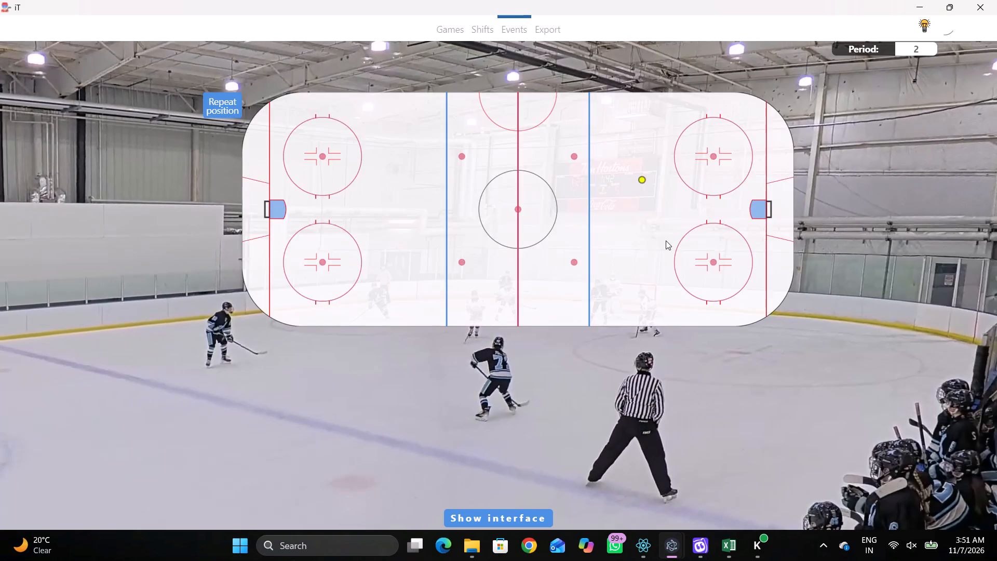
Log a Pass by the same away number 71 near mid-width, in the gap between the two right face-off circles.
{"action": "key", "text": "space"}
{"action": "key", "text": "space"}
{"action": "key", "text": "space"}
{"action": "key", "text": "space"}
{"action": "key", "text": "space"}
{"action": "key", "text": "space"}
{"action": "type", "text": "q"}
{"action": "key", "text": "q"}
{"action": "key", "text": "q"}
{"action": "right_click", "coordinate": [677, 232]}
{"action": "left_click", "coordinate": [686, 241]}
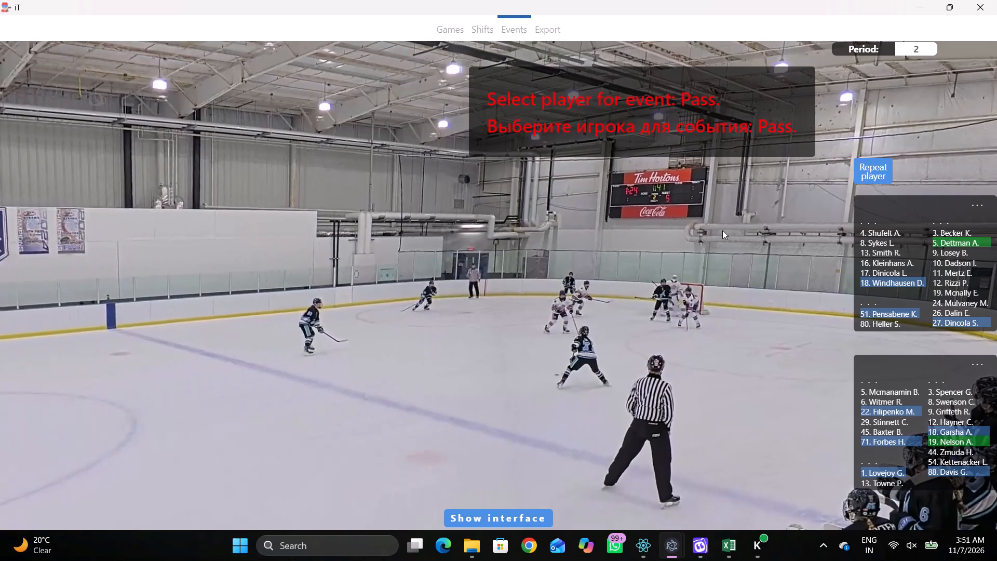
{"action": "left_click", "coordinate": [884, 176]}
{"action": "left_click", "coordinate": [685, 218]}
Log Skating with the puck by away number 22 between the right blue line and upper right face-off circle, slightly above dot level.
{"action": "key", "text": "space"}
{"action": "key", "text": "space"}
{"action": "right_click_drag", "start_coordinate": [594, 205], "coordinate": [583, 205]}
{"action": "left_click", "coordinate": [617, 225]}
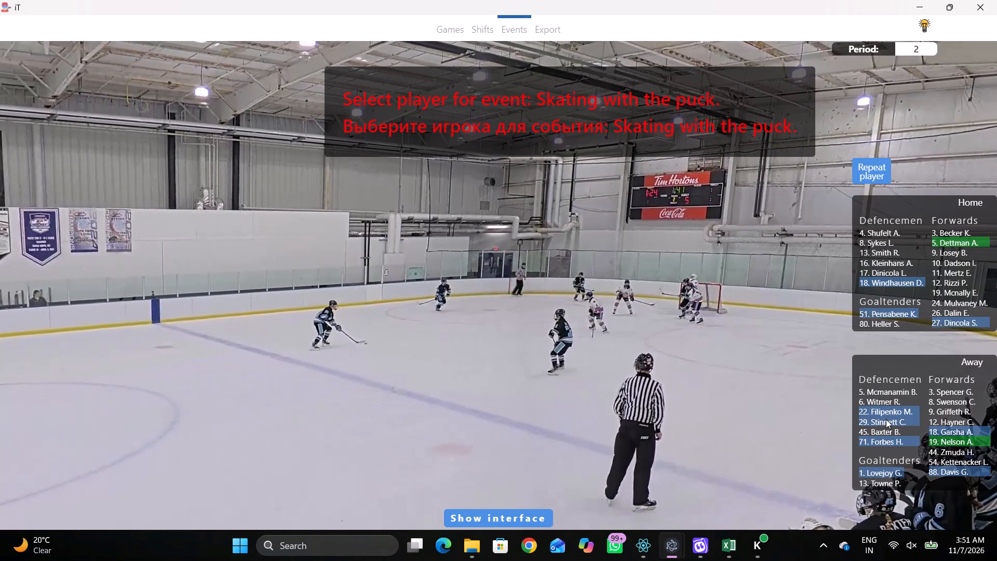
{"action": "left_click", "coordinate": [876, 411]}
{"action": "left_click_drag", "start_coordinate": [638, 153], "coordinate": [637, 146]}
Log a Pass by the same away number 22 just inside the right blue line, about level with the upper face-off dots.
{"action": "key", "text": "space"}
{"action": "key", "text": "space"}
{"action": "key", "text": "space"}
{"action": "key", "text": "space"}
{"action": "key", "text": "space"}
{"action": "key", "text": "space"}
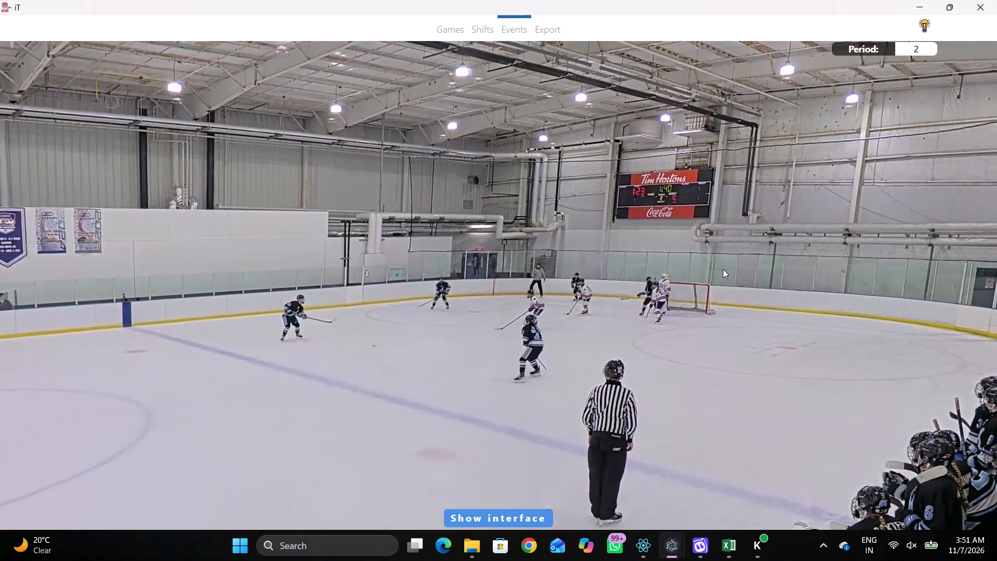
{"action": "type", "text": "q"}
{"action": "right_click", "coordinate": [718, 269]}
{"action": "left_click", "coordinate": [709, 286]}
{"action": "right_click", "coordinate": [786, 221]}
{"action": "left_click", "coordinate": [799, 230]}
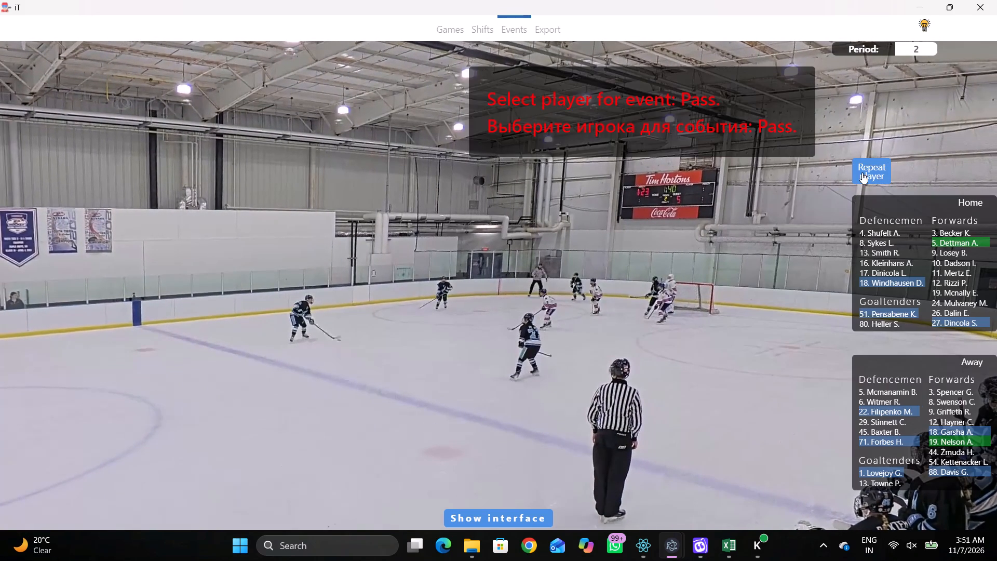
{"action": "left_click", "coordinate": [862, 172]}
{"action": "left_click", "coordinate": [616, 165]}
Log Skating with the puck by away number 71, positioned just outside the lower right face-off circle's left edge, slightly above dot level.
{"action": "key", "text": "space"}
{"action": "key", "text": "space"}
{"action": "right_click", "coordinate": [634, 246]}
{"action": "left_click", "coordinate": [661, 265]}
{"action": "left_click", "coordinate": [860, 438]}
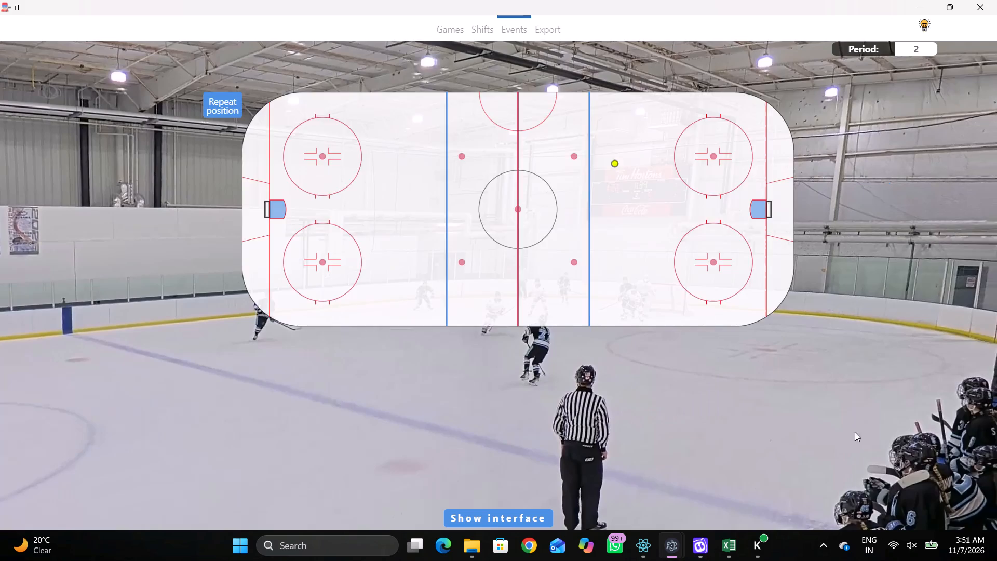
{"action": "left_click", "coordinate": [547, 216]}
{"action": "key", "text": "space"}
{"action": "key", "text": "space"}
{"action": "key", "text": "shift+d"}
{"action": "left_click", "coordinate": [345, 491]}
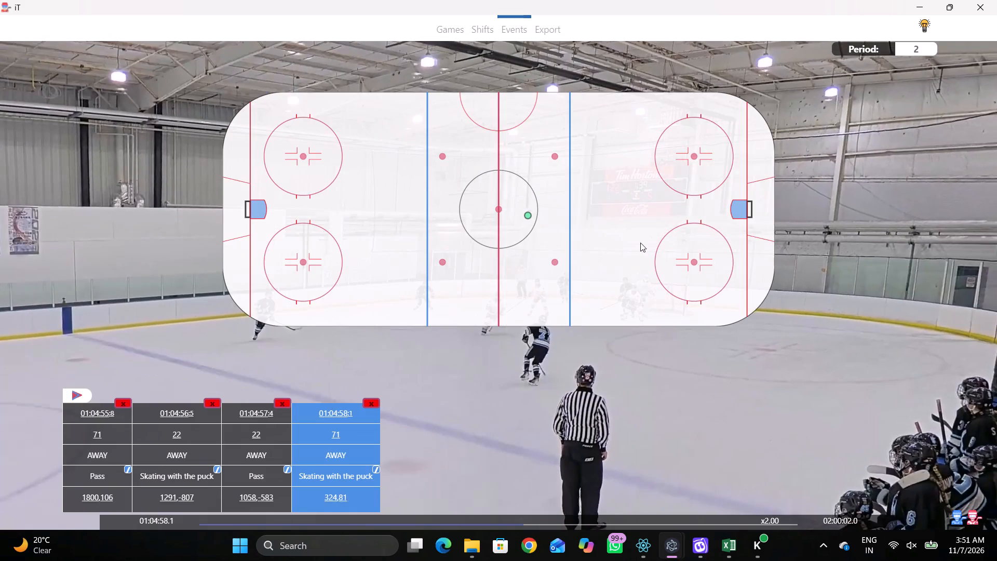
{"action": "left_click", "coordinate": [640, 243]}
Log a Pass by the same away number 71 inside the lower right face-off circle, above and slightly left of the dot.
{"action": "key", "text": "space"}
{"action": "key", "text": "space"}
{"action": "type", "text": "r"}
{"action": "key", "text": "space"}
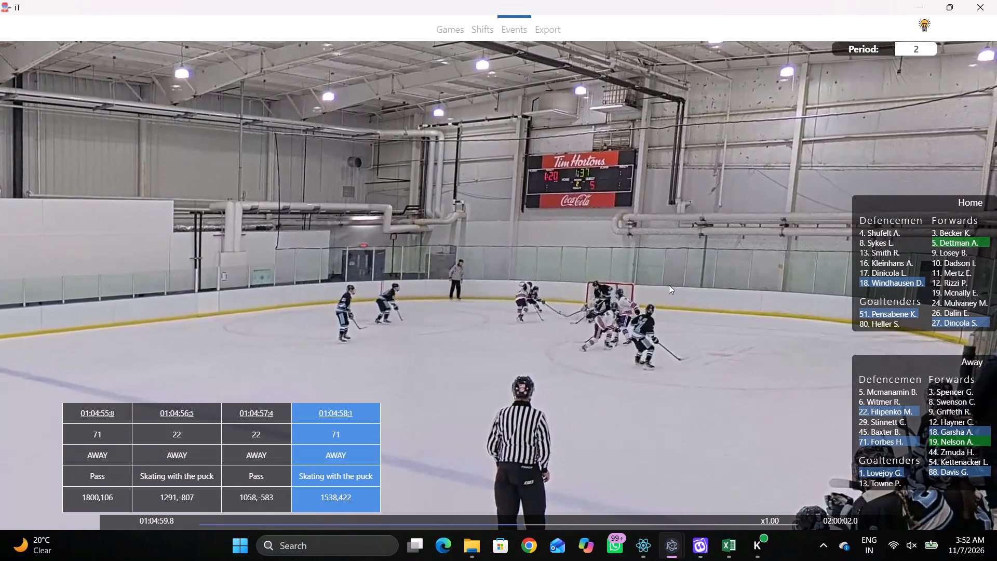
{"action": "key", "text": "space"}
{"action": "type", "text": "q"}
{"action": "key", "text": "q"}
{"action": "right_click", "coordinate": [706, 271]}
{"action": "left_click", "coordinate": [721, 280]}
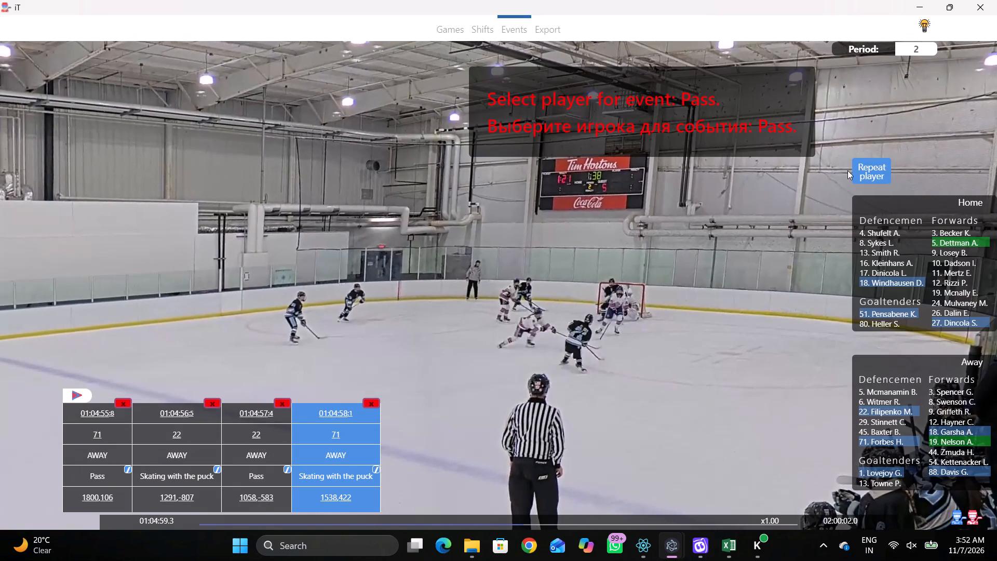
{"action": "left_click", "coordinate": [868, 166]}
{"action": "left_click", "coordinate": [700, 238]}
Log Skating with the puck by away number 18 on the right goal line, slightly below the level of the upper face-off dots.
{"action": "key", "text": "space"}
{"action": "key", "text": "v"}
{"action": "key", "text": "space"}
{"action": "key", "text": "space"}
{"action": "key", "text": "space"}
{"action": "key", "text": "space"}
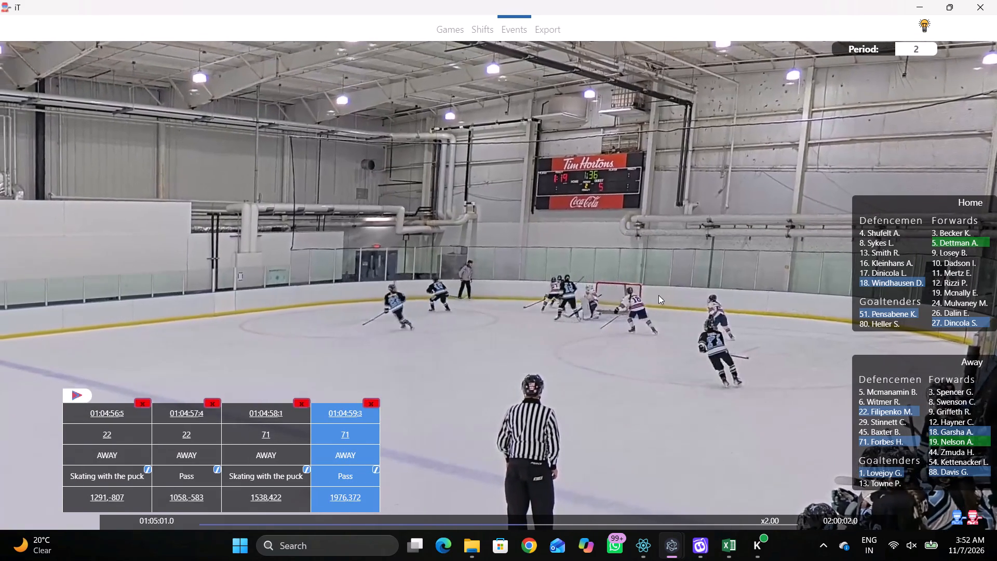
{"action": "key", "text": "space"}
{"action": "right_click", "coordinate": [637, 259]}
{"action": "right_click", "coordinate": [602, 273]}
{"action": "left_click", "coordinate": [627, 291]}
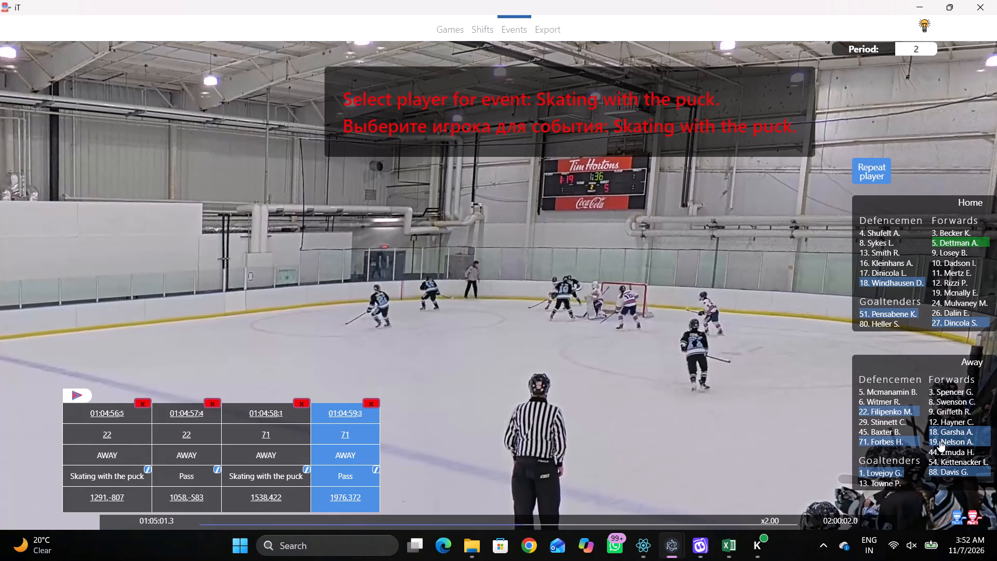
{"action": "left_click", "coordinate": [942, 435]}
{"action": "left_click", "coordinate": [766, 168]}
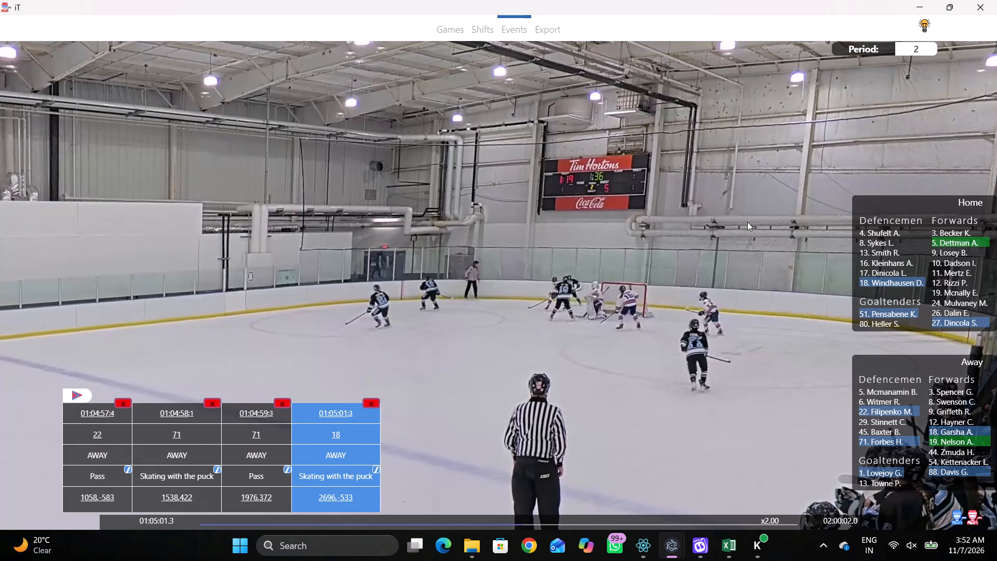
Change the player of the latest Skating with the puck event, at 01:05:01, to away number 88.
{"action": "key", "text": "space"}
{"action": "key", "text": "space"}
{"action": "key", "text": "q"}
{"action": "key", "text": "q"}
{"action": "key", "text": "shift+d"}
{"action": "key", "text": "shift+d"}
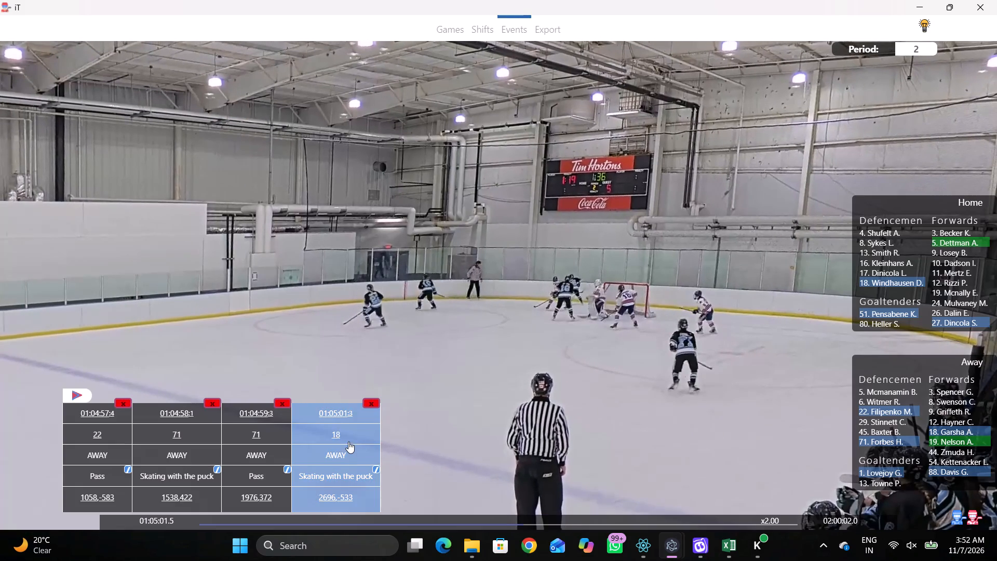
{"action": "key", "text": "q"}
{"action": "key", "text": "q"}
{"action": "key", "text": "q"}
{"action": "type", "text": "qqqq"}
{"action": "key", "text": "q"}
{"action": "key", "text": "q"}
{"action": "key", "text": "q"}
{"action": "key", "text": "q"}
{"action": "type", "text": "qqq"}
{"action": "type", "text": "qqqqq"}
{"action": "left_click_drag", "start_coordinate": [429, 435], "coordinate": [425, 435]}
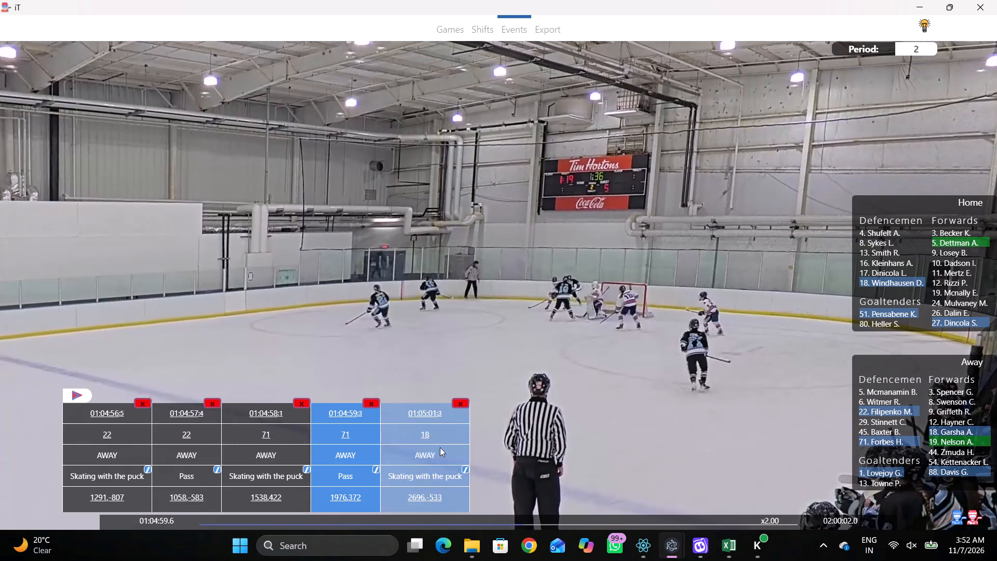
{"action": "left_click", "coordinate": [947, 475]}
{"action": "key", "text": "shift+d"}
Log a Pass by the same away number 88 just in front of the right goal line, between the upper face-off circle and the net.
{"action": "key", "text": "space"}
{"action": "key", "text": "space"}
{"action": "key", "text": "space"}
{"action": "key", "text": "space"}
{"action": "key", "text": "space"}
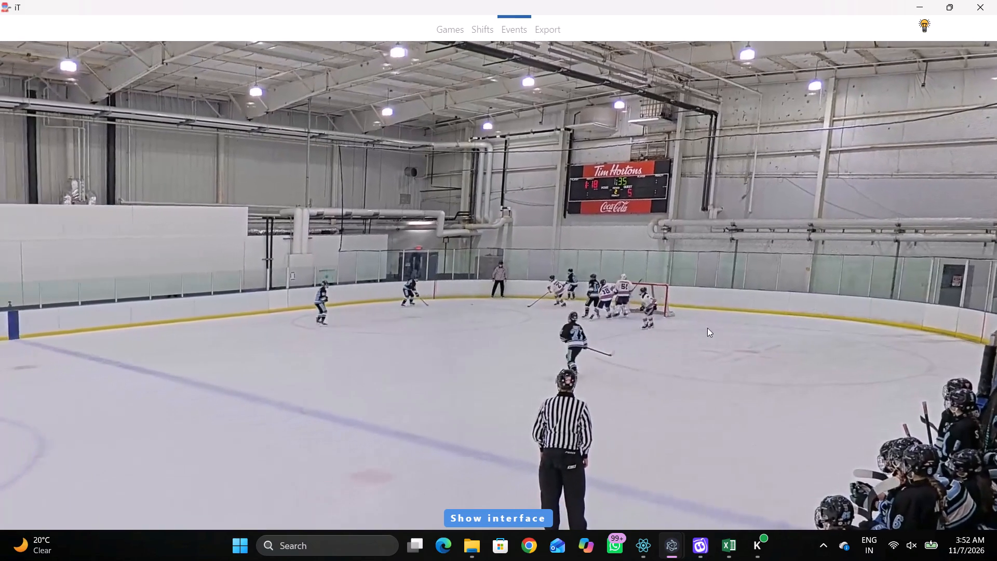
{"action": "key", "text": "space"}
{"action": "key", "text": "space"}
{"action": "key", "text": "space"}
{"action": "key", "text": "space"}
{"action": "key", "text": "space"}
{"action": "key", "text": "space"}
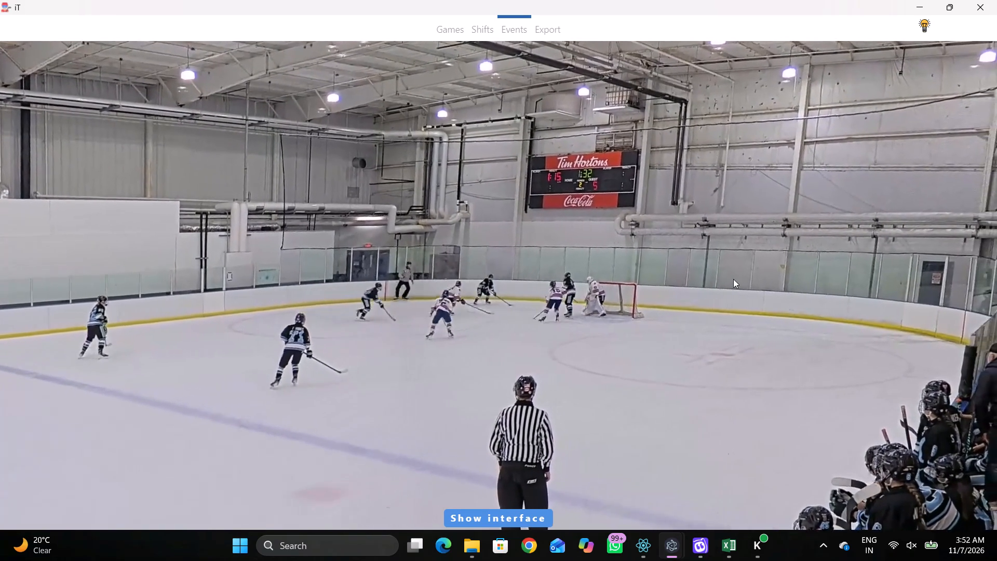
{"action": "key", "text": "space"}
{"action": "right_click", "coordinate": [721, 255]}
{"action": "left_click", "coordinate": [731, 260]}
{"action": "left_click", "coordinate": [865, 182]}
{"action": "left_click", "coordinate": [762, 185]}
Log a Pass by away number 19 behind the right goal line near the end boards, slightly below the level of the lower dots.
{"action": "key", "text": "space"}
{"action": "key", "text": "space"}
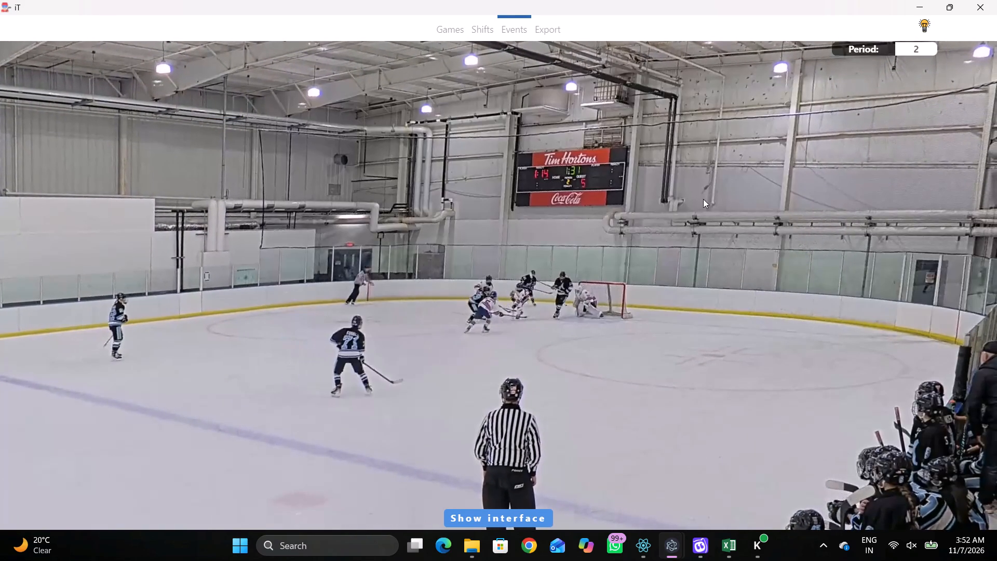
{"action": "key", "text": "space"}
{"action": "key", "text": "space"}
{"action": "key", "text": "space"}
{"action": "key", "text": "space"}
{"action": "key", "text": "space"}
{"action": "key", "text": "space"}
{"action": "right_click", "coordinate": [686, 248]}
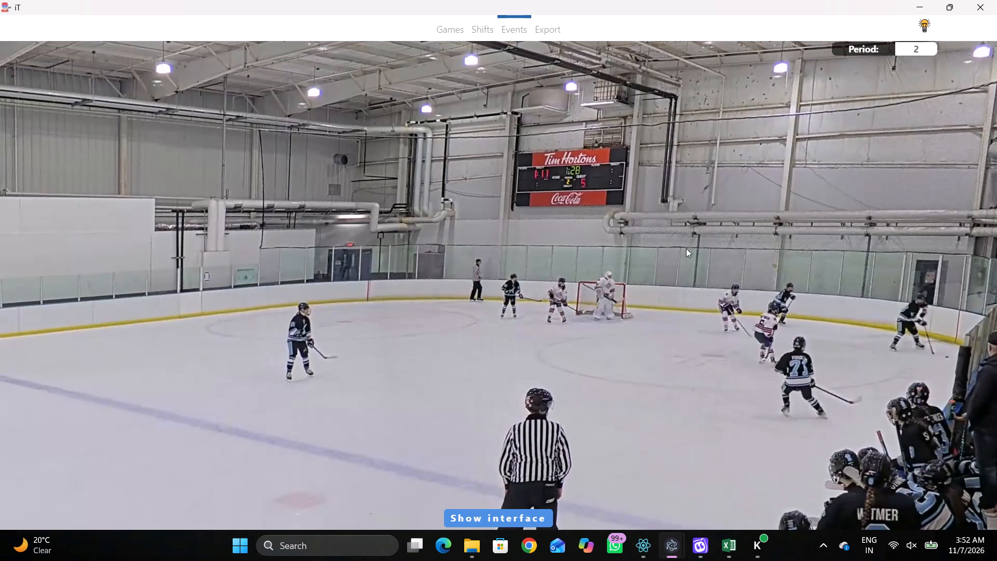
{"action": "left_click_drag", "start_coordinate": [693, 258], "coordinate": [687, 257]}
{"action": "left_click", "coordinate": [658, 259]}
{"action": "right_click", "coordinate": [654, 256]}
{"action": "left_click", "coordinate": [673, 259]}
{"action": "left_click", "coordinate": [940, 440]}
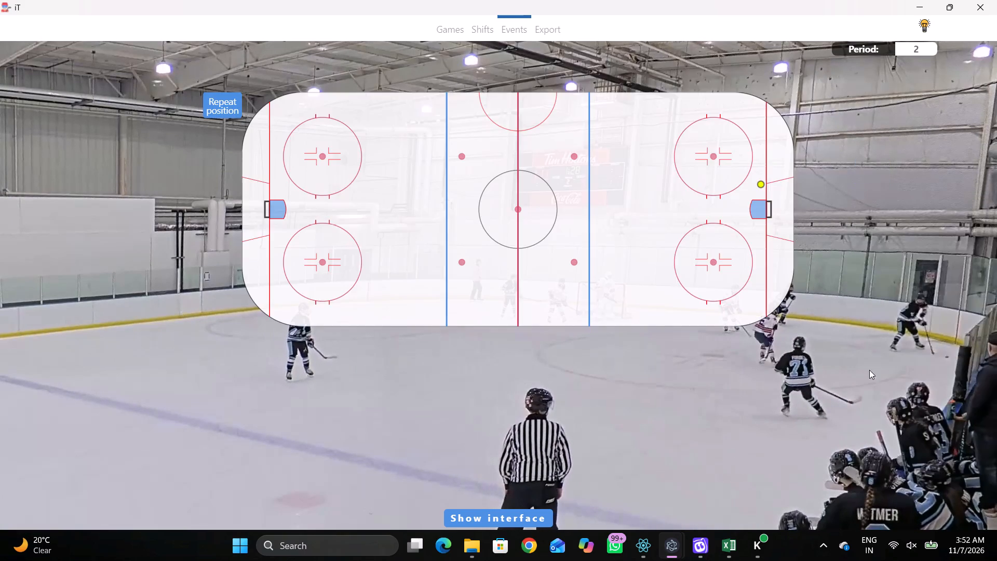
{"action": "left_click", "coordinate": [784, 275]}
Log a Pass by away number 71 midway between the right blue line and lower right face-off circle, below dot level.
{"action": "key", "text": "space"}
{"action": "key", "text": "space"}
{"action": "key", "text": "space"}
{"action": "key", "text": "space"}
{"action": "right_click", "coordinate": [650, 290]}
{"action": "key", "text": "q"}
{"action": "left_click", "coordinate": [672, 288]}
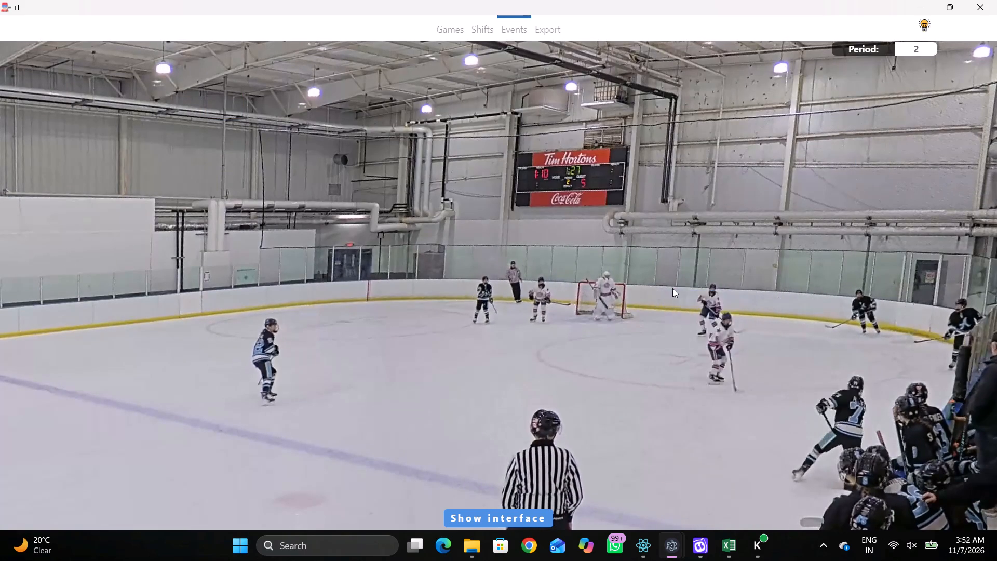
{"action": "right_click", "coordinate": [661, 287]}
{"action": "left_click", "coordinate": [675, 295]}
{"action": "left_click", "coordinate": [877, 439]}
{"action": "left_click", "coordinate": [626, 288]}
Log Skating with the puck by away number 22 between the right blue line and upper right face-off circle, slightly below dot level.
{"action": "key", "text": "space"}
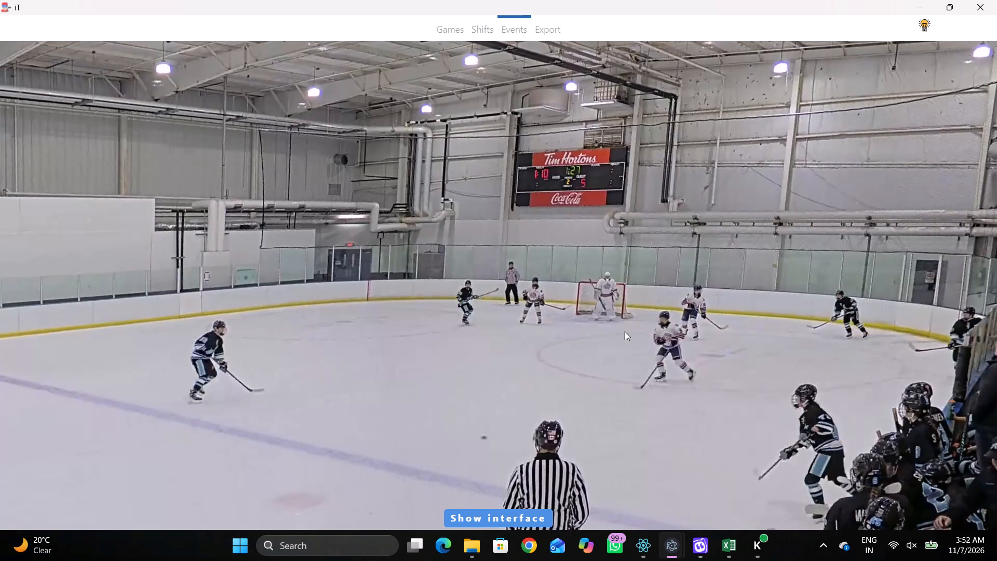
{"action": "key", "text": "space"}
{"action": "right_click_drag", "start_coordinate": [584, 264], "coordinate": [587, 270]}
{"action": "left_click", "coordinate": [582, 288]}
{"action": "key", "text": "space"}
{"action": "key", "text": "space"}
{"action": "right_click", "coordinate": [587, 273]}
{"action": "left_click", "coordinate": [625, 291]}
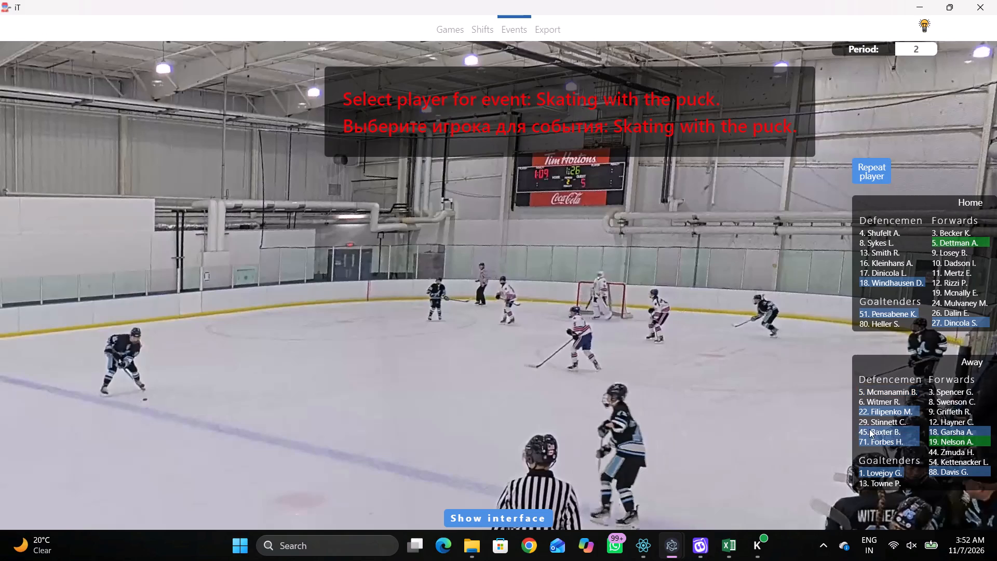
{"action": "left_click", "coordinate": [868, 415]}
{"action": "left_click_drag", "start_coordinate": [653, 182], "coordinate": [624, 171]}
Log a Pass by the same away number 22 just inside the right blue line, slightly below the level of the upper dots.
{"action": "key", "text": "space"}
{"action": "key", "text": "space"}
{"action": "key", "text": "space"}
{"action": "key", "text": "space"}
{"action": "key", "text": "space"}
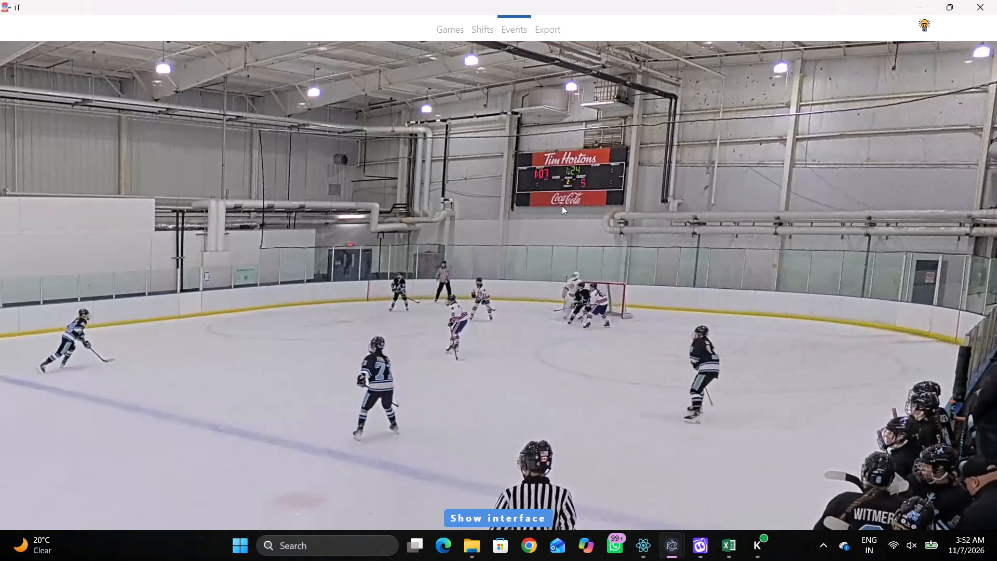
{"action": "key", "text": "space"}
{"action": "key", "text": "space"}
{"action": "key", "text": "space"}
{"action": "type", "text": "qq"}
{"action": "key", "text": "q"}
{"action": "right_click", "coordinate": [561, 178]}
{"action": "left_click", "coordinate": [568, 184]}
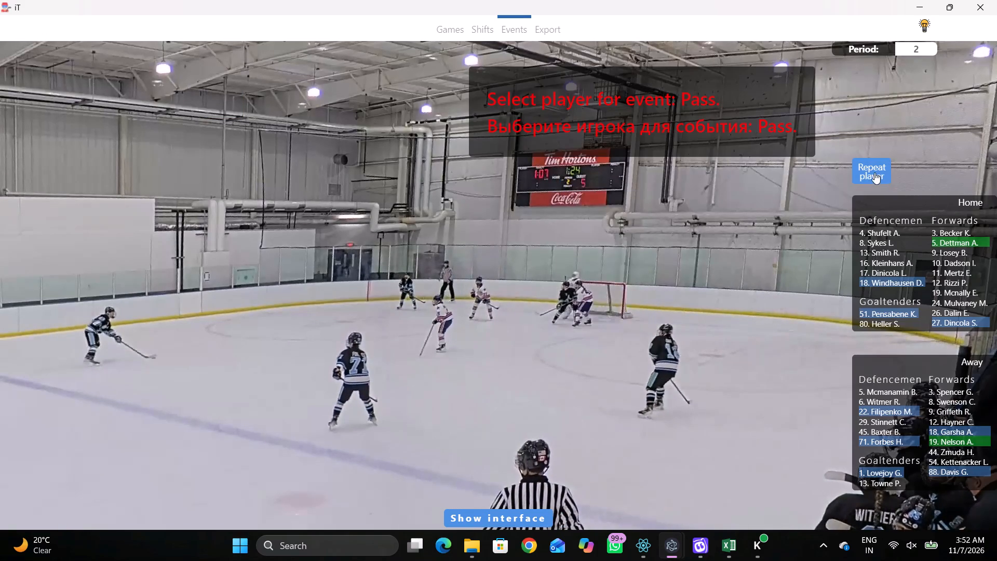
{"action": "left_click_drag", "start_coordinate": [874, 172], "coordinate": [870, 173]}
{"action": "left_click", "coordinate": [597, 167]}
Log Skating with the puck by away number 18 just below the lower right face-off circle, left of its dot.
{"action": "key", "text": "space"}
{"action": "key", "text": "space"}
{"action": "right_click", "coordinate": [661, 257]}
{"action": "left_click", "coordinate": [686, 278]}
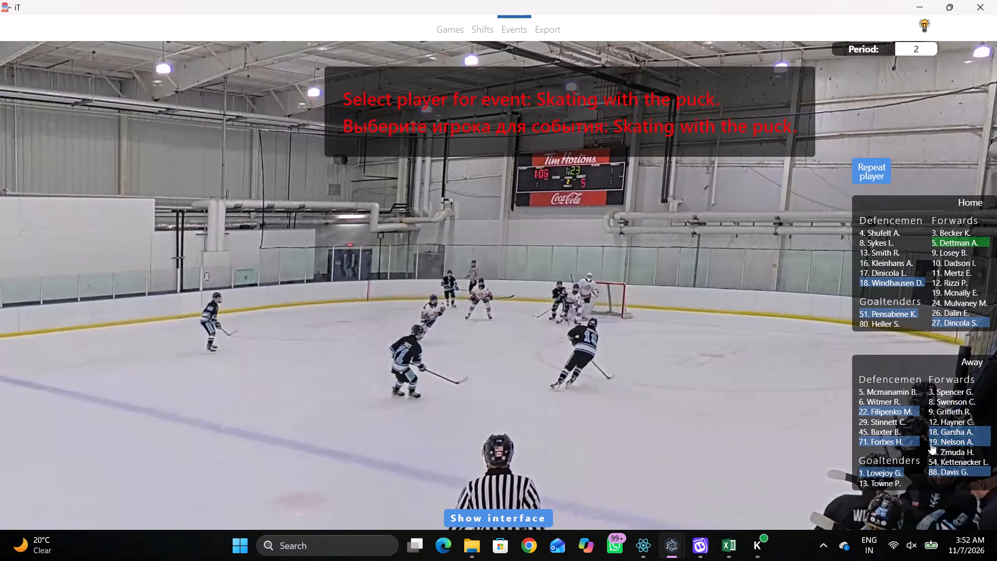
{"action": "left_click", "coordinate": [942, 436]}
{"action": "left_click", "coordinate": [686, 312]}
Review the play following away number 18's Skating with the puck event to find the next puck event.
{"action": "key", "text": "space"}
{"action": "key", "text": "space"}
{"action": "key", "text": "space"}
{"action": "key", "text": "space"}
{"action": "type", "text": "r"}
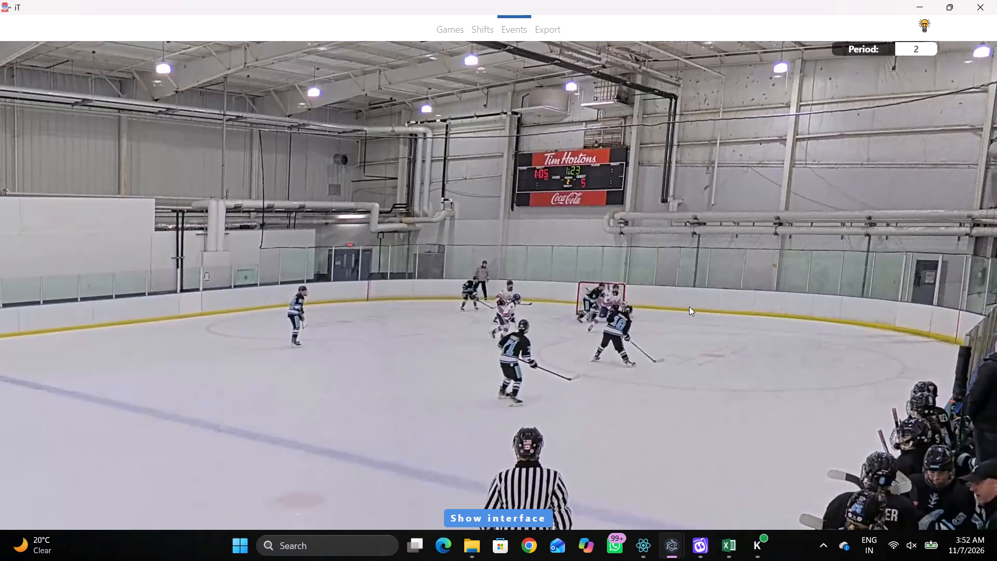
{"action": "key", "text": "space"}
{"action": "key", "text": "space"}
{"action": "type", "text": "q"}
{"action": "key", "text": "space"}
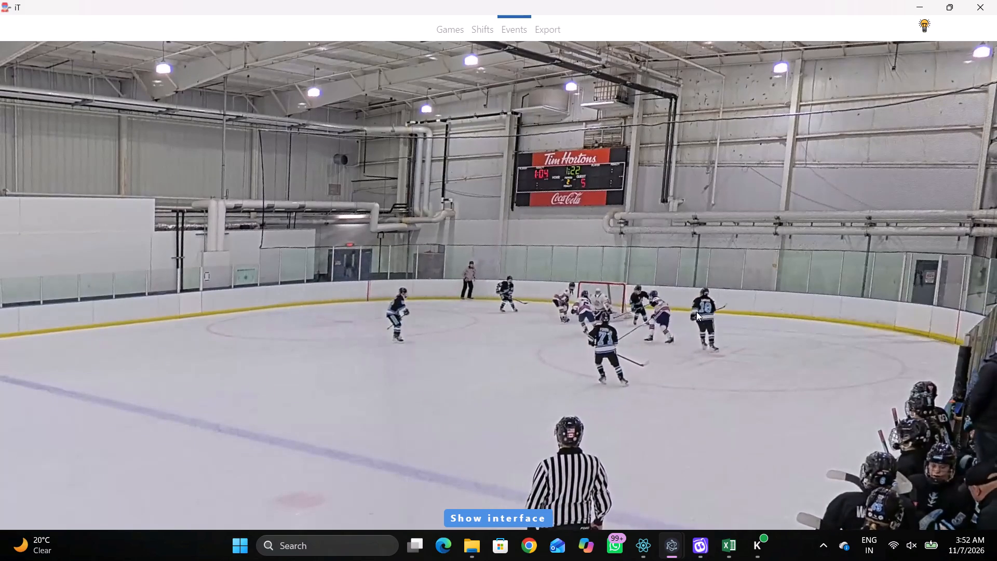
{"action": "key", "text": "q"}
{"action": "key", "text": "q"}
{"action": "key", "text": "q"}
{"action": "key", "text": "q"}
{"action": "key", "text": "q"}
{"action": "key", "text": "q"}
{"action": "key", "text": "q"}
{"action": "key", "text": "shift+d"}
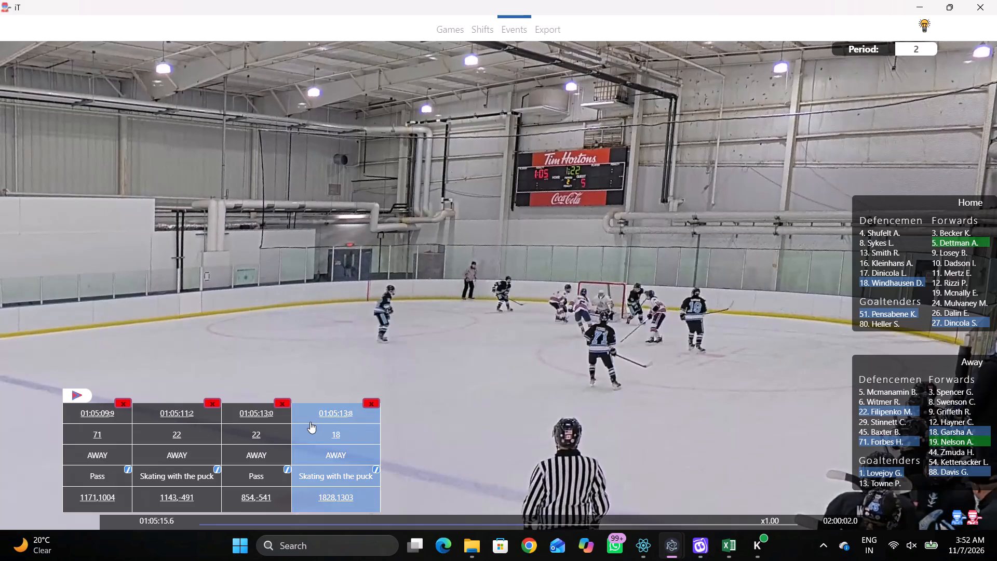
{"action": "left_click", "coordinate": [310, 422]}
{"action": "key", "text": "shift+d"}
Log a Shot with the result ON GOAL by the same away number 18, just left of the lower right face-off dot.
{"action": "key", "text": "space"}
{"action": "key", "text": "v"}
{"action": "key", "text": "space"}
{"action": "right_click_drag", "start_coordinate": [647, 274], "coordinate": [666, 276]}
{"action": "left_click", "coordinate": [670, 322]}
{"action": "left_click", "coordinate": [530, 226]}
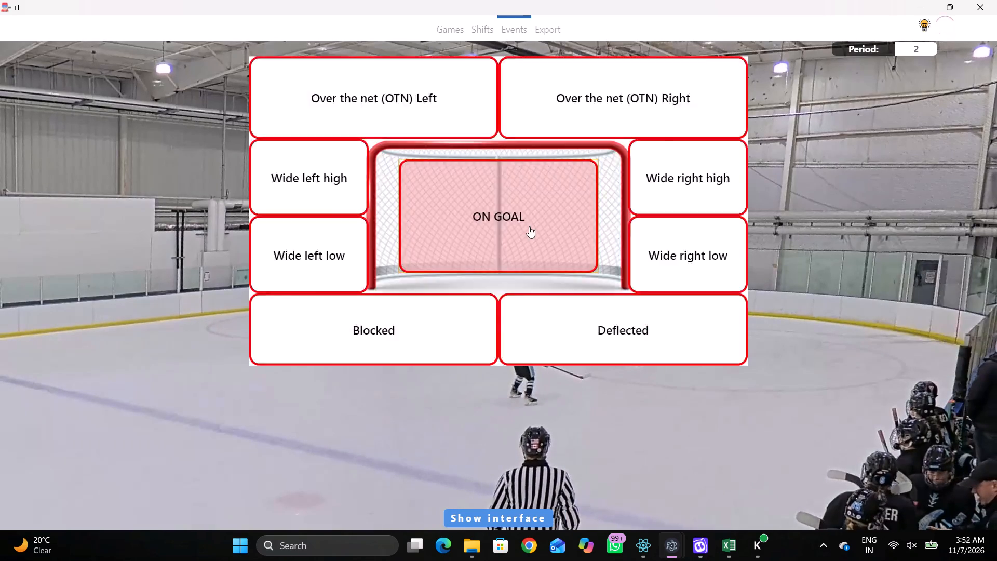
{"action": "left_click", "coordinate": [876, 177]}
{"action": "left_click", "coordinate": [698, 259]}
Log a Save - Right Pad with direction Bottom middle by away goaltender 1, in the right goal crease.
{"action": "key", "text": "r"}
{"action": "key", "text": "space"}
{"action": "key", "text": "space"}
{"action": "right_click", "coordinate": [622, 234]}
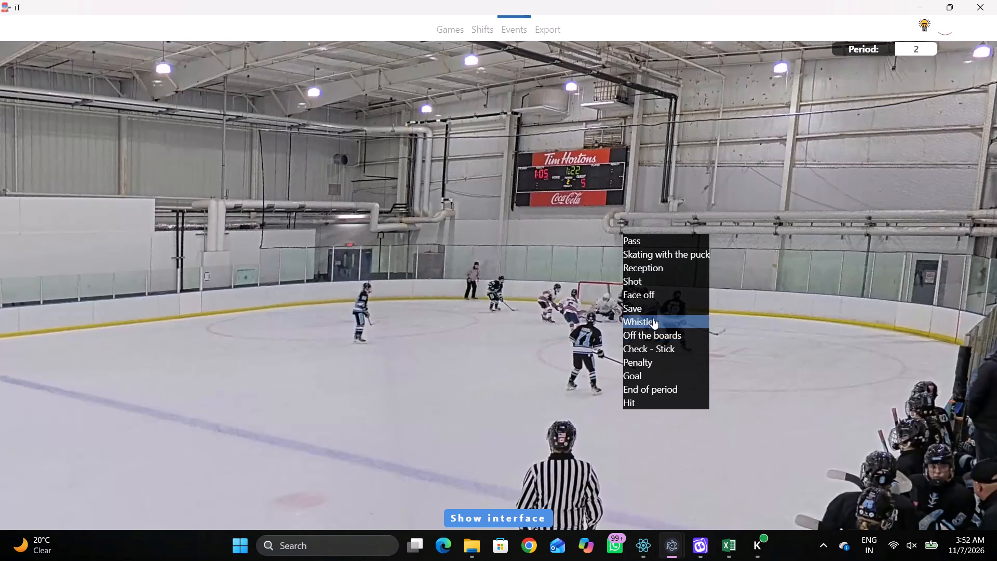
{"action": "left_click", "coordinate": [645, 308]}
{"action": "left_click", "coordinate": [425, 286]}
{"action": "left_click", "coordinate": [490, 284]}
{"action": "left_click", "coordinate": [914, 415]}
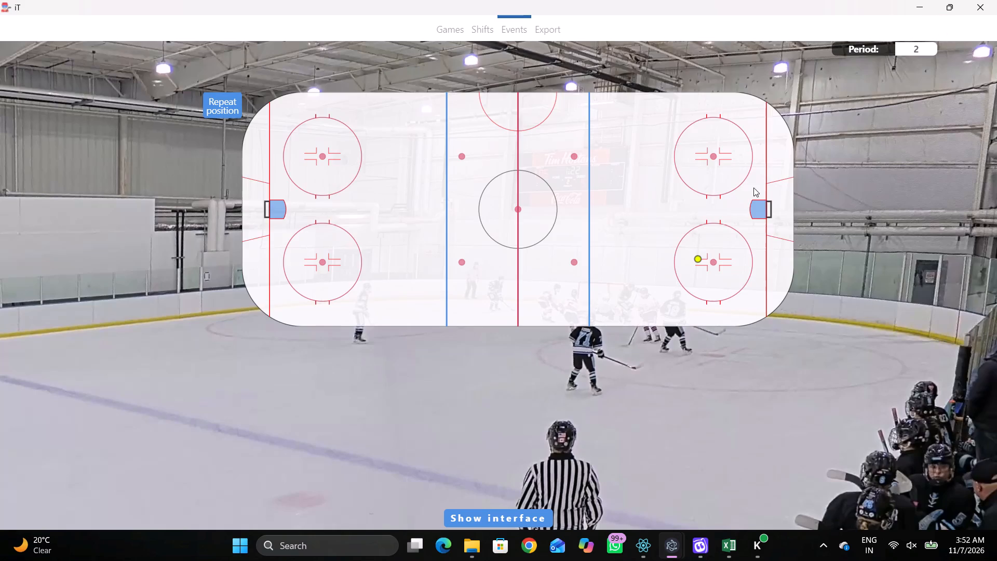
{"action": "left_click", "coordinate": [761, 217]}
Reassign the Right Pad save event to home goaltender 51.
{"action": "key", "text": "shift+d"}
{"action": "left_click", "coordinate": [365, 438]}
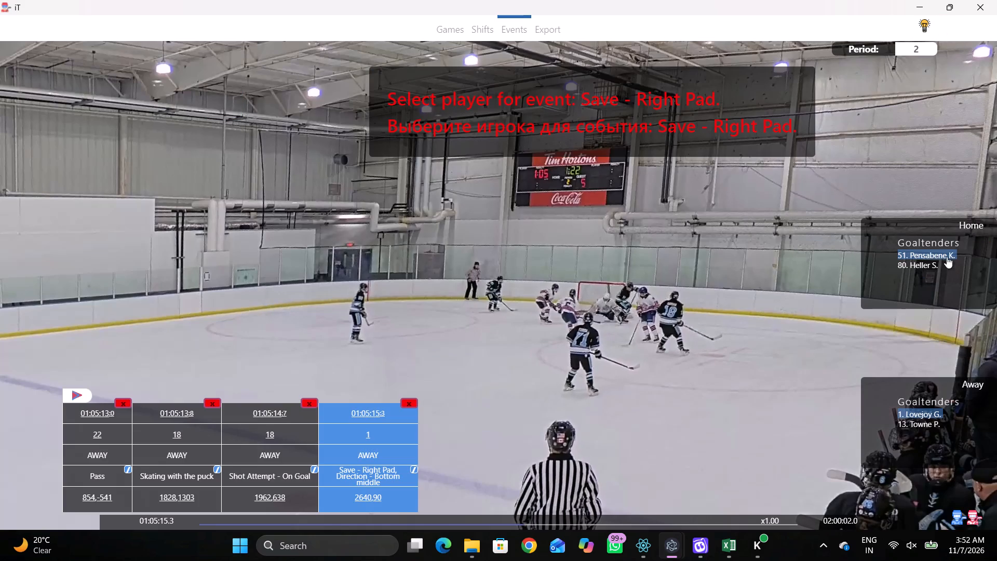
{"action": "left_click", "coordinate": [937, 252]}
{"action": "key", "text": "shift+d"}
Log a Pass by home number 5 in the slot between the right face-off circles, almost level with the net.
{"action": "key", "text": "space"}
{"action": "key", "text": "space"}
{"action": "key", "text": "space"}
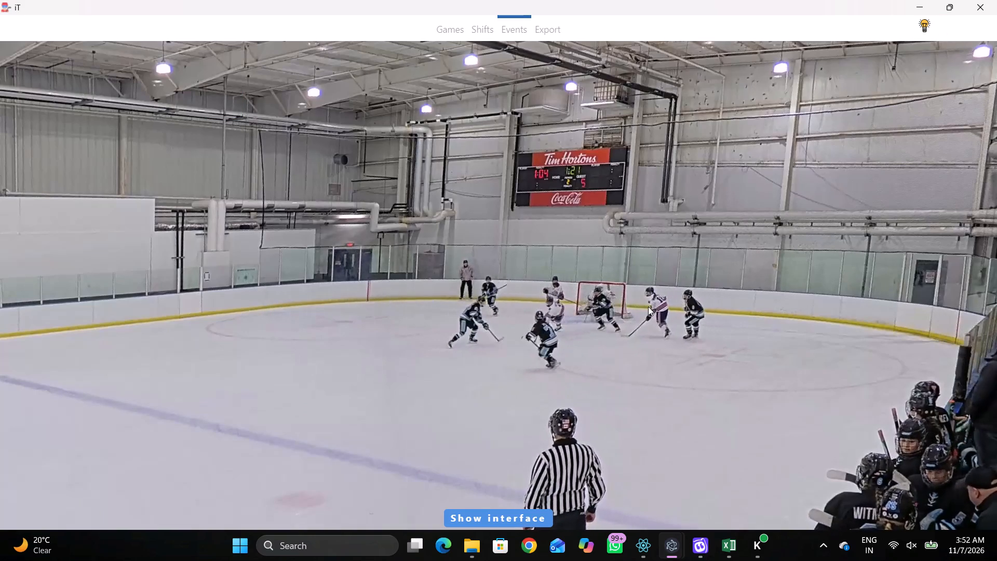
{"action": "key", "text": "space"}
{"action": "right_click", "coordinate": [632, 284]}
{"action": "left_click", "coordinate": [639, 291]}
{"action": "left_click", "coordinate": [962, 241]}
{"action": "left_click_drag", "start_coordinate": [693, 212], "coordinate": [688, 212]}
Log Skating with the puck by away number 71 midway between the right blue line and lower right circle, slightly above the lower dots' level.
{"action": "key", "text": "space"}
{"action": "key", "text": "v"}
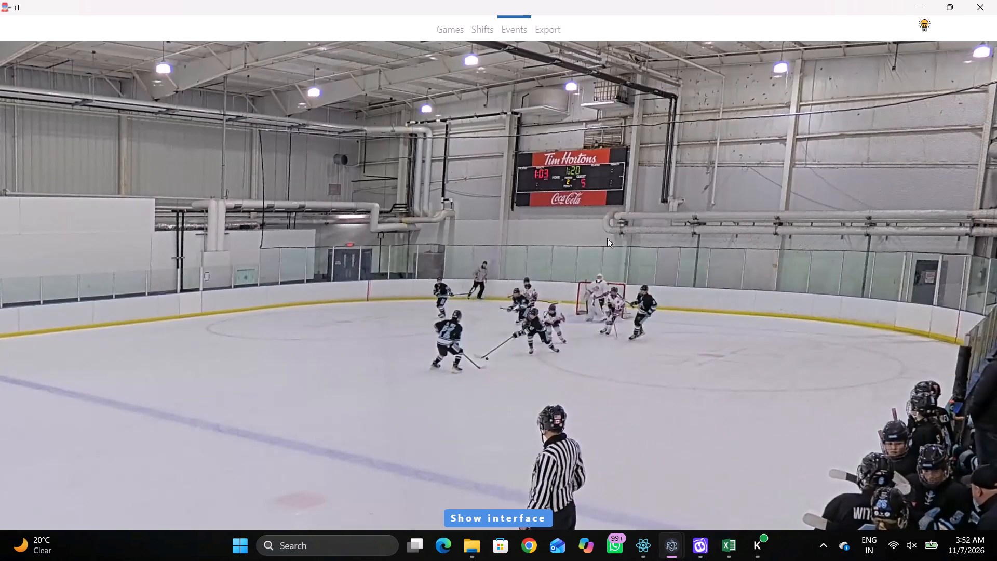
{"action": "key", "text": "space"}
{"action": "key", "text": "space"}
{"action": "key", "text": "space"}
{"action": "key", "text": "space"}
{"action": "key", "text": "space"}
{"action": "right_click", "coordinate": [534, 291]}
{"action": "left_click", "coordinate": [551, 304]}
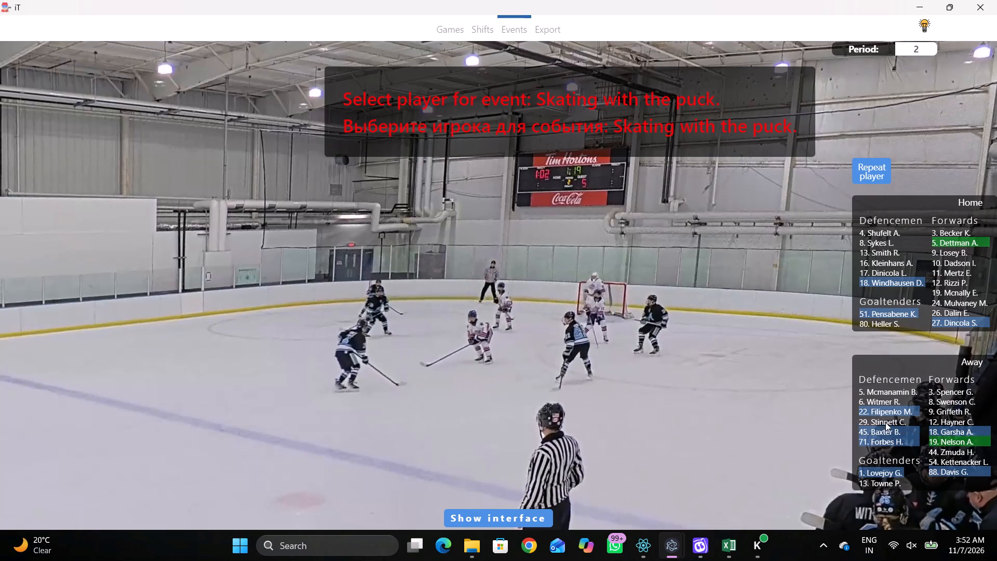
{"action": "left_click", "coordinate": [869, 433]}
{"action": "left_click", "coordinate": [875, 443]}
{"action": "left_click", "coordinate": [643, 246]}
Log a Pass by the same away number 71 just up and left of the preceding Skating with the puck position.
{"action": "key", "text": "space"}
{"action": "key", "text": "space"}
{"action": "key", "text": "space"}
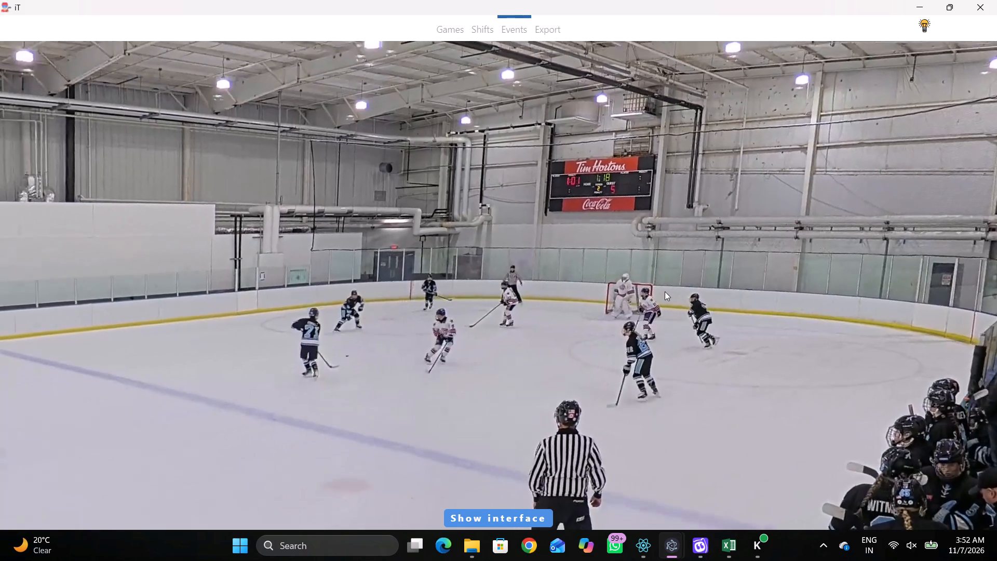
{"action": "key", "text": "space"}
{"action": "key", "text": "q"}
{"action": "key", "text": "q"}
{"action": "right_click", "coordinate": [677, 248]}
{"action": "left_click", "coordinate": [685, 255]}
{"action": "left_click", "coordinate": [868, 172]}
{"action": "left_click", "coordinate": [639, 241]}
Log Skating with the puck by away number 18 between the right blue line and upper right circle, above the level of the upper dots.
{"action": "key", "text": "space"}
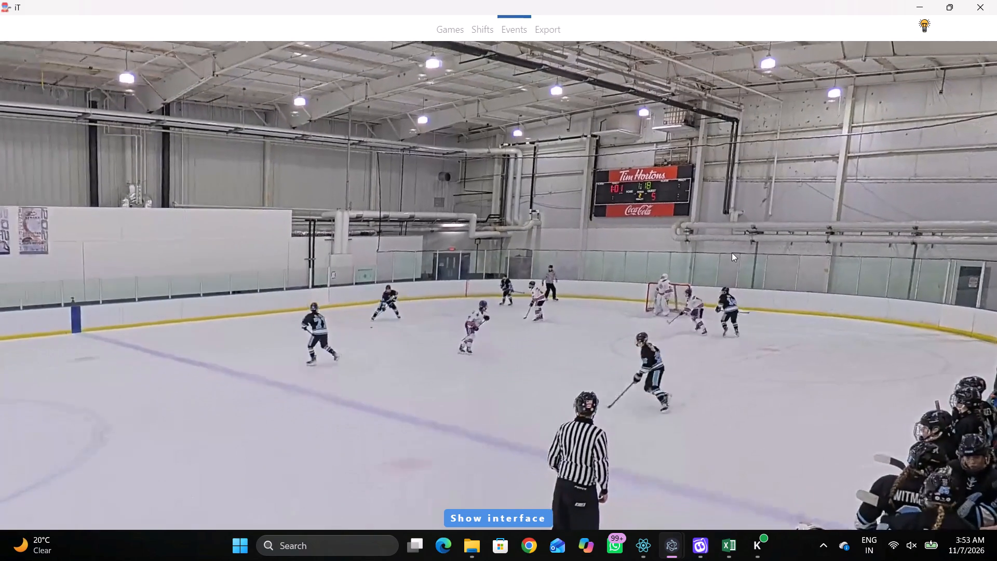
{"action": "key", "text": "space"}
{"action": "right_click_drag", "start_coordinate": [673, 205], "coordinate": [662, 204]}
{"action": "left_click", "coordinate": [698, 223]}
{"action": "left_click", "coordinate": [938, 432]}
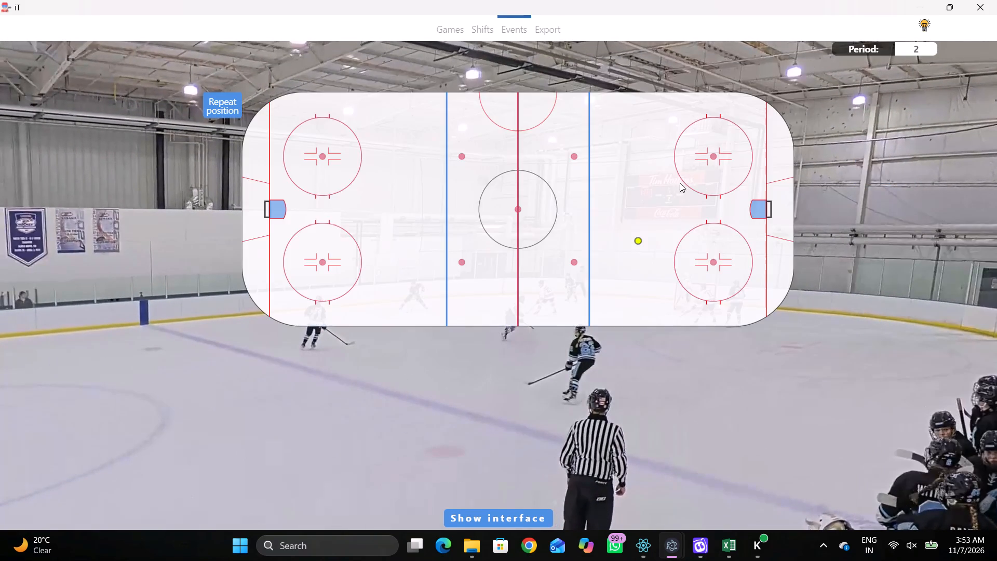
{"action": "left_click", "coordinate": [649, 127]}
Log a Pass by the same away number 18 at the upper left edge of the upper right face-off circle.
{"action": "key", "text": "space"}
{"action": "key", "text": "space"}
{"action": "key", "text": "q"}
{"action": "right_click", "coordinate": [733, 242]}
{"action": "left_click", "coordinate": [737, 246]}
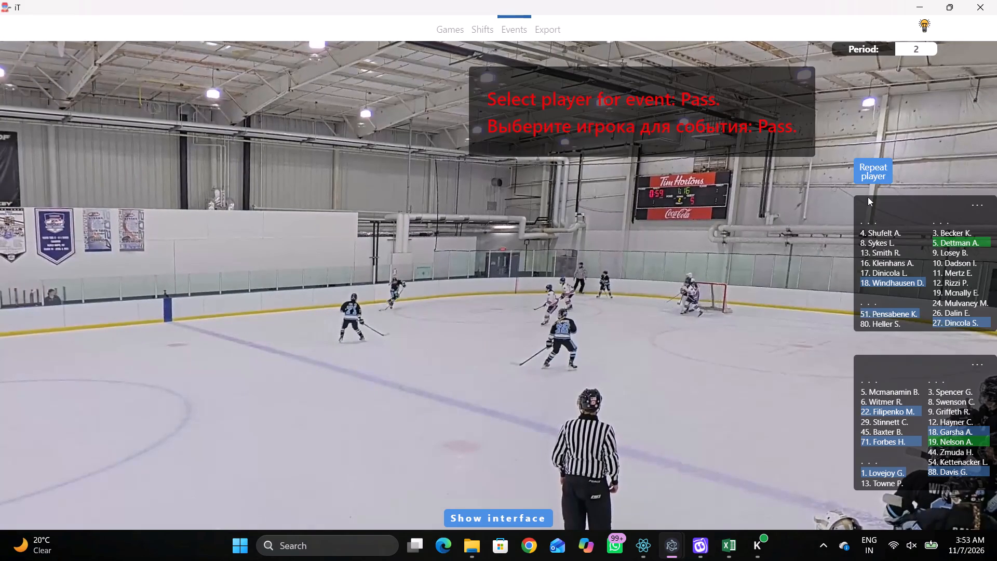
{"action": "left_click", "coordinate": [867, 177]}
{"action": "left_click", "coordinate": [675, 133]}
Review the play following away number 18's Pass to find the next puck event.
{"action": "key", "text": "space"}
{"action": "key", "text": "v"}
{"action": "key", "text": "space"}
{"action": "right_click", "coordinate": [657, 212]}
{"action": "key", "text": "space"}
{"action": "key", "text": "space"}
{"action": "right_click", "coordinate": [641, 228]}
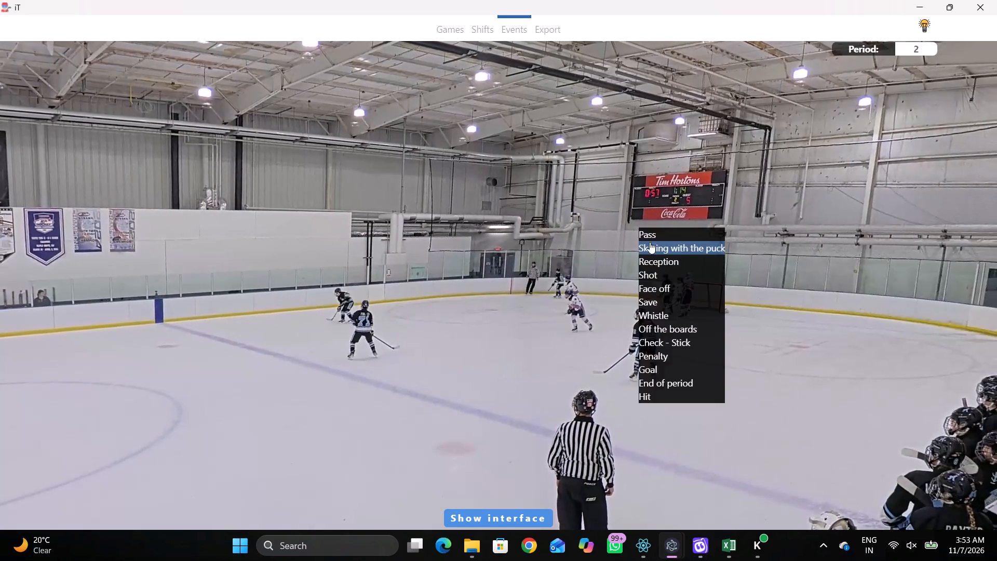
{"action": "key", "text": "space"}
{"action": "key", "text": "space"}
{"action": "key", "text": "space"}
{"action": "key", "text": "space"}
{"action": "key", "text": "r"}
{"action": "key", "text": "space"}
{"action": "key", "text": "space"}
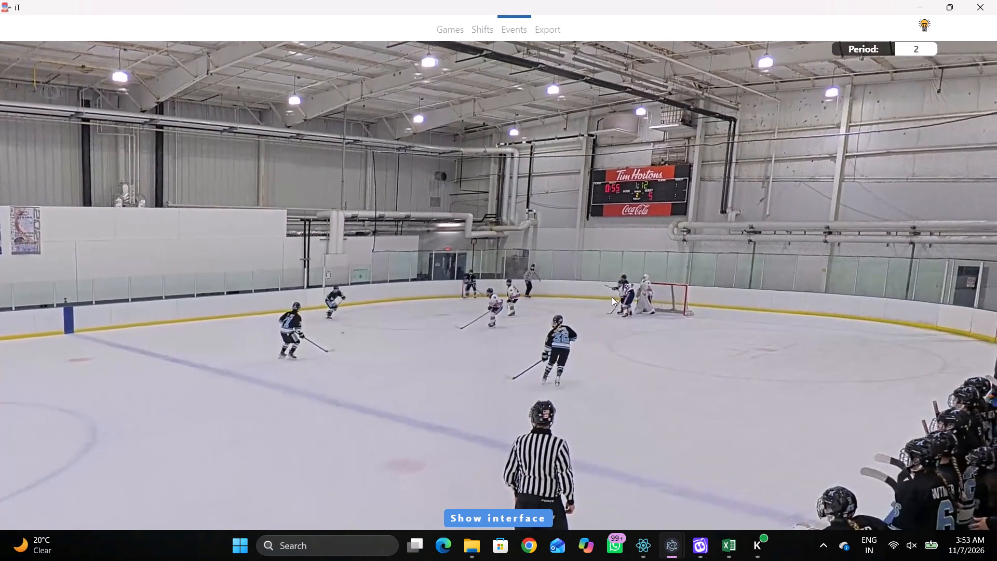
Log a Pass by the same away number 18 between the right blue line and upper right circle, slightly above the upper dots' level.
{"action": "key", "text": "q"}
{"action": "key", "text": "q"}
{"action": "right_click", "coordinate": [627, 261]}
{"action": "left_click", "coordinate": [641, 269]}
{"action": "left_click", "coordinate": [881, 172]}
{"action": "left_click", "coordinate": [629, 144]}
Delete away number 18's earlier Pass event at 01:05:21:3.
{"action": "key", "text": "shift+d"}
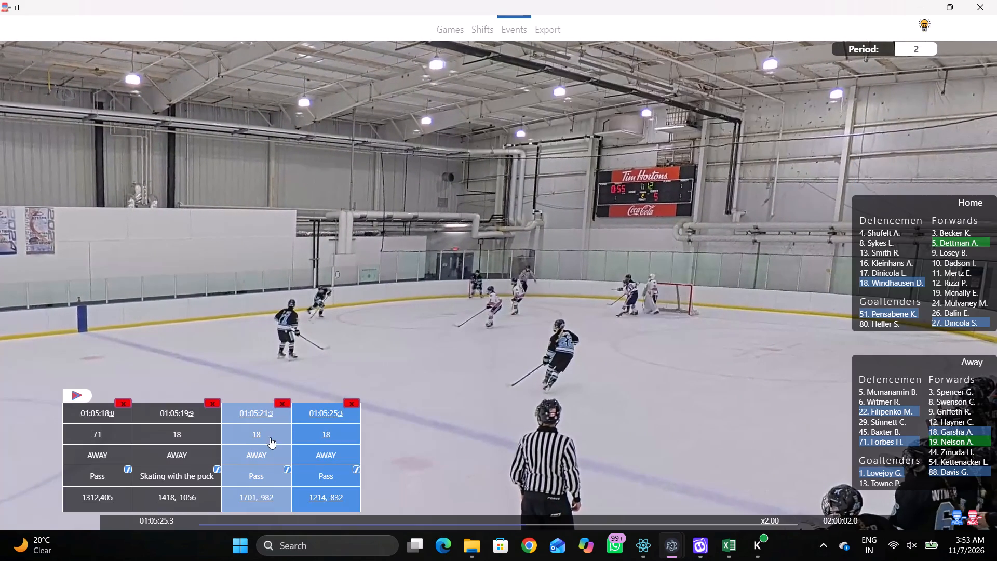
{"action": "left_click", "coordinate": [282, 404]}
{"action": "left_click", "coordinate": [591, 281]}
Log Skating with the puck by away number 22 at mid-ice height, about midway between the right blue line and the right circles.
{"action": "key", "text": "space"}
{"action": "key", "text": "space"}
{"action": "right_click", "coordinate": [619, 307]}
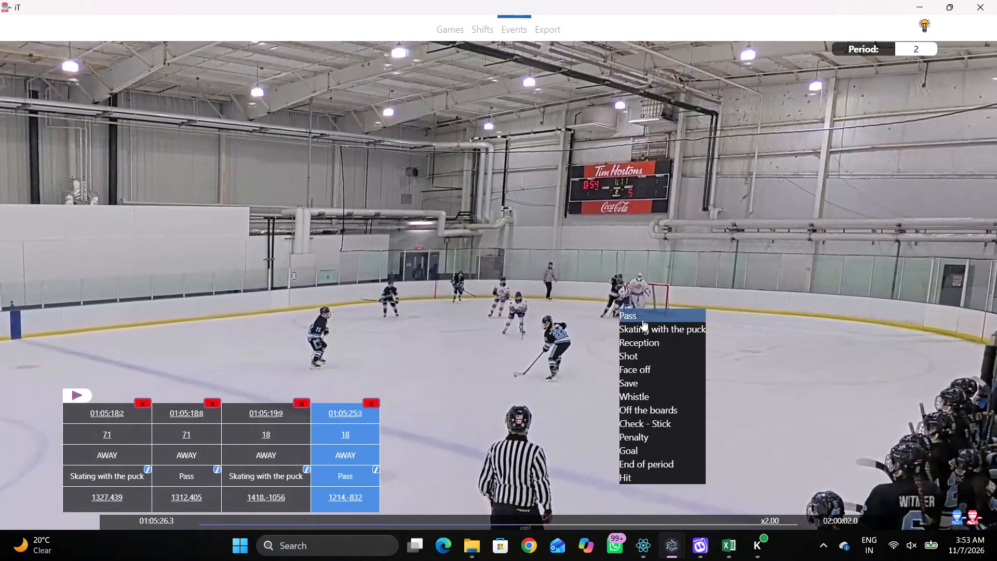
{"action": "left_click", "coordinate": [642, 319]}
{"action": "right_click", "coordinate": [725, 342]}
{"action": "left_click", "coordinate": [752, 358]}
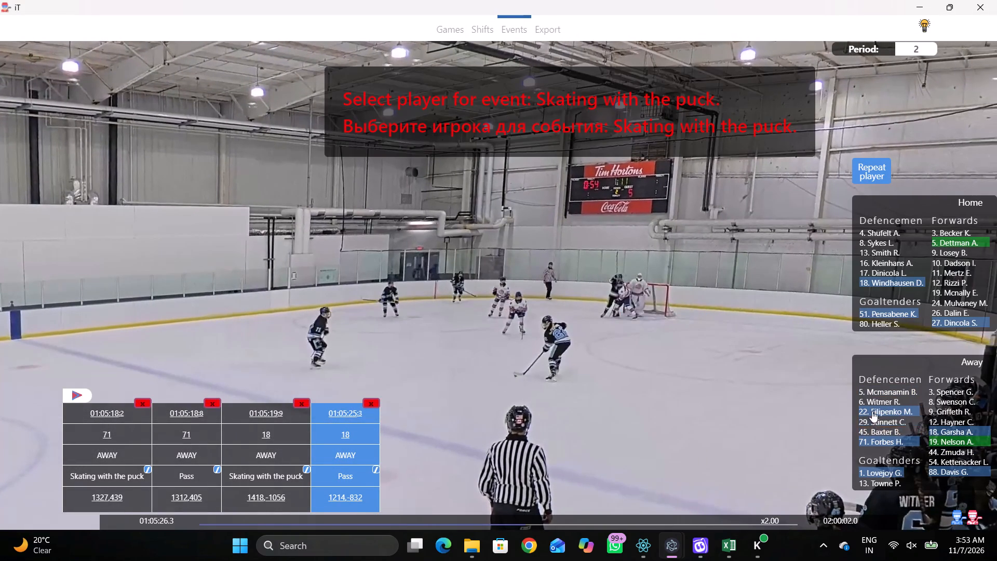
{"action": "left_click", "coordinate": [872, 411]}
{"action": "left_click", "coordinate": [634, 215]}
Review the play following away number 22's Skating with the puck event to find the moment of the next puck event.
{"action": "key", "text": "r"}
{"action": "key", "text": "space"}
{"action": "key", "text": "space"}
{"action": "key", "text": "space"}
{"action": "type", "text": "v r q"}
{"action": "key", "text": "q"}
{"action": "key", "text": "q"}
{"action": "key", "text": "q"}
{"action": "key", "text": "q"}
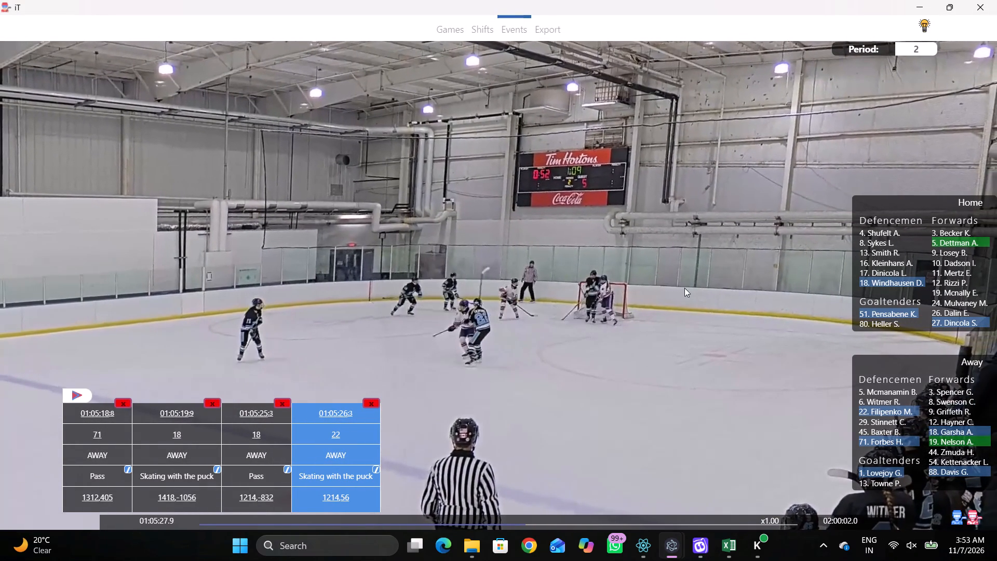
{"action": "key", "text": "q"}
{"action": "key", "text": "q"}
Log a Shot with the result Wide right high by the same away number 22, left of the right circles and slightly below mid-ice height.
{"action": "right_click", "coordinate": [650, 255]}
{"action": "key", "text": "q"}
{"action": "left_click", "coordinate": [676, 294]}
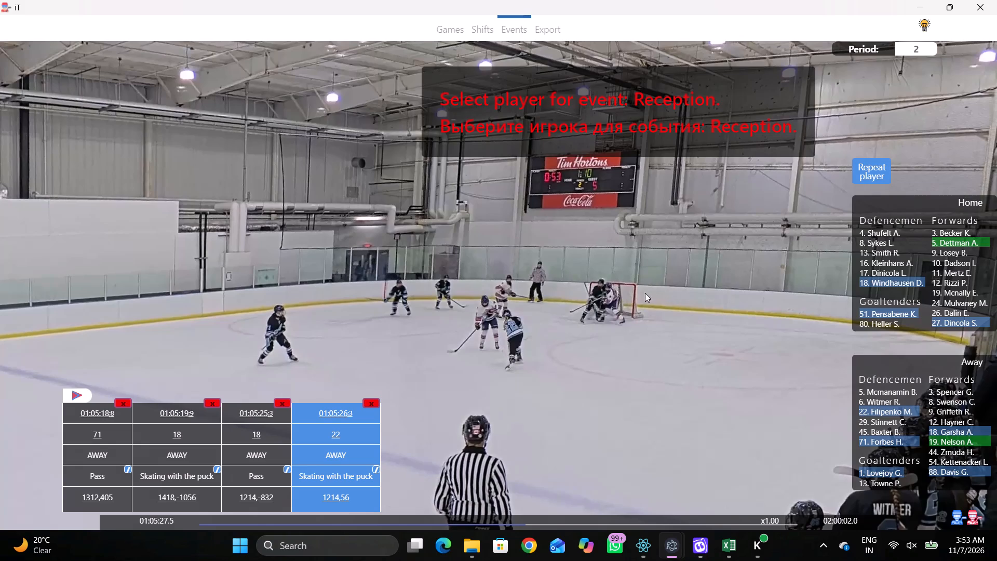
{"action": "right_click", "coordinate": [661, 326]}
{"action": "left_click", "coordinate": [673, 368]}
{"action": "left_click", "coordinate": [694, 188]}
{"action": "left_click", "coordinate": [877, 175]}
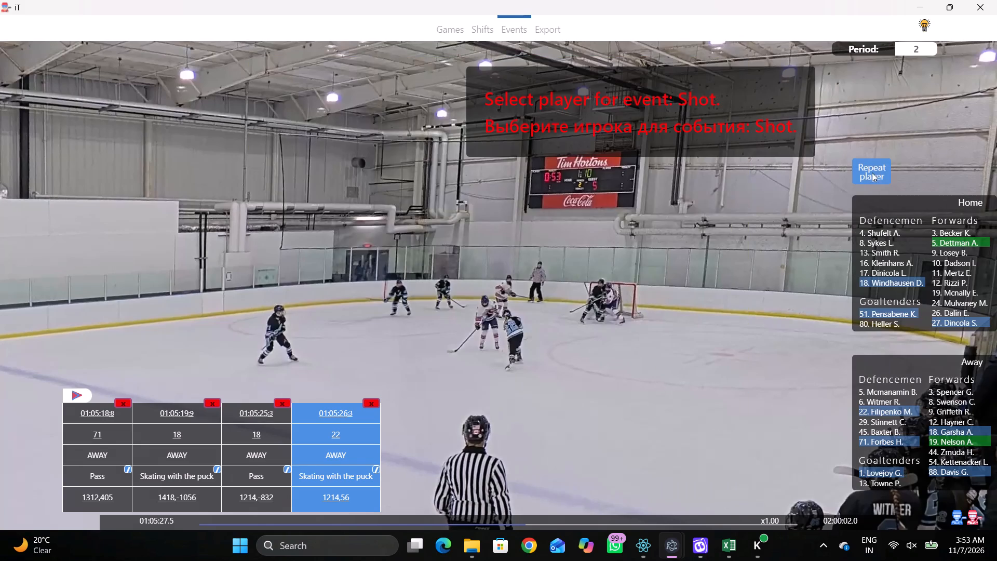
{"action": "key", "text": "space"}
{"action": "left_click", "coordinate": [660, 228]}
Log an Off the boards event on the end boards behind the right net, slightly below the net's centre.
{"action": "key", "text": "space"}
{"action": "key", "text": "v"}
{"action": "key", "text": "space"}
{"action": "right_click_drag", "start_coordinate": [671, 226], "coordinate": [662, 225]}
{"action": "key", "text": "space"}
{"action": "key", "text": "space"}
{"action": "right_click_drag", "start_coordinate": [670, 248], "coordinate": [674, 255]}
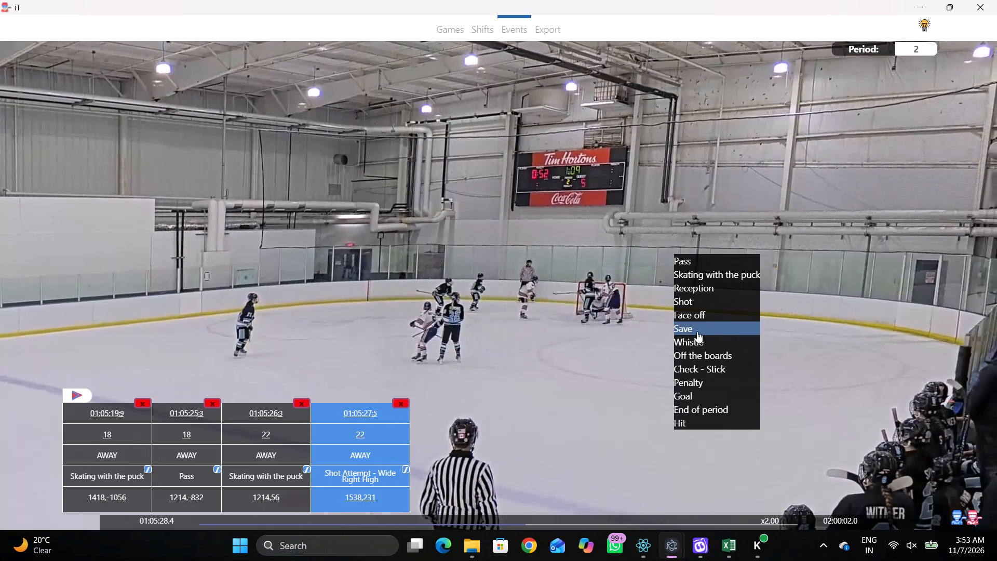
{"action": "left_click", "coordinate": [703, 355]}
{"action": "left_click", "coordinate": [789, 222]}
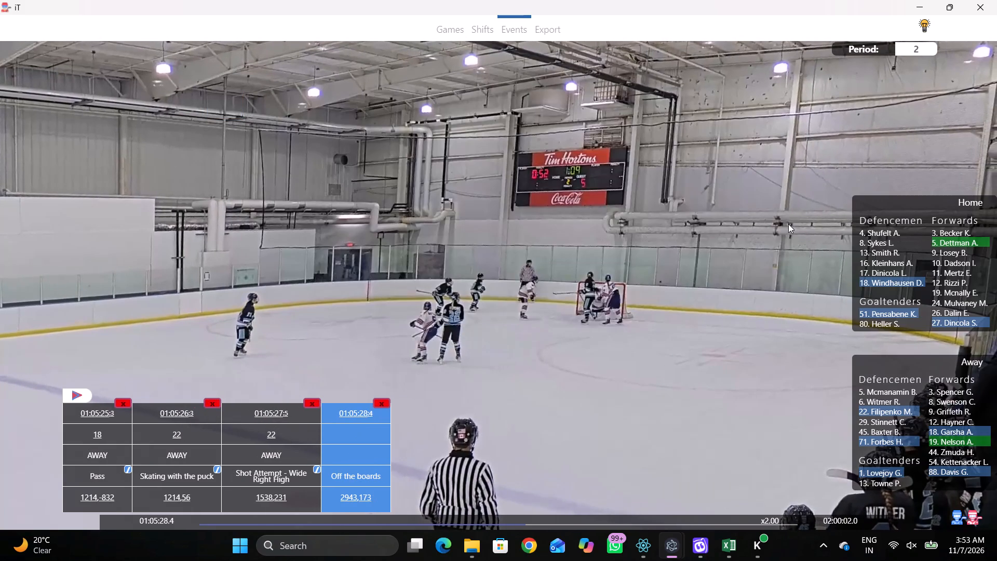
Log Skating with the puck by away number 19 against the end boards behind the right net.
{"action": "key", "text": "space"}
{"action": "key", "text": "space"}
{"action": "key", "text": "space"}
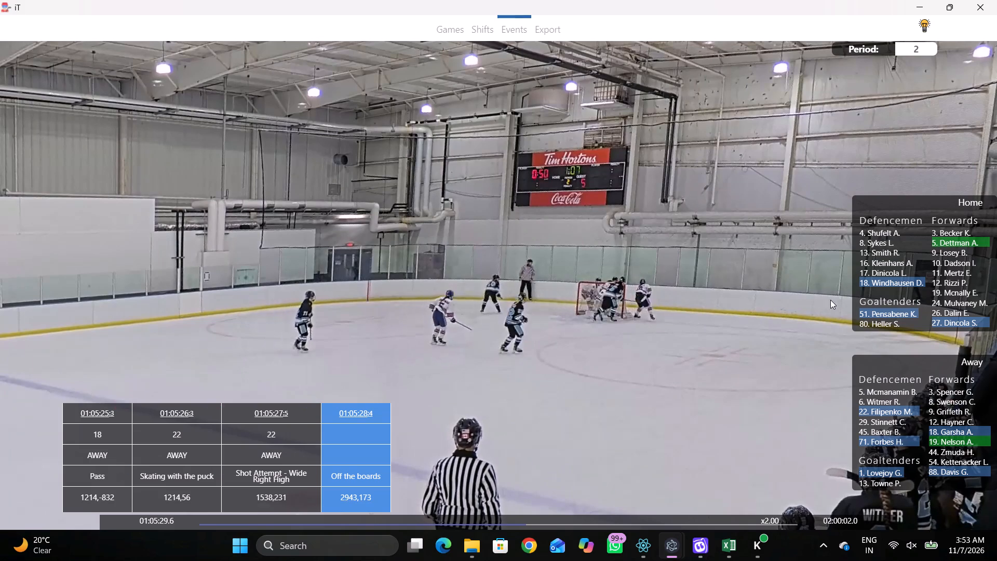
{"action": "key", "text": "space"}
{"action": "key", "text": "space"}
{"action": "key", "text": "space"}
{"action": "key", "text": "q"}
{"action": "key", "text": "q"}
{"action": "right_click", "coordinate": [811, 276]}
{"action": "right_click_drag", "start_coordinate": [739, 266], "coordinate": [724, 266]}
{"action": "left_click", "coordinate": [759, 281]}
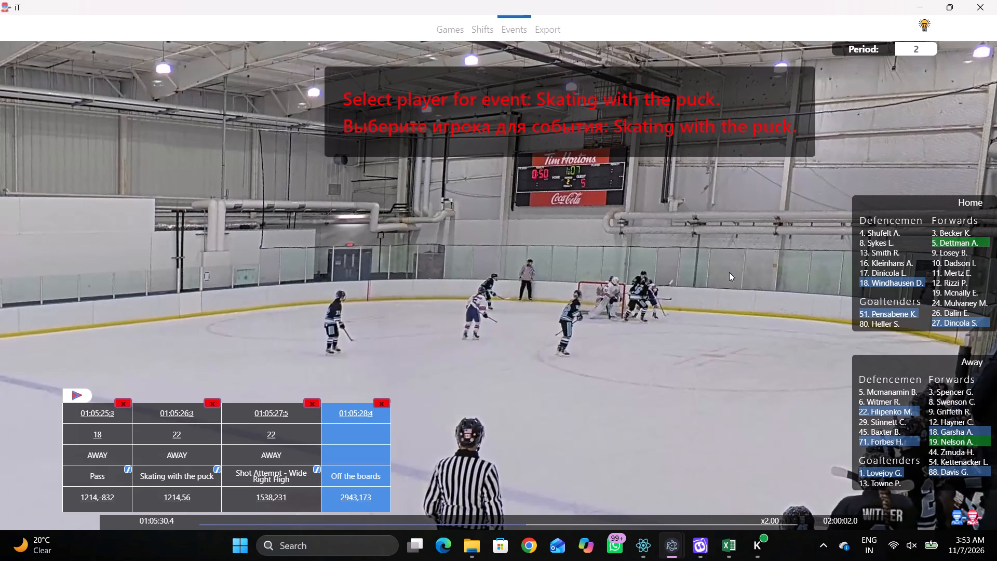
{"action": "left_click", "coordinate": [937, 437]}
{"action": "left_click", "coordinate": [794, 222]}
Change the rink position of away number 19's Skating with the puck event to 2894,256, behind the right goal line and slightly below the net.
{"action": "key", "text": "space"}
{"action": "key", "text": "space"}
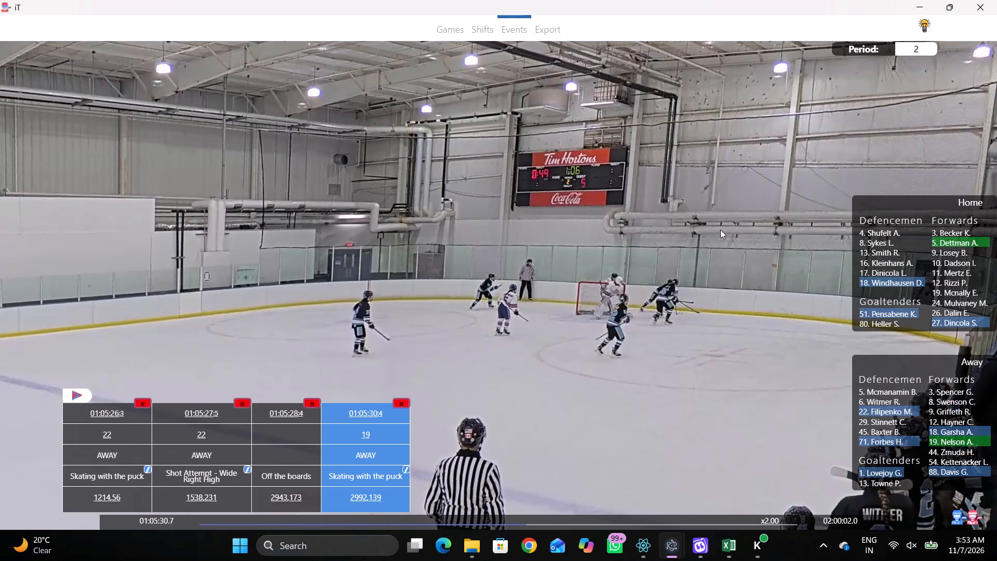
{"action": "key", "text": "space"}
{"action": "key", "text": "space"}
{"action": "left_click", "coordinate": [350, 496]}
{"action": "left_click", "coordinate": [765, 230]}
Log a Pass by the same away number 19 on the right goal line, a little below the net.
{"action": "key", "text": "space"}
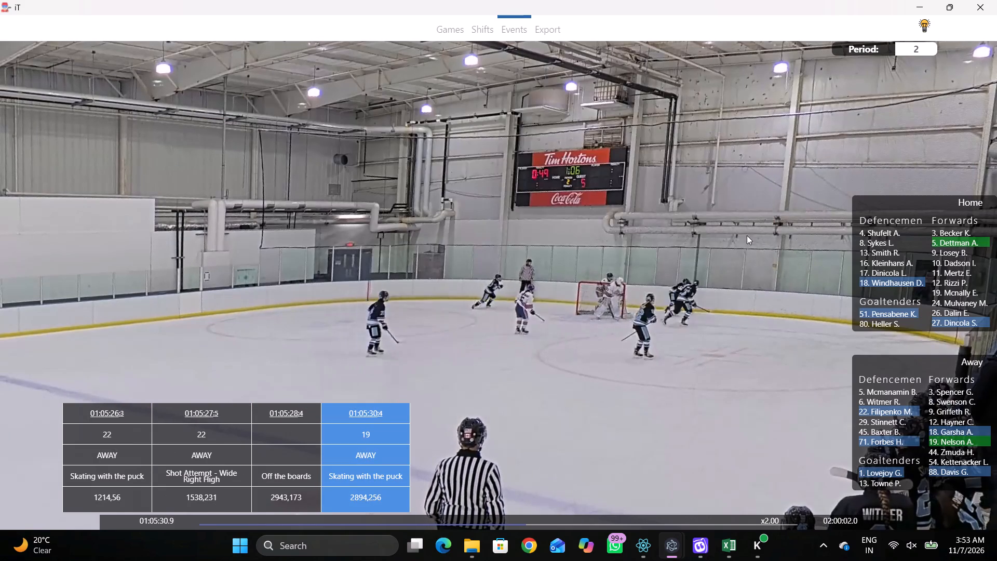
{"action": "key", "text": "space"}
{"action": "right_click", "coordinate": [745, 237]}
{"action": "left_click", "coordinate": [753, 245]}
{"action": "left_click", "coordinate": [884, 171]}
{"action": "left_click", "coordinate": [769, 234]}
Log Skating with the puck by home number 5 in the lower right faceoff circle, slightly above and right of its dot.
{"action": "key", "text": "space"}
{"action": "key", "text": "space"}
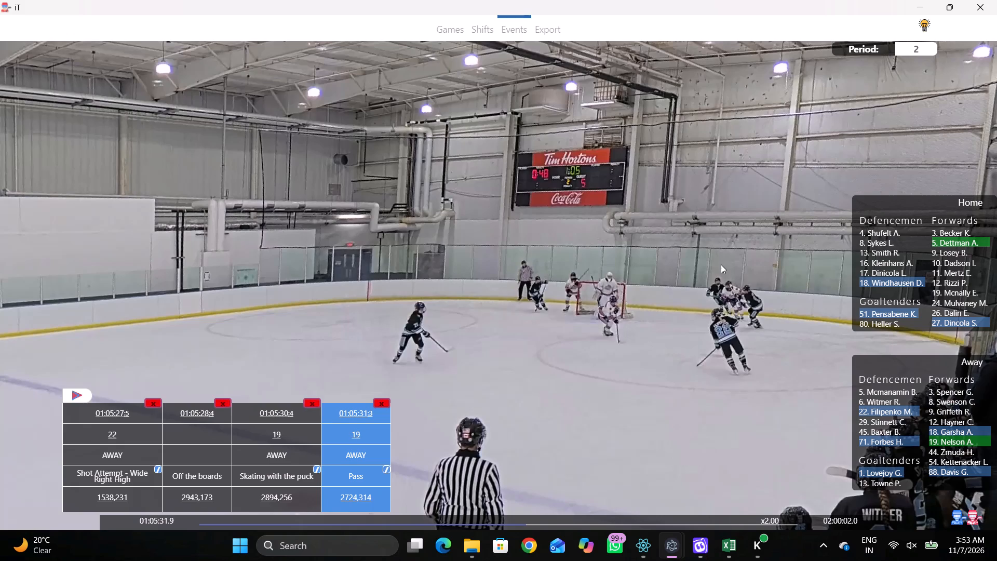
{"action": "key", "text": "space"}
{"action": "key", "text": "space"}
{"action": "key", "text": "q"}
{"action": "key", "text": "q"}
{"action": "key", "text": "q"}
{"action": "key", "text": "q"}
{"action": "key", "text": "q"}
{"action": "key", "text": "q"}
{"action": "key", "text": "q"}
{"action": "key", "text": "q"}
{"action": "key", "text": "q"}
{"action": "key", "text": "q"}
{"action": "key", "text": "q"}
{"action": "key", "text": "space"}
{"action": "key", "text": "v"}
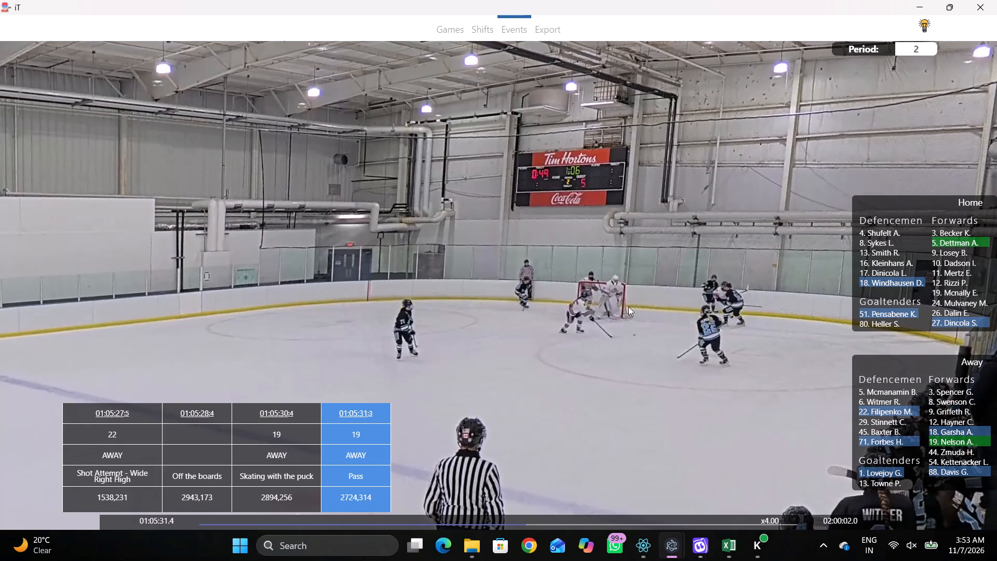
{"action": "key", "text": "space"}
{"action": "right_click_drag", "start_coordinate": [654, 278], "coordinate": [655, 285]}
{"action": "left_click", "coordinate": [696, 303]}
{"action": "left_click", "coordinate": [942, 246]}
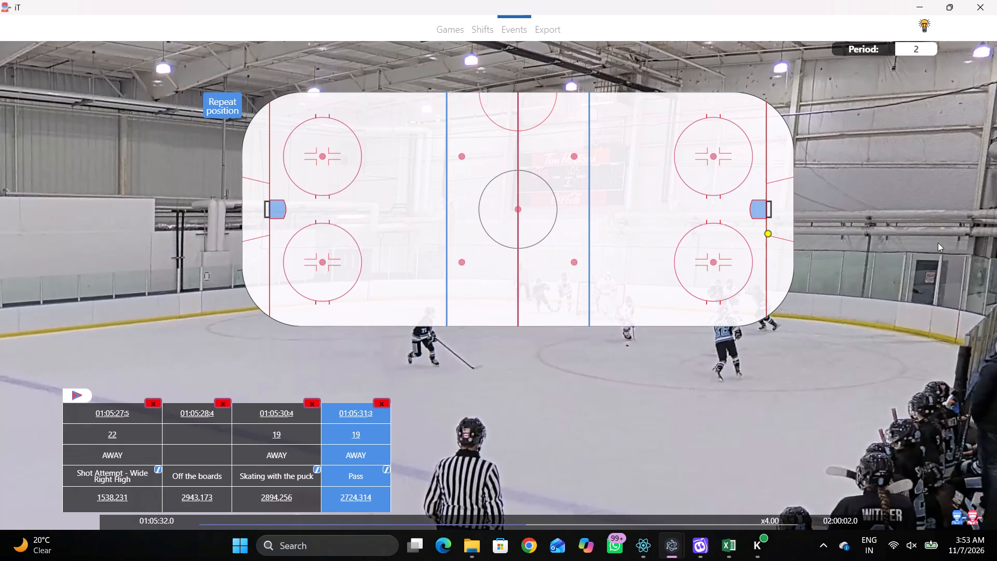
{"action": "left_click", "coordinate": [727, 245]}
Log a Pass by the same home number 5 in the lower right faceoff circle, slightly above and left of its dot.
{"action": "key", "text": "r"}
{"action": "key", "text": "space"}
{"action": "key", "text": "space"}
{"action": "key", "text": "space"}
{"action": "key", "text": "space"}
{"action": "key", "text": "shift+d"}
{"action": "key", "text": "space"}
{"action": "key", "text": "space"}
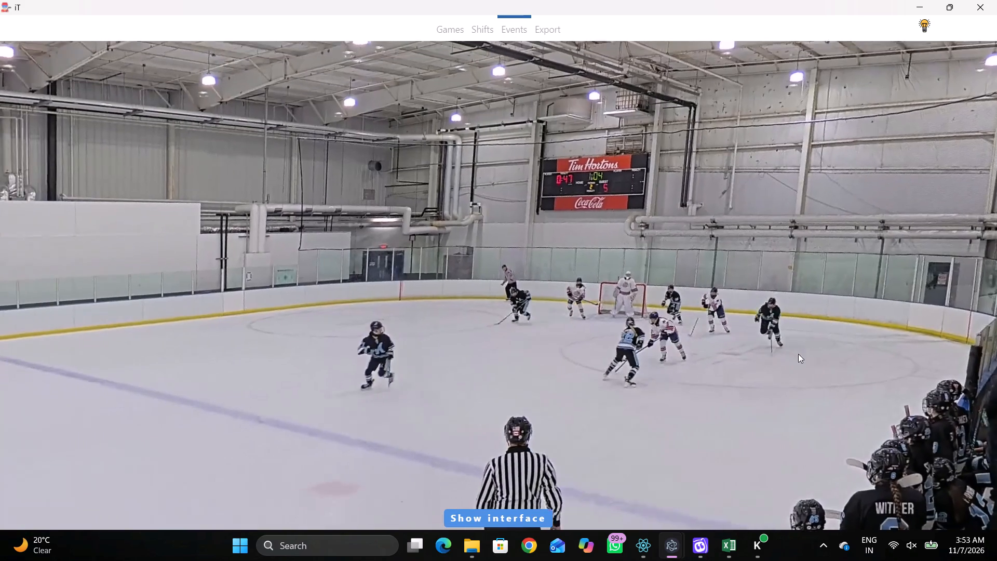
{"action": "key", "text": "space"}
{"action": "key", "text": "space"}
{"action": "key", "text": "q"}
{"action": "right_click", "coordinate": [761, 272]}
{"action": "left_click", "coordinate": [761, 275]}
{"action": "left_click", "coordinate": [872, 168]}
{"action": "left_click", "coordinate": [703, 246]}
Log Skating with the puck by away number 71 at about -2837,638, behind the left goal line below the net.
{"action": "key", "text": "space"}
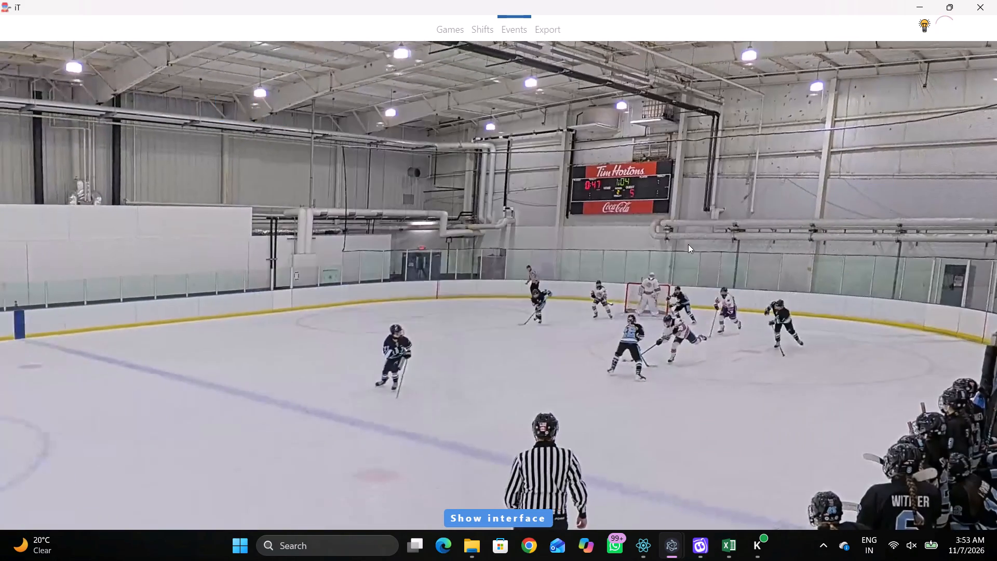
{"action": "key", "text": "v"}
{"action": "key", "text": "space"}
{"action": "key", "text": "space"}
{"action": "key", "text": "v"}
{"action": "key", "text": "space"}
{"action": "key", "text": "space"}
{"action": "key", "text": "space"}
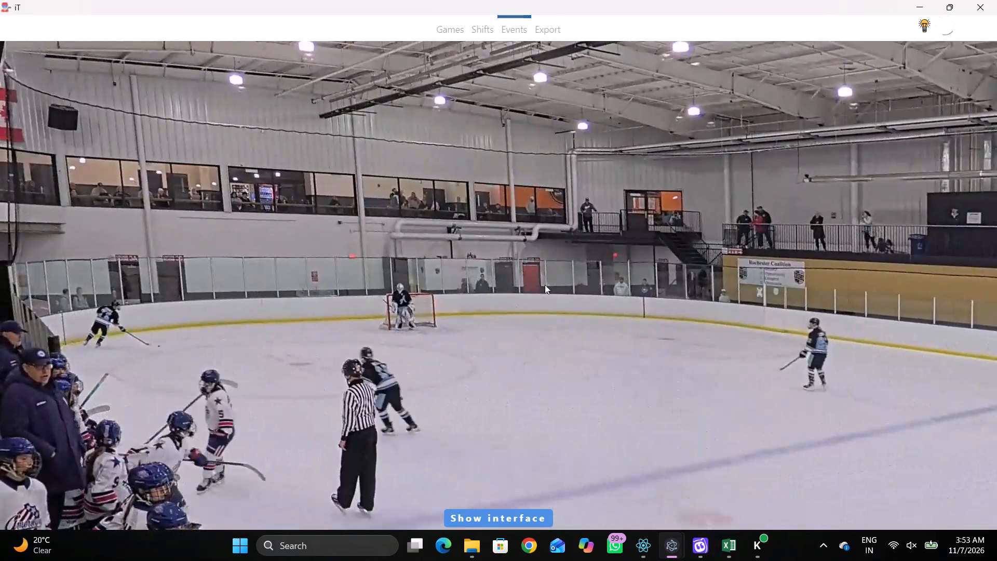
{"action": "right_click_drag", "start_coordinate": [531, 278], "coordinate": [525, 282]}
{"action": "left_click", "coordinate": [549, 297]}
{"action": "left_click", "coordinate": [885, 439]}
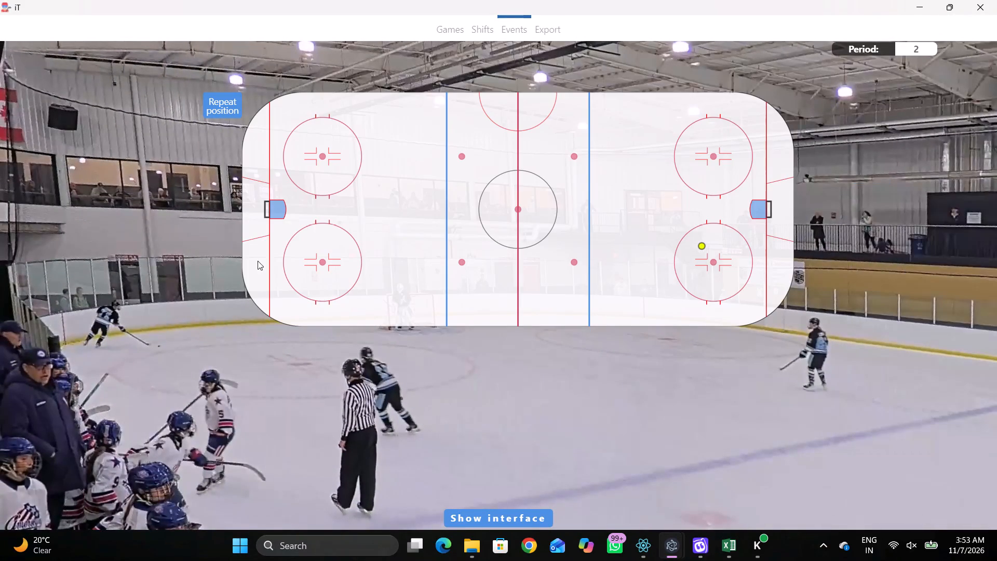
{"action": "left_click", "coordinate": [258, 261]}
Log a Pass by the same away number 71 at about -1207,-508, between the upper left faceoff circle and the blue line.
{"action": "key", "text": "r"}
{"action": "key", "text": "space"}
{"action": "key", "text": "v"}
{"action": "key", "text": "space"}
{"action": "key", "text": "space"}
{"action": "key", "text": "space"}
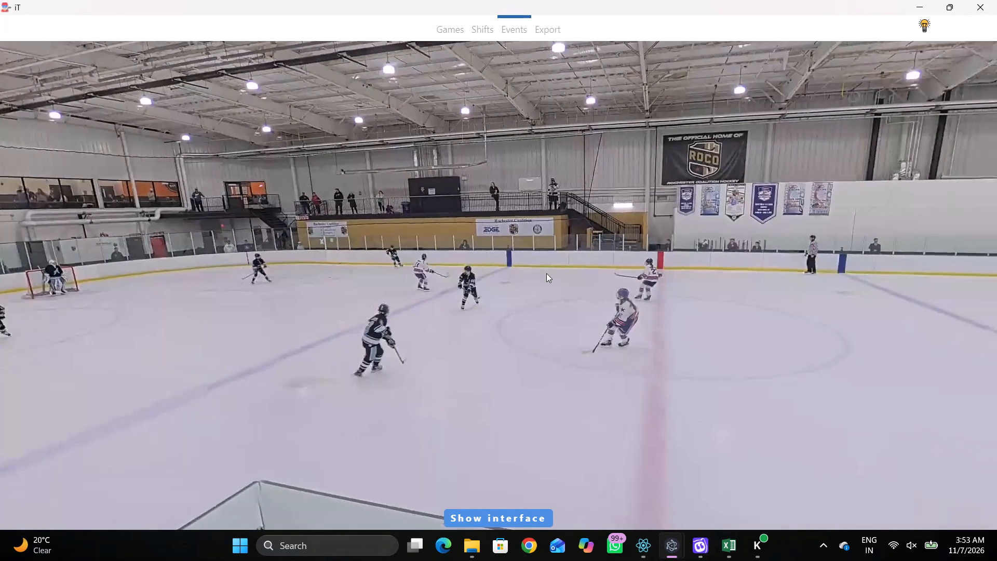
{"action": "key", "text": "q"}
{"action": "key", "text": "q"}
{"action": "key", "text": "q"}
{"action": "key", "text": "q"}
{"action": "key", "text": "q"}
{"action": "right_click", "coordinate": [564, 232]}
{"action": "left_click", "coordinate": [575, 239]}
{"action": "right_click_drag", "start_coordinate": [562, 238], "coordinate": [554, 242]}
{"action": "left_click", "coordinate": [563, 248]}
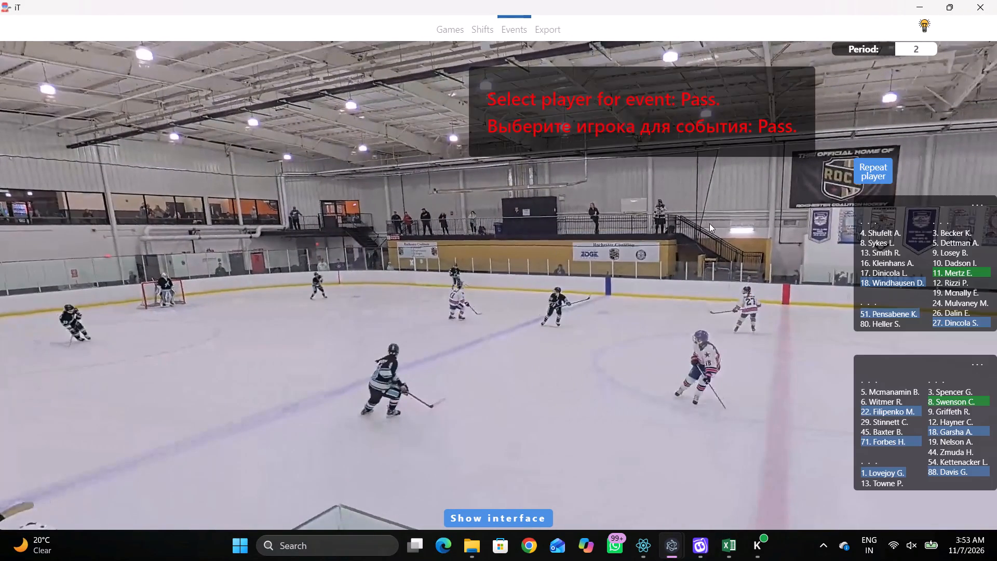
{"action": "left_click", "coordinate": [854, 178]}
{"action": "left_click", "coordinate": [408, 169]}
Log Skating with the puck by home number 11 at about -148,-1164, just left of the centre line near the upper boards.
{"action": "key", "text": "space"}
{"action": "key", "text": "space"}
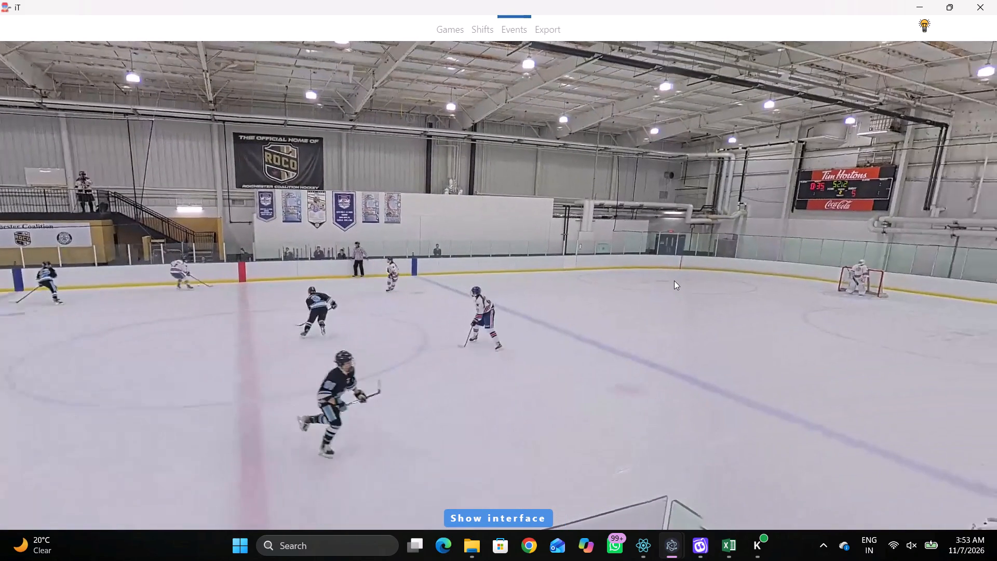
{"action": "key", "text": "space"}
{"action": "key", "text": "space"}
{"action": "right_click", "coordinate": [650, 239]}
{"action": "key", "text": "q"}
{"action": "left_click", "coordinate": [657, 253]}
{"action": "key", "text": "q"}
{"action": "right_click_drag", "start_coordinate": [605, 242], "coordinate": [590, 243]}
{"action": "left_click", "coordinate": [621, 259]}
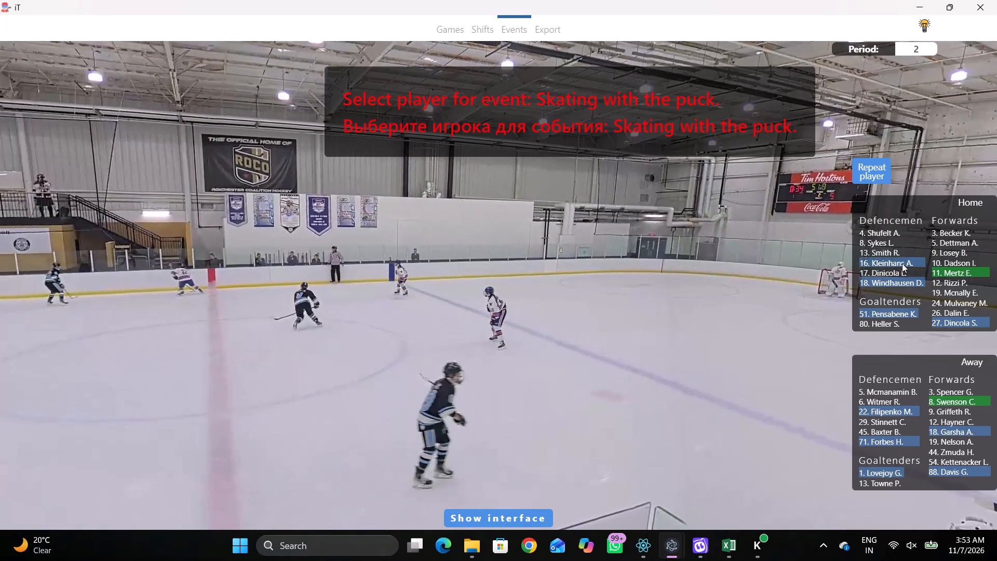
{"action": "left_click", "coordinate": [933, 271]}
{"action": "left_click", "coordinate": [505, 118]}
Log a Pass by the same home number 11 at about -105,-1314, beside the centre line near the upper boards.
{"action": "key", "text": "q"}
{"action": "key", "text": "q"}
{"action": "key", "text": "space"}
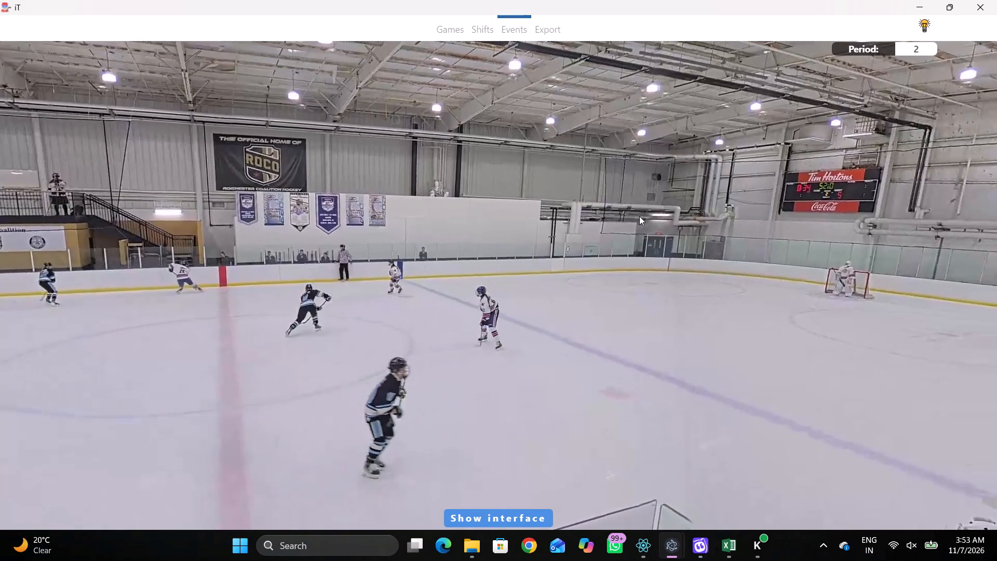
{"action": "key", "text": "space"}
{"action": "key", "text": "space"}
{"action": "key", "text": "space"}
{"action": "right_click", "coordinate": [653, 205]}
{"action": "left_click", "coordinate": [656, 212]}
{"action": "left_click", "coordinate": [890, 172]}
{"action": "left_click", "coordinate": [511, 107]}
Replay the battle near the centre line and log a Check - Stick by away number 88 at about -176,-1156.
{"action": "key", "text": "space"}
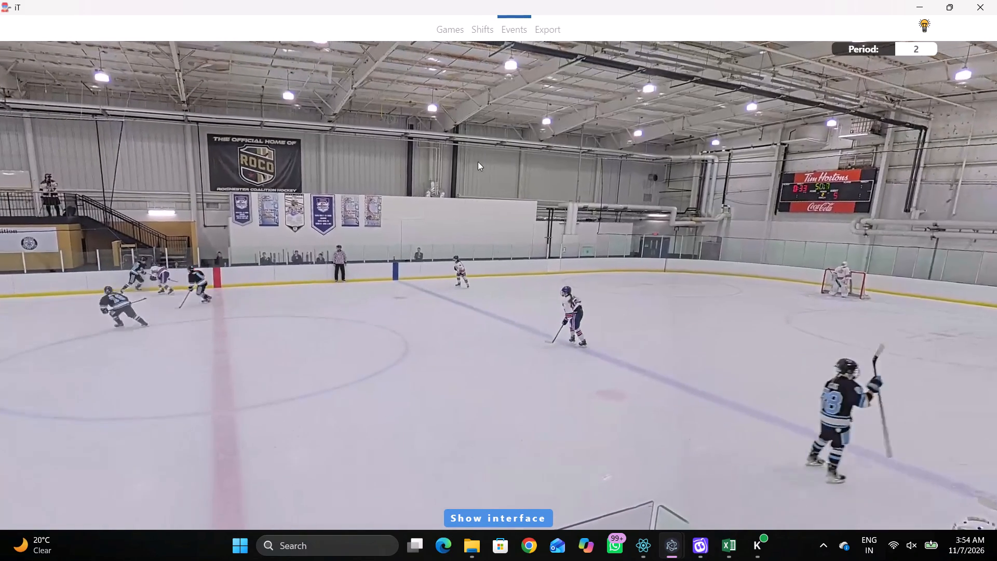
{"action": "key", "text": "space"}
{"action": "key", "text": "space"}
{"action": "key", "text": "space"}
{"action": "key", "text": "space"}
{"action": "key", "text": "space"}
{"action": "key", "text": "q"}
{"action": "key", "text": "q"}
{"action": "key", "text": "q"}
{"action": "key", "text": "q"}
{"action": "key", "text": "q"}
{"action": "key", "text": "q"}
{"action": "key", "text": "q"}
{"action": "key", "text": "q"}
{"action": "key", "text": "q"}
{"action": "key", "text": "q"}
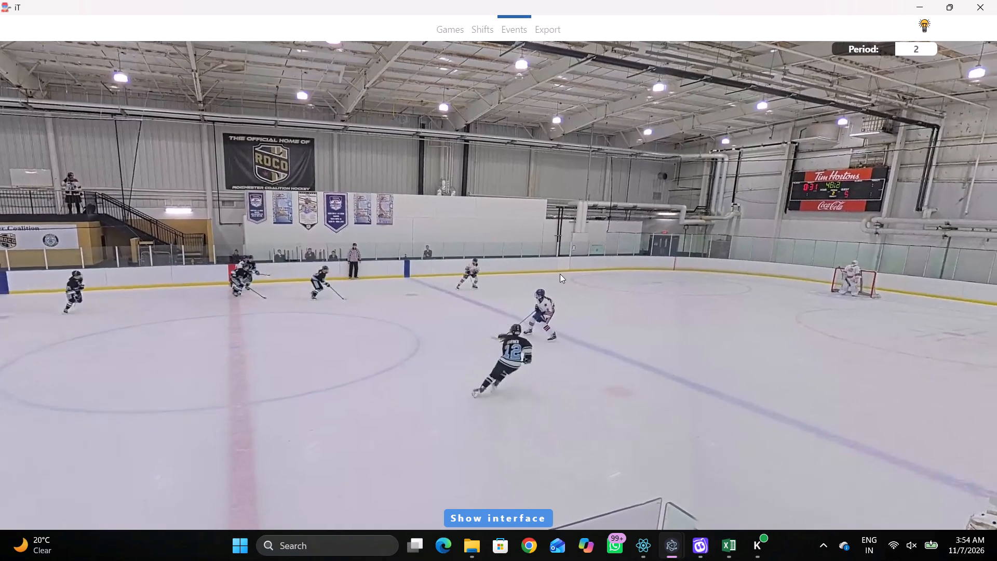
{"action": "key", "text": "q"}
{"action": "key", "text": "q"}
{"action": "key", "text": "q"}
{"action": "key", "text": "q"}
{"action": "key", "text": "q"}
{"action": "key", "text": "q"}
{"action": "key", "text": "q"}
{"action": "key", "text": "q"}
{"action": "key", "text": "q"}
{"action": "key", "text": "q"}
{"action": "key", "text": "q"}
{"action": "type", "text": "qqqqqqqqqqqr"}
{"action": "key", "text": "space"}
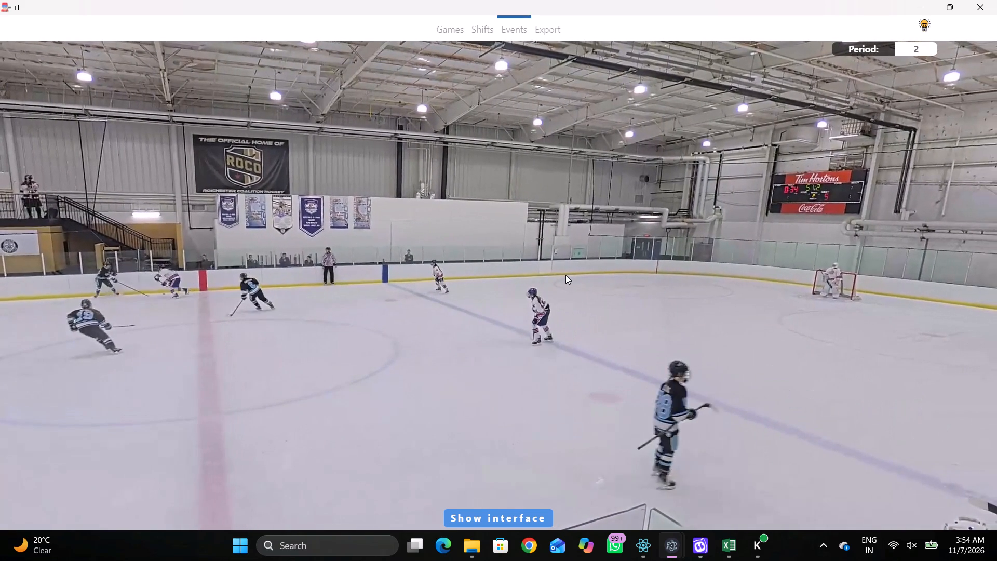
{"action": "key", "text": "space"}
{"action": "right_click", "coordinate": [571, 255]}
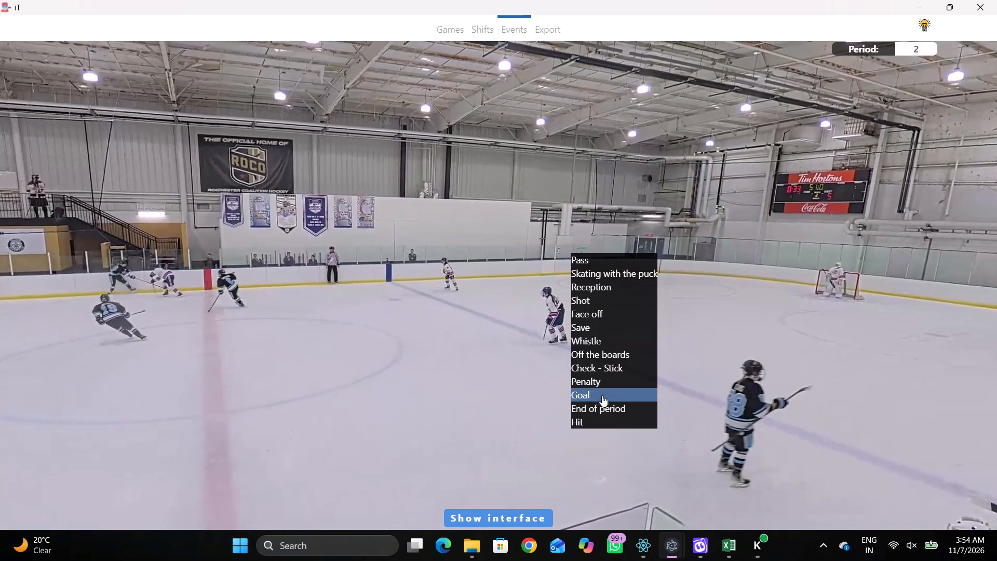
{"action": "left_click", "coordinate": [602, 372]}
{"action": "left_click", "coordinate": [945, 468]}
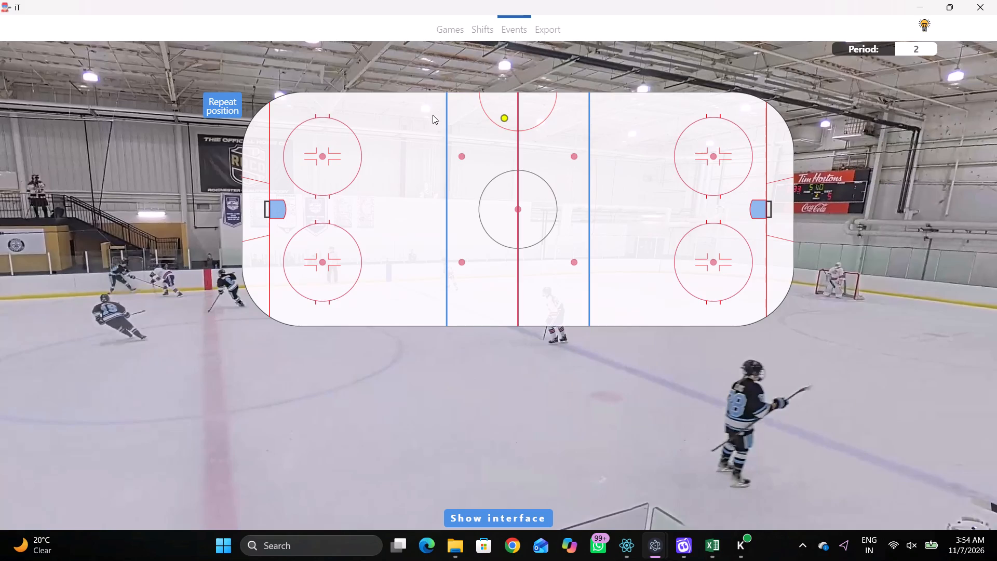
{"action": "left_click", "coordinate": [502, 119]}
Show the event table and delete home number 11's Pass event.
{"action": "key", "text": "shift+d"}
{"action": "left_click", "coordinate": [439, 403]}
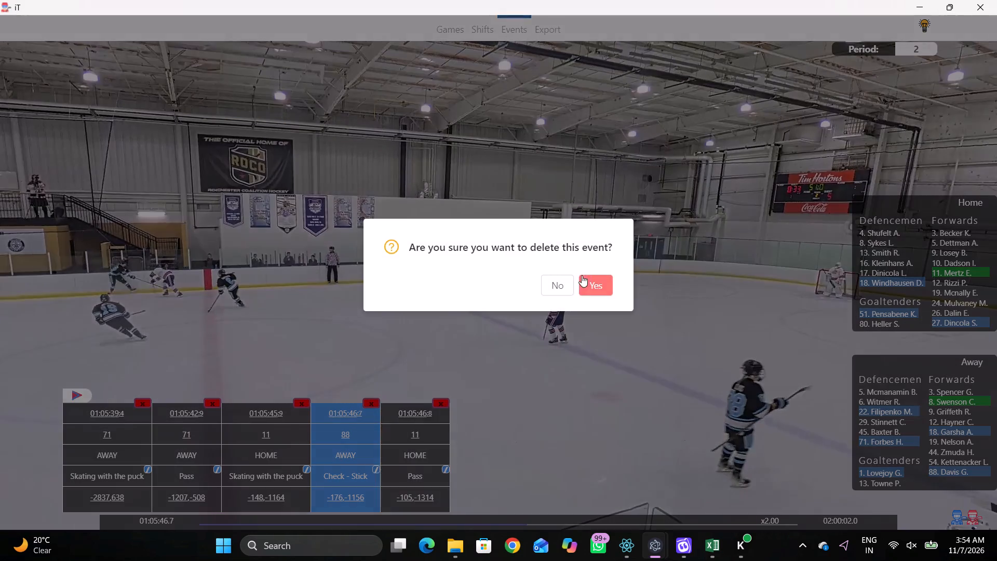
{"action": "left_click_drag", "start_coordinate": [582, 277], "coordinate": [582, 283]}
Log Skating with the puck by away number 8 at about 204,-1015, just right of the centre line near the upper boards.
{"action": "key", "text": "space"}
{"action": "key", "text": "v"}
{"action": "key", "text": "space"}
{"action": "key", "text": "space"}
{"action": "key", "text": "space"}
{"action": "right_click", "coordinate": [541, 234]}
{"action": "left_click", "coordinate": [623, 261]}
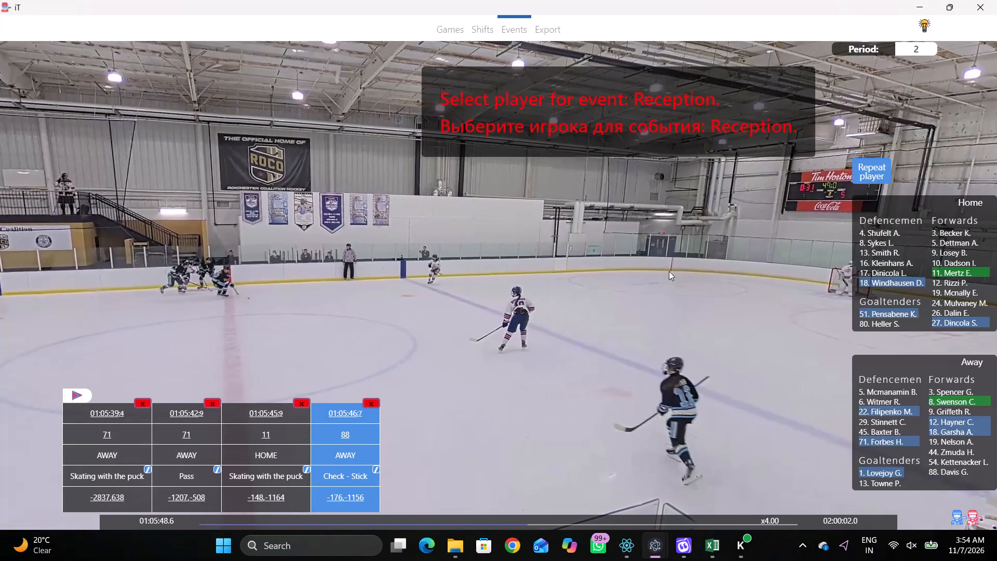
{"action": "right_click", "coordinate": [658, 269]}
{"action": "left_click", "coordinate": [720, 291]}
{"action": "left_click", "coordinate": [938, 400]}
{"action": "left_click", "coordinate": [537, 130]}
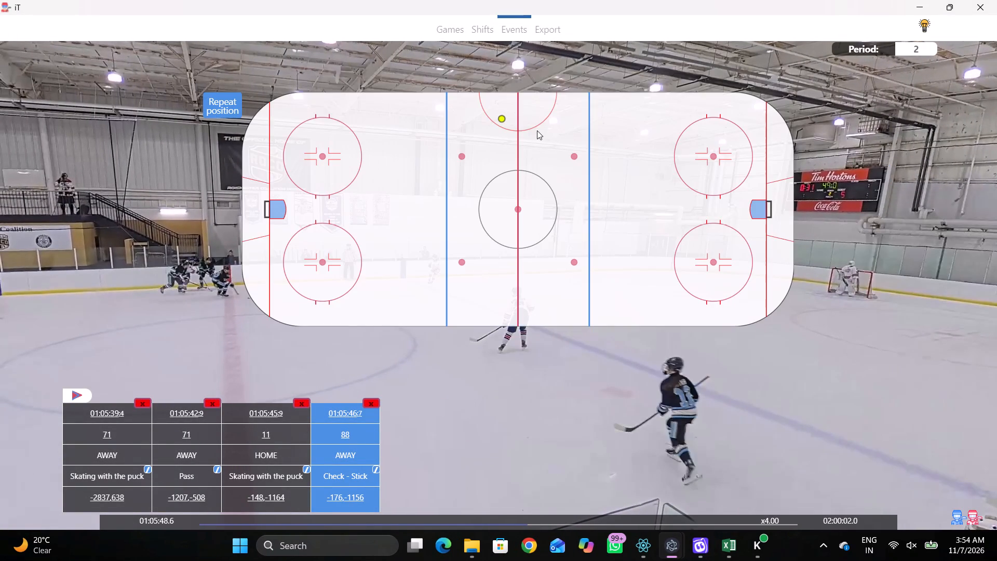
Change the player of the latest Skating with the puck event, at 01:05:48:6, to away number 18.
{"action": "key", "text": "space"}
{"action": "key", "text": "space"}
{"action": "key", "text": "q"}
{"action": "key", "text": "shift+d"}
{"action": "key", "text": "shift+d"}
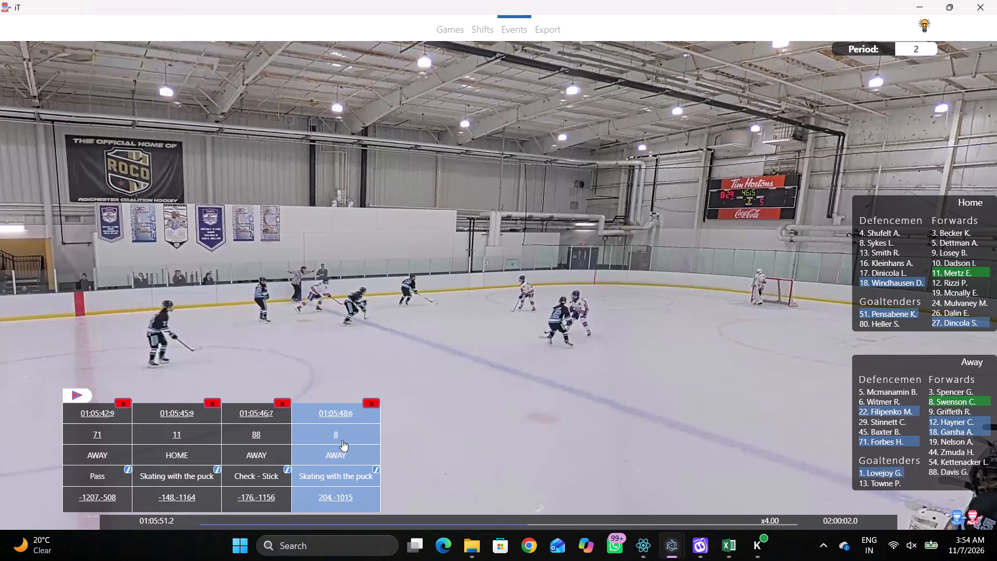
{"action": "left_click", "coordinate": [342, 440]}
{"action": "left_click", "coordinate": [944, 436]}
{"action": "left_click", "coordinate": [939, 432]}
{"action": "left_click", "coordinate": [940, 428]}
{"action": "left_click", "coordinate": [941, 431]}
Log a Pass by away number 18 at about 2061,-1081, between the upper face-off circle and the upper boards.
{"action": "key", "text": "space"}
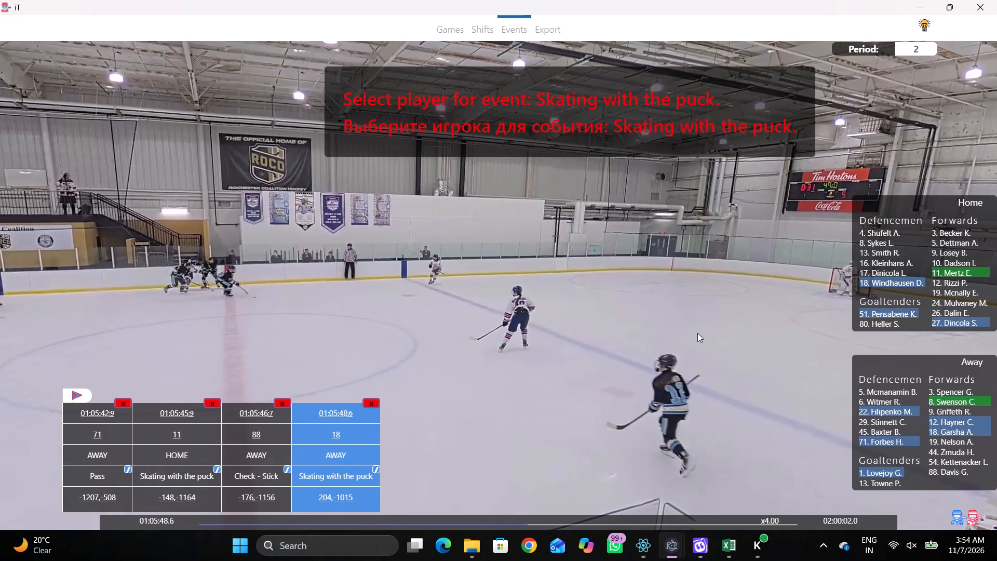
{"action": "key", "text": "space"}
{"action": "type", "text": "r"}
{"action": "key", "text": "space"}
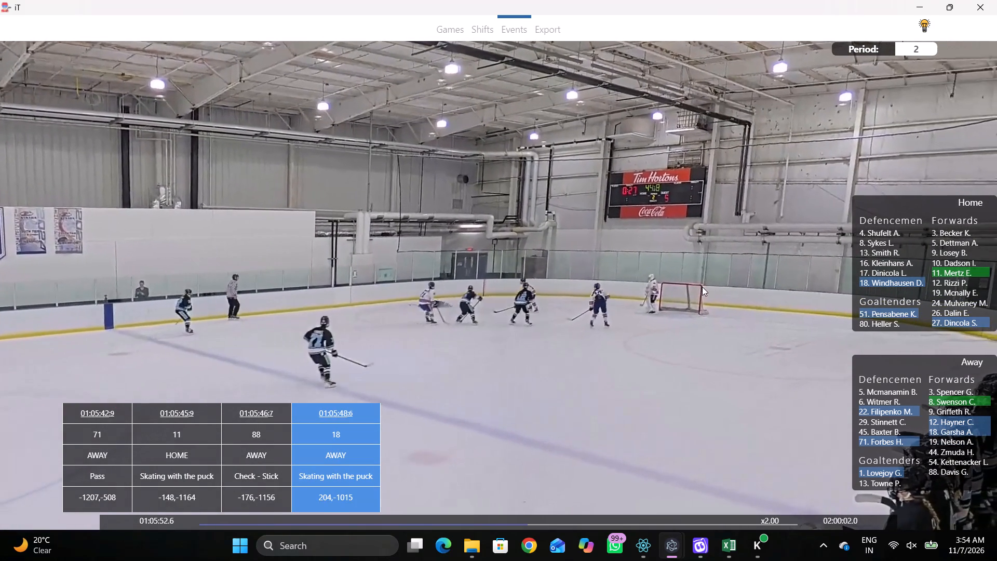
{"action": "key", "text": "space"}
{"action": "key", "text": "space"}
{"action": "key", "text": "space"}
{"action": "right_click_drag", "start_coordinate": [750, 222], "coordinate": [740, 215]}
{"action": "left_click", "coordinate": [763, 216]}
{"action": "left_click_drag", "start_coordinate": [887, 163], "coordinate": [883, 164]}
{"action": "left_click", "coordinate": [708, 125]}
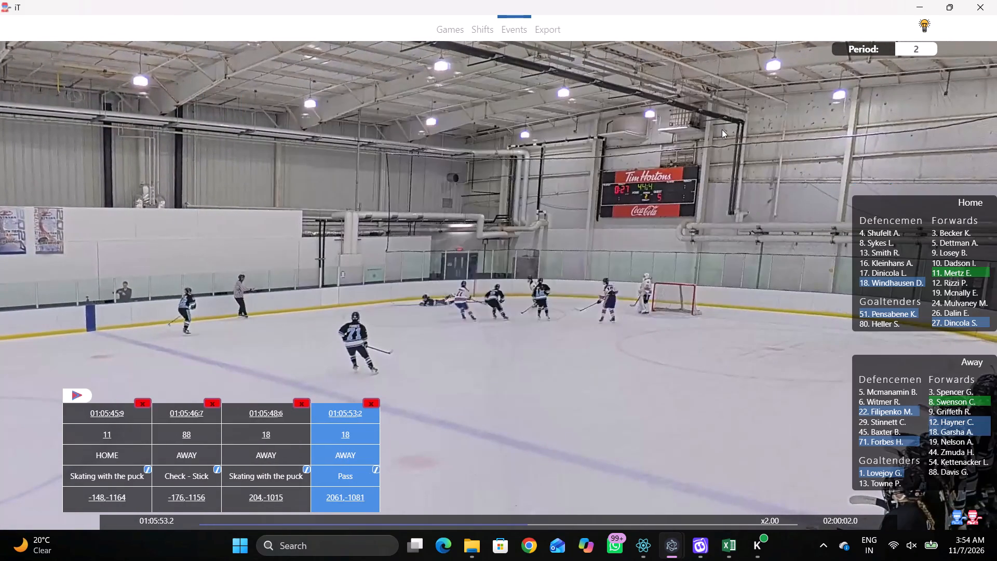
Log Skating with the puck by away number 22 at about 889,-1181, near the upper boards just inside the blue line.
{"action": "key", "text": "space"}
{"action": "key", "text": "space"}
{"action": "key", "text": "space"}
{"action": "key", "text": "space"}
{"action": "right_click_drag", "start_coordinate": [626, 211], "coordinate": [621, 212]}
{"action": "left_click", "coordinate": [675, 231]}
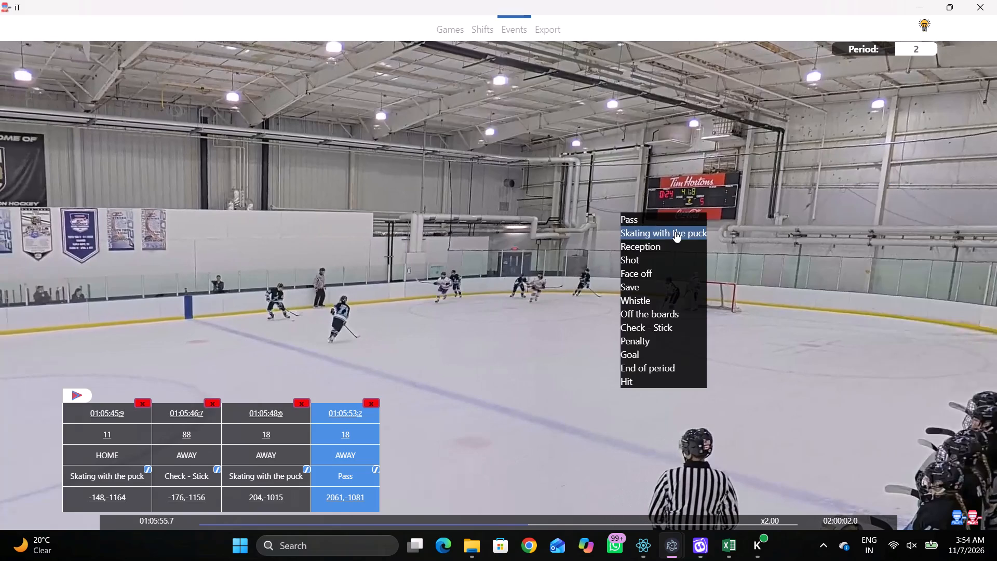
{"action": "left_click", "coordinate": [879, 414]}
{"action": "left_click", "coordinate": [600, 117]}
Log a Pass by away number 22 at about 1143,-724, a little inside the blue line.
{"action": "key", "text": "space"}
{"action": "key", "text": "space"}
{"action": "key", "text": "space"}
{"action": "key", "text": "space"}
{"action": "right_click", "coordinate": [672, 249]}
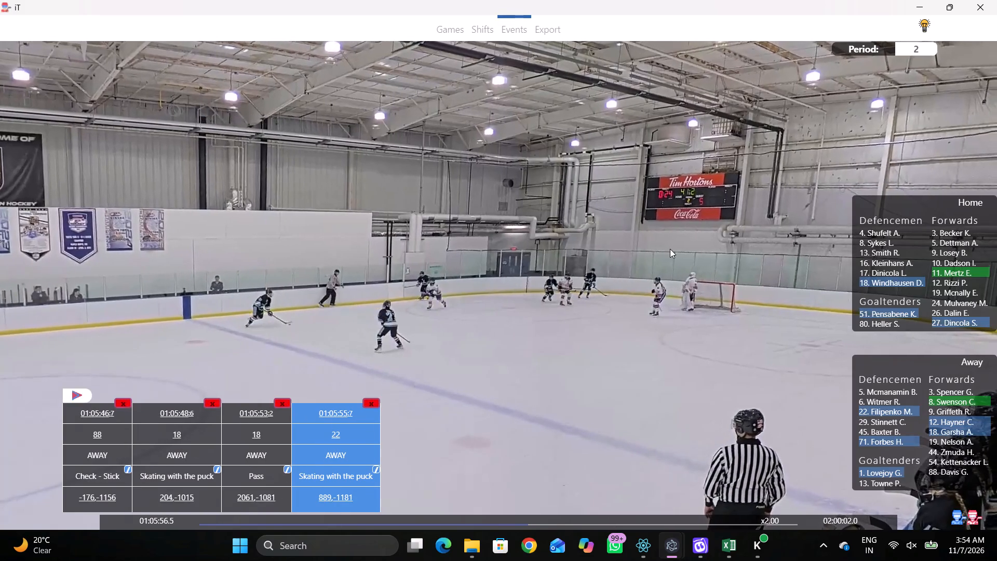
{"action": "key", "text": "space"}
{"action": "key", "text": "space"}
{"action": "right_click", "coordinate": [682, 262]}
{"action": "key", "text": "q"}
{"action": "type", "text": "qq"}
{"action": "left_click", "coordinate": [693, 268]}
{"action": "left_click", "coordinate": [858, 166]}
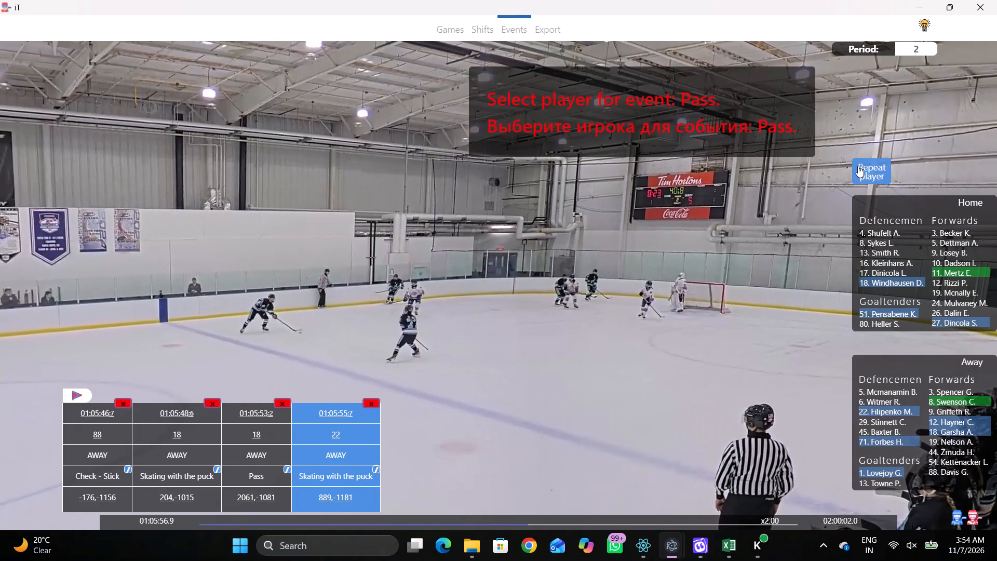
{"action": "left_click", "coordinate": [623, 153]}
Log Skating with the puck by away number 71 at about 1397,605, on the lower half of the attacking zone.
{"action": "key", "text": "space"}
{"action": "key", "text": "space"}
{"action": "right_click", "coordinate": [668, 266]}
{"action": "left_click", "coordinate": [715, 276]}
{"action": "right_click", "coordinate": [651, 295]}
{"action": "left_click", "coordinate": [712, 321]}
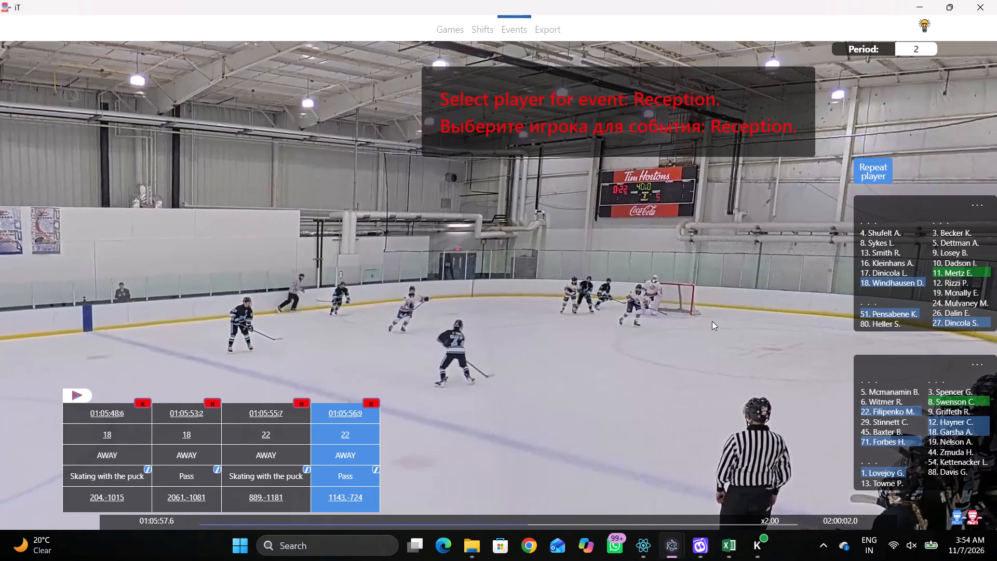
{"action": "right_click", "coordinate": [716, 317]}
{"action": "left_click", "coordinate": [774, 338]}
{"action": "left_click", "coordinate": [844, 417]}
{"action": "left_click", "coordinate": [897, 446]}
{"action": "left_click", "coordinate": [668, 290]}
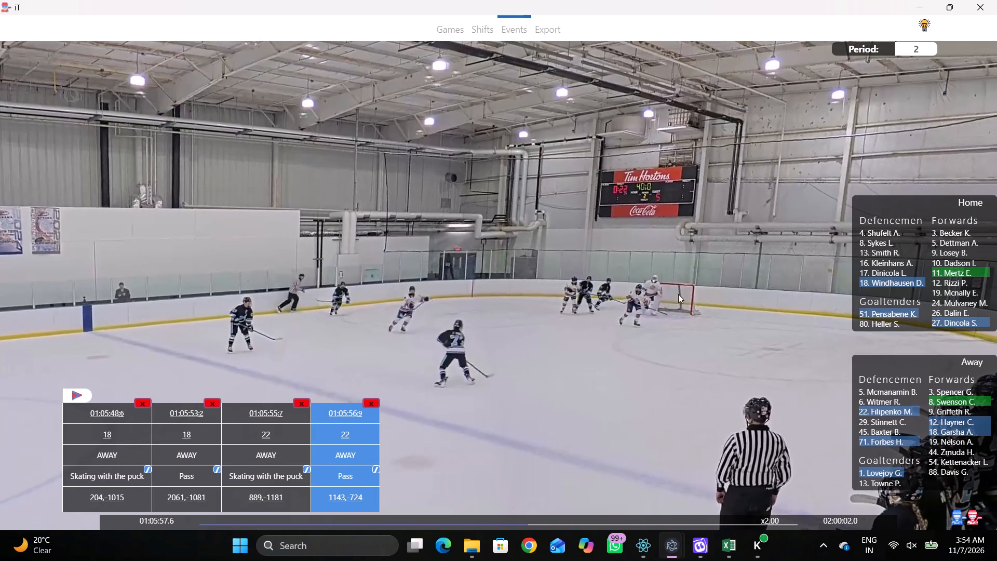
{"action": "right_click_drag", "start_coordinate": [706, 311], "coordinate": [700, 311]}
{"action": "left_click", "coordinate": [731, 327]}
{"action": "left_click", "coordinate": [886, 438]}
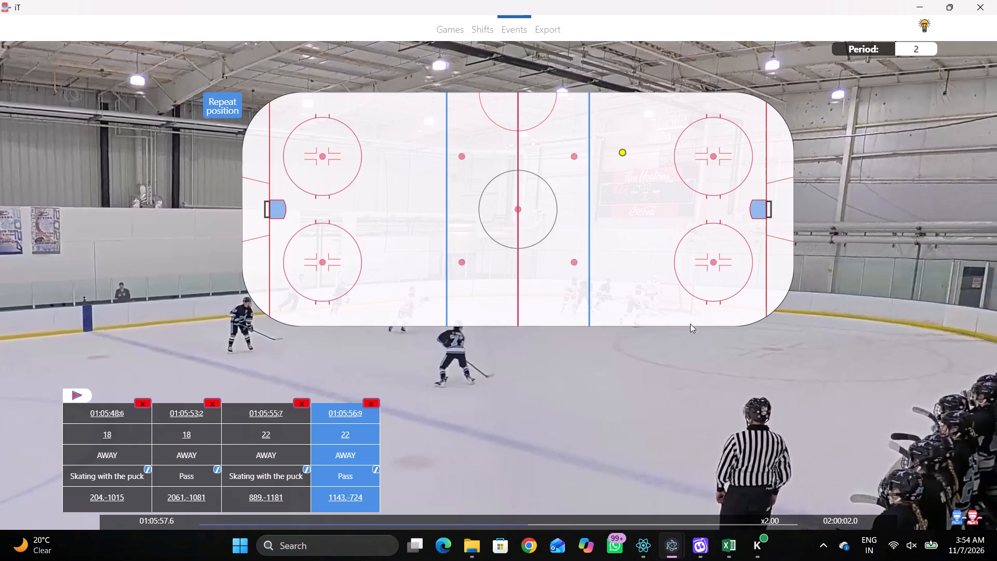
{"action": "left_click", "coordinate": [647, 257]}
Replay from away number 71's latest event and log a Pass by that player at about 1192,838.
{"action": "key", "text": "space"}
{"action": "key", "text": "space"}
{"action": "key", "text": "d"}
{"action": "key", "text": "space"}
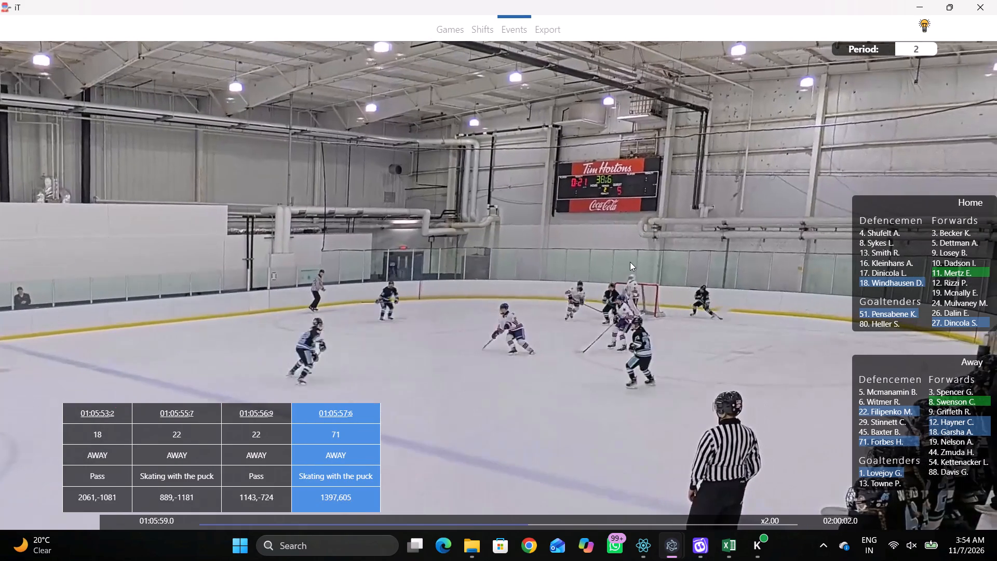
{"action": "key", "text": "space"}
{"action": "key", "text": "space"}
{"action": "key", "text": "space"}
{"action": "left_click", "coordinate": [340, 409]}
{"action": "key", "text": "space"}
{"action": "key", "text": "space"}
{"action": "right_click", "coordinate": [564, 274]}
{"action": "key", "text": "space"}
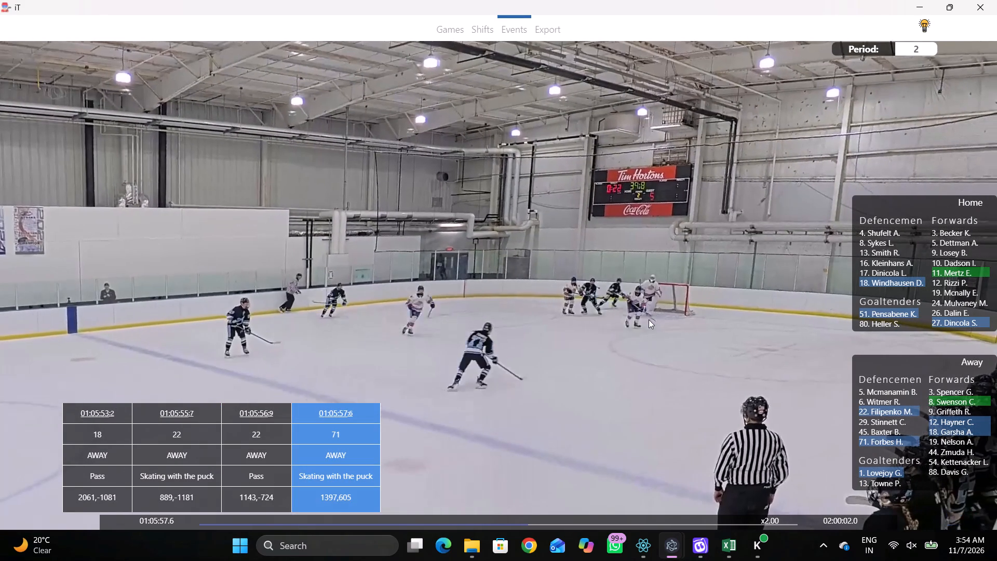
{"action": "key", "text": "space"}
{"action": "right_click", "coordinate": [623, 276]}
{"action": "left_click", "coordinate": [635, 283]}
{"action": "left_click", "coordinate": [873, 173]}
{"action": "left_click", "coordinate": [627, 275]}
Log Skating with the puck by away number 22 at about 1200,-192, centrally inside the blue line.
{"action": "key", "text": "space"}
{"action": "key", "text": "v"}
{"action": "key", "text": "space"}
{"action": "right_click", "coordinate": [602, 237]}
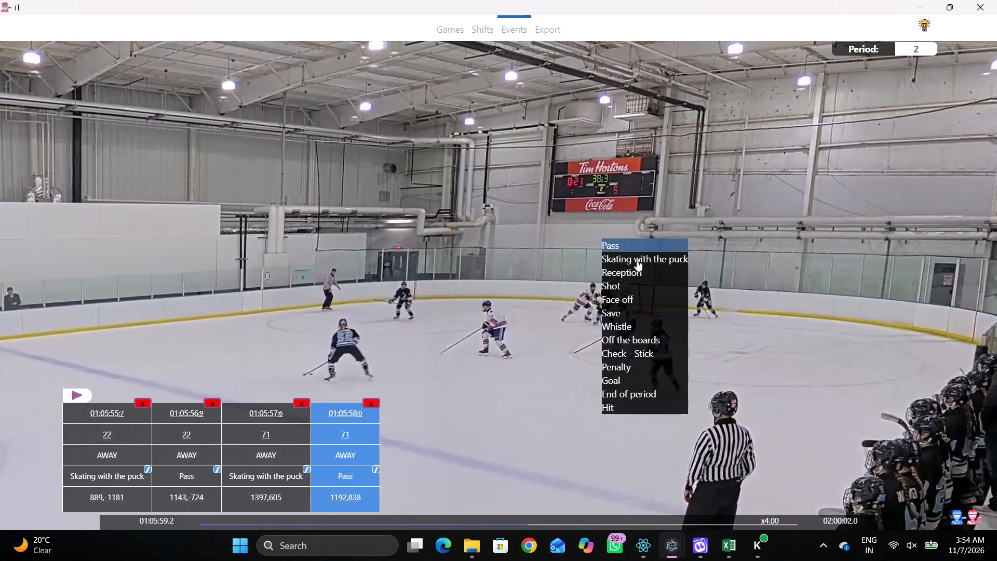
{"action": "left_click", "coordinate": [637, 260]}
{"action": "left_click", "coordinate": [874, 405]}
{"action": "left_click", "coordinate": [879, 406]}
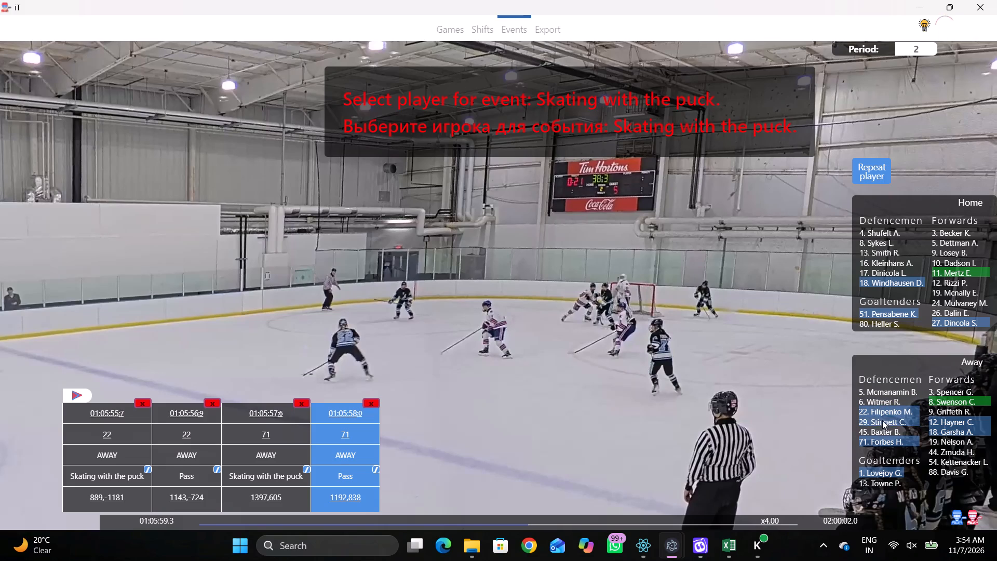
{"action": "left_click", "coordinate": [880, 414]}
{"action": "left_click", "coordinate": [629, 195]}
Step back through the footage and log a Pass by away number 22 at about 1630,306.
{"action": "key", "text": "r"}
{"action": "key", "text": "space"}
{"action": "key", "text": "space"}
{"action": "key", "text": "space"}
{"action": "key", "text": "space"}
{"action": "key", "text": "space"}
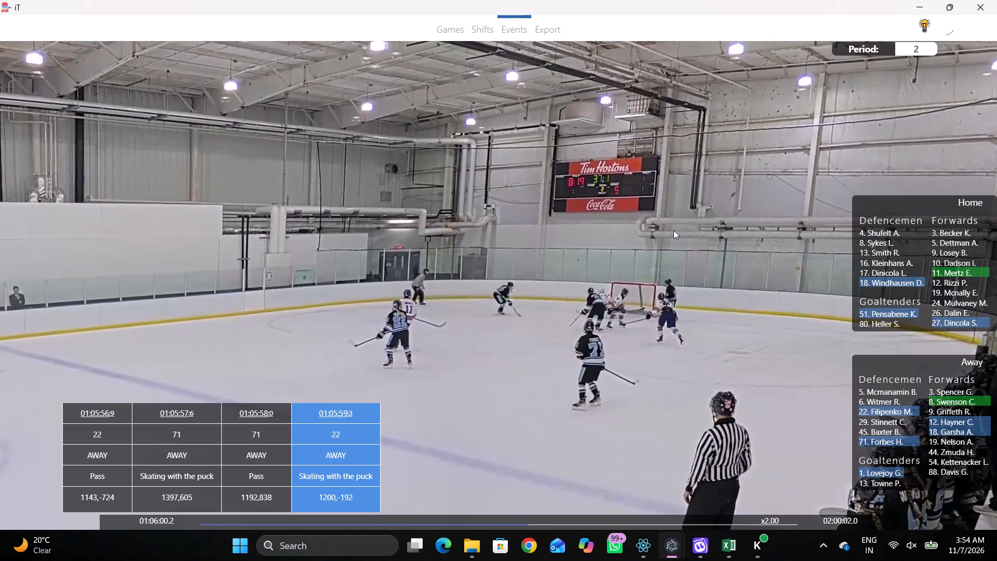
{"action": "key", "text": "space"}
{"action": "type", "text": "qq"}
{"action": "key", "text": "q"}
{"action": "type", "text": "qqq"}
{"action": "key", "text": "q"}
{"action": "key", "text": "q"}
{"action": "key", "text": "q"}
{"action": "key", "text": "q"}
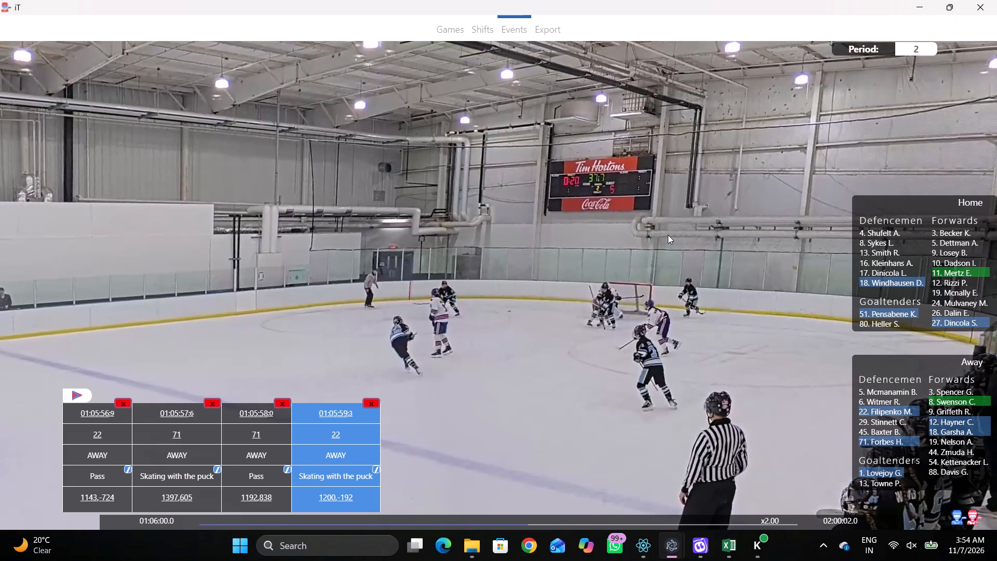
{"action": "key", "text": "q"}
{"action": "right_click", "coordinate": [661, 218]}
{"action": "left_click", "coordinate": [664, 231]}
{"action": "left_click_drag", "start_coordinate": [871, 169], "coordinate": [865, 175]}
{"action": "left_click", "coordinate": [669, 233]}
Log Skating with the puck by away number 12 at about 2844,-425, behind the goal line above the net.
{"action": "key", "text": "space"}
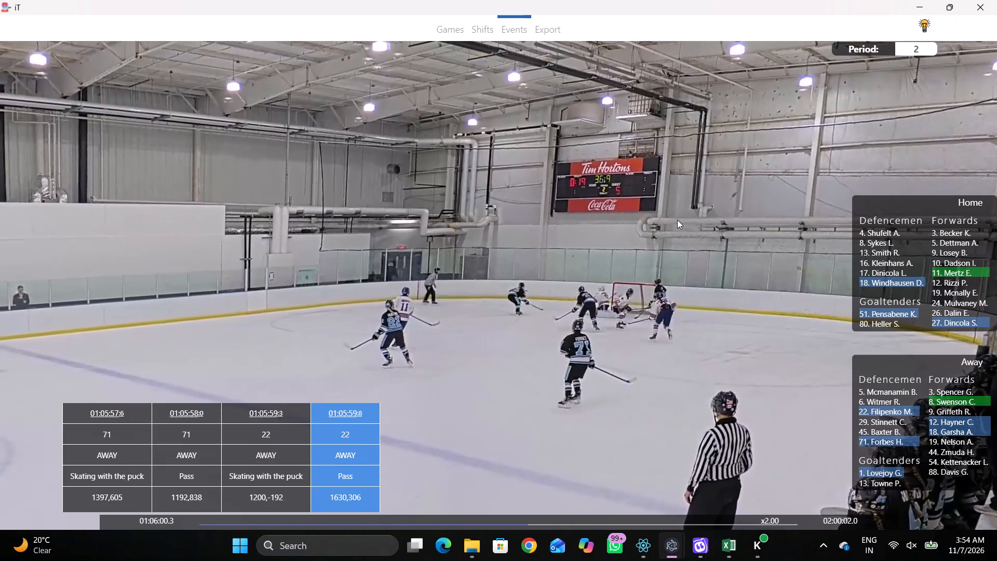
{"action": "key", "text": "space"}
{"action": "key", "text": "space"}
{"action": "key", "text": "space"}
{"action": "right_click", "coordinate": [665, 223]}
{"action": "left_click", "coordinate": [693, 239]}
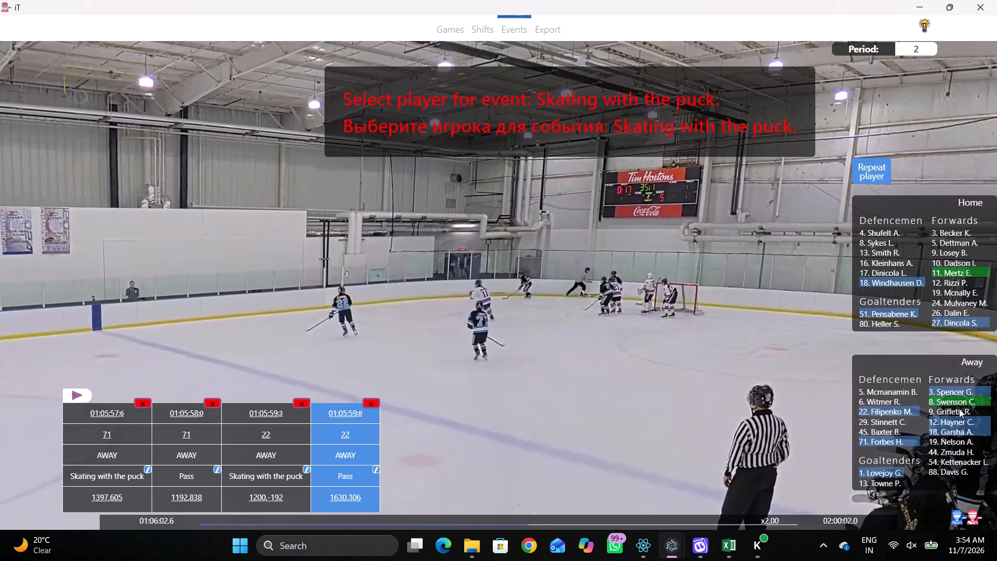
{"action": "left_click", "coordinate": [942, 424]}
{"action": "left_click", "coordinate": [780, 176]}
Hide the event table and log a Pass by away number 12 at about 1990,-724, at the upper face-off circle.
{"action": "key", "text": "shift+d"}
{"action": "key", "text": "space"}
{"action": "key", "text": "space"}
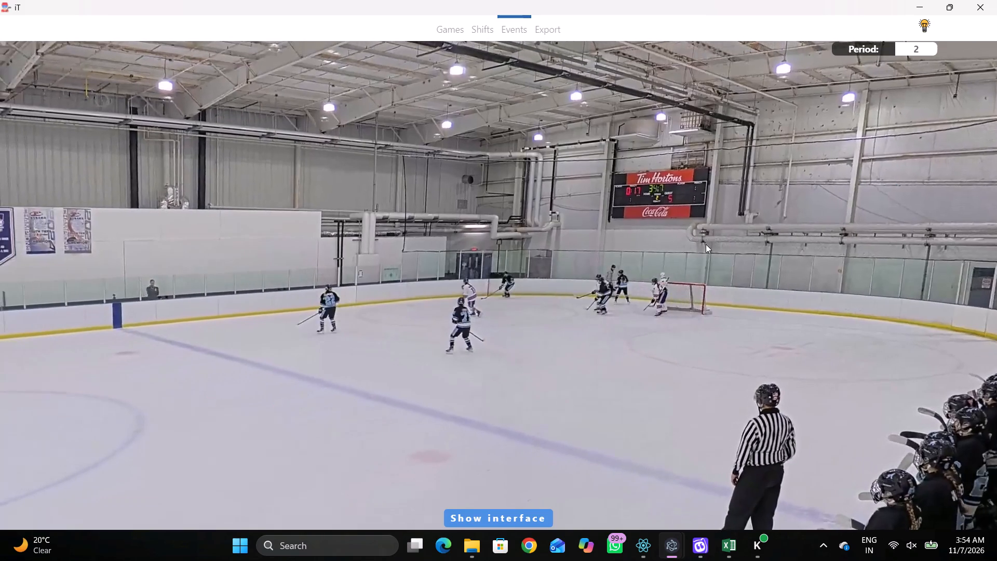
{"action": "key", "text": "space"}
{"action": "key", "text": "space"}
{"action": "key", "text": "q"}
{"action": "key", "text": "q"}
{"action": "right_click", "coordinate": [691, 225]}
{"action": "key", "text": "q"}
{"action": "left_click", "coordinate": [691, 231]}
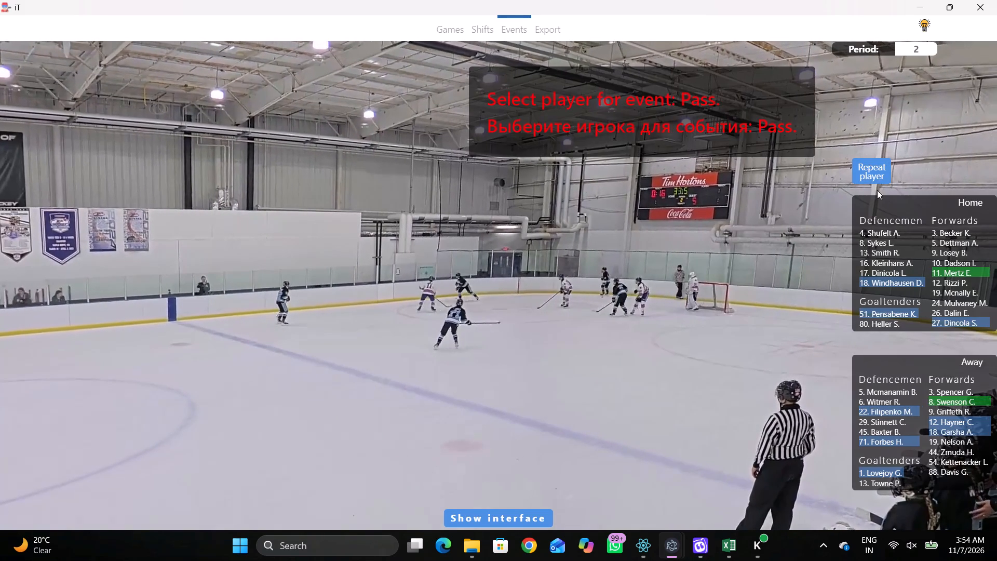
{"action": "left_click", "coordinate": [868, 174]}
{"action": "left_click", "coordinate": [702, 153]}
Log Skating with the puck by away number 12 at about 2689,-657, near the goal line above the net.
{"action": "key", "text": "space"}
{"action": "key", "text": "space"}
{"action": "key", "text": "space"}
{"action": "key", "text": "space"}
{"action": "right_click", "coordinate": [700, 232]}
{"action": "left_click", "coordinate": [741, 252]}
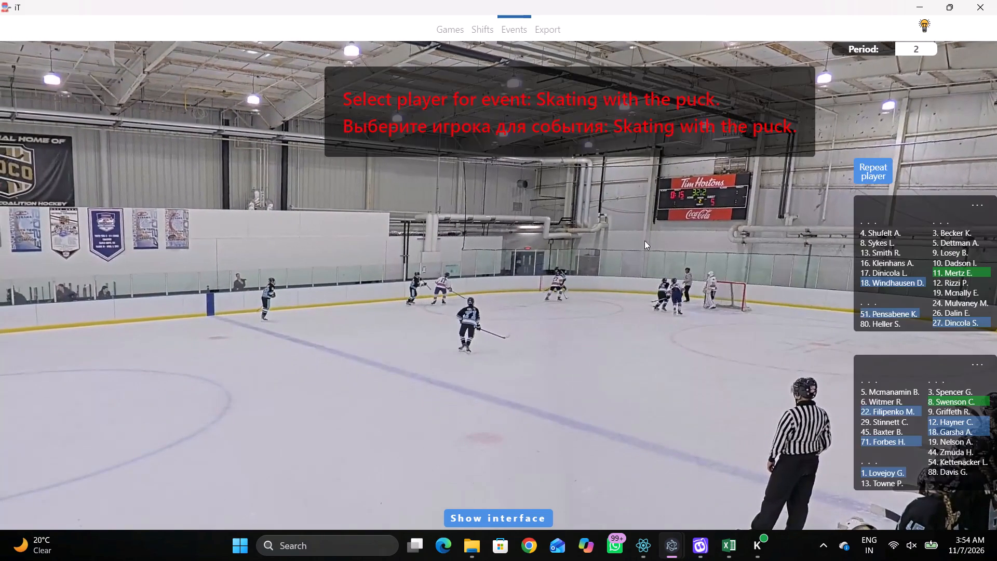
{"action": "left_click", "coordinate": [679, 256]}
{"action": "right_click", "coordinate": [640, 250]}
{"action": "left_click", "coordinate": [679, 270]}
{"action": "left_click", "coordinate": [940, 420]}
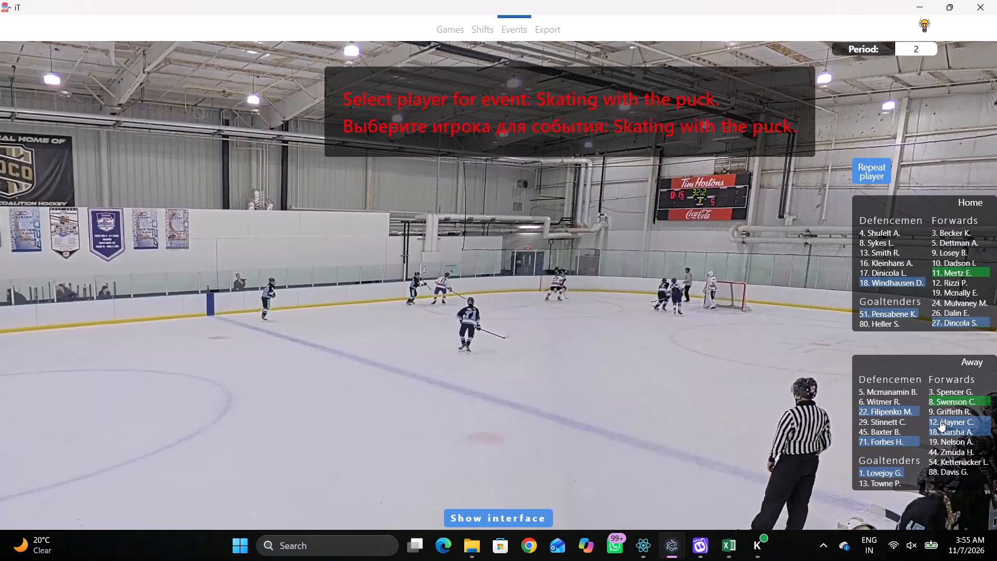
{"action": "left_click", "coordinate": [765, 158]}
Show the event table and change the player of the Skating with the puck event at 01:06:05:4 to away number 8.
{"action": "key", "text": "shift+d"}
{"action": "key", "text": "q"}
{"action": "left_click", "coordinate": [339, 436]}
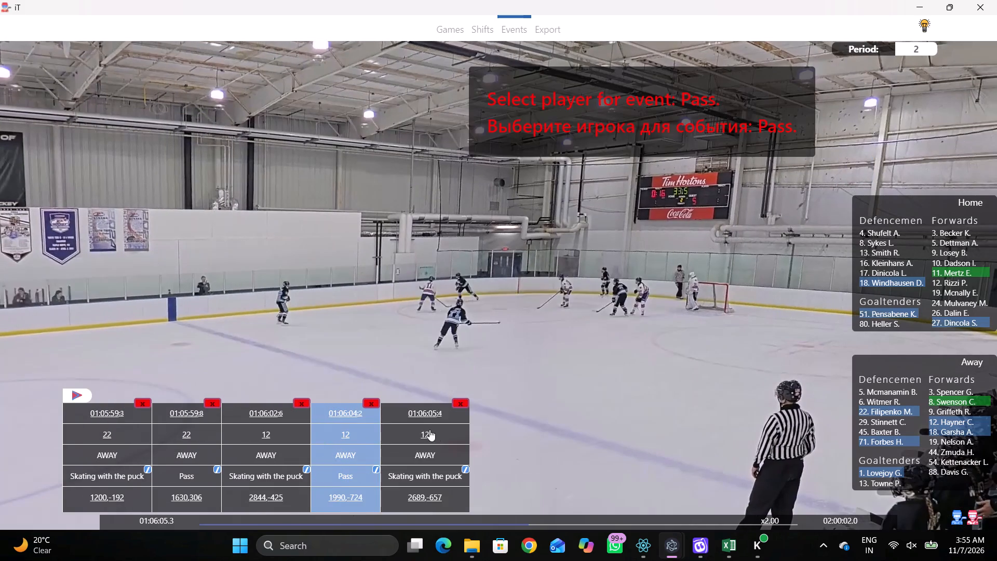
{"action": "left_click", "coordinate": [419, 432]}
{"action": "left_click", "coordinate": [932, 396]}
{"action": "left_click", "coordinate": [935, 397]}
{"action": "left_click", "coordinate": [942, 402]}
Hide the event table and log a Pass by away number 8 at about 2244,-832, inside the upper face-off circle.
{"action": "key", "text": "shift+d"}
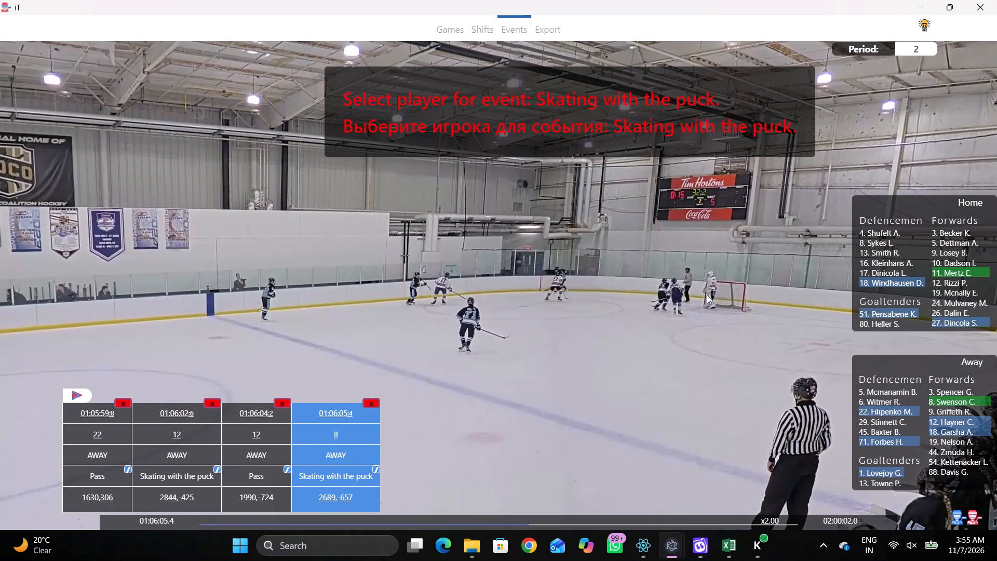
{"action": "key", "text": "space"}
{"action": "key", "text": "space"}
{"action": "key", "text": "space"}
{"action": "key", "text": "space"}
{"action": "key", "text": "space"}
{"action": "key", "text": "space"}
{"action": "right_click", "coordinate": [689, 254]}
{"action": "left_click", "coordinate": [693, 259]}
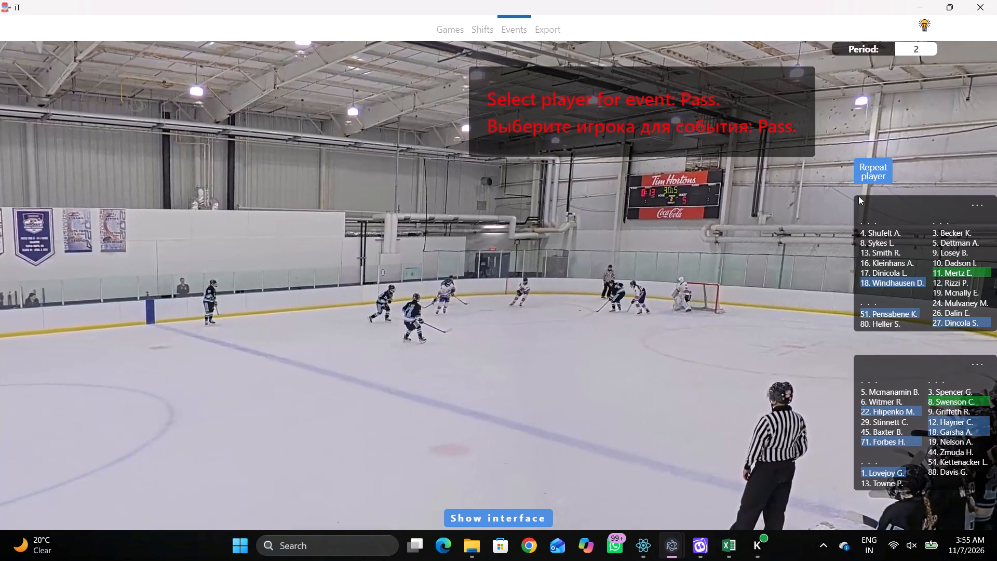
{"action": "left_click", "coordinate": [864, 175]}
{"action": "left_click", "coordinate": [724, 144]}
Replay the play following the Pass by away number 8 to examine who gets the puck, and show the event table.
{"action": "key", "text": "space"}
{"action": "key", "text": "space"}
{"action": "key", "text": "space"}
{"action": "key", "text": "space"}
{"action": "type", "text": "q"}
{"action": "key", "text": "q"}
{"action": "type", "text": "qq"}
{"action": "key", "text": "q"}
{"action": "type", "text": "qqrr q v"}
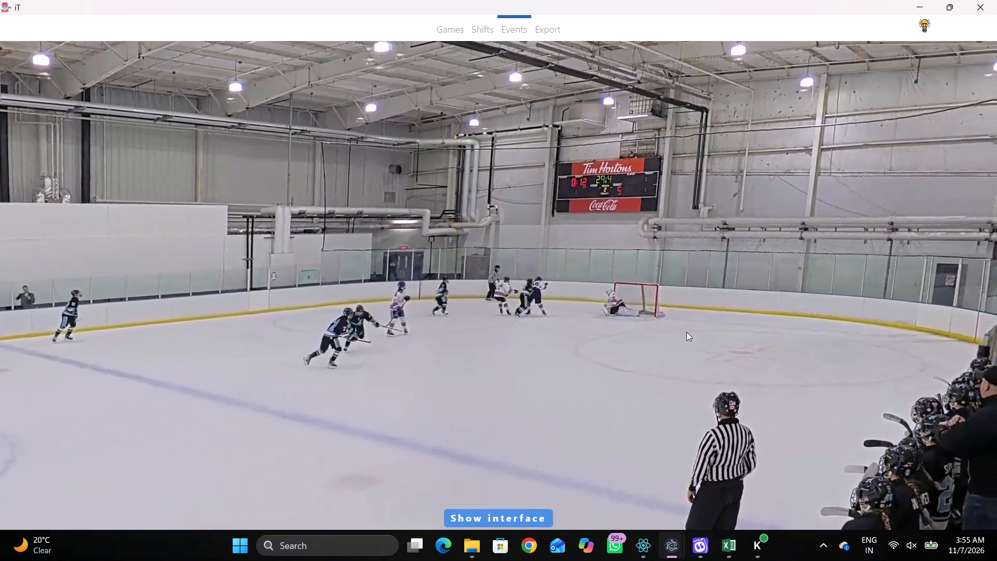
{"action": "key", "text": "v"}
{"action": "type", "text": "v qqq qqqqqqD"}
{"action": "type", "text": "qqq"}
{"action": "type", "text": "DD"}
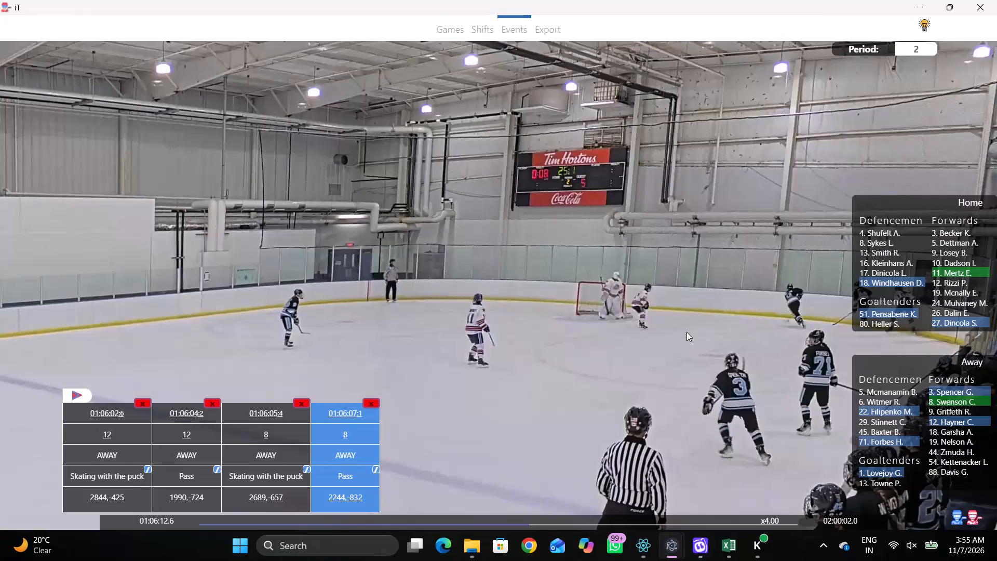
Return to the Pass at 01:06:07:1, hide the event table and log a Pass by away number 12 at about 2272,-225, in the slot.
{"action": "left_click", "coordinate": [329, 422]}
{"action": "key", "text": "shift+d"}
{"action": "key", "text": "space"}
{"action": "key", "text": "space"}
{"action": "right_click", "coordinate": [637, 266]}
{"action": "left_click", "coordinate": [662, 280]}
{"action": "key", "text": "q"}
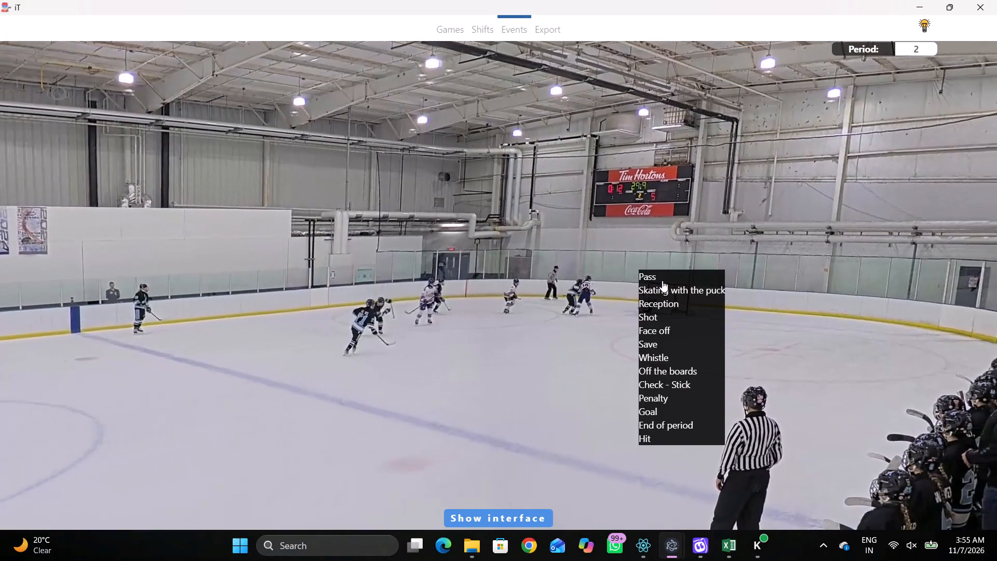
{"action": "left_click", "coordinate": [657, 273]}
{"action": "right_click", "coordinate": [627, 266]}
{"action": "left_click", "coordinate": [633, 273]}
{"action": "left_click", "coordinate": [943, 420]}
{"action": "left_click", "coordinate": [727, 192]}
Log Skating with the puck by away number 8 at about 2689,372, near the goal line below the net.
{"action": "key", "text": "space"}
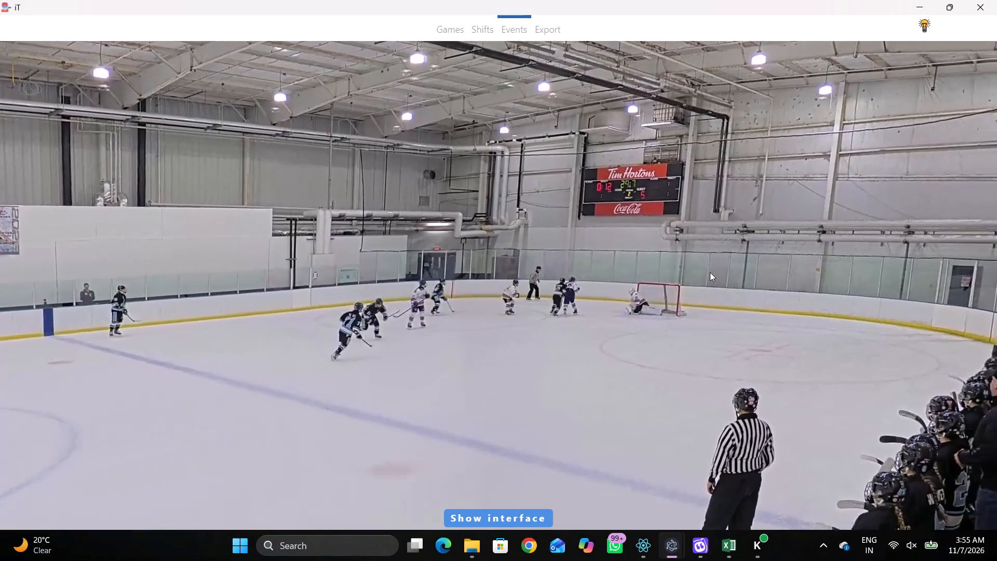
{"action": "key", "text": "space"}
{"action": "key", "text": "space"}
{"action": "key", "text": "space"}
{"action": "key", "text": "space"}
{"action": "key", "text": "space"}
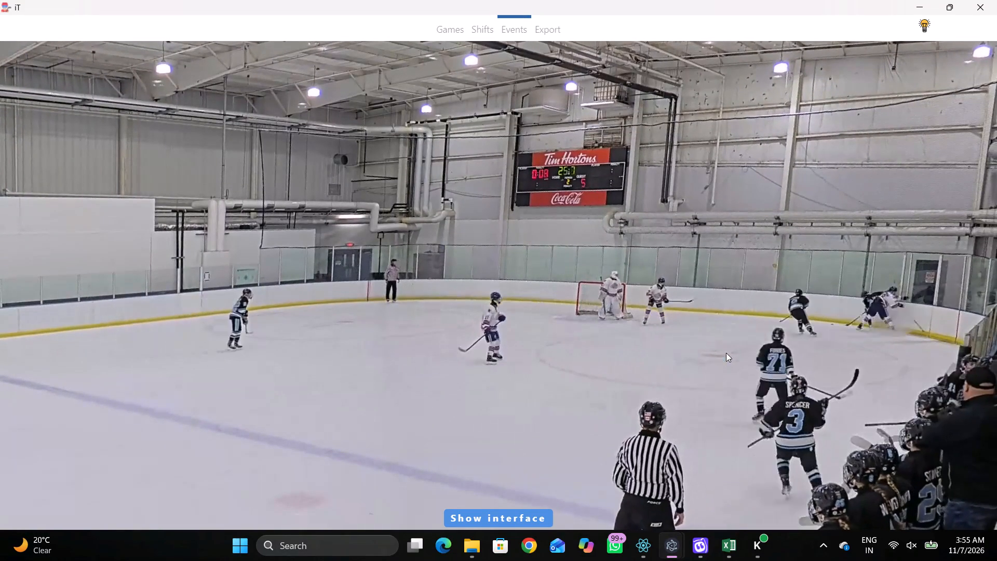
{"action": "key", "text": "space"}
{"action": "key", "text": "space"}
{"action": "key", "text": "q"}
{"action": "right_click", "coordinate": [712, 306]}
{"action": "key", "text": "space"}
{"action": "key", "text": "space"}
{"action": "right_click", "coordinate": [694, 312]}
{"action": "left_click", "coordinate": [720, 324]}
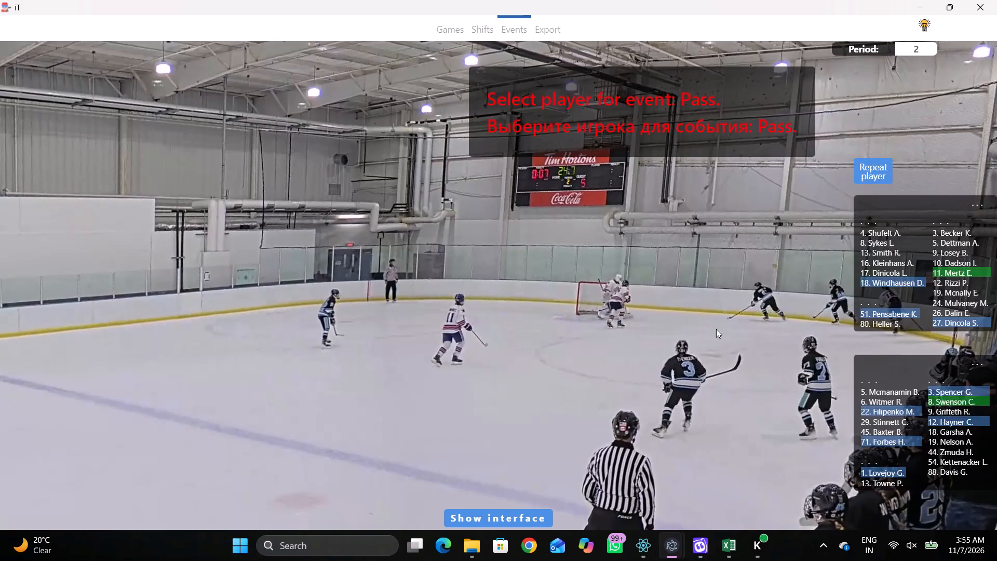
{"action": "right_click_drag", "start_coordinate": [687, 323], "coordinate": [682, 323]}
{"action": "left_click", "coordinate": [716, 341]}
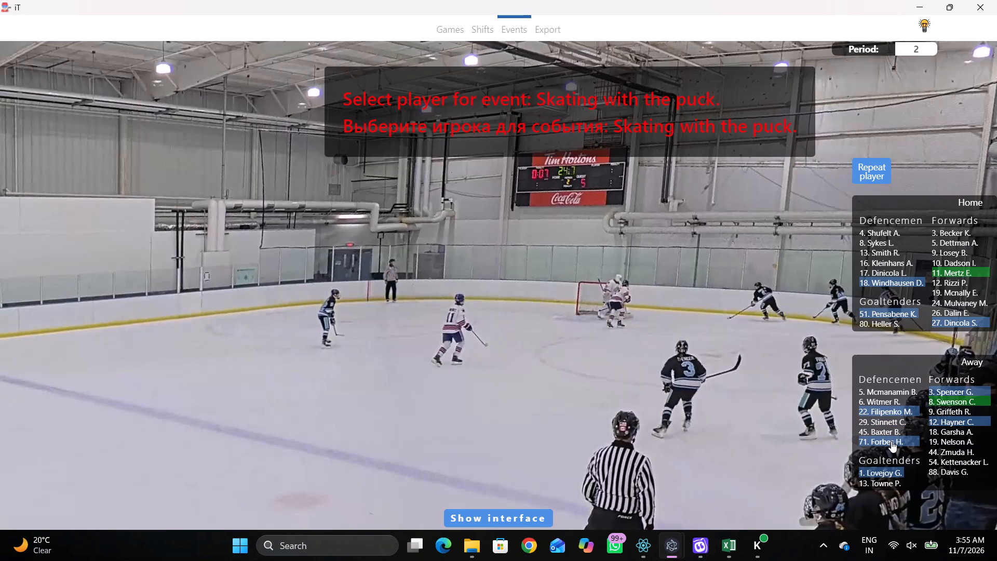
{"action": "left_click", "coordinate": [936, 401]}
{"action": "left_click", "coordinate": [765, 238]}
Review the play following the Skating with the puck event to examine the puck movement, and show the event table.
{"action": "key", "text": "space"}
{"action": "key", "text": "space"}
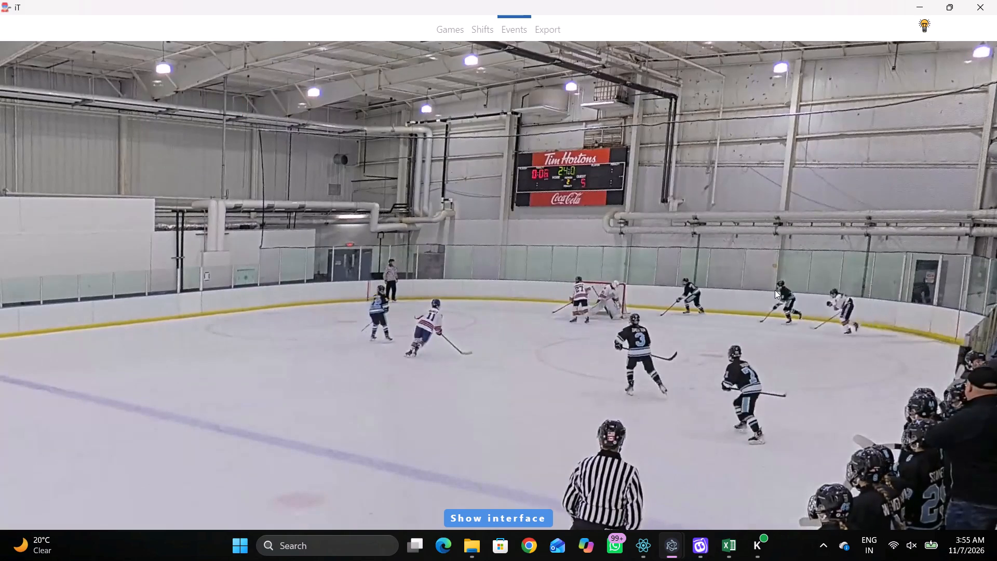
{"action": "key", "text": "space"}
{"action": "key", "text": "space"}
{"action": "right_click", "coordinate": [761, 255]}
{"action": "left_click", "coordinate": [721, 252]}
{"action": "key", "text": "q"}
{"action": "key", "text": "q"}
{"action": "key", "text": "q"}
{"action": "key", "text": "q"}
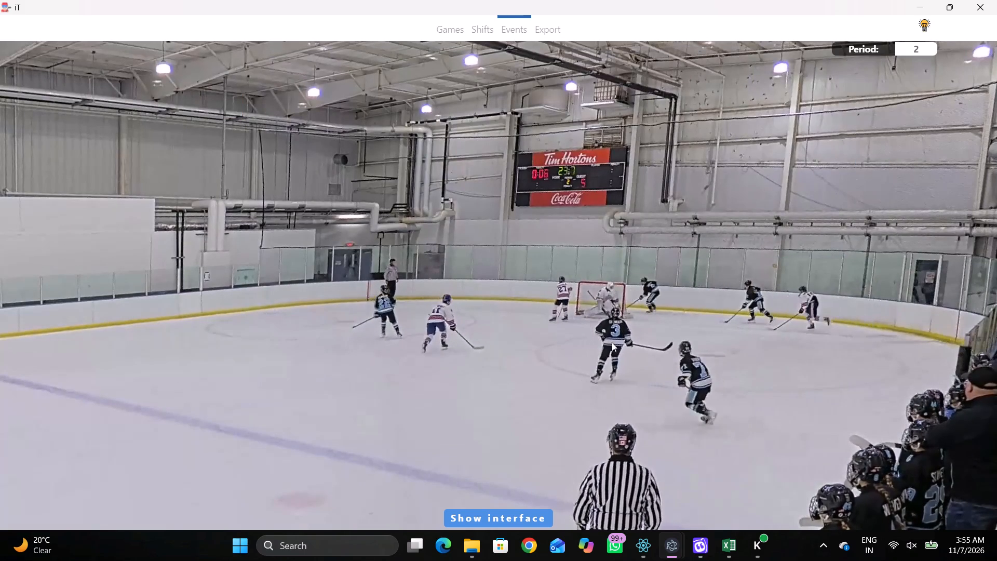
{"action": "key", "text": "q"}
{"action": "key", "text": "q"}
{"action": "key", "text": "shift+d"}
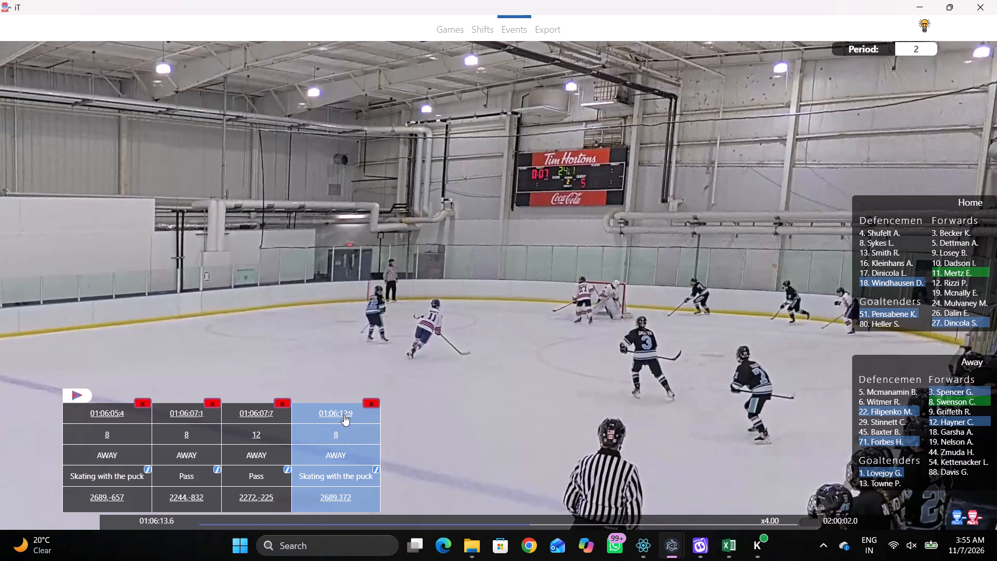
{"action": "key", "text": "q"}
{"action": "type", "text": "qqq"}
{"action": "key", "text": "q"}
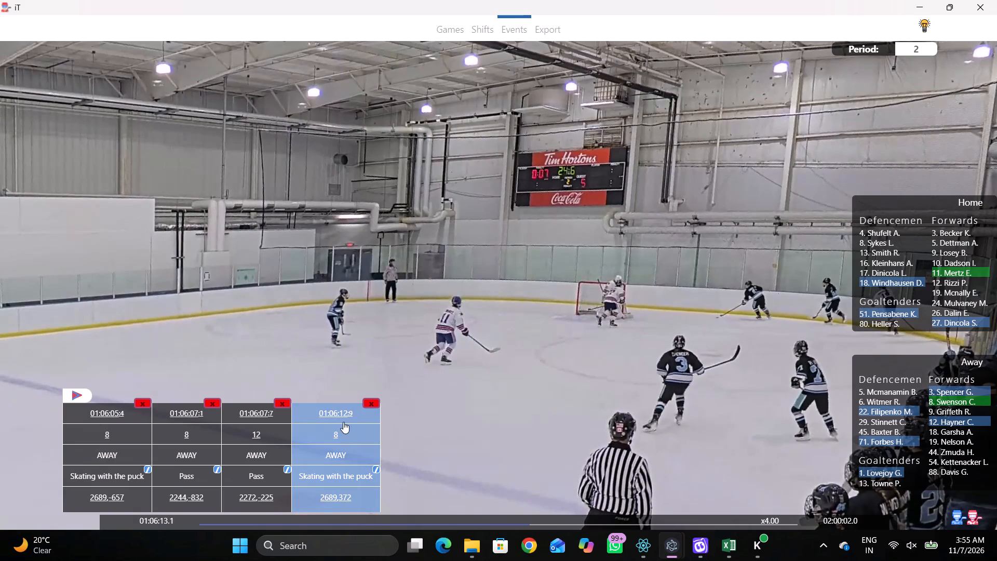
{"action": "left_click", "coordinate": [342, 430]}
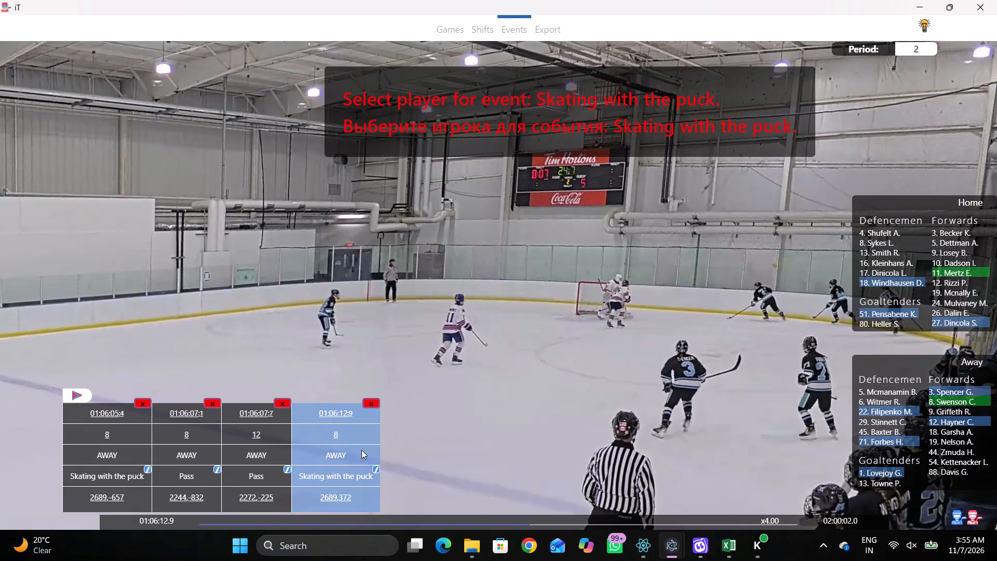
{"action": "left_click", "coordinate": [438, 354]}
Log a Pass by the repeated player, away number 8, at about 2717,-425, near the goal line above the net.
{"action": "key", "text": "space"}
{"action": "right_click", "coordinate": [636, 226]}
{"action": "key", "text": "space"}
{"action": "left_click", "coordinate": [640, 234]}
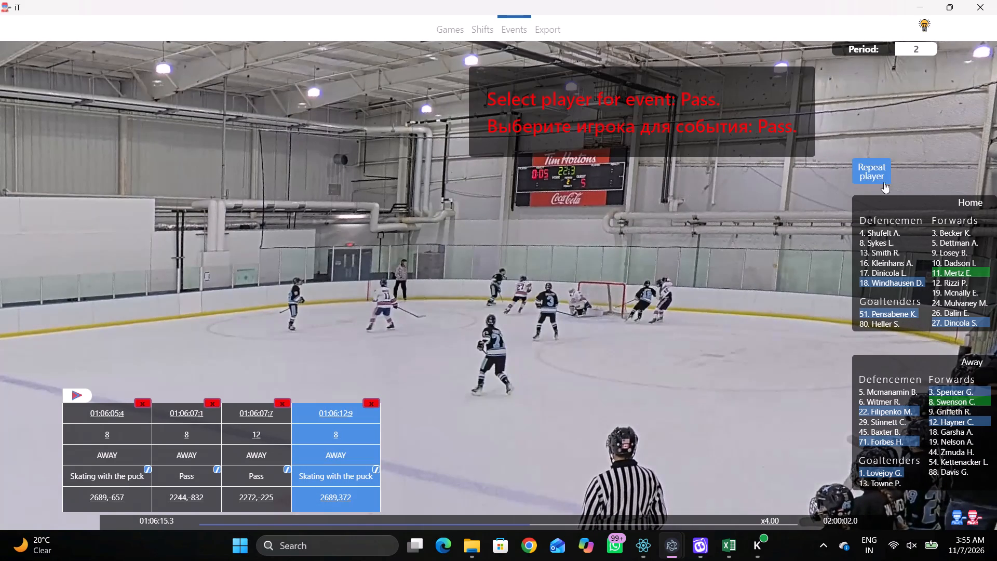
{"action": "left_click", "coordinate": [871, 168]}
{"action": "left_click", "coordinate": [768, 176]}
Slow playback to x2.00 and replay the play following the Skating with the puck event at 01:06:12:9 to examine the puck movement.
{"action": "key", "text": "r"}
{"action": "key", "text": "space"}
{"action": "key", "text": "space"}
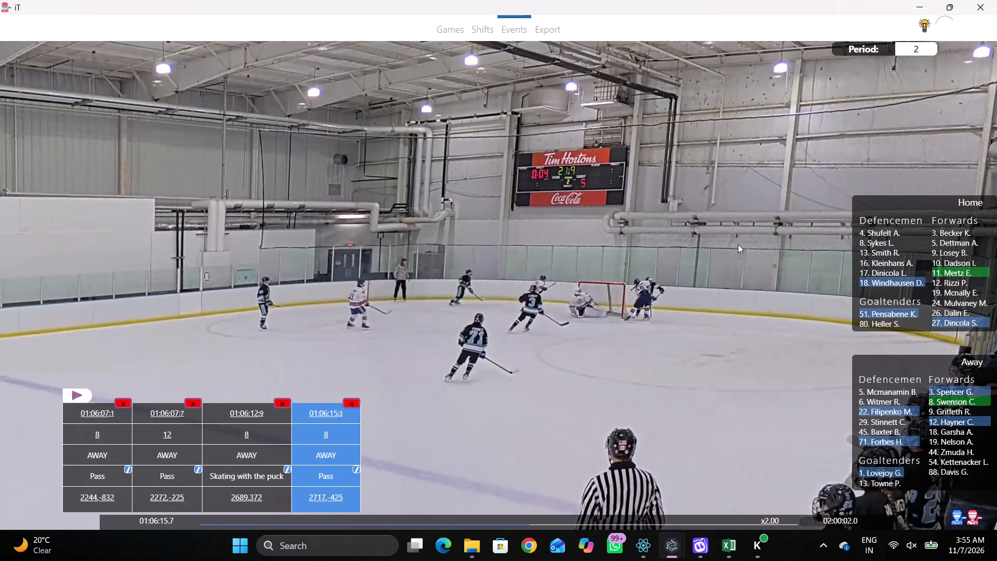
{"action": "type", "text": "qqqqqqqqqqqqqqqqqqqqqq"}
{"action": "key", "text": "q"}
{"action": "key", "text": "q"}
{"action": "key", "text": "q"}
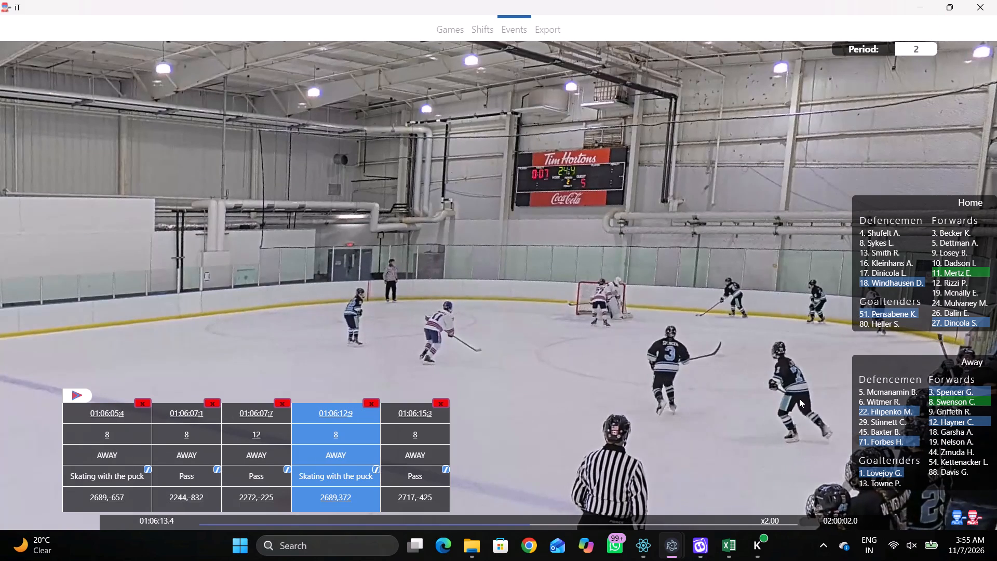
{"action": "key", "text": "q"}
{"action": "key", "text": "space"}
{"action": "key", "text": "space"}
{"action": "key", "text": "space"}
{"action": "key", "text": "space"}
{"action": "key", "text": "space"}
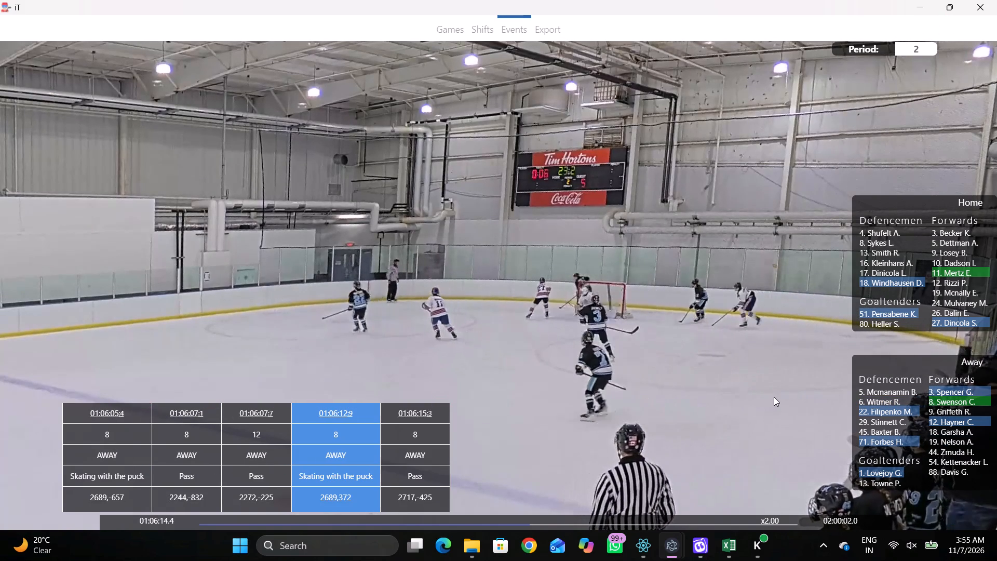
{"action": "key", "text": "space"}
{"action": "key", "text": "space"}
{"action": "key", "text": "space"}
Replay the play around the Pass at 01:06:15:3 to examine who takes the puck near the net.
{"action": "key", "text": "q"}
{"action": "type", "text": "qq"}
{"action": "key", "text": "q"}
{"action": "key", "text": "q"}
{"action": "type", "text": "qq"}
{"action": "key", "text": "q"}
{"action": "key", "text": "q"}
{"action": "key", "text": "q"}
{"action": "type", "text": "r v"}
{"action": "key", "text": "space"}
{"action": "key", "text": "space"}
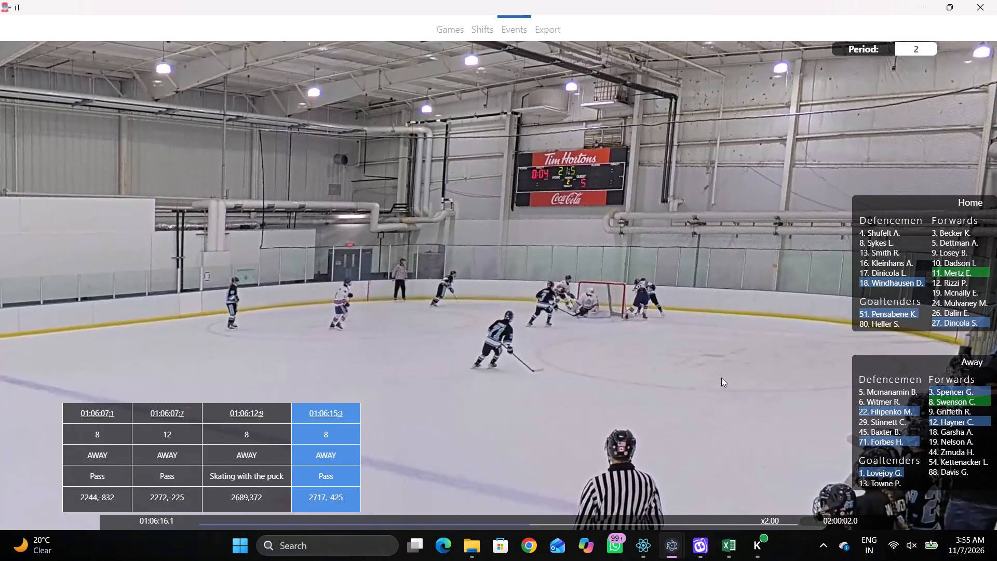
{"action": "key", "text": "space"}
{"action": "key", "text": "space"}
{"action": "key", "text": "space"}
{"action": "key", "text": "space"}
{"action": "key", "text": "space"}
{"action": "type", "text": "q"}
{"action": "key", "text": "q"}
{"action": "key", "text": "q"}
{"action": "type", "text": "qq"}
Return to the Pass at 01:06:15:3 and log a following Pass by away number 12 at about 2802,-350, behind the goal line above the net.
{"action": "left_click", "coordinate": [308, 408]}
{"action": "key", "text": "space"}
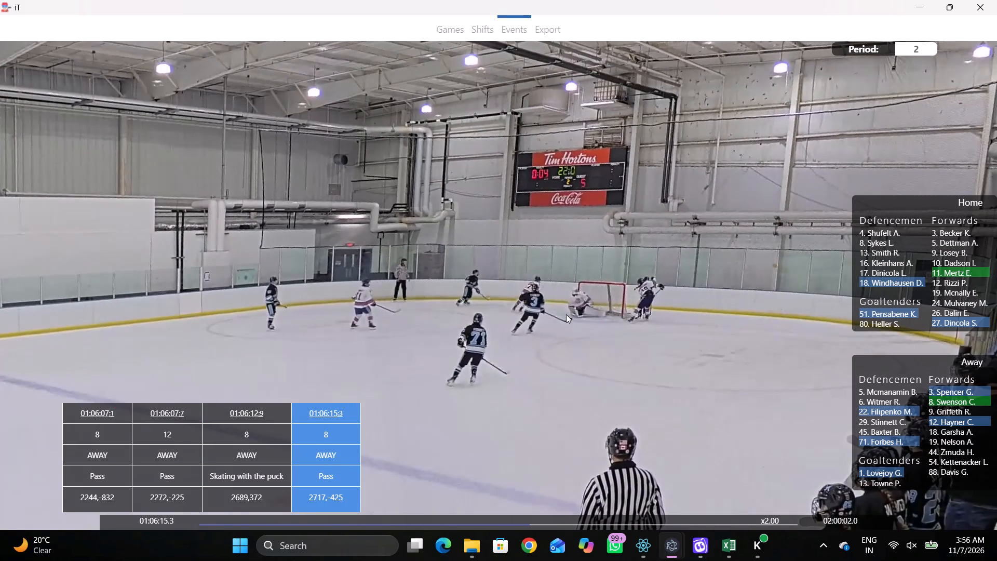
{"action": "key", "text": "space"}
{"action": "key", "text": "space"}
{"action": "key", "text": "space"}
{"action": "right_click", "coordinate": [654, 268]}
{"action": "left_click_drag", "start_coordinate": [645, 270], "coordinate": [640, 272]}
{"action": "right_click", "coordinate": [635, 271]}
{"action": "left_click", "coordinate": [646, 278]}
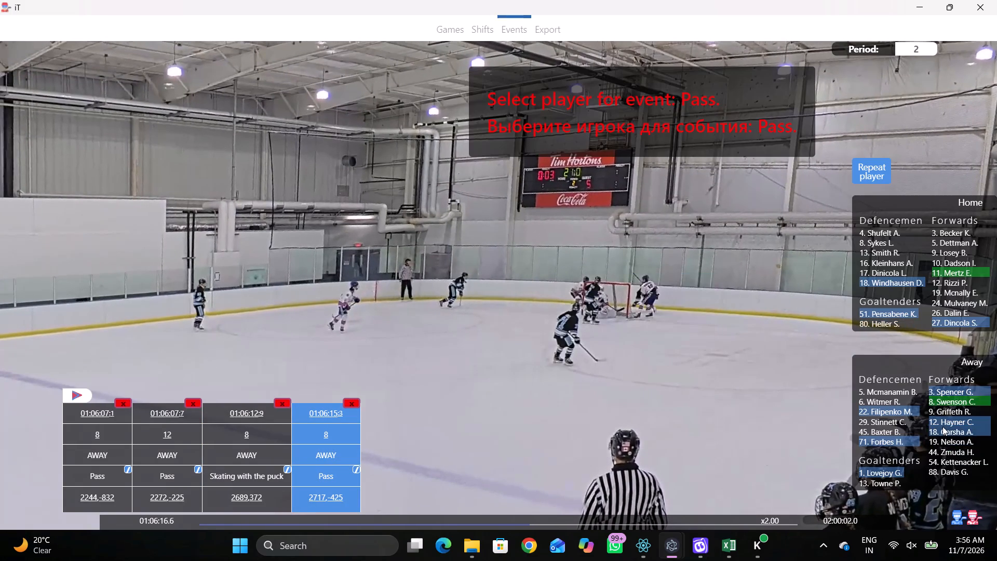
{"action": "left_click", "coordinate": [944, 425]}
{"action": "left_click", "coordinate": [776, 182]}
Raise playback to x4.00 and log a Pass by away number 8 at about 2025,-965, inside the upper face-off circle.
{"action": "key", "text": "space"}
{"action": "key", "text": "v"}
{"action": "key", "text": "space"}
{"action": "key", "text": "space"}
{"action": "key", "text": "space"}
{"action": "key", "text": "space"}
{"action": "key", "text": "space"}
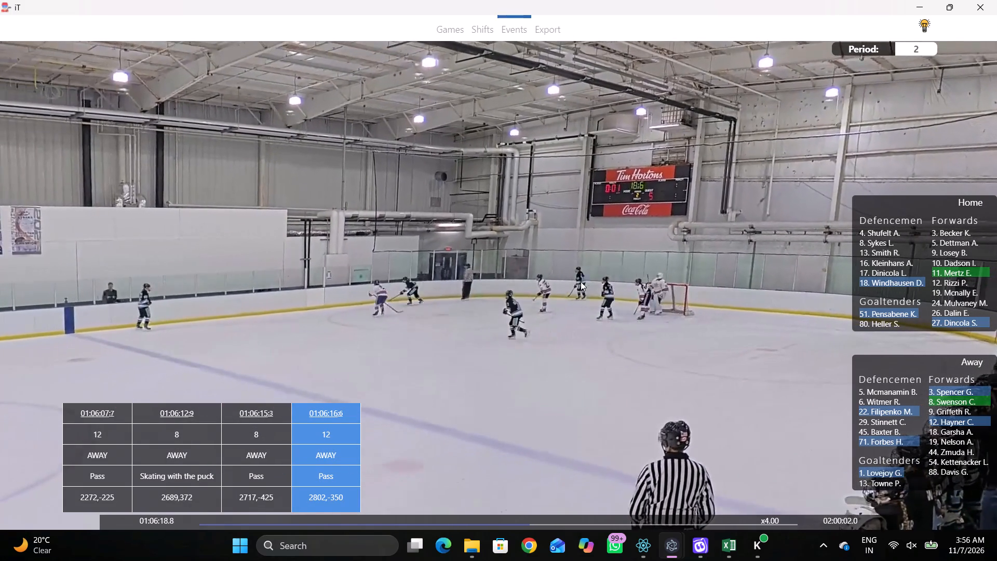
{"action": "key", "text": "space"}
{"action": "key", "text": "space"}
{"action": "right_click", "coordinate": [578, 253]}
{"action": "left_click", "coordinate": [594, 263]}
{"action": "right_click", "coordinate": [565, 259]}
{"action": "left_click", "coordinate": [577, 268]}
{"action": "left_click", "coordinate": [953, 390]}
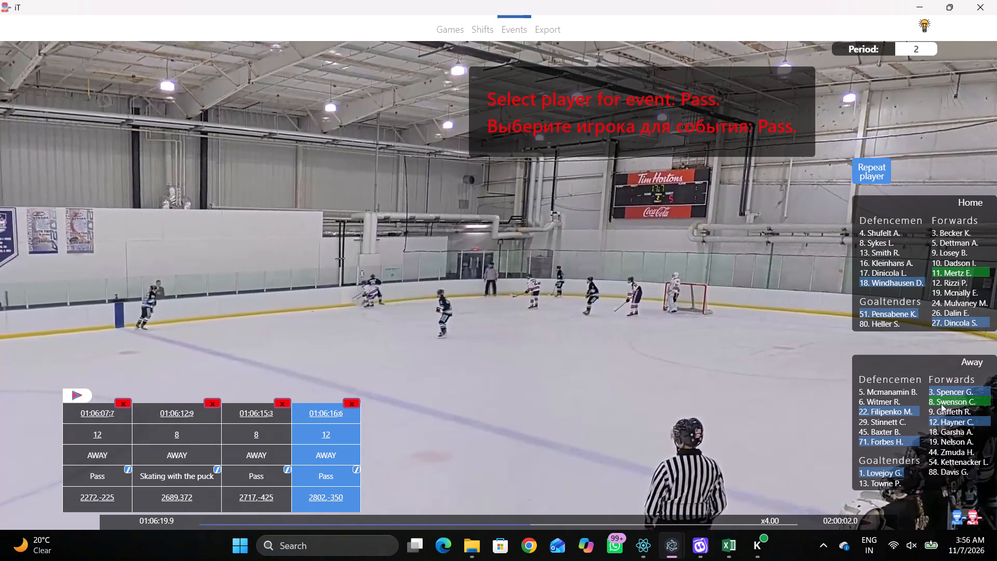
{"action": "right_click", "coordinate": [760, 365]}
{"action": "left_click", "coordinate": [771, 375]}
{"action": "left_click", "coordinate": [945, 400]}
{"action": "left_click", "coordinate": [705, 134]}
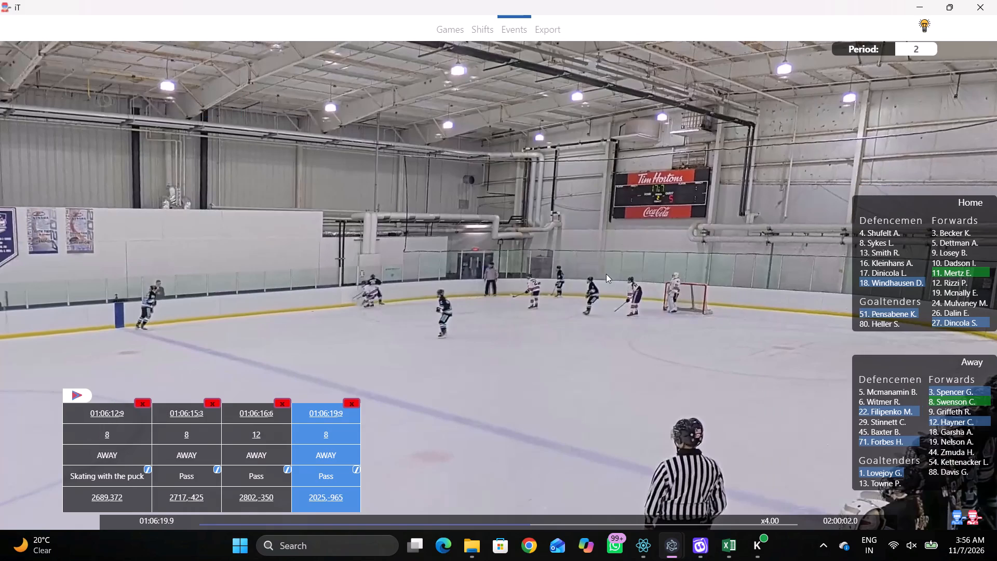
Log a Pass by away number 22 at about 1051,-874, between the blue line and the upper face-off circle.
{"action": "key", "text": "space"}
{"action": "key", "text": "space"}
{"action": "key", "text": "space"}
{"action": "key", "text": "space"}
{"action": "right_click", "coordinate": [557, 271]}
{"action": "key", "text": "q"}
{"action": "key", "text": "q"}
{"action": "key", "text": "q"}
{"action": "key", "text": "q"}
{"action": "key", "text": "q"}
{"action": "right_click", "coordinate": [595, 272]}
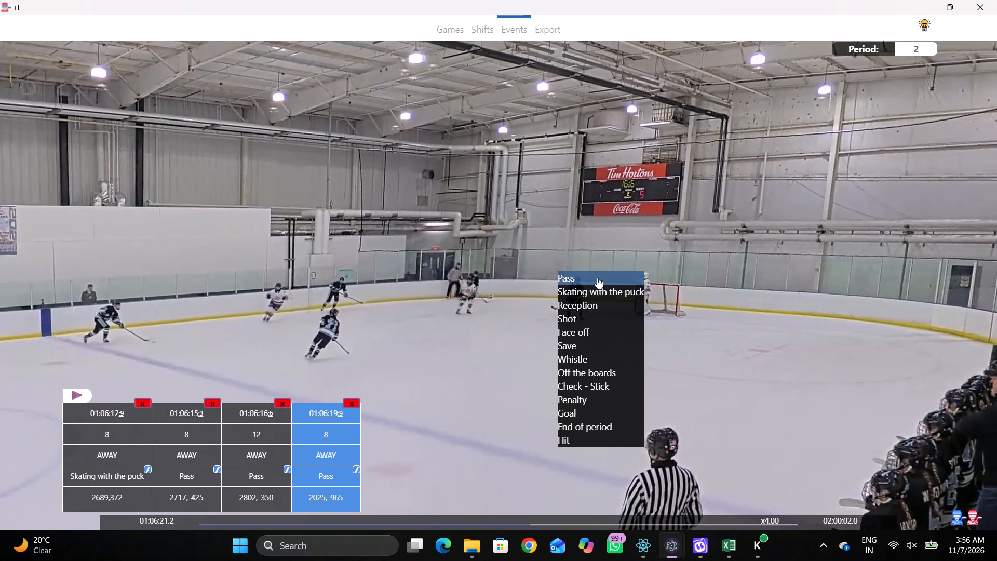
{"action": "right_click_drag", "start_coordinate": [557, 278], "coordinate": [549, 279]}
{"action": "left_click", "coordinate": [559, 288]}
{"action": "left_click", "coordinate": [870, 416]}
{"action": "left_click", "coordinate": [615, 141]}
Log Skating with the puck by away number 71 at about 1461,-126, mid-rink between the blue line and the face-off circles.
{"action": "key", "text": "space"}
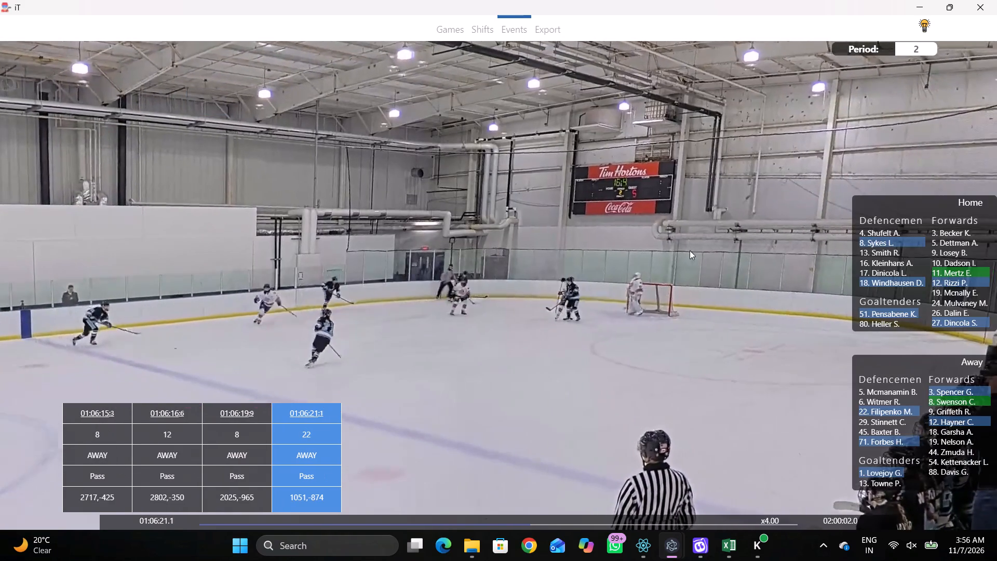
{"action": "key", "text": "space"}
{"action": "right_click", "coordinate": [628, 232]}
{"action": "left_click", "coordinate": [658, 249]}
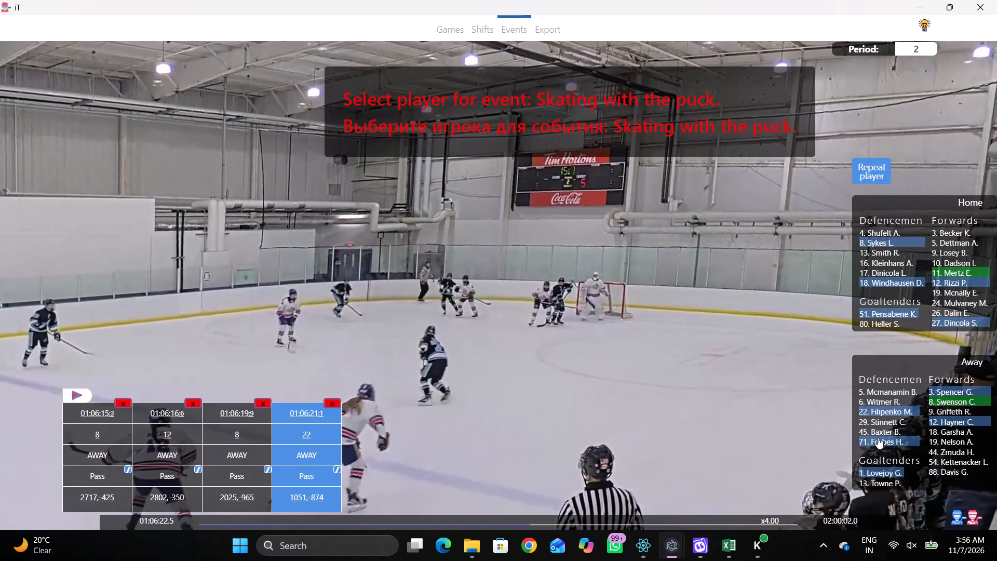
{"action": "left_click", "coordinate": [878, 437]}
{"action": "left_click", "coordinate": [653, 200]}
Slow playback to x0.50 and log a Pass by the same away number 71 at about 2188,439, inside the lower face-off circle.
{"action": "key", "text": "r"}
{"action": "key", "text": "space"}
{"action": "key", "text": "space"}
{"action": "key", "text": "space"}
{"action": "key", "text": "space"}
{"action": "key", "text": "space"}
{"action": "key", "text": "space"}
{"action": "type", "text": "rr"}
{"action": "key", "text": "space"}
{"action": "key", "text": "space"}
{"action": "key", "text": "space"}
{"action": "key", "text": "space"}
{"action": "key", "text": "space"}
{"action": "key", "text": "space"}
{"action": "key", "text": "space"}
{"action": "key", "text": "space"}
{"action": "key", "text": "space"}
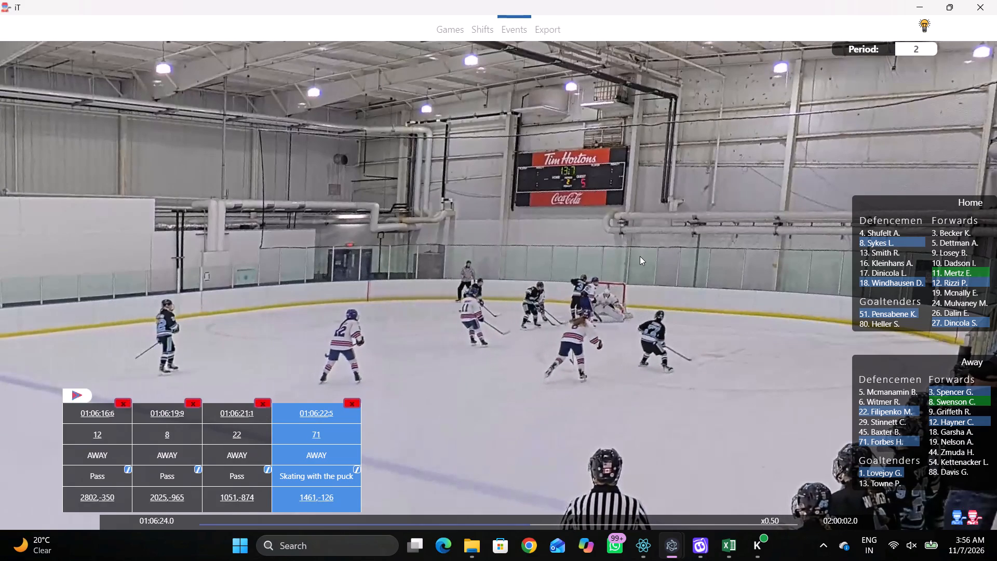
{"action": "key", "text": "space"}
{"action": "type", "text": "q"}
{"action": "key", "text": "q"}
{"action": "key", "text": "q"}
{"action": "right_click", "coordinate": [679, 226]}
{"action": "left_click", "coordinate": [680, 230]}
{"action": "left_click_drag", "start_coordinate": [880, 170], "coordinate": [870, 173]}
{"action": "left_click", "coordinate": [720, 244]}
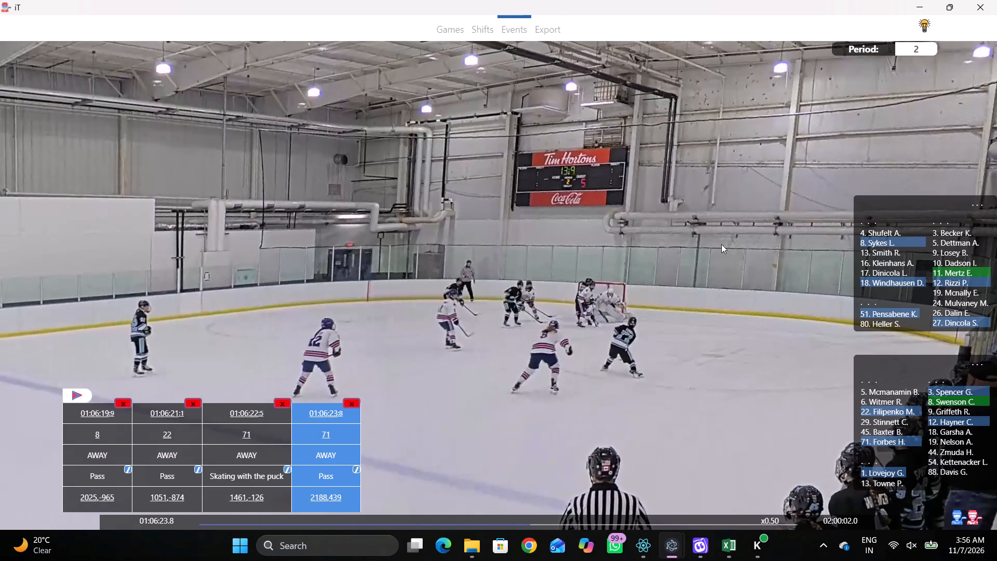
Play through and rewind the action after the Pass at 01:06:23:8 to examine who handles the puck near the net.
{"action": "key", "text": "space"}
{"action": "key", "text": "v"}
{"action": "key", "text": "space"}
{"action": "key", "text": "space"}
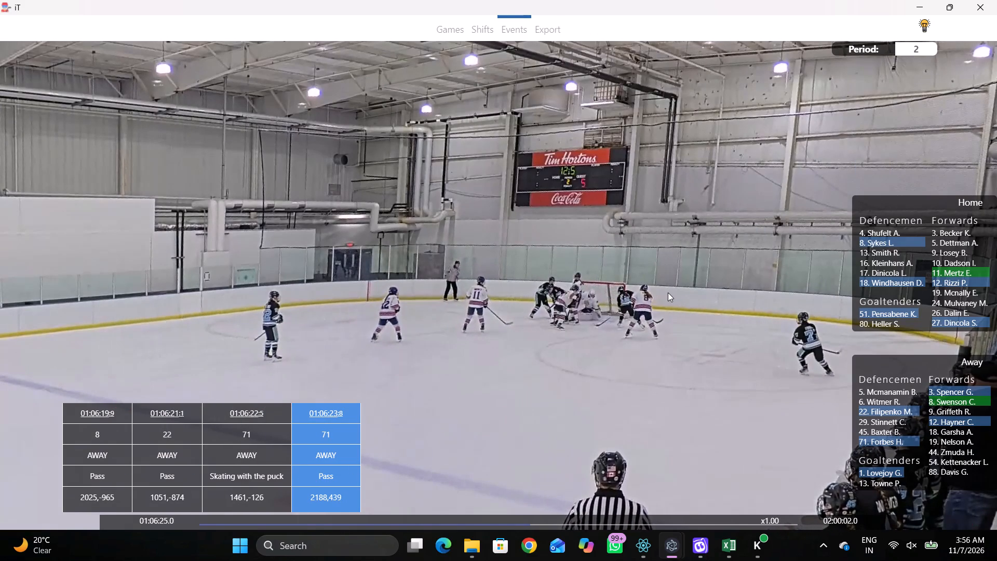
{"action": "key", "text": "space"}
{"action": "right_click", "coordinate": [667, 255]}
{"action": "key", "text": "q"}
{"action": "key", "text": "q"}
{"action": "key", "text": "space"}
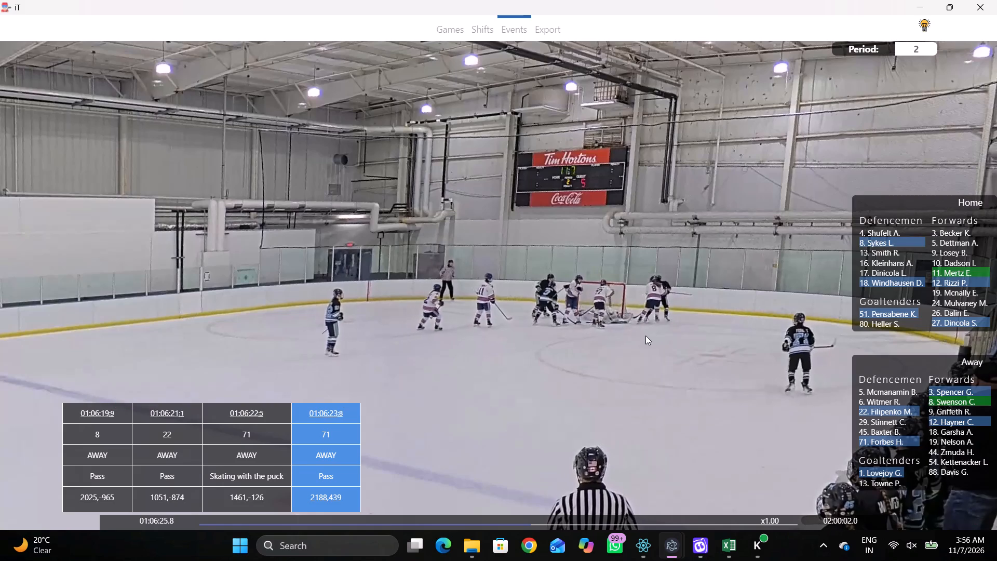
{"action": "key", "text": "v"}
{"action": "key", "text": "space"}
{"action": "key", "text": "q"}
{"action": "key", "text": "q"}
{"action": "key", "text": "q"}
{"action": "key", "text": "q"}
{"action": "key", "text": "q"}
{"action": "key", "text": "q"}
{"action": "key", "text": "q"}
{"action": "key", "text": "q"}
{"action": "key", "text": "q"}
{"action": "key", "text": "q"}
{"action": "key", "text": "q"}
{"action": "key", "text": "q"}
Return to the Pass at 01:06:23:8 and log a following Pass by away number 12 at about 2272,-92, in front of the net.
{"action": "left_click", "coordinate": [317, 409]}
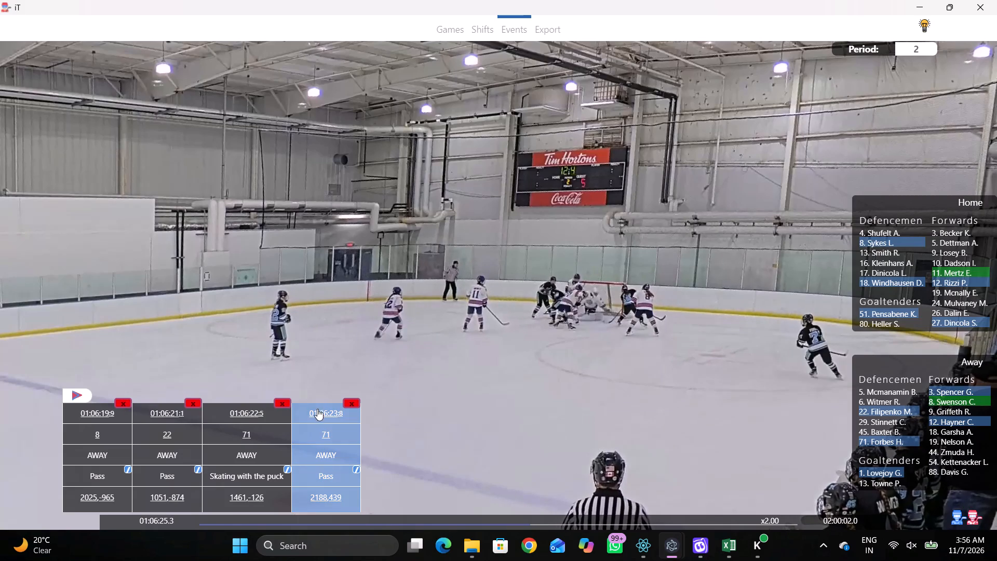
{"action": "key", "text": "space"}
{"action": "key", "text": "v"}
{"action": "key", "text": "q"}
{"action": "key", "text": "q"}
{"action": "key", "text": "q"}
{"action": "key", "text": "q"}
{"action": "key", "text": "q"}
{"action": "key", "text": "q"}
{"action": "key", "text": "q"}
{"action": "key", "text": "q"}
{"action": "key", "text": "q"}
{"action": "key", "text": "q"}
{"action": "key", "text": "q"}
{"action": "key", "text": "q"}
{"action": "key", "text": "q"}
{"action": "key", "text": "q"}
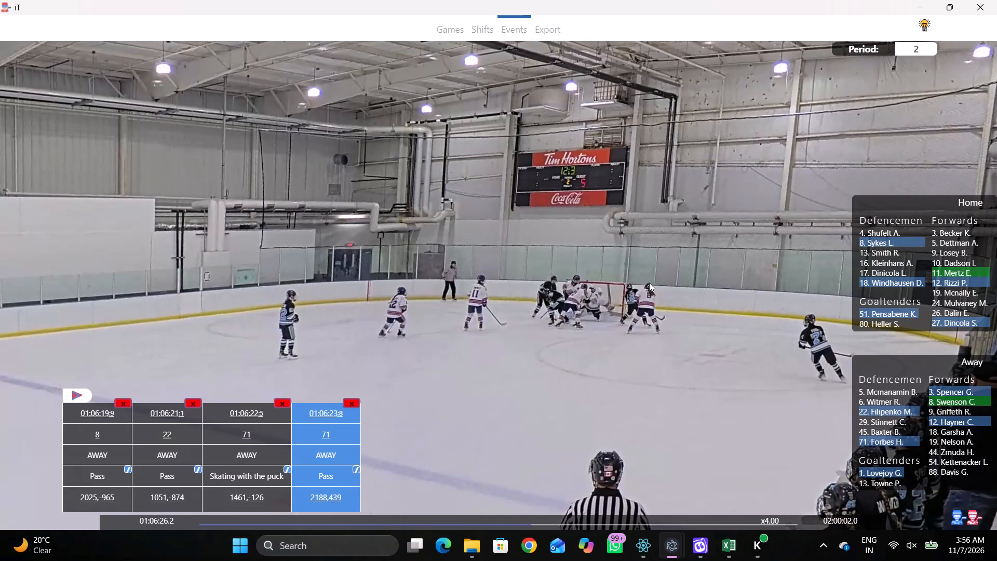
{"action": "key", "text": "q"}
{"action": "key", "text": "q"}
{"action": "key", "text": "q"}
{"action": "right_click", "coordinate": [656, 251]}
{"action": "left_click", "coordinate": [656, 255]}
{"action": "right_click_drag", "start_coordinate": [630, 253], "coordinate": [621, 256]}
{"action": "left_click", "coordinate": [633, 264]}
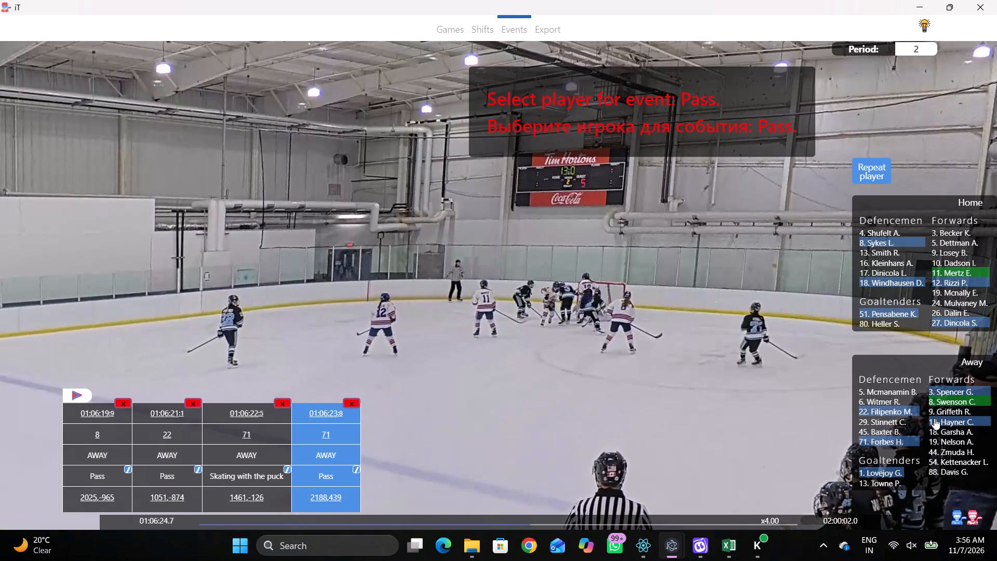
{"action": "left_click", "coordinate": [934, 418]}
{"action": "left_click", "coordinate": [727, 203]}
Log a Whistle at 01:06:26.0, positioned between the blue line and the lower face-off circle.
{"action": "key", "text": "space"}
{"action": "key", "text": "v"}
{"action": "key", "text": "space"}
{"action": "right_click", "coordinate": [606, 218]}
{"action": "left_click", "coordinate": [638, 308]}
{"action": "left_click", "coordinate": [654, 273]}
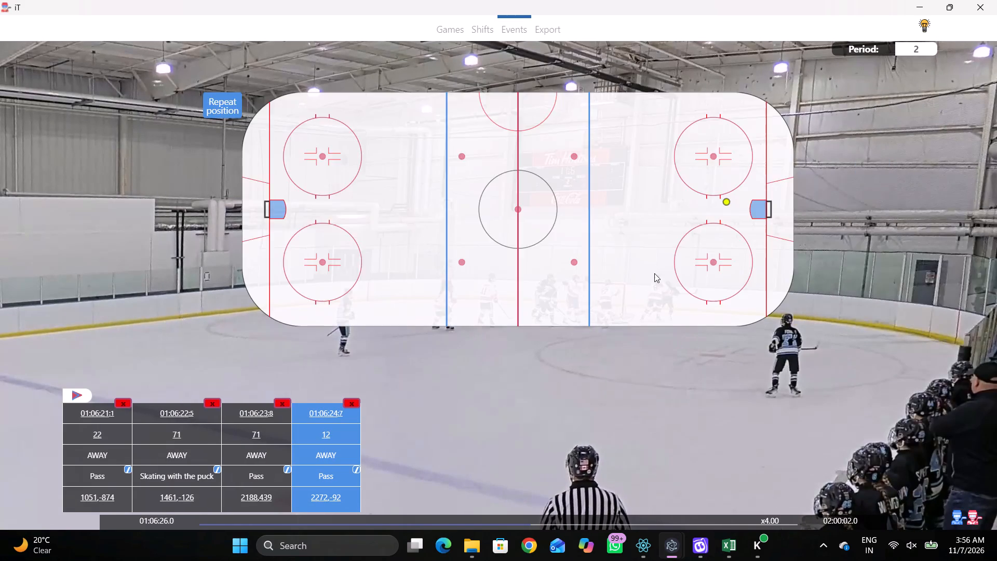
Advance to the next face-off and log a Face off at the lower face-off dot, won by away number 3 and lost by home number 3.
{"action": "key", "text": "space"}
{"action": "key", "text": "c"}
{"action": "key", "text": "space"}
{"action": "type", "text": "c"}
{"action": "key", "text": "space"}
{"action": "key", "text": "shift+d"}
{"action": "key", "text": "c"}
{"action": "key", "text": "space"}
{"action": "key", "text": "c"}
{"action": "key", "text": "space"}
{"action": "type", "text": "c c"}
{"action": "key", "text": "space"}
{"action": "key", "text": "shift+d"}
{"action": "key", "text": "shift+d"}
{"action": "type", "text": "c"}
{"action": "key", "text": "space"}
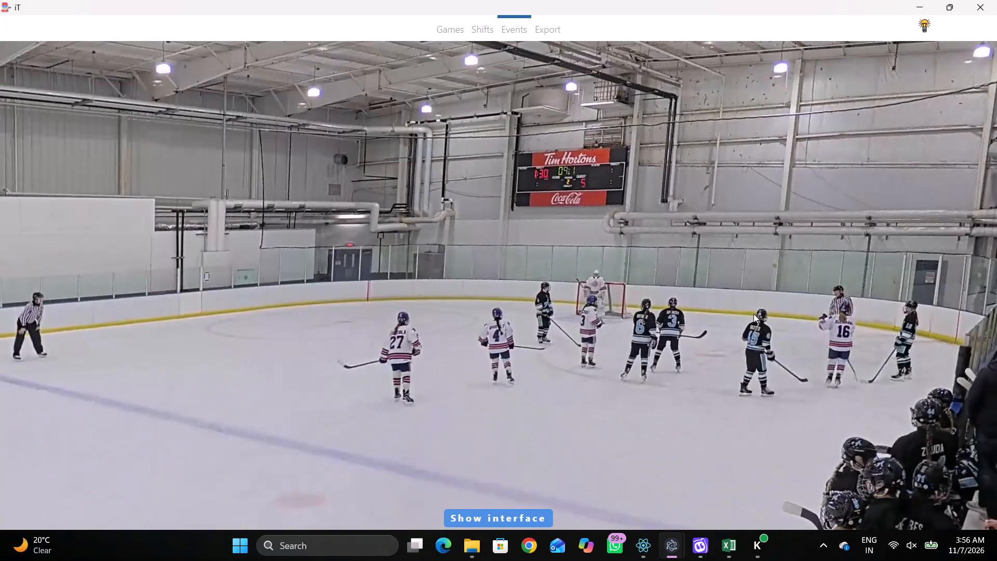
{"action": "key", "text": "space"}
{"action": "key", "text": "q"}
{"action": "key", "text": "q"}
{"action": "key", "text": "q"}
{"action": "key", "text": "q"}
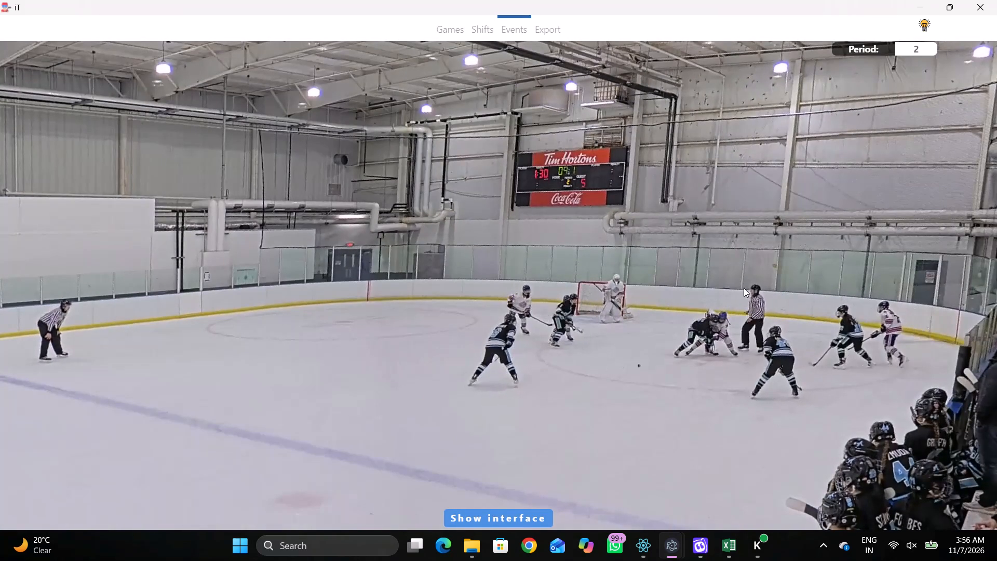
{"action": "key", "text": "q"}
{"action": "key", "text": "q"}
{"action": "key", "text": "q"}
{"action": "key", "text": "q"}
{"action": "key", "text": "q"}
{"action": "right_click_drag", "start_coordinate": [673, 300], "coordinate": [694, 304]}
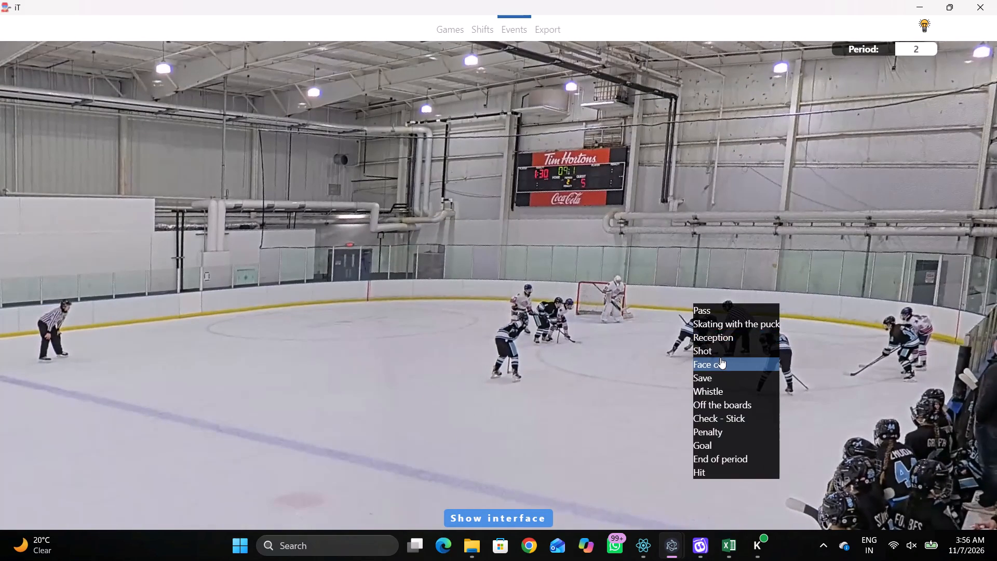
{"action": "left_click_drag", "start_coordinate": [724, 358], "coordinate": [718, 357]}
{"action": "left_click", "coordinate": [937, 400]}
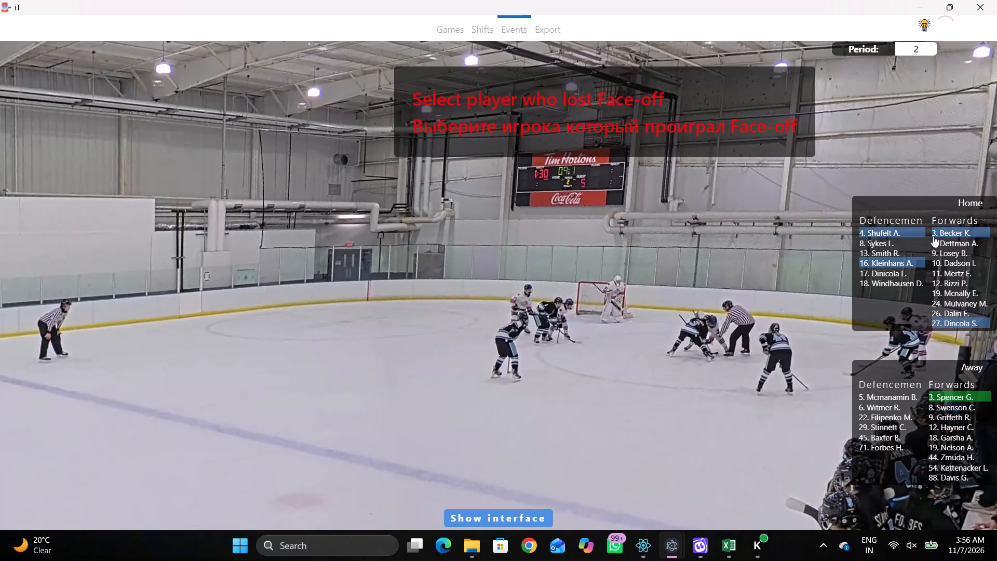
{"action": "left_click", "coordinate": [937, 234]}
{"action": "left_click", "coordinate": [716, 263]}
Log Skating with the puck by away number 6 just inside the blue line, level with the lower face-off circle.
{"action": "key", "text": "r"}
{"action": "key", "text": "space"}
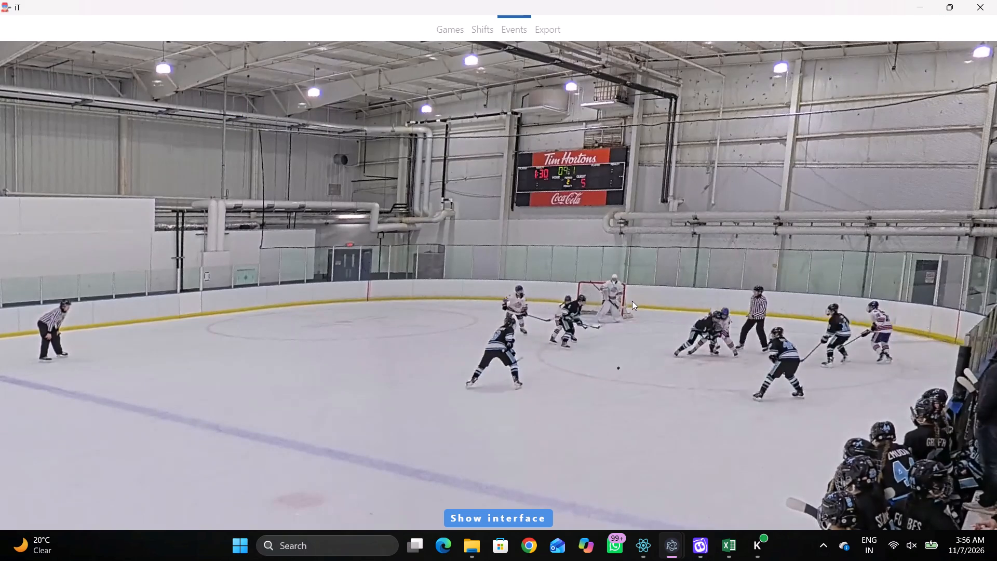
{"action": "key", "text": "space"}
{"action": "right_click", "coordinate": [637, 284]}
{"action": "left_click", "coordinate": [660, 300]}
{"action": "left_click", "coordinate": [864, 404]}
{"action": "left_click", "coordinate": [616, 270]}
Log a Pass by the same away number 6, just outside the lower face-off circle on its blue-line side.
{"action": "key", "text": "space"}
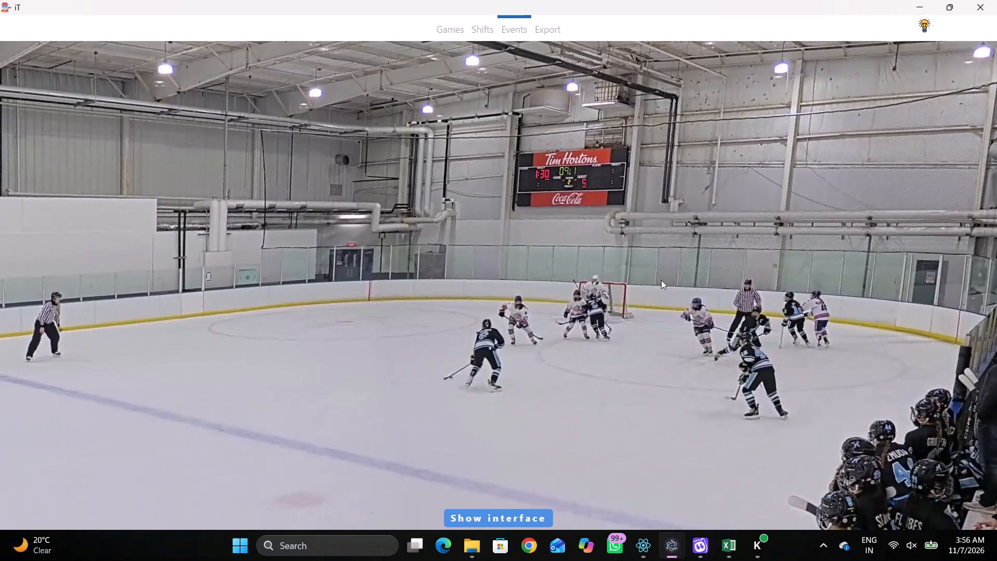
{"action": "key", "text": "space"}
{"action": "key", "text": "space"}
{"action": "key", "text": "space"}
{"action": "key", "text": "space"}
{"action": "key", "text": "space"}
{"action": "key", "text": "space"}
{"action": "key", "text": "space"}
{"action": "key", "text": "space"}
{"action": "key", "text": "space"}
{"action": "type", "text": "q"}
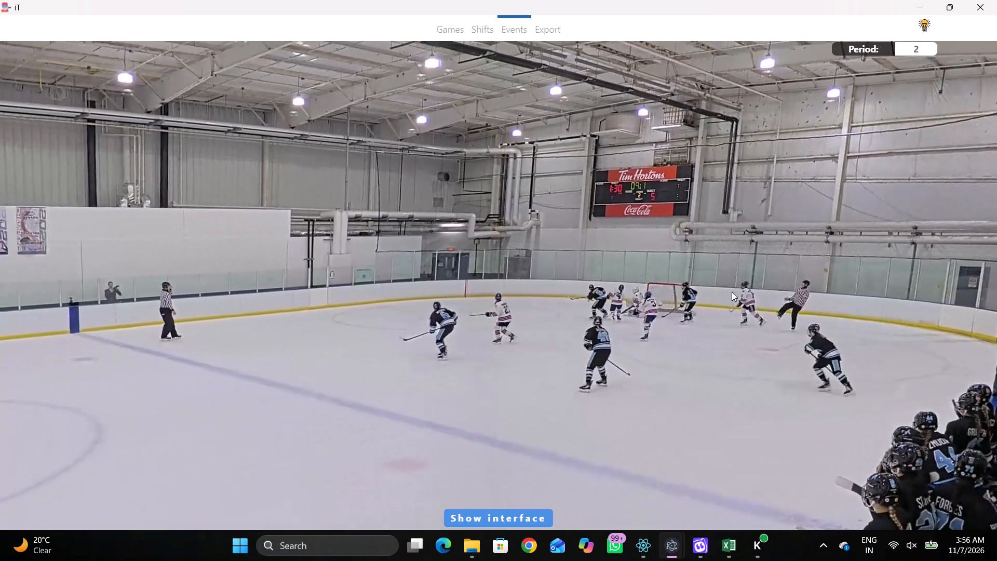
{"action": "key", "text": "q"}
{"action": "right_click", "coordinate": [717, 257]}
{"action": "type", "text": "qq"}
{"action": "left_click", "coordinate": [727, 268]}
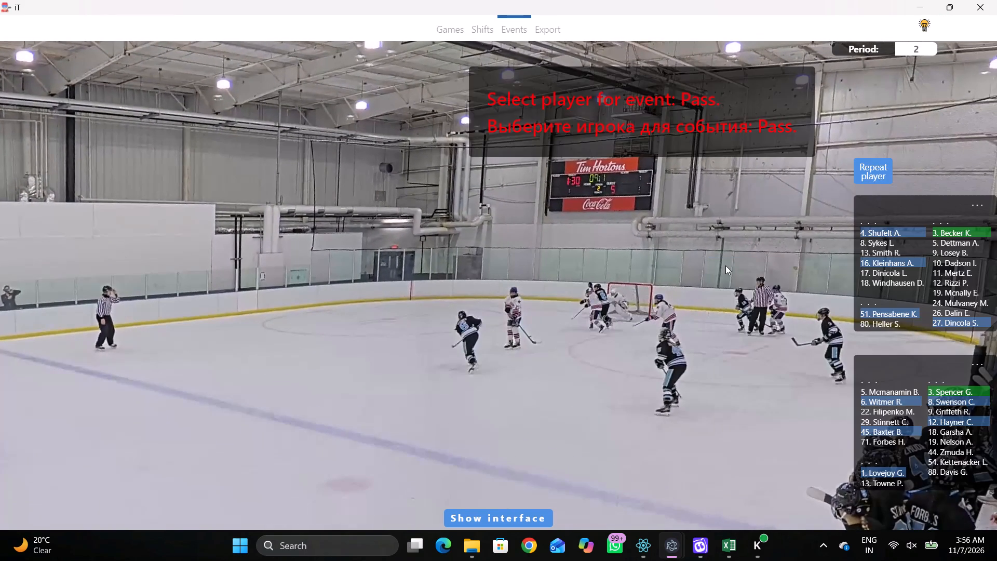
{"action": "left_click", "coordinate": [728, 268]}
{"action": "right_click", "coordinate": [715, 261]}
{"action": "left_click", "coordinate": [727, 269]}
{"action": "left_click", "coordinate": [861, 166]}
{"action": "left_click", "coordinate": [666, 239]}
Log Skating with the puck by away number 8 in the upper corner, between the face-off circle and the goal line.
{"action": "key", "text": "space"}
{"action": "key", "text": "space"}
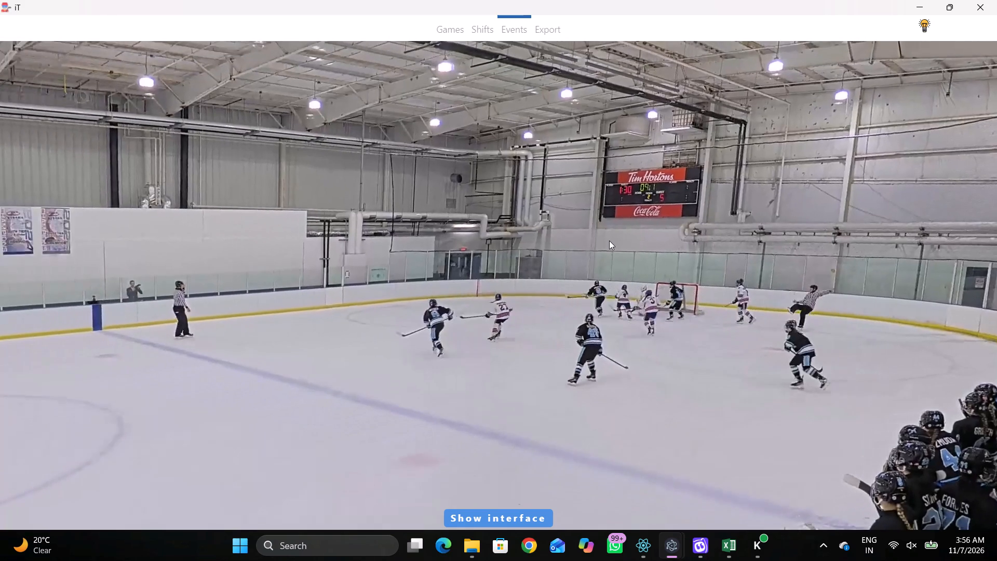
{"action": "key", "text": "space"}
{"action": "key", "text": "space"}
{"action": "right_click", "coordinate": [631, 239]}
{"action": "left_click", "coordinate": [657, 253]}
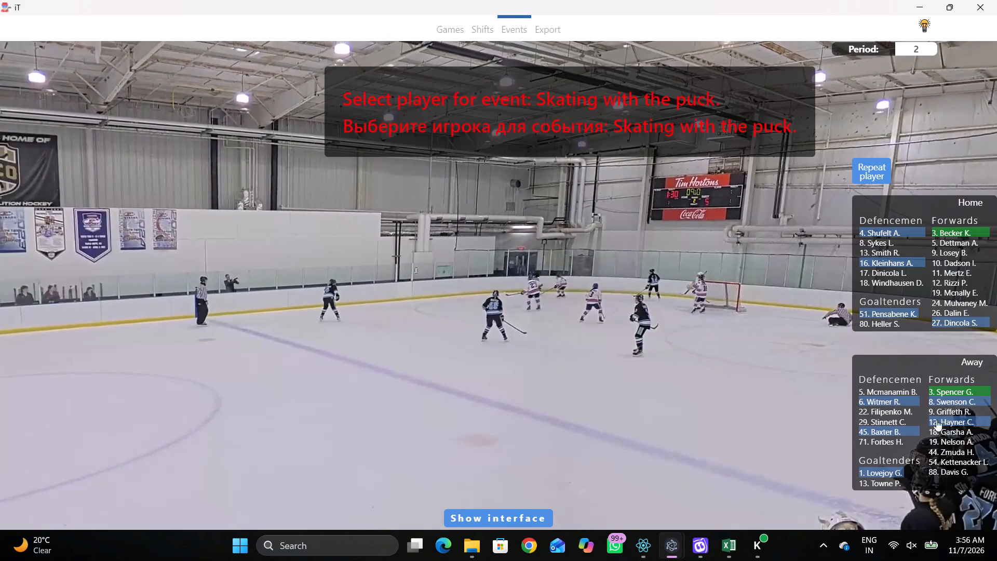
{"action": "left_click", "coordinate": [935, 399]}
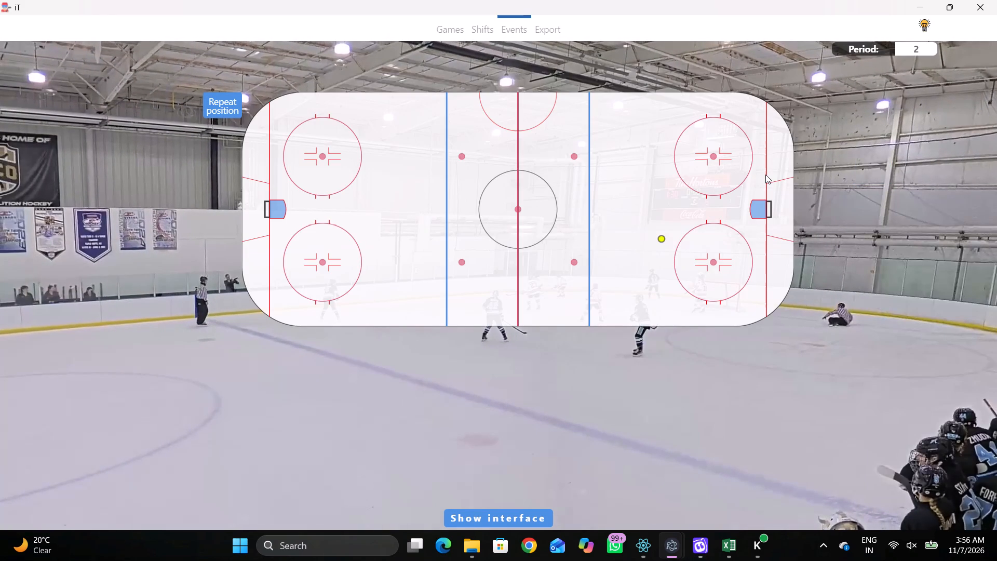
{"action": "left_click", "coordinate": [749, 121]}
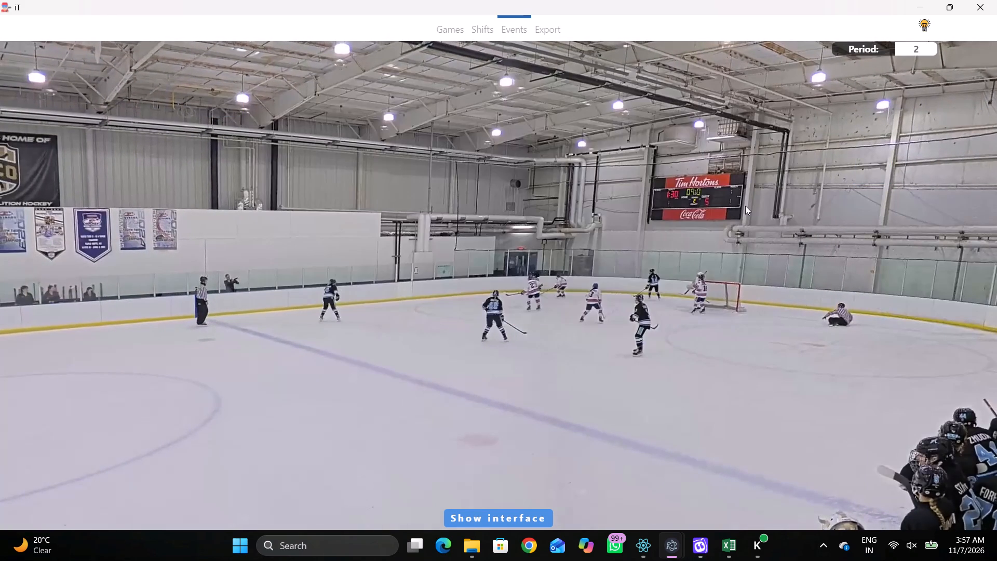
Log a Pass by the same away number 8, between the upper face-off circle and the side boards.
{"action": "key", "text": "space"}
{"action": "key", "text": "space"}
{"action": "key", "text": "space"}
{"action": "key", "text": "space"}
{"action": "key", "text": "space"}
{"action": "key", "text": "space"}
{"action": "right_click", "coordinate": [719, 246]}
{"action": "left_click", "coordinate": [721, 251]}
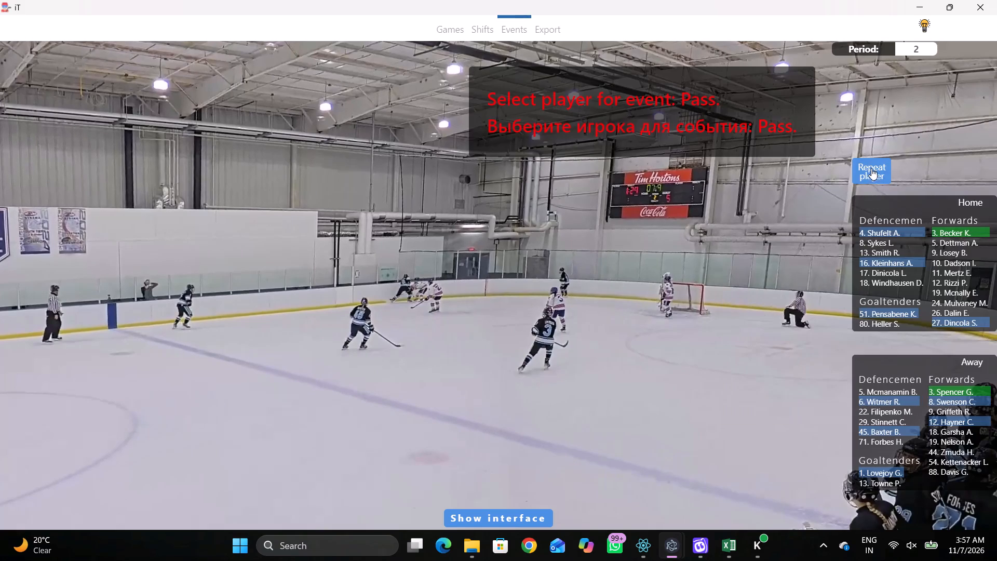
{"action": "left_click", "coordinate": [871, 168]}
{"action": "left_click", "coordinate": [718, 112]}
Log Skating with the puck by away number 6 near the upper boards, between the blue line and the upper face-off circle.
{"action": "key", "text": "space"}
{"action": "key", "text": "space"}
{"action": "key", "text": "space"}
{"action": "key", "text": "space"}
{"action": "key", "text": "space"}
{"action": "key", "text": "space"}
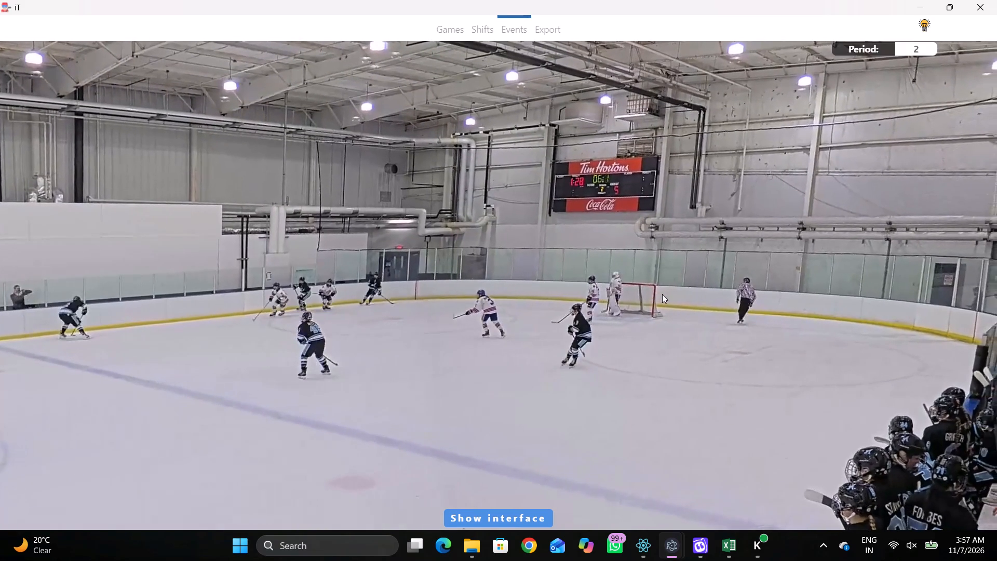
{"action": "key", "text": "space"}
{"action": "key", "text": "space"}
{"action": "key", "text": "q"}
{"action": "right_click", "coordinate": [612, 239]}
{"action": "left_click", "coordinate": [634, 258]}
{"action": "left_click", "coordinate": [858, 396]}
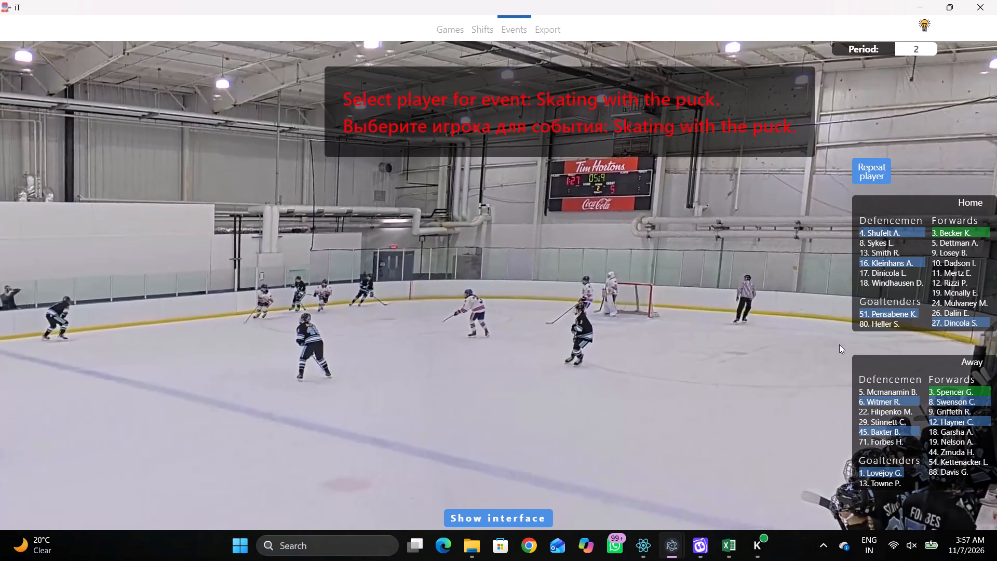
{"action": "left_click", "coordinate": [871, 402]}
{"action": "left_click", "coordinate": [630, 118]}
Log a Pass by the same away number 6 near the upper boards, slightly farther inside the blue line.
{"action": "key", "text": "space"}
{"action": "key", "text": "space"}
{"action": "key", "text": "space"}
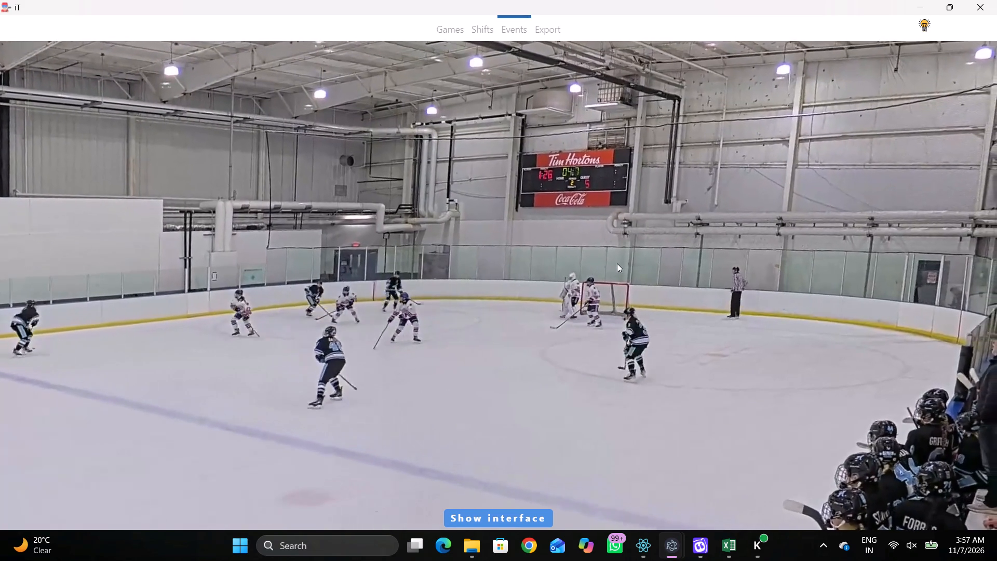
{"action": "key", "text": "space"}
{"action": "key", "text": "q"}
{"action": "right_click", "coordinate": [619, 234]}
{"action": "left_click", "coordinate": [624, 239]}
{"action": "left_click", "coordinate": [863, 171]}
{"action": "left_click", "coordinate": [635, 126]}
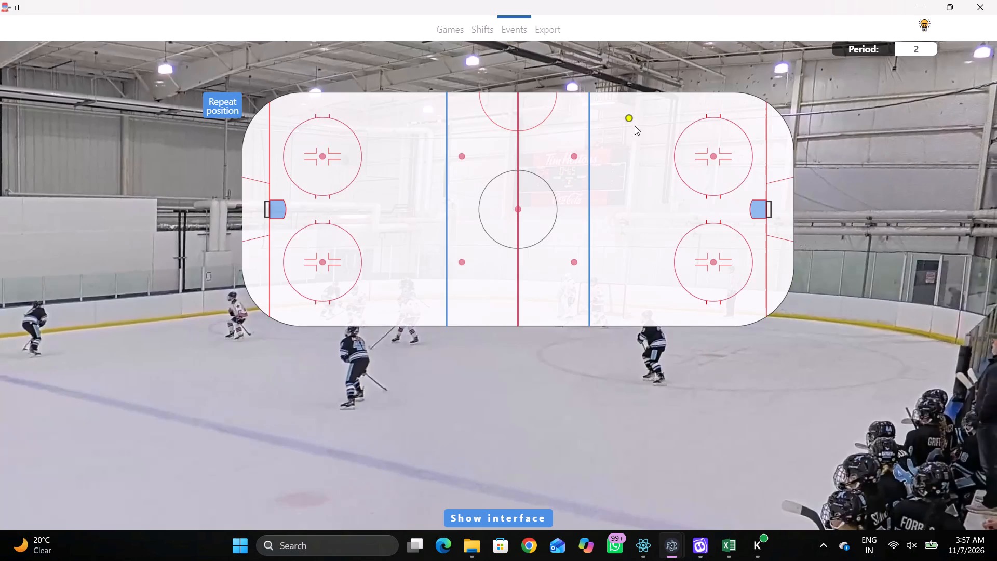
Log Skating with the puck by away number 3 just behind the goal line, level with the lower face-off dot.
{"action": "key", "text": "space"}
{"action": "key", "text": "space"}
{"action": "key", "text": "space"}
{"action": "key", "text": "space"}
{"action": "key", "text": "space"}
{"action": "key", "text": "space"}
{"action": "key", "text": "space"}
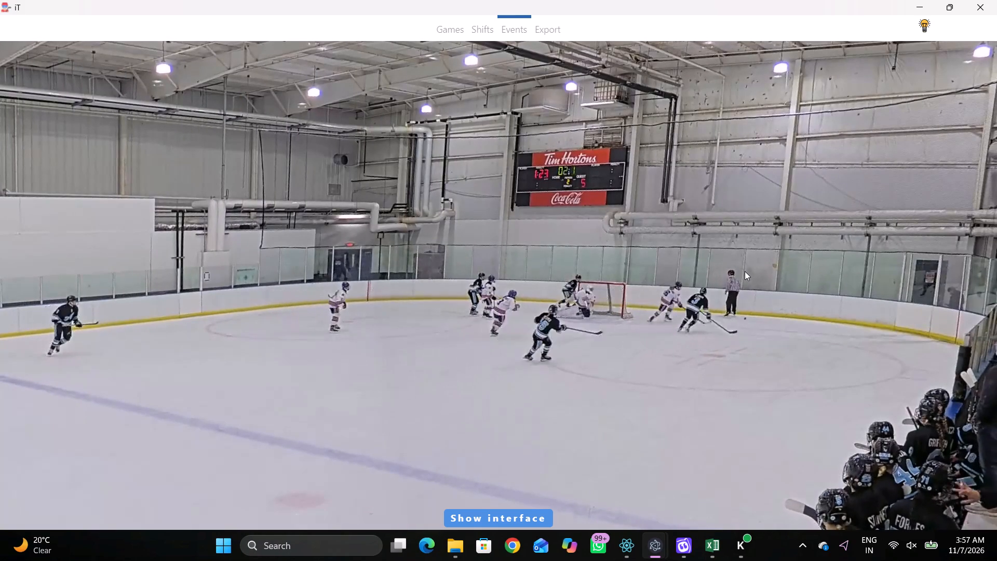
{"action": "key", "text": "space"}
{"action": "key", "text": "space"}
{"action": "key", "text": "space"}
{"action": "right_click", "coordinate": [773, 266]}
{"action": "left_click", "coordinate": [814, 287]}
{"action": "left_click", "coordinate": [948, 389]}
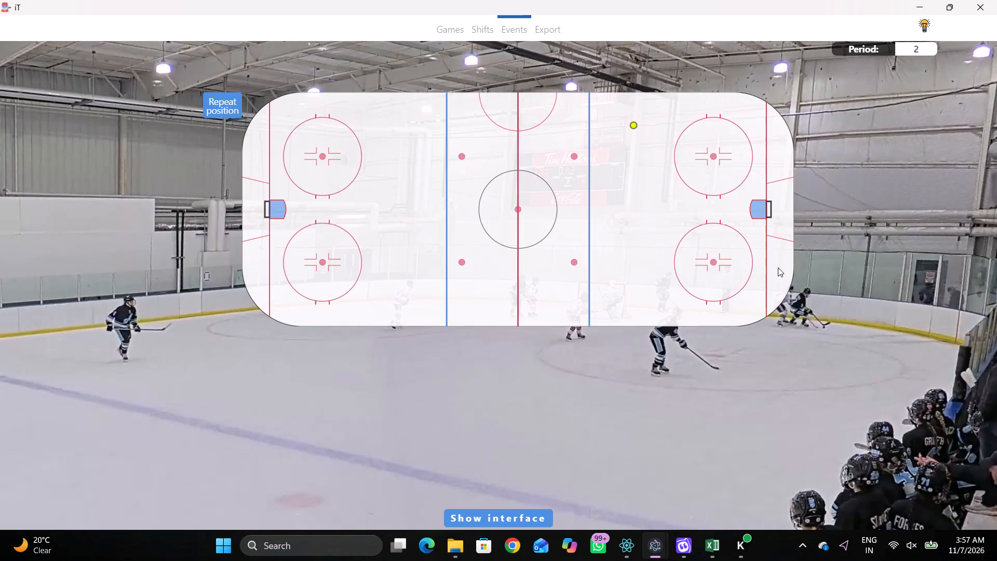
{"action": "left_click", "coordinate": [771, 261]}
Log a Pass by the same away number 3 just in front of the goal line, beside the lower face-off circle.
{"action": "key", "text": "space"}
{"action": "key", "text": "space"}
{"action": "key", "text": "space"}
{"action": "key", "text": "space"}
{"action": "key", "text": "q"}
{"action": "key", "text": "q"}
{"action": "key", "text": "q"}
{"action": "key", "text": "q"}
{"action": "key", "text": "q"}
{"action": "right_click", "coordinate": [761, 263]}
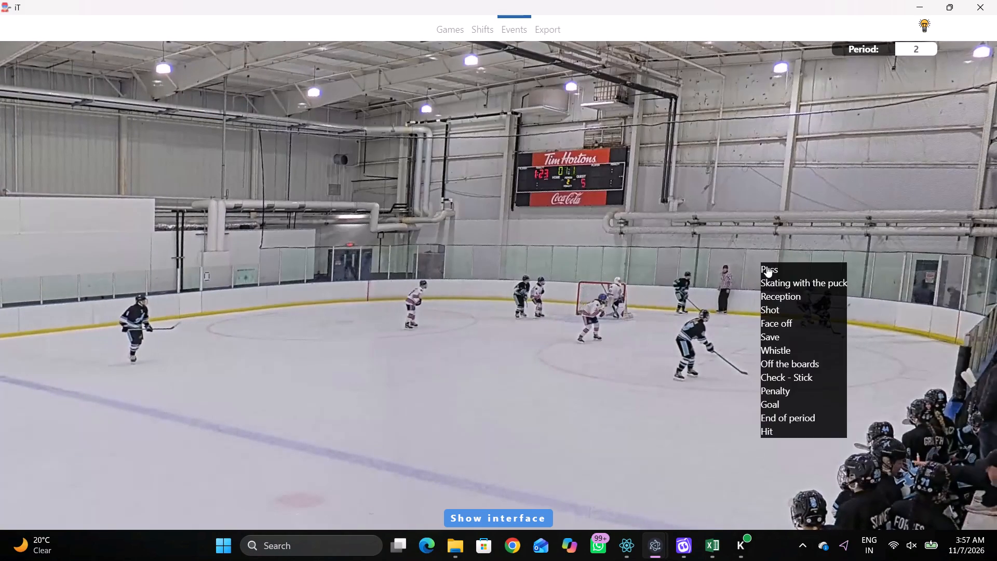
{"action": "left_click", "coordinate": [767, 266]}
{"action": "left_click", "coordinate": [882, 173]}
{"action": "left_click", "coordinate": [763, 250]}
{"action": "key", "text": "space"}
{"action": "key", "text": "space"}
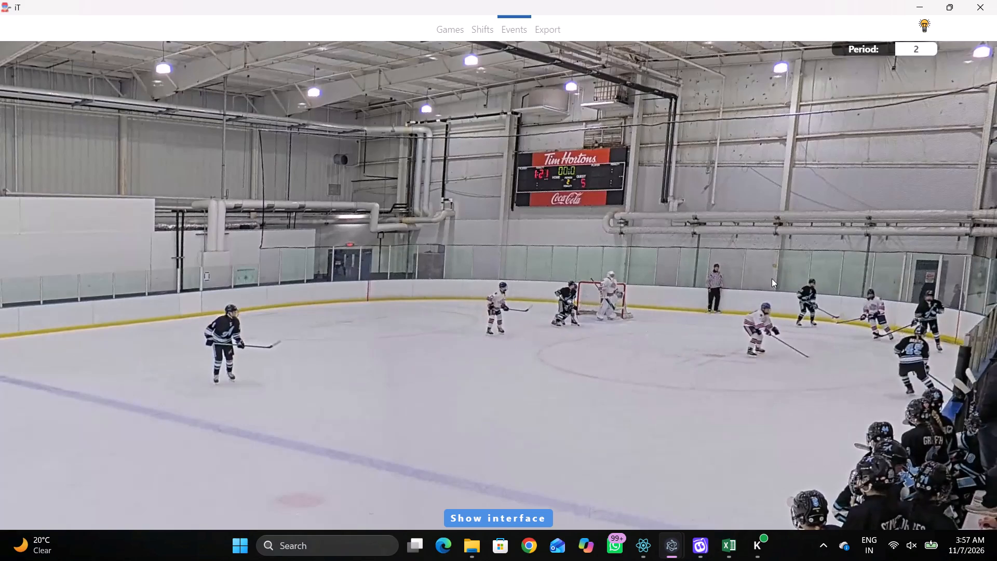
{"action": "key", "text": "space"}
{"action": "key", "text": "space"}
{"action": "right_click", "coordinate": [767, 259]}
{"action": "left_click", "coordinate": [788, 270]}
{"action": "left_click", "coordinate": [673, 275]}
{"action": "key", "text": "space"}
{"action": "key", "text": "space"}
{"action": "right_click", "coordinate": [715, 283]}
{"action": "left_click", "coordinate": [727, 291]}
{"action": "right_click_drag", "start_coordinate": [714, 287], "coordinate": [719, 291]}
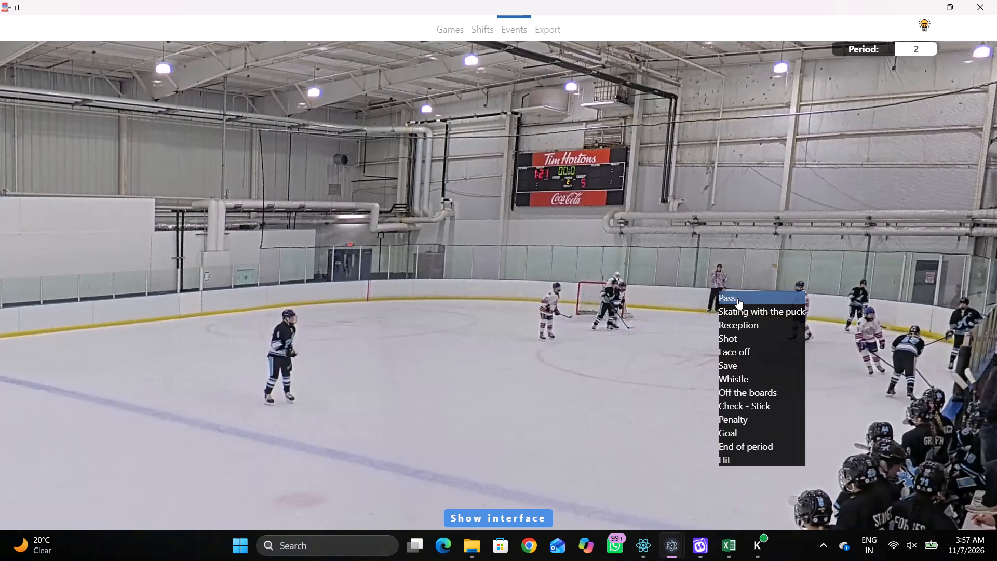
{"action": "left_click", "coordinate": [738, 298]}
Log End of period at the centre-ice dot.
{"action": "right_click_drag", "start_coordinate": [546, 278], "coordinate": [555, 276]}
{"action": "left_click", "coordinate": [586, 431]}
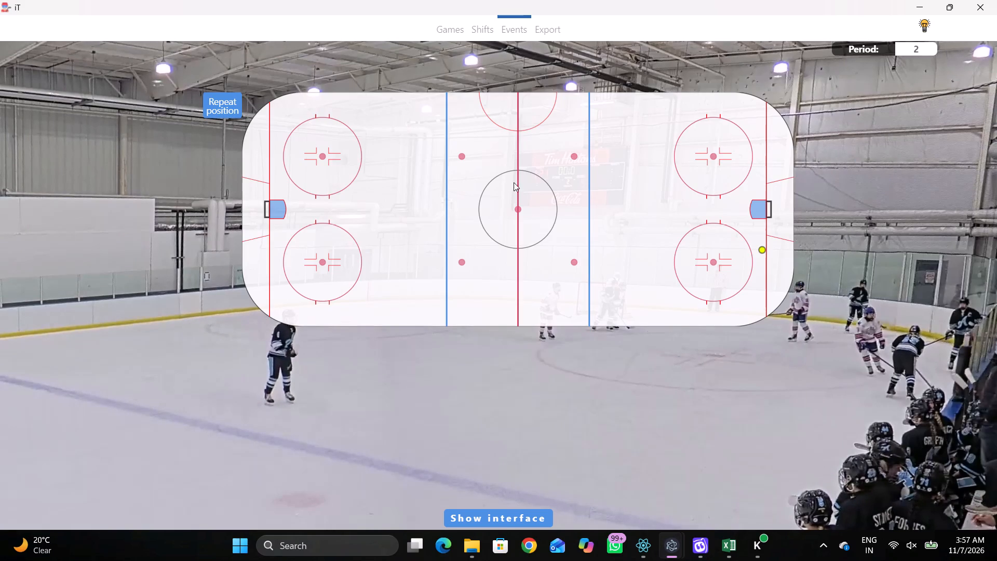
{"action": "left_click", "coordinate": [518, 207]}
Show the interface and compare the home line-ups of the shifts at 01:04:45.8 and 01:07:12.8.
{"action": "key", "text": "shift+d"}
{"action": "left_click", "coordinate": [488, 36], "text": "shift"}
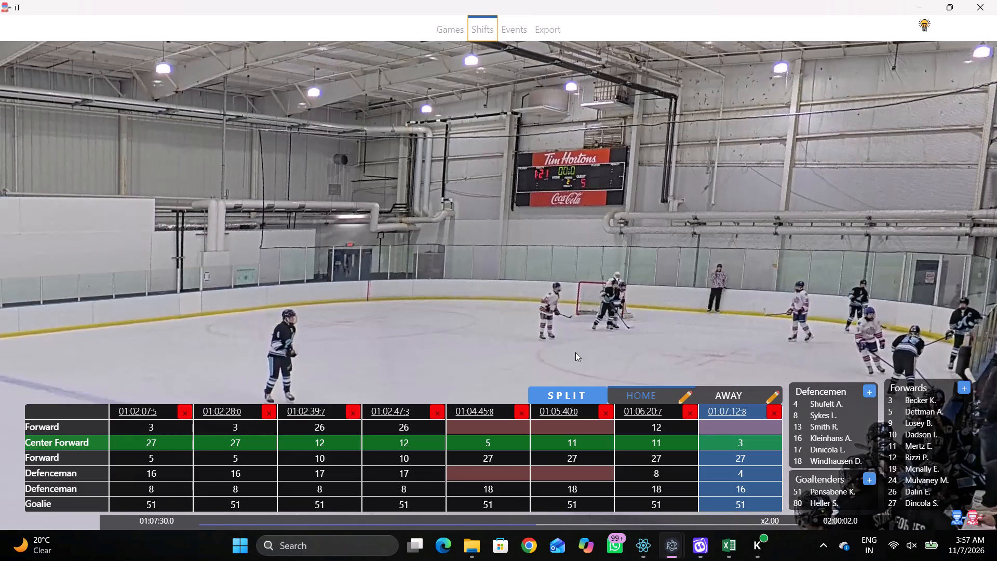
{"action": "left_click", "coordinate": [486, 417]}
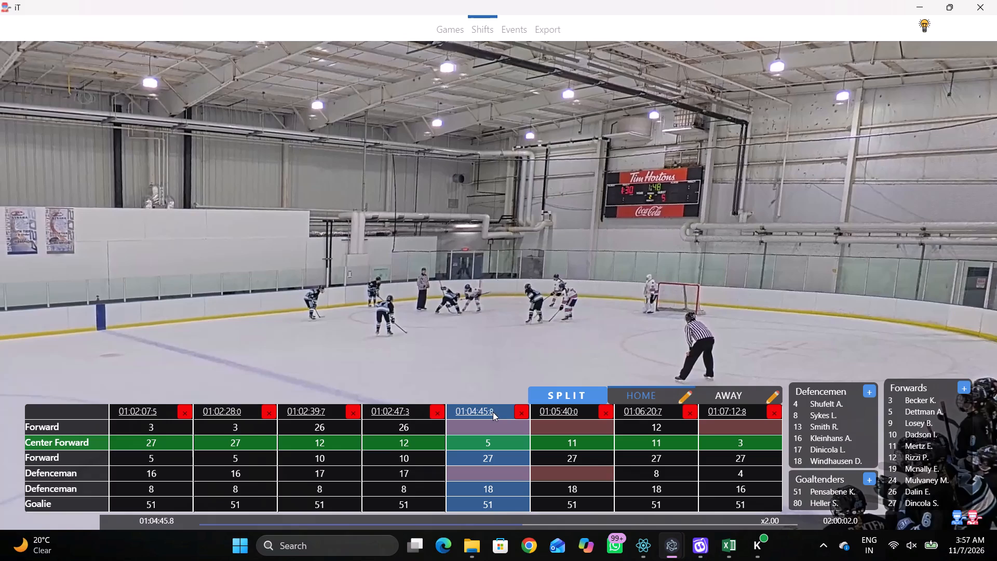
{"action": "left_click", "coordinate": [715, 415]}
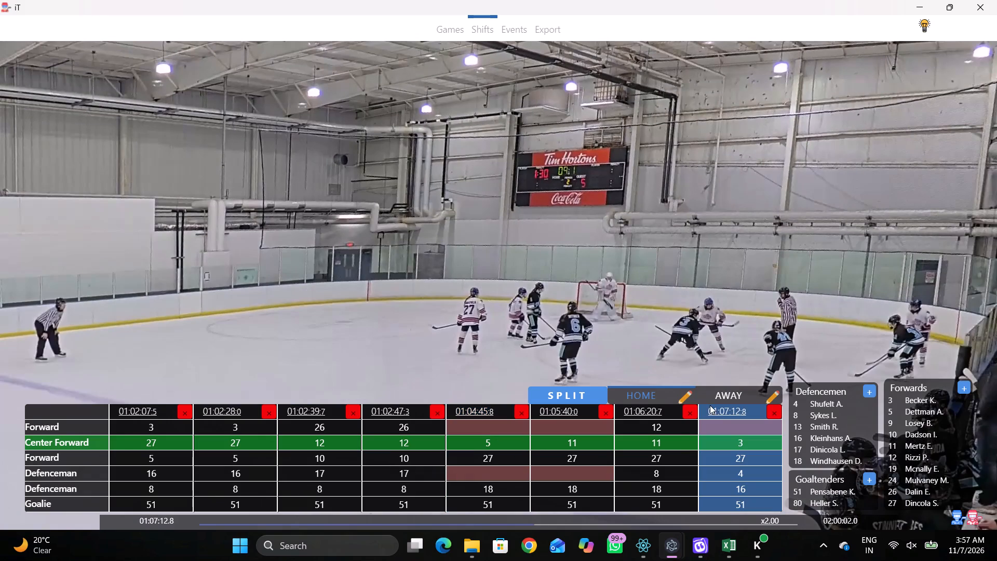
{"action": "left_click", "coordinate": [480, 419]}
{"action": "left_click", "coordinate": [483, 416]}
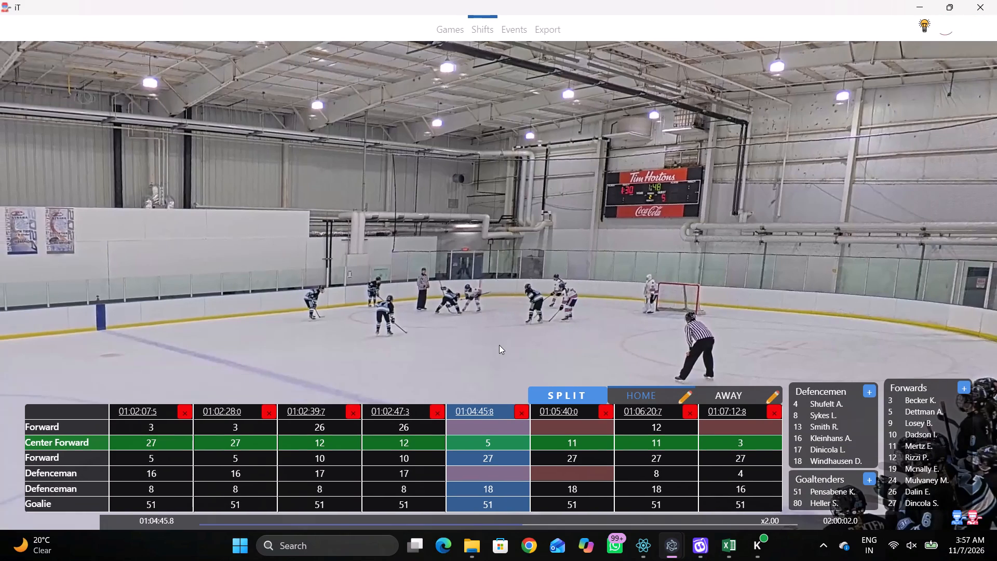
{"action": "double_click", "coordinate": [490, 404]}
Return to event tagging and move the video to the Whistle event at 01:03:42.3.
{"action": "left_click", "coordinate": [509, 29]}
{"action": "left_click", "coordinate": [631, 225]}
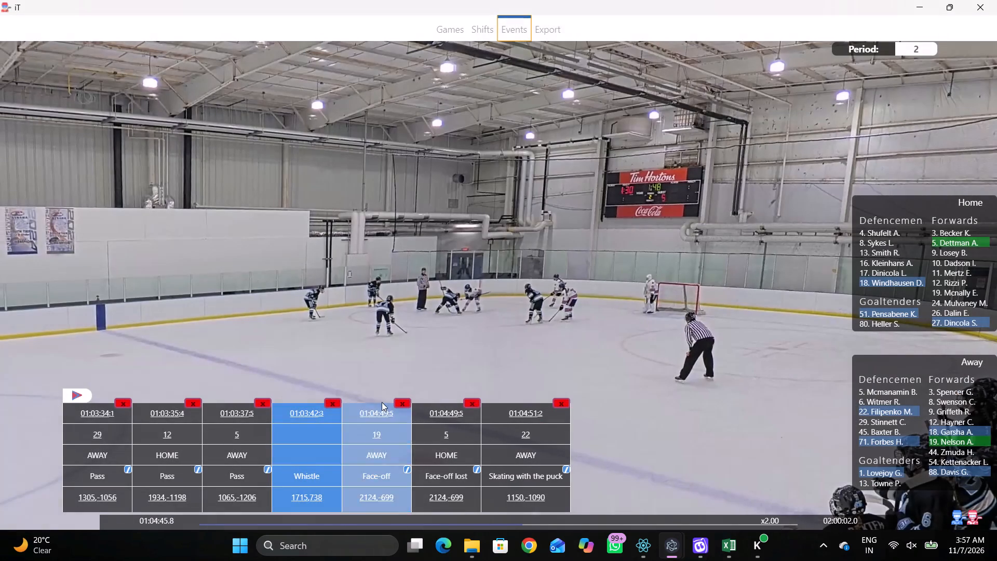
{"action": "left_click_drag", "start_coordinate": [319, 406], "coordinate": [314, 408]}
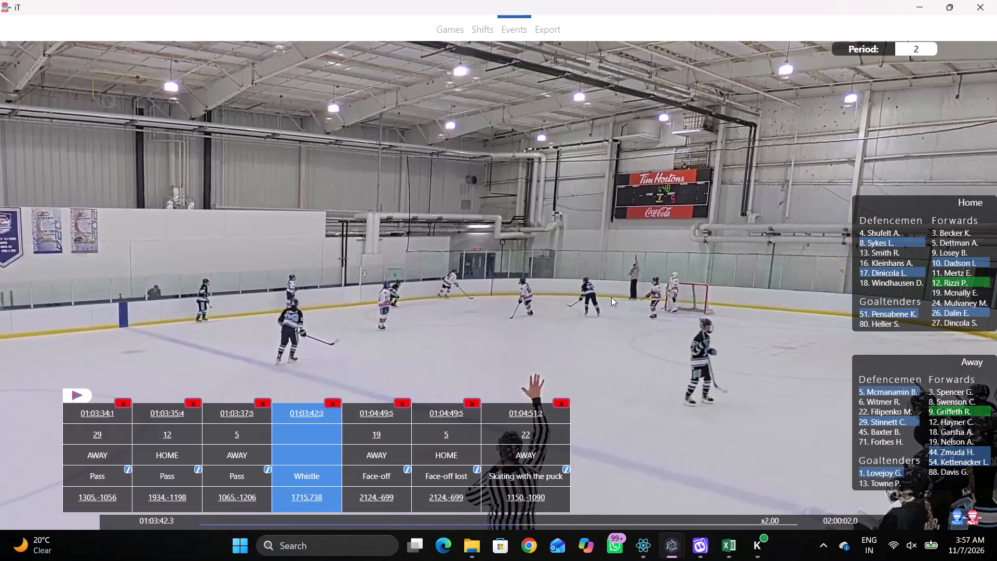
{"action": "key", "text": "space"}
{"action": "key", "text": "space"}
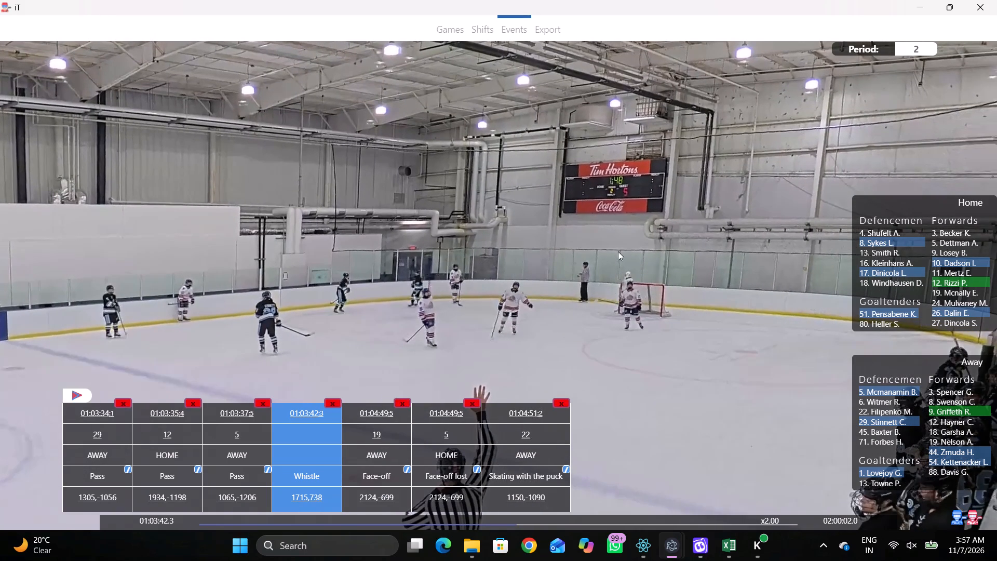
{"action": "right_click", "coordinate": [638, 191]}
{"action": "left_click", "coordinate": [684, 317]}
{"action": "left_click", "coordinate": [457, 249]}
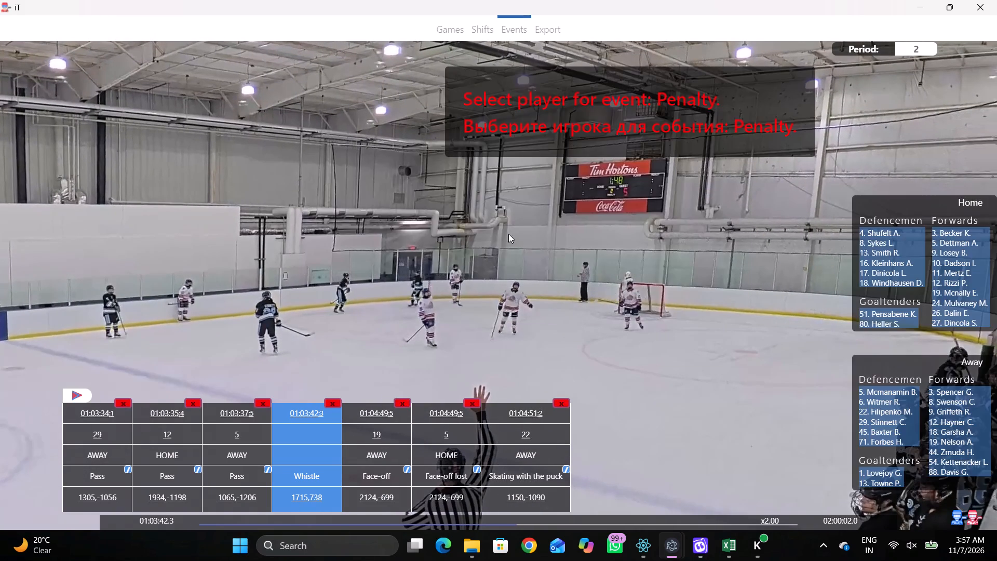
Log a 2-minute Penalty on home number 8, just outside the lower face-off circle on its blue-line side.
{"action": "right_click_drag", "start_coordinate": [517, 204], "coordinate": [530, 205]}
{"action": "left_click", "coordinate": [559, 331]}
{"action": "left_click", "coordinate": [408, 258]}
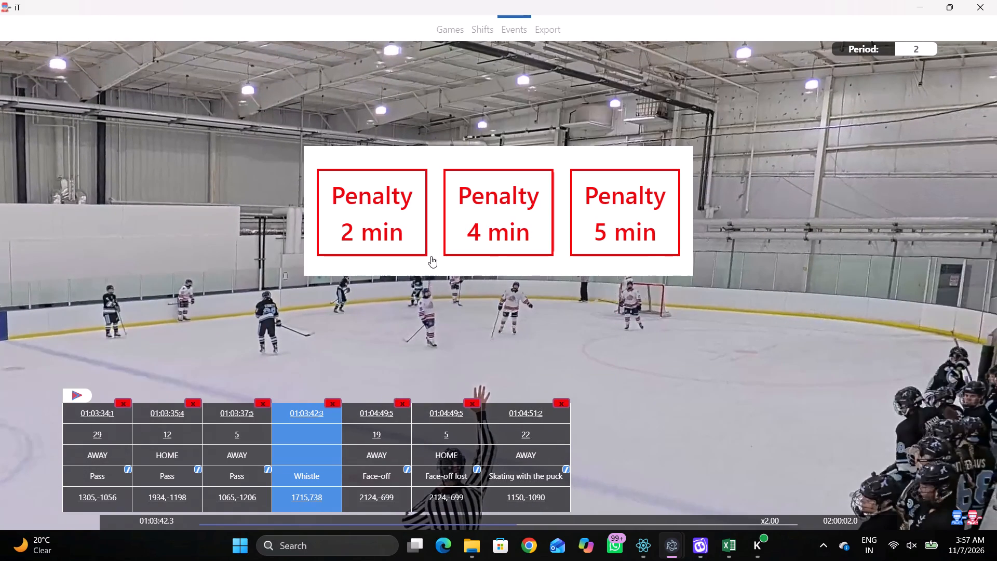
{"action": "left_click", "coordinate": [374, 234]}
{"action": "left_click", "coordinate": [877, 242]}
{"action": "left_click", "coordinate": [668, 248]}
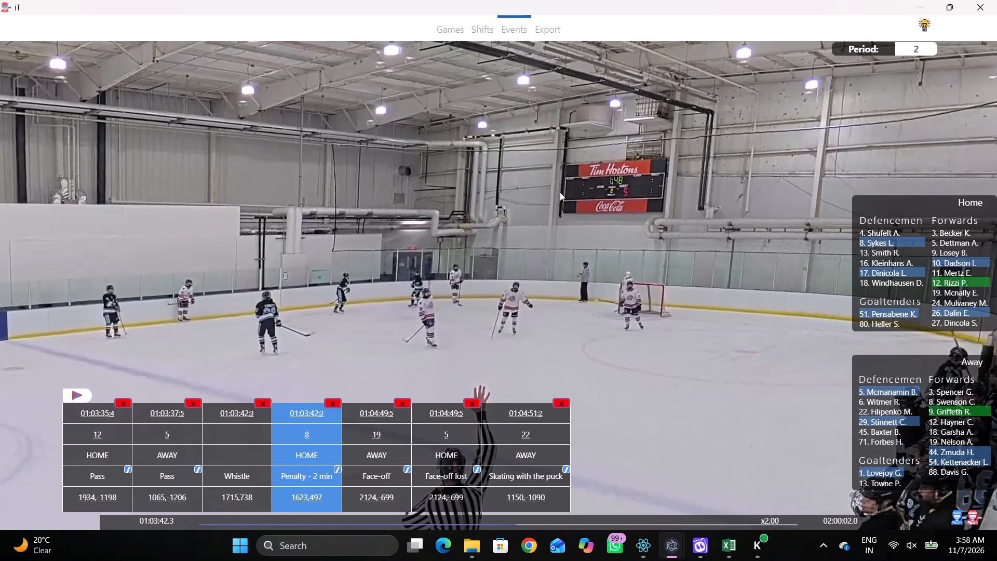
Go past the 01:07:12.8 home shift to the 01:06:26.0 Whistle and log a 2-minute Penalty on home number 8 inside the lower face-off circle.
{"action": "left_click", "coordinate": [486, 32]}
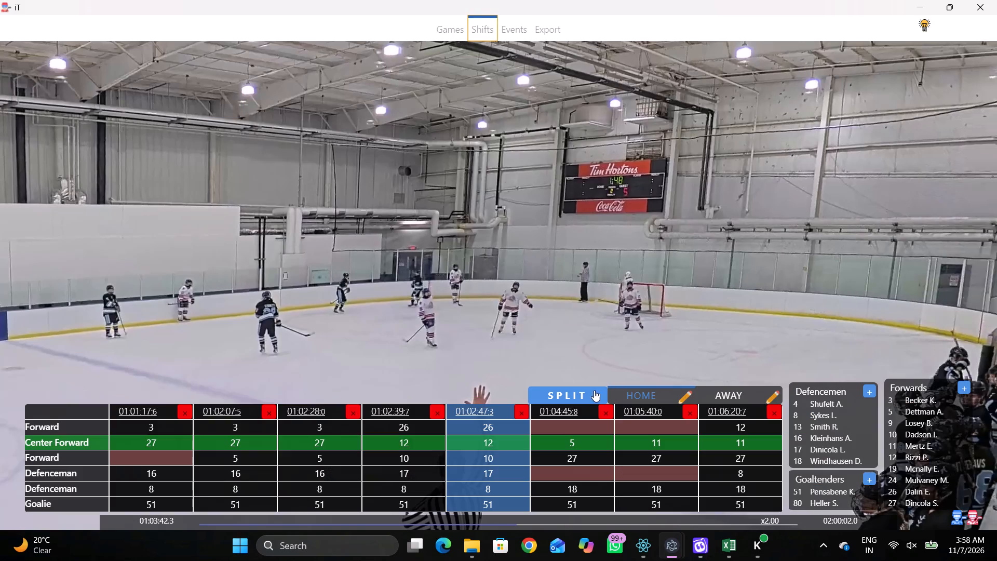
{"action": "left_click", "coordinate": [577, 408]}
{"action": "left_click", "coordinate": [717, 409]}
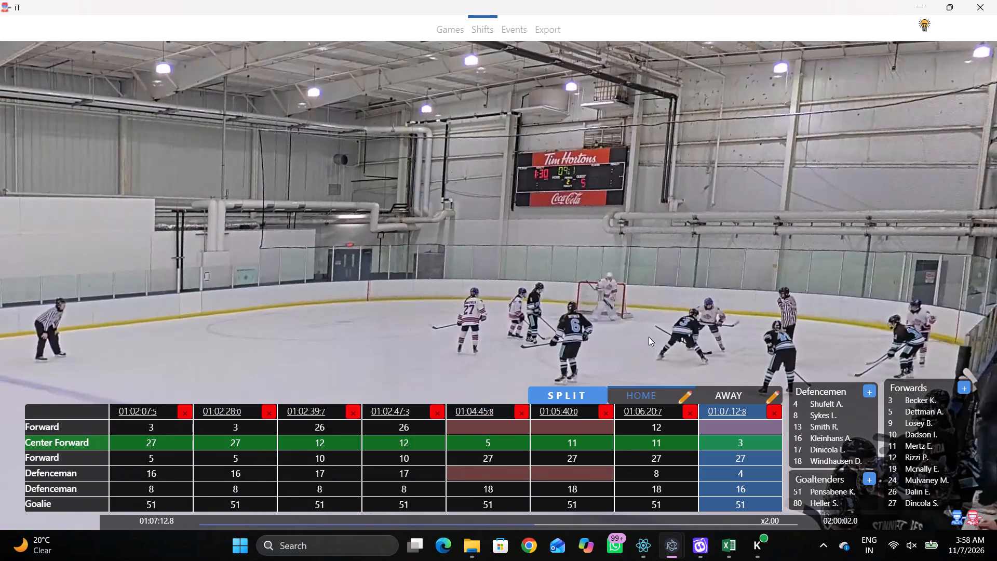
{"action": "left_click", "coordinate": [730, 408]}
{"action": "left_click", "coordinate": [505, 31]}
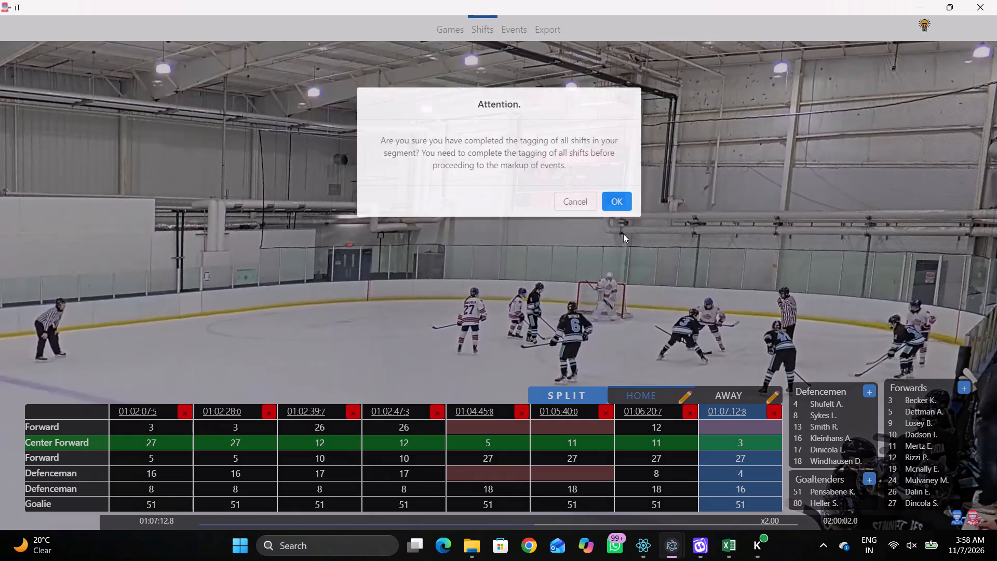
{"action": "left_click", "coordinate": [628, 204]}
{"action": "left_click", "coordinate": [632, 220]}
{"action": "left_click", "coordinate": [328, 415]}
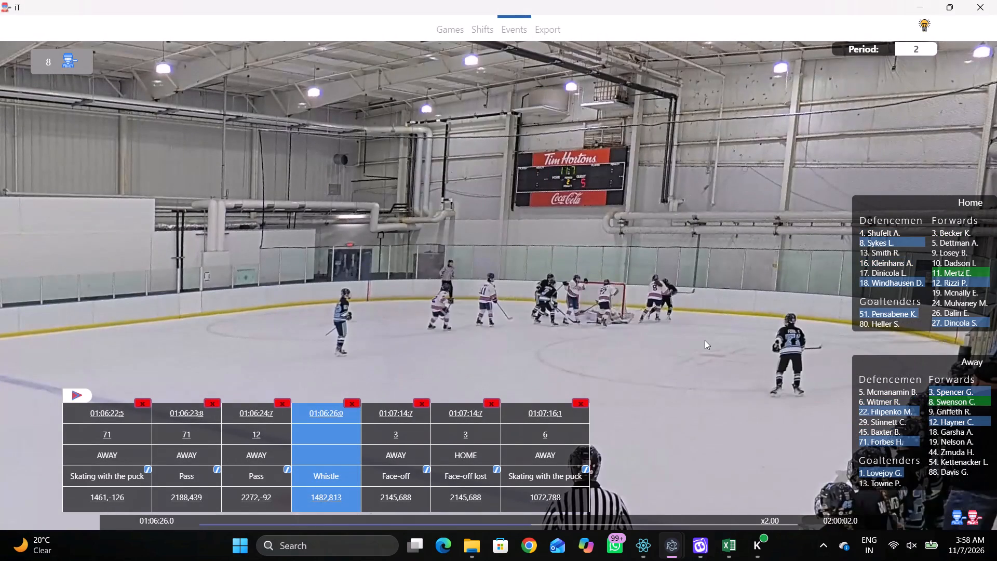
{"action": "key", "text": "space"}
{"action": "key", "text": "space"}
{"action": "right_click", "coordinate": [760, 266]}
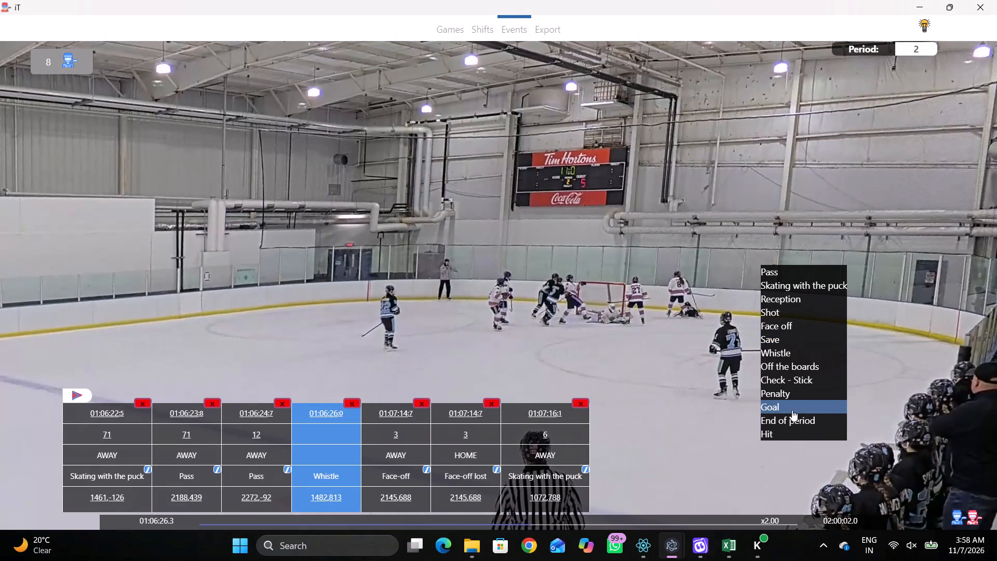
{"action": "left_click", "coordinate": [780, 396]}
{"action": "left_click", "coordinate": [413, 207]}
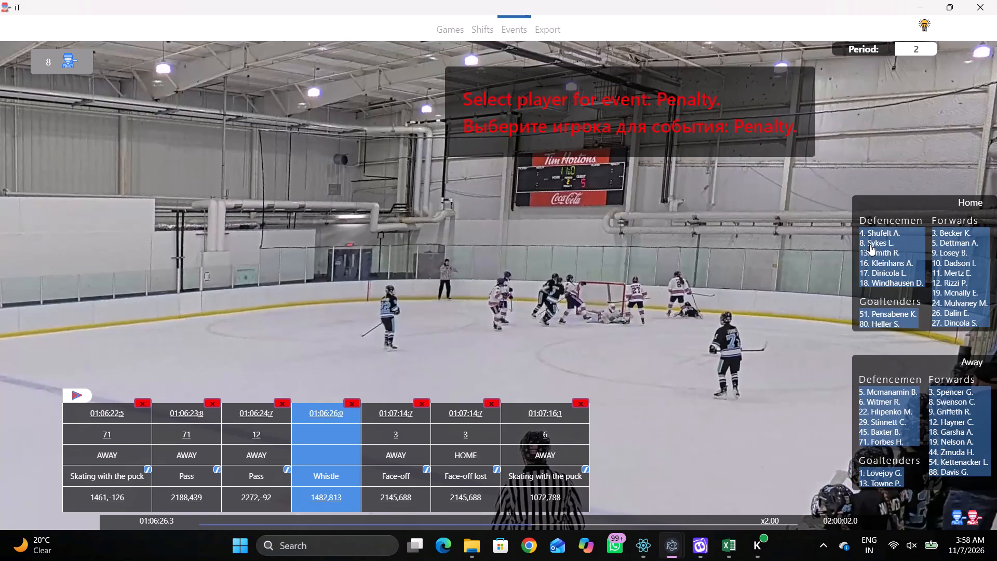
{"action": "left_click", "coordinate": [870, 244]}
{"action": "left_click", "coordinate": [736, 255]}
Review the play from the home shift at 01:04:45.8, raising the playback speed to x4.00.
{"action": "left_click", "coordinate": [481, 35]}
{"action": "left_click", "coordinate": [501, 406]}
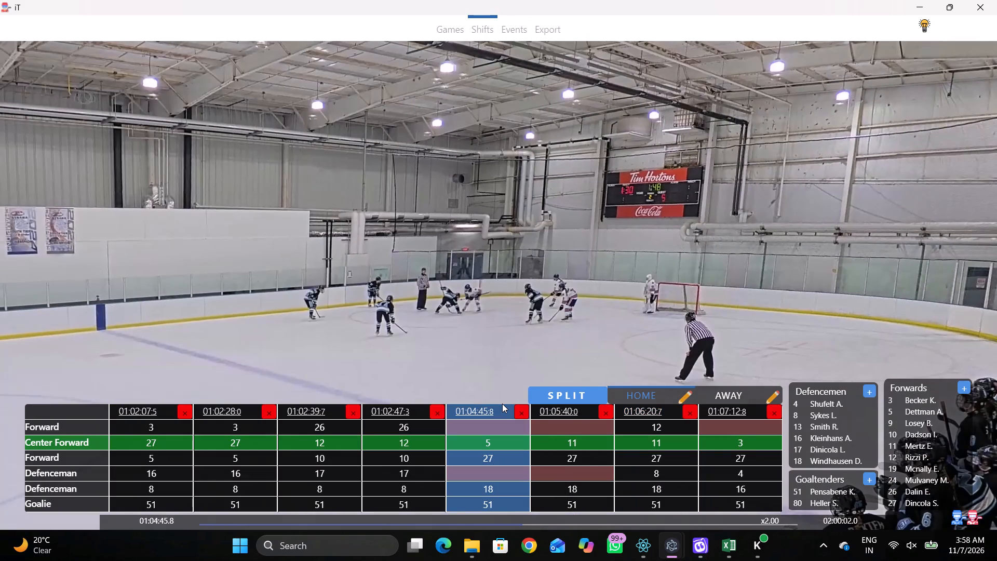
{"action": "key", "text": "space"}
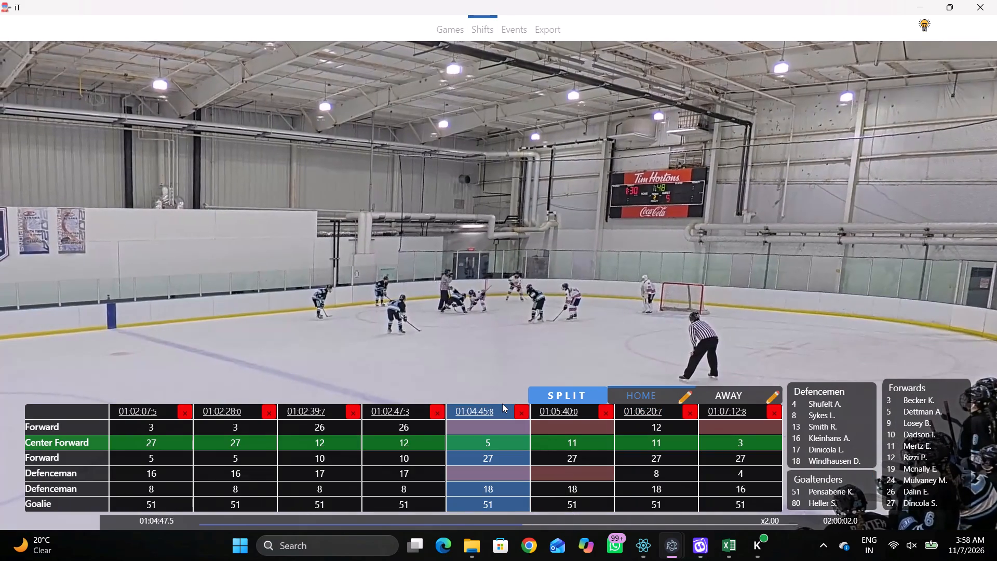
{"action": "type", "text": "v"}
{"action": "key", "text": "space"}
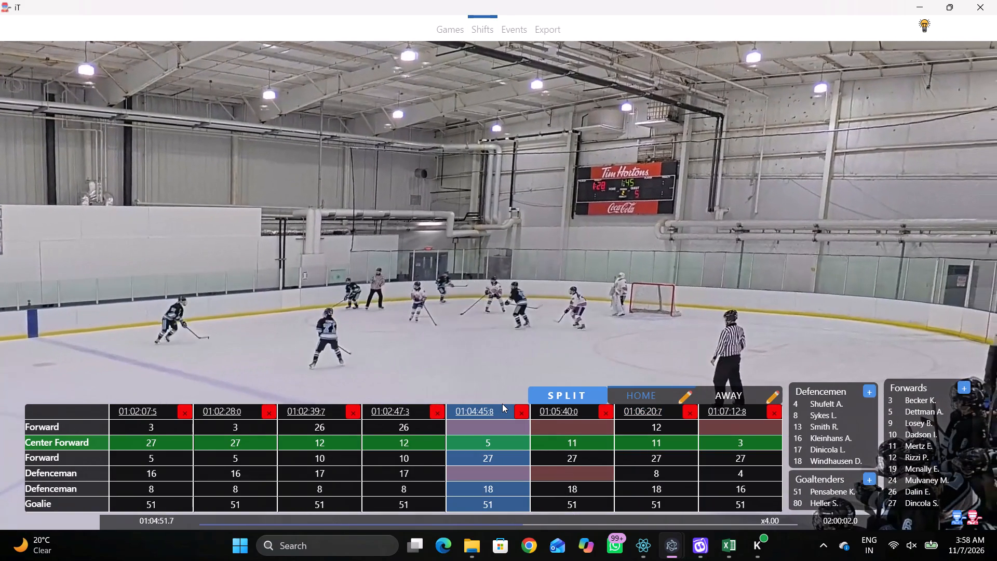
{"action": "key", "text": "space"}
{"action": "key", "text": "space"}
{"action": "key", "text": "space"}
{"action": "key", "text": "space"}
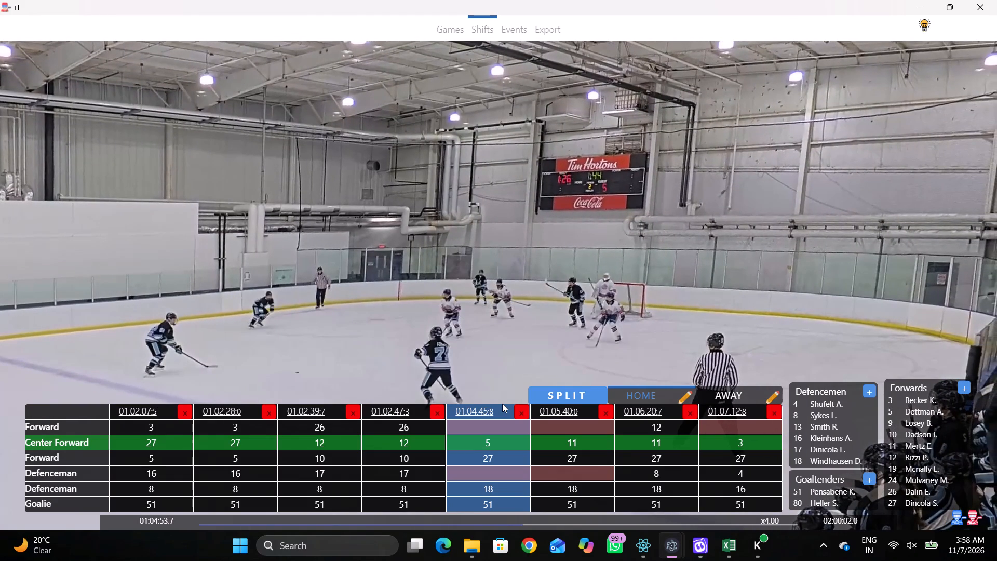
{"action": "left_click", "coordinate": [501, 410]}
Review the play from the 01:02:47.3 home shift and compare it with the face-off at the 01:04:45.8 shift.
{"action": "left_click", "coordinate": [413, 405]}
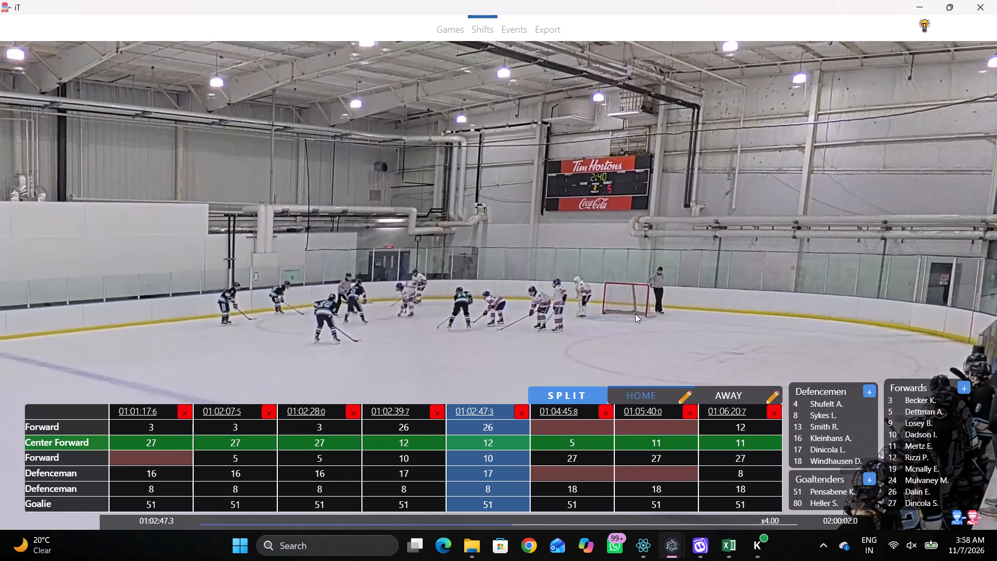
{"action": "key", "text": "space"}
{"action": "key", "text": "space"}
{"action": "key", "text": "space"}
{"action": "key", "text": "space"}
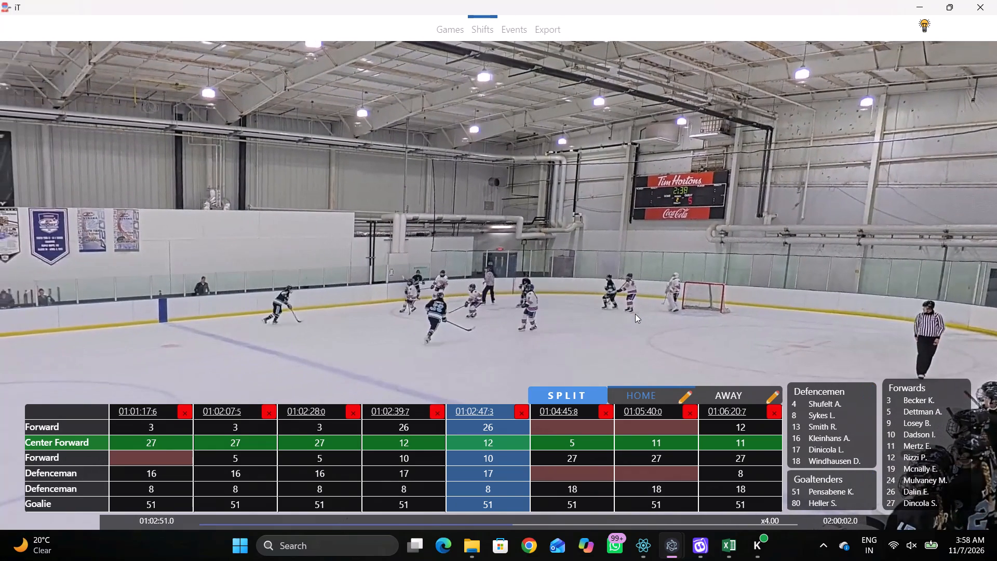
{"action": "key", "text": "space"}
{"action": "key", "text": "space"}
{"action": "key", "text": "space"}
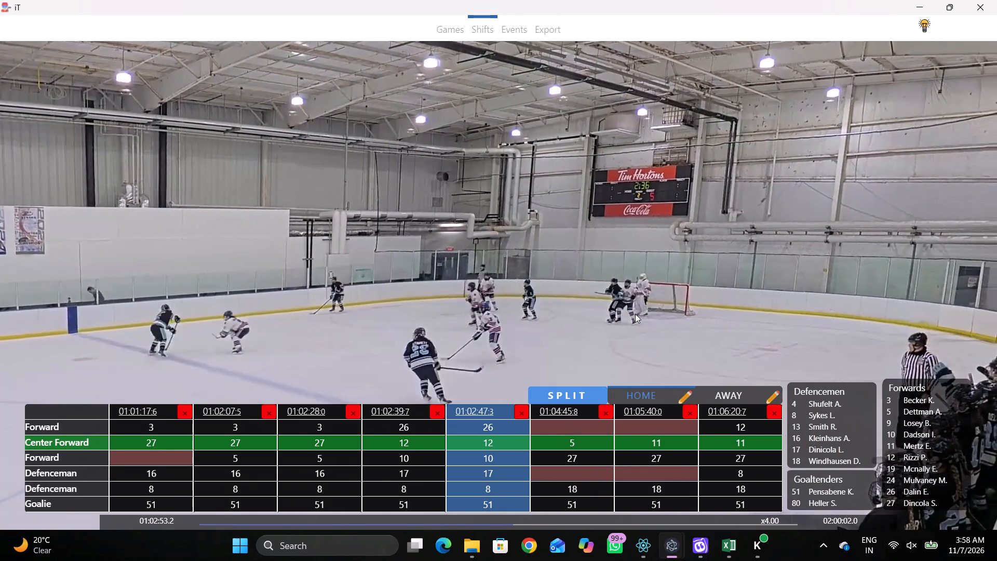
{"action": "key", "text": "space"}
{"action": "key", "text": "space"}
{"action": "key", "text": "space"}
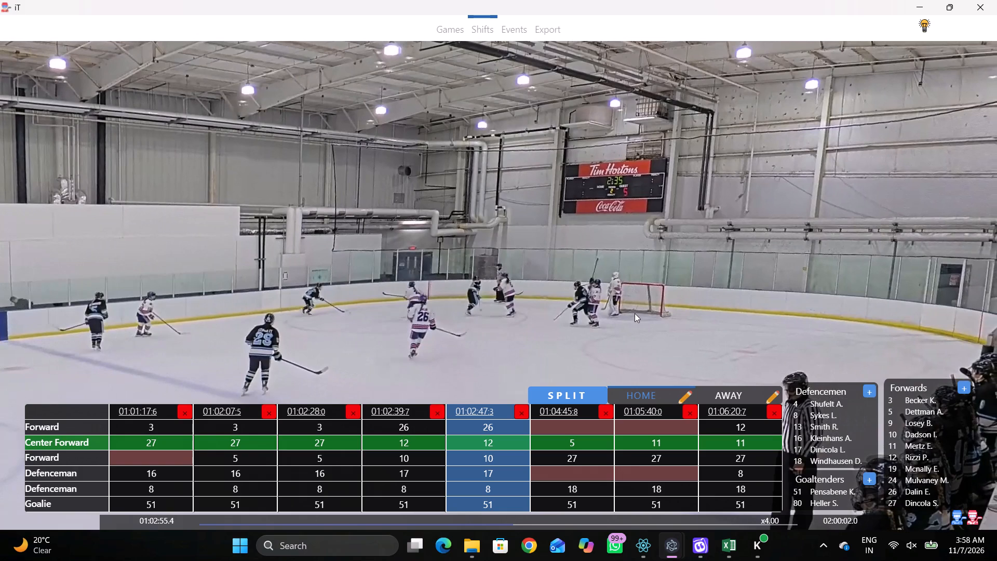
{"action": "type", "text": "qqqqqq"}
{"action": "key", "text": "space"}
{"action": "key", "text": "space"}
{"action": "key", "text": "space"}
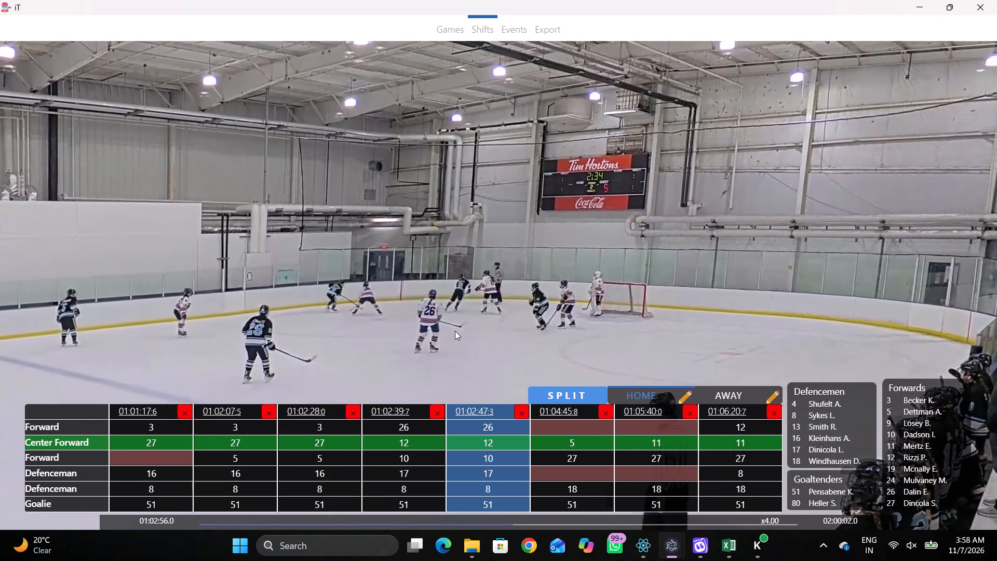
{"action": "key", "text": "space"}
{"action": "key", "text": "space"}
{"action": "key", "text": "space"}
{"action": "key", "text": "space"}
{"action": "key", "text": "space"}
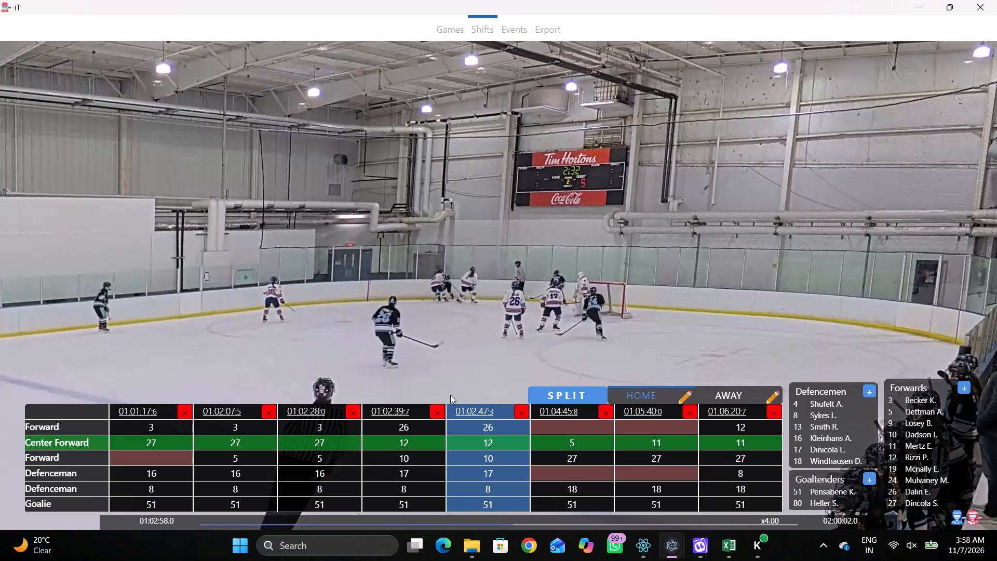
{"action": "left_click", "coordinate": [569, 406]}
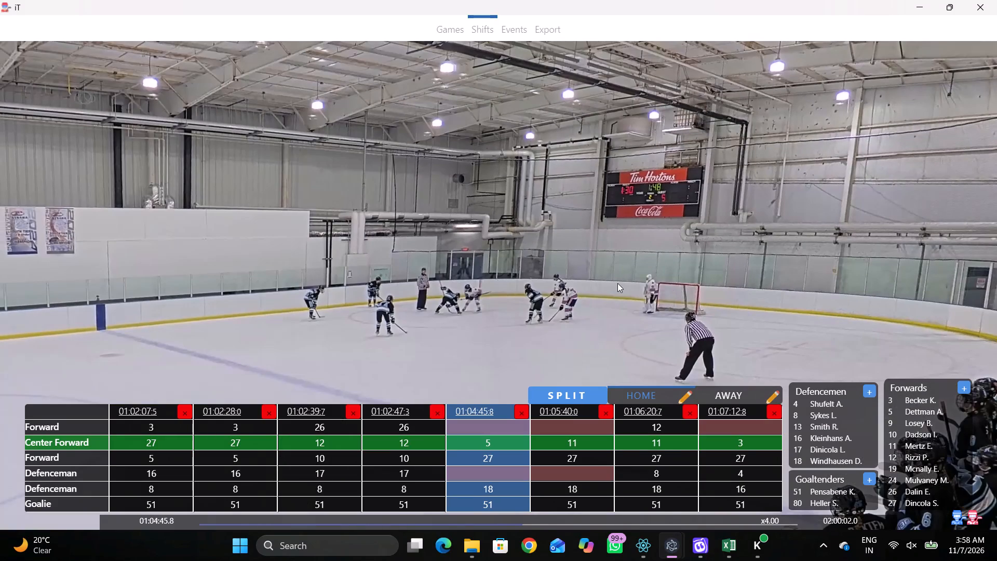
{"action": "key", "text": "space"}
{"action": "key", "text": "space"}
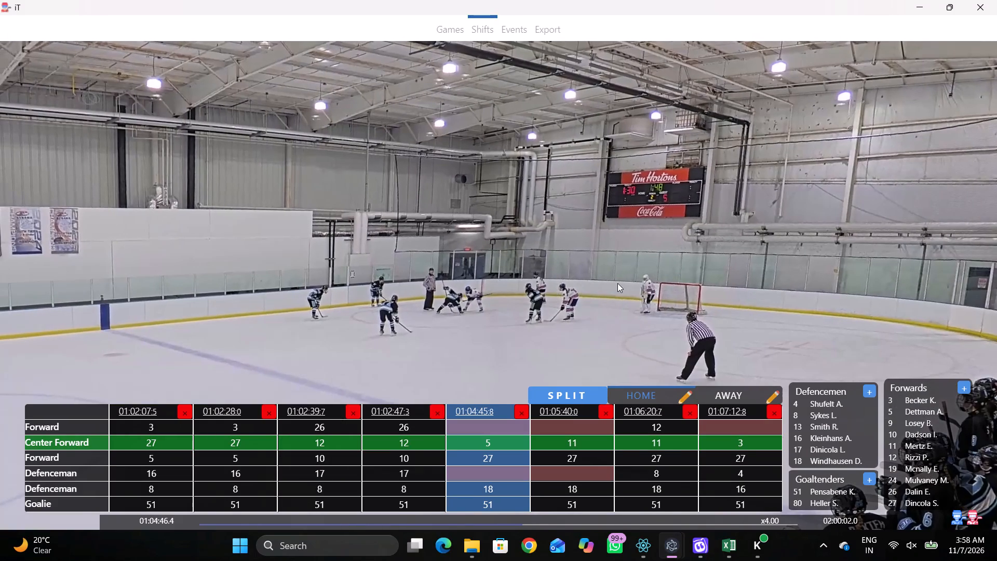
Replay the video from the 01:02:47.3 home shift with the interface hidden, watching the play up to the referee's stoppage.
{"action": "left_click", "coordinate": [410, 410]}
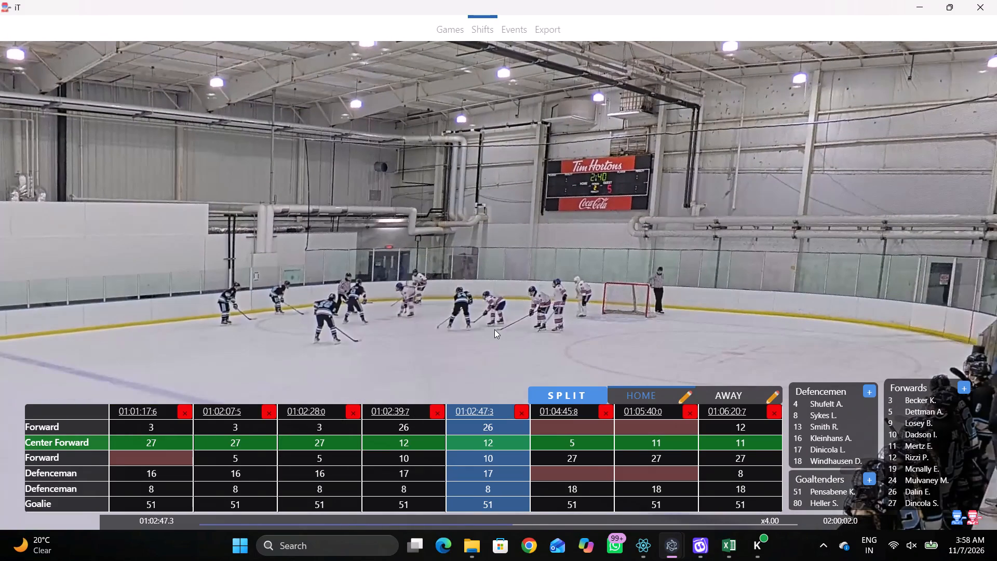
{"action": "key", "text": "space"}
{"action": "type", "text": "Dc r"}
{"action": "key", "text": "space"}
{"action": "key", "text": "space"}
{"action": "key", "text": "space"}
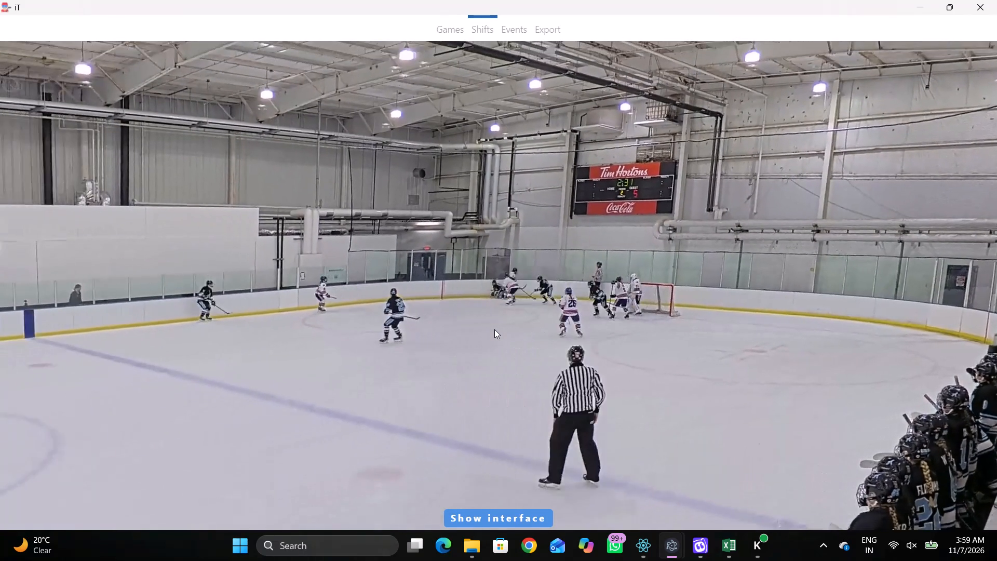
{"action": "key", "text": "space"}
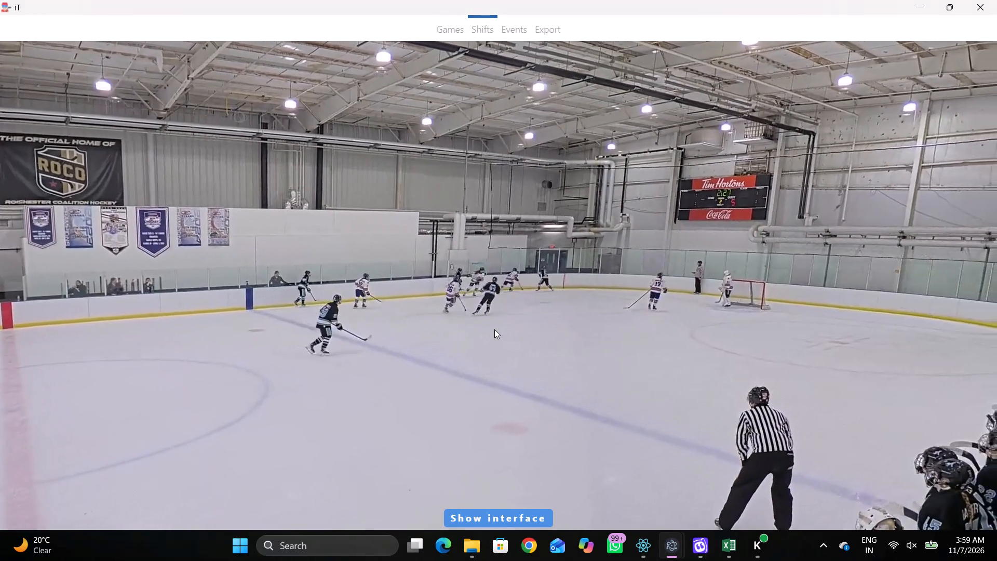
{"action": "key", "text": "space"}
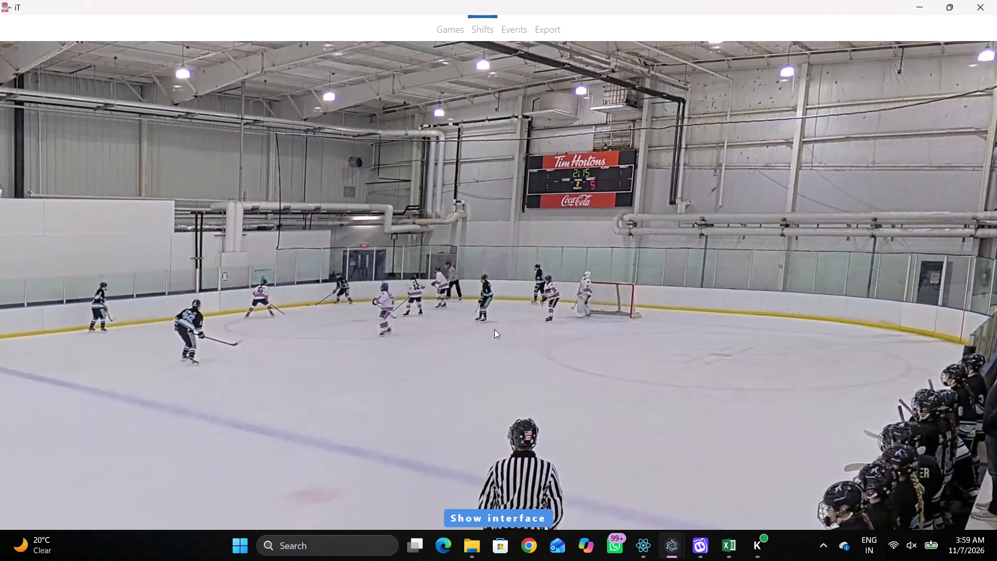
{"action": "key", "text": "space"}
{"action": "key", "text": "space"}
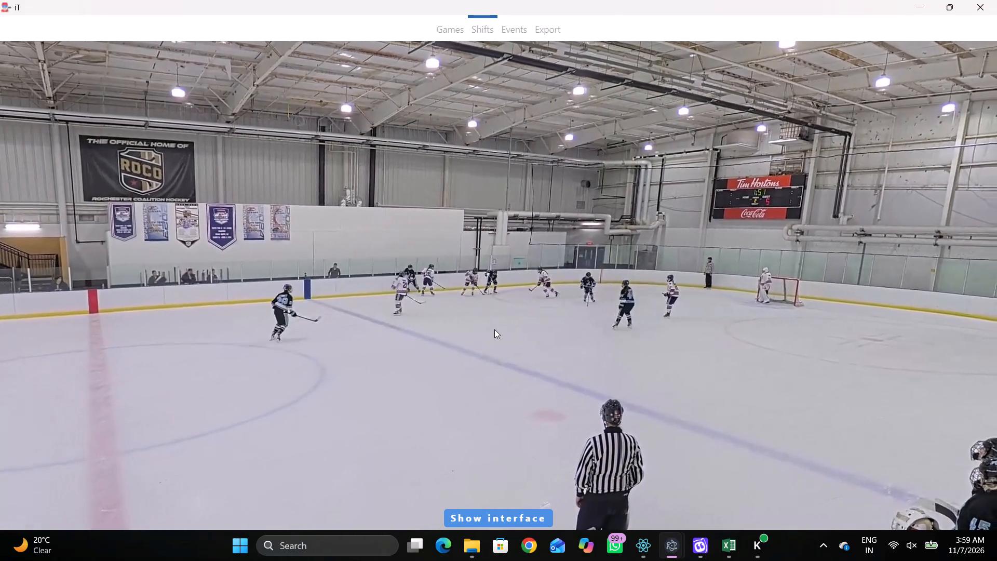
{"action": "key", "text": "space"}
{"action": "key", "text": "space"}
{"action": "key", "text": "space"}
{"action": "key", "text": "space"}
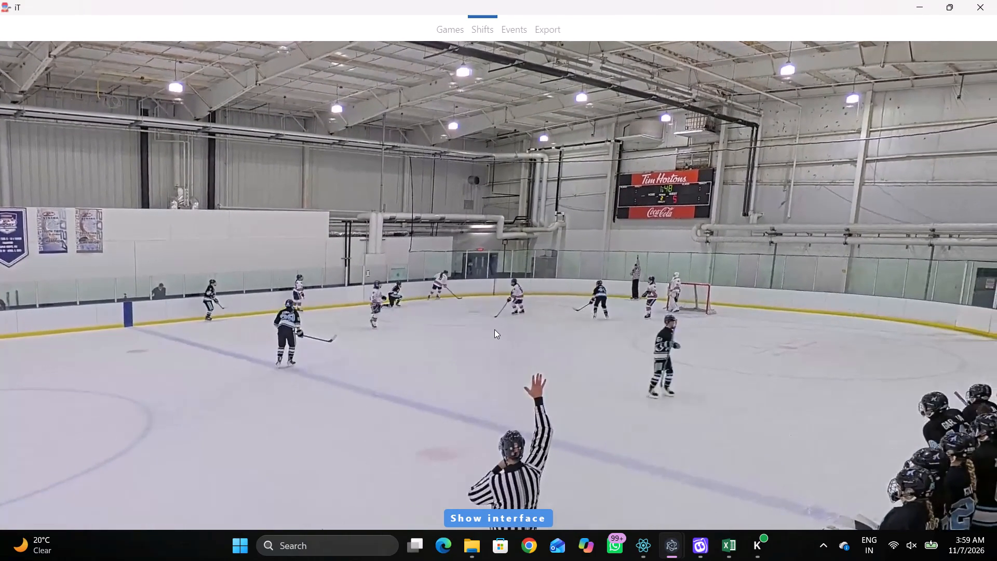
{"action": "key", "text": "v"}
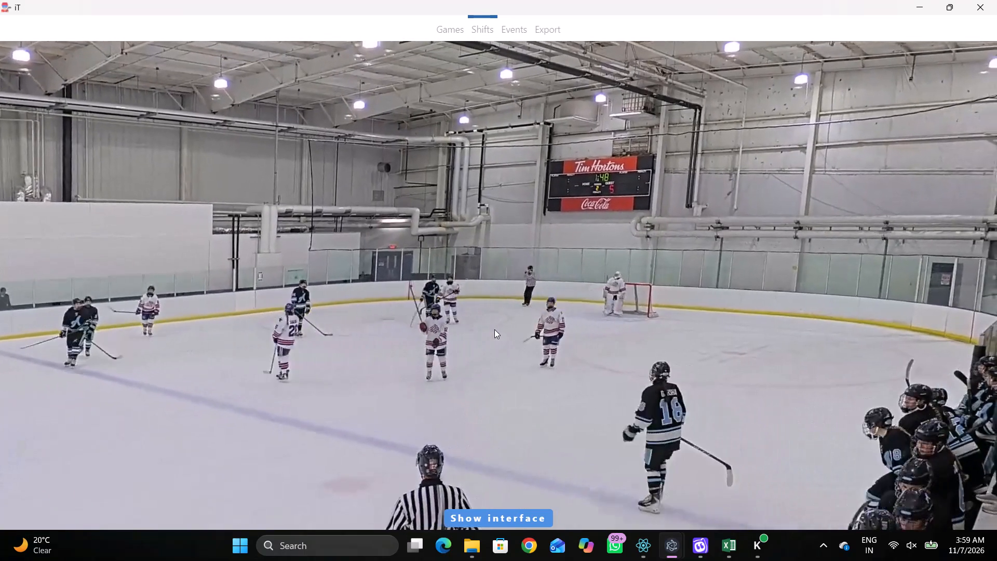
Examine the players and officials during the stoppage, with the interface restored, through to the face-off at the 01:04:45.8 home shift.
{"action": "key", "text": "space"}
{"action": "key", "text": "space"}
{"action": "key", "text": "space"}
{"action": "key", "text": "space"}
{"action": "key", "text": "space"}
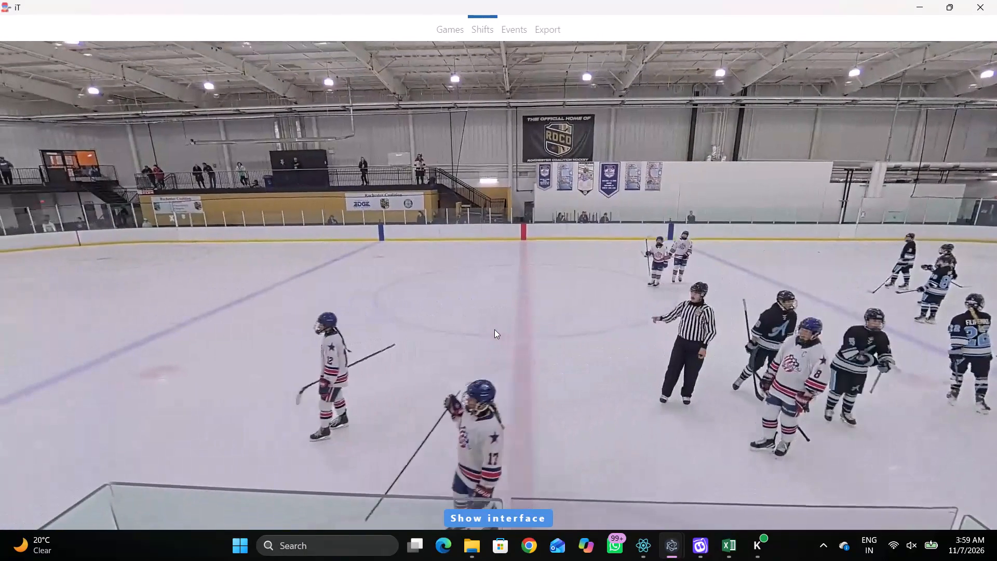
{"action": "key", "text": "space"}
{"action": "key", "text": "space"}
{"action": "key", "text": "space"}
{"action": "key", "text": "space"}
{"action": "key", "text": "space"}
{"action": "key", "text": "space"}
{"action": "key", "text": "space"}
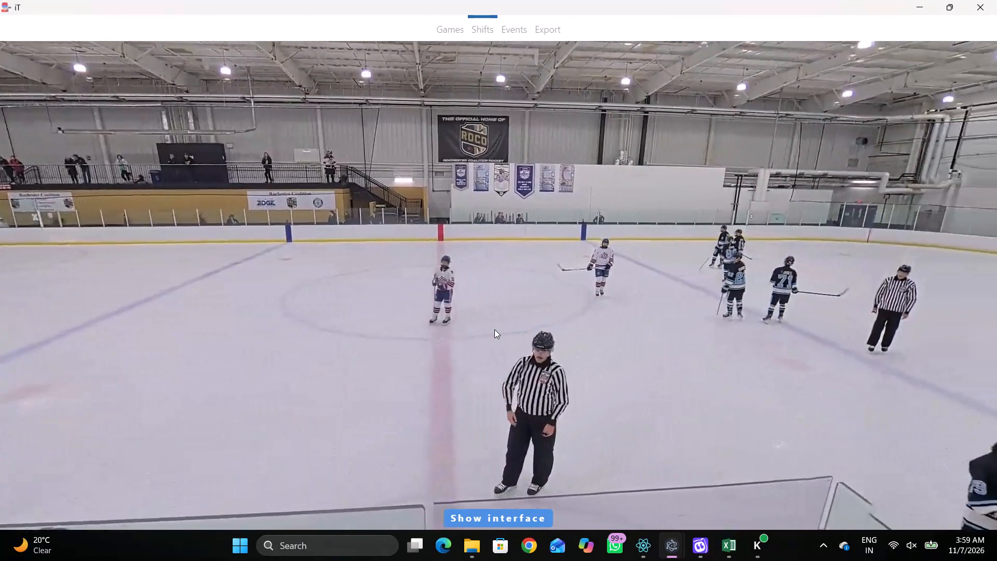
{"action": "key", "text": "space"}
{"action": "key", "text": "space"}
{"action": "key", "text": "space"}
{"action": "type", "text": "D"}
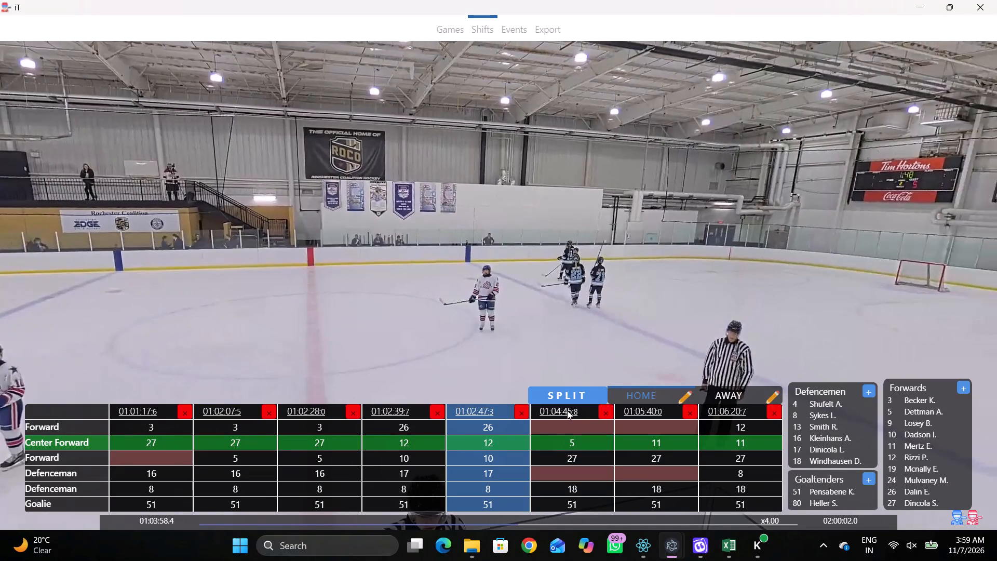
{"action": "key", "text": "space"}
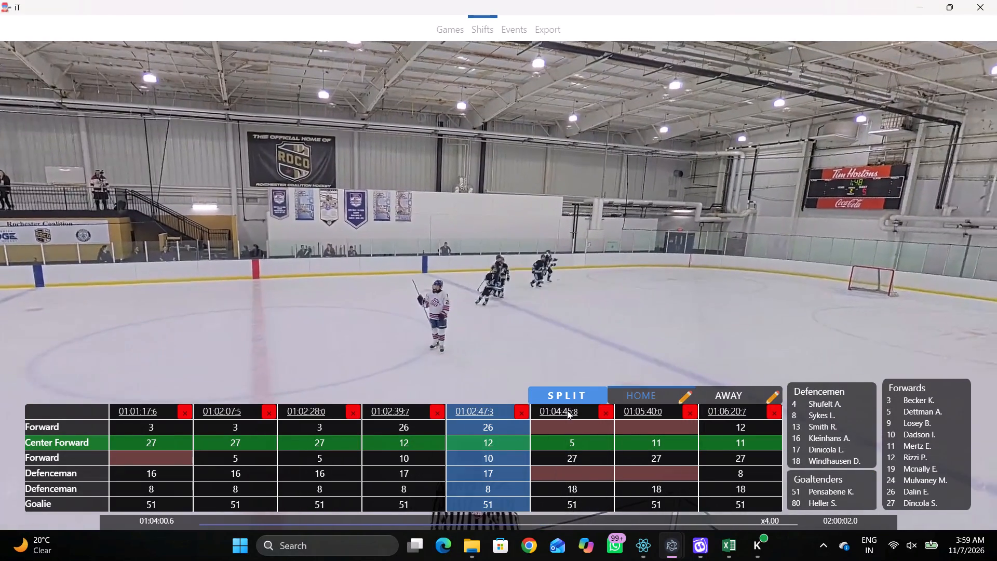
{"action": "key", "text": "space"}
{"action": "key", "text": "space"}
{"action": "key", "text": "space"}
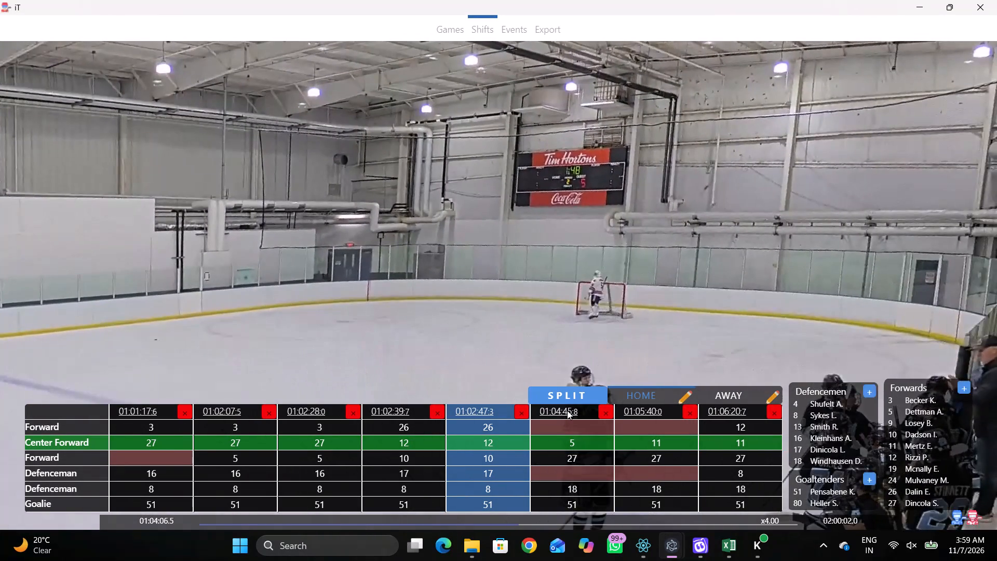
{"action": "key", "text": "space"}
{"action": "key", "text": "space"}
{"action": "left_click", "coordinate": [567, 410]}
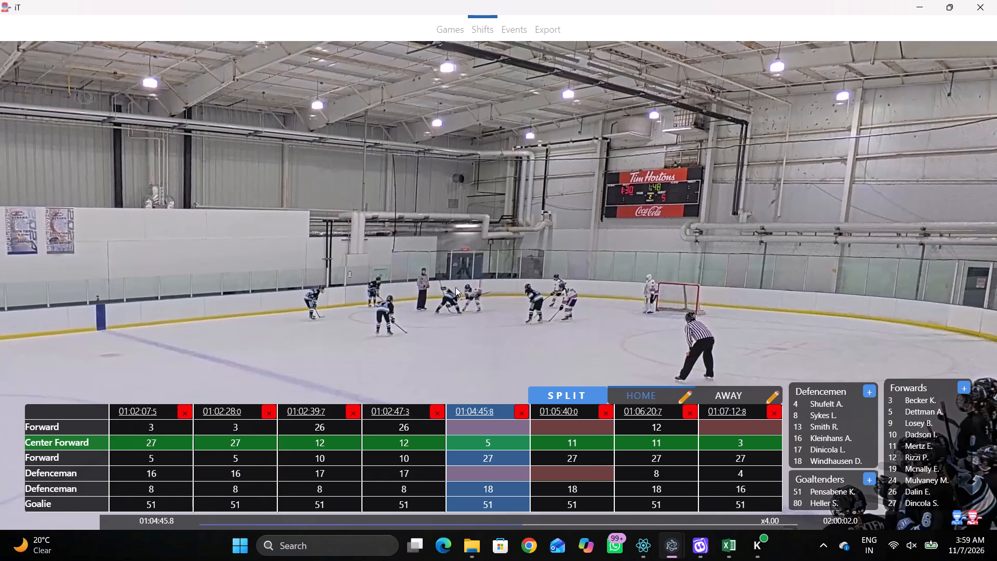
{"action": "key", "text": "space"}
{"action": "key", "text": "space"}
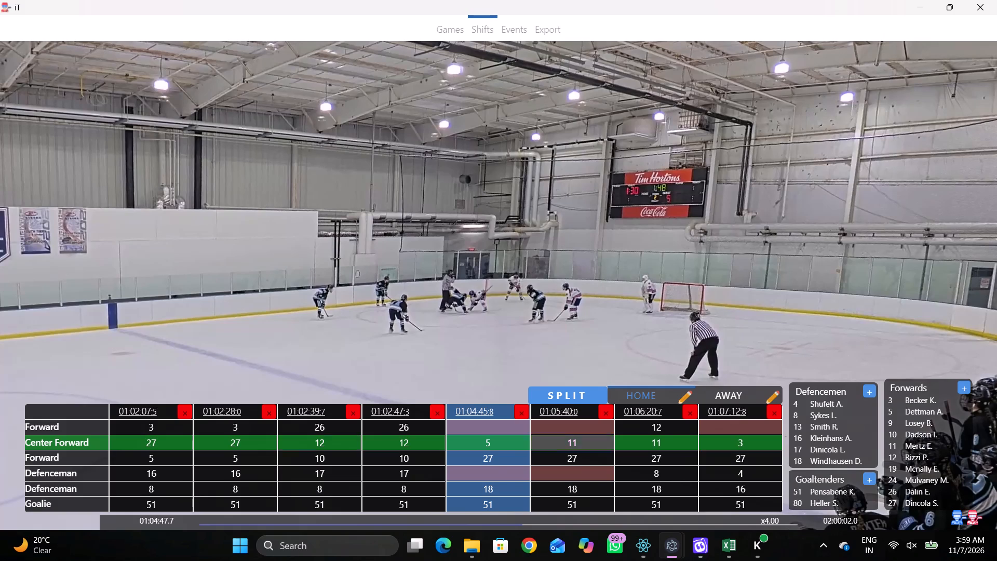
Go back to the 01:00:36.2 and 01:00:05.2 home shifts and check the players lined up for the centre-ice face-off.
{"action": "triple_click", "coordinate": [139, 408]}
{"action": "triple_click", "coordinate": [137, 408]}
{"action": "triple_click", "coordinate": [137, 408]}
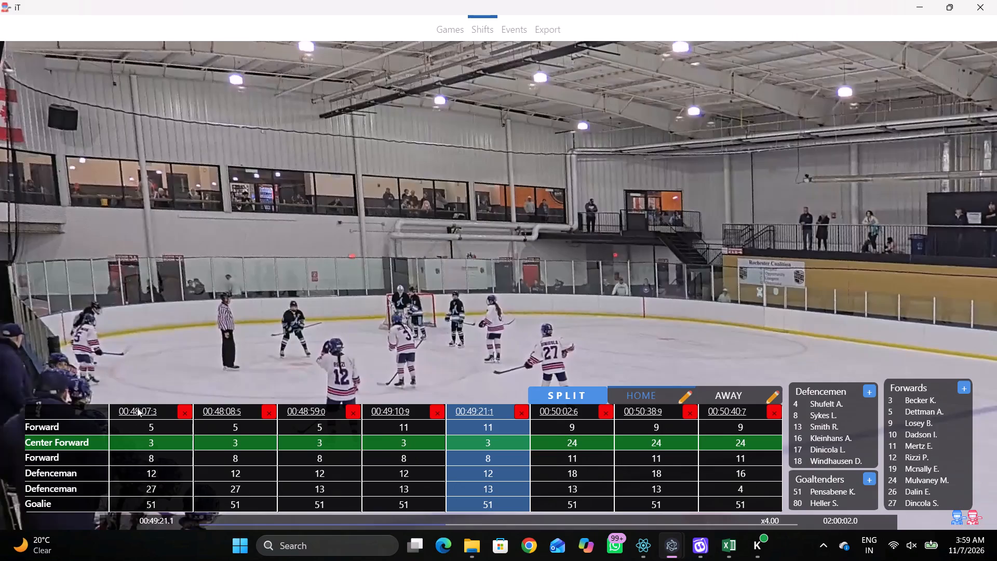
{"action": "triple_click", "coordinate": [137, 408]}
{"action": "double_click", "coordinate": [731, 413]}
{"action": "triple_click", "coordinate": [726, 413]}
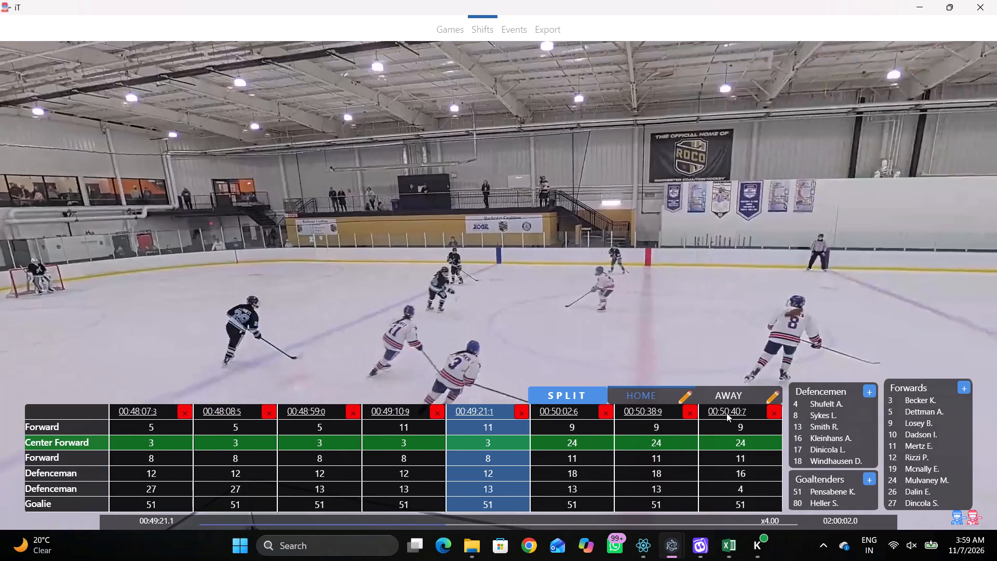
{"action": "left_click", "coordinate": [726, 413]}
{"action": "double_click", "coordinate": [726, 413]}
{"action": "double_click", "coordinate": [748, 410]}
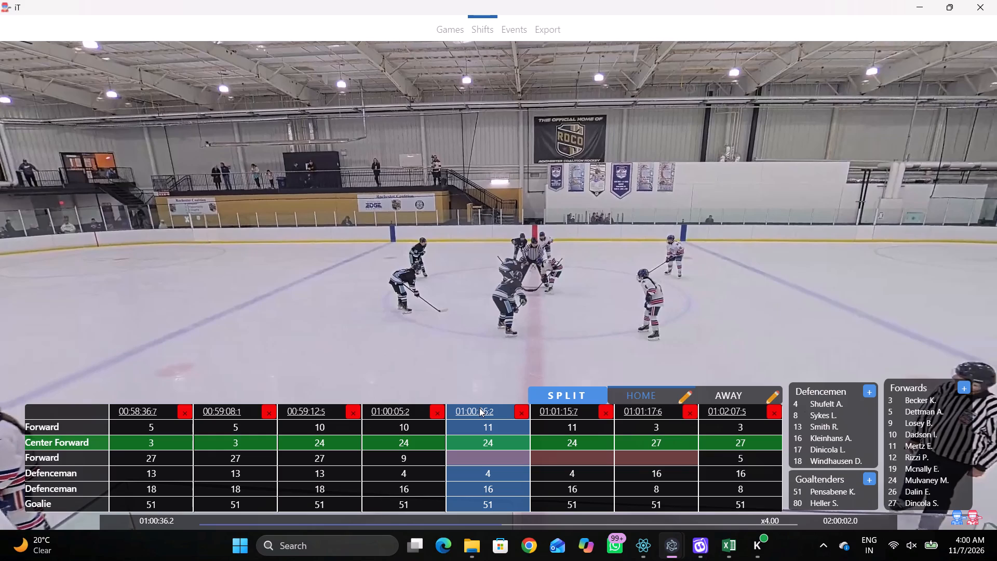
{"action": "key", "text": "space"}
{"action": "key", "text": "space"}
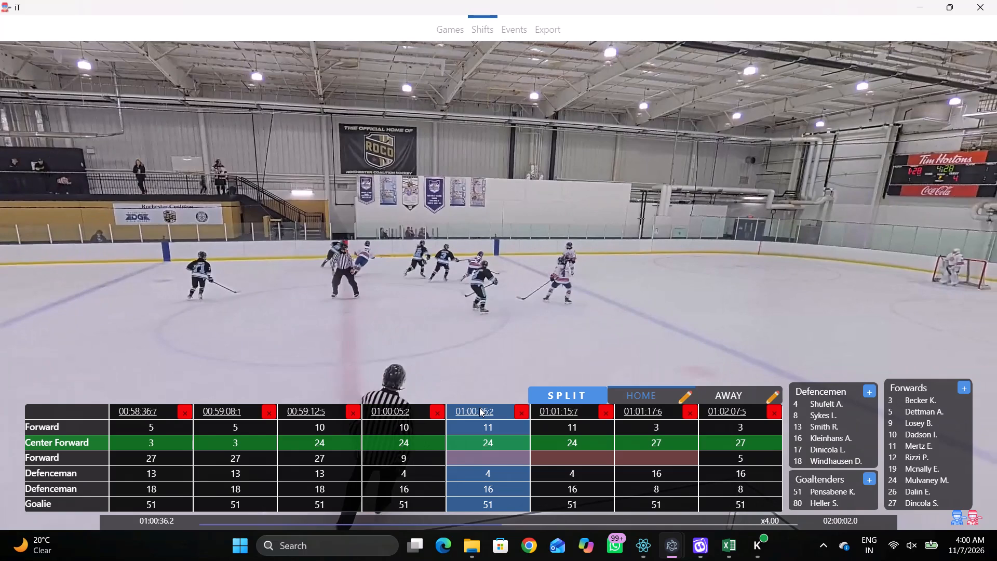
{"action": "left_click", "coordinate": [406, 412]}
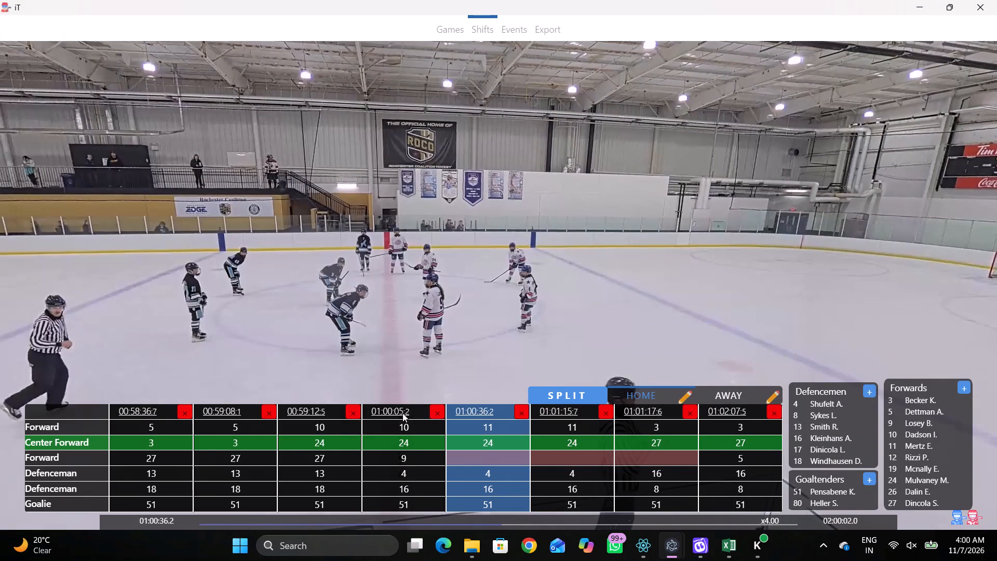
{"action": "type", "text": "D v D"}
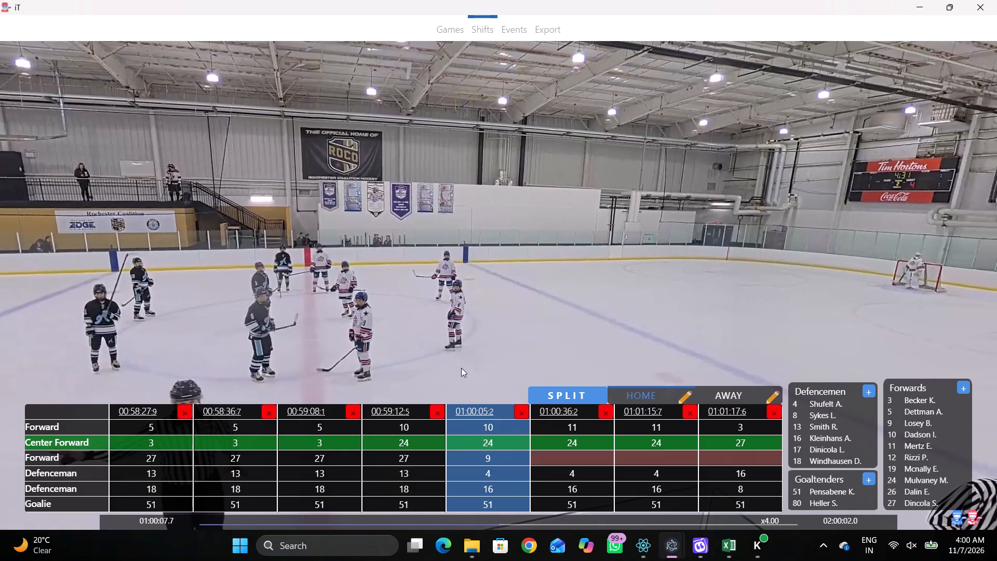
{"action": "left_click", "coordinate": [459, 407]}
Replay the play from the 00:59:12.5 home shift with the interface hidden, watching through the goal and the players regrouping.
{"action": "left_click", "coordinate": [379, 416]}
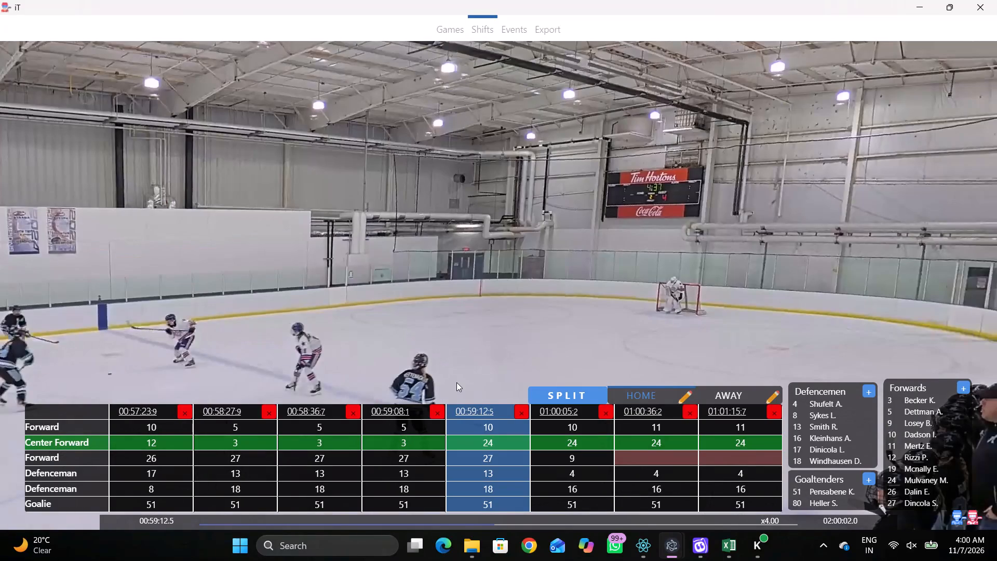
{"action": "type", "text": "D"}
{"action": "key", "text": "space"}
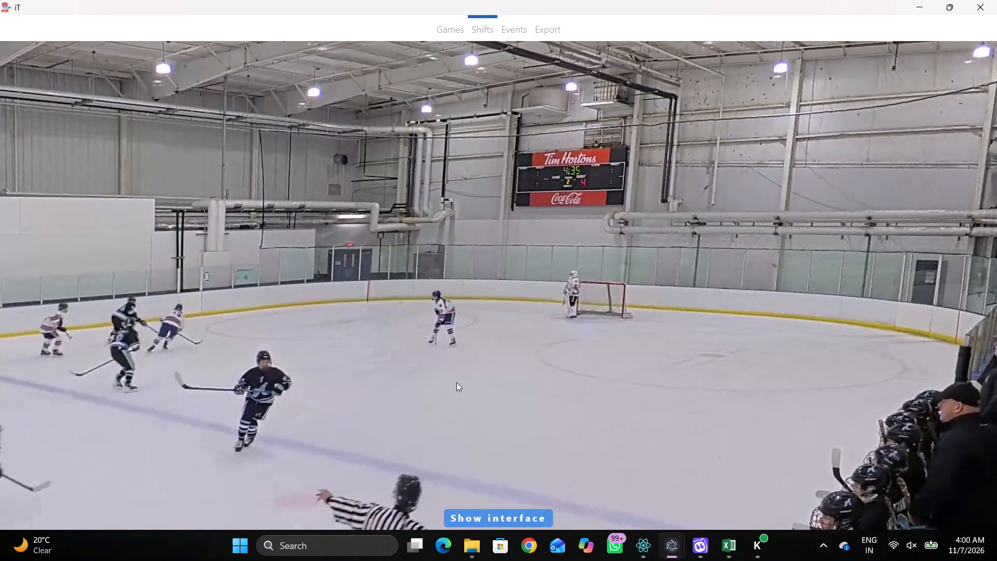
{"action": "type", "text": "v"}
{"action": "key", "text": "space"}
{"action": "key", "text": "space"}
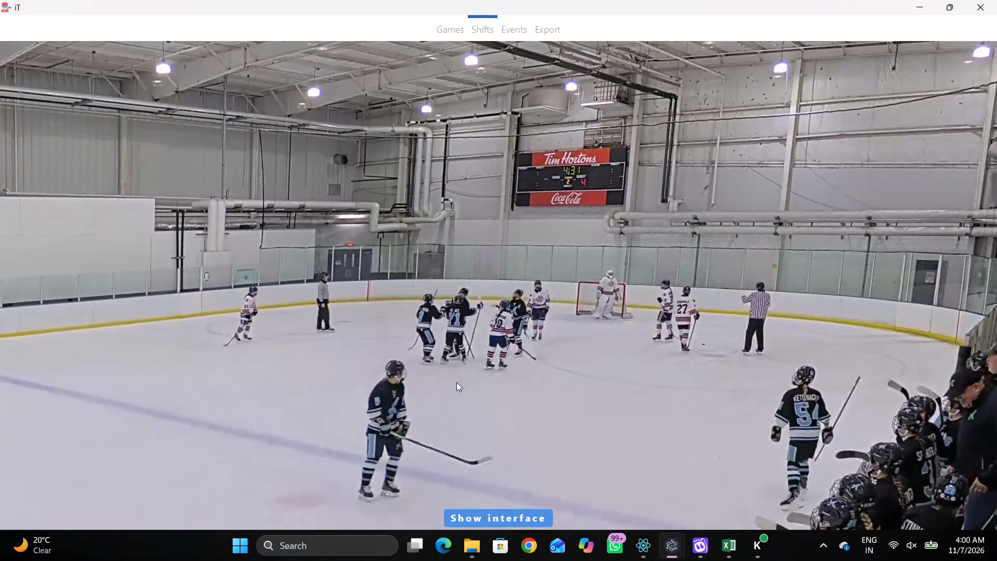
{"action": "key", "text": "space"}
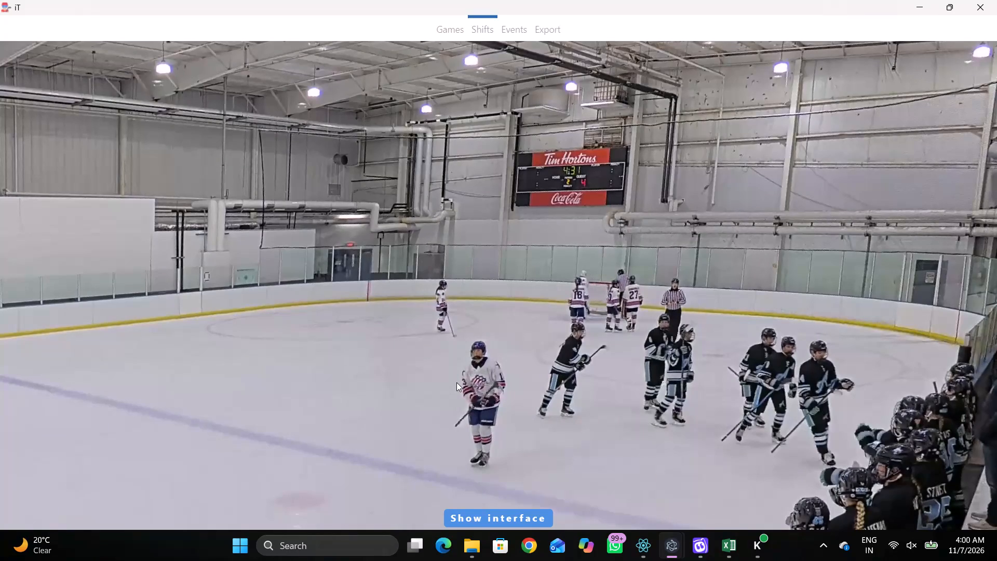
{"action": "key", "text": "space"}
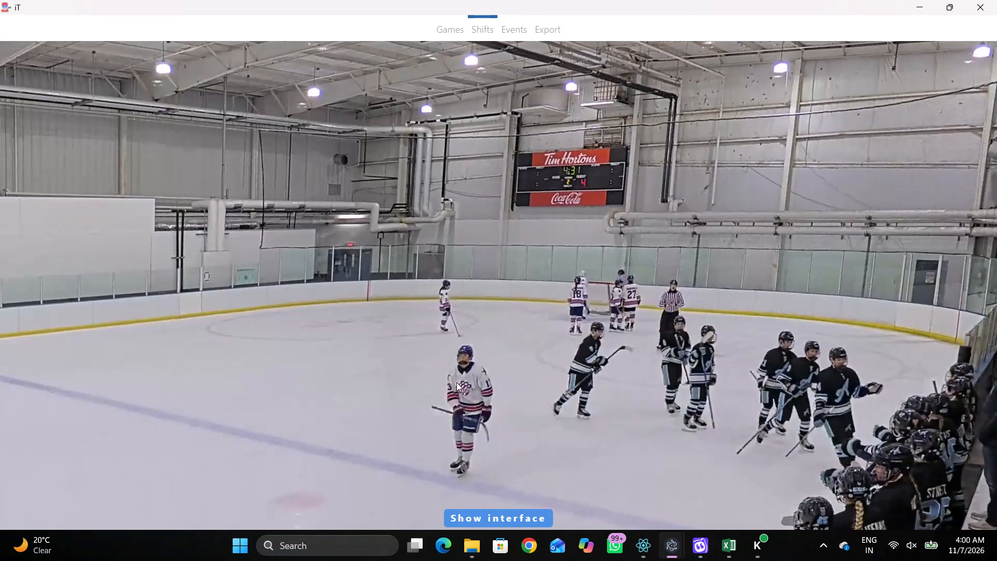
{"action": "key", "text": "space"}
{"action": "key", "text": "space"}
{"action": "key", "text": "space"}
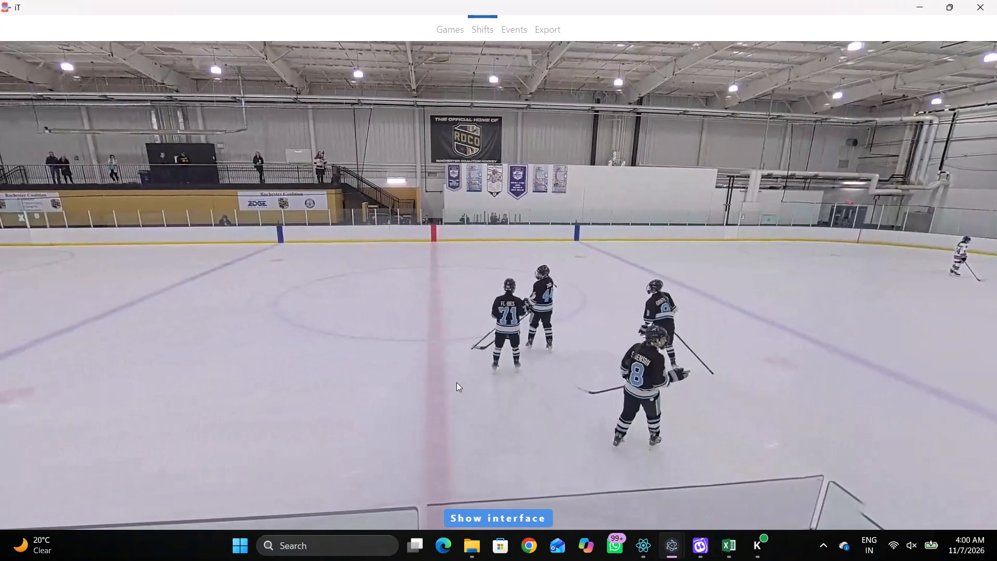
Watch the players line up at centre ice through to the face-off of the 01:00:36.2 home shift.
{"action": "type", "text": "qqqq c c v"}
{"action": "key", "text": "space"}
{"action": "key", "text": "space"}
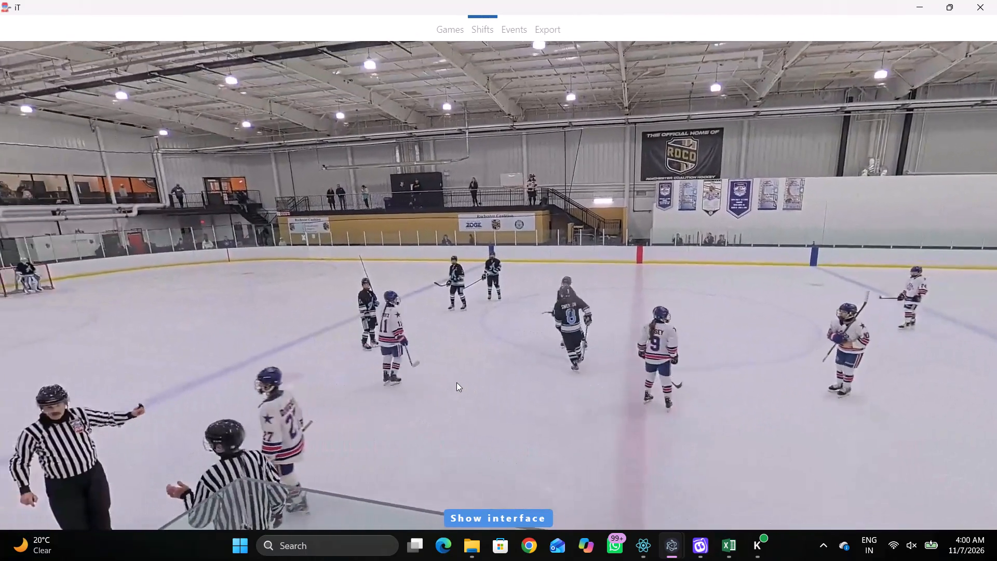
{"action": "type", "text": "c c"}
{"action": "key", "text": "space"}
{"action": "key", "text": "space"}
{"action": "key", "text": "space"}
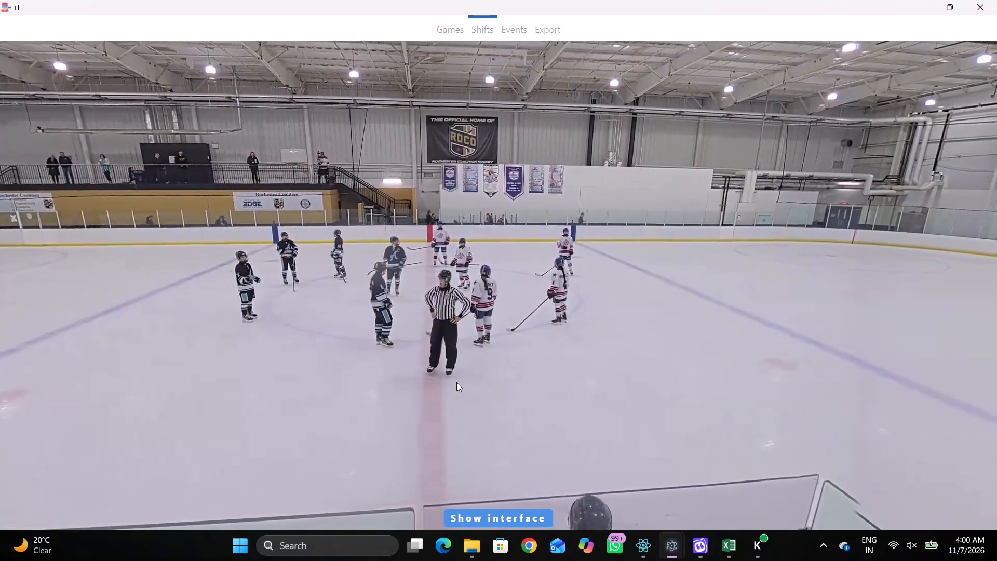
{"action": "type", "text": "c"}
{"action": "key", "text": "space"}
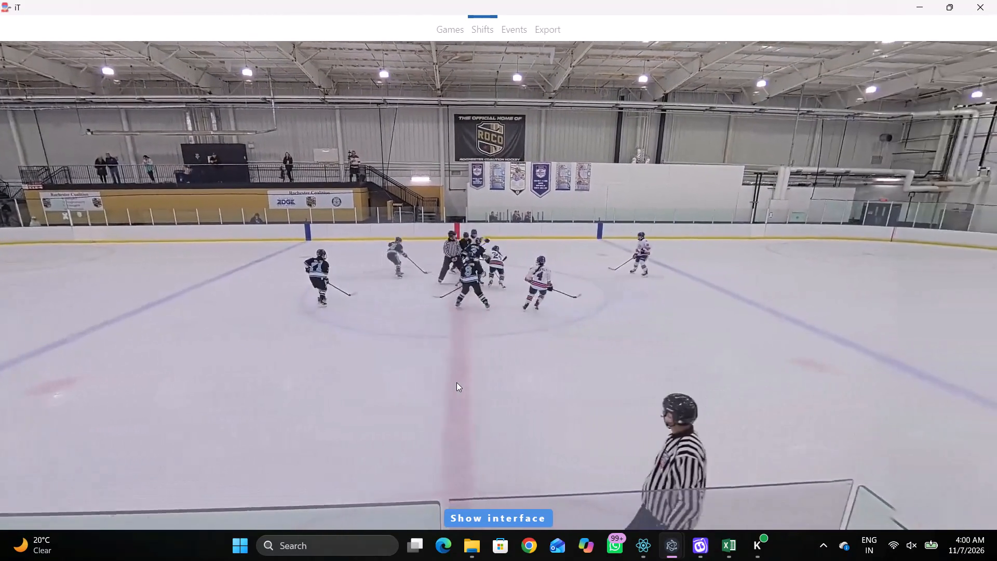
{"action": "key", "text": "space"}
{"action": "type", "text": "qD"}
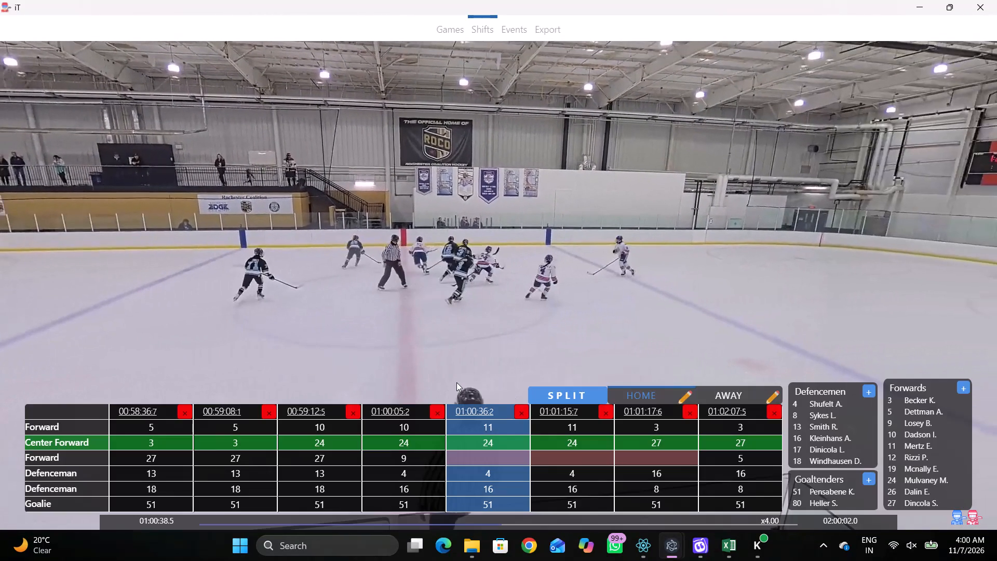
Compare the 01:00:36.2 home shift with the whistle event at 00:59:16.9 and replay the stoppage after that whistle.
{"action": "left_click", "coordinate": [479, 417]}
{"action": "left_click", "coordinate": [519, 39]}
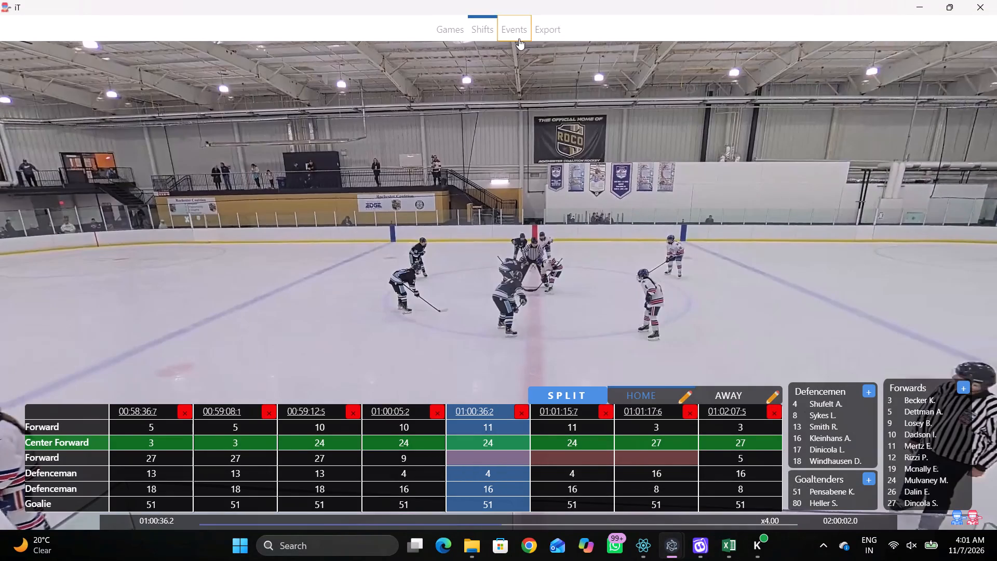
{"action": "left_click", "coordinate": [628, 223]}
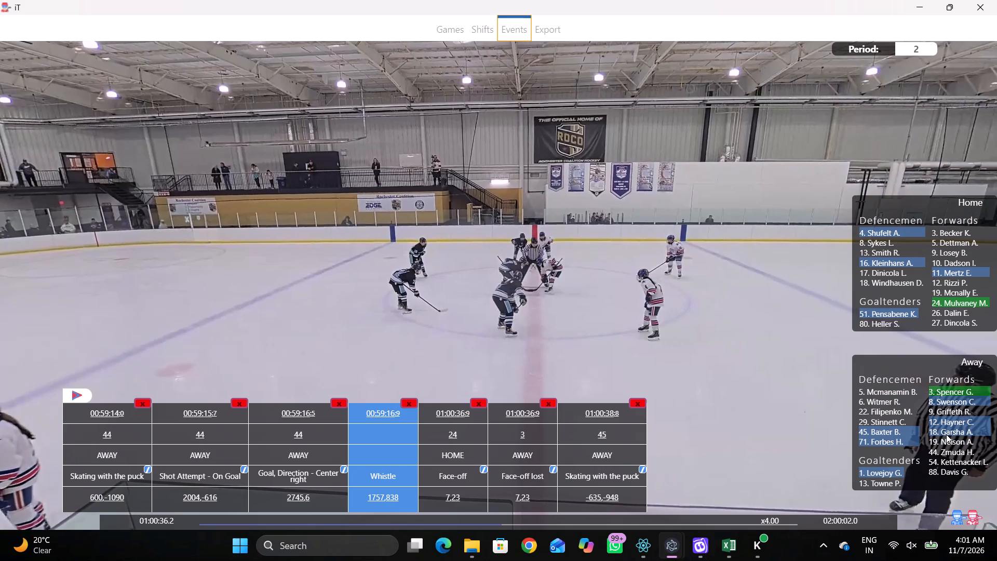
{"action": "left_click", "coordinate": [385, 422]}
{"action": "left_click", "coordinate": [486, 30]}
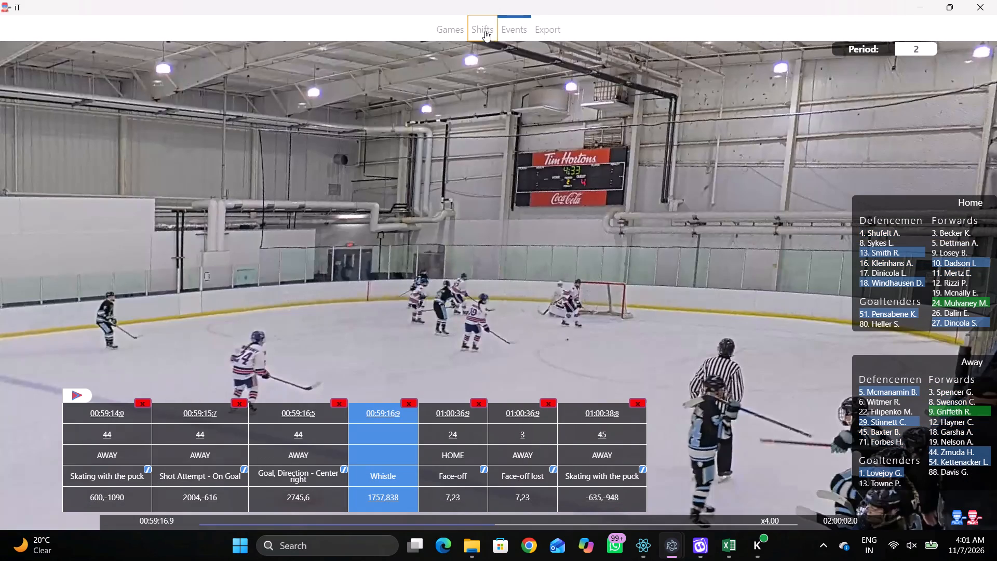
{"action": "left_click", "coordinate": [649, 418]}
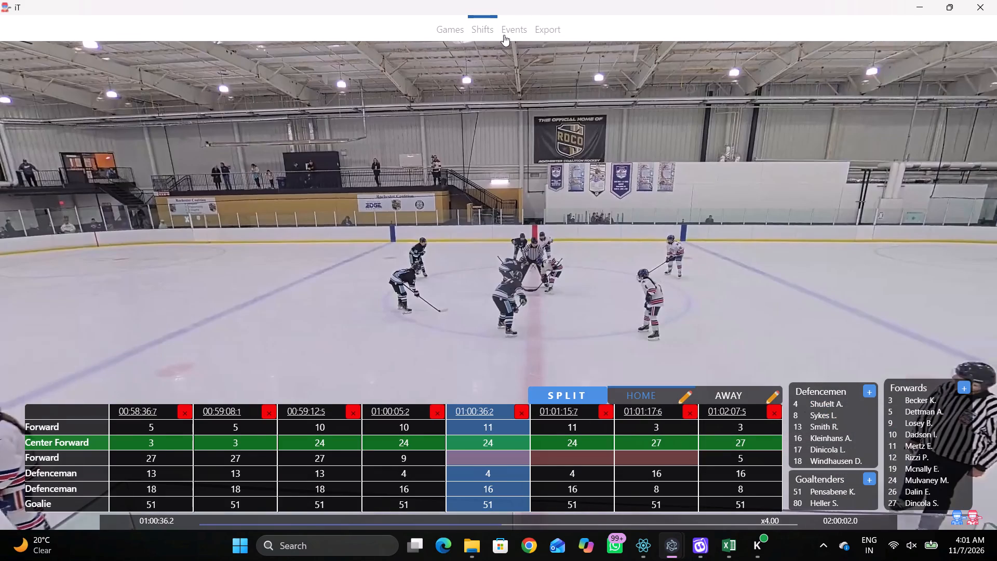
{"action": "left_click", "coordinate": [504, 32]}
{"action": "left_click", "coordinate": [626, 207]}
{"action": "left_click", "coordinate": [629, 219]}
{"action": "left_click", "coordinate": [366, 412]}
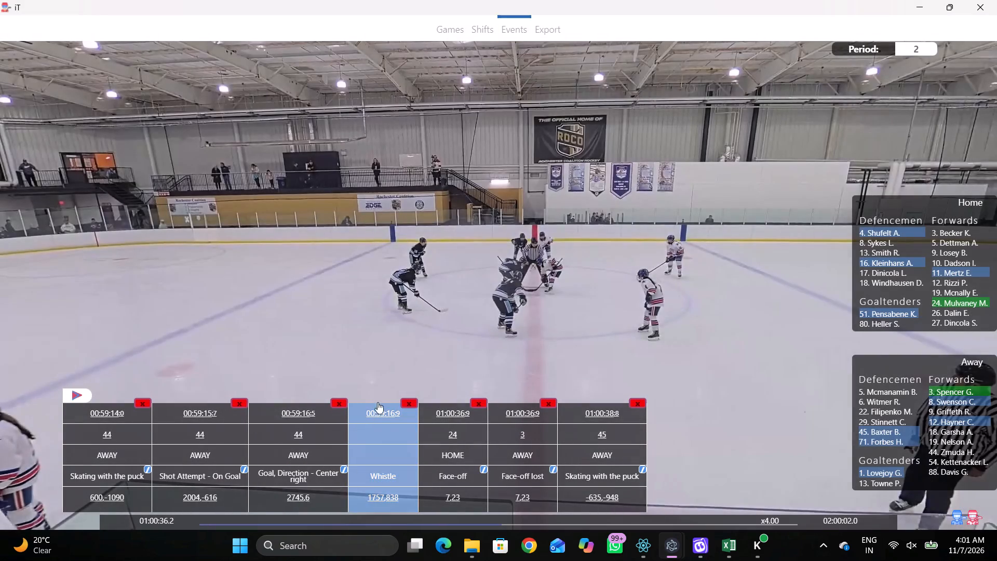
{"action": "key", "text": "space"}
{"action": "key", "text": "space"}
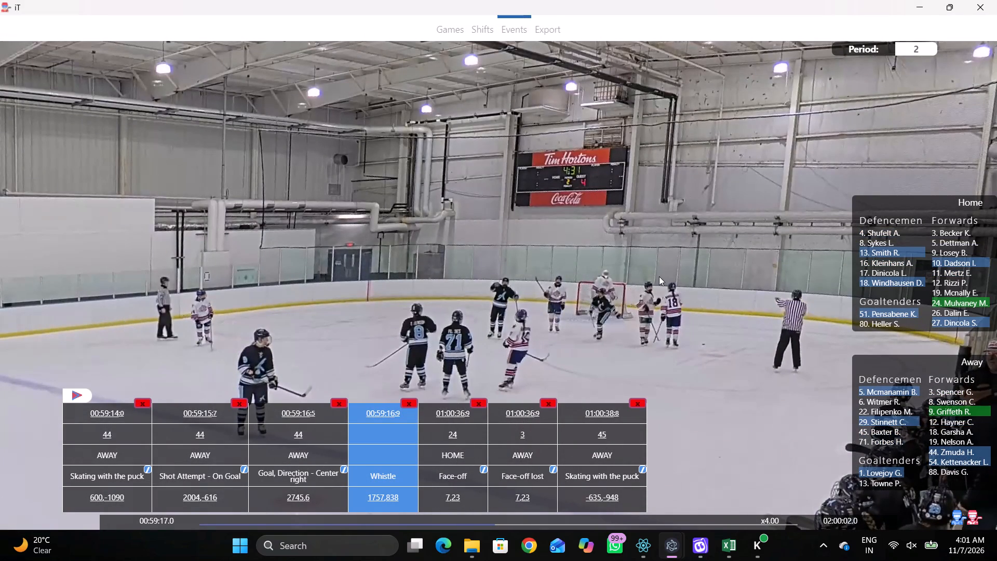
{"action": "key", "text": "space"}
{"action": "key", "text": "space"}
Delete the 01:00:05.2 home shift and go to the 01:00:36.2 home shift.
{"action": "left_click", "coordinate": [486, 29]}
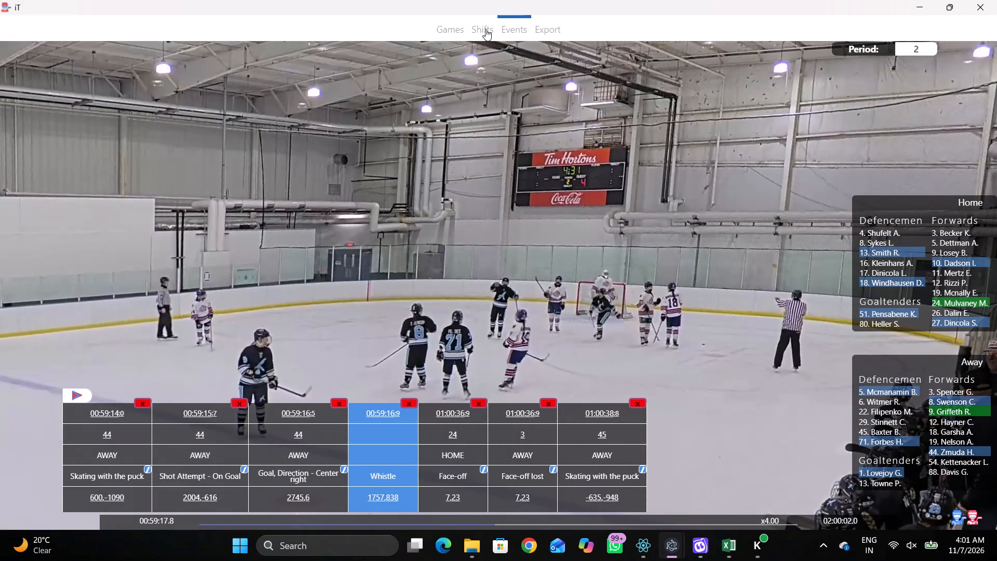
{"action": "left_click", "coordinate": [604, 414]}
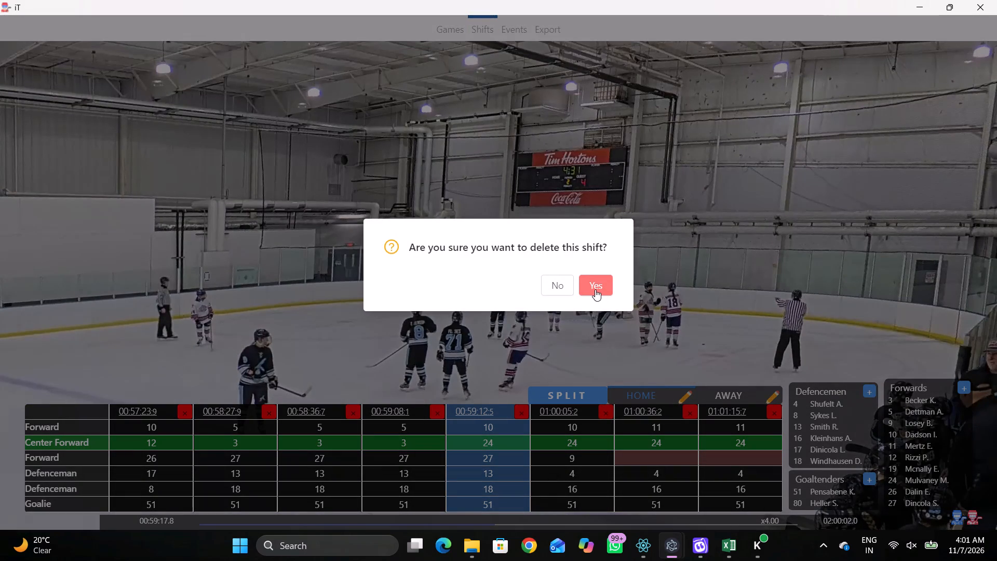
{"action": "left_click", "coordinate": [572, 411]}
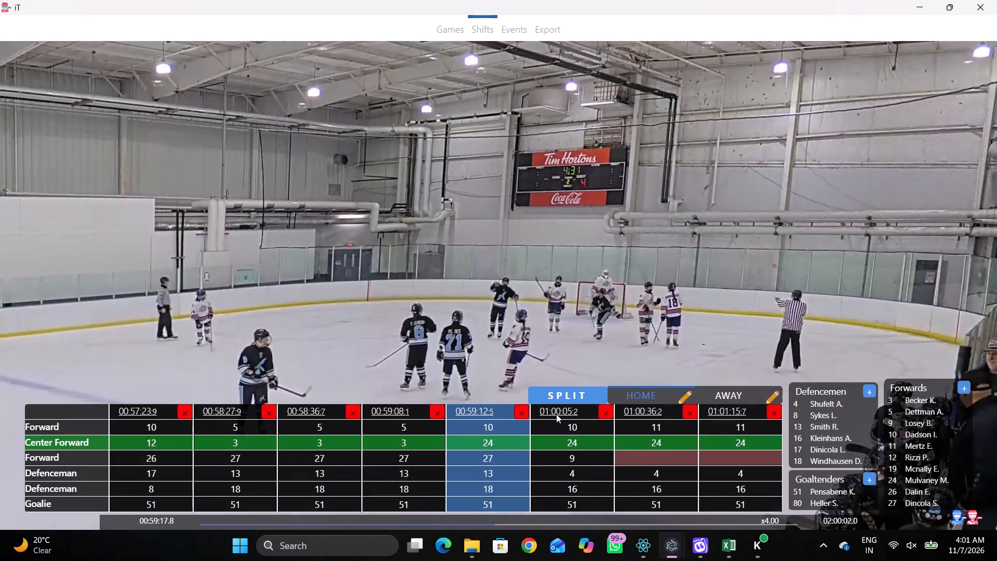
{"action": "left_click", "coordinate": [555, 414]}
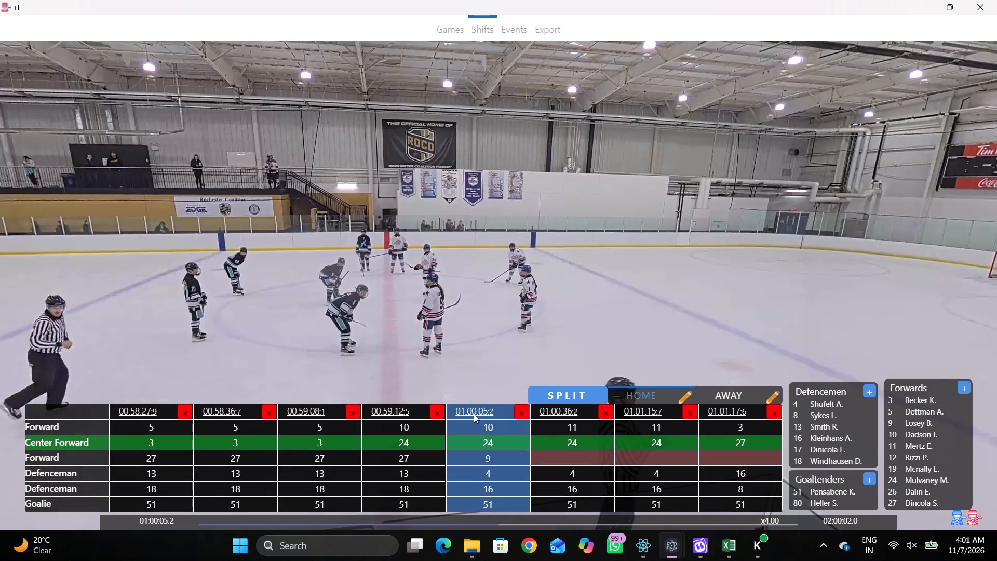
{"action": "left_click", "coordinate": [422, 412]}
{"action": "left_click", "coordinate": [601, 406]}
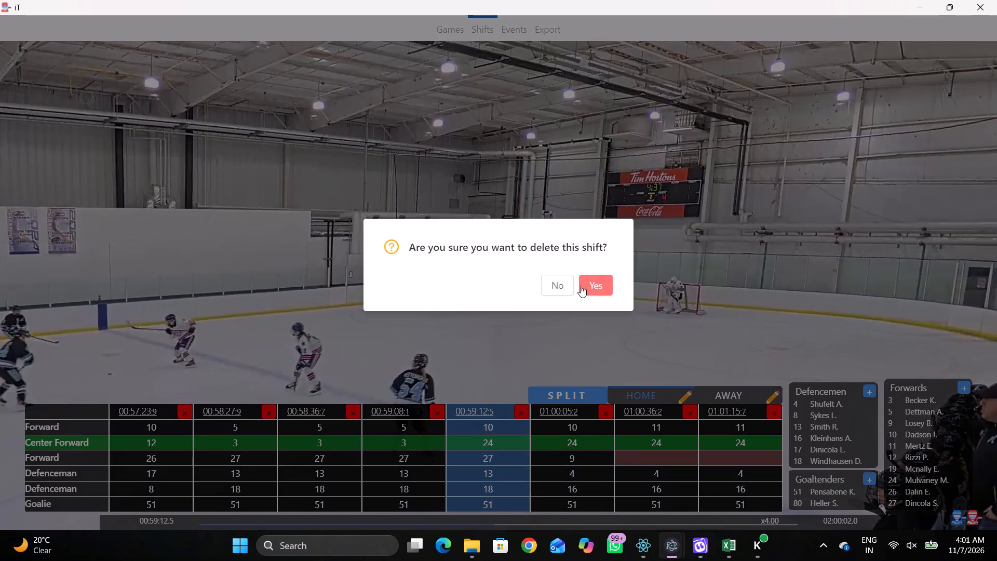
{"action": "left_click", "coordinate": [593, 287]}
{"action": "left_click", "coordinate": [549, 411]}
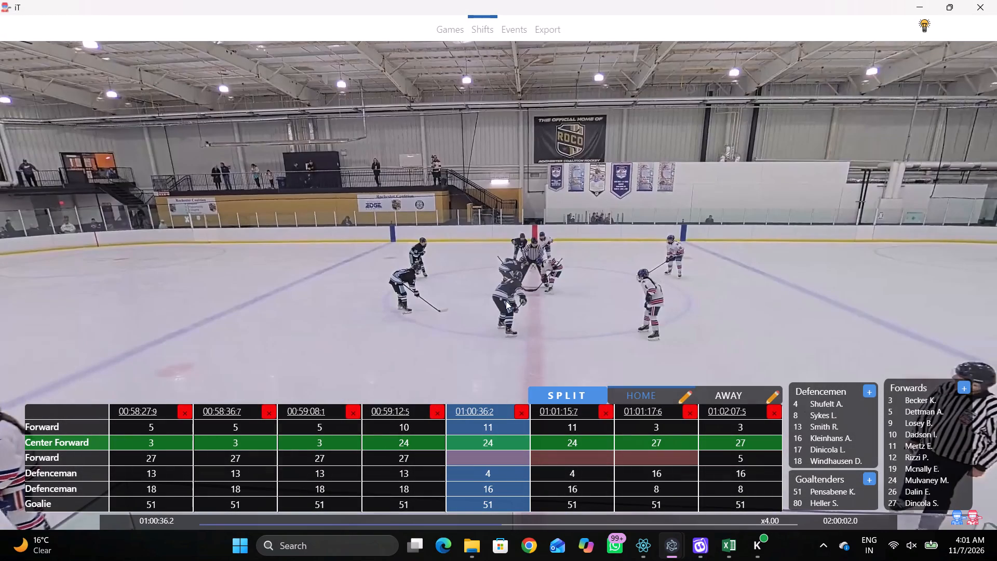
Go back through the away shifts to the one at 00:44:58.2 and review the short-handed play that follows its face-off.
{"action": "left_click", "coordinate": [751, 397]}
{"action": "triple_click", "coordinate": [149, 408]}
{"action": "triple_click", "coordinate": [148, 409]}
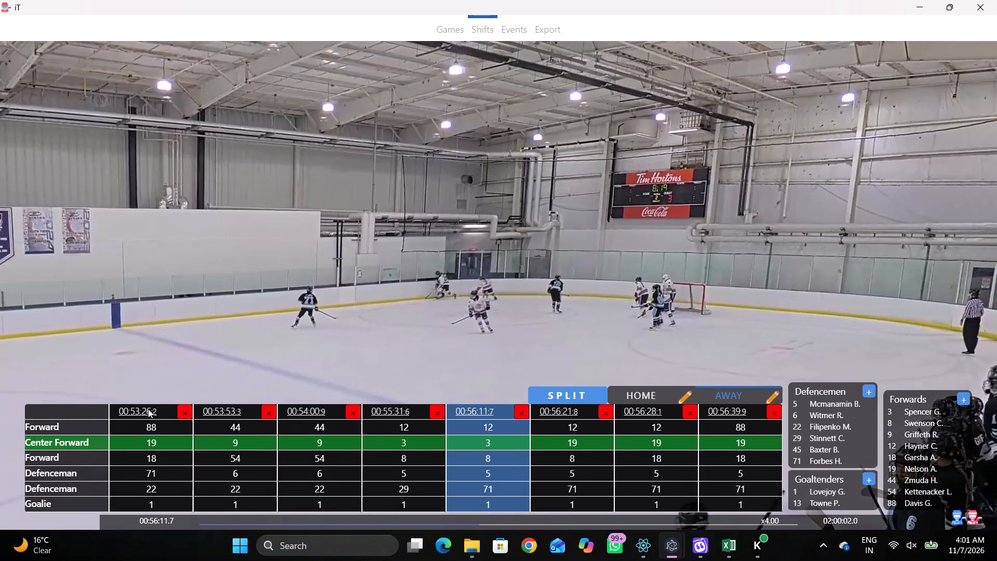
{"action": "triple_click", "coordinate": [148, 409]}
{"action": "triple_click", "coordinate": [148, 409]}
{"action": "double_click", "coordinate": [148, 409]}
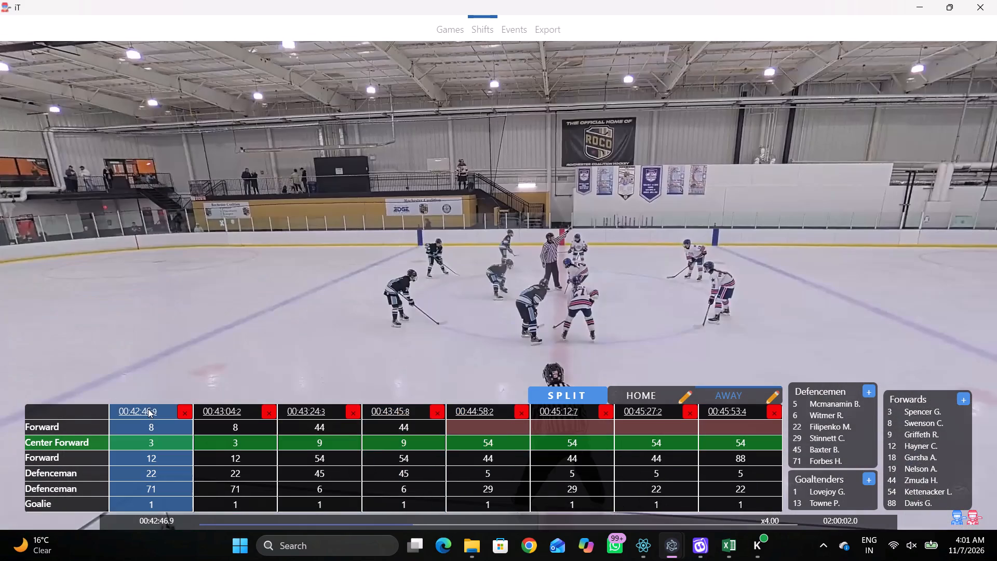
{"action": "left_click", "coordinate": [467, 415]}
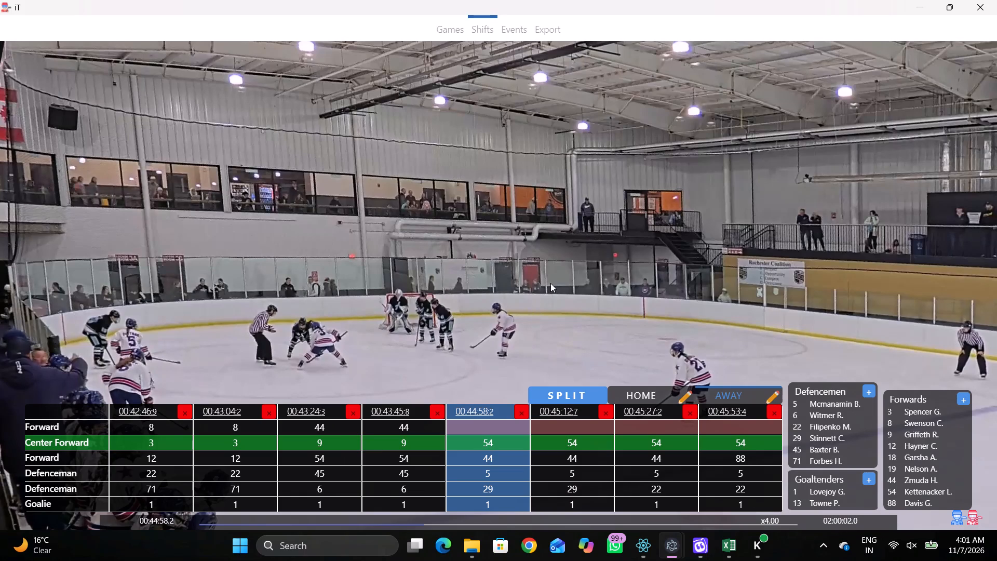
{"action": "key", "text": "space"}
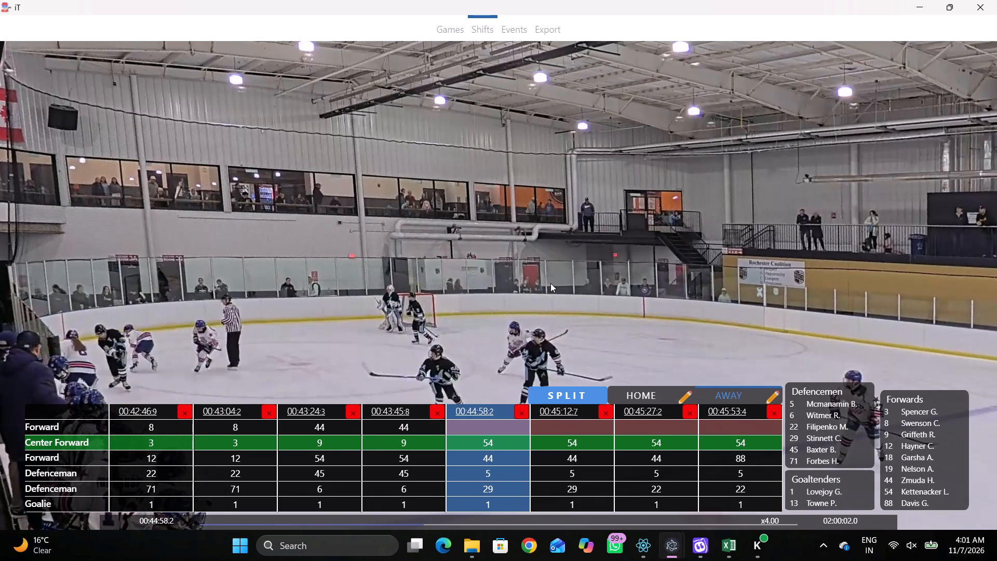
{"action": "type", "text": "c c c"}
{"action": "key", "text": "space"}
{"action": "key", "text": "space"}
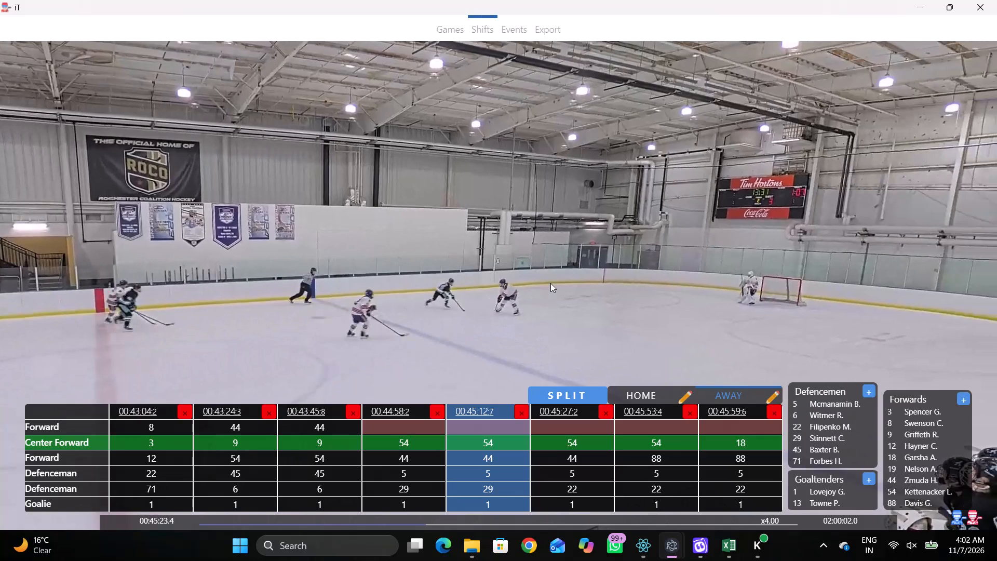
{"action": "left_click", "coordinate": [408, 410]}
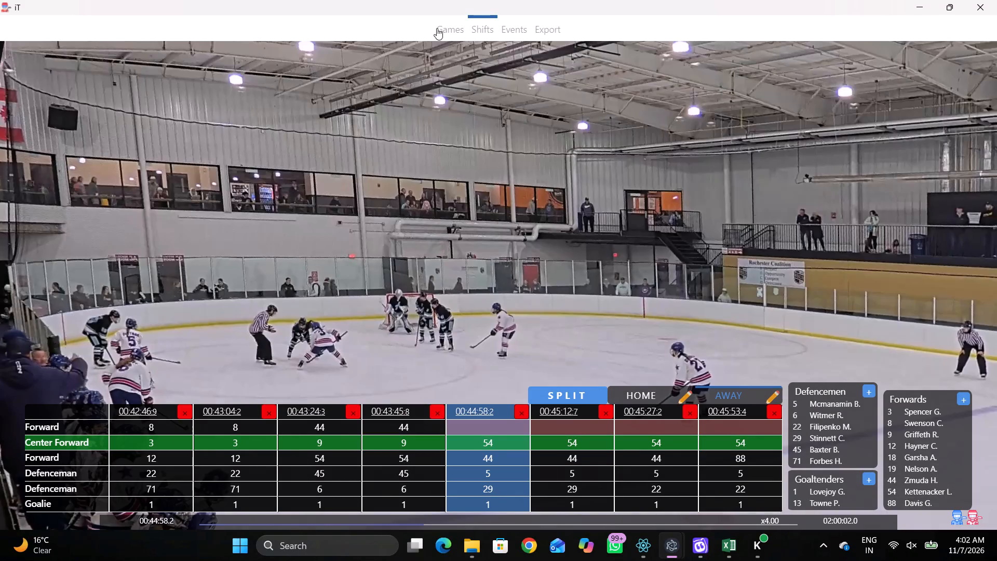
Add a penalty event for away player 9 at 00:44:26.2, after the 00:44:23.7 whistle.
{"action": "left_click", "coordinate": [507, 38]}
{"action": "left_click", "coordinate": [623, 224]}
{"action": "left_click", "coordinate": [332, 404]}
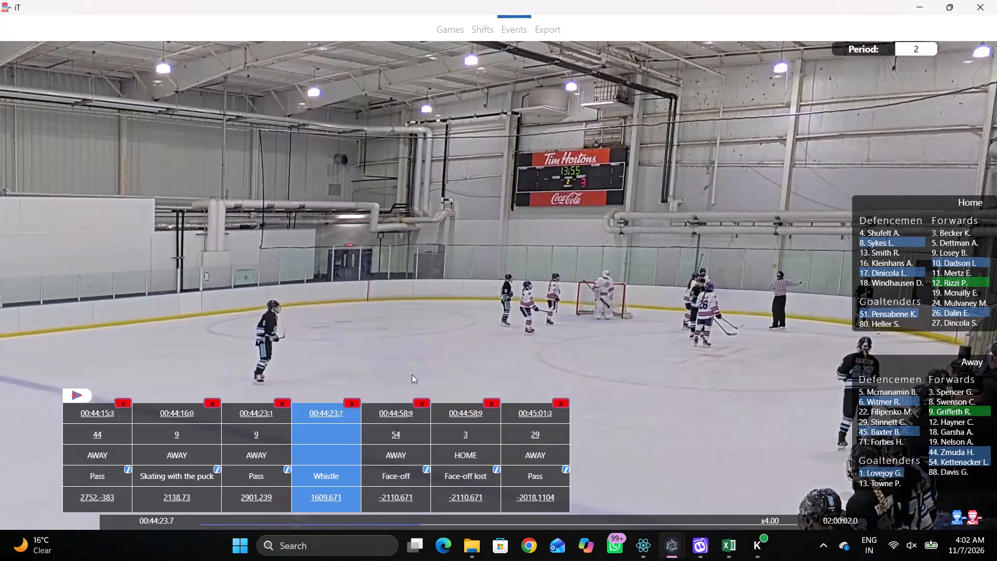
{"action": "key", "text": "space"}
{"action": "key", "text": "space"}
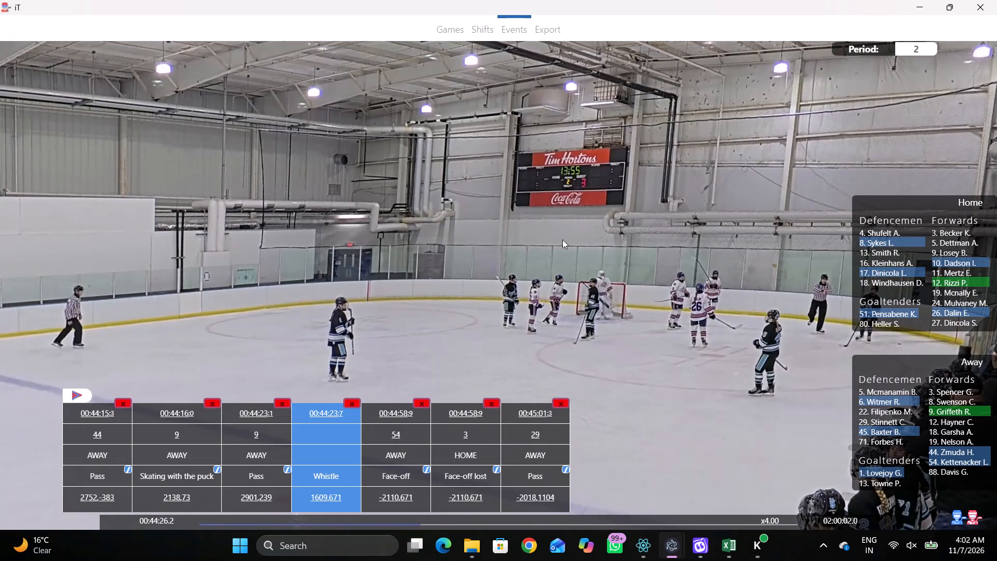
{"action": "right_click", "coordinate": [562, 239]}
{"action": "left_click", "coordinate": [601, 373]}
{"action": "left_click", "coordinate": [416, 248]}
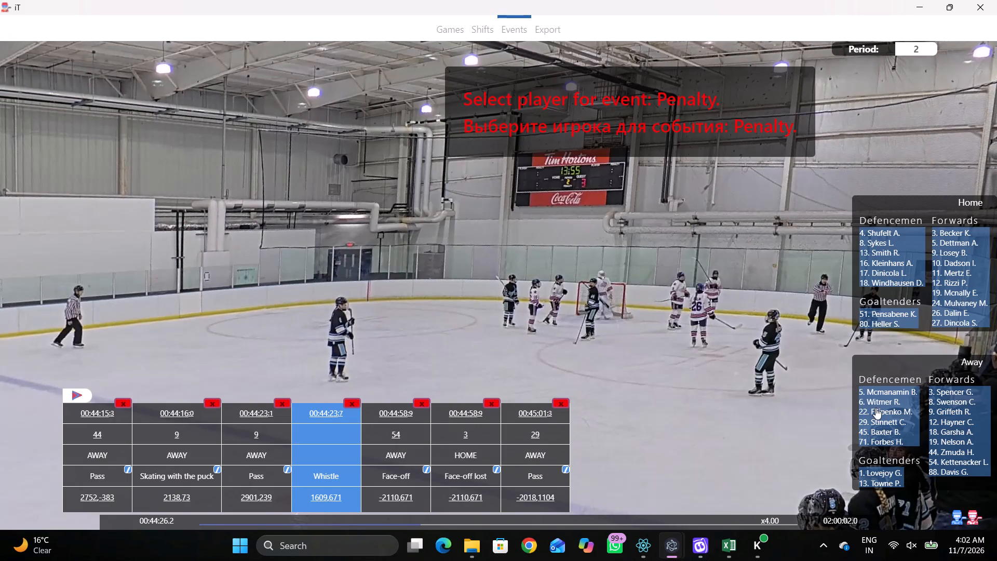
{"action": "left_click", "coordinate": [939, 410]}
{"action": "left_click", "coordinate": [690, 290]}
Find the next short-handed away shift, at 00:48:11.7, and review the play from its face-off.
{"action": "left_click", "coordinate": [484, 22]}
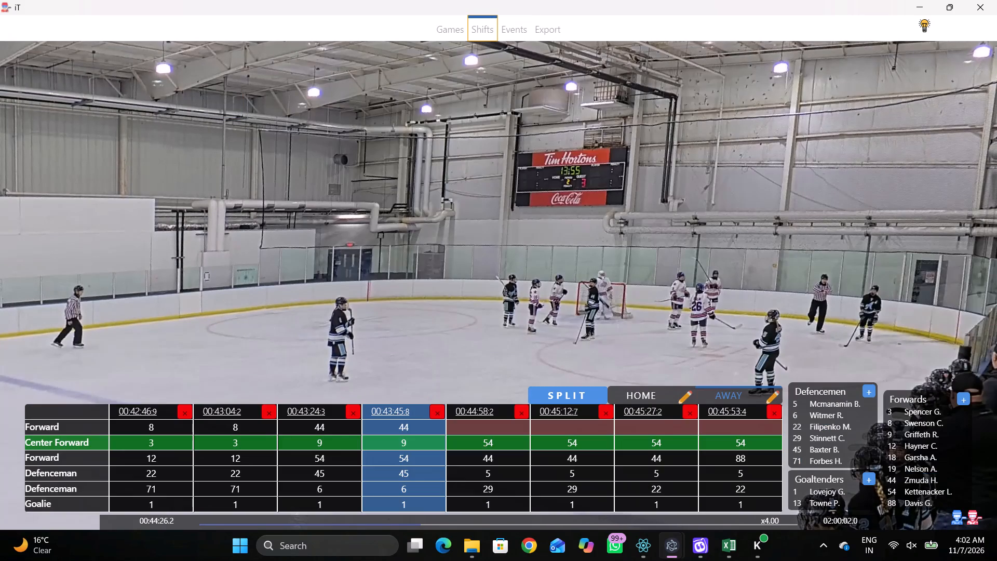
{"action": "left_click", "coordinate": [560, 412]}
{"action": "left_click", "coordinate": [740, 419]}
{"action": "triple_click", "coordinate": [735, 416]}
{"action": "double_click", "coordinate": [735, 415]}
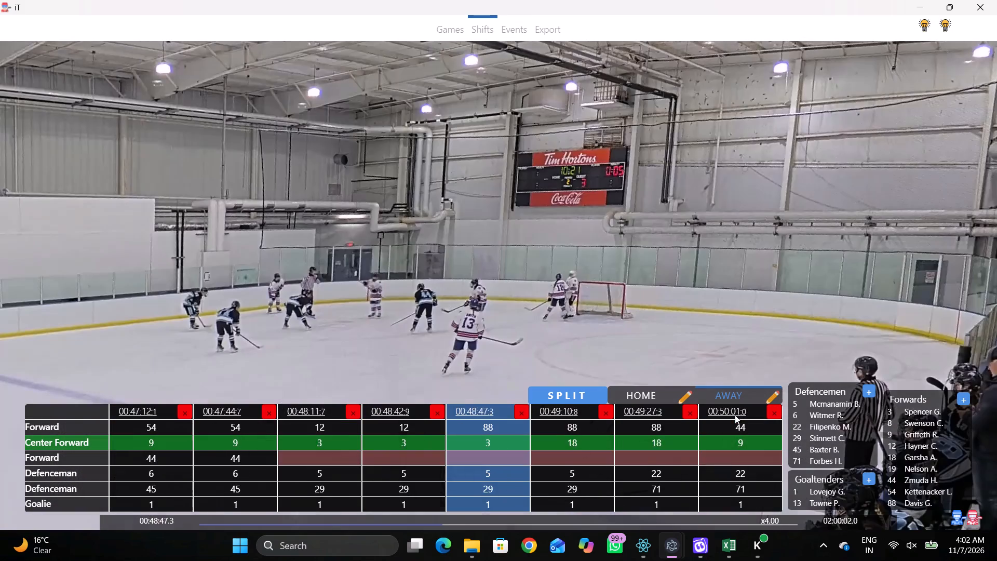
{"action": "left_click", "coordinate": [153, 410]}
{"action": "left_click", "coordinate": [377, 411]}
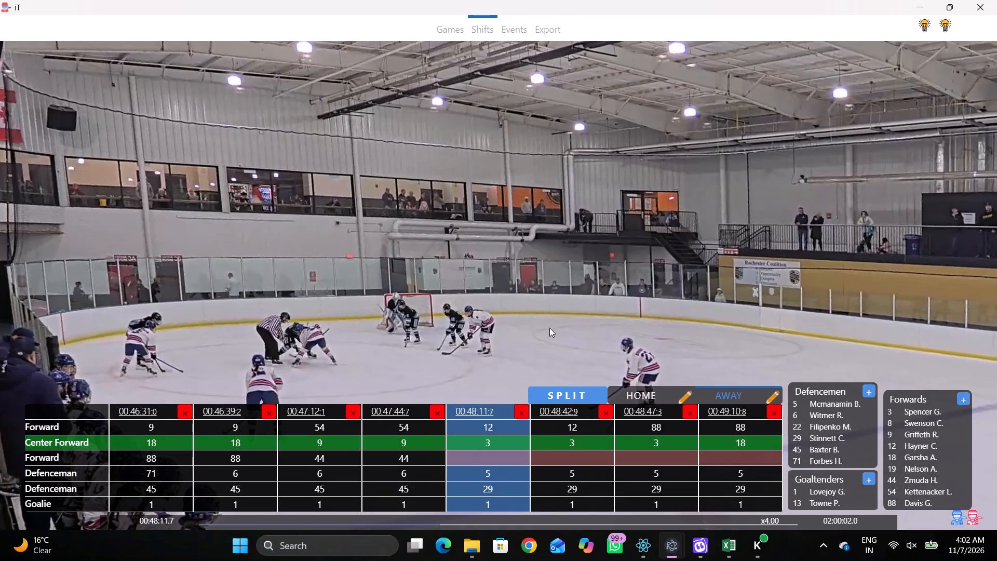
{"action": "type", "text": "Dc"}
{"action": "key", "text": "space"}
{"action": "key", "text": "space"}
{"action": "key", "text": "shift+d"}
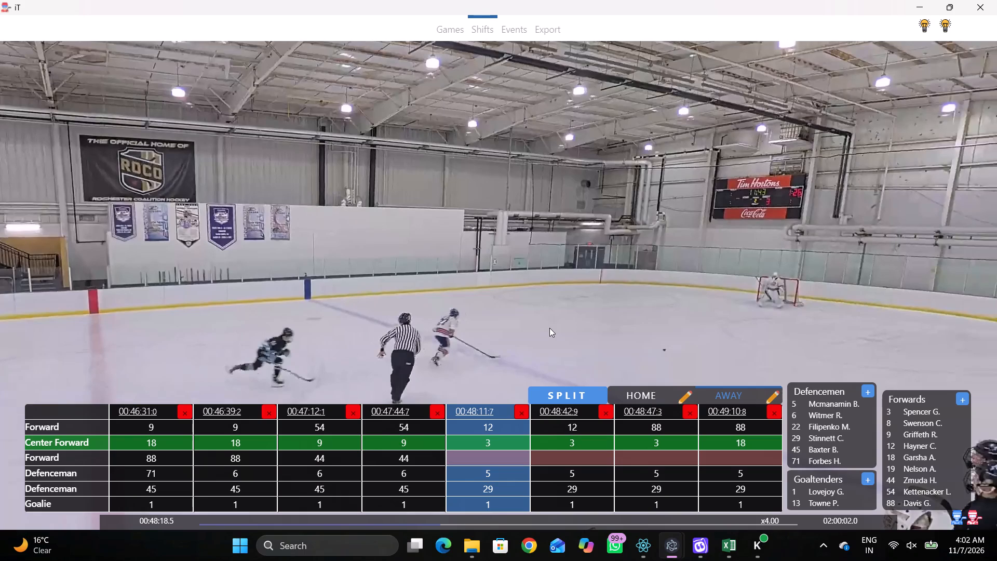
Review the stoppage from the 00:47:44.7 away shift up to the face-off that starts the short-handed shift.
{"action": "left_click", "coordinate": [411, 411]}
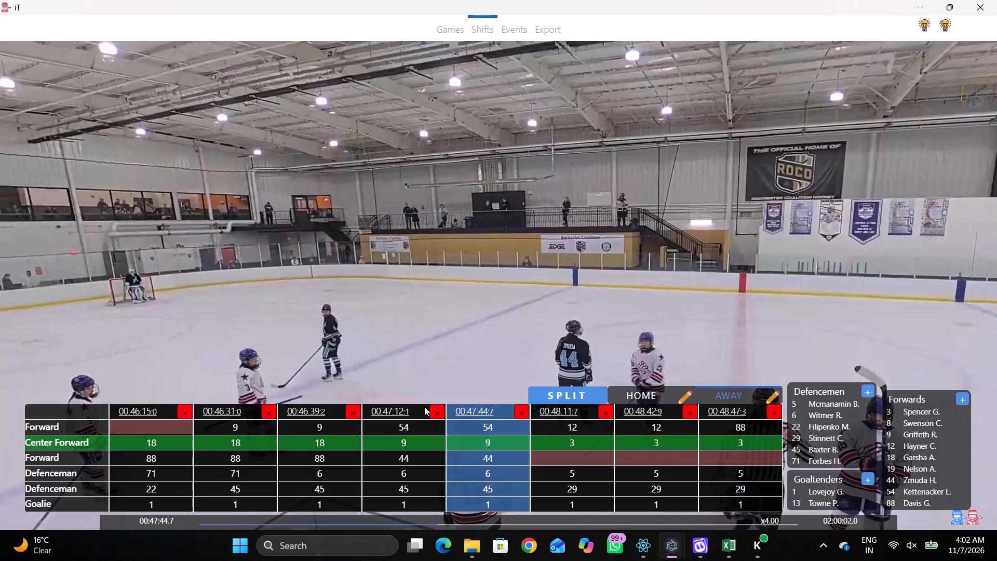
{"action": "type", "text": "D"}
{"action": "key", "text": "space"}
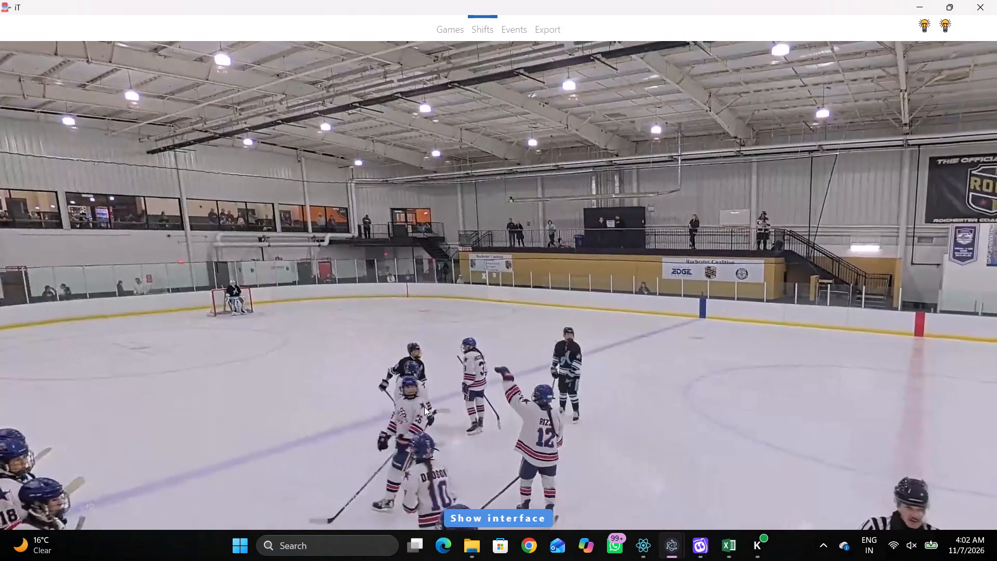
{"action": "key", "text": "space"}
{"action": "key", "text": "space"}
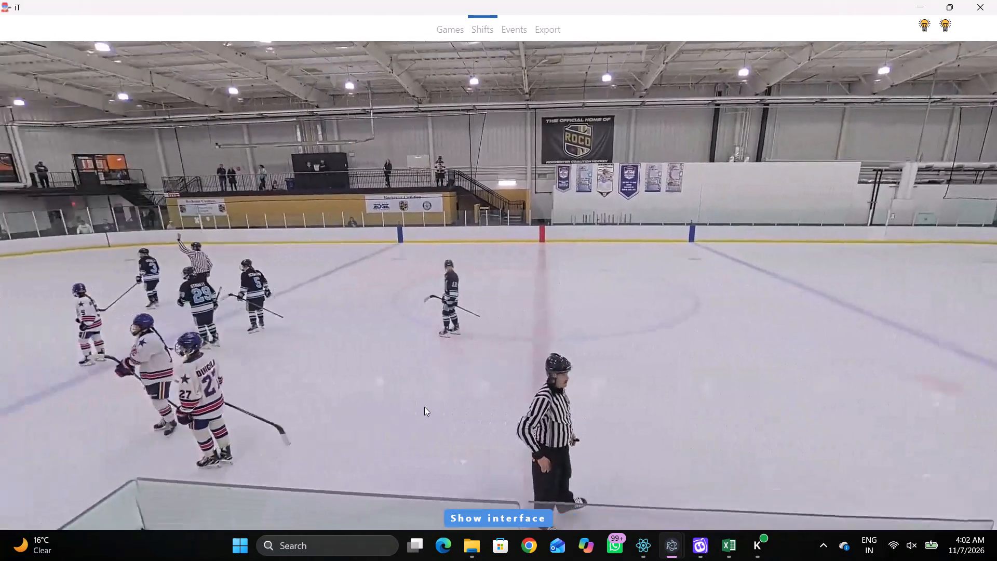
{"action": "key", "text": "space"}
{"action": "key", "text": "space"}
{"action": "key", "text": "space"}
{"action": "key", "text": "space"}
{"action": "key", "text": "space"}
{"action": "type", "text": "D"}
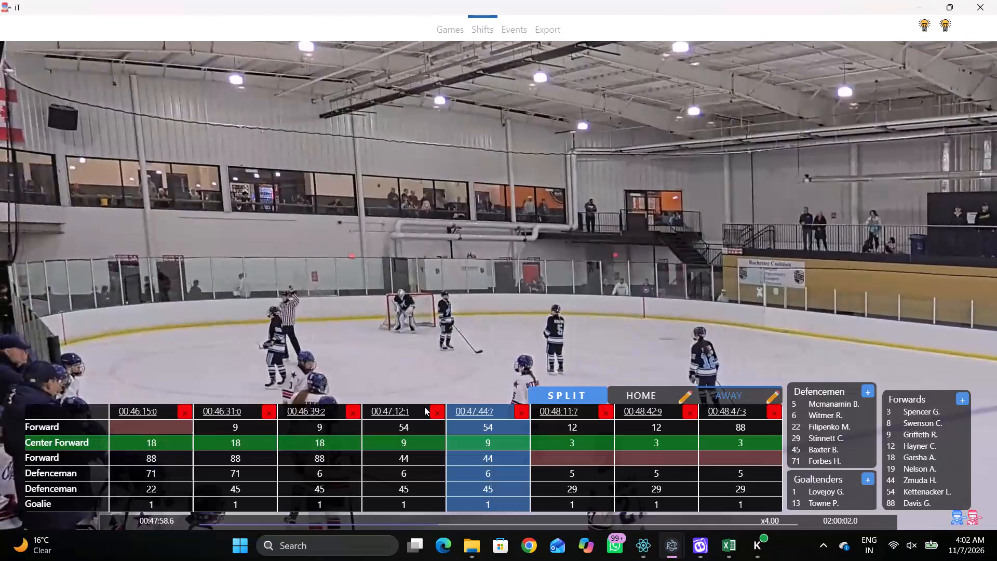
Replay from the 00:47:12.1 away shift through the whistle and the referee's signals to identify the penalty.
{"action": "left_click", "coordinate": [417, 407]}
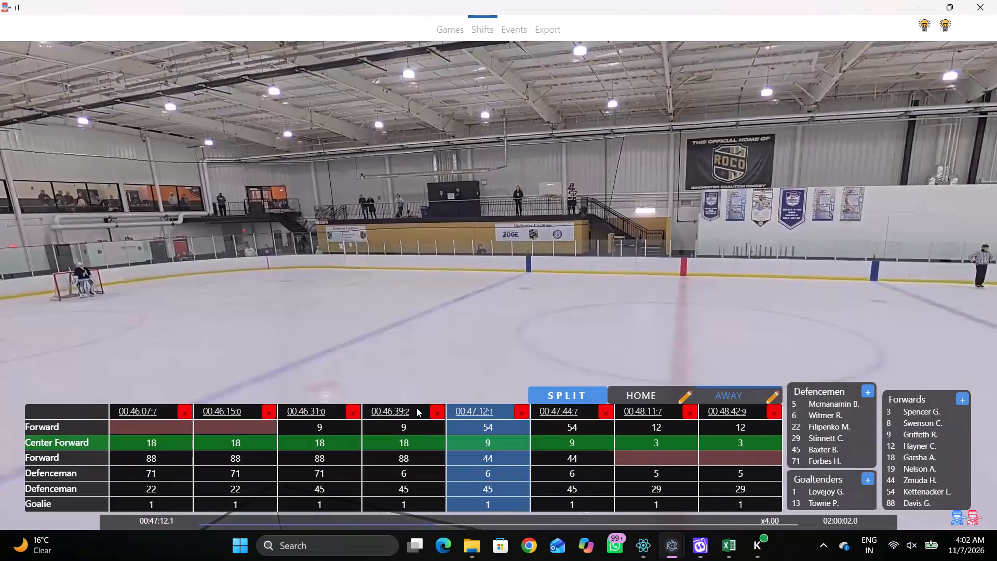
{"action": "type", "text": "D c v"}
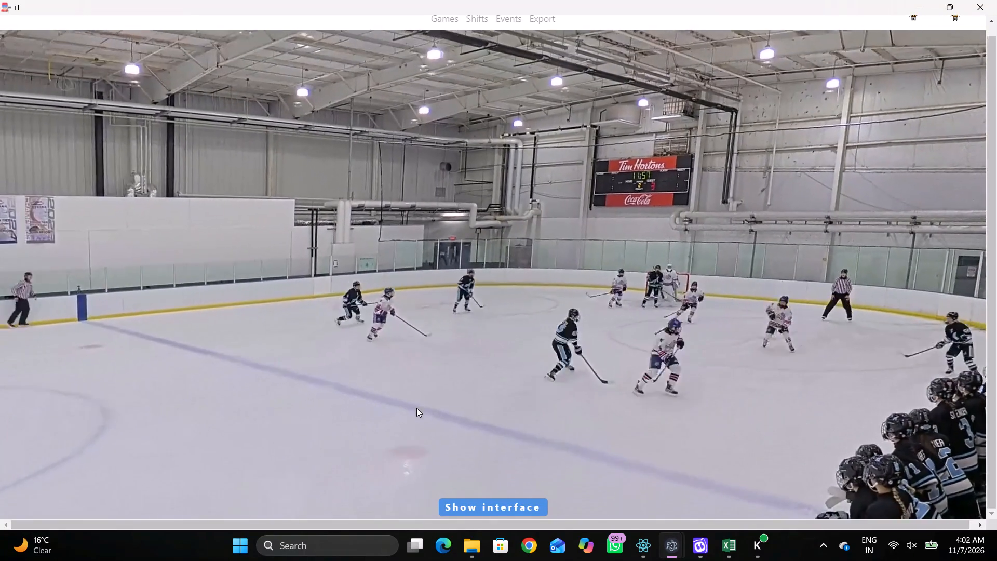
{"action": "key", "text": "space"}
{"action": "type", "text": "r"}
{"action": "key", "text": "space"}
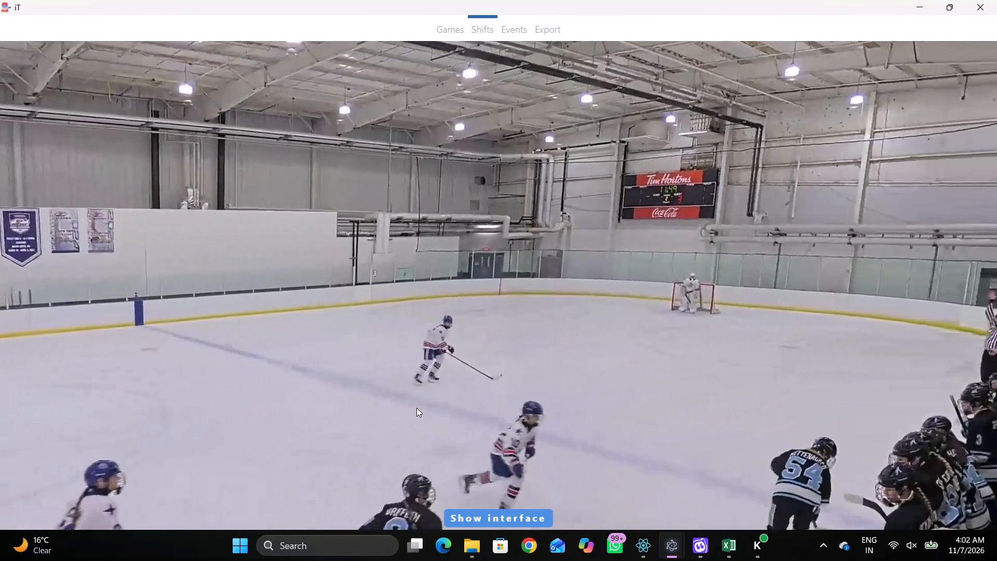
{"action": "key", "text": "space"}
{"action": "key", "text": "space"}
{"action": "key", "text": "space"}
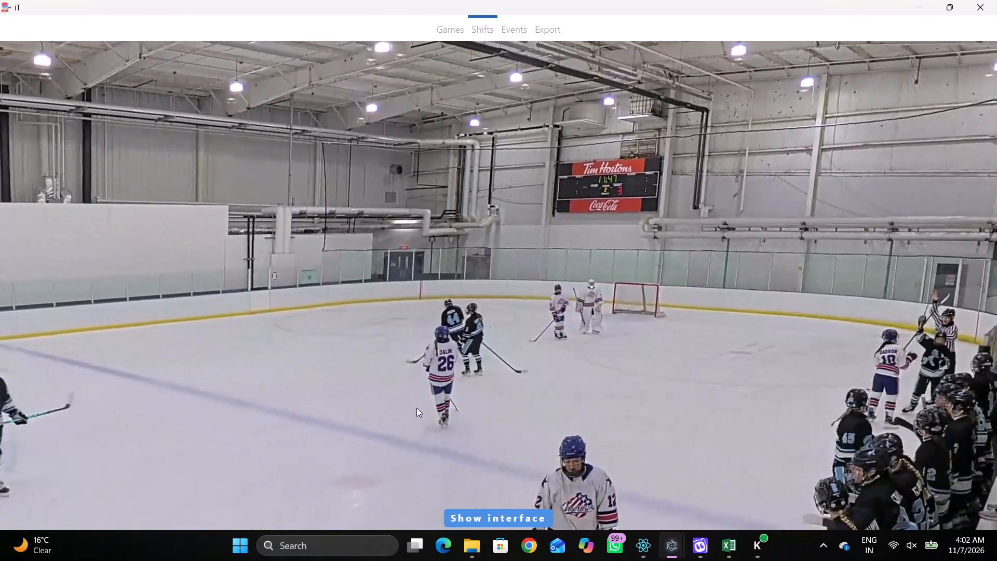
{"action": "key", "text": "space"}
{"action": "type", "text": "v"}
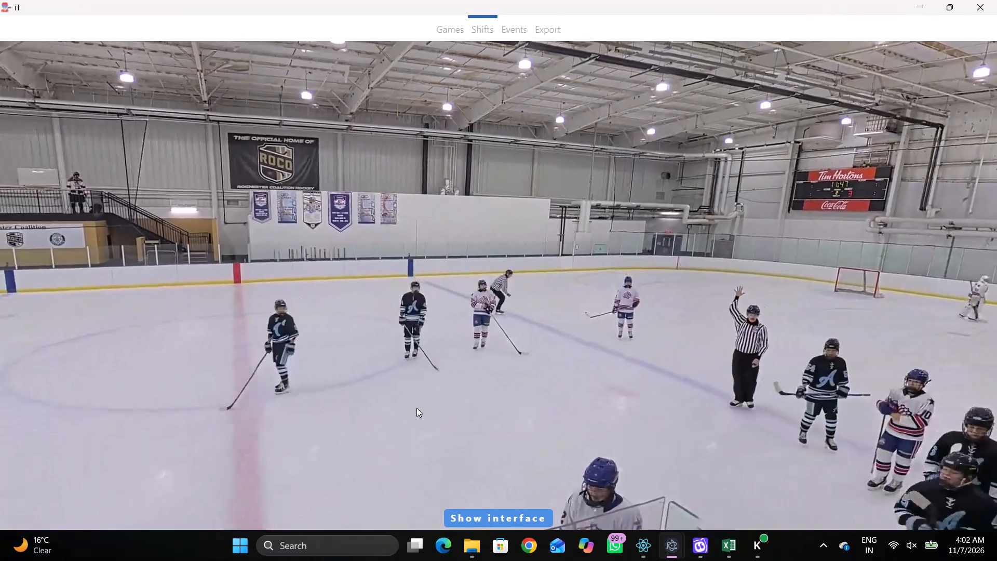
{"action": "key", "text": "space"}
{"action": "key", "text": "space"}
{"action": "key", "text": "space"}
{"action": "key", "text": "space"}
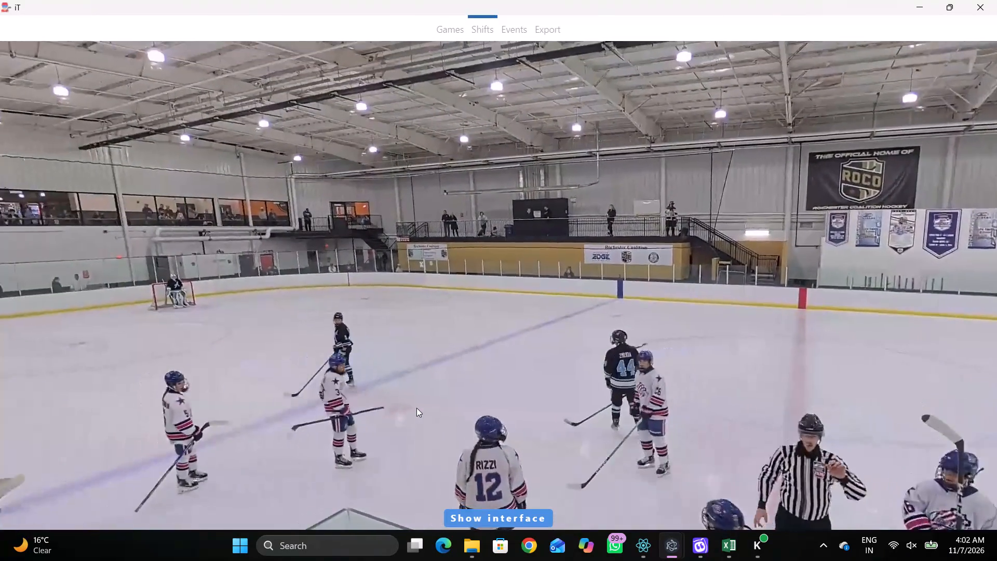
{"action": "key", "text": "space"}
{"action": "key", "text": "space"}
{"action": "key", "text": "space"}
{"action": "key", "text": "space"}
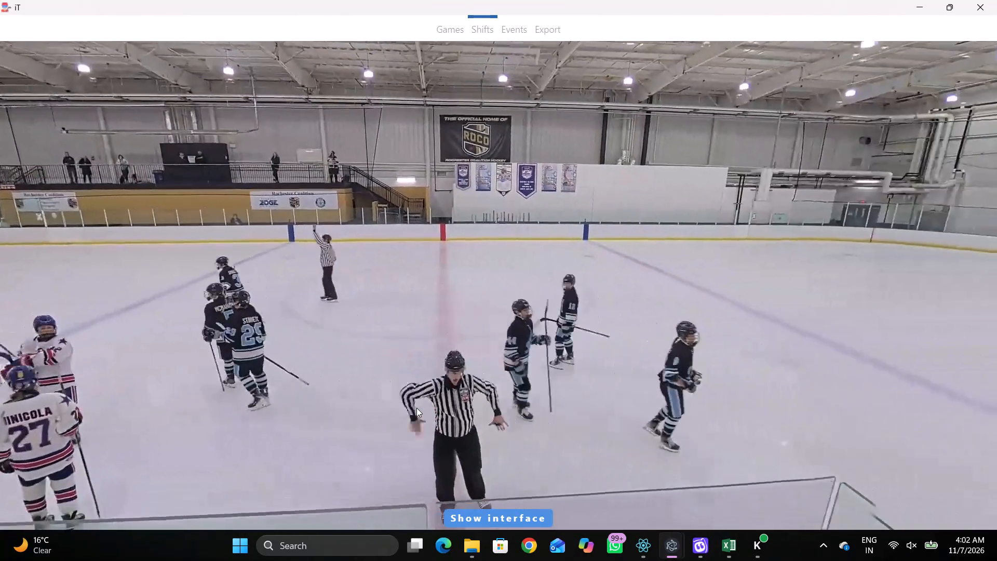
{"action": "key", "text": "space"}
{"action": "type", "text": "D"}
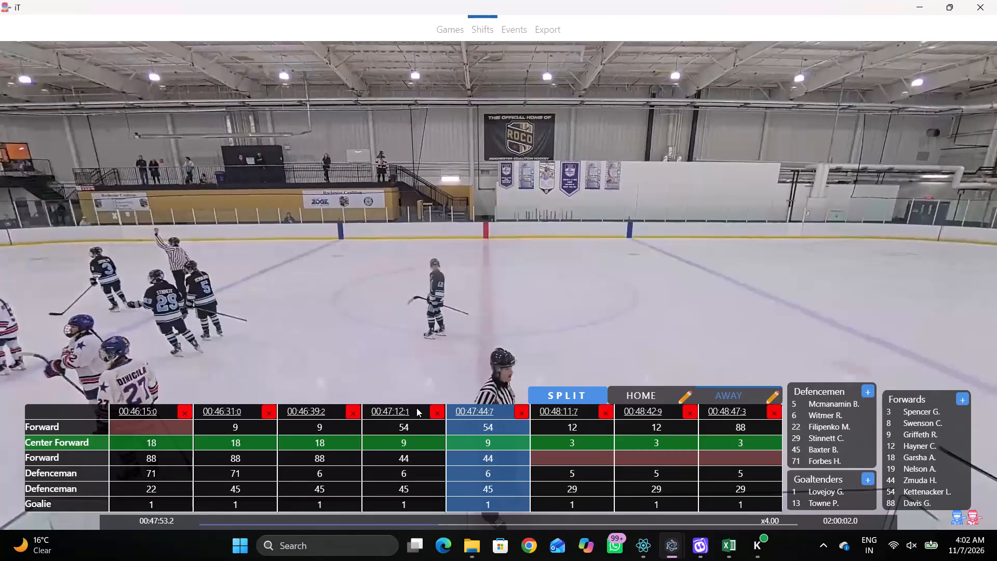
Check the following short-handed away shifts as far as 00:50:01.0 and return to the 00:48:11.7 one.
{"action": "left_click", "coordinate": [718, 414]}
{"action": "left_click", "coordinate": [718, 413]}
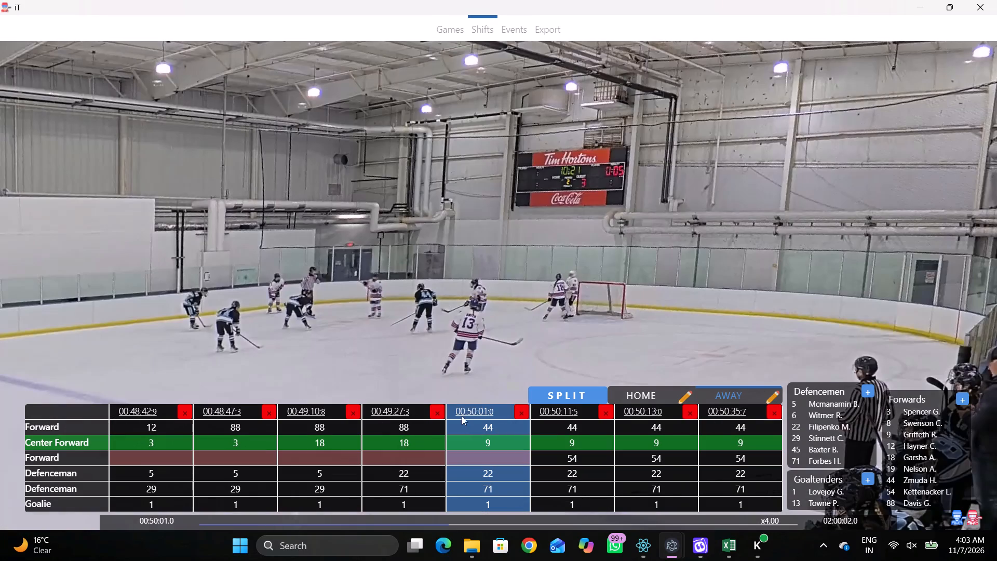
{"action": "left_click", "coordinate": [161, 409]}
{"action": "left_click", "coordinate": [395, 416]}
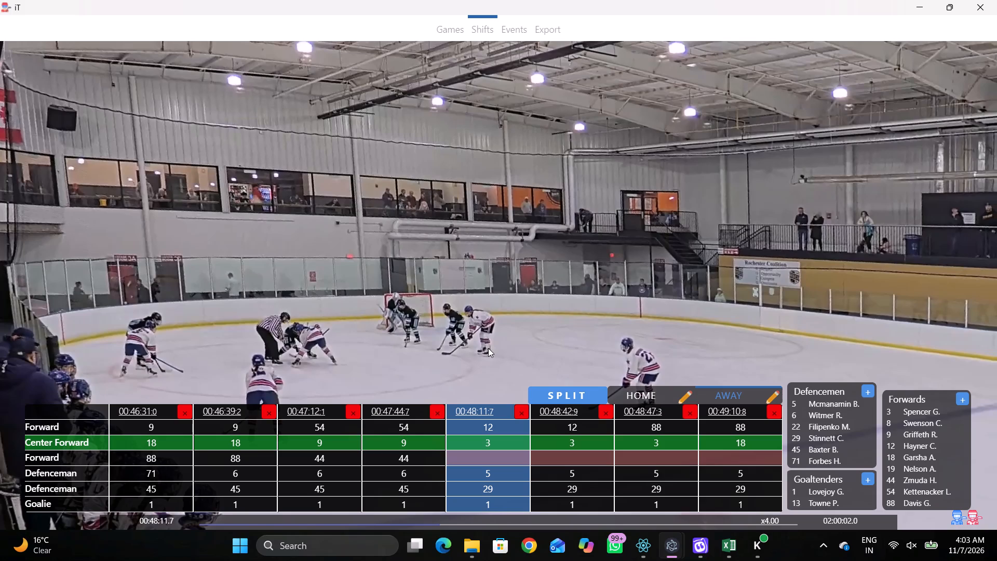
{"action": "left_click", "coordinate": [491, 410]}
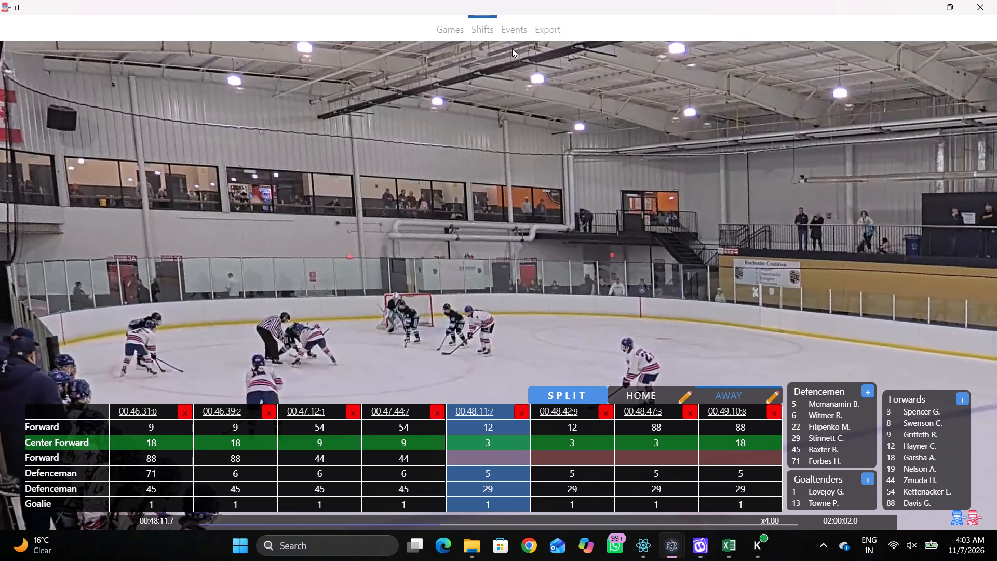
Add a 2-minute penalty event for away player 45 at 00:47:33.8, after the 00:47:32.4 whistle.
{"action": "left_click", "coordinate": [512, 47]}
{"action": "left_click", "coordinate": [511, 33]}
{"action": "left_click", "coordinate": [617, 220]}
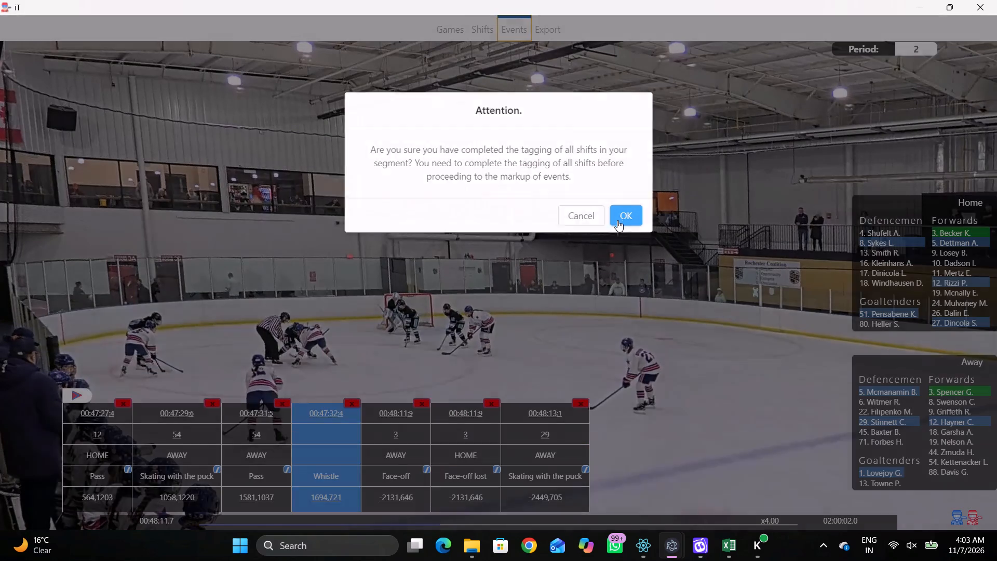
{"action": "left_click", "coordinate": [329, 417]}
{"action": "key", "text": "space"}
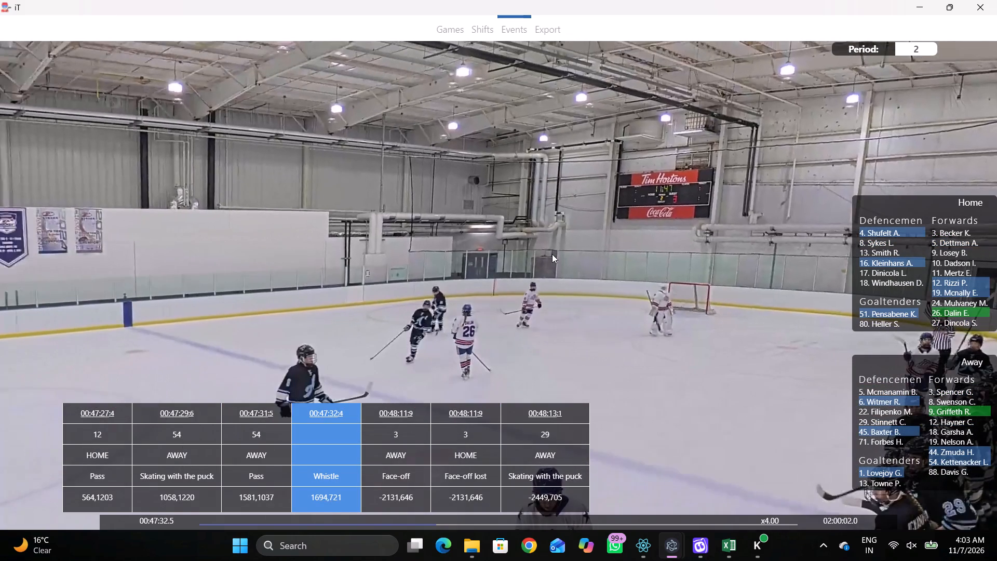
{"action": "key", "text": "space"}
{"action": "right_click_drag", "start_coordinate": [585, 176], "coordinate": [595, 182]}
{"action": "left_click", "coordinate": [649, 312]}
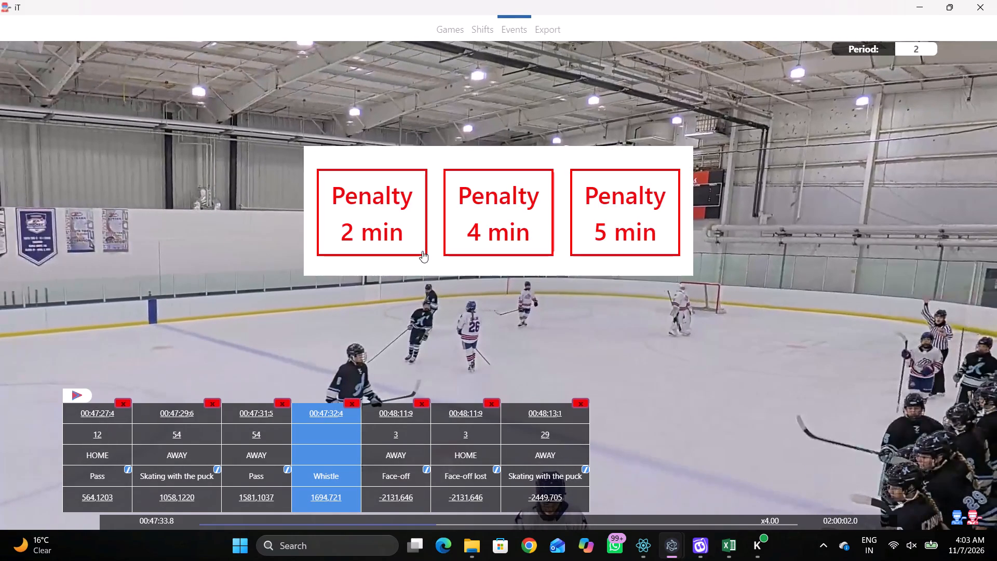
{"action": "left_click", "coordinate": [423, 244]}
{"action": "left_click", "coordinate": [871, 432]}
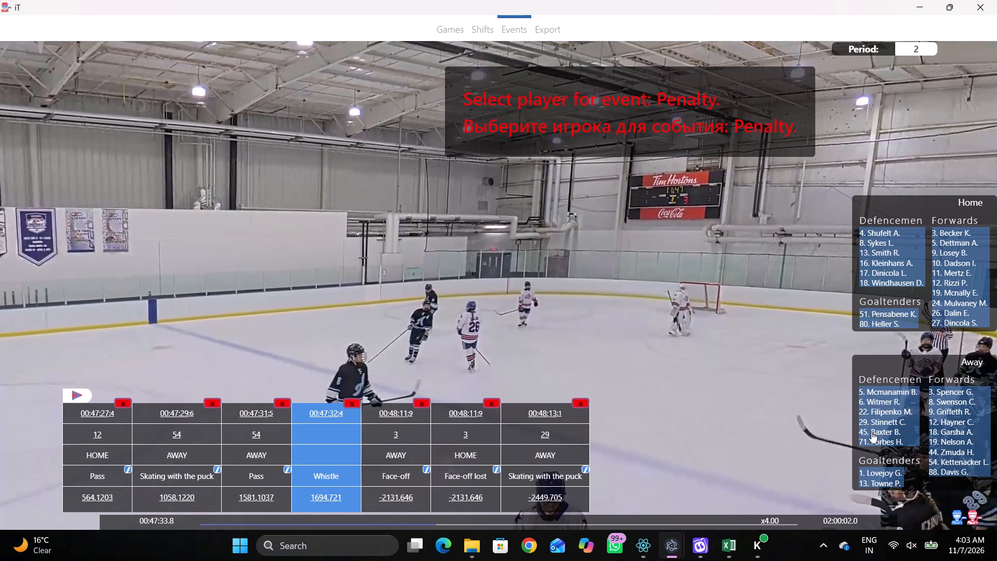
{"action": "left_click", "coordinate": [675, 287]}
Return to the shifts and delete the 00:47:44.7 away shift.
{"action": "left_click", "coordinate": [482, 26]}
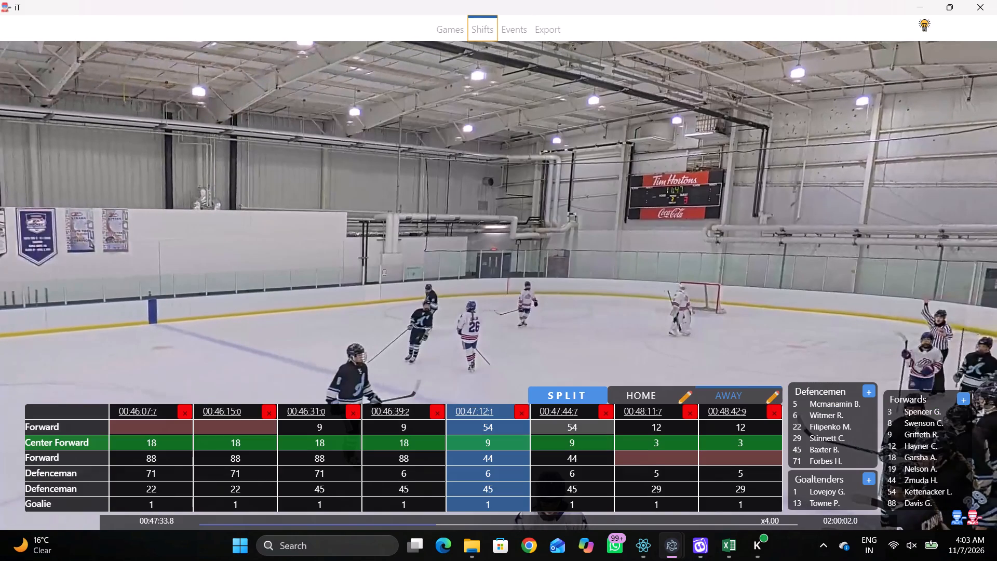
{"action": "left_click", "coordinate": [558, 415]}
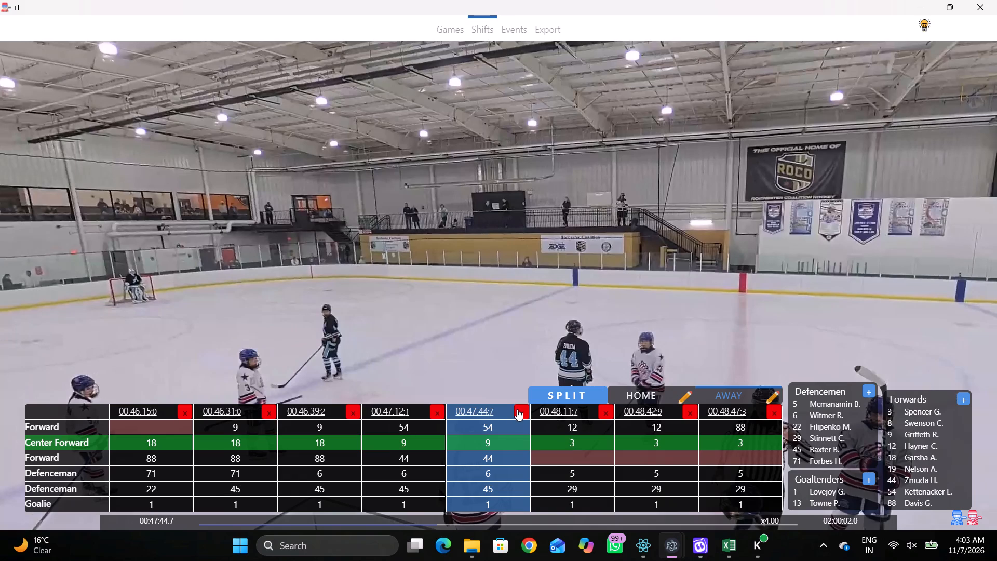
{"action": "left_click", "coordinate": [517, 409]}
{"action": "left_click", "coordinate": [589, 278]}
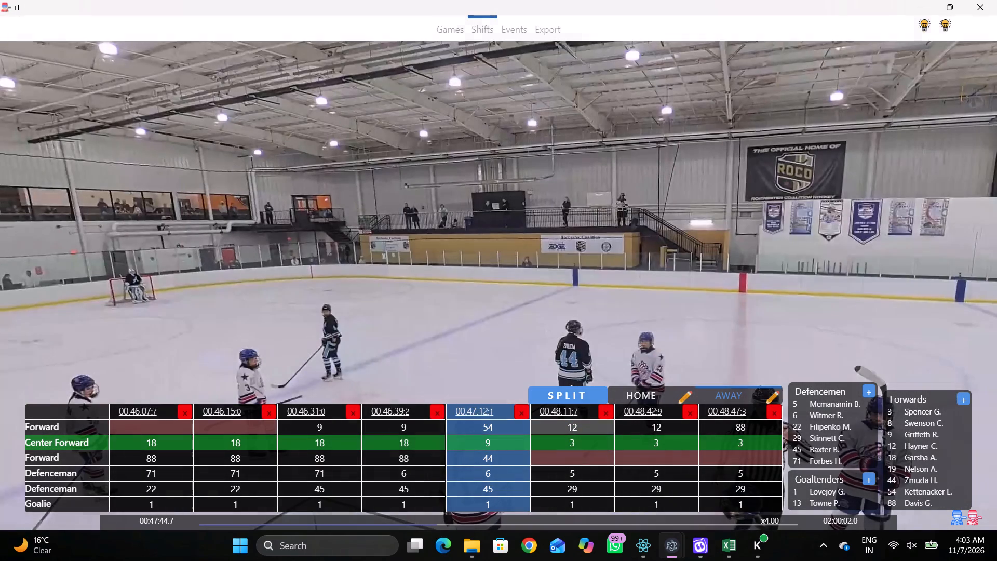
Go through the remaining away shifts from 00:48:11.7 to the last one at 01:07:02.0, checking for short-handed line-ups.
{"action": "left_click", "coordinate": [564, 411]}
{"action": "double_click", "coordinate": [725, 418]}
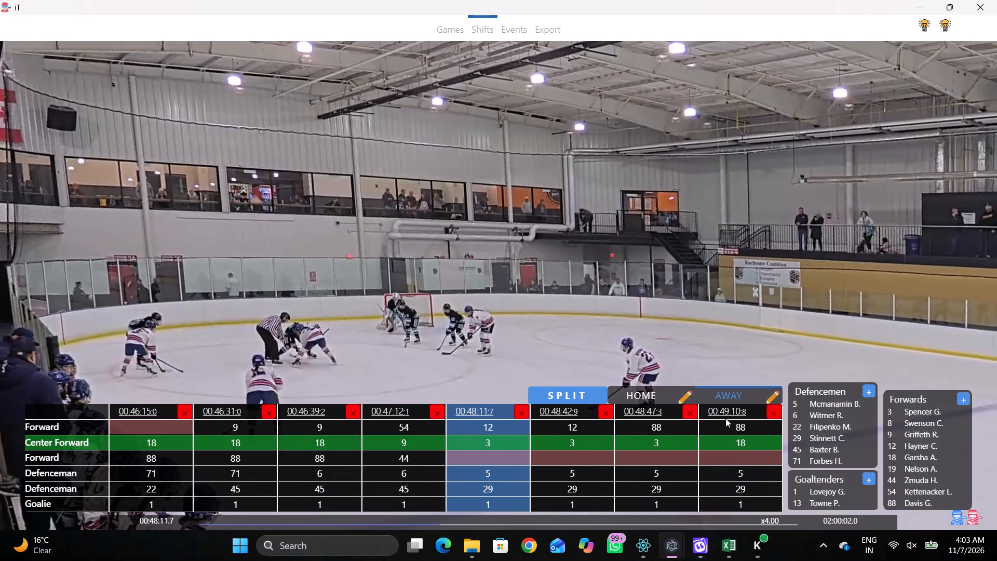
{"action": "double_click", "coordinate": [726, 415]}
{"action": "triple_click", "coordinate": [726, 415]}
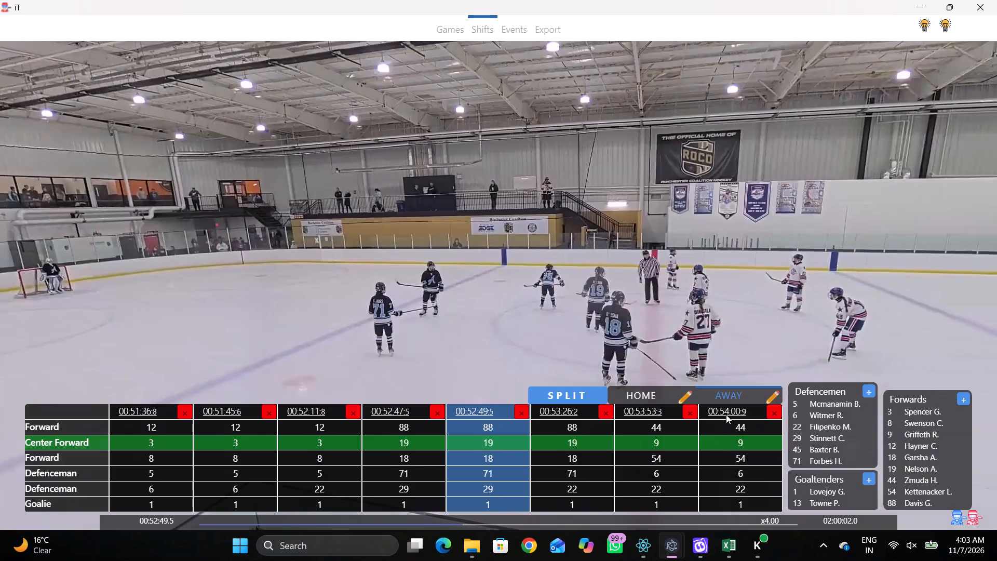
{"action": "triple_click", "coordinate": [726, 413]}
{"action": "triple_click", "coordinate": [726, 413]}
{"action": "triple_click", "coordinate": [726, 413]}
{"action": "left_click", "coordinate": [726, 413]}
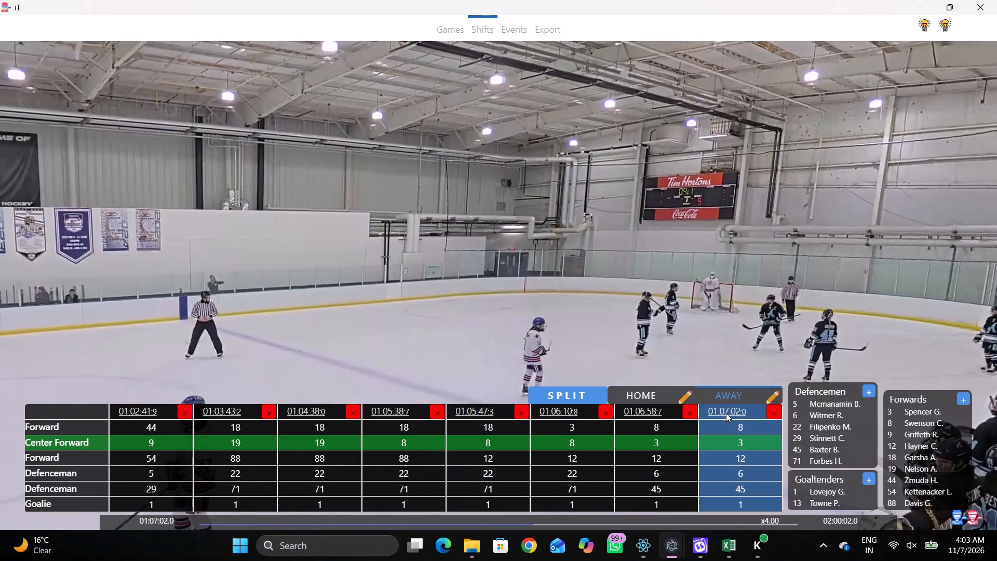
Switch to the home shifts and find the short-handed one at 01:04:45.8.
{"action": "left_click", "coordinate": [640, 403]}
{"action": "left_click", "coordinate": [471, 407]}
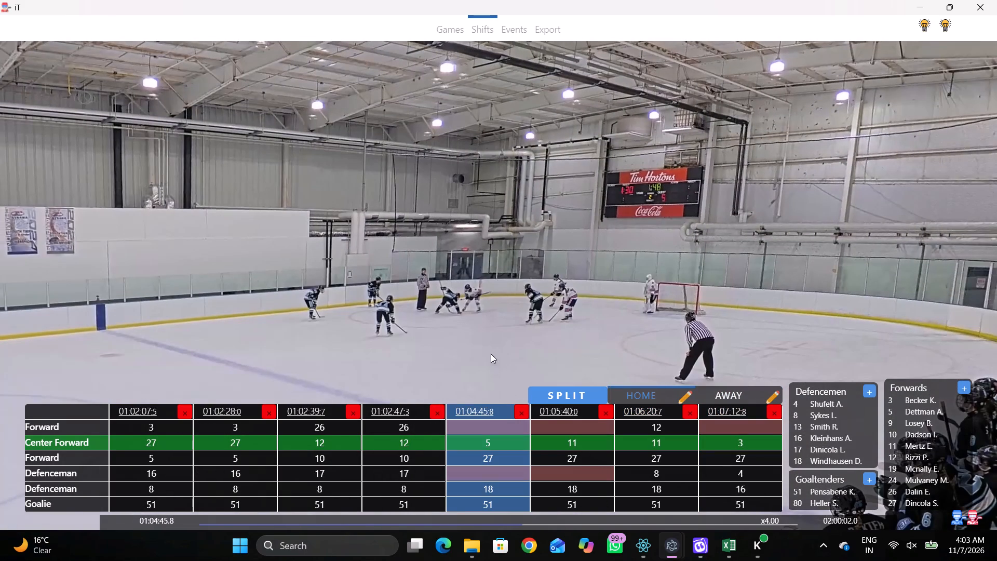
{"action": "left_click", "coordinate": [482, 403]}
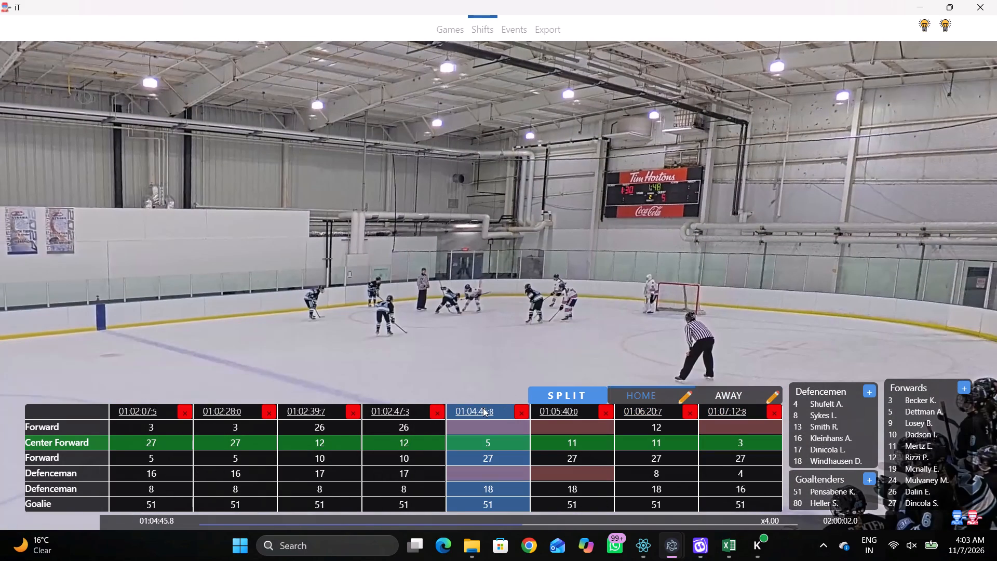
{"action": "left_click", "coordinate": [483, 408]}
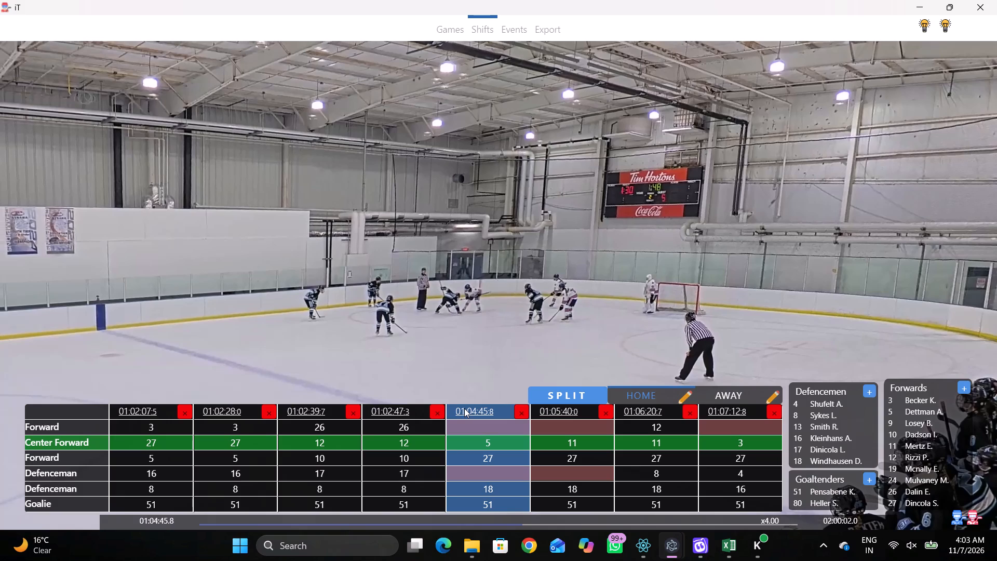
{"action": "left_click", "coordinate": [464, 408]}
Review the play from the 01:02:47.3 home shift and split that shift at 01:02:58.4.
{"action": "left_click", "coordinate": [392, 417]}
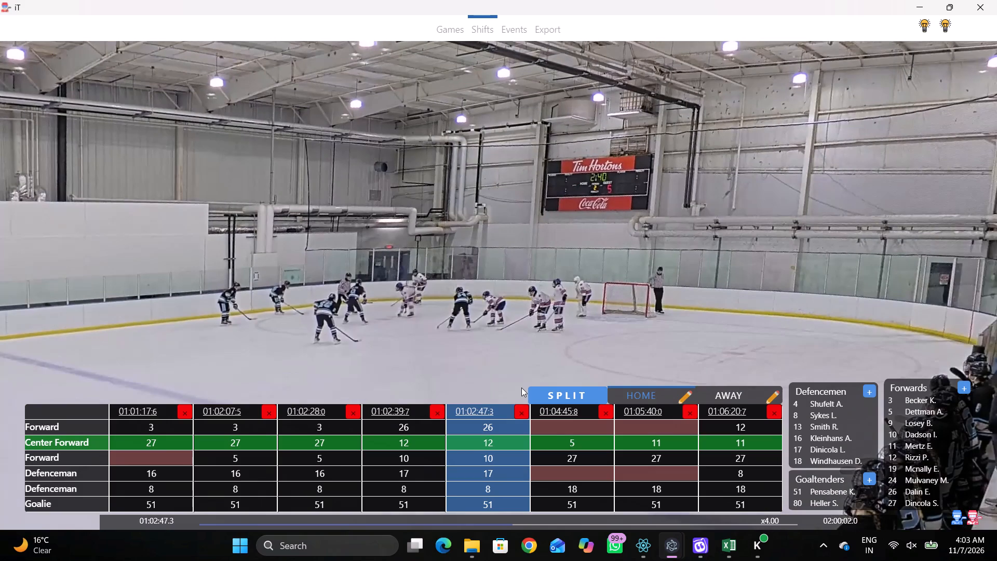
{"action": "type", "text": "D"}
{"action": "key", "text": "space"}
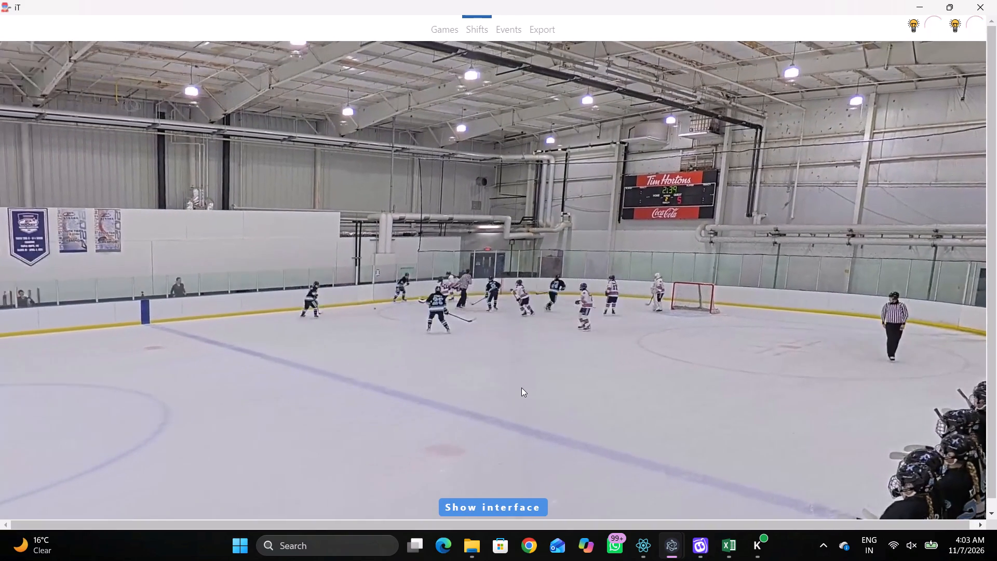
{"action": "key", "text": "space"}
{"action": "key", "text": "space"}
{"action": "key", "text": "space"}
{"action": "key", "text": "space"}
{"action": "key", "text": "space"}
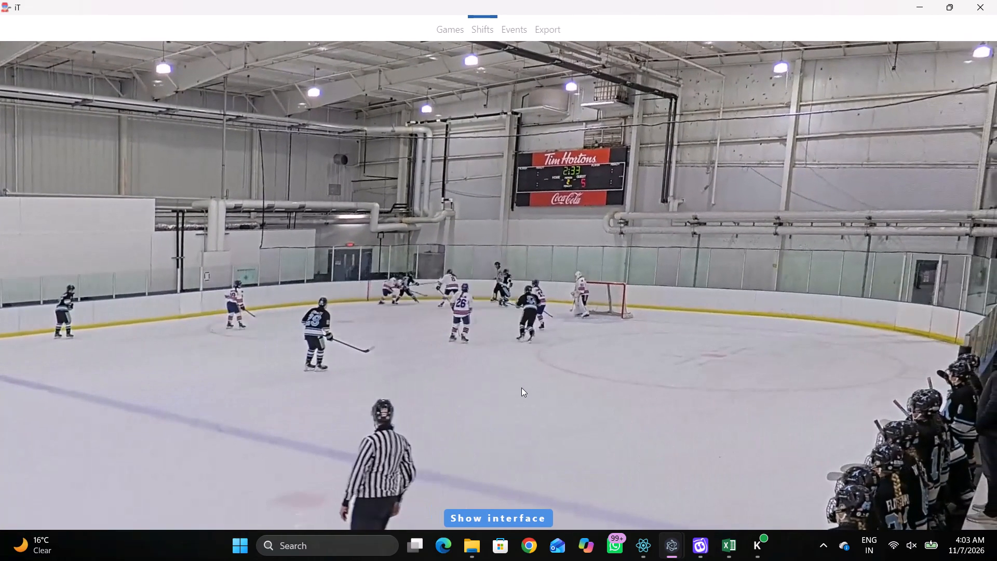
{"action": "key", "text": "space"}
{"action": "key", "text": "space"}
{"action": "key", "text": "space"}
{"action": "key", "text": "space"}
{"action": "type", "text": "qqqqD"}
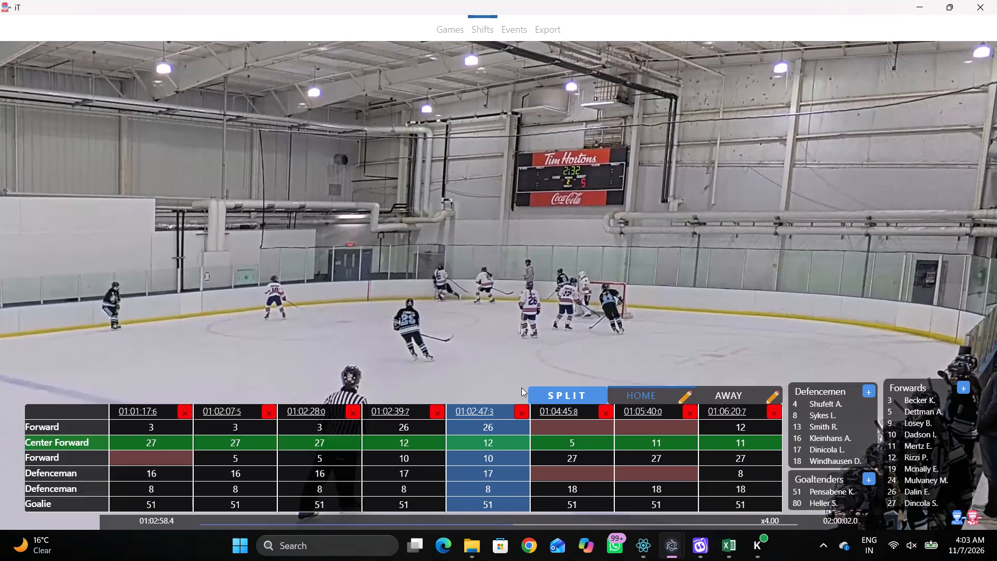
{"action": "left_click", "coordinate": [562, 404]}
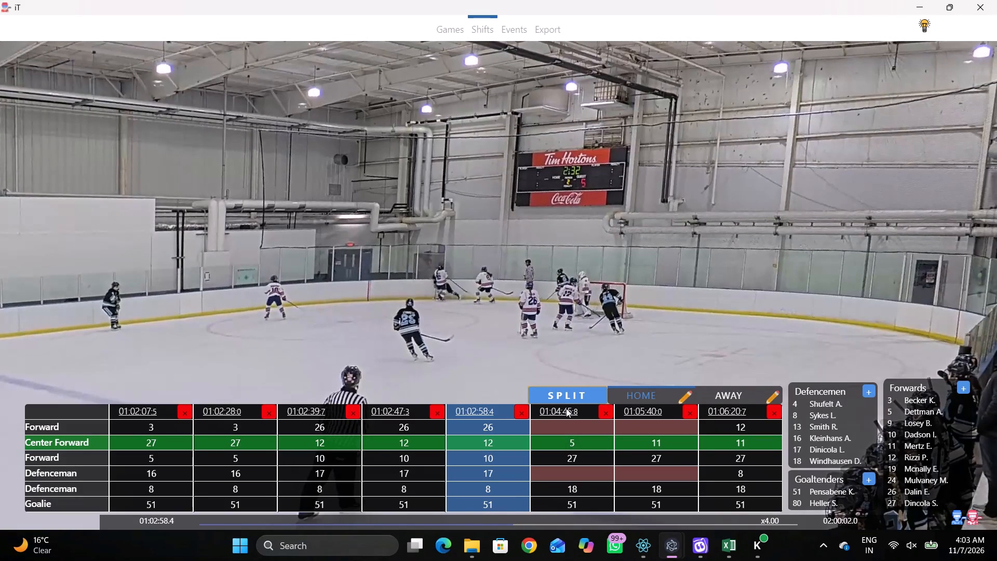
Find the stoppage before the 01:04:45.8 home shift and add a 2-minute penalty for home number 12 at 01:03:46.9, right of centre ice.
{"action": "left_click", "coordinate": [566, 408]}
{"action": "left_click", "coordinate": [563, 412]}
{"action": "left_click", "coordinate": [477, 410]}
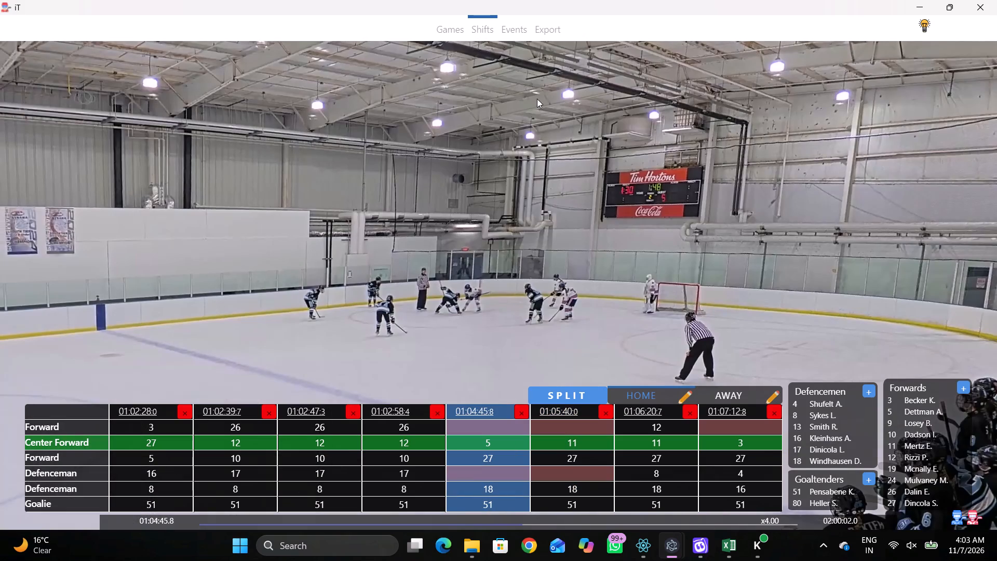
{"action": "left_click", "coordinate": [508, 37]}
{"action": "left_click", "coordinate": [622, 221]}
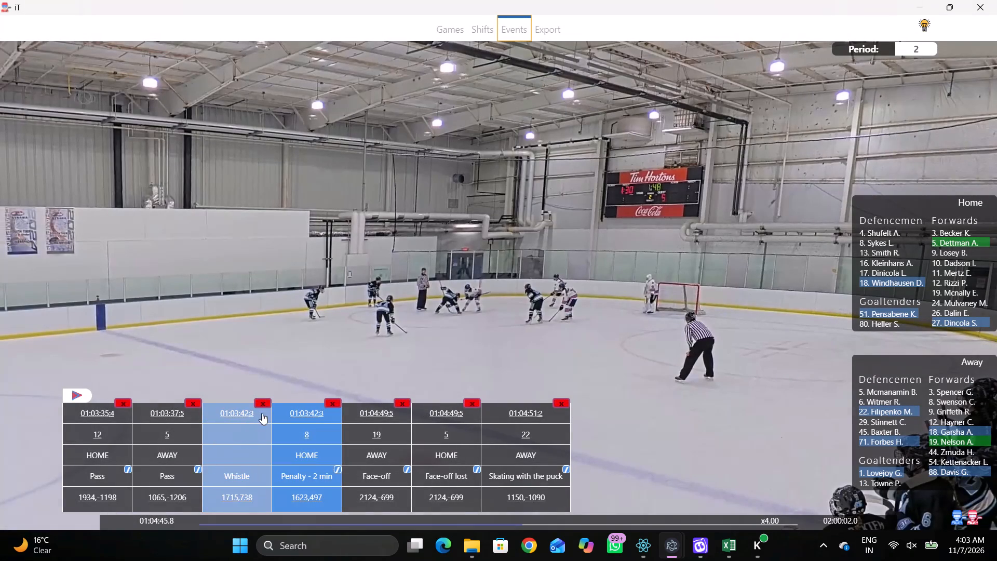
{"action": "left_click", "coordinate": [254, 409]}
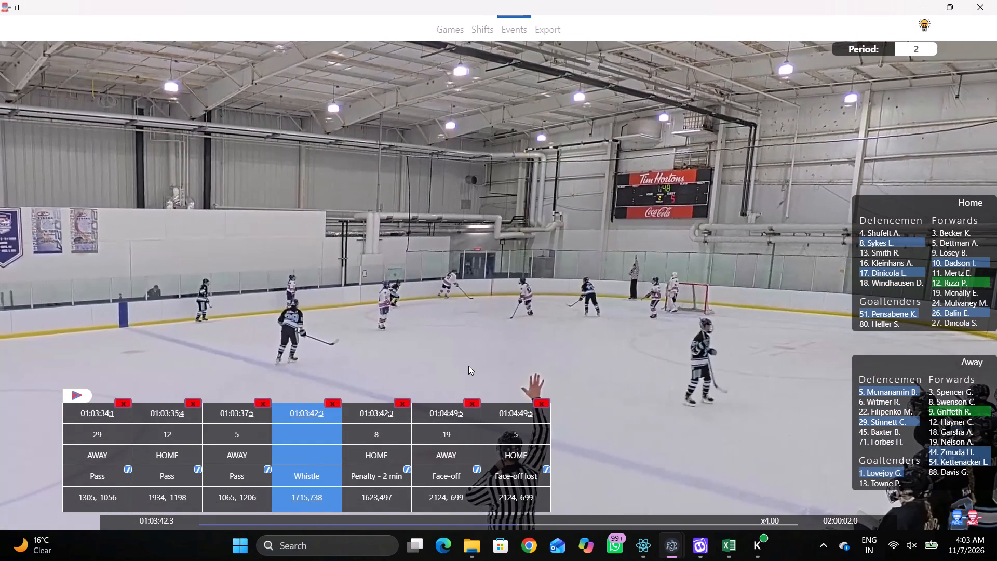
{"action": "key", "text": "space"}
{"action": "key", "text": "space"}
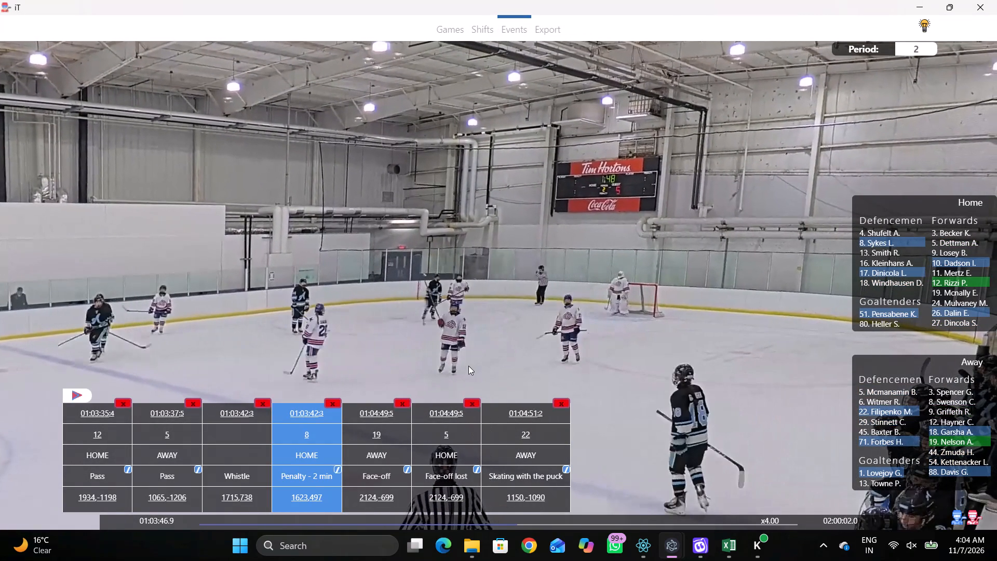
{"action": "right_click", "coordinate": [534, 191]}
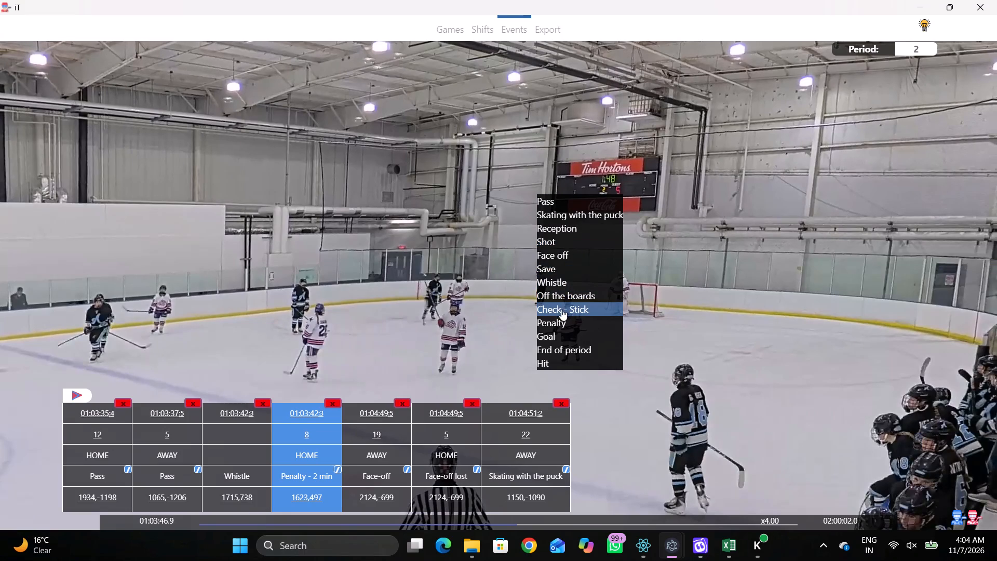
{"action": "left_click", "coordinate": [554, 318]}
{"action": "left_click", "coordinate": [406, 228]}
{"action": "left_click", "coordinate": [943, 281]}
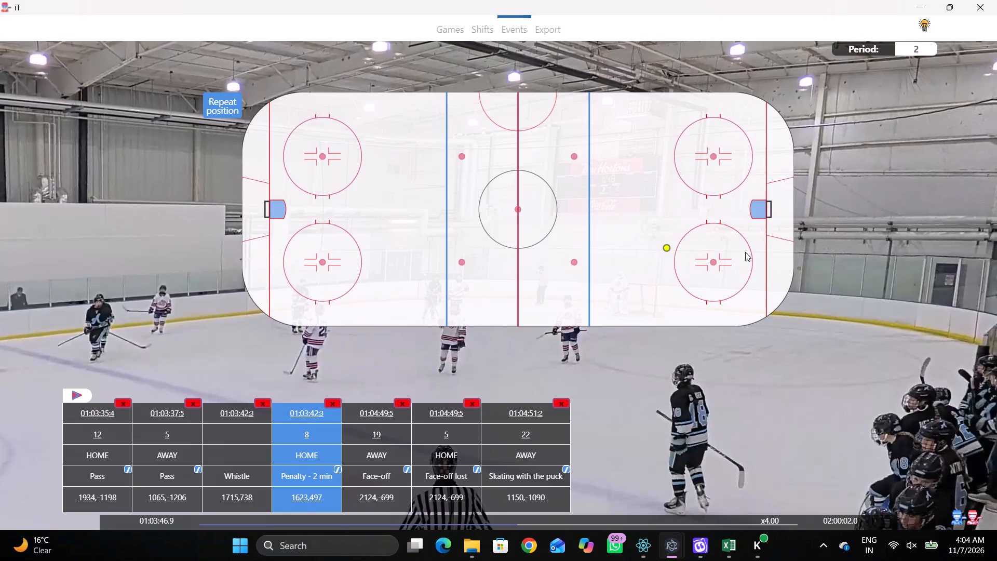
{"action": "left_click", "coordinate": [684, 158]}
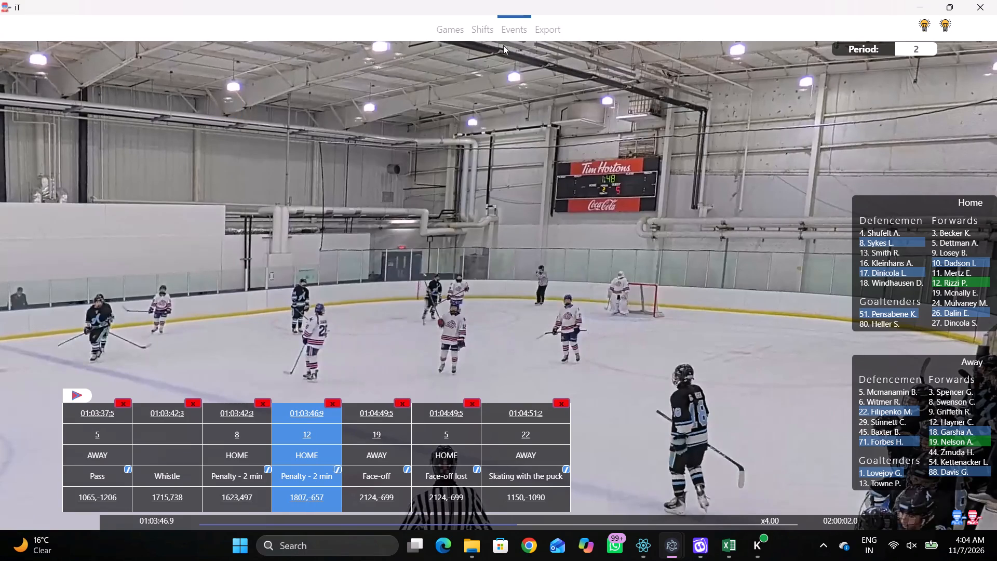
Return to the home shifts and check the short-handed line-ups between 01:07:12.8 and 01:00:36.2.
{"action": "left_click", "coordinate": [488, 31]}
{"action": "left_click", "coordinate": [553, 415]}
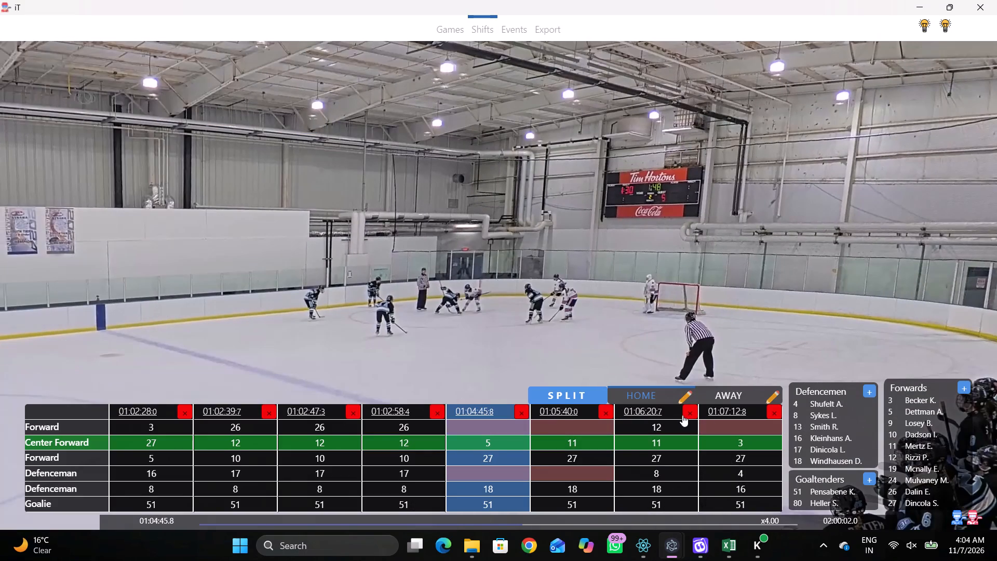
{"action": "left_click", "coordinate": [716, 409]}
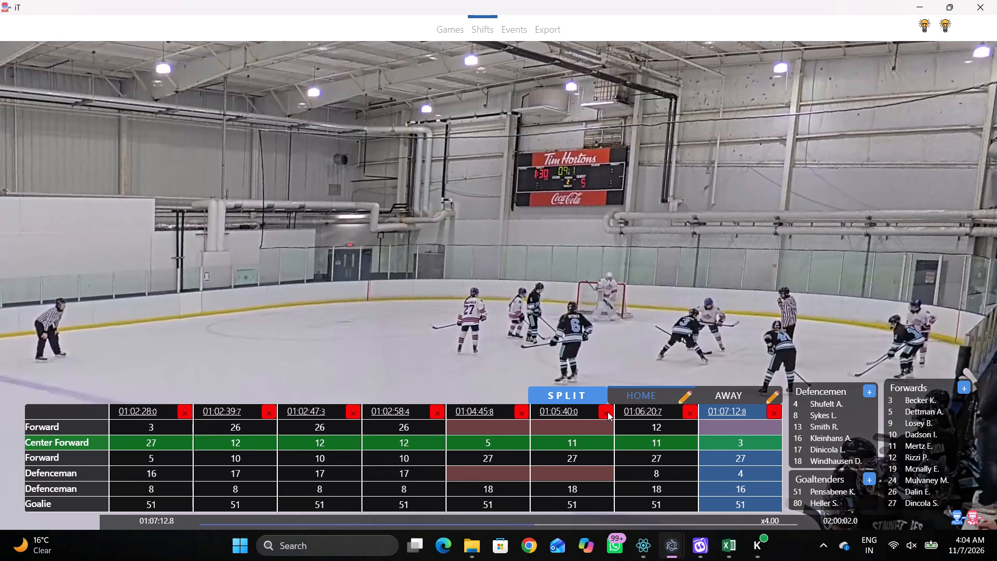
{"action": "left_click", "coordinate": [160, 411]}
{"action": "left_click", "coordinate": [159, 412]}
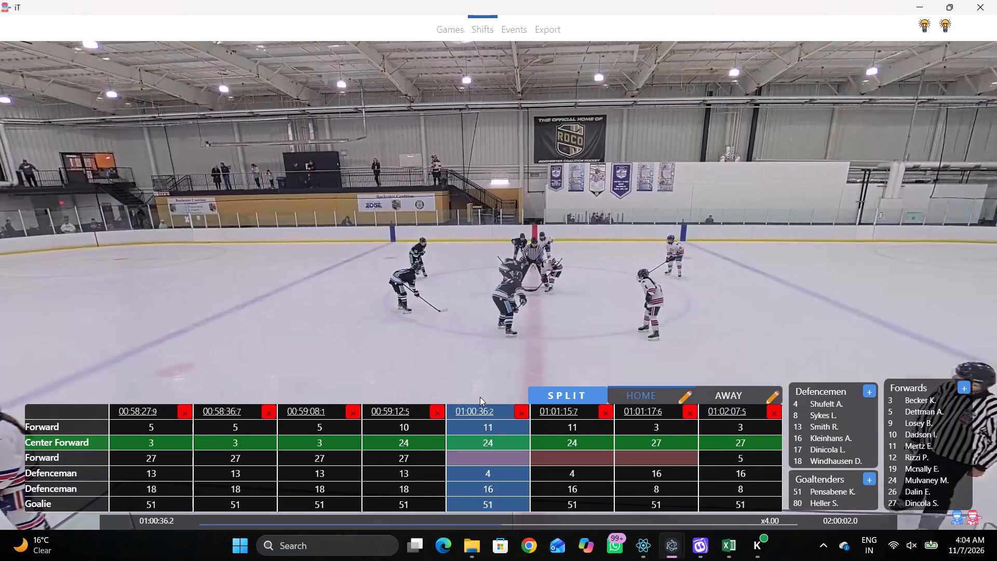
{"action": "left_click", "coordinate": [476, 400]}
{"action": "left_click", "coordinate": [475, 407]}
Open the events and review the video after the 00:59:16.9 whistle for a penalty call.
{"action": "left_click", "coordinate": [509, 32]}
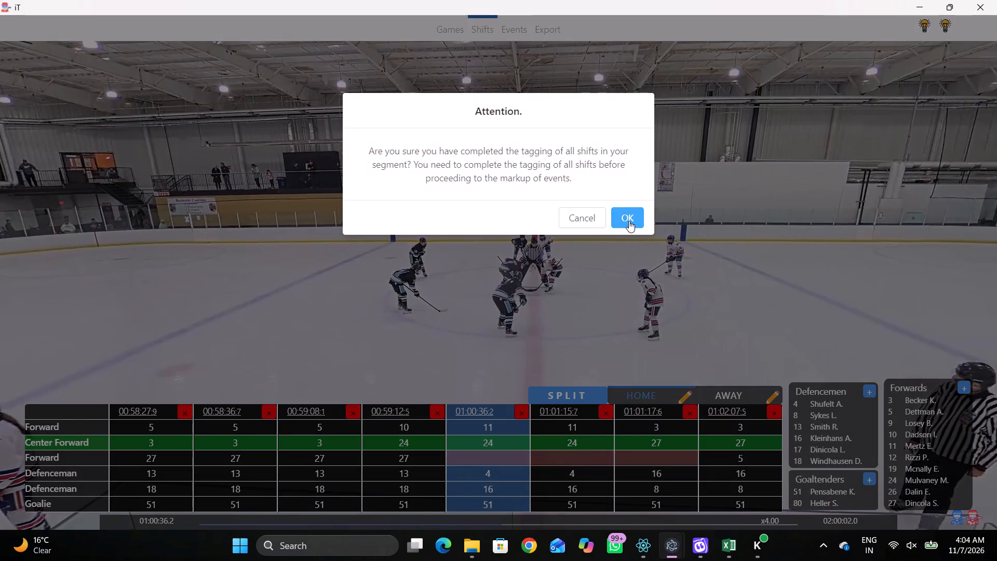
{"action": "left_click", "coordinate": [628, 219]}
{"action": "left_click", "coordinate": [388, 412]}
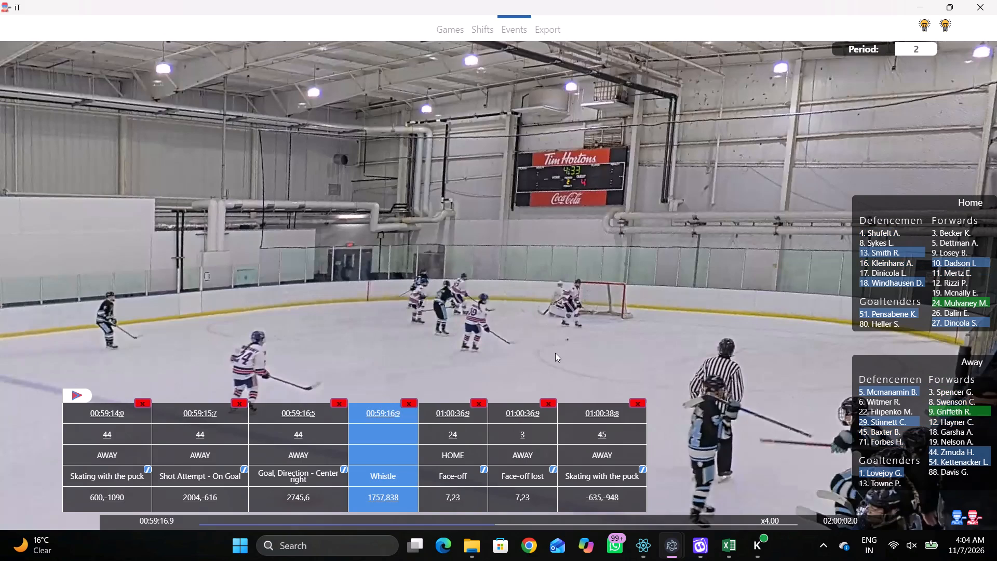
{"action": "key", "text": "space"}
{"action": "key", "text": "space"}
{"action": "key", "text": "space"}
{"action": "key", "text": "space"}
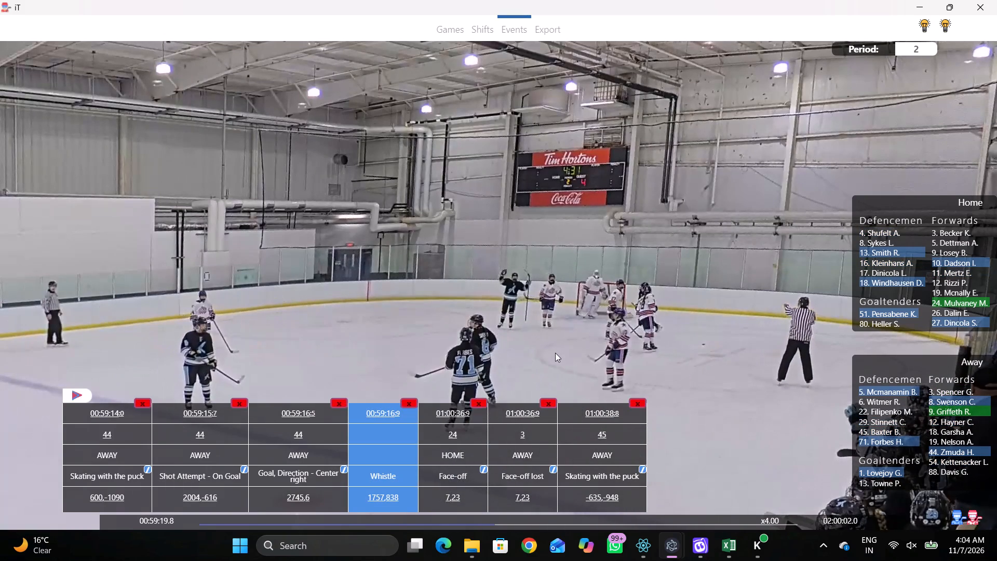
{"action": "key", "text": "space"}
{"action": "key", "text": "space"}
{"action": "key", "text": "space"}
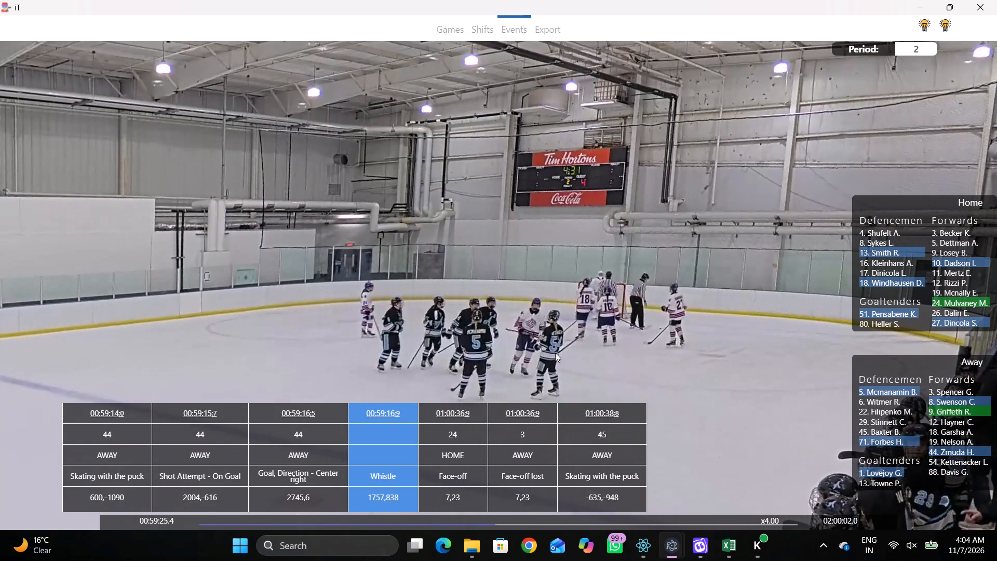
{"action": "key", "text": "space"}
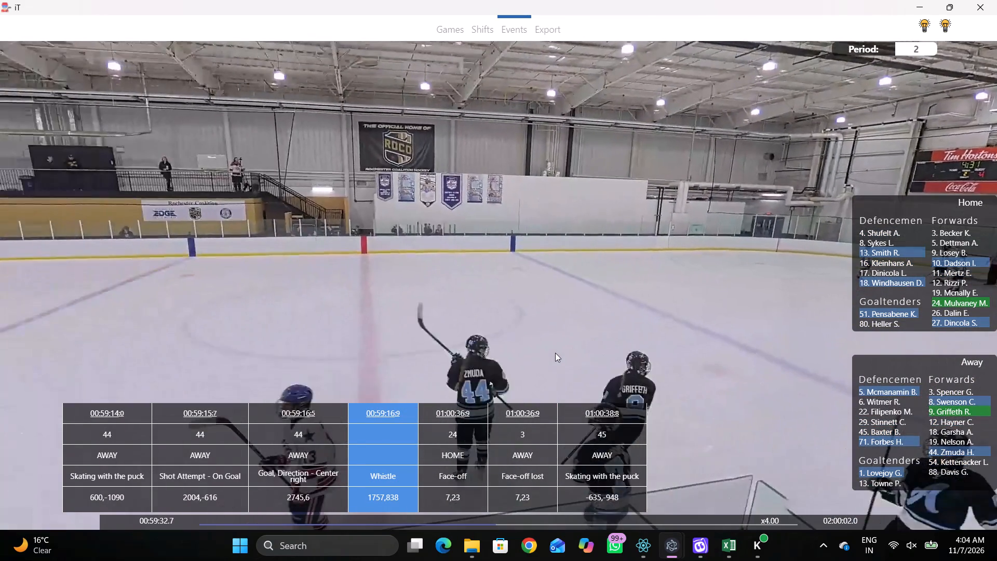
{"action": "key", "text": "space"}
{"action": "key", "text": "space"}
Replay the video from the 00:59:08.7 away pass through the goal and the stoppage that follows, watching for a penalty.
{"action": "left_click", "coordinate": [79, 418]}
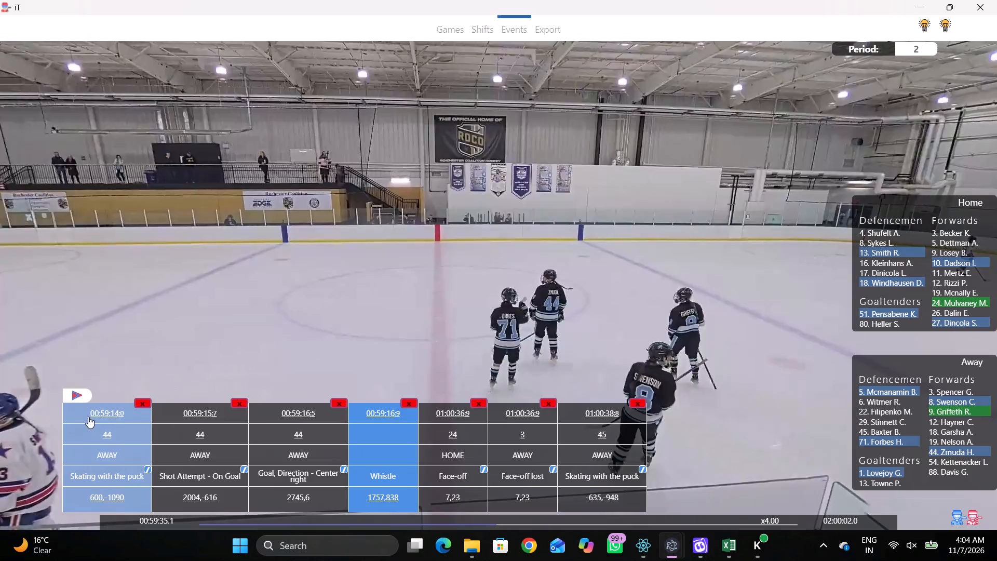
{"action": "left_click", "coordinate": [121, 413]}
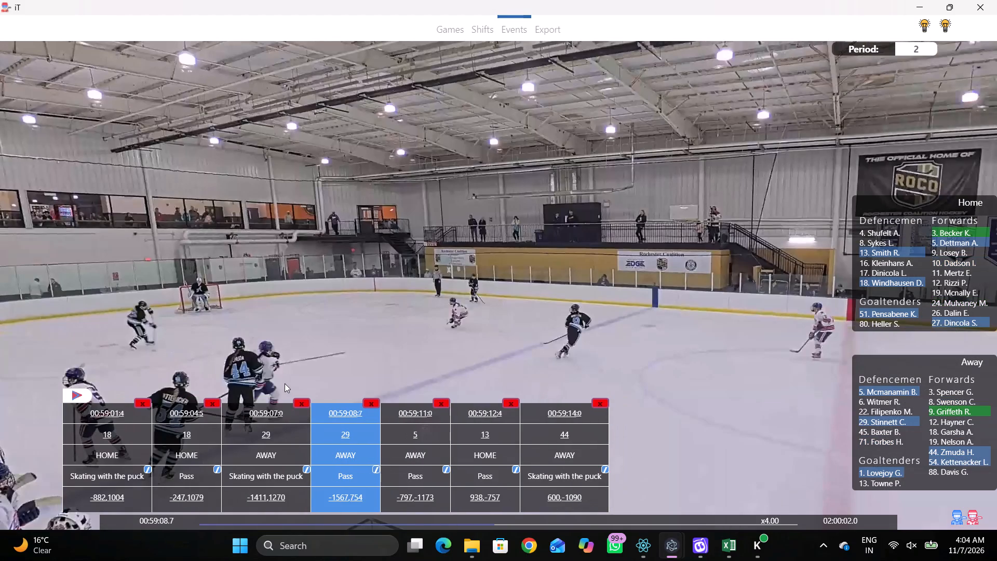
{"action": "type", "text": "D v r"}
{"action": "key", "text": "space"}
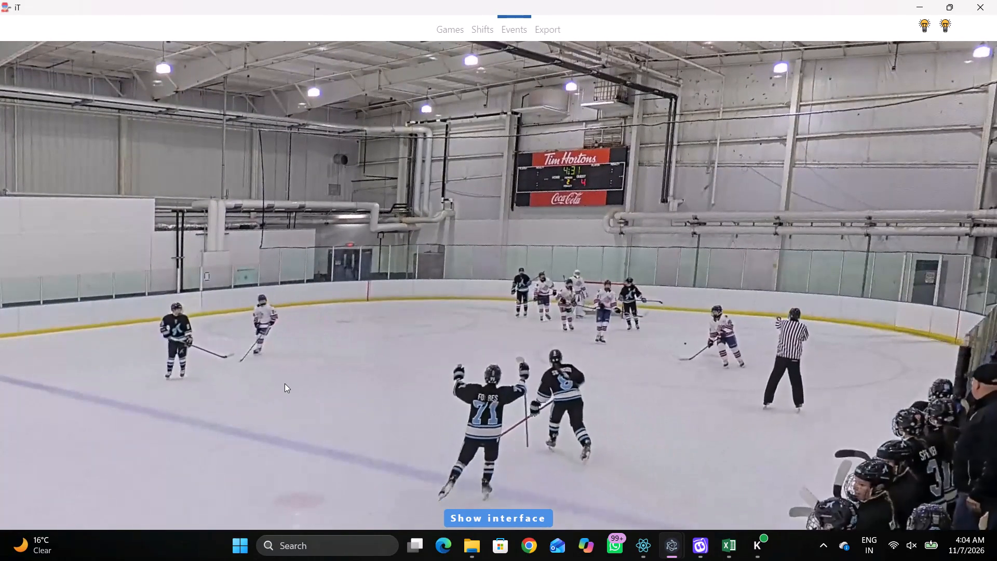
{"action": "type", "text": "D"}
{"action": "key", "text": "space"}
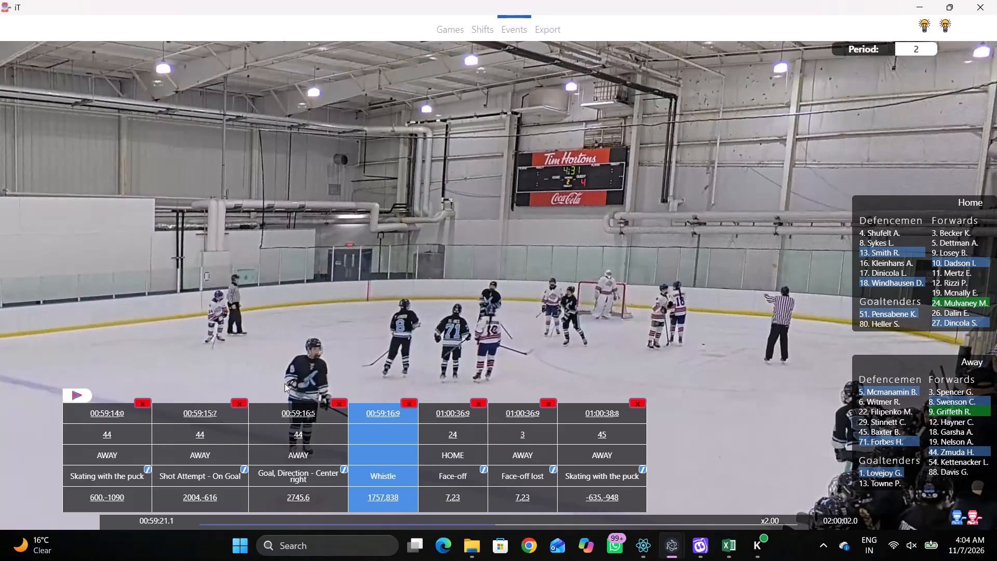
{"action": "key", "text": "space"}
{"action": "type", "text": "c"}
{"action": "key", "text": "space"}
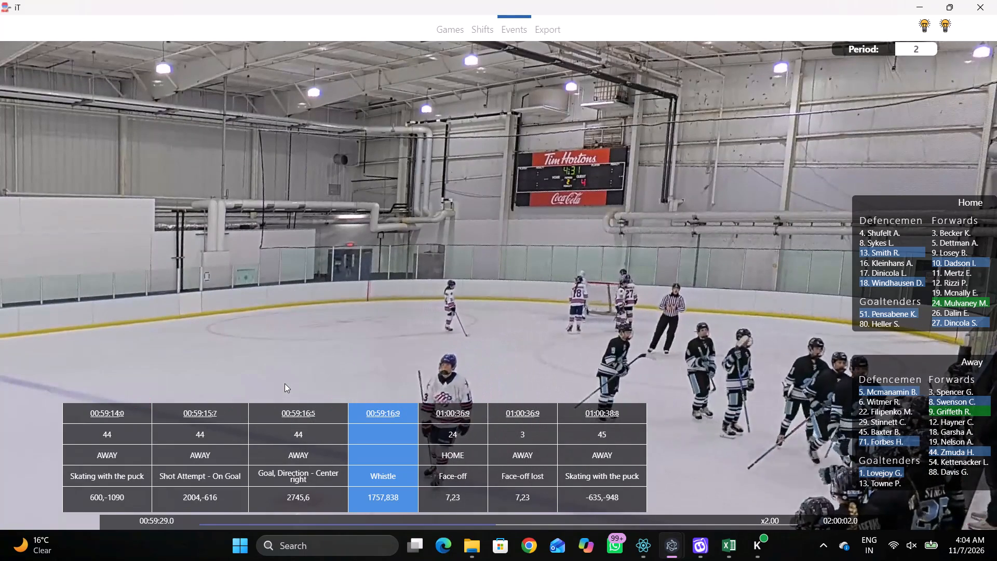
{"action": "key", "text": "space"}
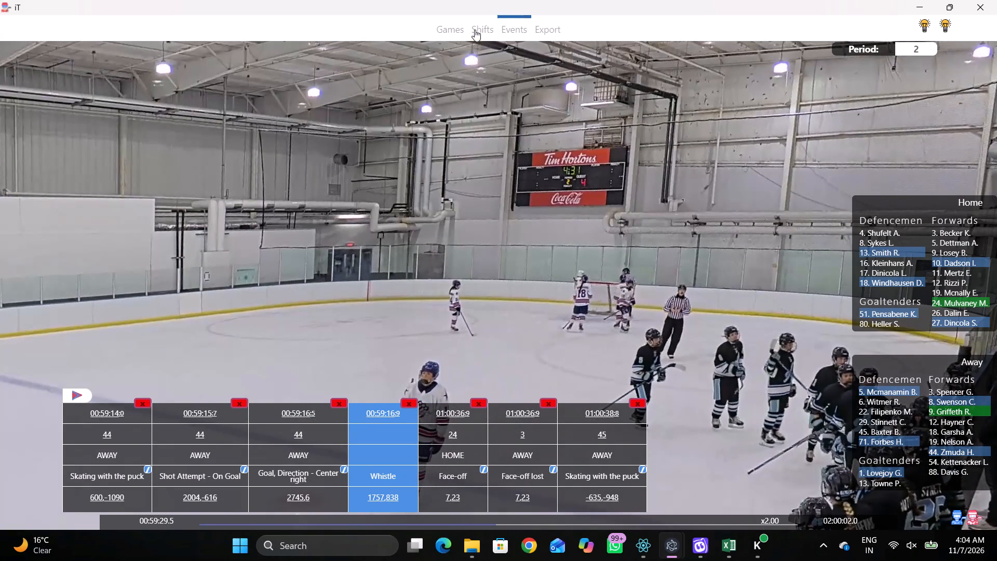
Return to the shifts and play the video from the 01:01:17.6 home shift to 01:02:09.9, following the penalty clock and the home line-up.
{"action": "left_click", "coordinate": [475, 30]}
{"action": "left_click", "coordinate": [730, 411]}
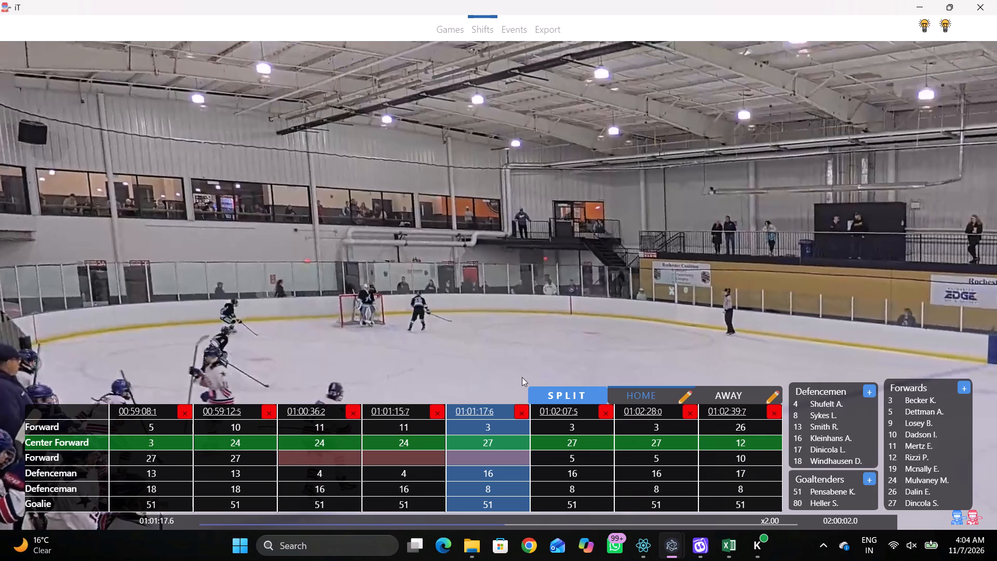
{"action": "type", "text": "D v D"}
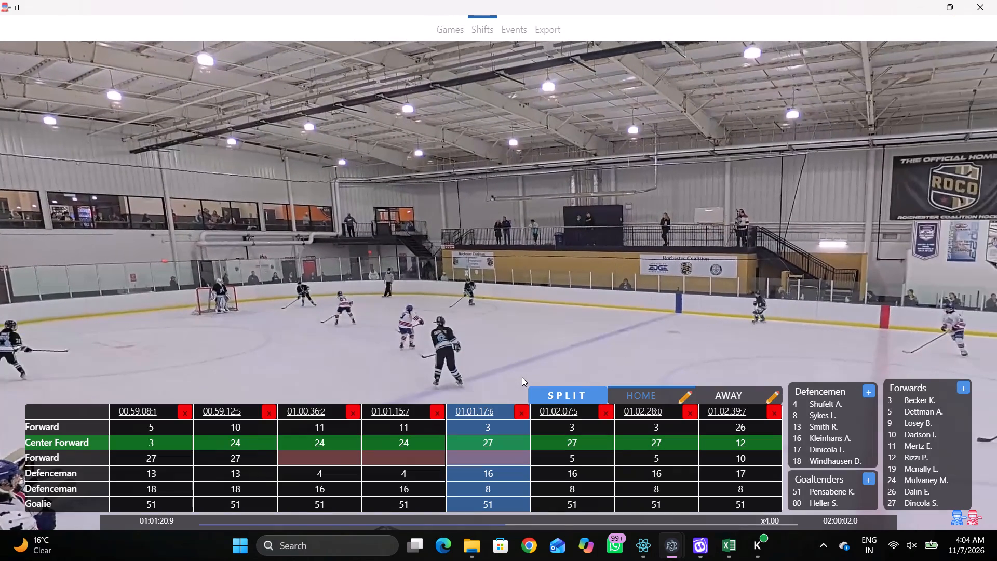
{"action": "key", "text": "space"}
{"action": "key", "text": "space"}
{"action": "key", "text": "space"}
{"action": "key", "text": "space"}
{"action": "type", "text": "D"}
{"action": "key", "text": "space"}
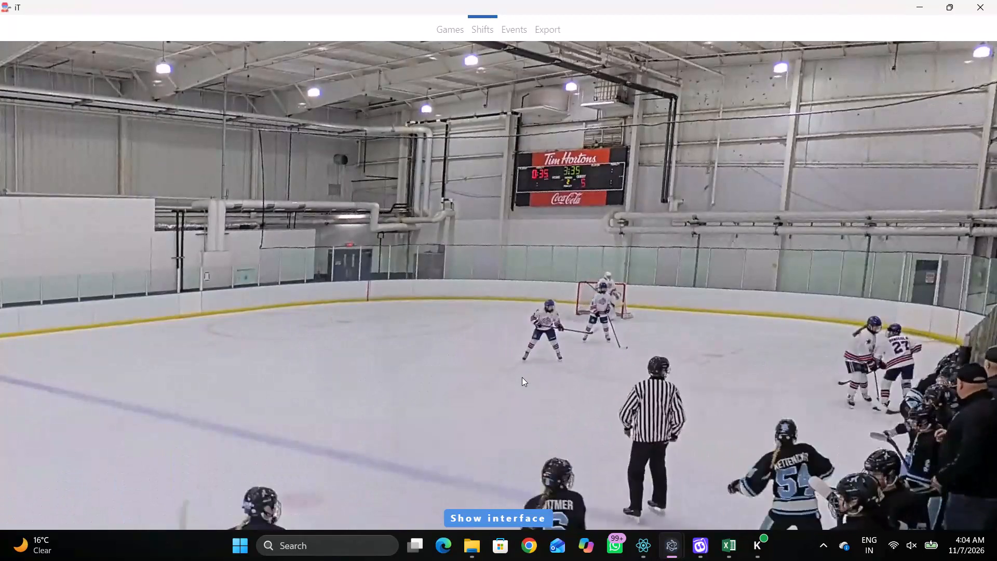
{"action": "key", "text": "space"}
{"action": "type", "text": "c c"}
{"action": "key", "text": "space"}
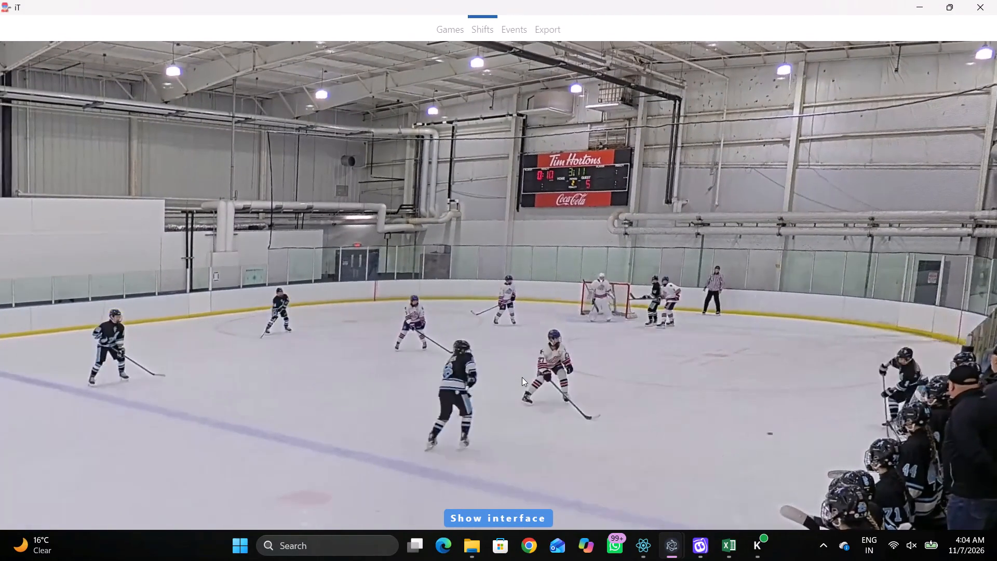
{"action": "key", "text": "space"}
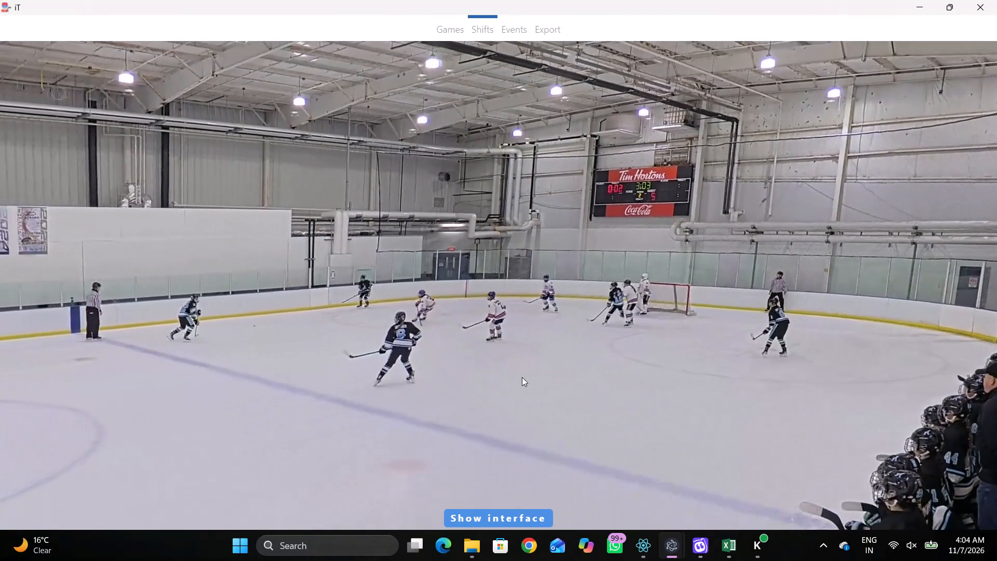
{"action": "key", "text": "space"}
{"action": "key", "text": "space"}
{"action": "key", "text": "space"}
{"action": "key", "text": "space"}
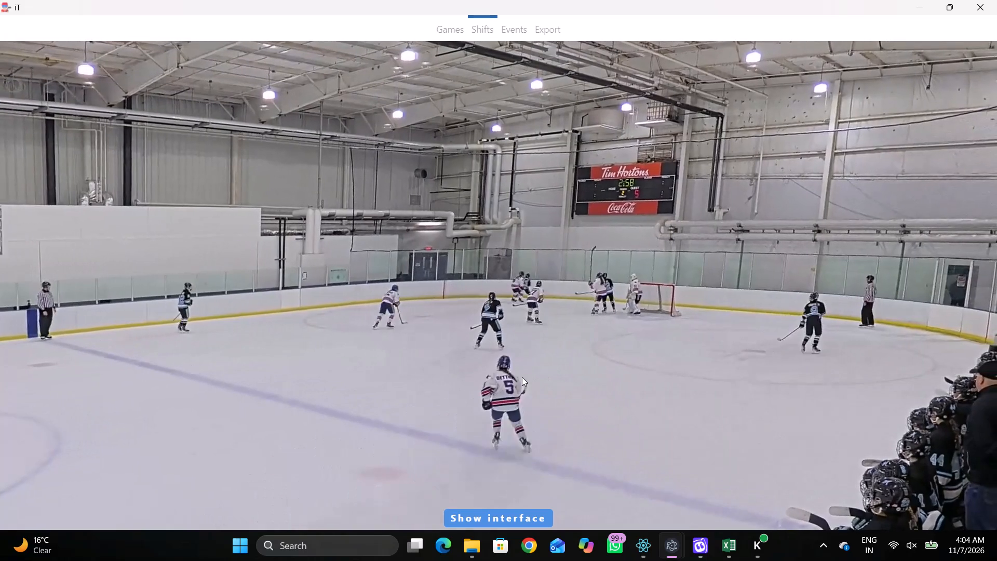
{"action": "type", "text": "qD"}
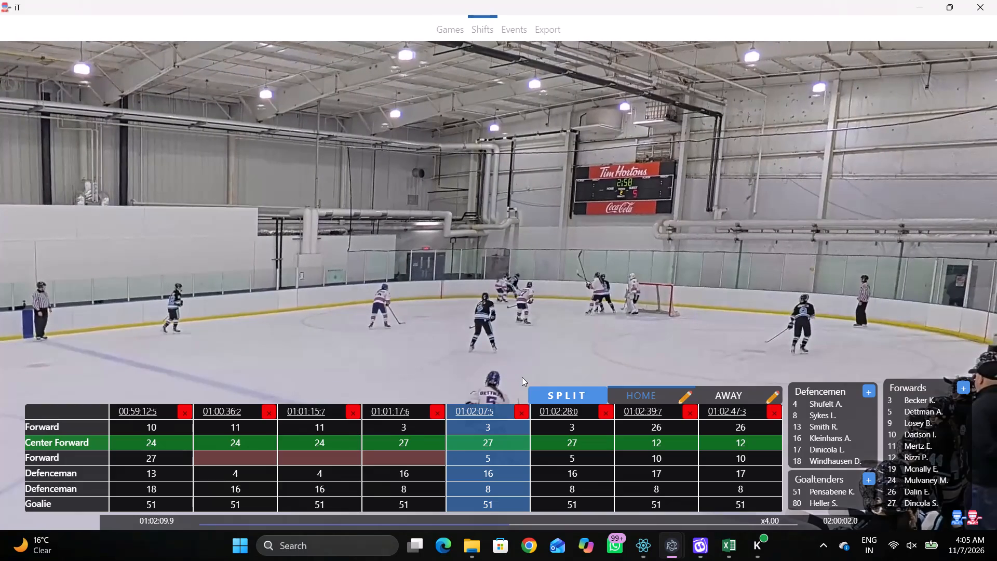
Compare the home line-ups between the 00:59:08.1 and 01:01:17.6 shifts, focusing on where the short-handed stretch starts.
{"action": "left_click", "coordinate": [210, 410]}
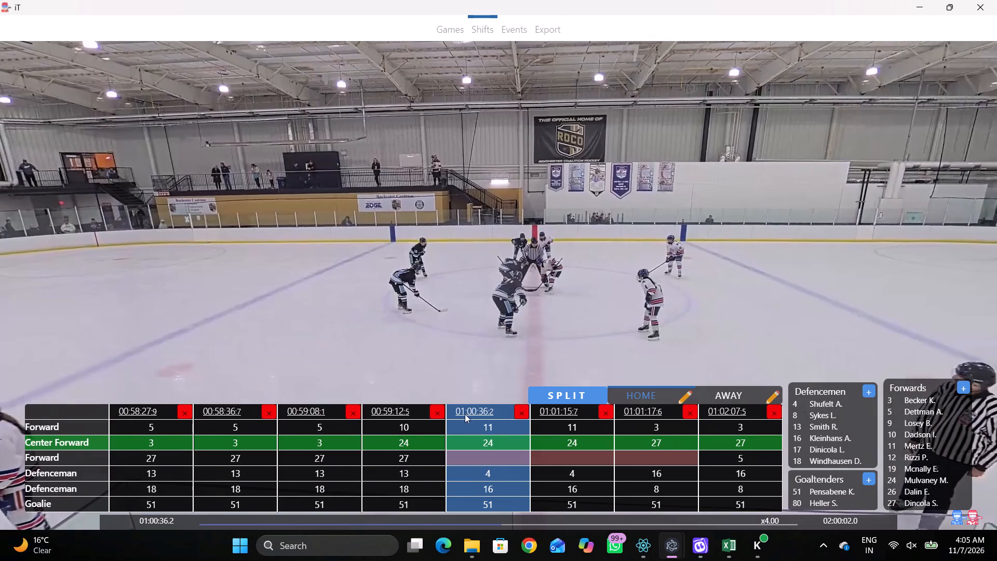
{"action": "left_click", "coordinate": [474, 410]}
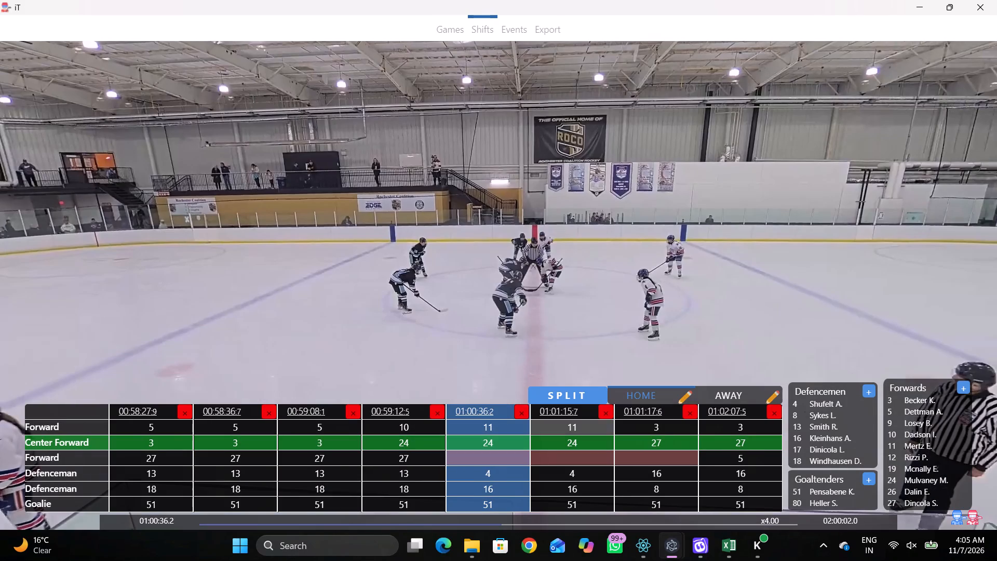
{"action": "left_click", "coordinate": [656, 412]}
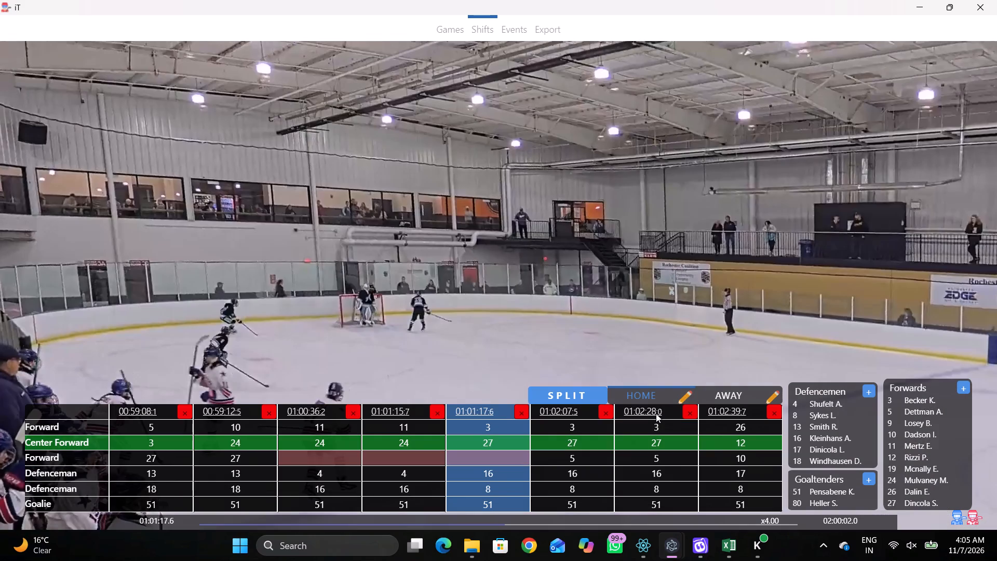
{"action": "left_click", "coordinate": [313, 411]}
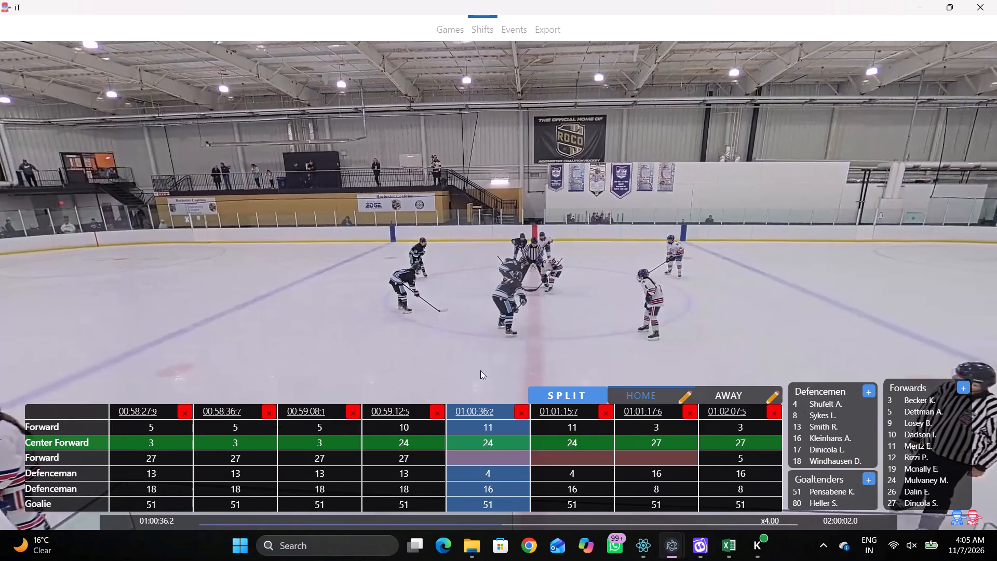
{"action": "left_click", "coordinate": [400, 412]}
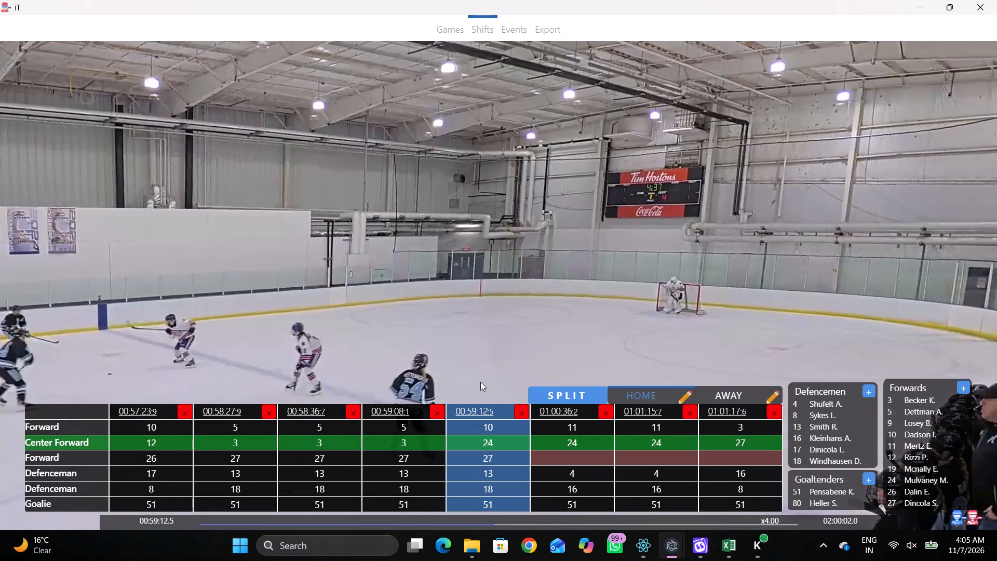
{"action": "left_click", "coordinate": [400, 405]}
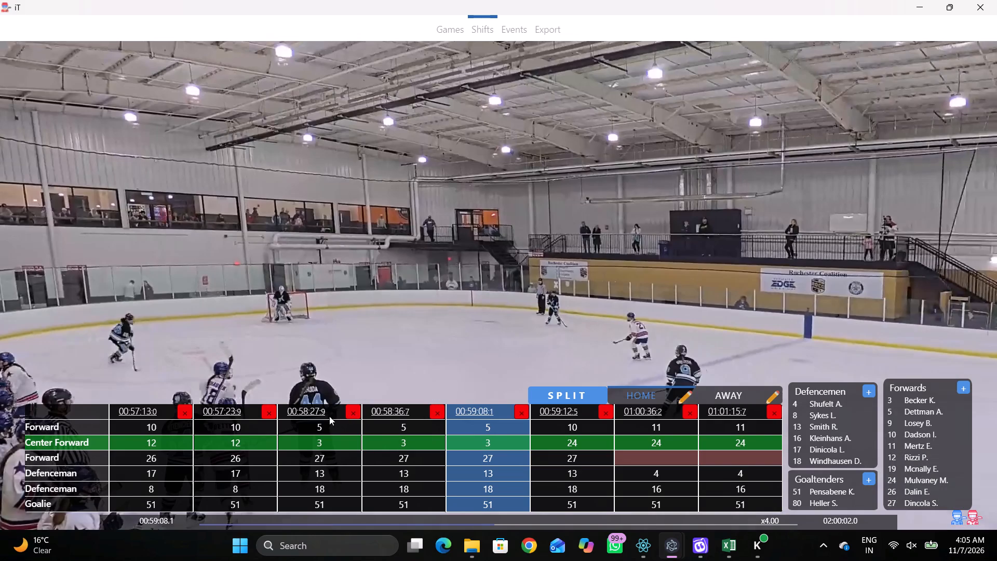
Play the video from the 00:58:36.7 home shift through the goal to 00:59:22.0, watching for a penalty call.
{"action": "left_click", "coordinate": [413, 408]}
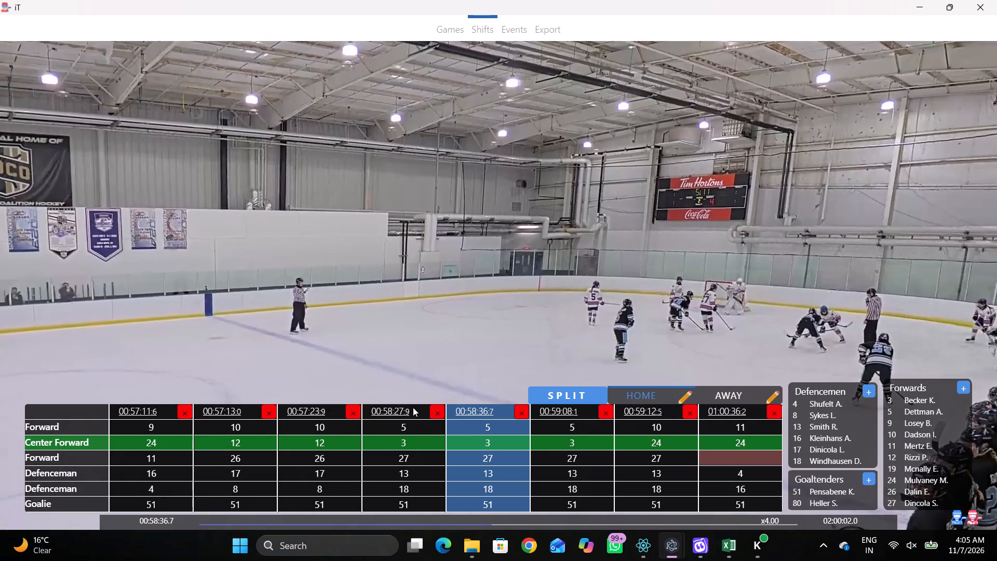
{"action": "type", "text": "Dc"}
{"action": "key", "text": "space"}
{"action": "key", "text": "space"}
{"action": "key", "text": "space"}
{"action": "key", "text": "space"}
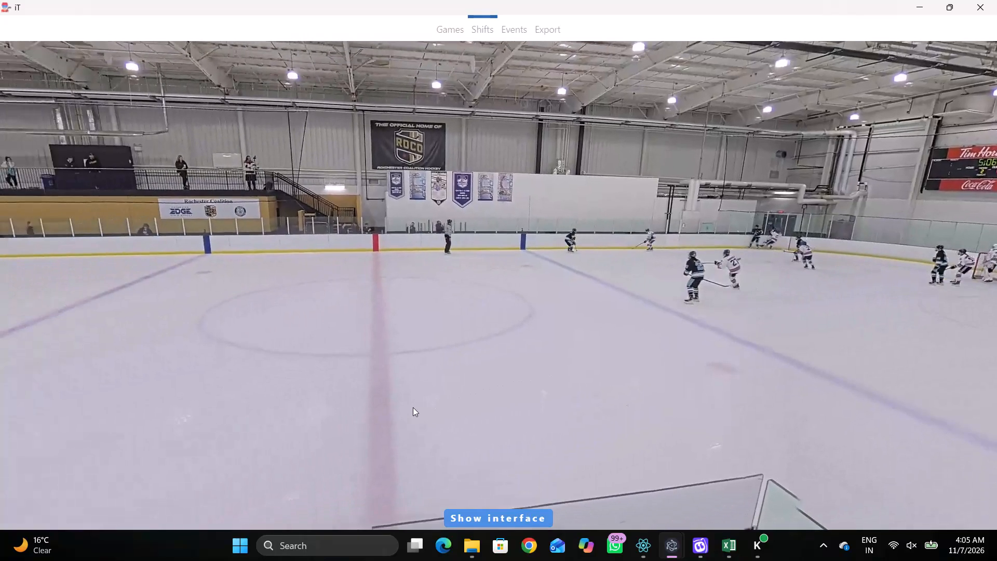
{"action": "key", "text": "space"}
{"action": "key", "text": "space"}
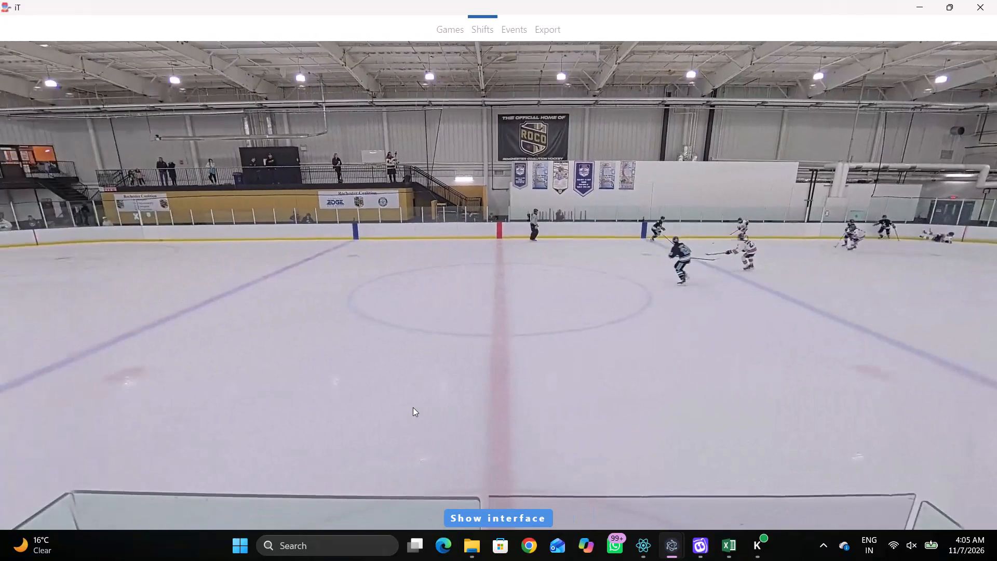
{"action": "key", "text": "space"}
{"action": "key", "text": "space"}
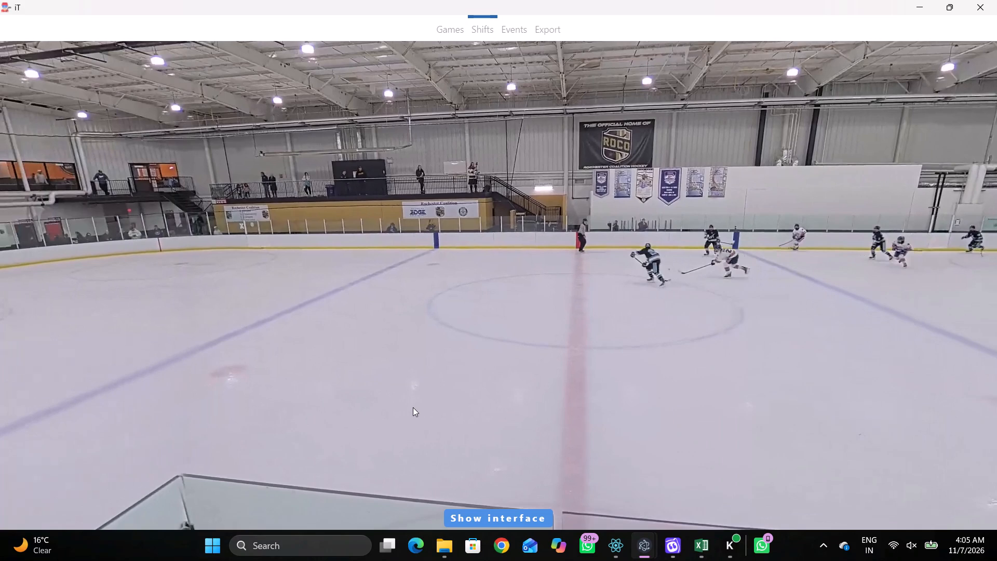
{"action": "key", "text": "space"}
{"action": "type", "text": "DD r qqqqqqqq"}
{"action": "key", "text": "space"}
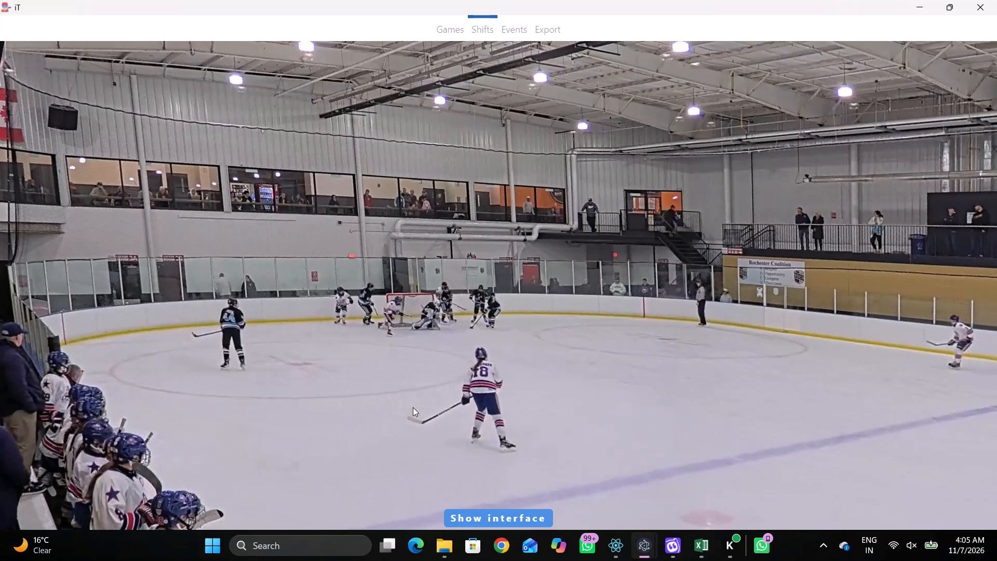
{"action": "key", "text": "space"}
{"action": "key", "text": "space"}
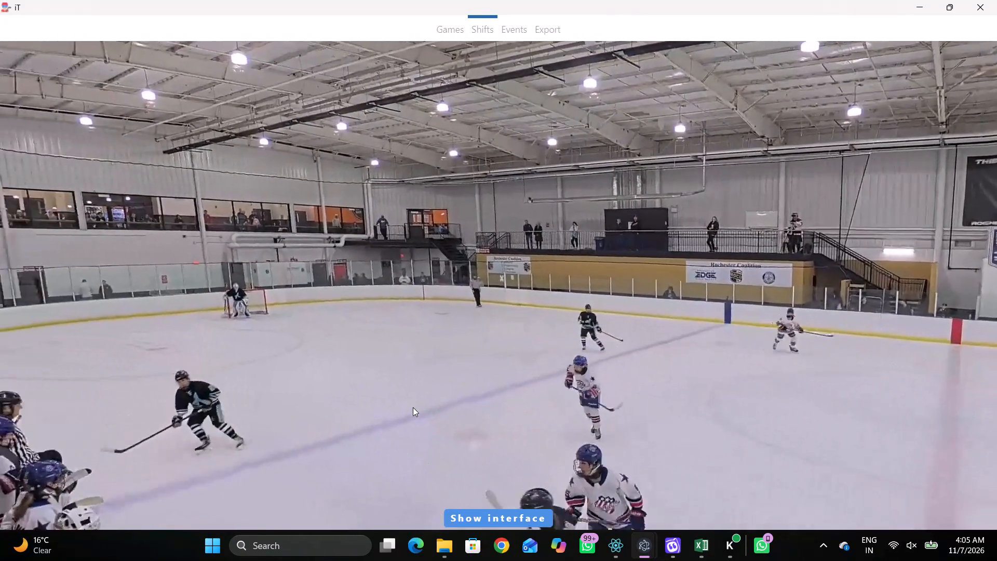
{"action": "key", "text": "space"}
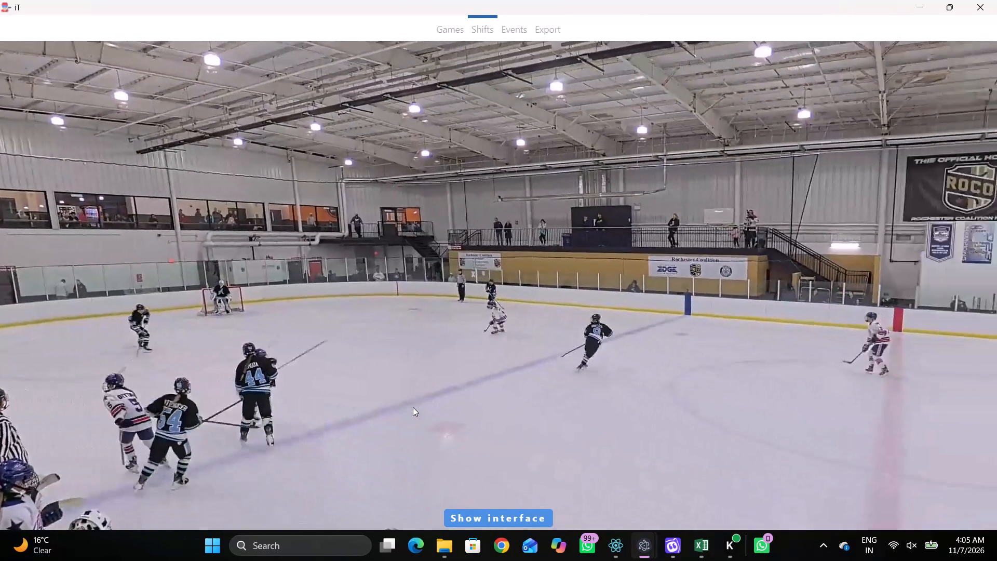
{"action": "key", "text": "space"}
{"action": "key", "text": "space"}
{"action": "key", "text": "space"}
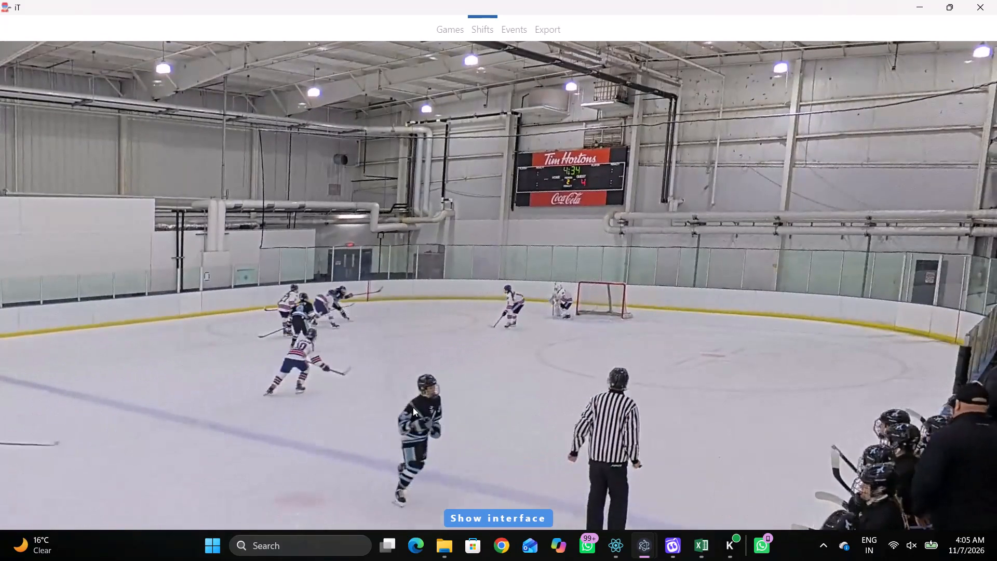
{"action": "key", "text": "space"}
{"action": "key", "text": "space"}
{"action": "key", "text": "space"}
{"action": "key", "text": "space"}
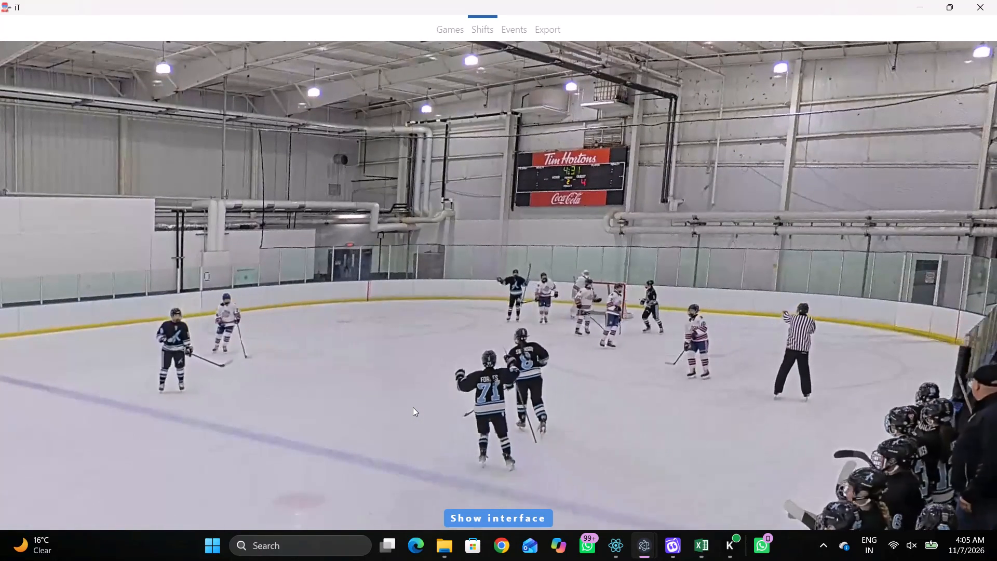
{"action": "key", "text": "space"}
{"action": "key", "text": "space"}
{"action": "key", "text": "space"}
{"action": "type", "text": "D"}
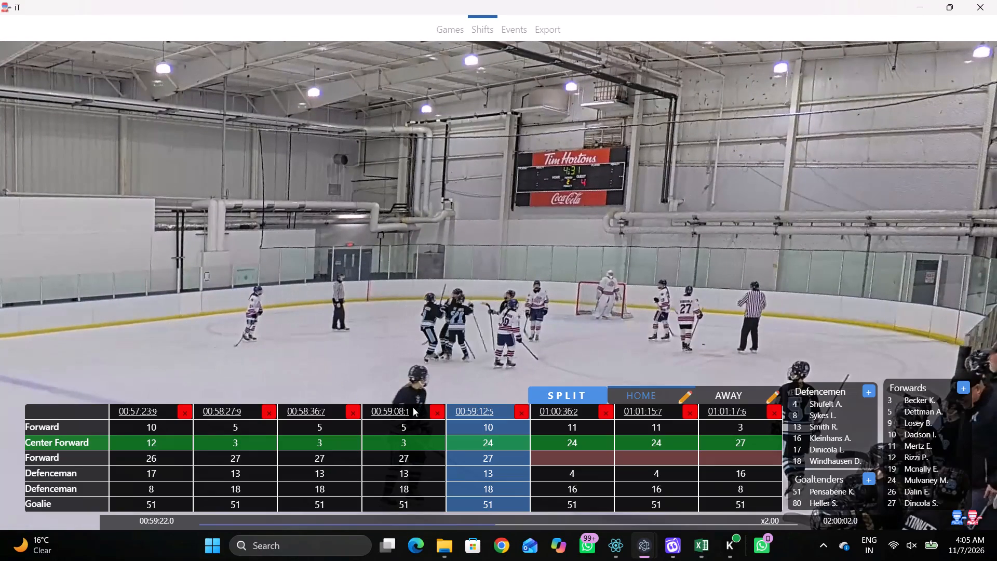
Replay the video from the 00:59:08.1 home shift through the goal celebration, and recheck the 01:00:36.2 centre-ice face-off line-up.
{"action": "left_click", "coordinate": [478, 411]}
{"action": "left_click", "coordinate": [411, 412]}
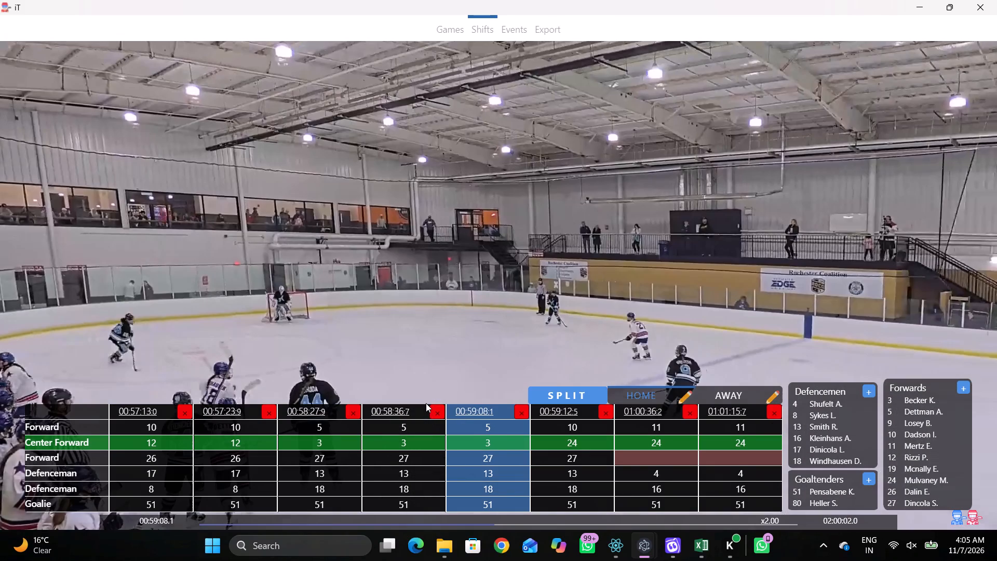
{"action": "key", "text": "space"}
{"action": "key", "text": "space"}
{"action": "type", "text": "D v"}
{"action": "key", "text": "space"}
{"action": "key", "text": "space"}
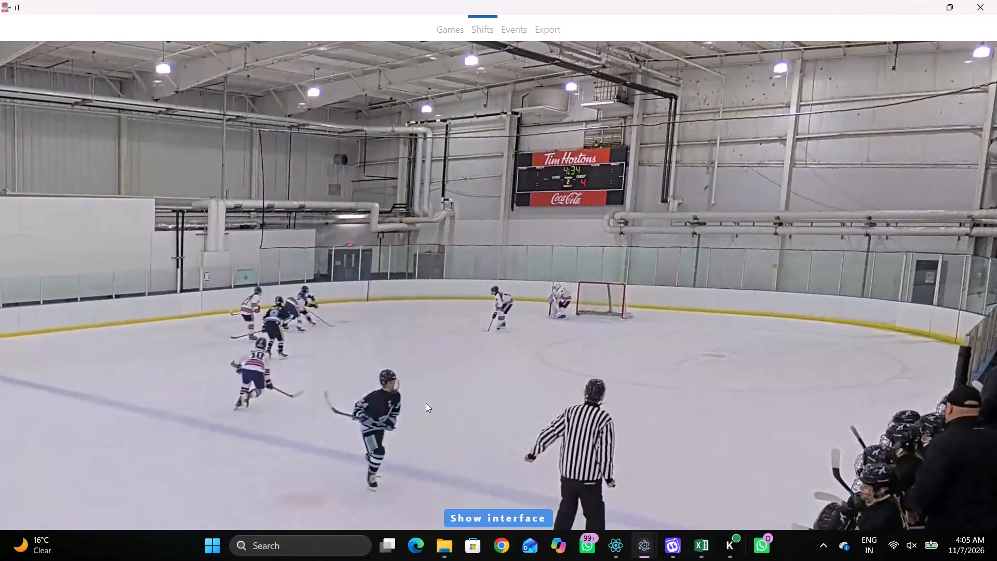
{"action": "key", "text": "space"}
{"action": "key", "text": "space"}
{"action": "key", "text": "space"}
{"action": "type", "text": "DD"}
{"action": "key", "text": "space"}
{"action": "key", "text": "space"}
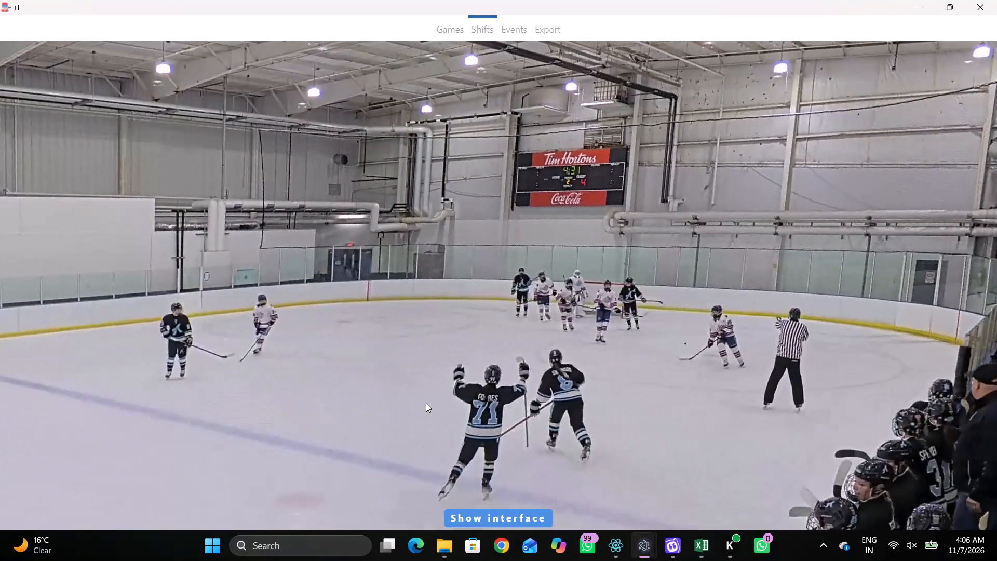
{"action": "key", "text": "space"}
{"action": "key", "text": "space"}
{"action": "key", "text": "space"}
{"action": "key", "text": "space"}
{"action": "key", "text": "space"}
{"action": "key", "text": "space"}
{"action": "key", "text": "space"}
{"action": "key", "text": "space"}
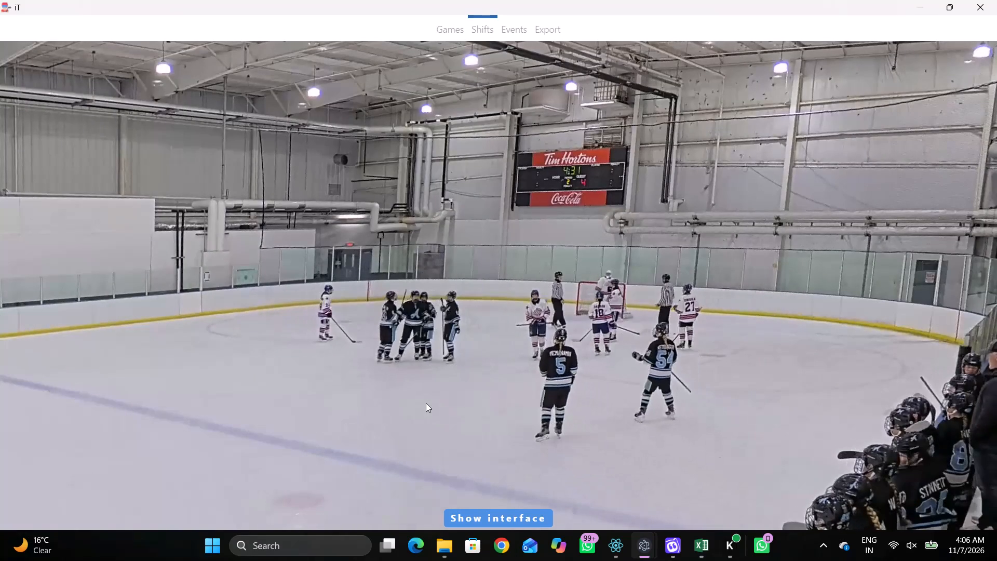
{"action": "key", "text": "shift+d"}
{"action": "left_click", "coordinate": [569, 413]}
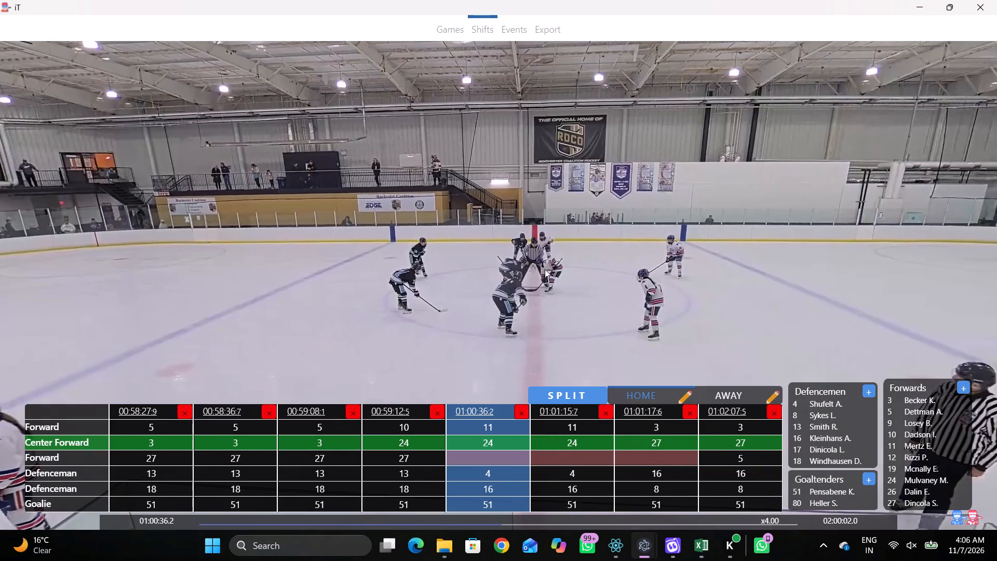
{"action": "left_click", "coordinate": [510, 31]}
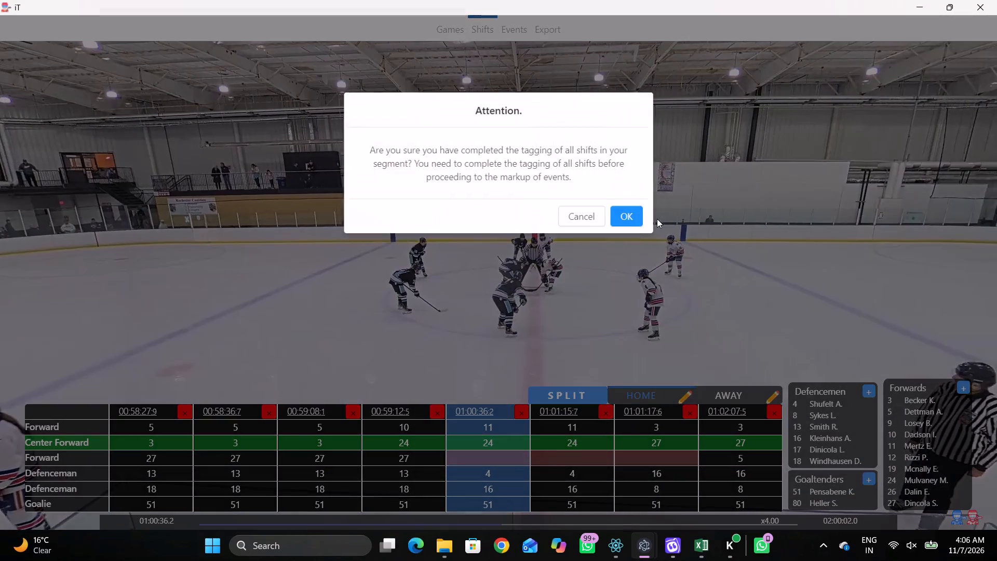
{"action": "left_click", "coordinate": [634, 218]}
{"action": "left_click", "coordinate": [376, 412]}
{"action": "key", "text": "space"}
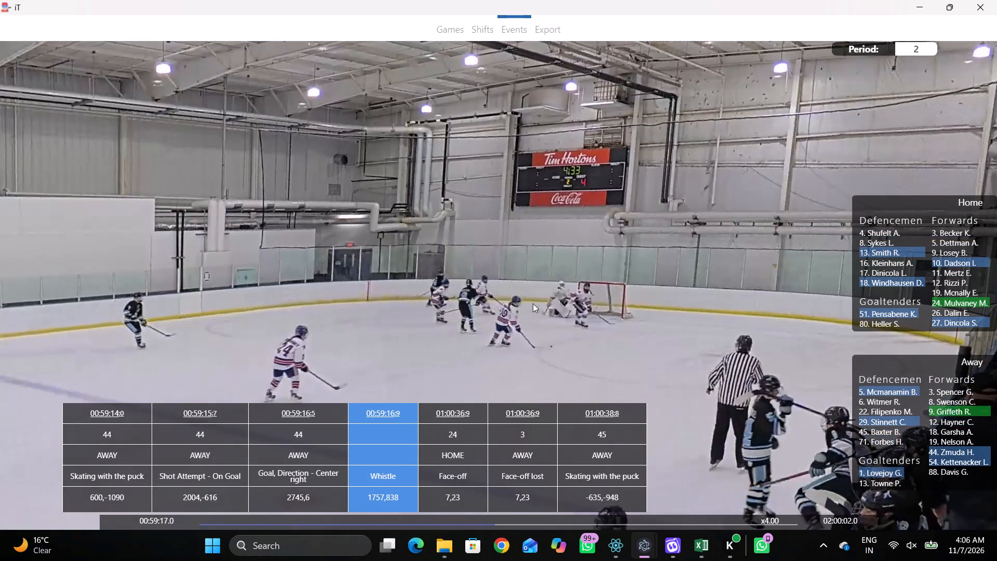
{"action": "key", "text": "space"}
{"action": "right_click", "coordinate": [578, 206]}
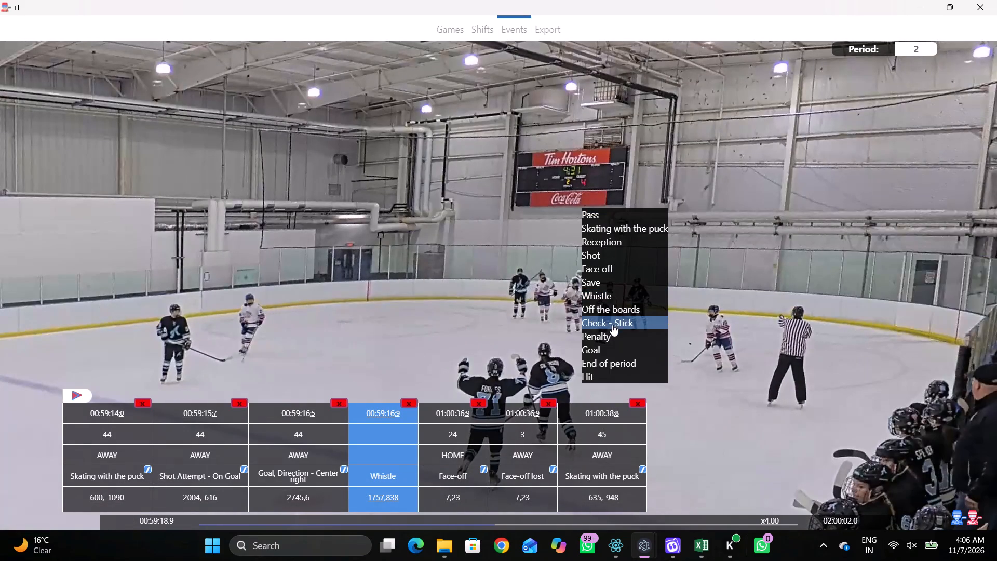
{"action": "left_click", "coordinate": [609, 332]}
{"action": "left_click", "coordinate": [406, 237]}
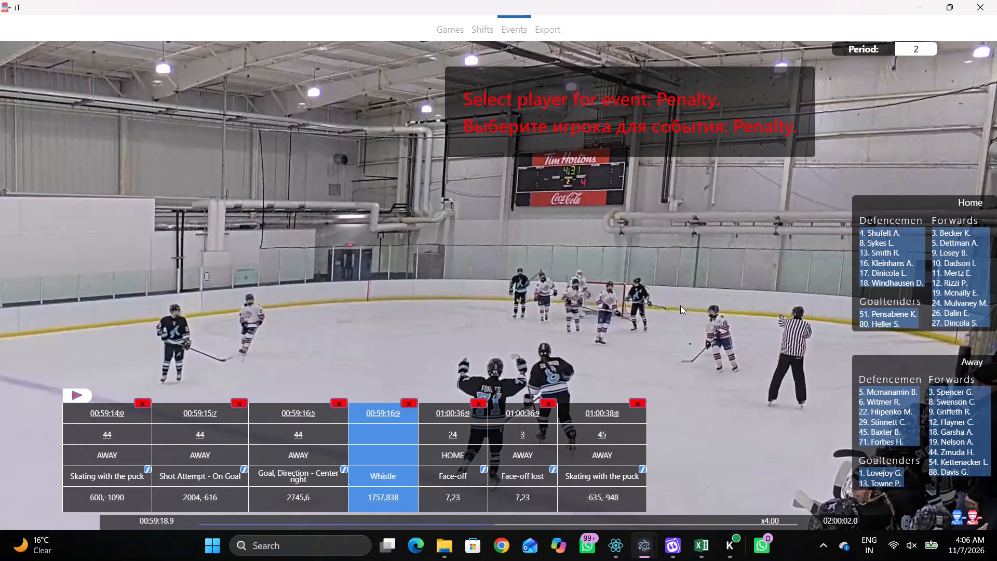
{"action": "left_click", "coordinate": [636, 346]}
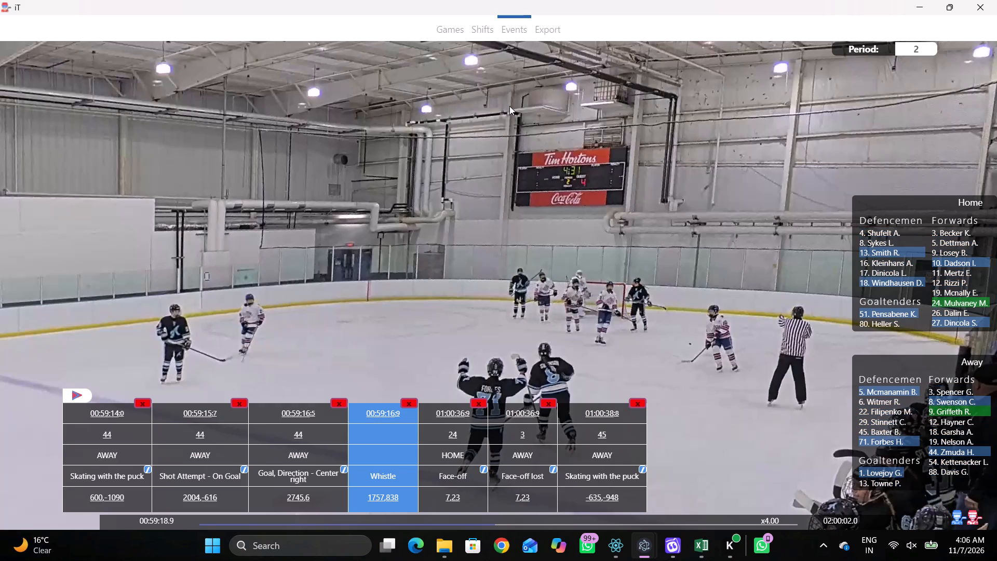
Return to the shifts and check the short-handed home line-up at 01:00:36.2.
{"action": "left_click", "coordinate": [484, 31]}
{"action": "left_click", "coordinate": [559, 407]}
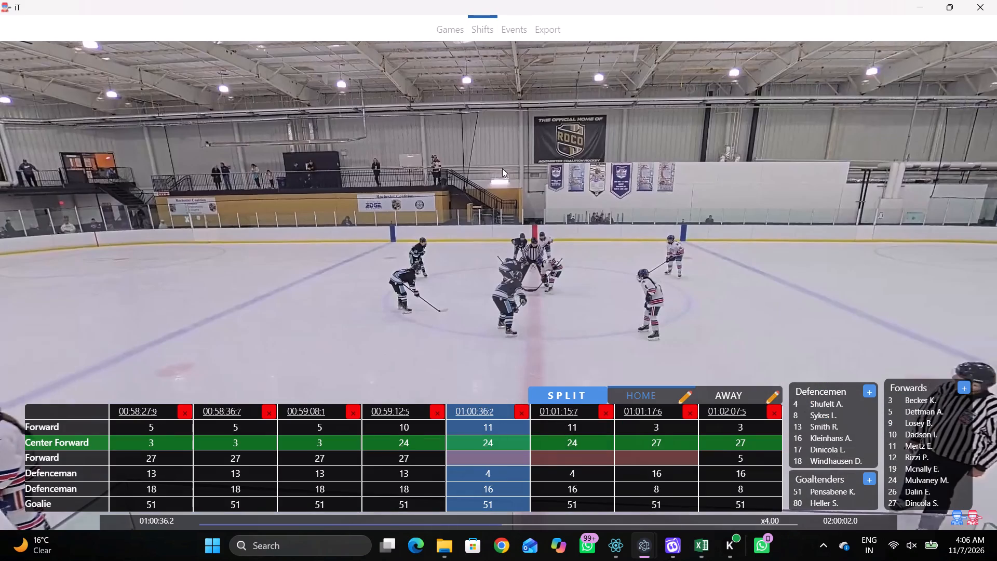
Tag a penalty on home forward number 10 at 00:59:18.6, after the 00:59:16.9 whistle, near the top of the rink diagram's lower-right face-off circle.
{"action": "left_click", "coordinate": [506, 28]}
{"action": "left_click", "coordinate": [625, 213]}
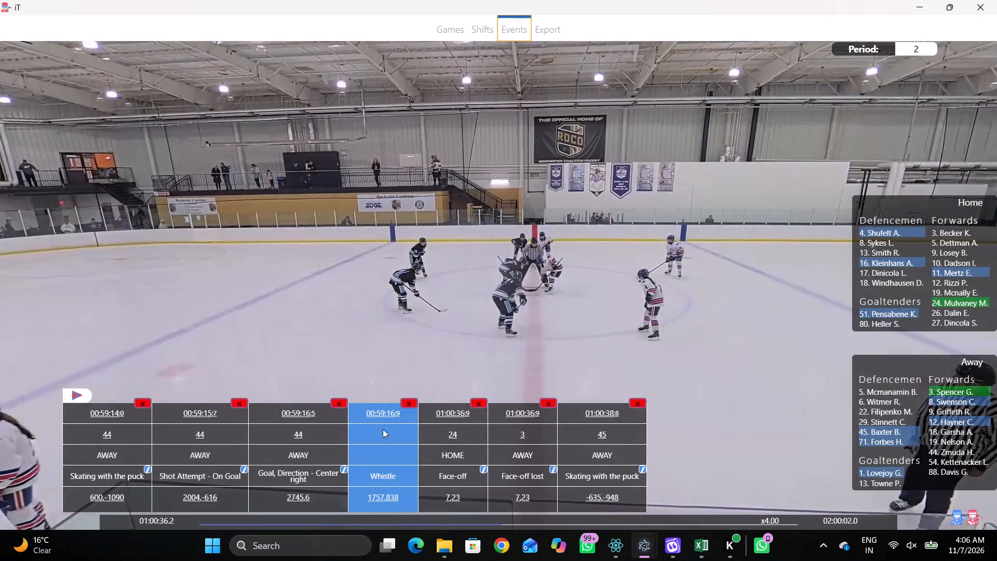
{"action": "left_click", "coordinate": [380, 416]}
{"action": "key", "text": "space"}
{"action": "key", "text": "space"}
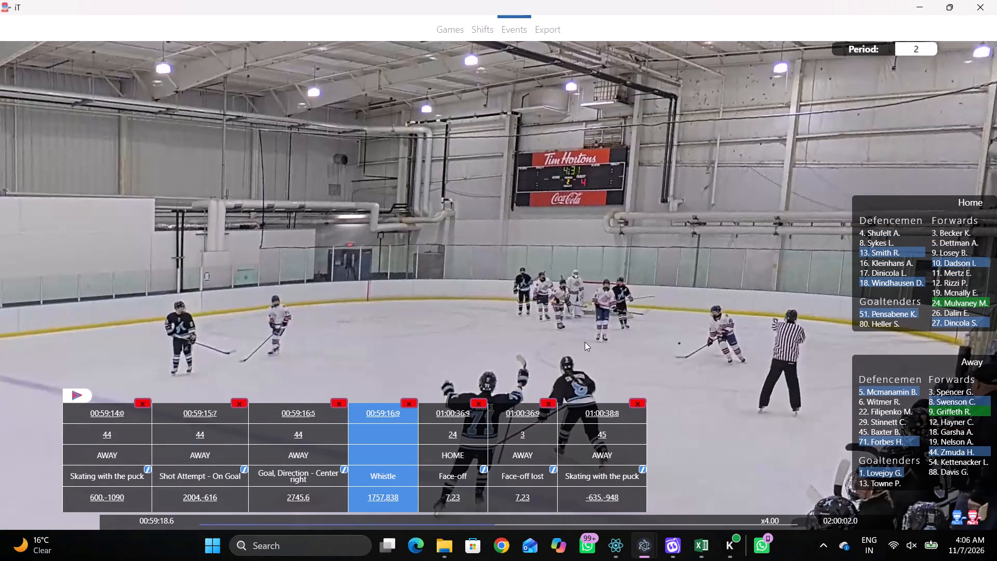
{"action": "right_click", "coordinate": [610, 259]}
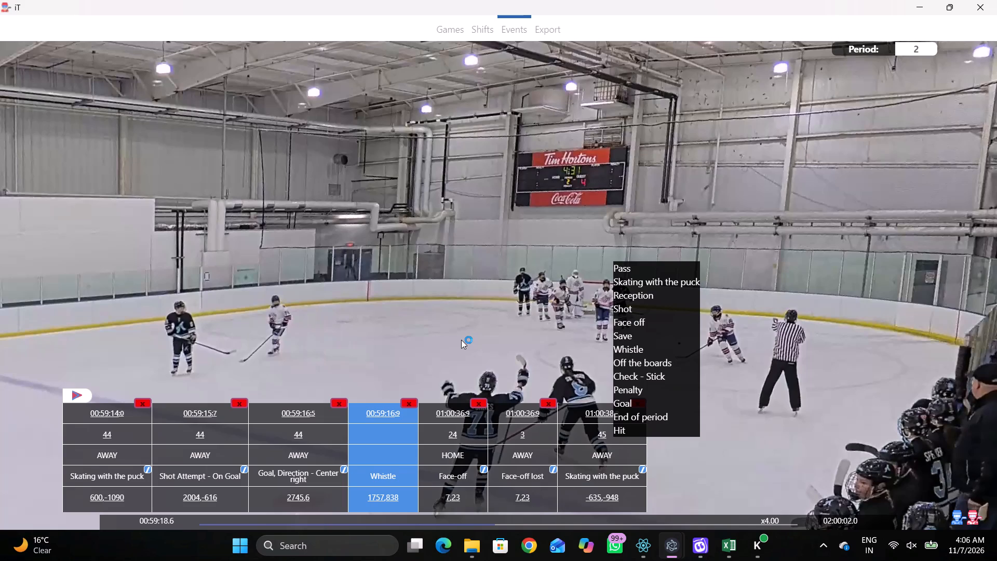
{"action": "left_click", "coordinate": [629, 391]}
{"action": "left_click", "coordinate": [378, 241]}
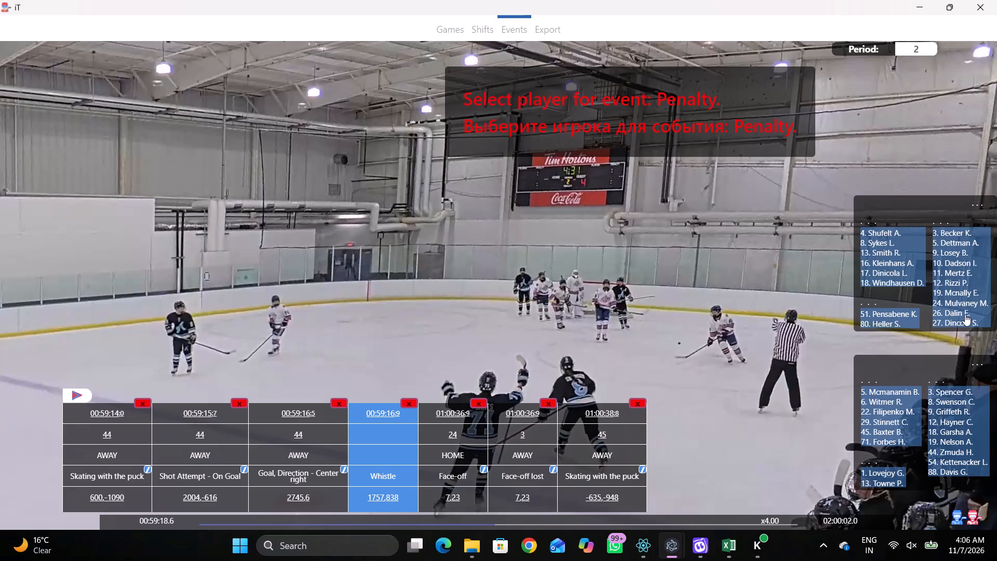
{"action": "left_click", "coordinate": [942, 261]}
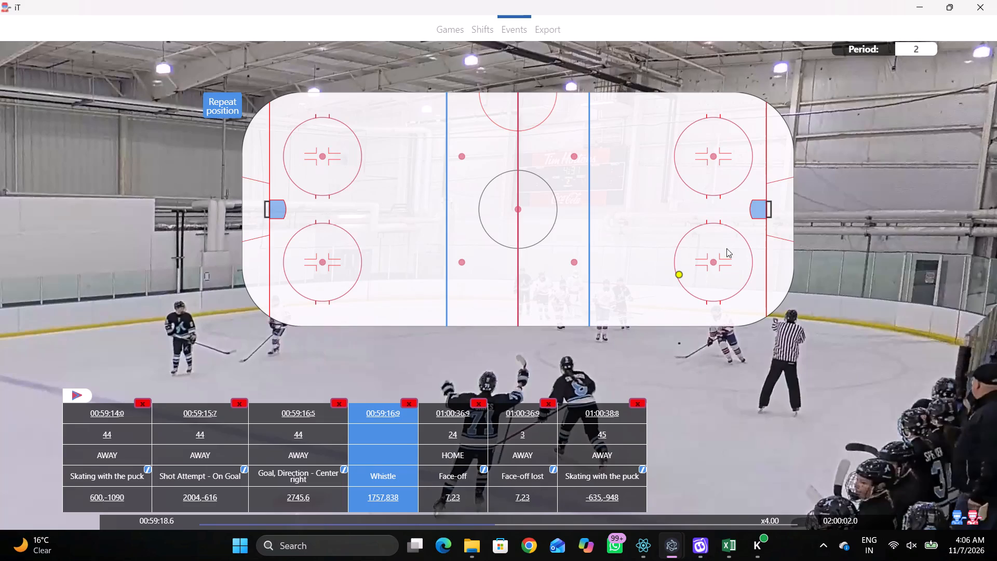
{"action": "left_click", "coordinate": [710, 234]}
Return to the home shifts and check the short-handed stretch from the 01:00:36.2 shift to the 01:02:07.5 shift.
{"action": "left_click", "coordinate": [488, 30]}
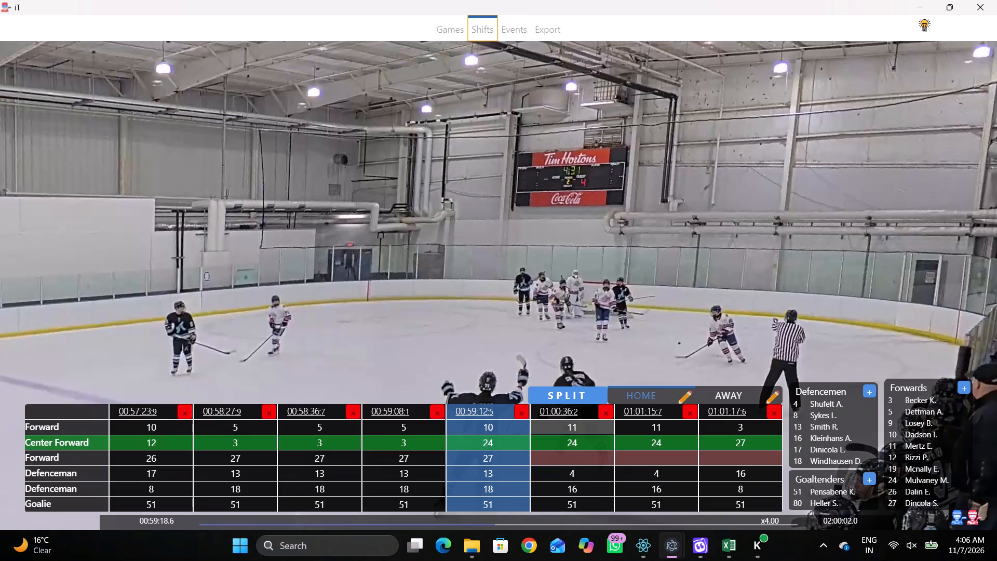
{"action": "left_click", "coordinate": [557, 411]}
{"action": "left_click", "coordinate": [726, 415]}
{"action": "triple_click", "coordinate": [726, 415]}
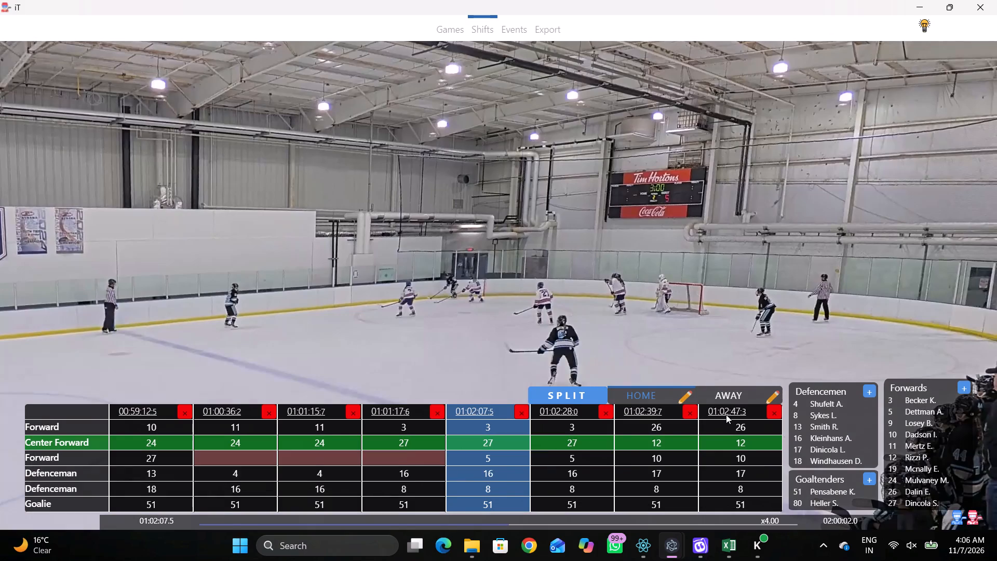
Scan the home line-ups forward to the 01:04:45.8 shift and back past the 00:49:21.1 shift.
{"action": "triple_click", "coordinate": [725, 415]}
{"action": "left_click", "coordinate": [500, 404]}
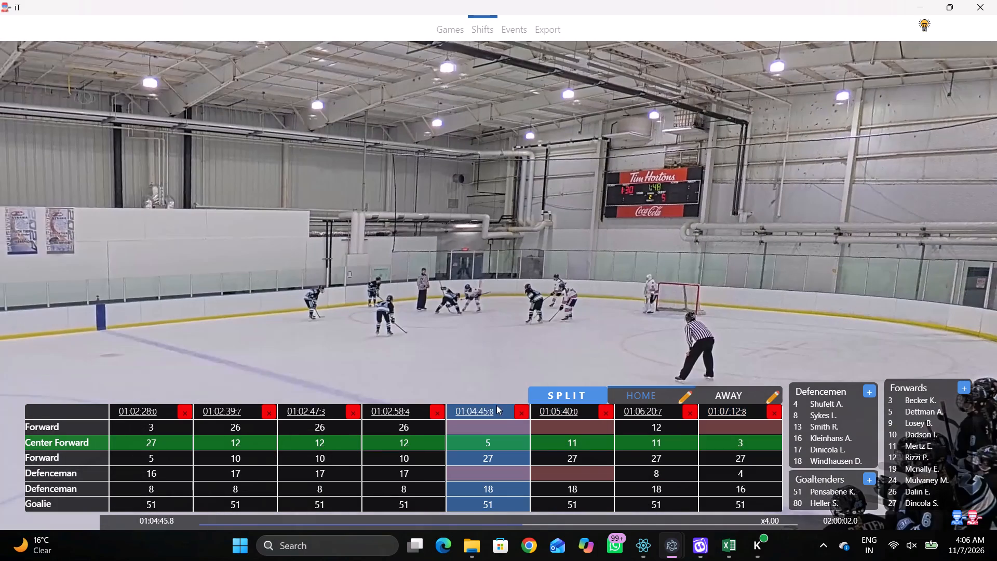
{"action": "left_click", "coordinate": [166, 407]}
{"action": "triple_click", "coordinate": [163, 407]}
{"action": "triple_click", "coordinate": [163, 407]}
{"action": "triple_click", "coordinate": [163, 407]}
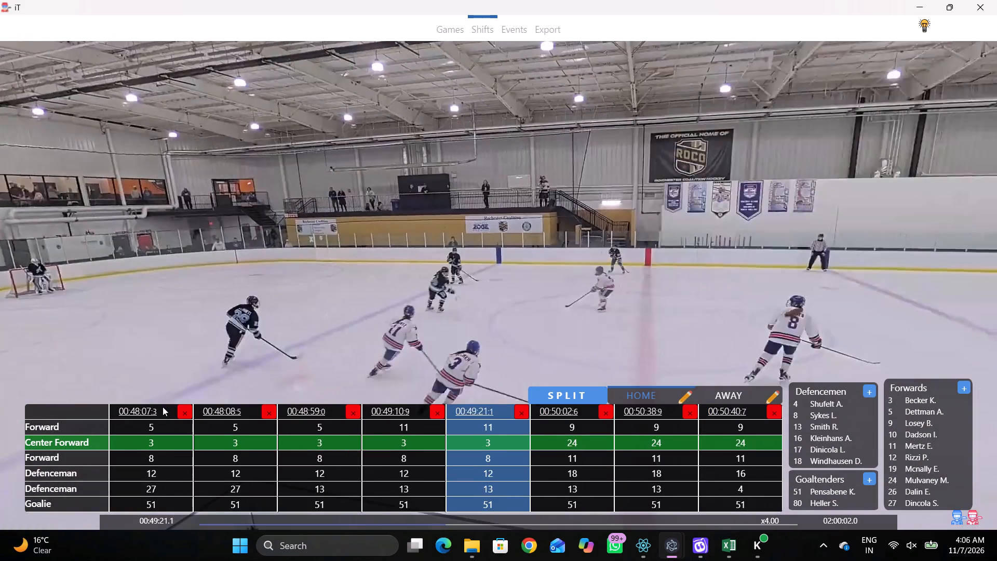
{"action": "double_click", "coordinate": [163, 407]}
Review the pre-export game summary and list the shifts of home number 19, flagged for extra low game time.
{"action": "left_click_drag", "start_coordinate": [555, 30], "coordinate": [548, 30]}
{"action": "scroll", "coordinate": [371, 216], "scroll_direction": "down", "scroll_amount": 2}
{"action": "scroll", "coordinate": [242, 211], "scroll_direction": "down", "scroll_amount": 1}
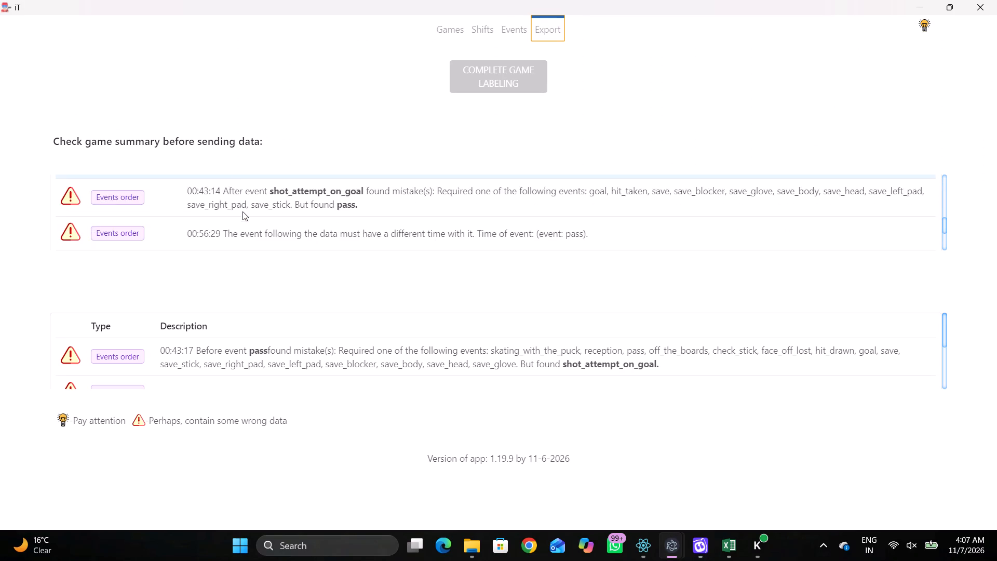
{"action": "scroll", "coordinate": [242, 211], "scroll_direction": "up", "scroll_amount": 2}
{"action": "scroll", "coordinate": [251, 222], "scroll_direction": "down", "scroll_amount": 1}
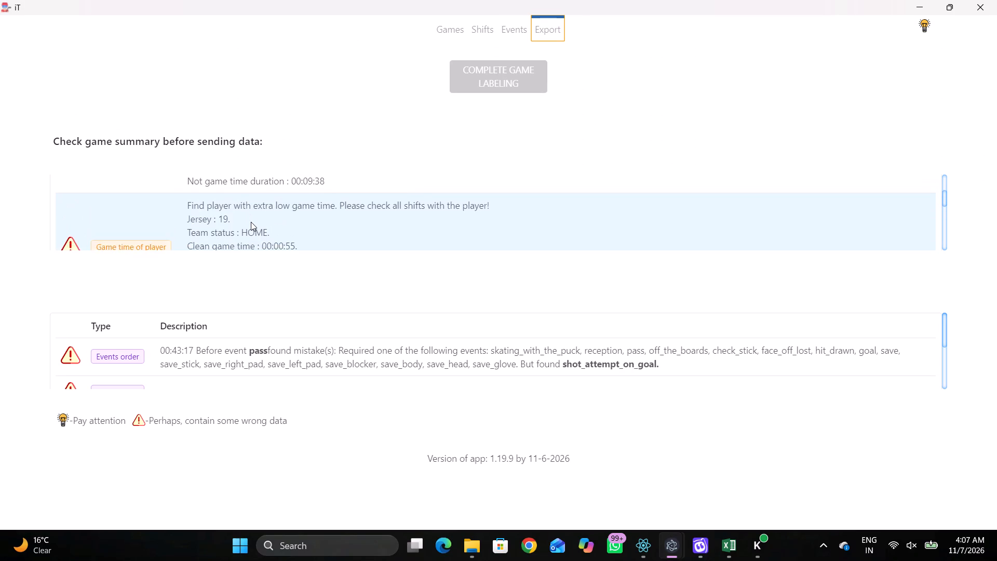
{"action": "left_click", "coordinate": [228, 224]}
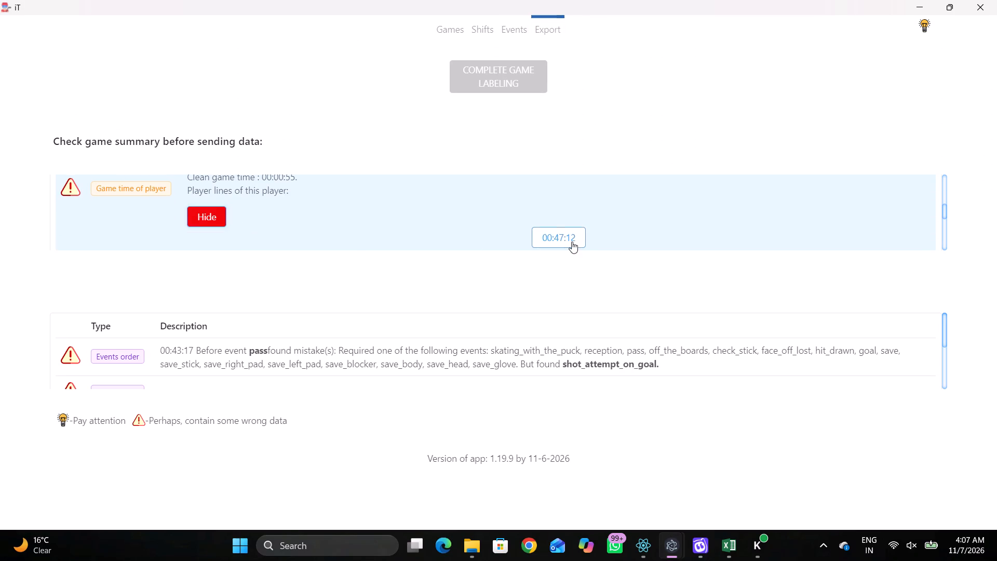
{"action": "left_click", "coordinate": [572, 242]}
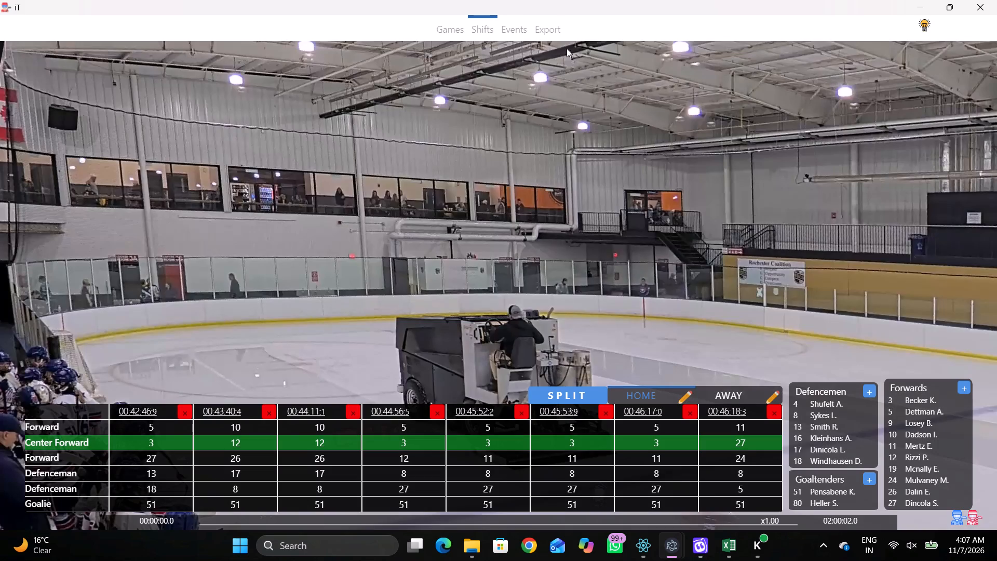
{"action": "left_click", "coordinate": [560, 33]}
{"action": "scroll", "coordinate": [325, 209], "scroll_direction": "down", "scroll_amount": 3}
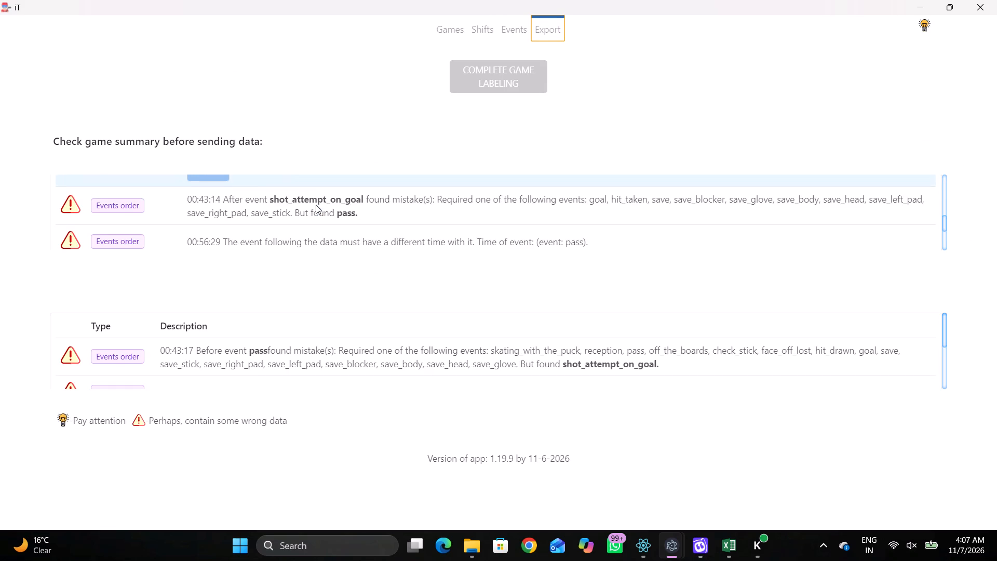
{"action": "scroll", "coordinate": [398, 228], "scroll_direction": "up", "scroll_amount": 1}
{"action": "scroll", "coordinate": [367, 269], "scroll_direction": "up", "scroll_amount": 1}
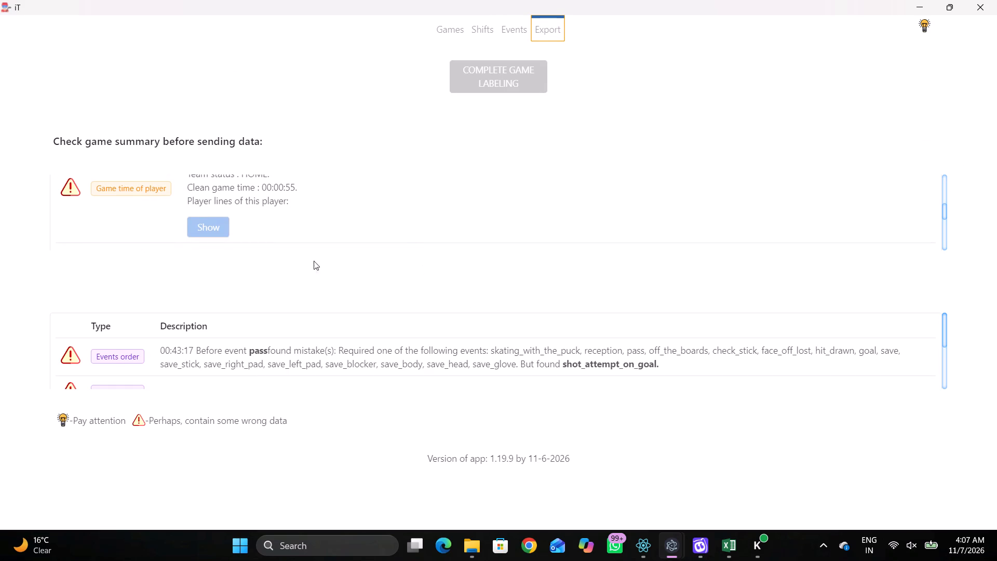
{"action": "left_click", "coordinate": [209, 230]}
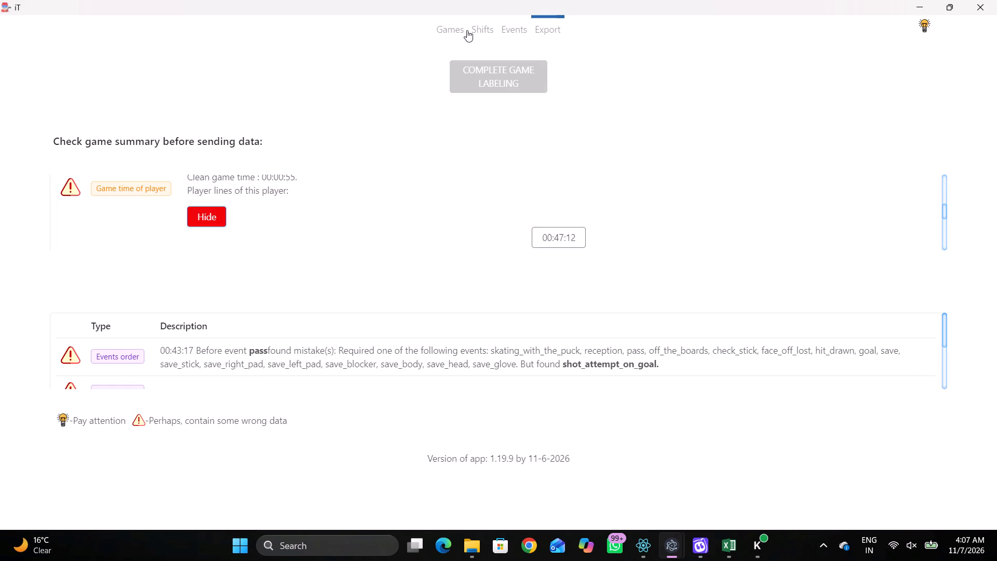
Return to the shifts, find number 19 in the 00:47:12.1 home line-up, and compare the away line-up at that time.
{"action": "left_click", "coordinate": [473, 29]}
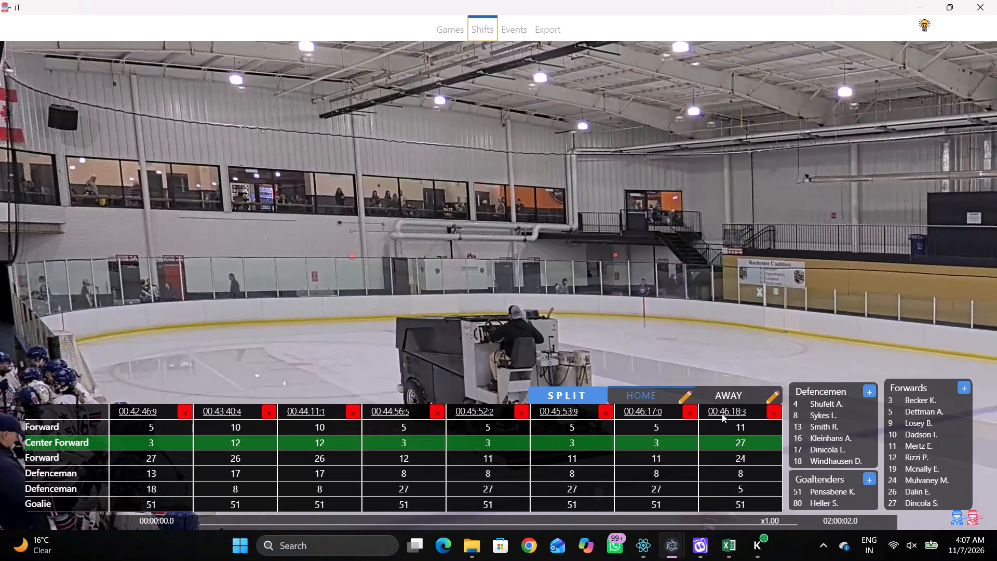
{"action": "left_click", "coordinate": [732, 412]}
{"action": "left_click", "coordinate": [732, 412]}
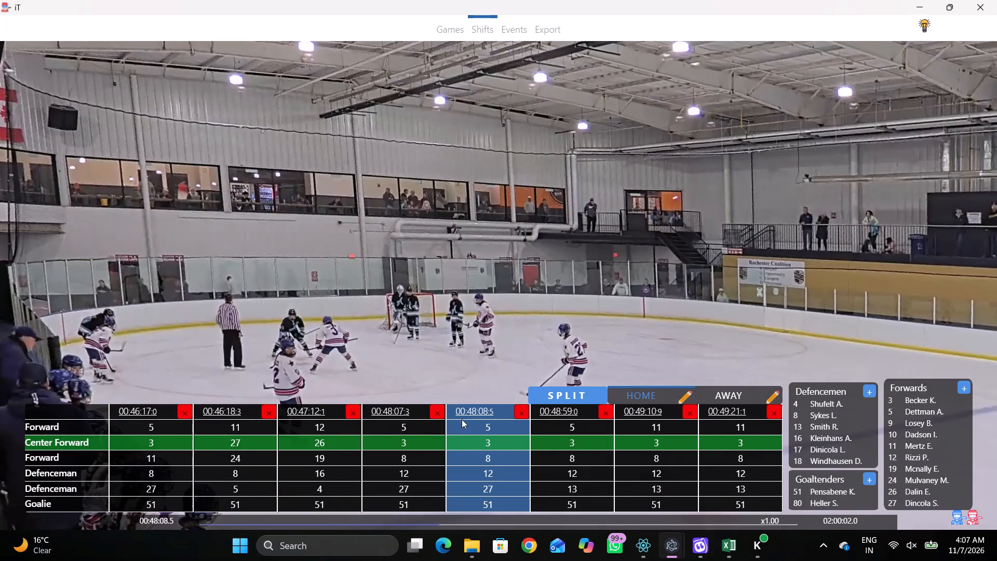
{"action": "left_click", "coordinate": [322, 407]}
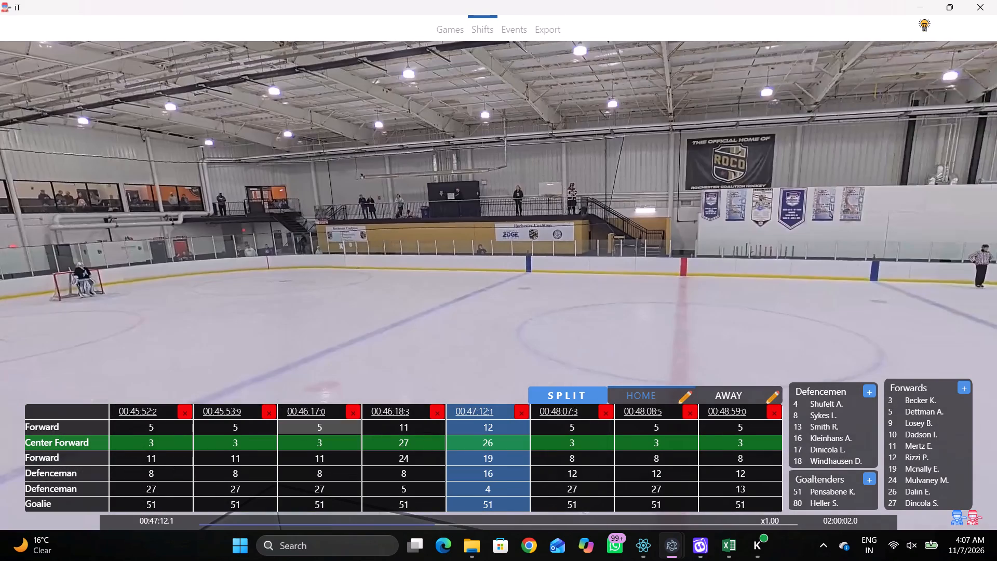
{"action": "left_click", "coordinate": [490, 453]}
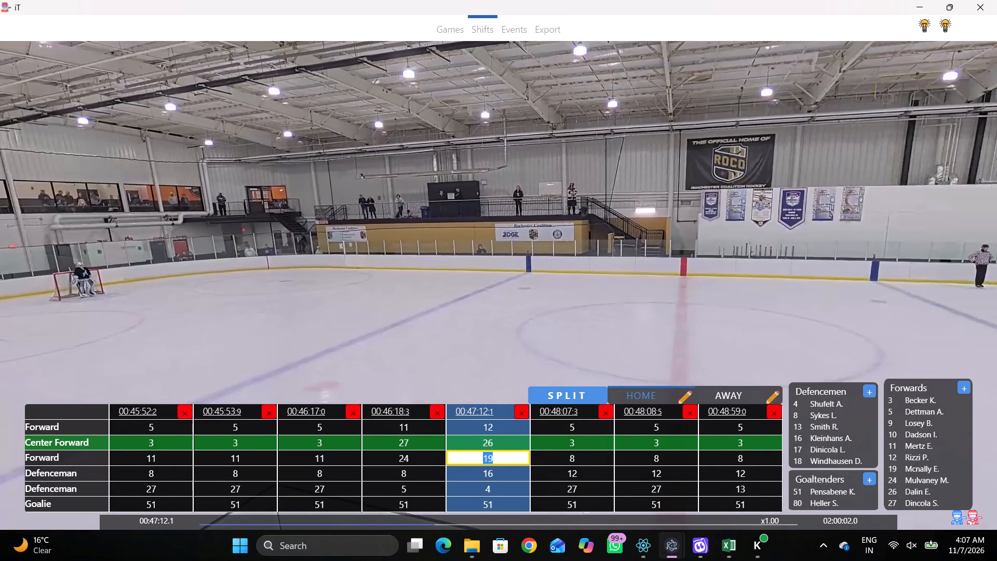
{"action": "left_click", "coordinate": [476, 408]}
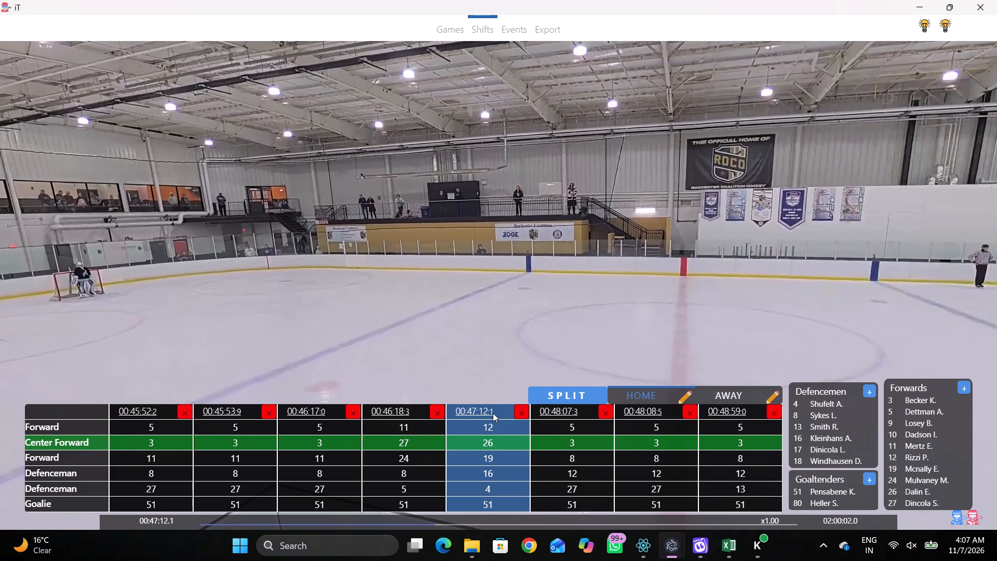
{"action": "left_click", "coordinate": [496, 418]}
{"action": "left_click", "coordinate": [733, 397]}
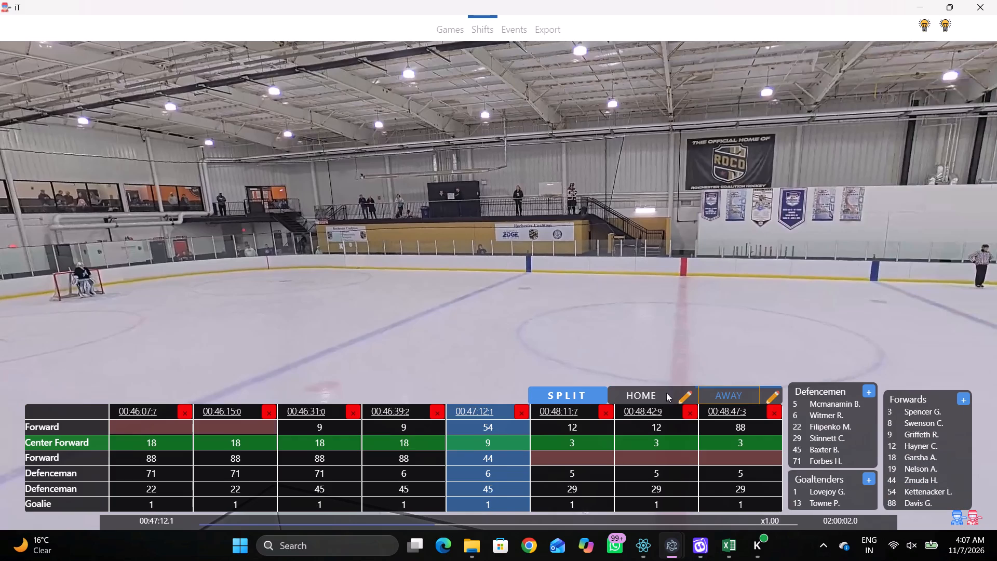
{"action": "left_click", "coordinate": [646, 395]}
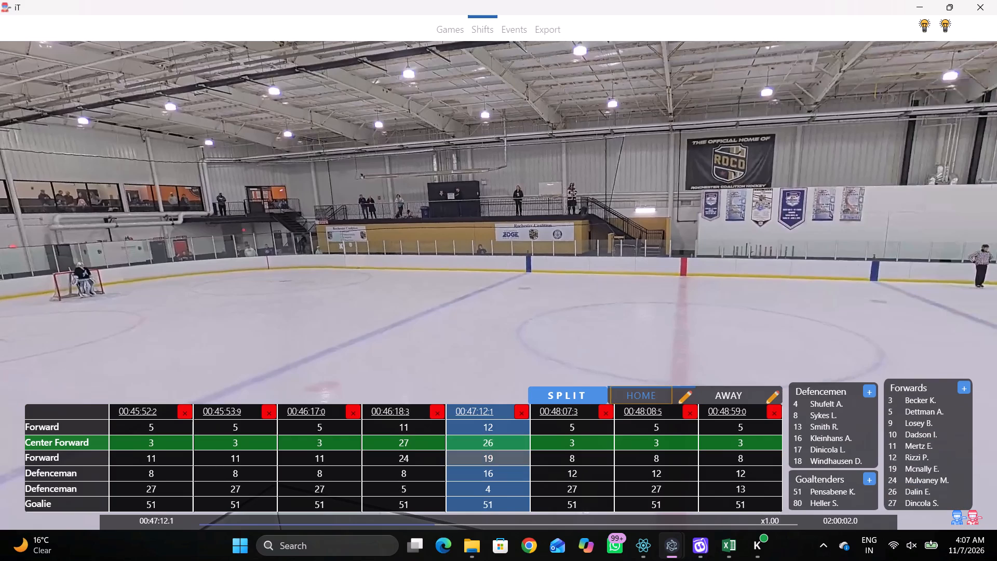
{"action": "left_click", "coordinate": [492, 456]}
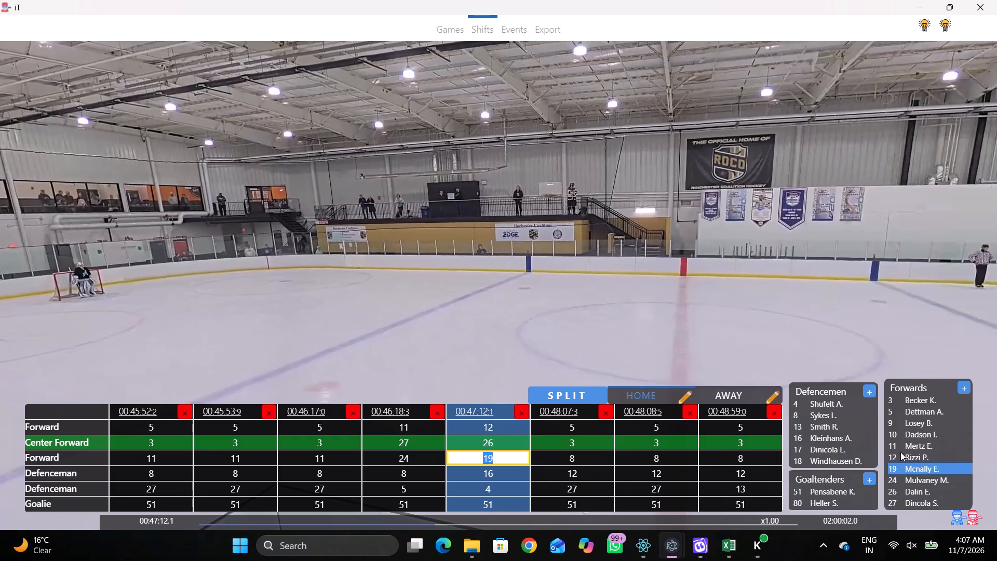
Play the video from 00:47:12.1 to the referee's stoppage at 00:47:30.3 and check the jersey numbers of the home players on the ice.
{"action": "key", "text": "space"}
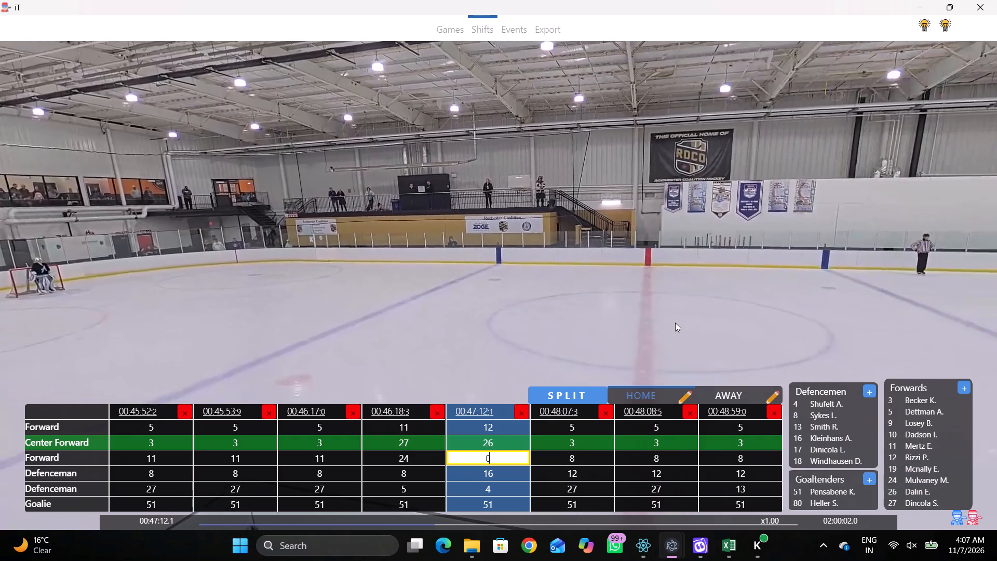
{"action": "key", "text": "space"}
{"action": "key", "text": "space"}
{"action": "key", "text": "space"}
{"action": "key", "text": "space"}
{"action": "type", "text": "D"}
{"action": "key", "text": "space"}
{"action": "key", "text": "space"}
{"action": "type", "text": "v DD v qqqqr v"}
{"action": "key", "text": "space"}
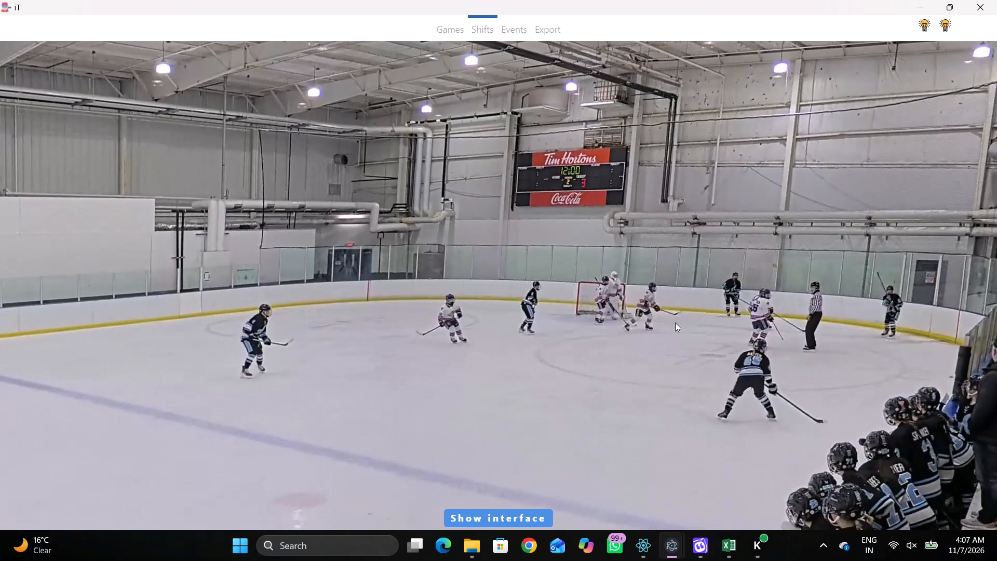
{"action": "key", "text": "space"}
{"action": "key", "text": "space"}
{"action": "key", "text": "space"}
{"action": "key", "text": "space"}
{"action": "key", "text": "space"}
{"action": "key", "text": "space"}
{"action": "key", "text": "space"}
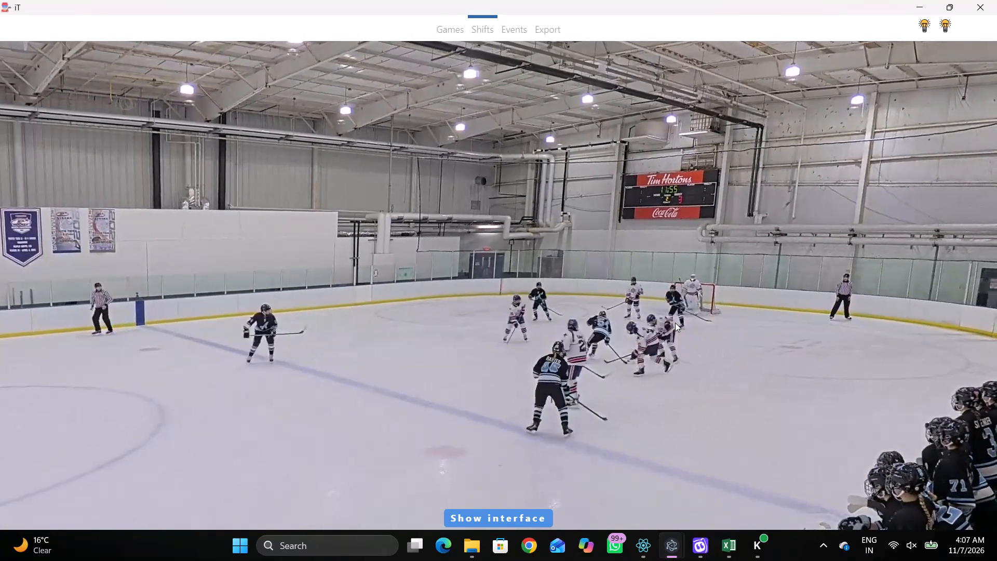
{"action": "key", "text": "space"}
{"action": "key", "text": "space"}
{"action": "key", "text": "space"}
{"action": "key", "text": "space"}
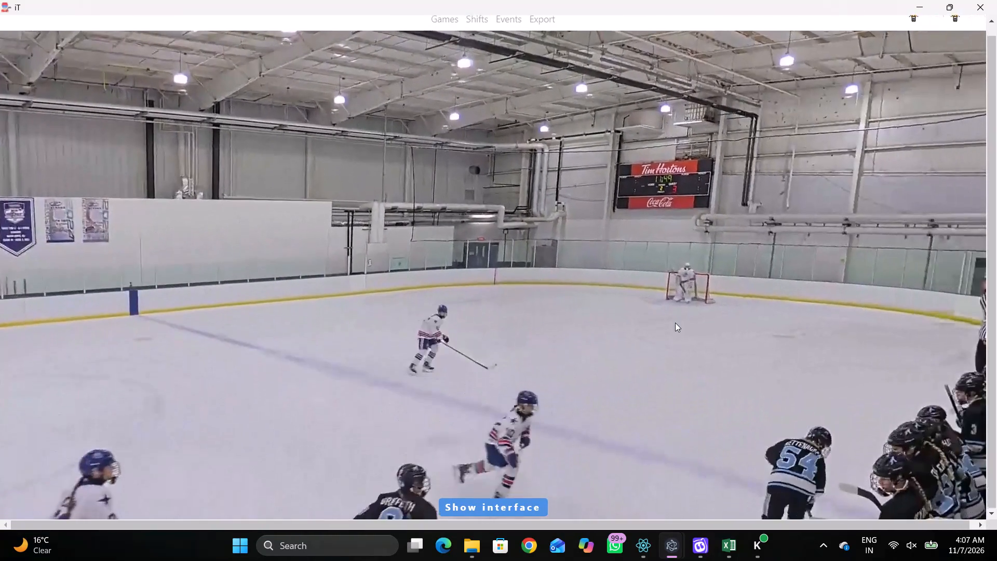
{"action": "key", "text": "space"}
{"action": "key", "text": "space"}
{"action": "key", "text": "space"}
{"action": "type", "text": "qqqqD"}
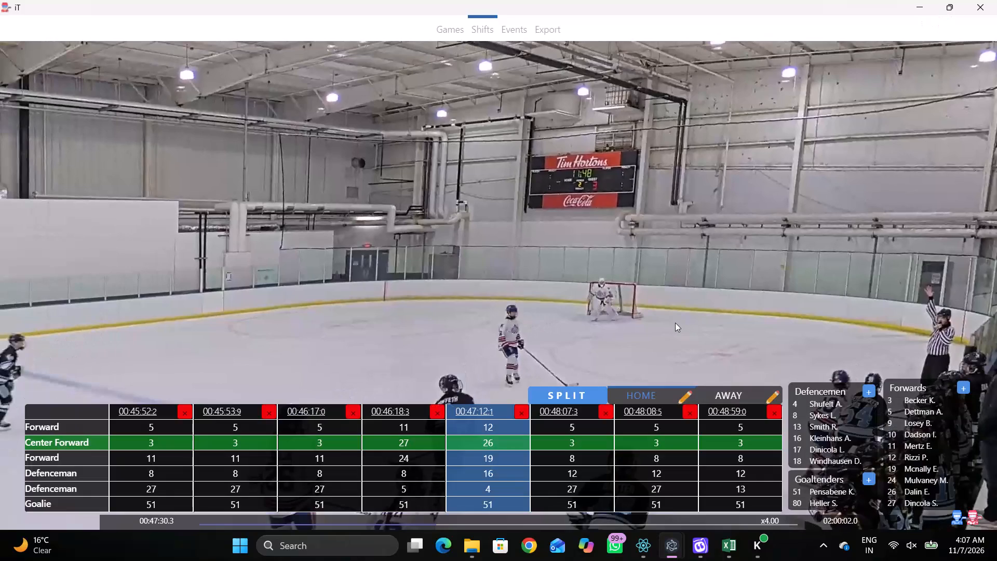
{"action": "key", "text": "shift+d"}
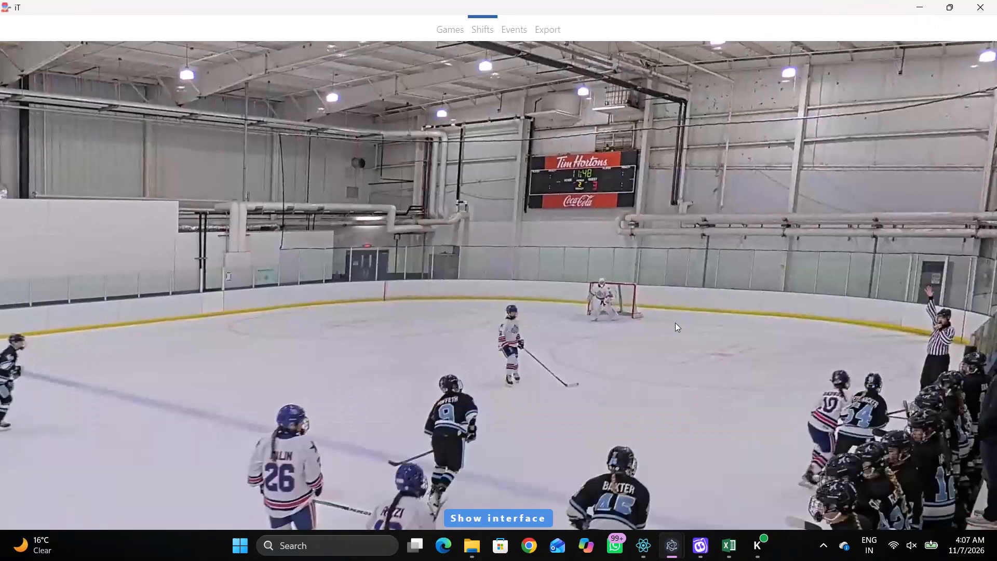
{"action": "key", "text": "shift+d"}
Replace forward number 19 with number 10 in the 00:47:12.1 home shift.
{"action": "left_click", "coordinate": [525, 456]}
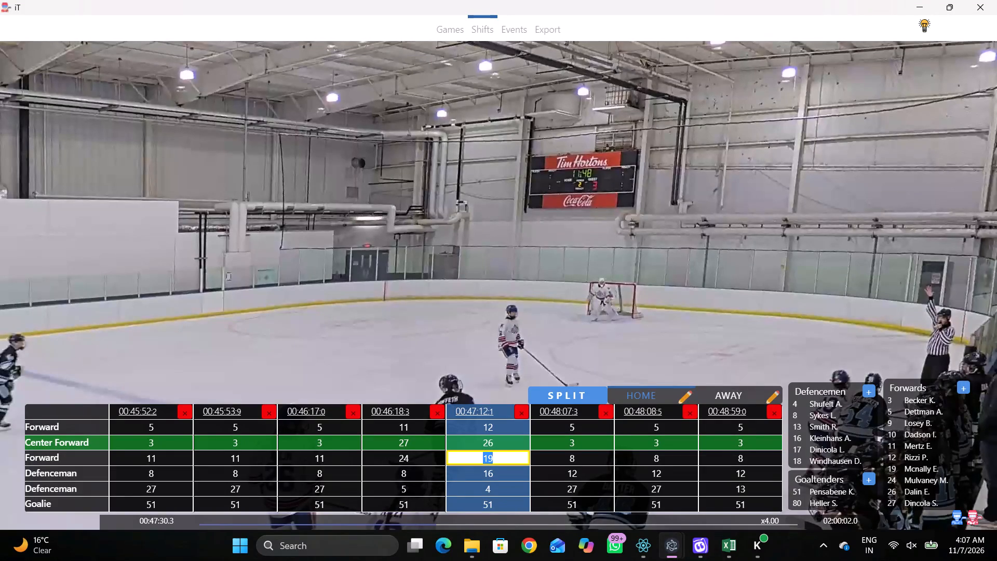
{"action": "left_click", "coordinate": [928, 438]}
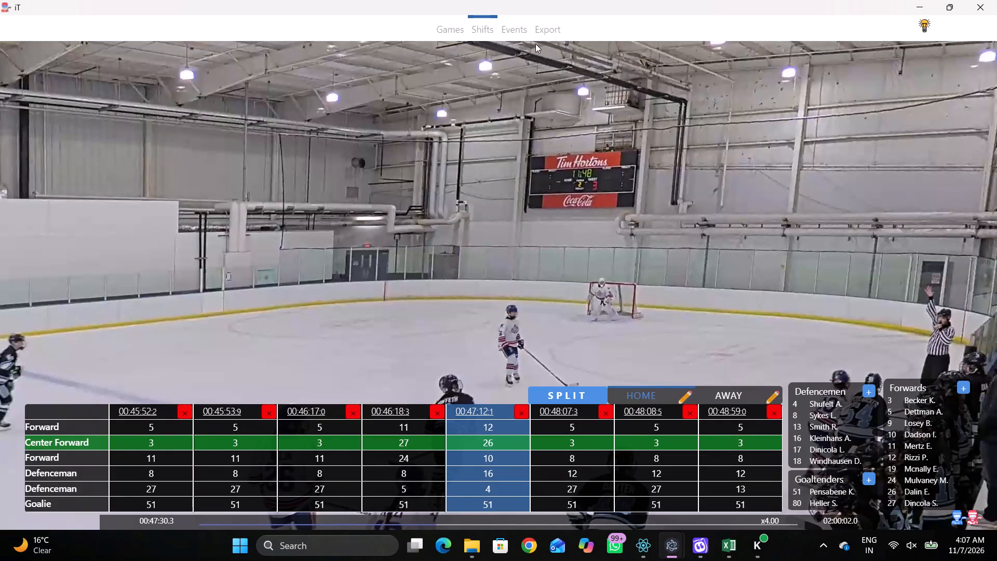
Reopen the pre-export game summary and go to the 00:56:29 pass flagged for sharing its time with the following event.
{"action": "left_click", "coordinate": [535, 44]}
{"action": "left_click", "coordinate": [538, 37]}
{"action": "scroll", "coordinate": [317, 251], "scroll_direction": "down", "scroll_amount": 4}
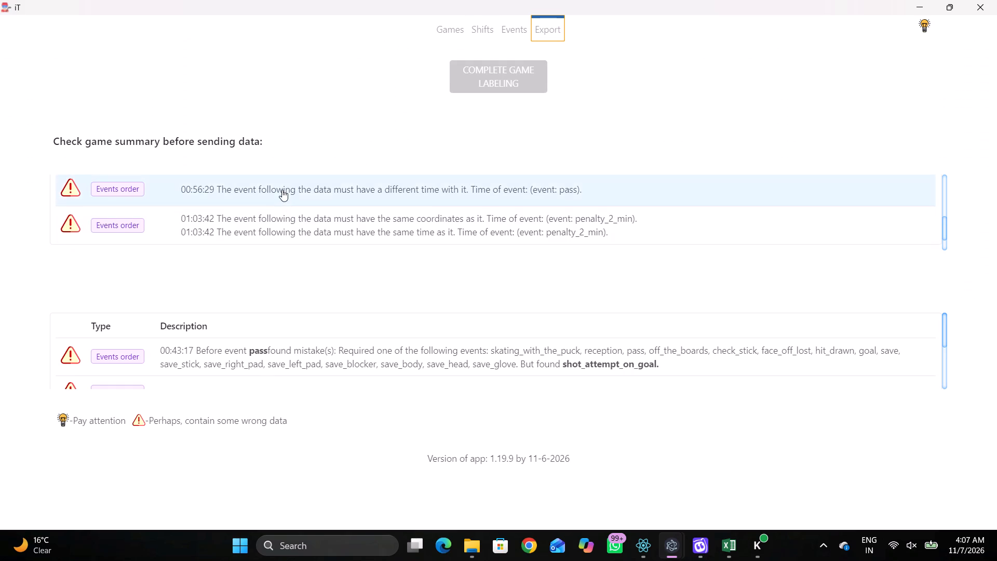
{"action": "left_click", "coordinate": [282, 189]}
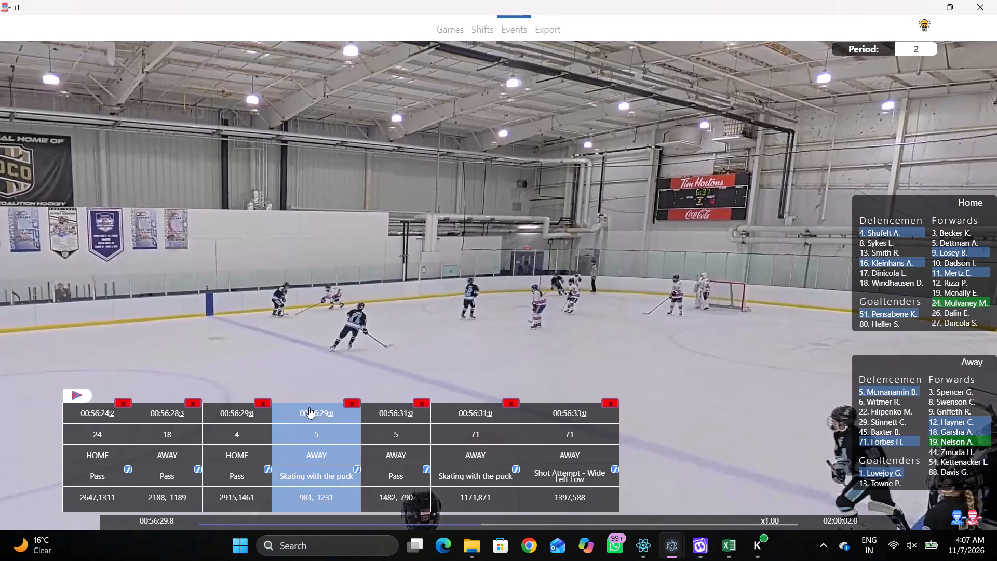
Check the play around 00:56:29.8 and delete away number 5's skating-with-the-puck event at that time.
{"action": "left_click", "coordinate": [309, 407]}
{"action": "key", "text": "q"}
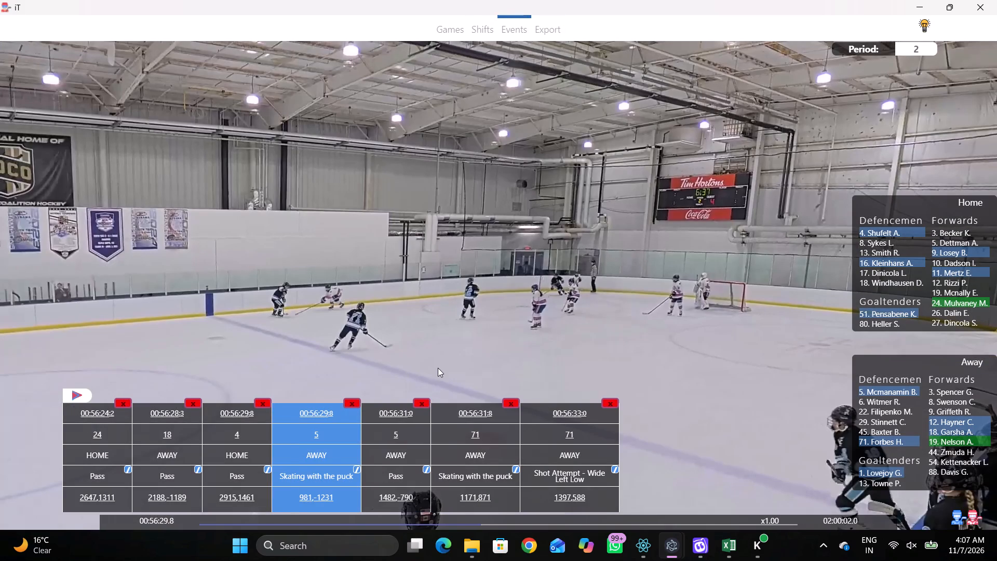
{"action": "right_click_drag", "start_coordinate": [561, 253], "coordinate": [568, 256]}
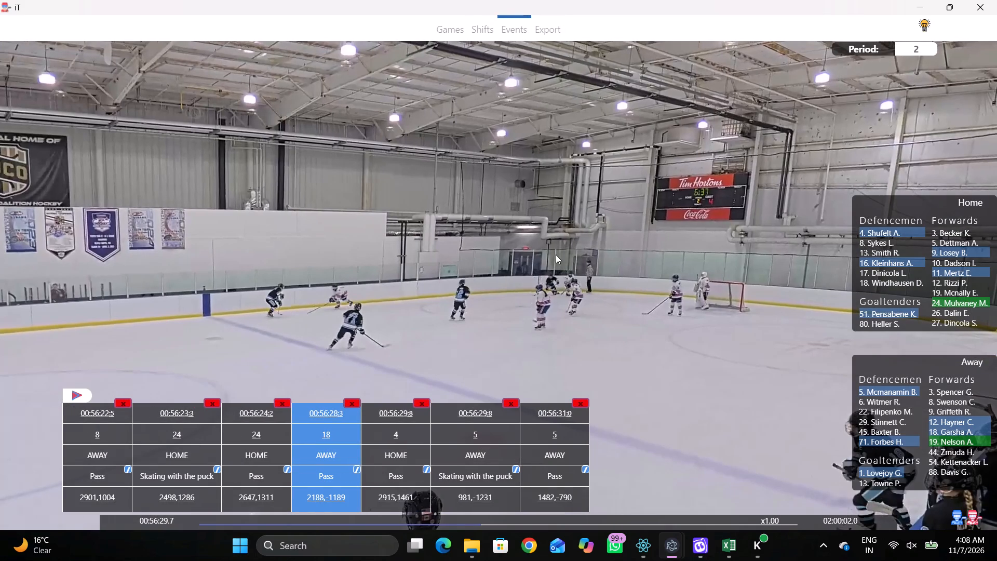
{"action": "key", "text": "space"}
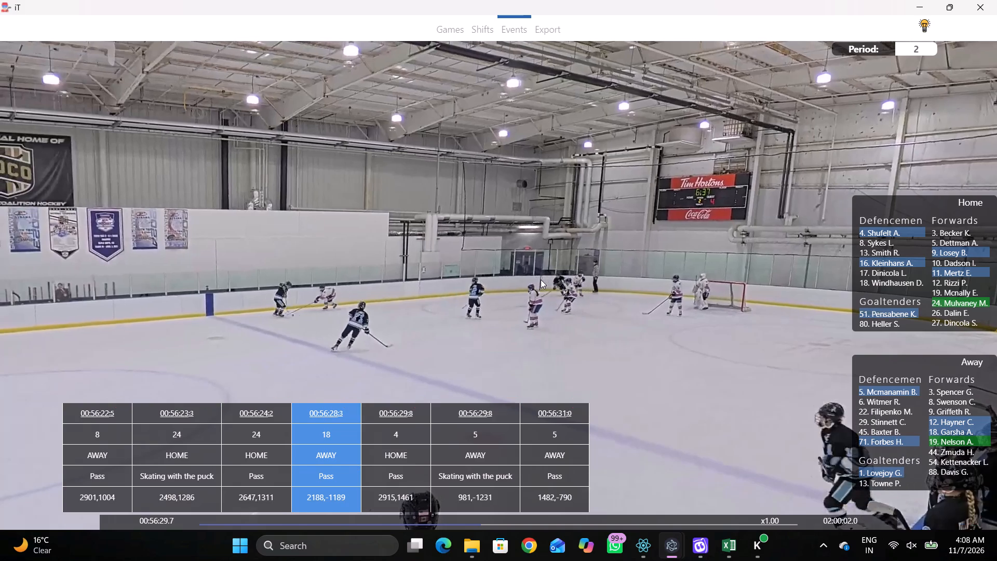
{"action": "key", "text": "space"}
{"action": "right_click", "coordinate": [542, 254]}
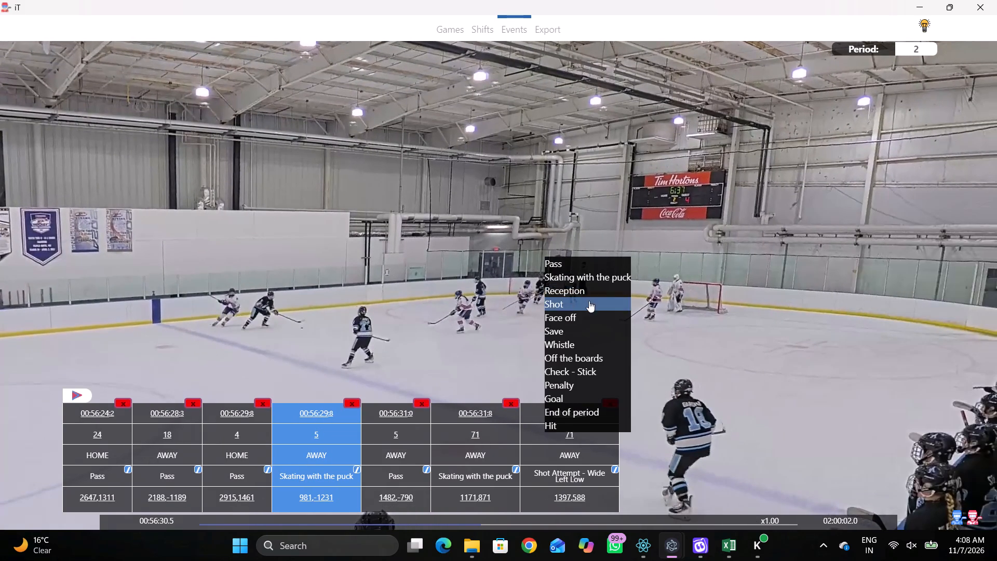
{"action": "left_click", "coordinate": [351, 396]}
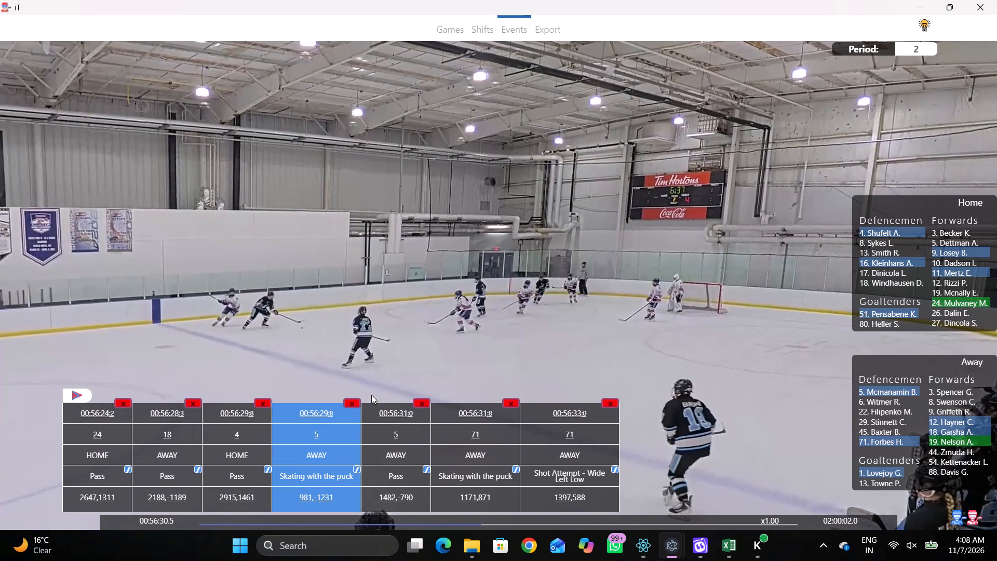
{"action": "left_click", "coordinate": [349, 400]}
Tag skating with the puck for away defenceman number 5 at 00:56:30.4, at rink position about 960, -1148.
{"action": "left_click", "coordinate": [594, 287]}
{"action": "key", "text": "q"}
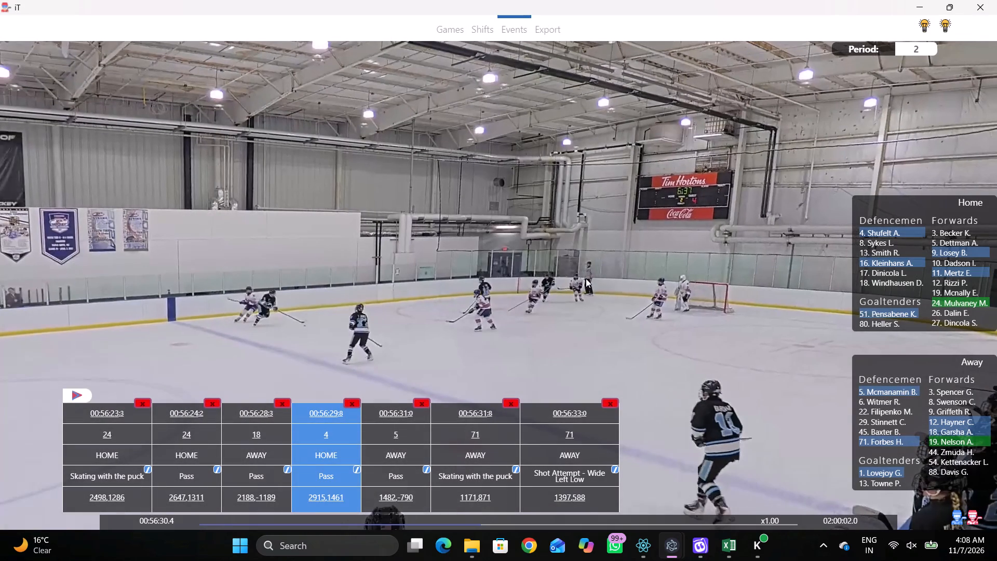
{"action": "right_click", "coordinate": [591, 243]}
{"action": "left_click", "coordinate": [619, 262]}
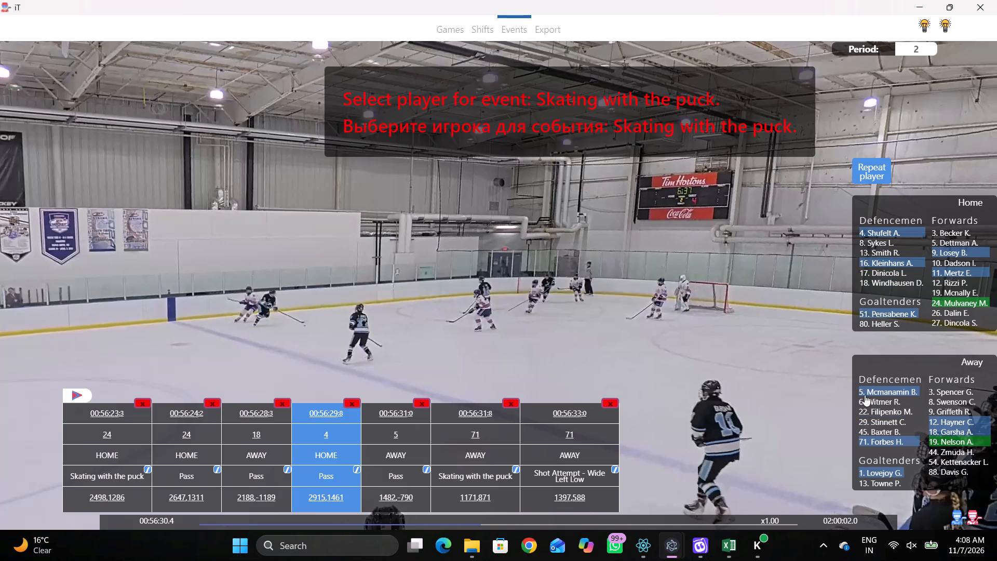
{"action": "left_click", "coordinate": [865, 393]}
{"action": "left_click", "coordinate": [607, 119]}
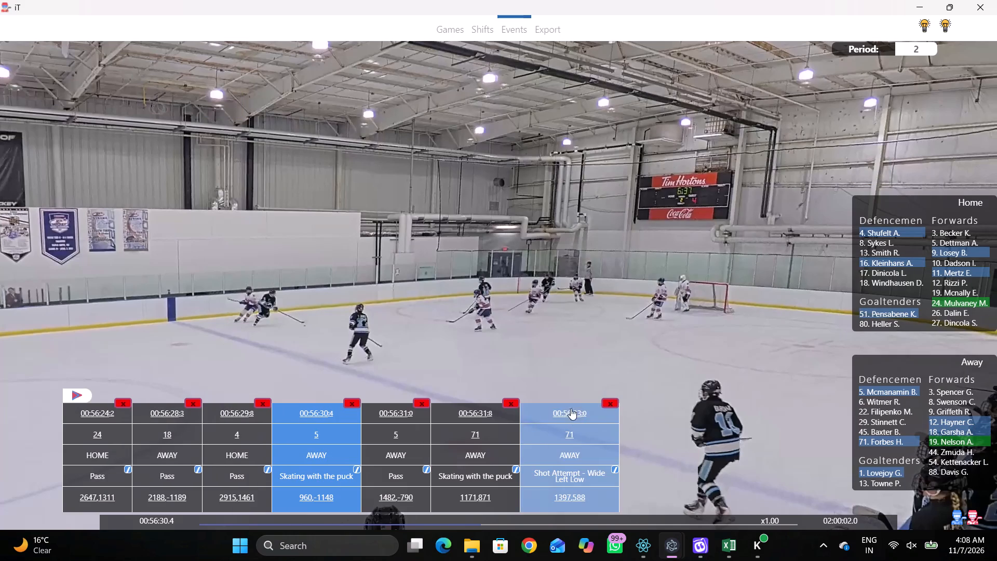
From the pre-export game summary, trace the flagged 00:43:17 pass and change away number 12's 00:43:14.4 shot attempt on goal to a pass.
{"action": "left_click", "coordinate": [524, 48]}
{"action": "left_click", "coordinate": [539, 31]}
{"action": "scroll", "coordinate": [259, 228], "scroll_direction": "down", "scroll_amount": 1}
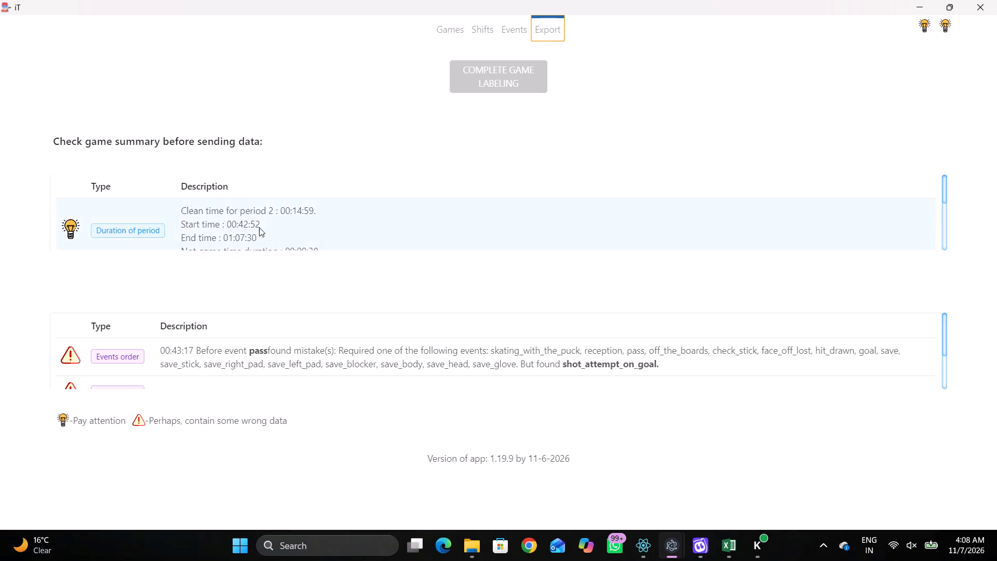
{"action": "scroll", "coordinate": [259, 228], "scroll_direction": "down", "scroll_amount": 1}
{"action": "scroll", "coordinate": [251, 195], "scroll_direction": "up", "scroll_amount": 1}
{"action": "left_click", "coordinate": [281, 219]}
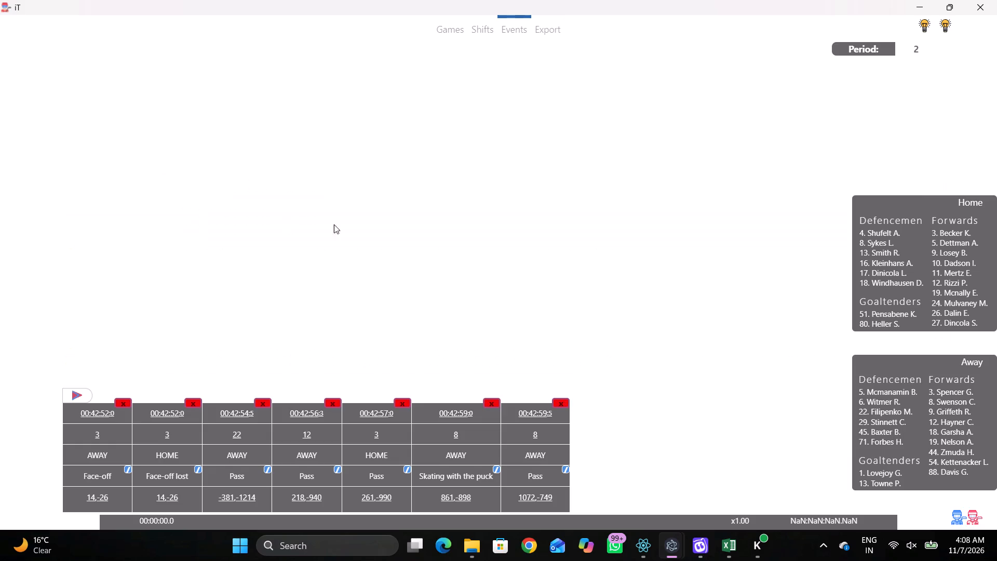
{"action": "left_click", "coordinate": [370, 412]}
{"action": "left_click", "coordinate": [402, 471]}
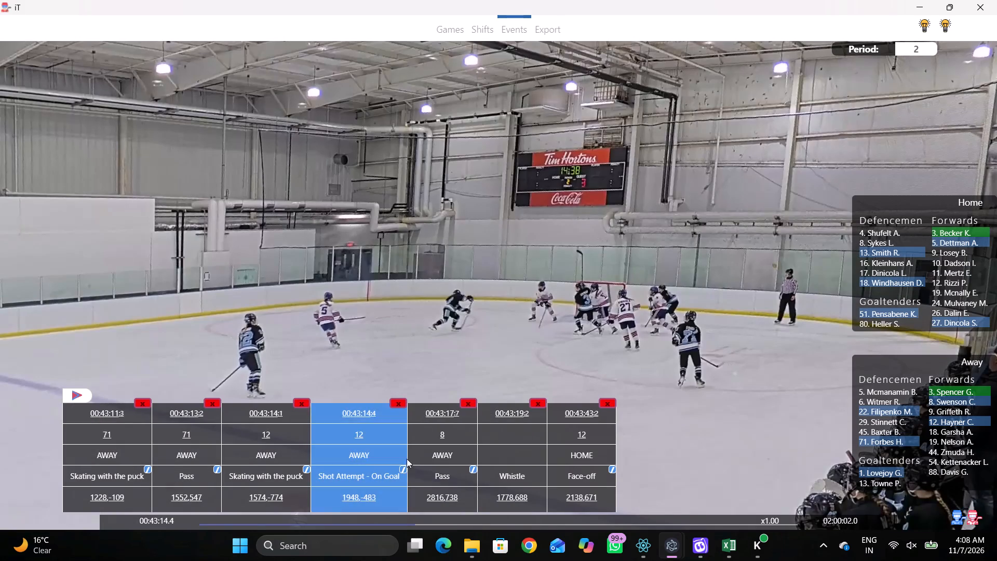
{"action": "left_click", "coordinate": [416, 274]}
{"action": "left_click", "coordinate": [383, 302]}
{"action": "left_click", "coordinate": [642, 319]}
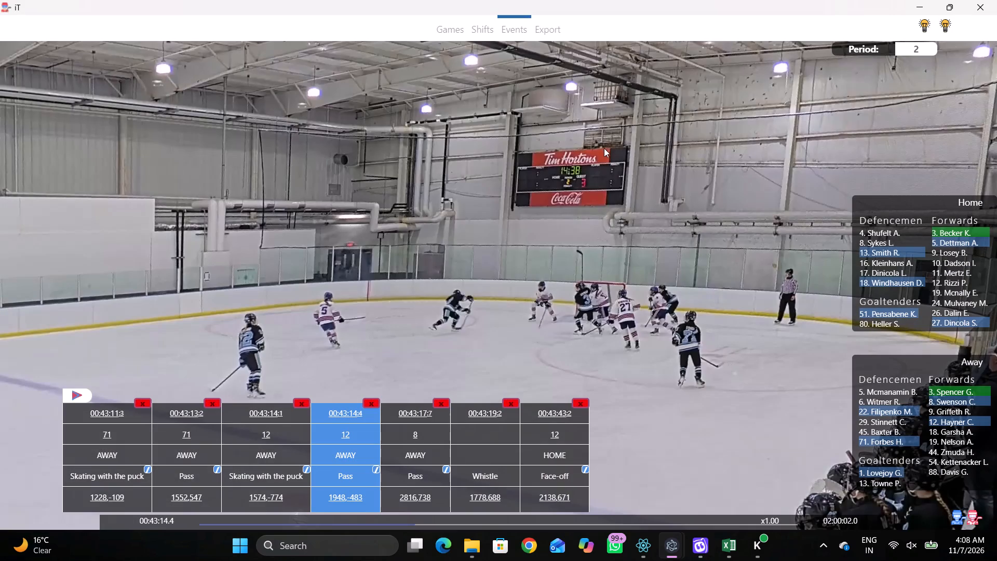
Filter the full event list to whistles only and go to the whistle at 00:49:39.7.
{"action": "left_click", "coordinate": [74, 387]}
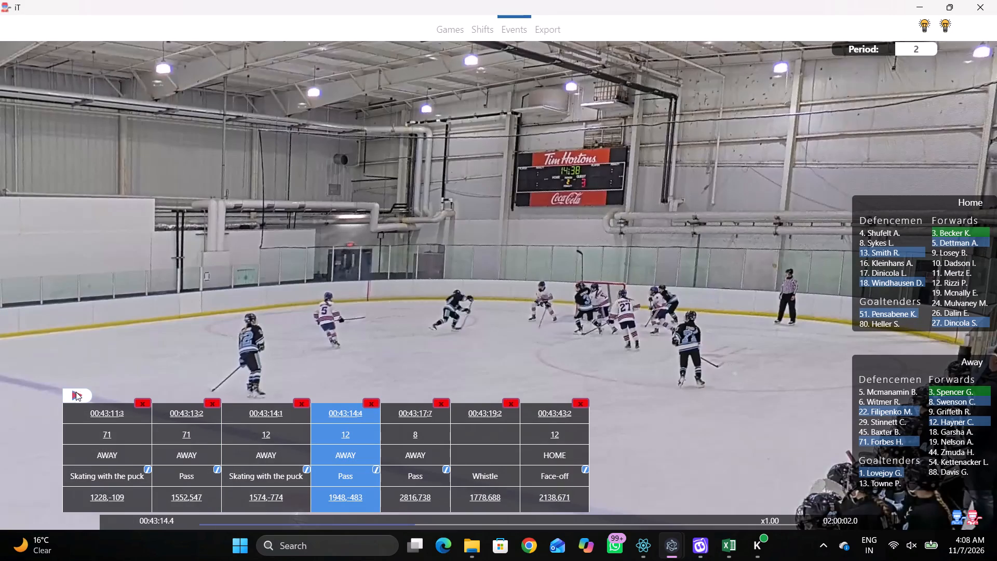
{"action": "left_click_drag", "start_coordinate": [98, 397], "coordinate": [88, 396]}
{"action": "left_click", "coordinate": [84, 394]}
{"action": "left_click", "coordinate": [403, 387]}
{"action": "left_click", "coordinate": [374, 373]}
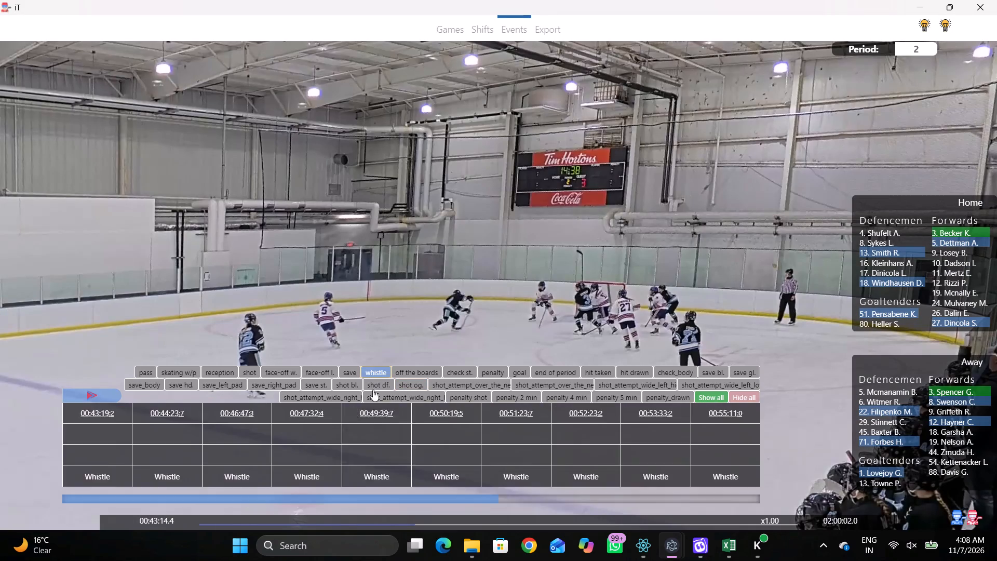
{"action": "left_click", "coordinate": [347, 410]}
Play on from the 00:49:39.7 whistle and tag a new whistle at 00:49:42.0, at rink position about 218, 364.
{"action": "key", "text": "space"}
{"action": "key", "text": "c"}
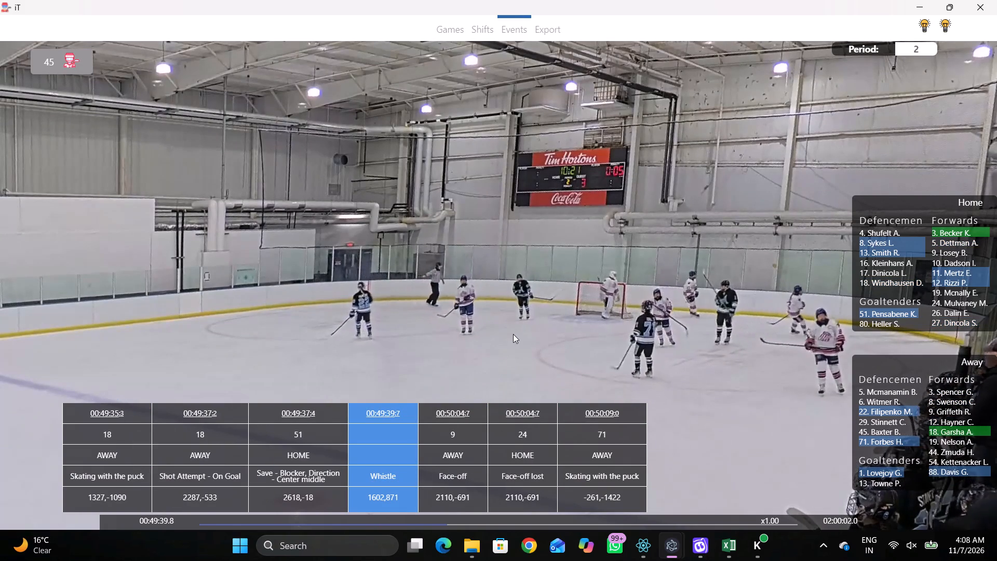
{"action": "left_click", "coordinate": [384, 418]}
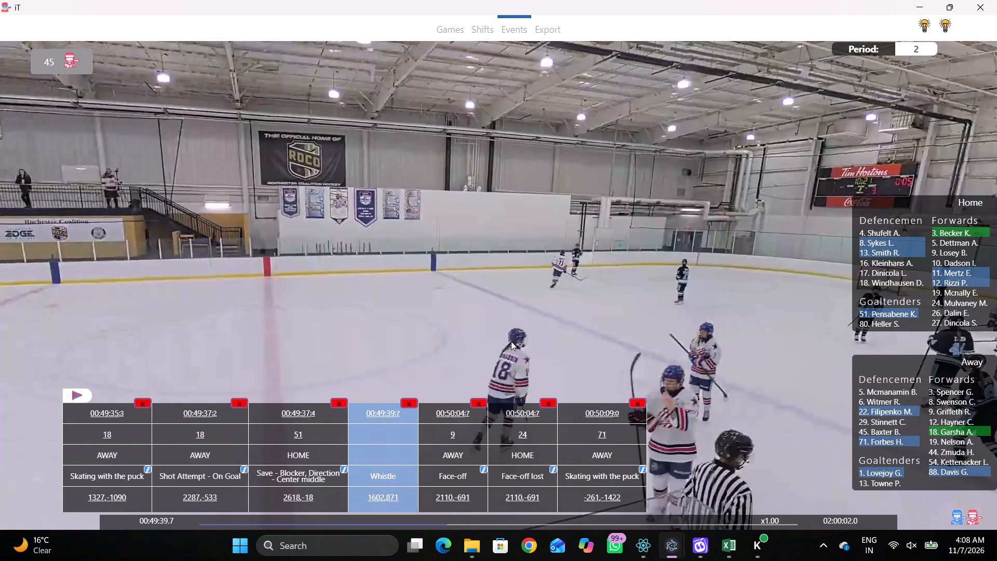
{"action": "key", "text": "space"}
{"action": "key", "text": "space"}
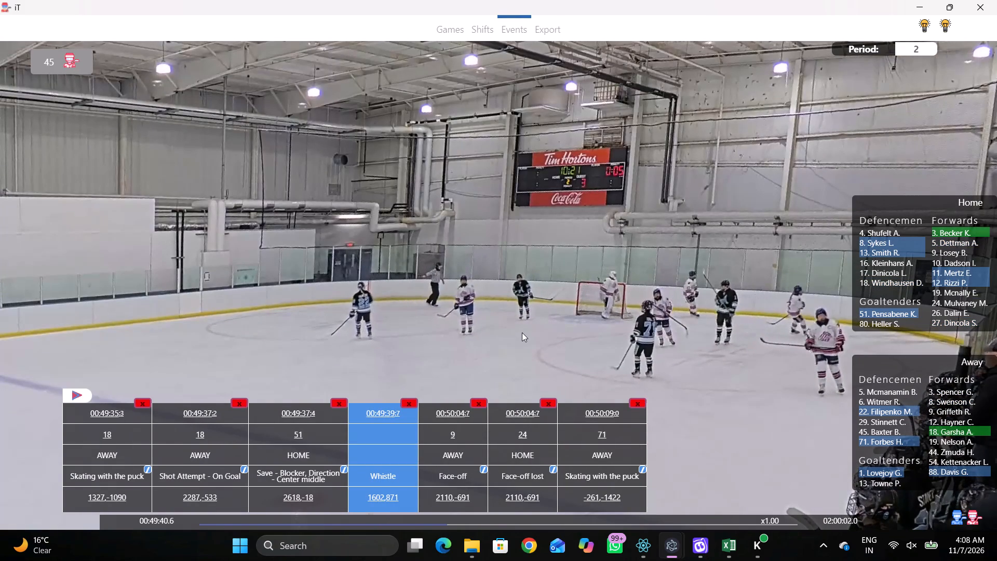
{"action": "type", "text": "v"}
{"action": "key", "text": "space"}
{"action": "key", "text": "space"}
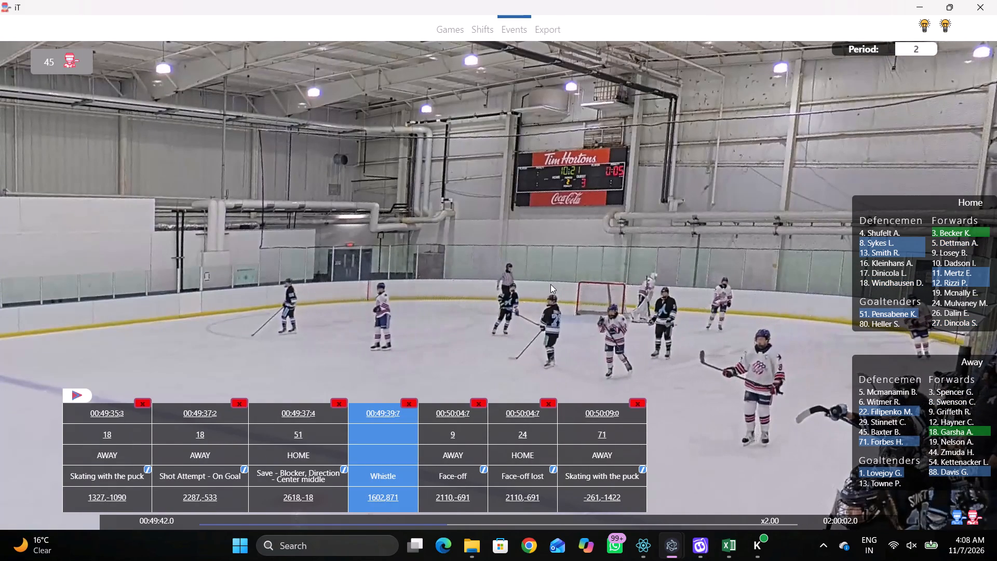
{"action": "right_click", "coordinate": [564, 250]}
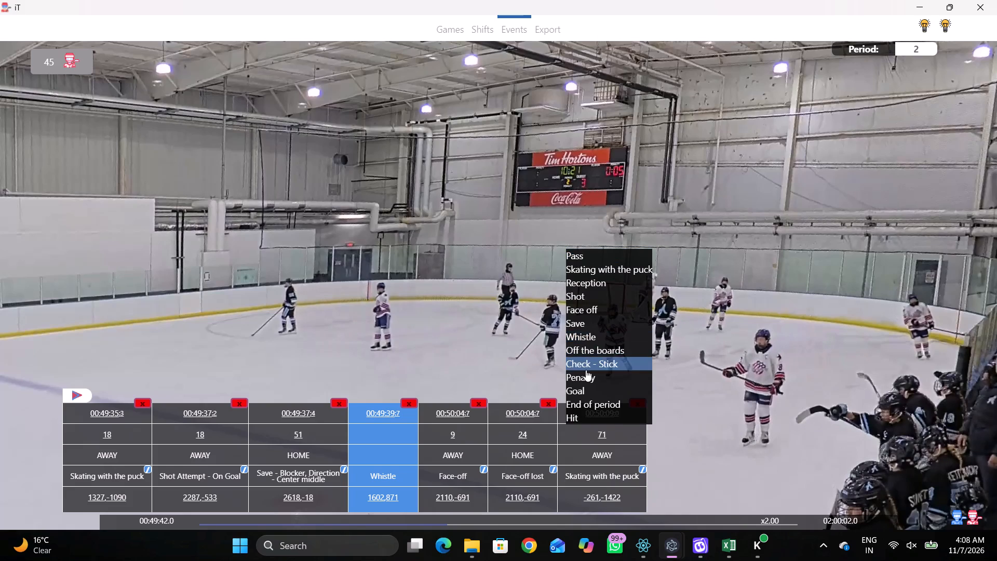
{"action": "left_click", "coordinate": [586, 374]}
{"action": "left_click", "coordinate": [549, 275]}
{"action": "right_click", "coordinate": [435, 293]}
{"action": "right_click_drag", "start_coordinate": [488, 178], "coordinate": [488, 177]}
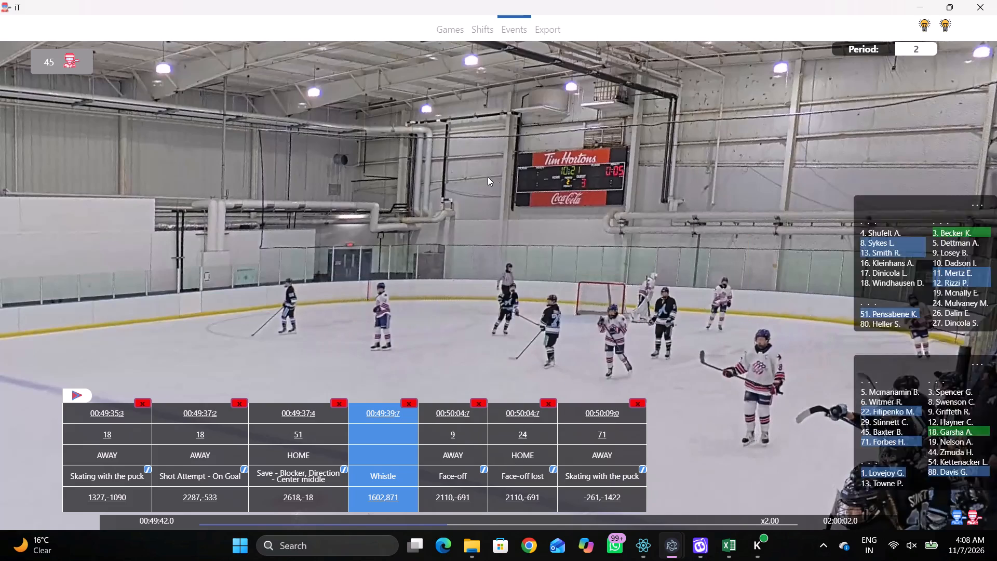
{"action": "right_click_drag", "start_coordinate": [488, 177], "coordinate": [501, 181]}
{"action": "left_click", "coordinate": [531, 263]}
{"action": "left_click", "coordinate": [538, 239]}
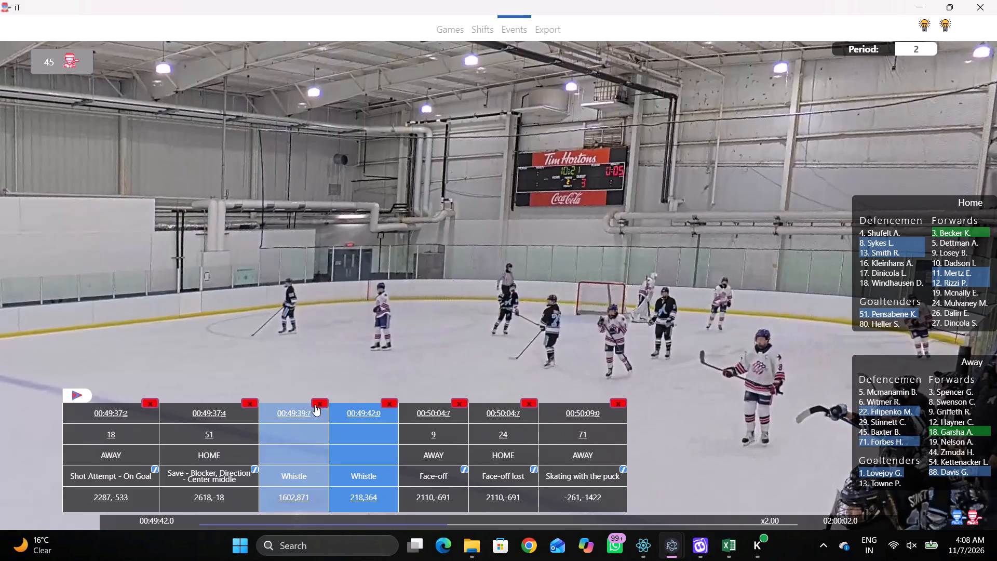
Delete the earlier whistle at 00:49:39.7.
{"action": "left_click", "coordinate": [315, 405]}
{"action": "left_click", "coordinate": [601, 279]}
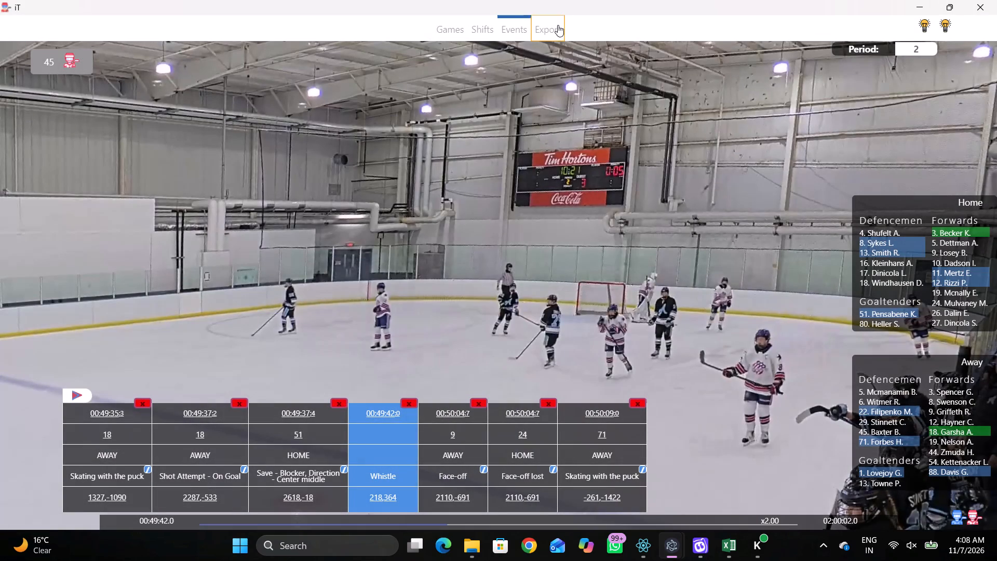
Reopen the pre-export game summary and check the period duration and the remaining event-order flags.
{"action": "left_click", "coordinate": [558, 25]}
{"action": "scroll", "coordinate": [437, 186], "scroll_direction": "down", "scroll_amount": 2}
{"action": "scroll", "coordinate": [395, 336], "scroll_direction": "down", "scroll_amount": 1}
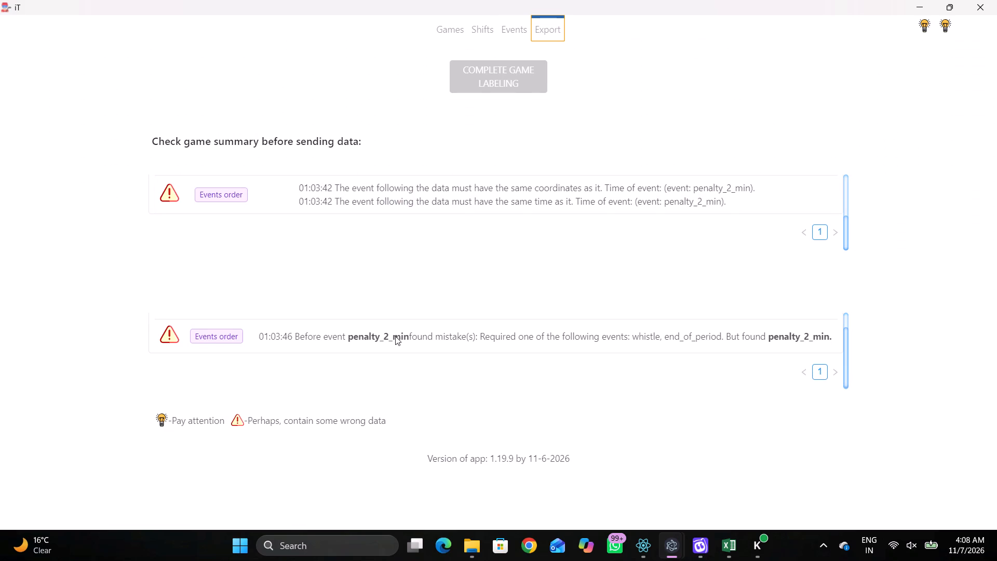
{"action": "scroll", "coordinate": [395, 336], "scroll_direction": "up", "scroll_amount": 1}
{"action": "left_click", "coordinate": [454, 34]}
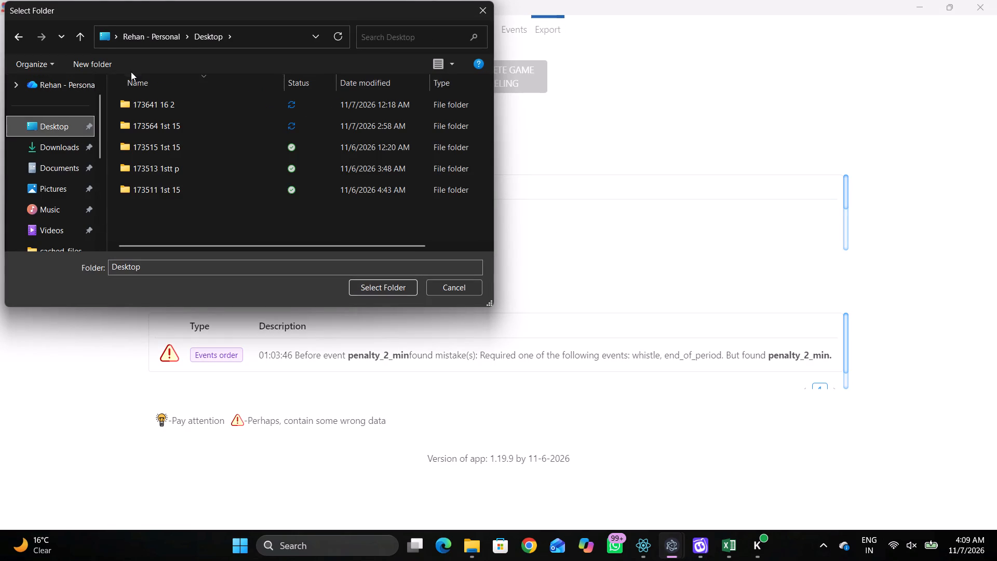
{"action": "left_click", "coordinate": [105, 60]}
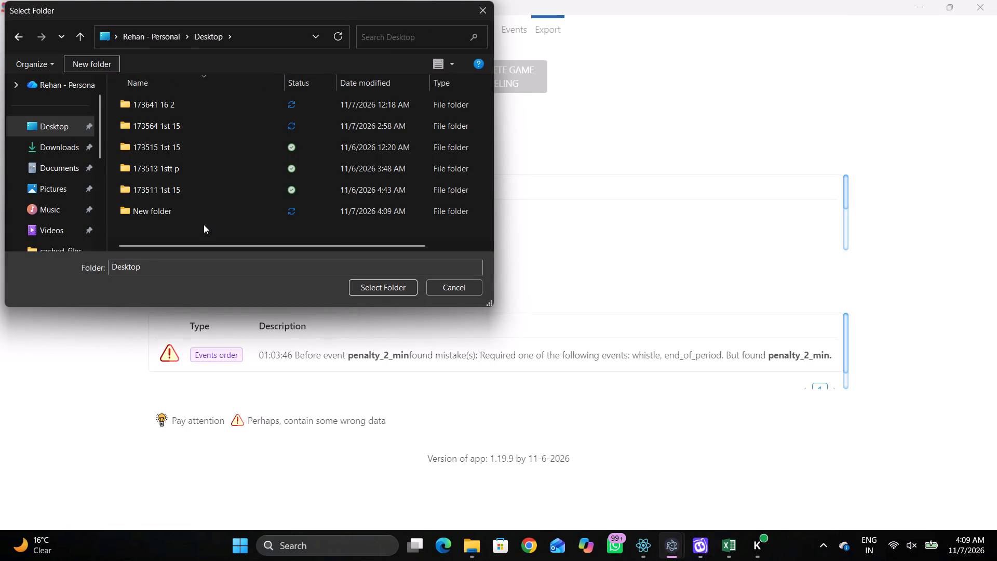
{"action": "key", "text": "ctrl+v"}
{"action": "key", "text": "space"}
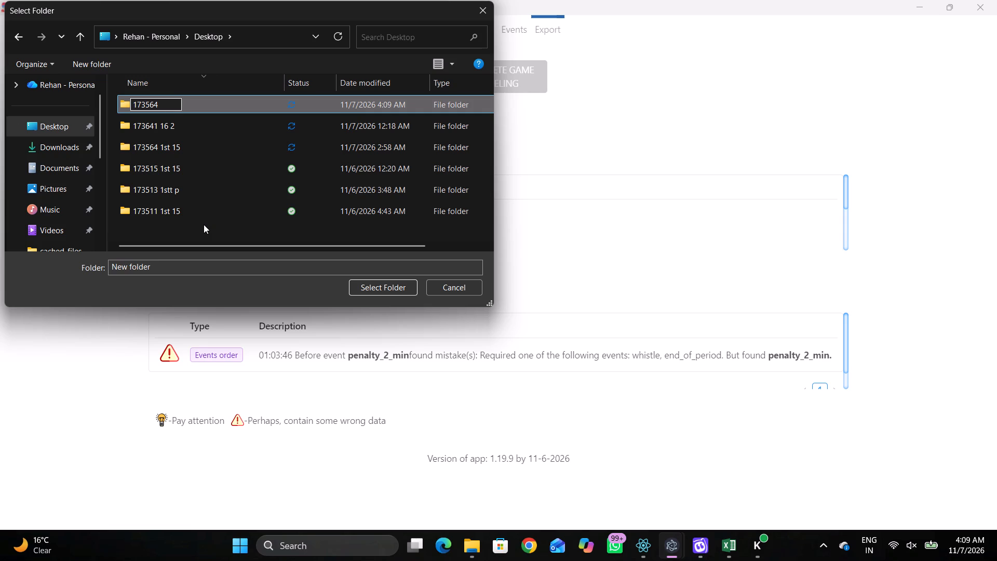
{"action": "type", "text": "2nd"}
{"action": "key", "text": "space"}
{"action": "type", "text": "15"}
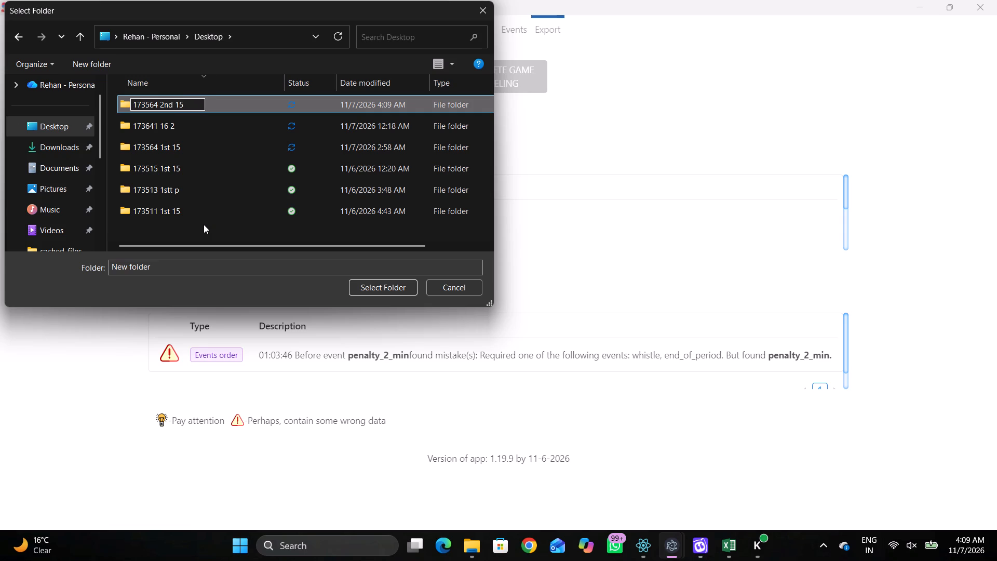
{"action": "triple_click", "coordinate": [367, 292]}
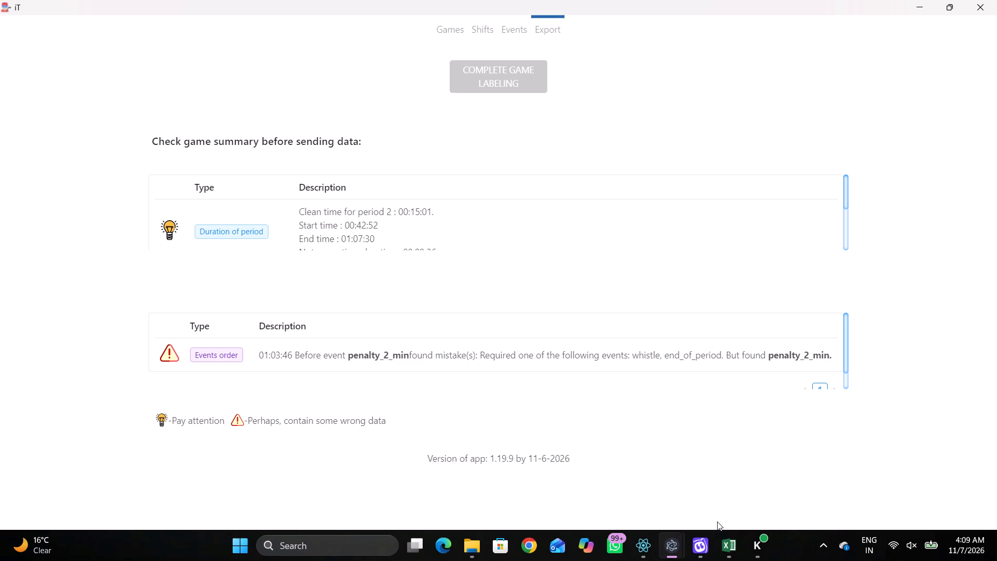
Switch to TMS Tagger and upload Shifts_period-2 from the 173564 2nd 15 folder as game 173564's period 2 shift file.
{"action": "left_click", "coordinate": [652, 543]}
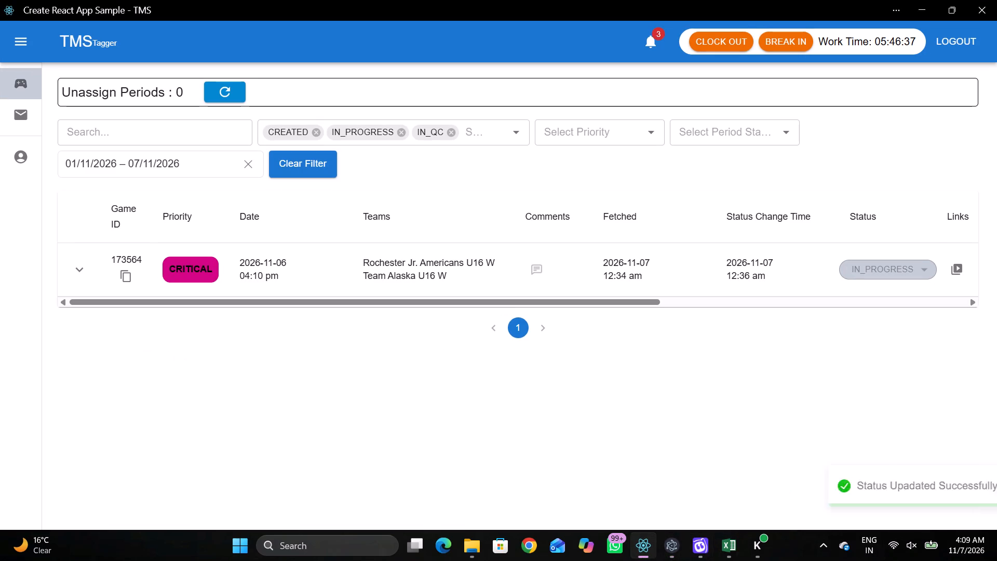
{"action": "left_click", "coordinate": [89, 271]}
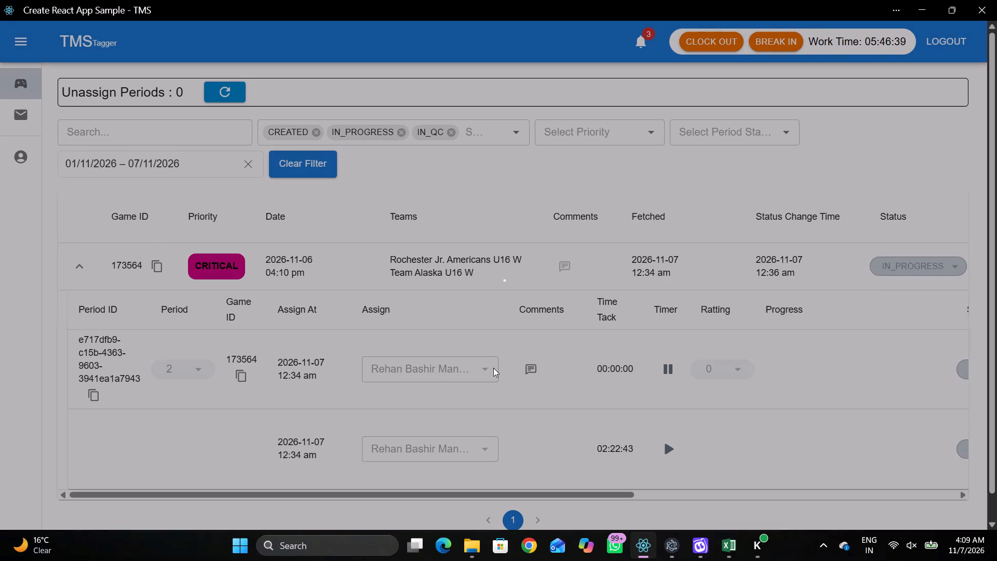
{"action": "left_click_drag", "start_coordinate": [625, 491], "coordinate": [718, 493]}
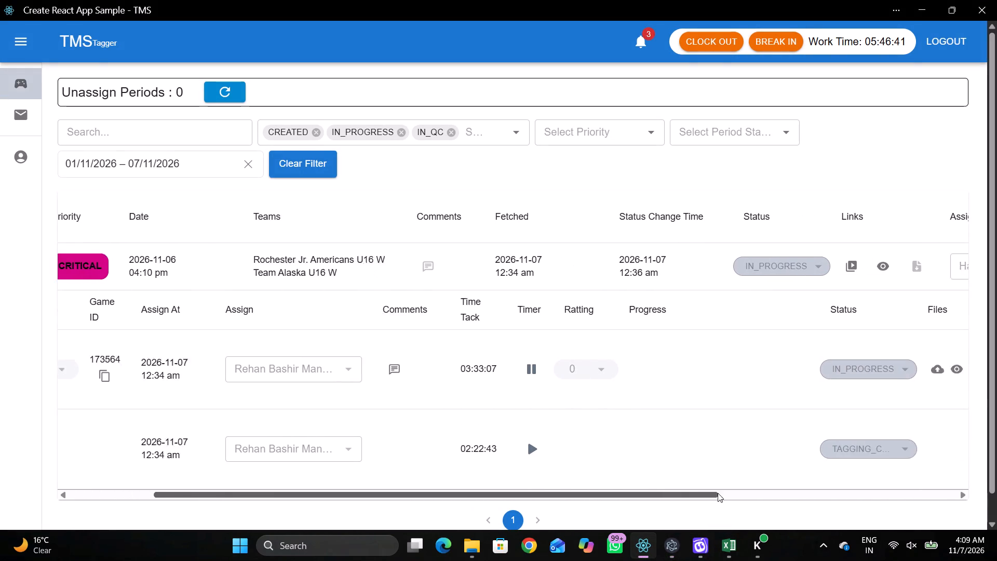
{"action": "left_click_drag", "start_coordinate": [718, 493], "coordinate": [746, 492]}
{"action": "left_click", "coordinate": [878, 374]}
{"action": "left_click", "coordinate": [458, 199]}
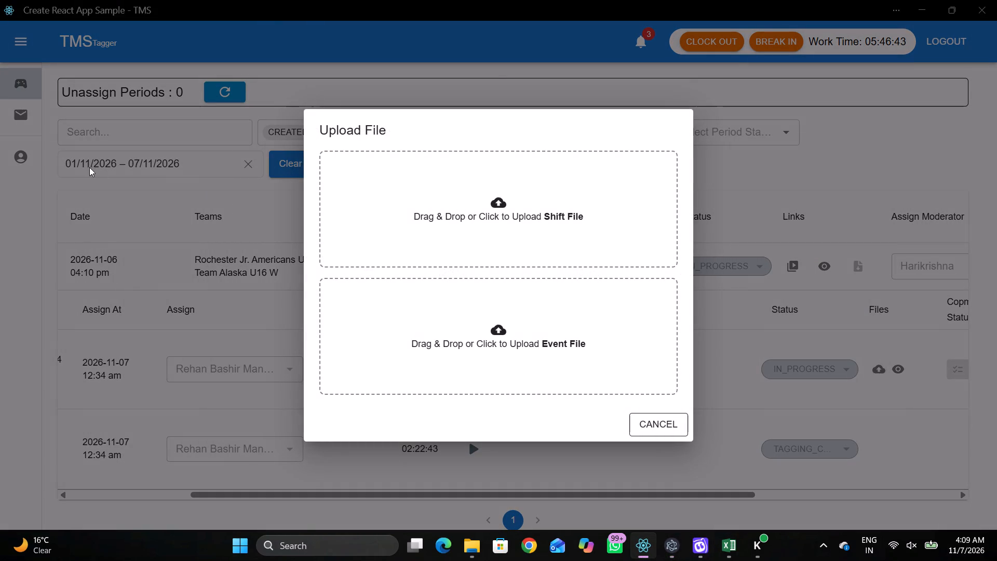
{"action": "left_click", "coordinate": [57, 112]}
{"action": "left_click", "coordinate": [56, 127]}
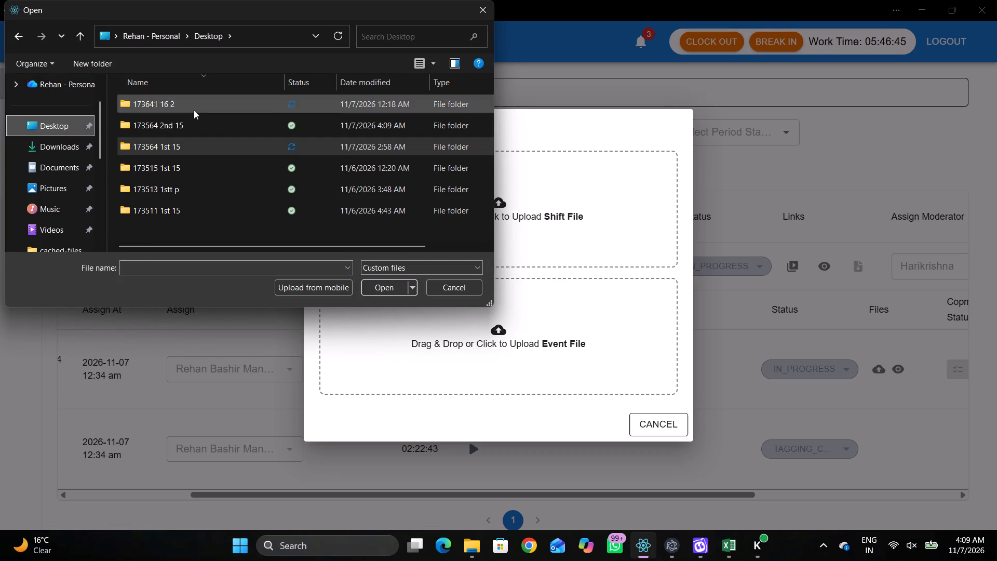
{"action": "double_click", "coordinate": [170, 129]}
{"action": "double_click", "coordinate": [170, 129]}
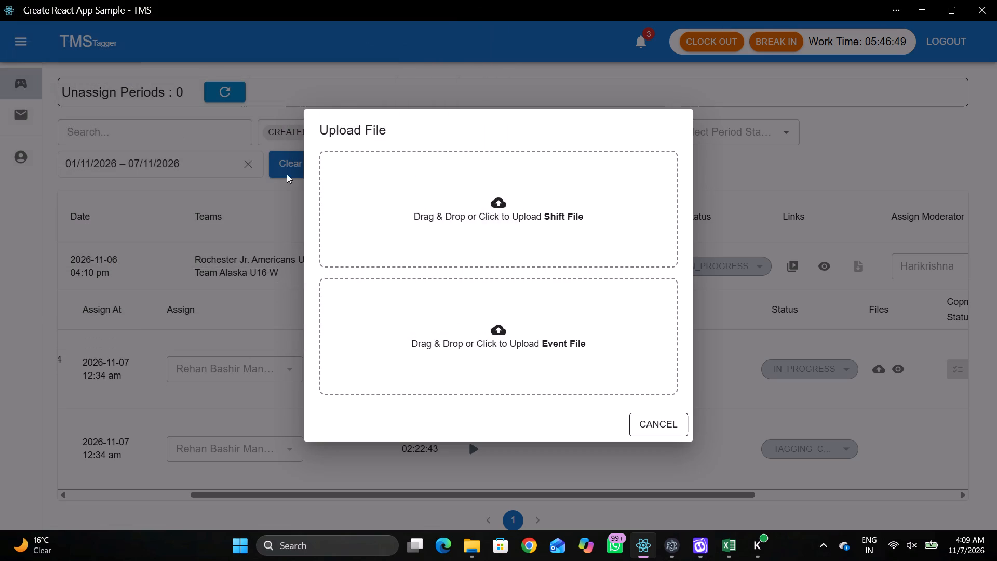
Upload Events_period-2 from the 173564 2nd 15 folder as the period 2 event file.
{"action": "left_click", "coordinate": [518, 310]}
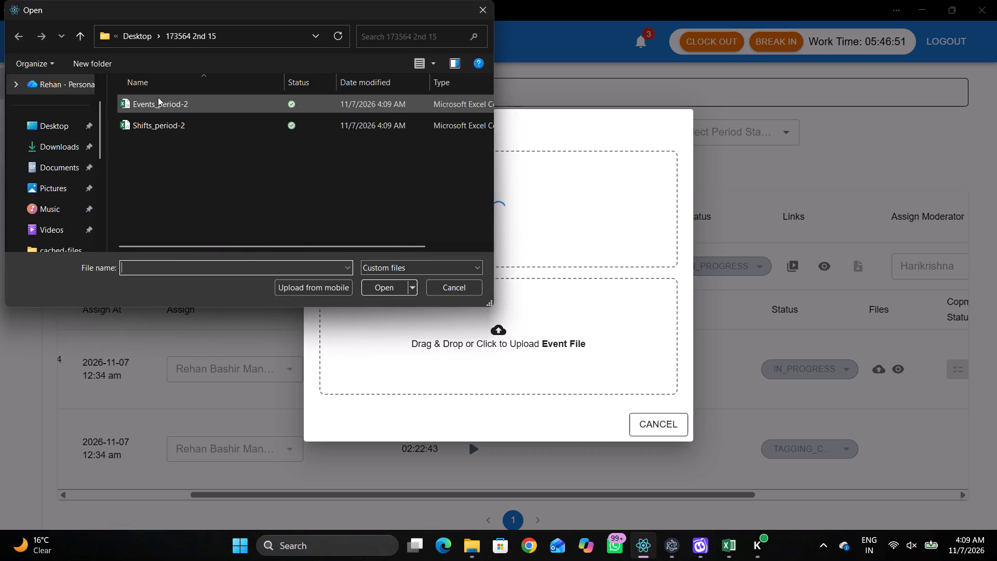
{"action": "double_click", "coordinate": [158, 97]}
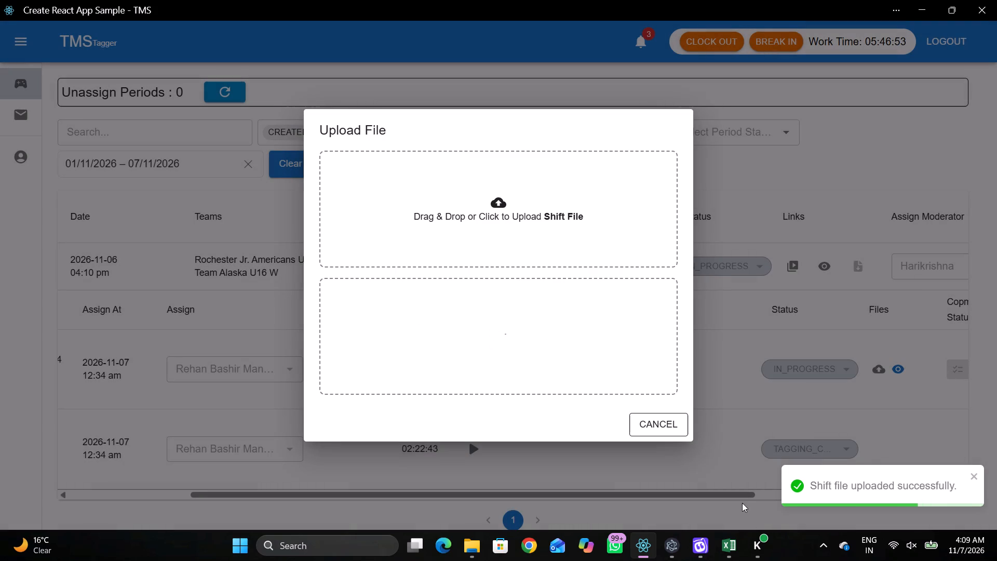
Close the file upload and mark period 2 of game 173564 as Completed.
{"action": "double_click", "coordinate": [742, 493]}
{"action": "left_click_drag", "start_coordinate": [740, 492], "coordinate": [836, 475]}
{"action": "left_click", "coordinate": [825, 354]}
{"action": "left_click", "coordinate": [828, 363]}
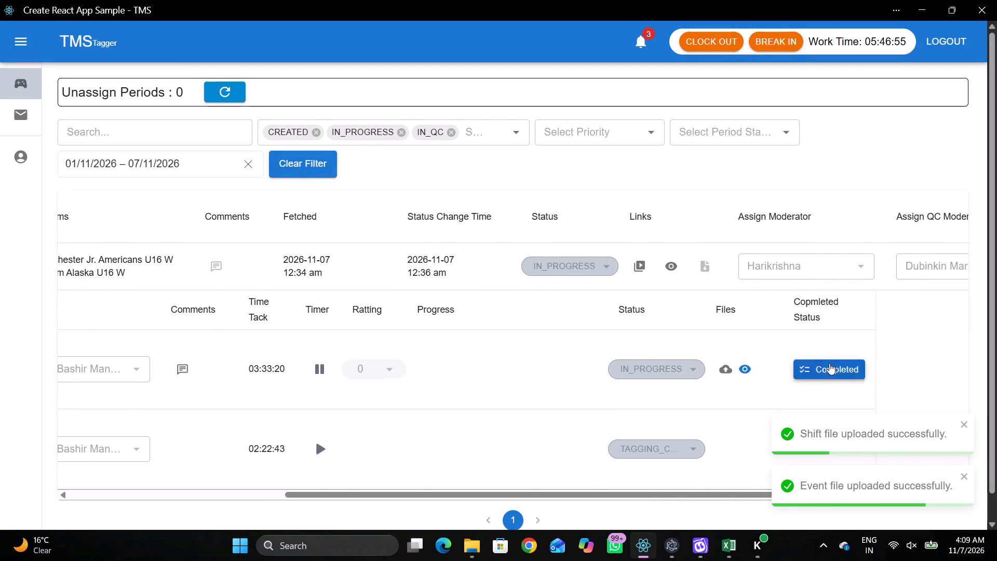
Review game 173564's activity log, return to the games list and minimize TMS Tagger.
{"action": "left_click", "coordinate": [587, 494]}
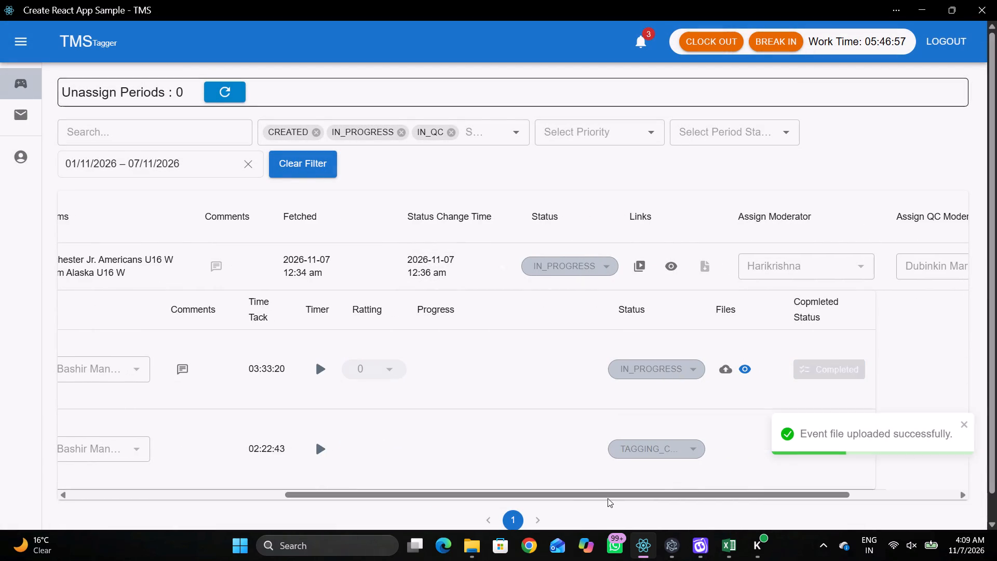
{"action": "left_click_drag", "start_coordinate": [616, 498], "coordinate": [134, 433]}
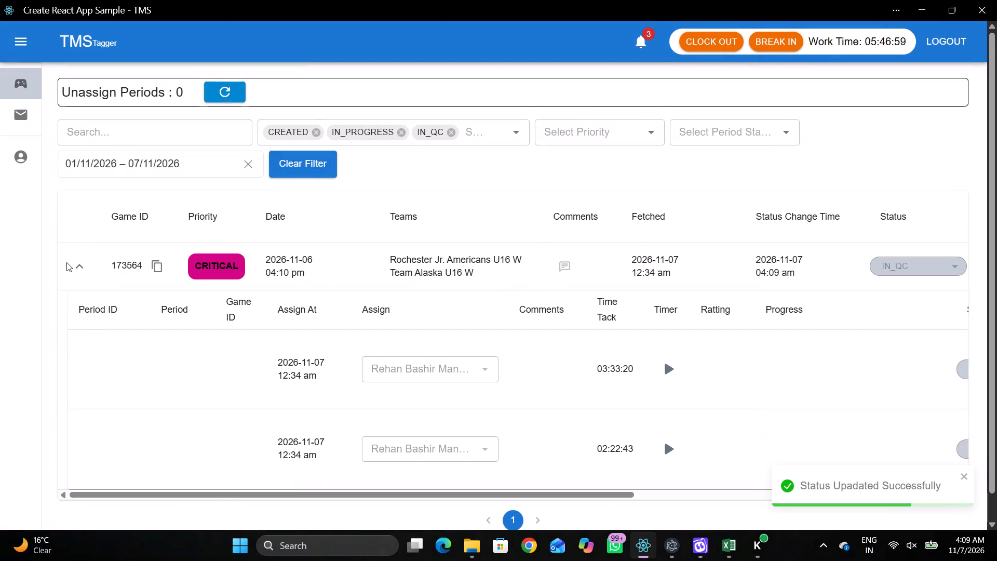
{"action": "double_click", "coordinate": [66, 262]}
{"action": "left_click_drag", "start_coordinate": [340, 301], "coordinate": [920, 319]}
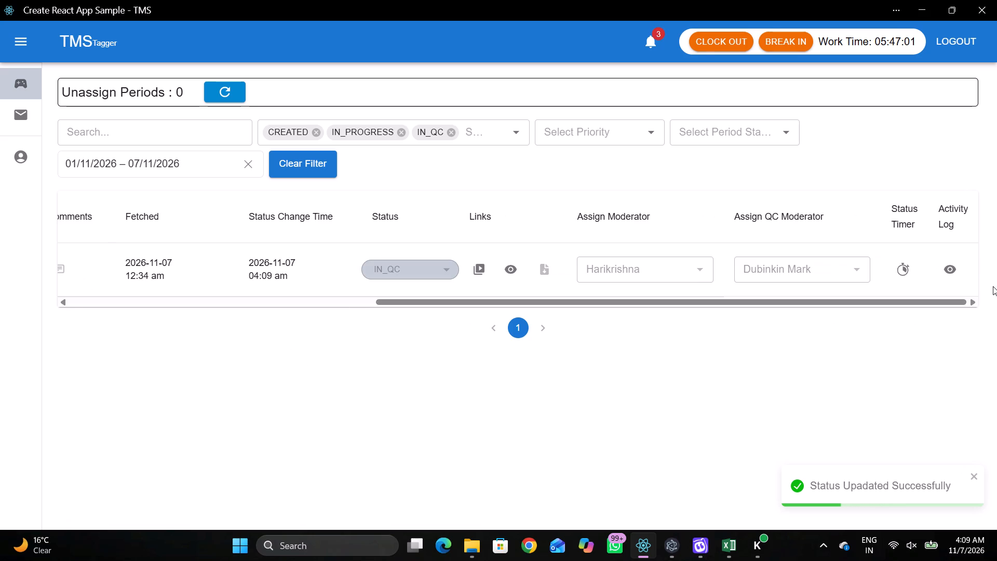
{"action": "left_click", "coordinate": [961, 270]}
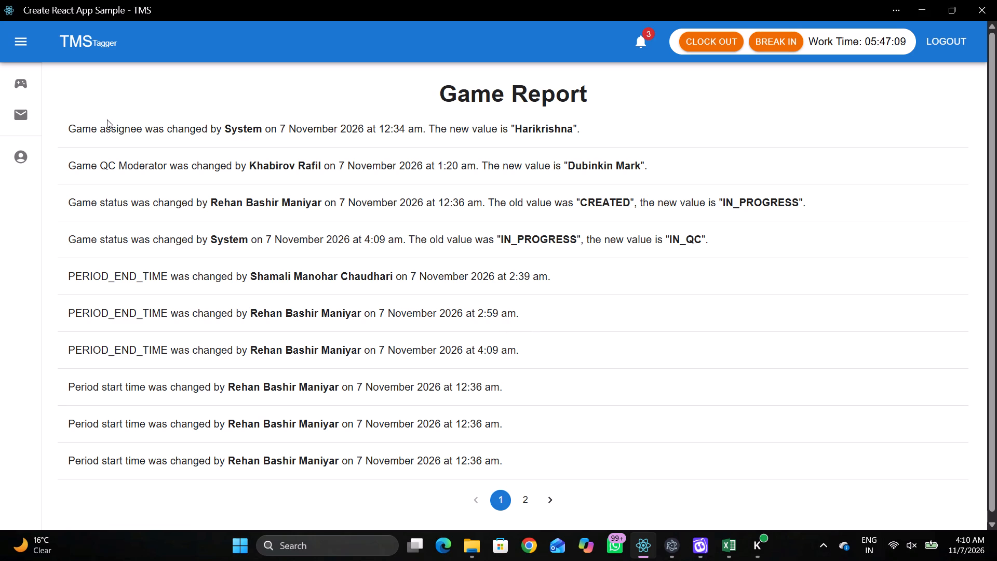
{"action": "left_click", "coordinate": [20, 90]}
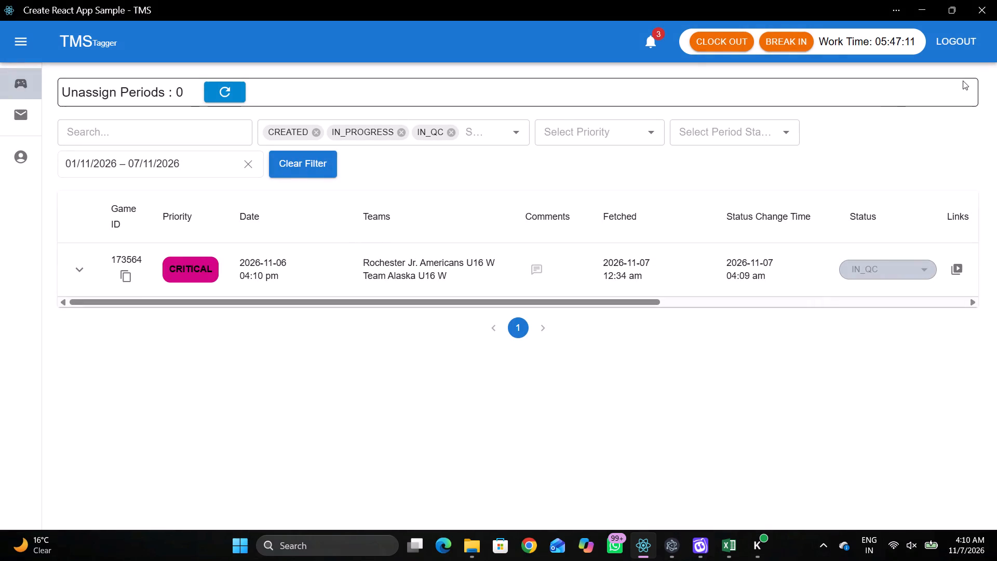
{"action": "left_click", "coordinate": [928, 12]}
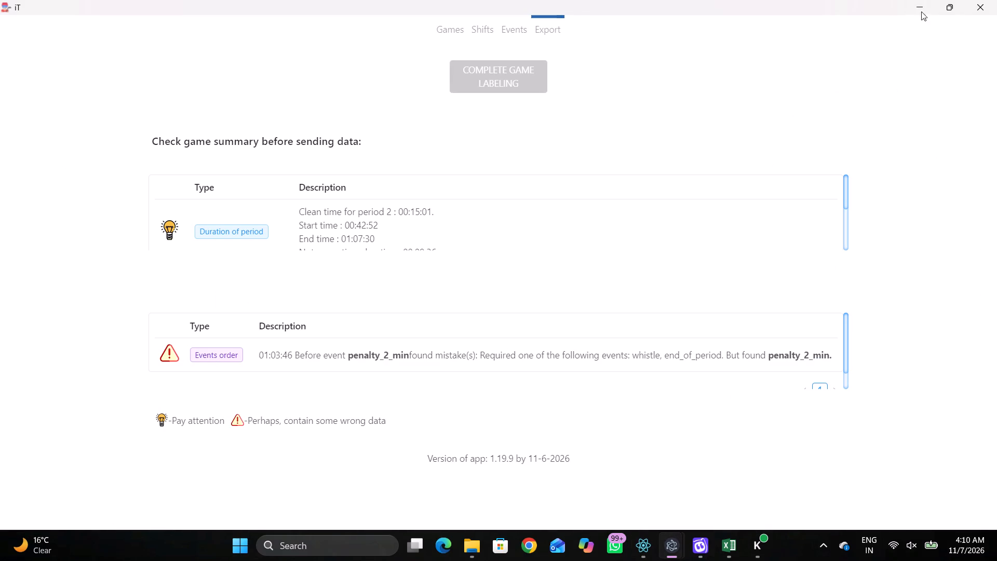